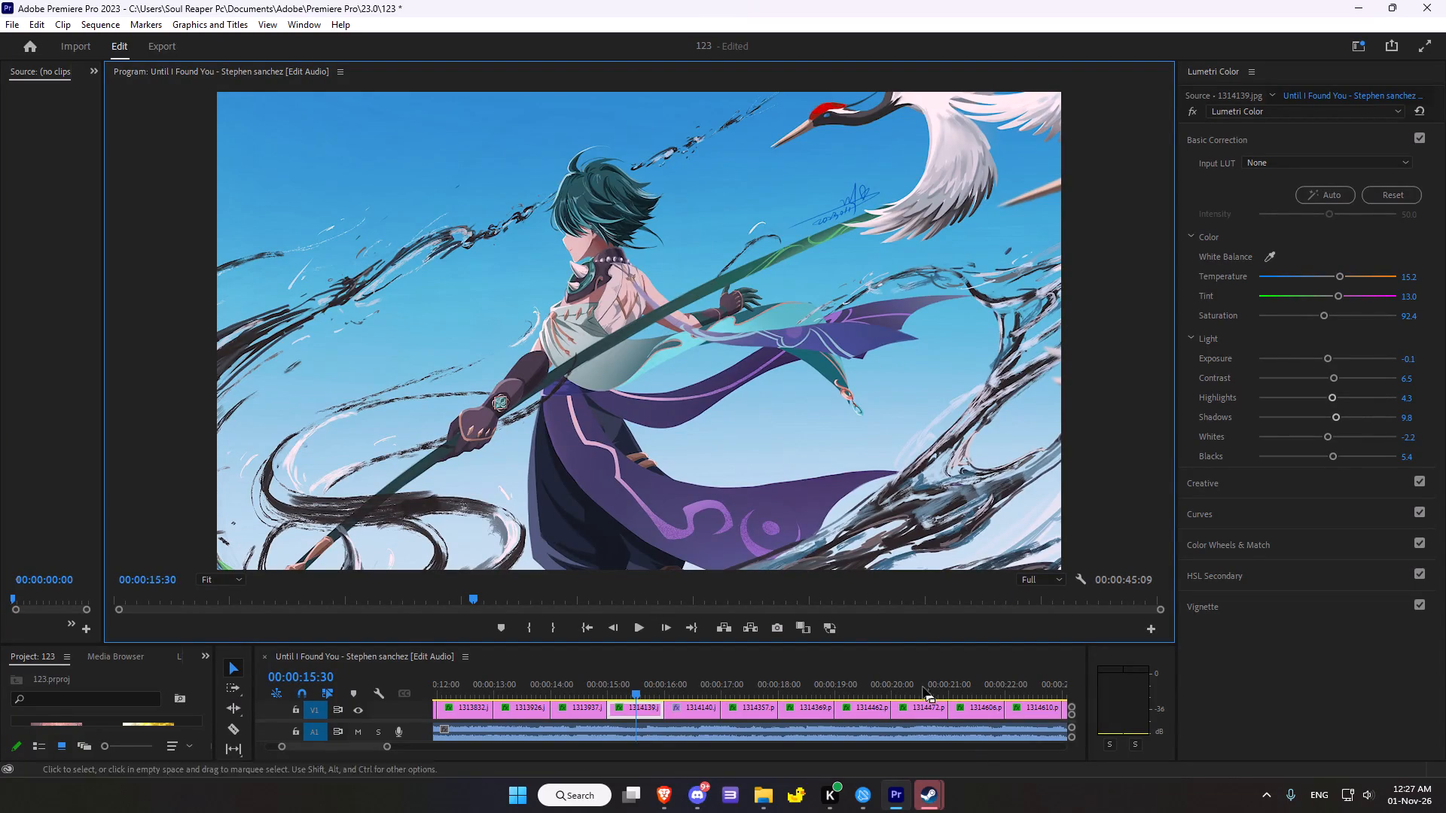
Exit the Steam client running in the background.
{"action": "left_click", "coordinate": [1278, 799]}
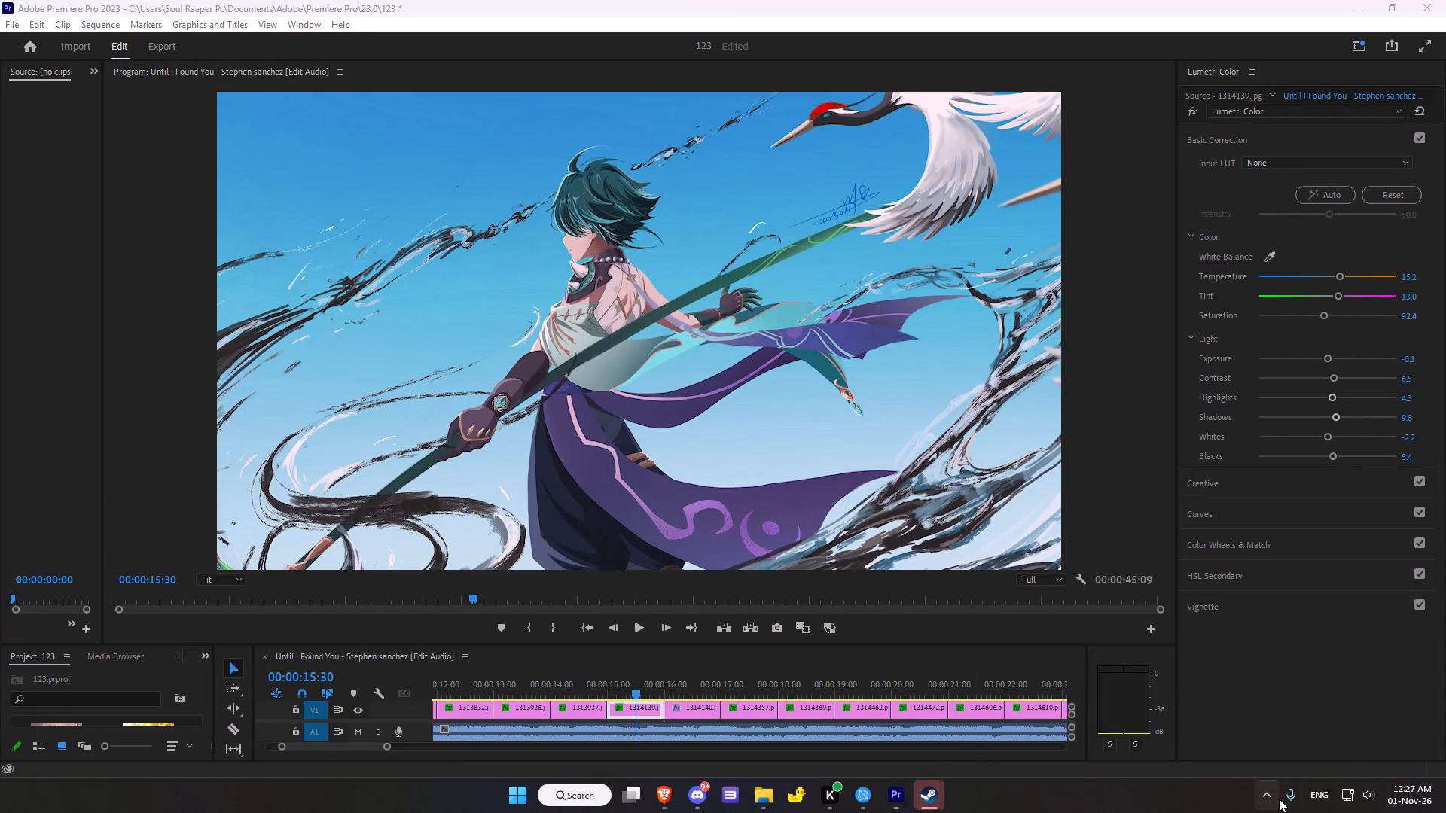
{"action": "right_click", "coordinate": [1327, 722]}
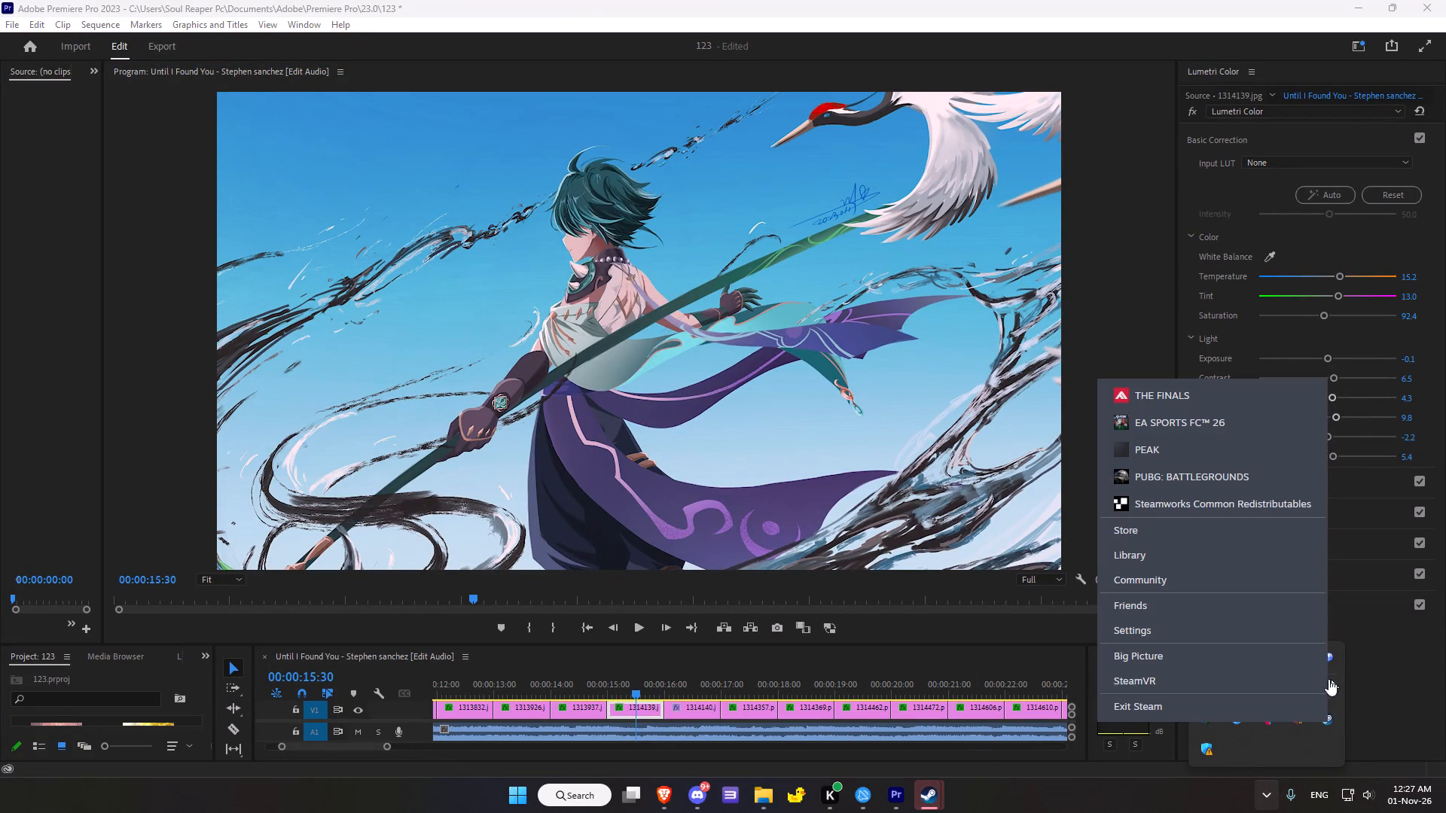
{"action": "left_click", "coordinate": [1188, 697]}
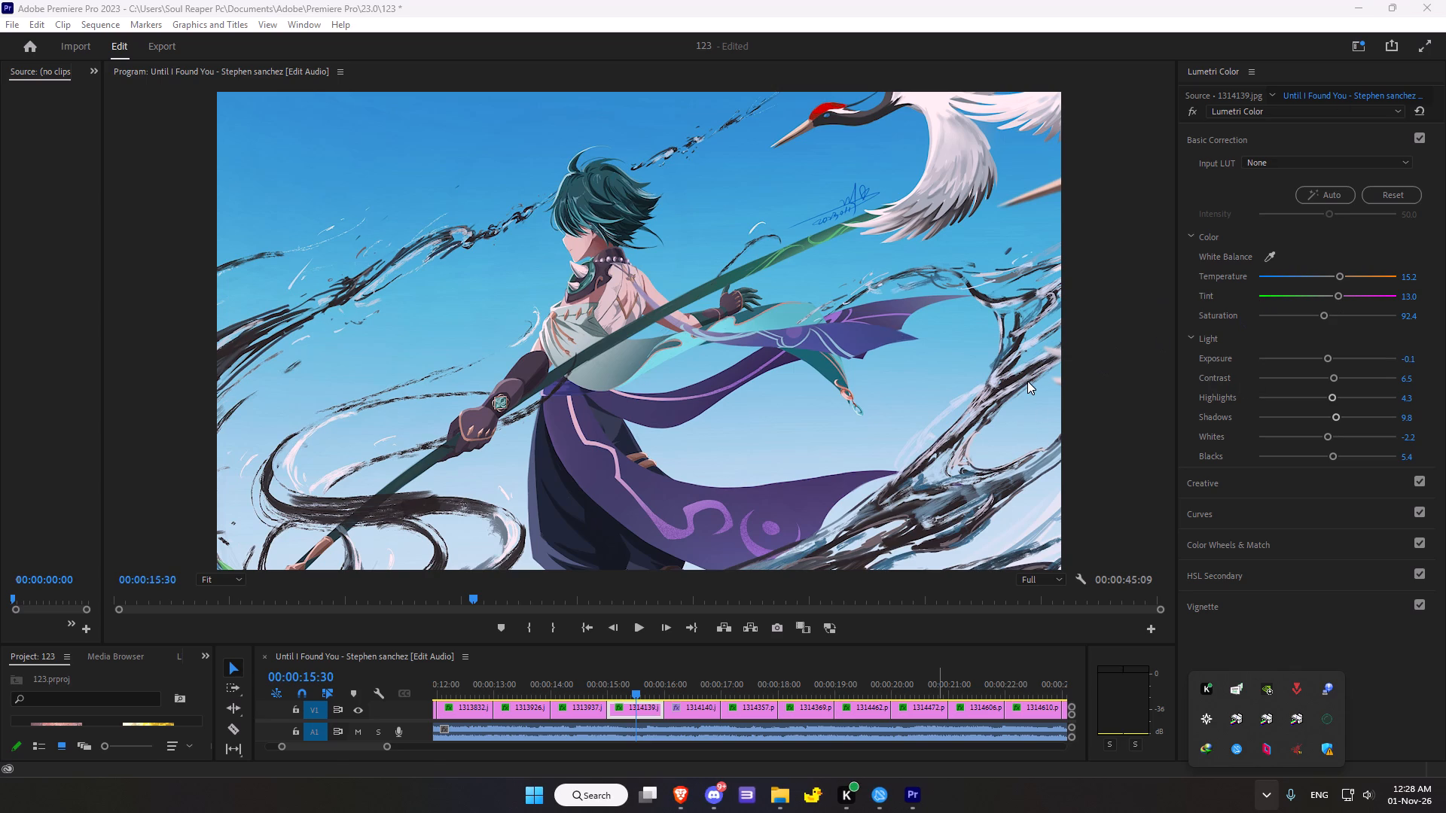
Lower the RT240Y monitor's brightness to 26 with Twinkle Tray.
{"action": "left_click", "coordinate": [1205, 723]}
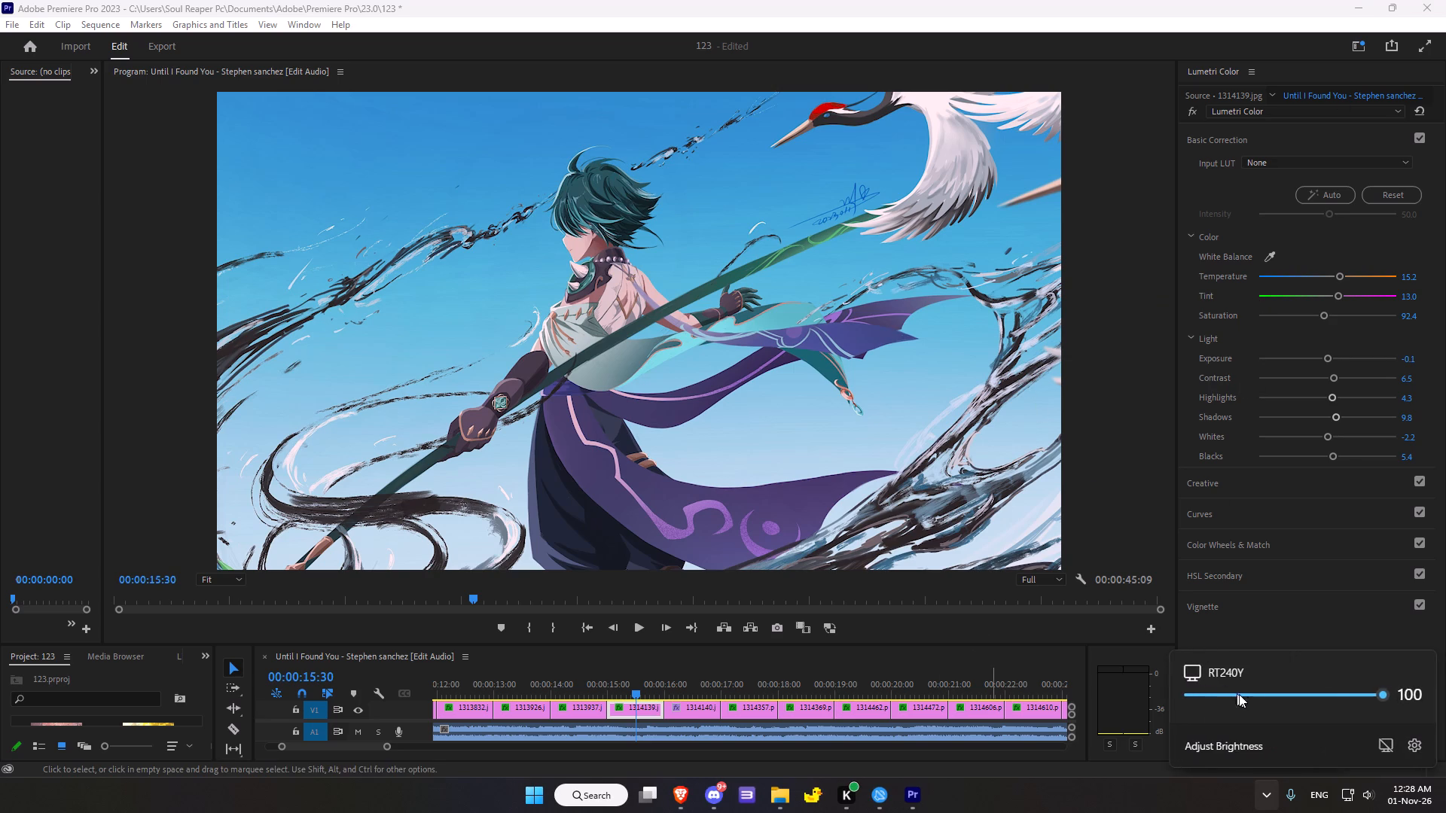
{"action": "left_click_drag", "start_coordinate": [1256, 696], "coordinate": [1239, 694]}
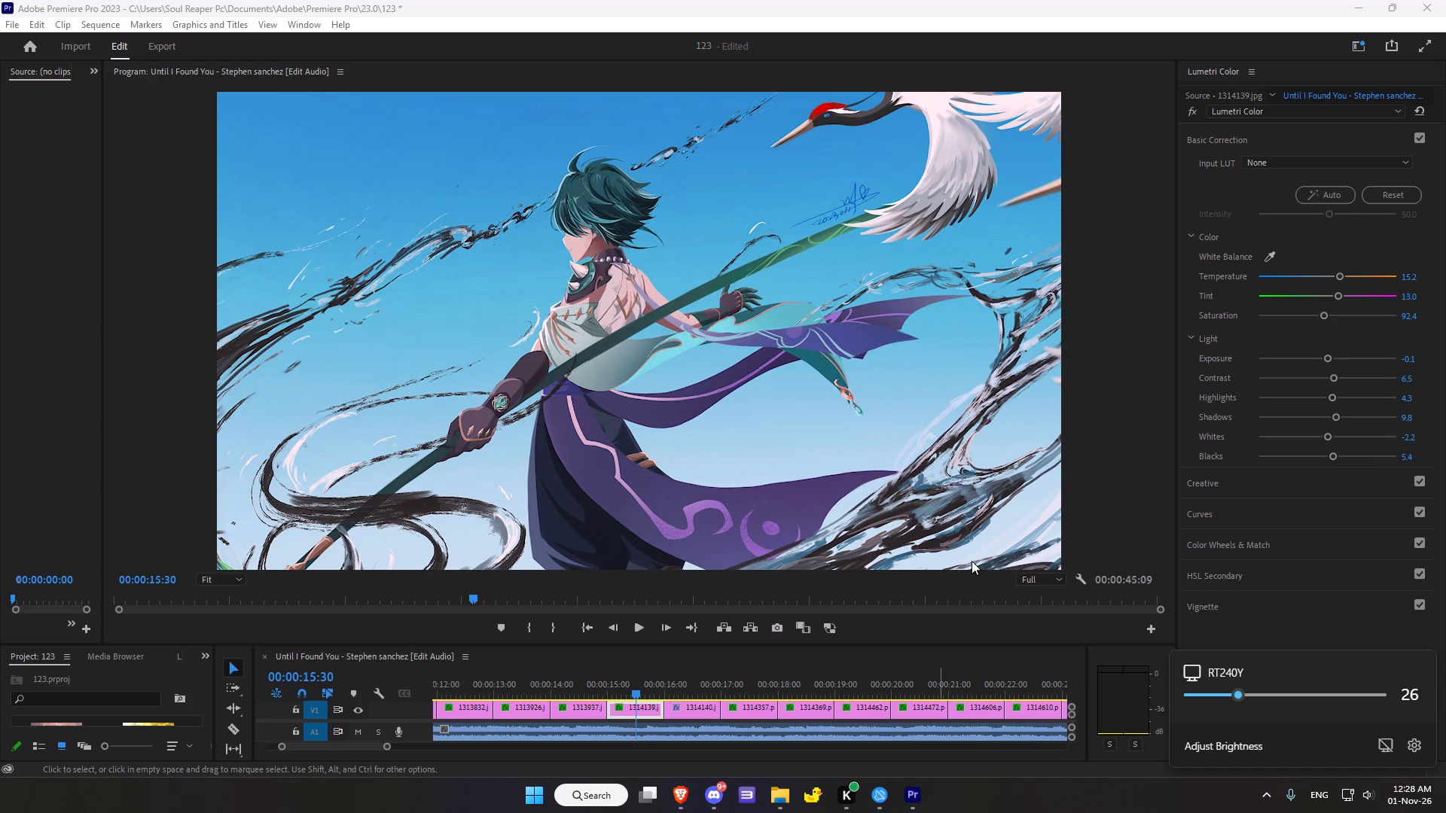
Reset the Lumetri Color effect on the 1314139 image clip.
{"action": "left_click", "coordinate": [1424, 105]}
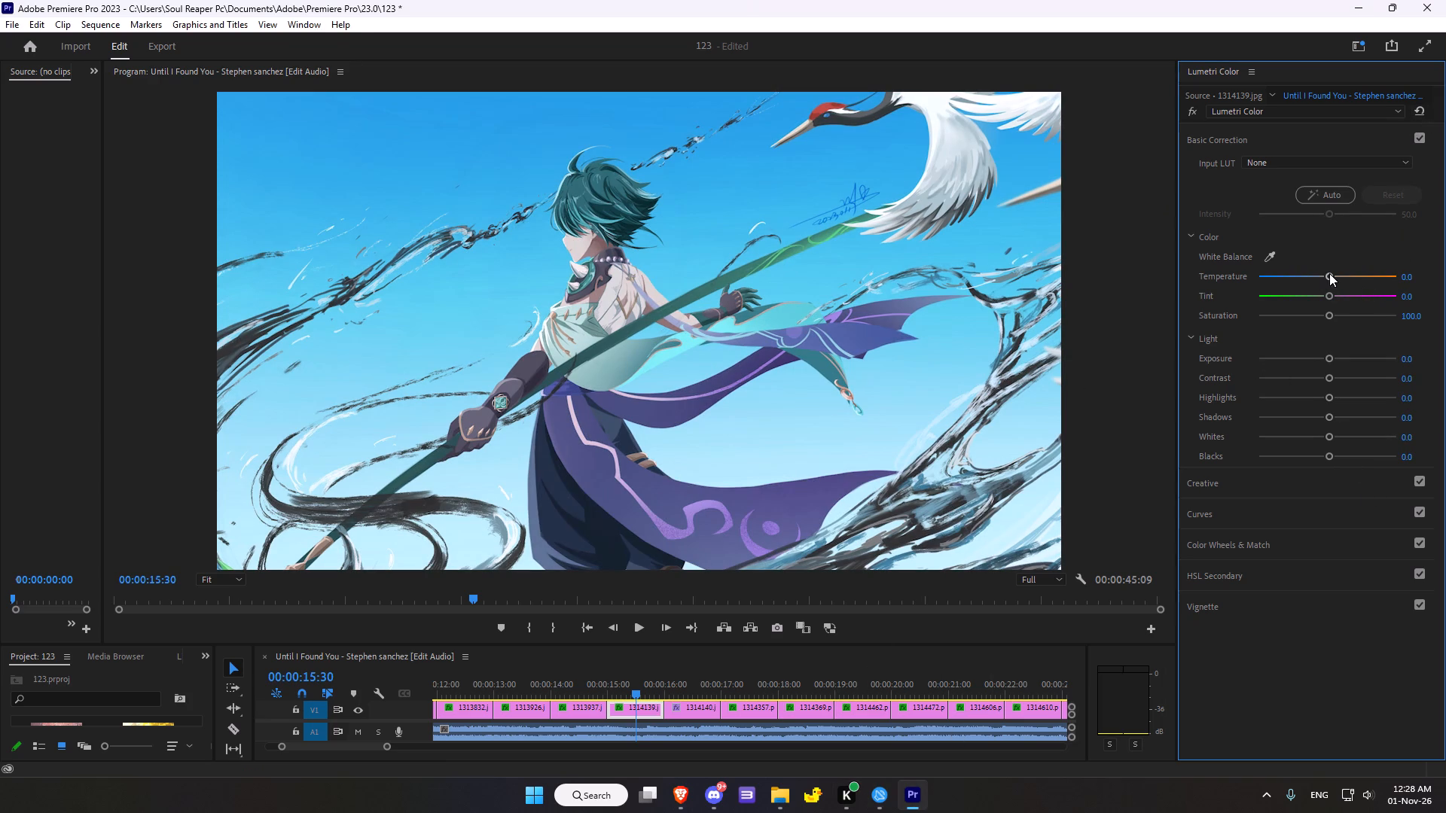
Set the clip's basic colour correction to temperature 14.1, tint 12.0 and saturation 116.3.
{"action": "left_click_drag", "start_coordinate": [1329, 273], "coordinate": [1336, 265]}
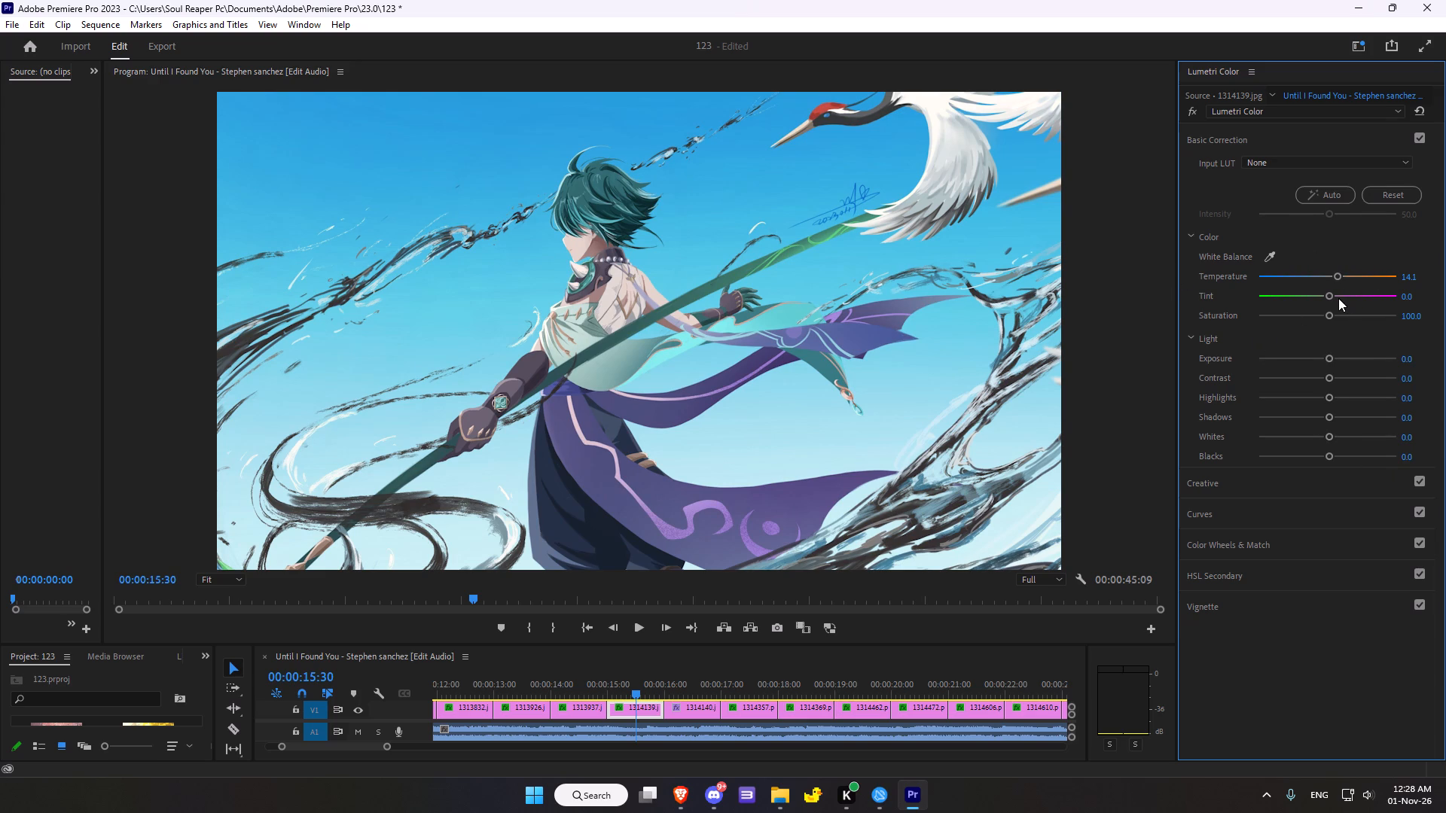
{"action": "left_click_drag", "start_coordinate": [1330, 294], "coordinate": [1330, 304]}
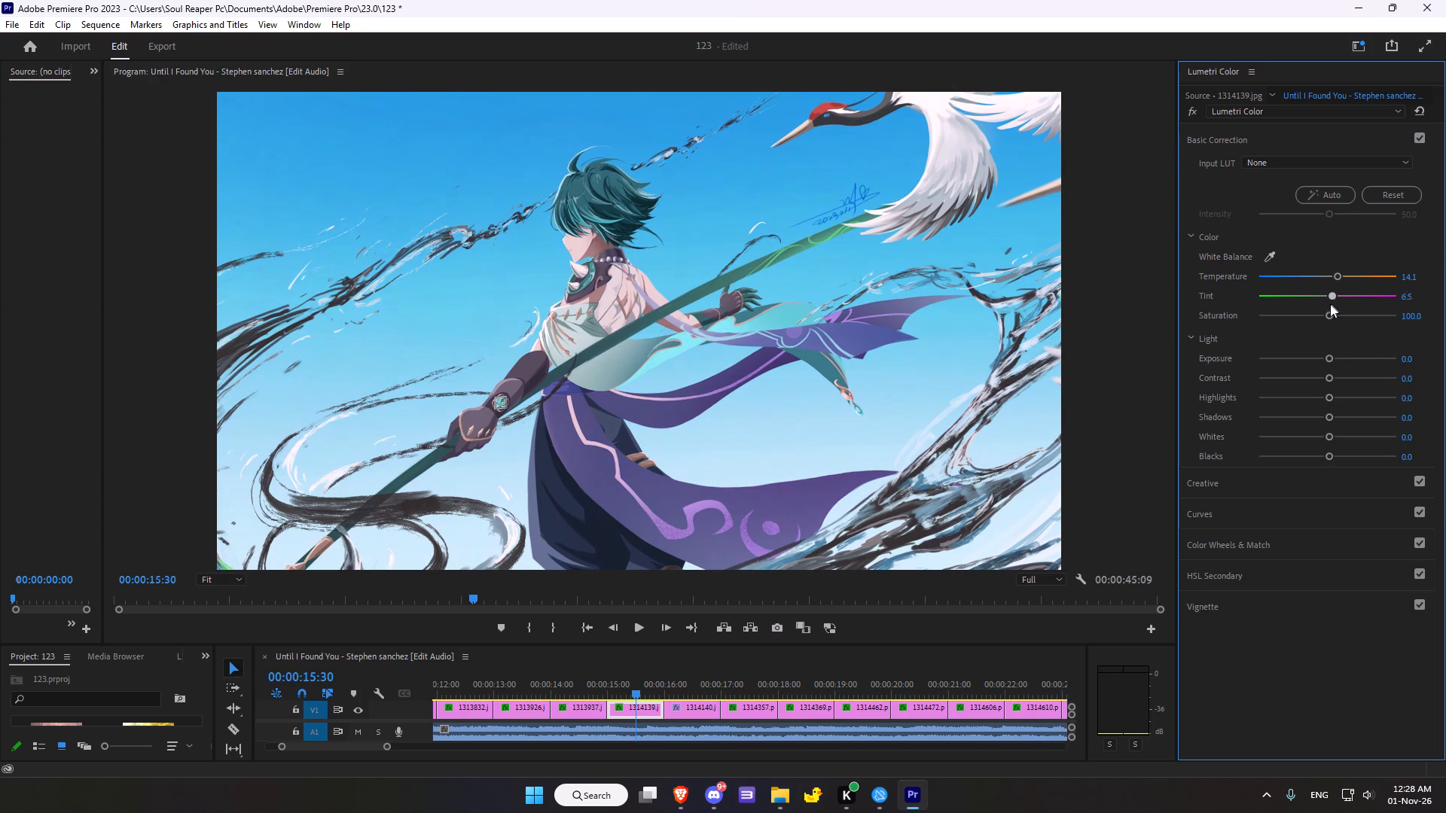
{"action": "left_click_drag", "start_coordinate": [1330, 304], "coordinate": [1335, 309]}
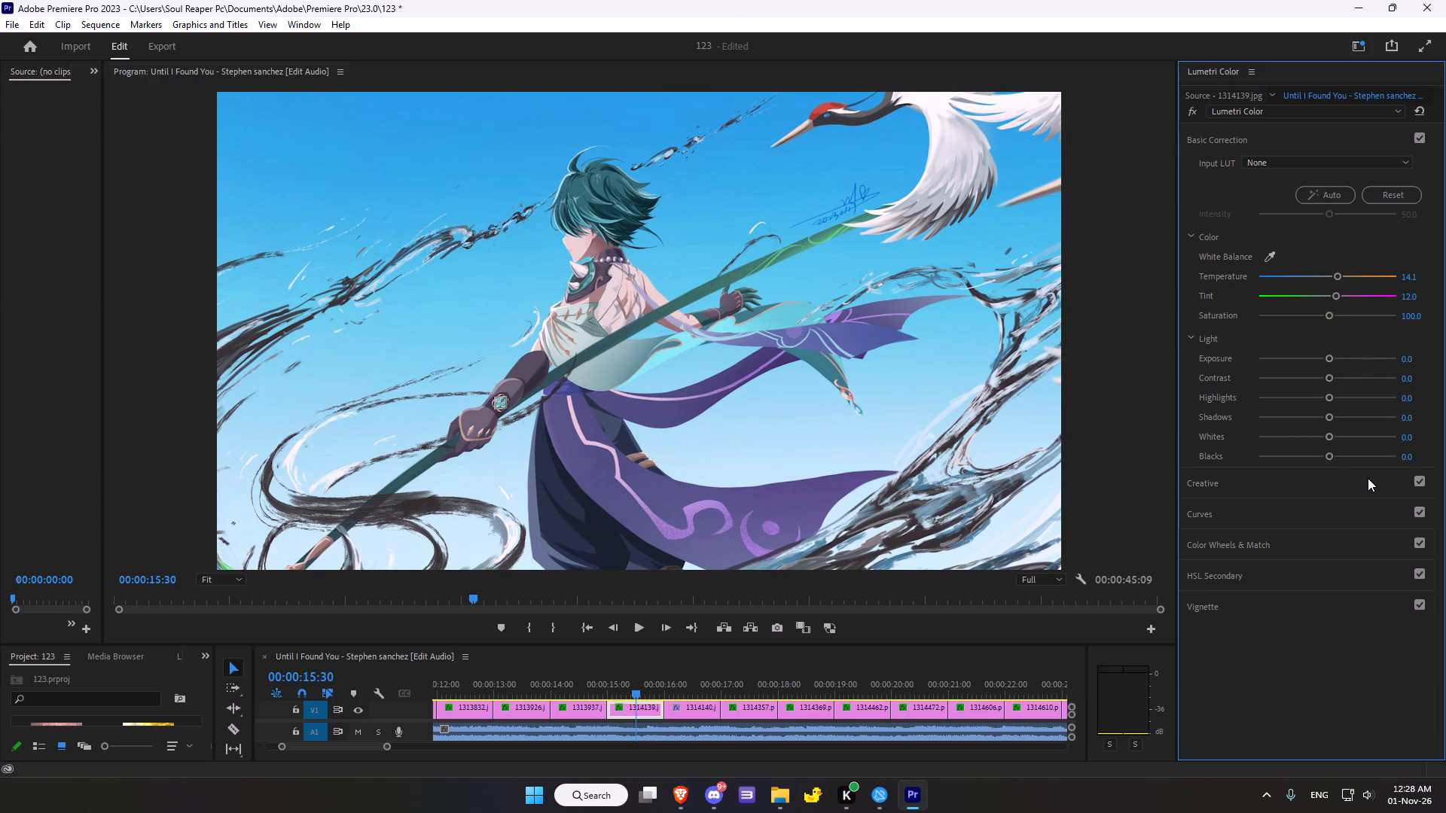
{"action": "left_click", "coordinate": [1332, 315]}
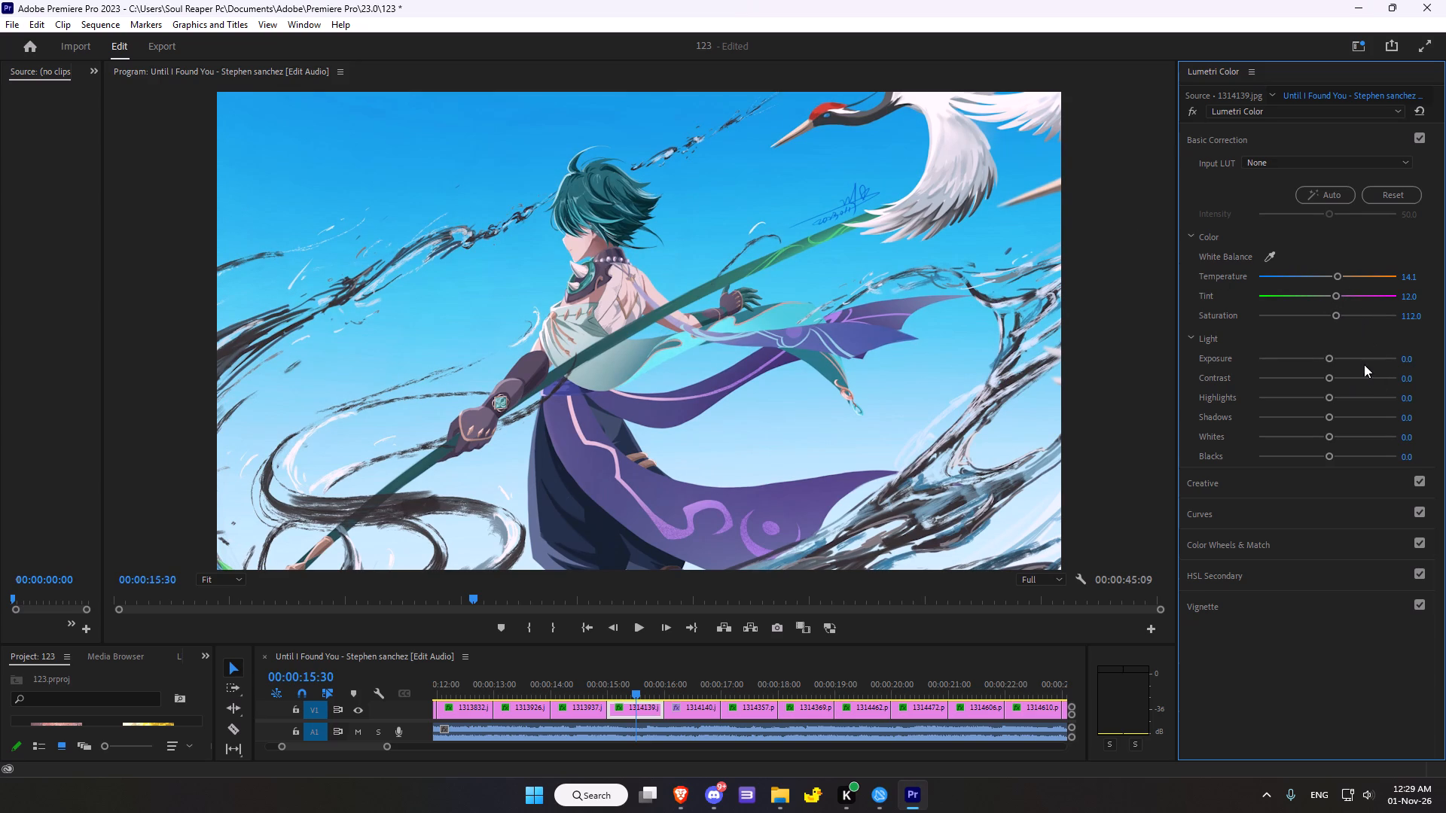
{"action": "left_click_drag", "start_coordinate": [1334, 313], "coordinate": [1334, 331]}
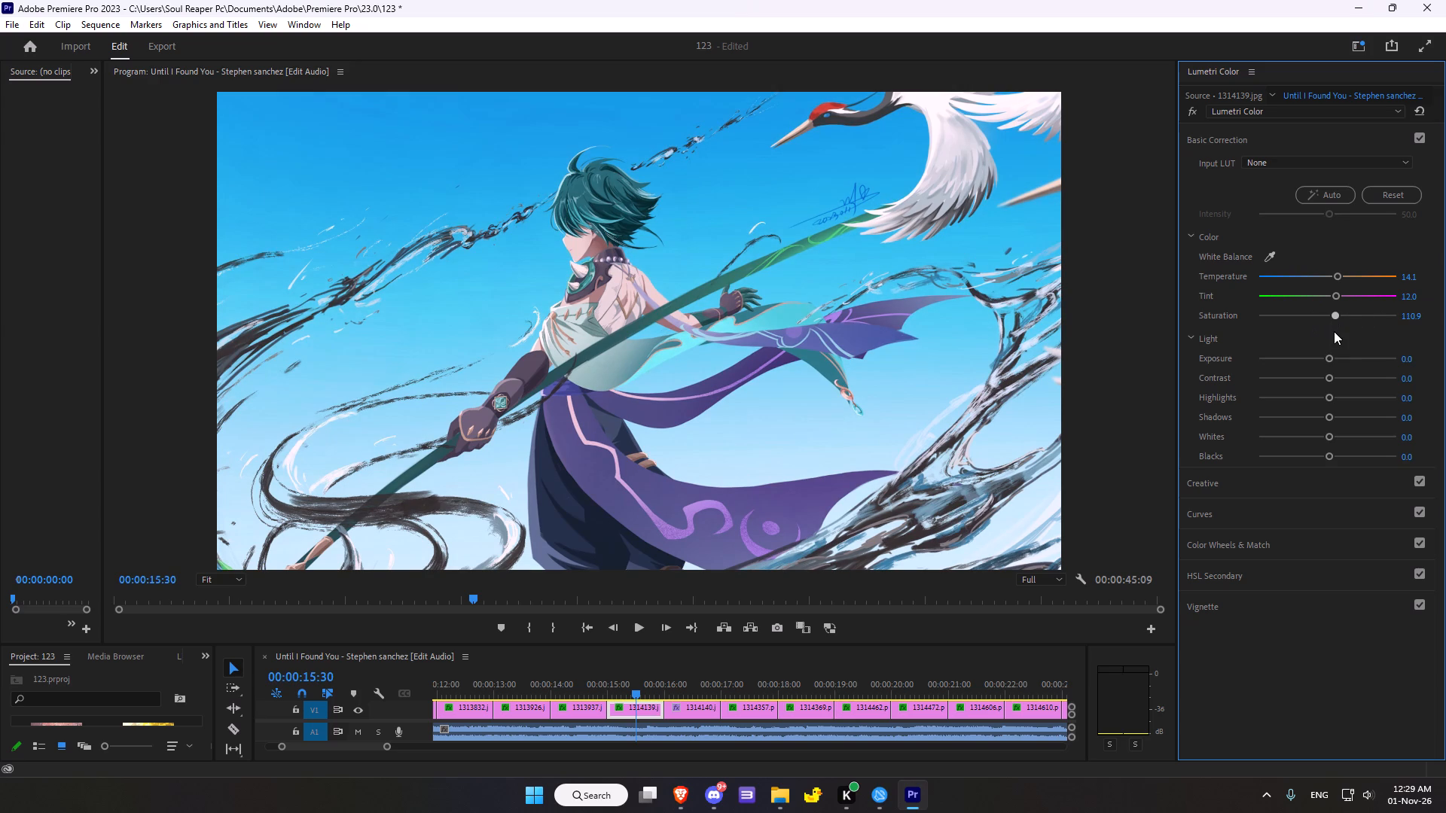
{"action": "left_click_drag", "start_coordinate": [1334, 331], "coordinate": [1338, 327]}
{"action": "left_click_drag", "start_coordinate": [1338, 327], "coordinate": [1338, 327]}
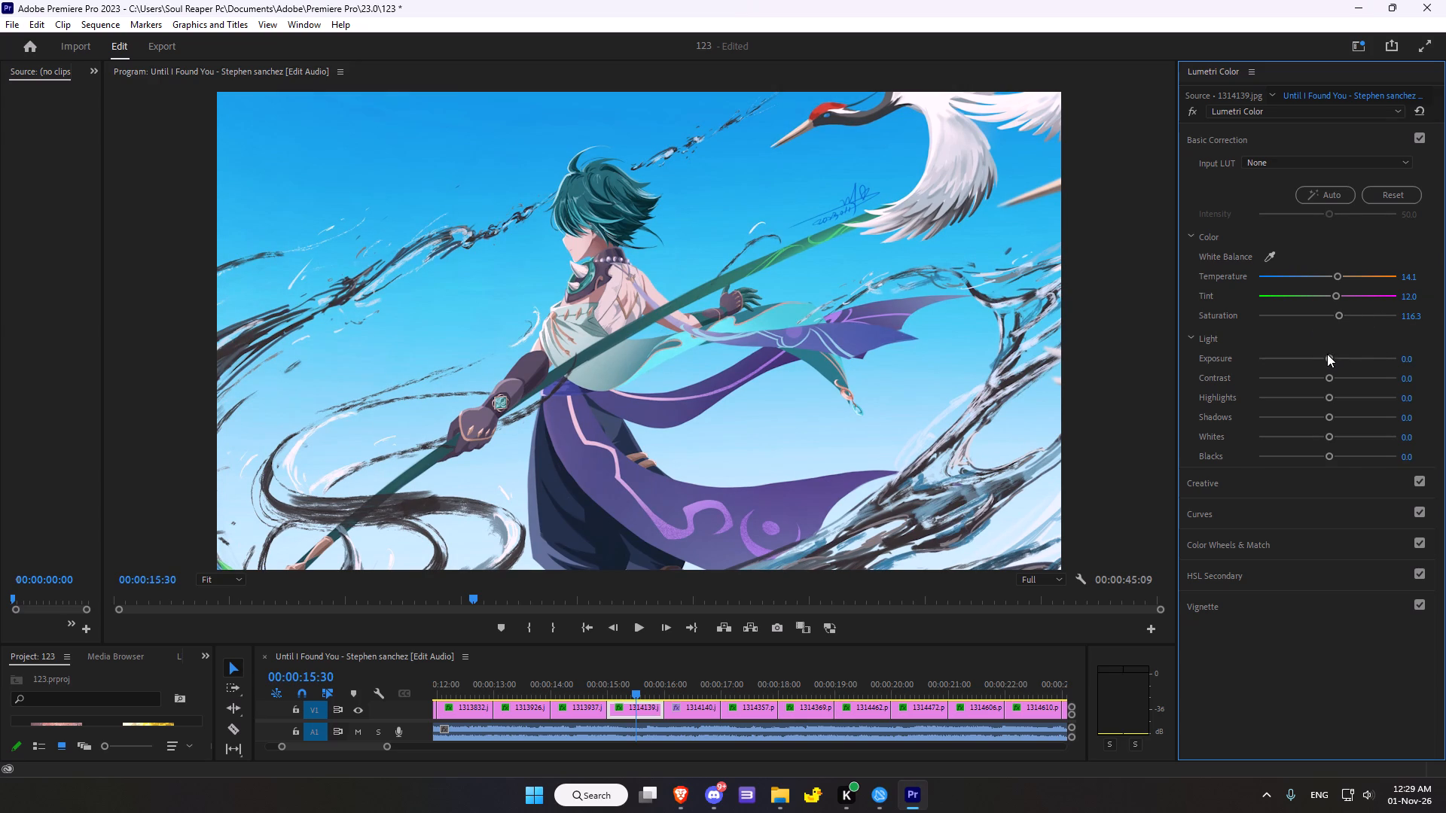
Adjust the clip's light values: exposure -0.3, contrast -29.3, highlights -19.6, shadows 1.1, whites -13.0, leaving blacks at 0.0.
{"action": "left_click_drag", "start_coordinate": [1327, 354], "coordinate": [1320, 349]}
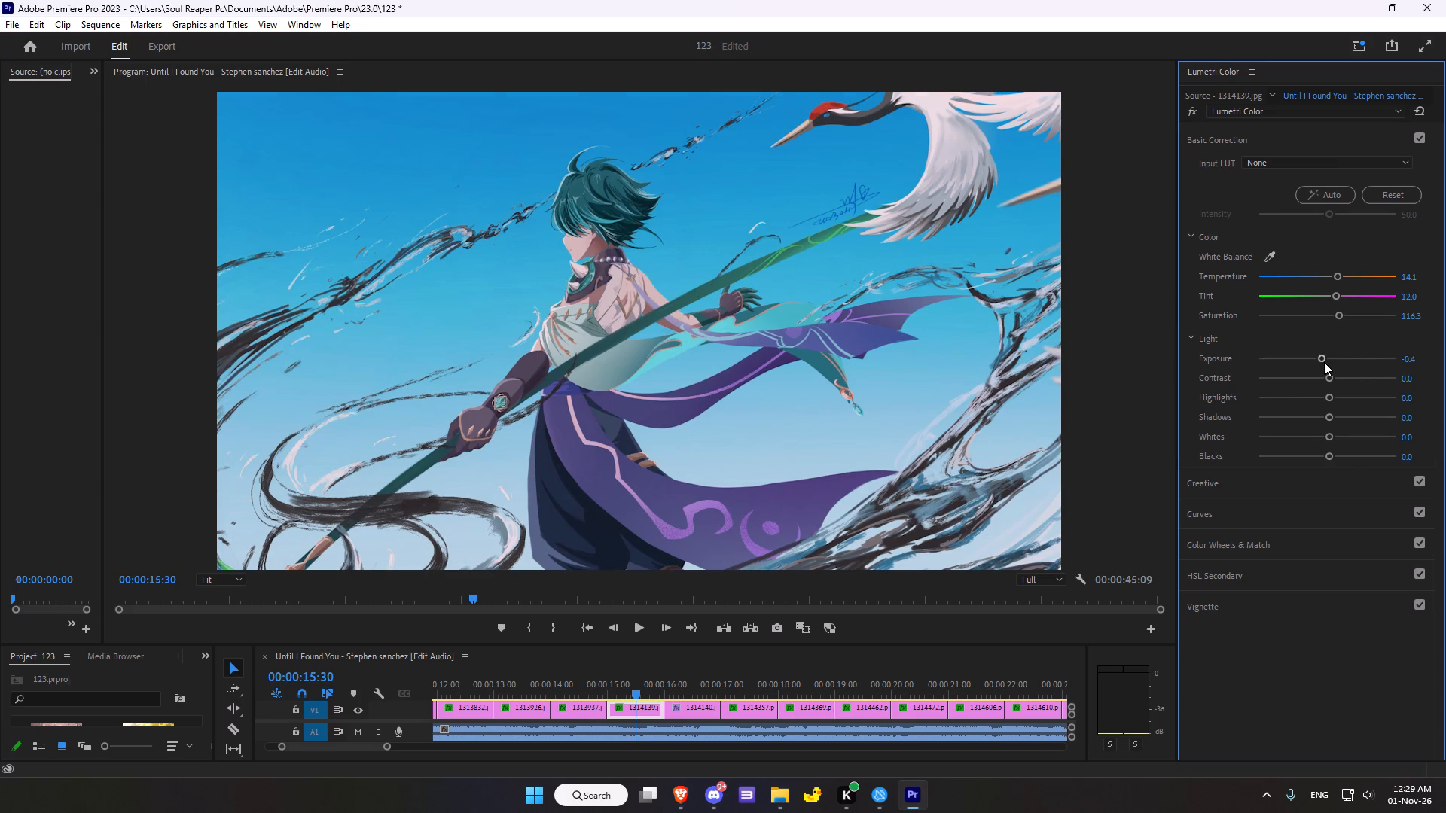
{"action": "left_click", "coordinate": [1324, 362]}
{"action": "left_click_drag", "start_coordinate": [1329, 382], "coordinate": [1306, 385]}
{"action": "left_click_drag", "start_coordinate": [1331, 396], "coordinate": [1304, 398]}
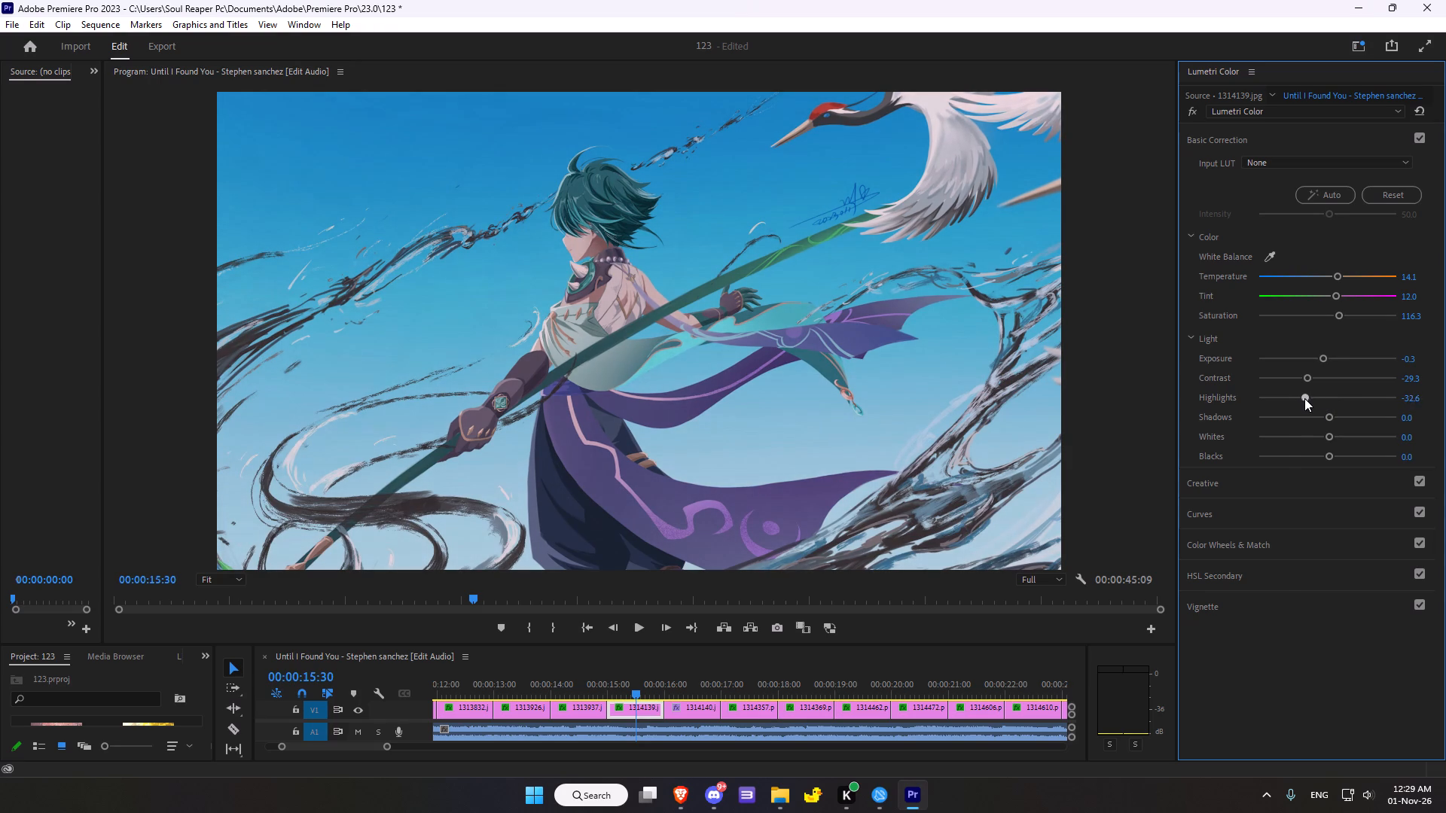
{"action": "left_click_drag", "start_coordinate": [1304, 398], "coordinate": [1313, 396]}
{"action": "left_click", "coordinate": [1331, 413]}
{"action": "left_click_drag", "start_coordinate": [1330, 438], "coordinate": [1329, 438]}
{"action": "left_click_drag", "start_coordinate": [1329, 438], "coordinate": [1317, 437]}
{"action": "left_click", "coordinate": [1327, 454]}
In the Creative adjustments, set sharpen to 81.5 and vibrance to 23.9, keeping saturation at 100.0.
{"action": "left_click", "coordinate": [1207, 487]}
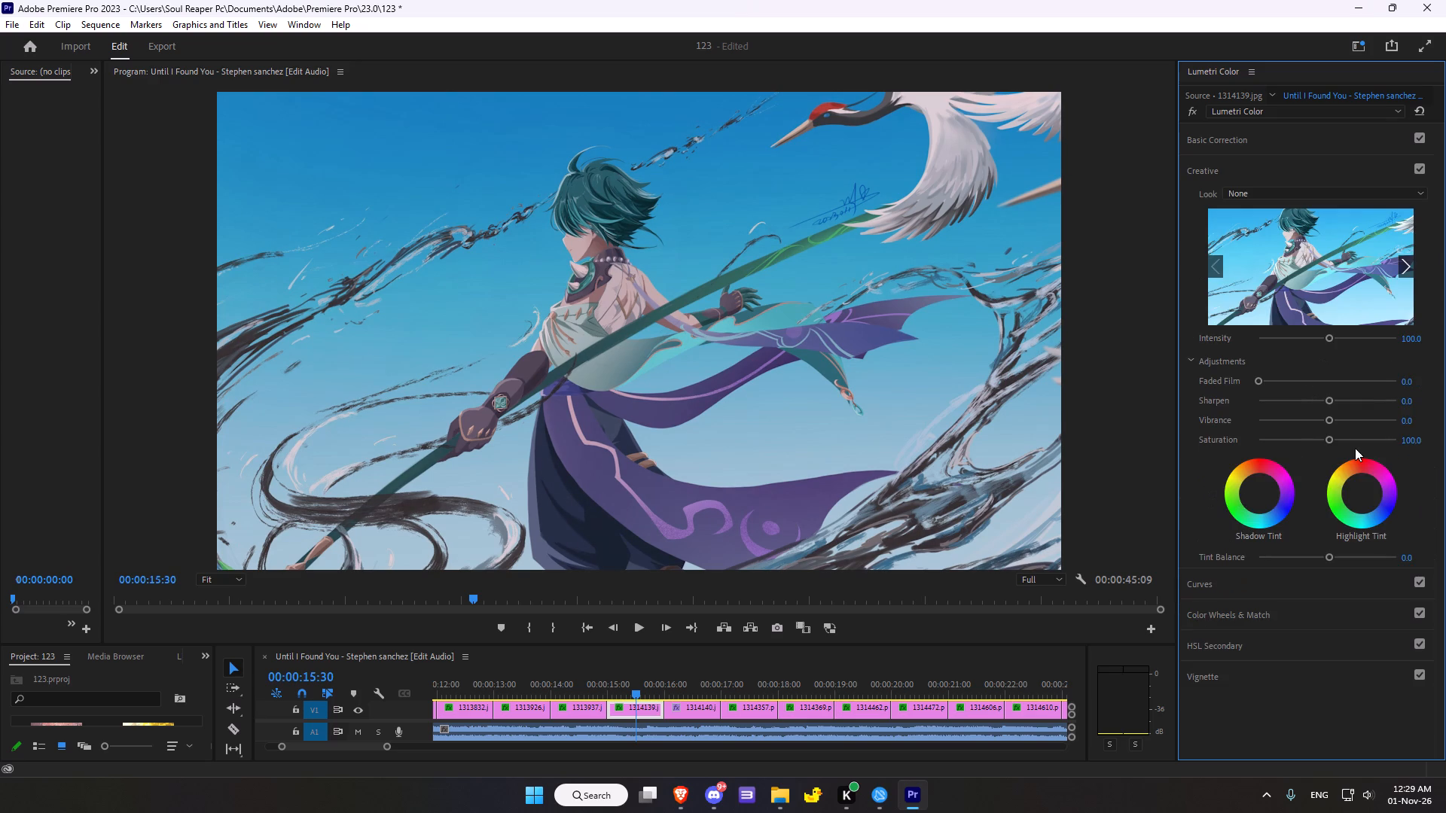
{"action": "left_click_drag", "start_coordinate": [1332, 403], "coordinate": [1383, 400]}
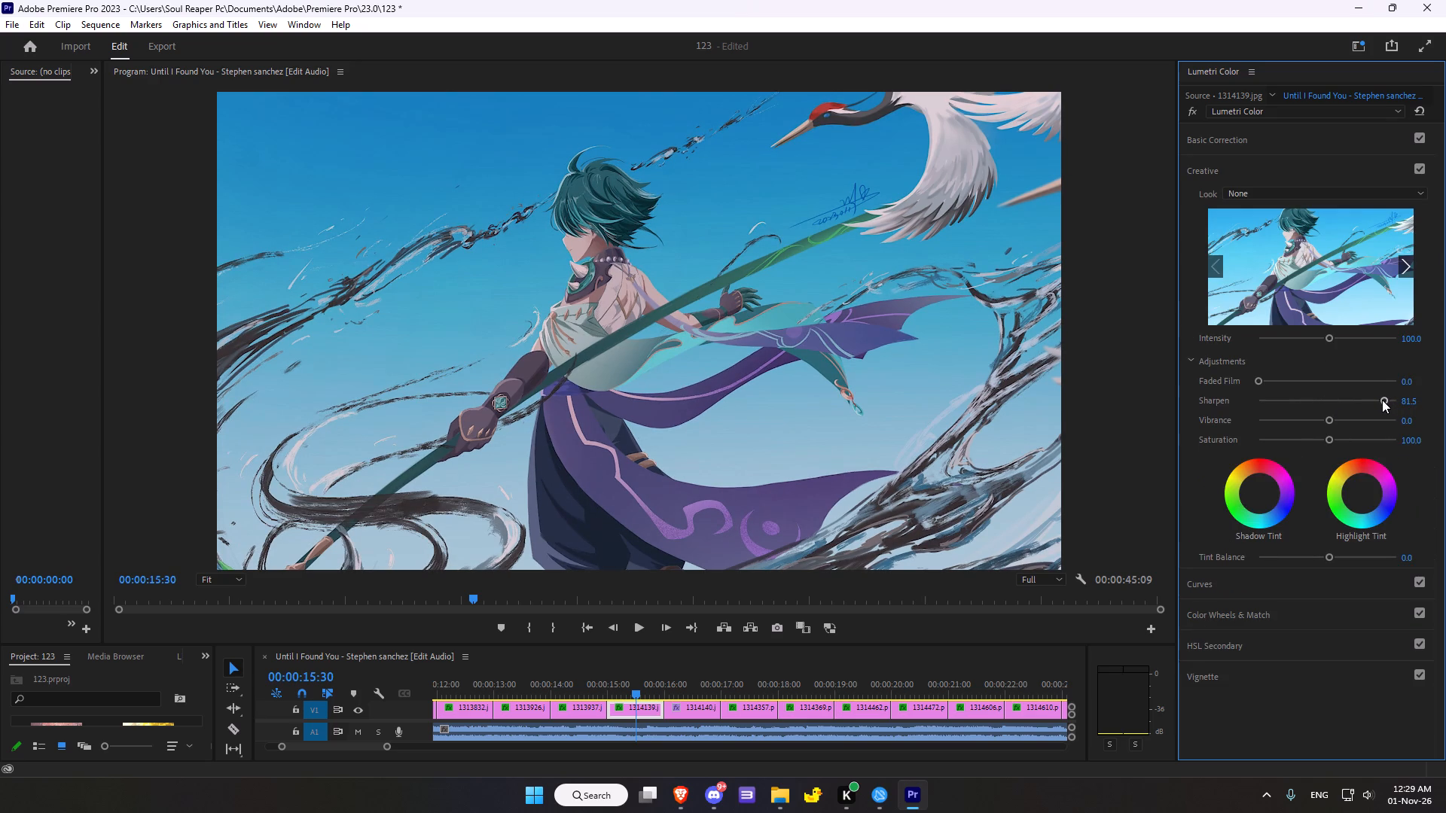
{"action": "left_click", "coordinate": [1325, 419]}
{"action": "left_click_drag", "start_coordinate": [1335, 424], "coordinate": [1343, 419]}
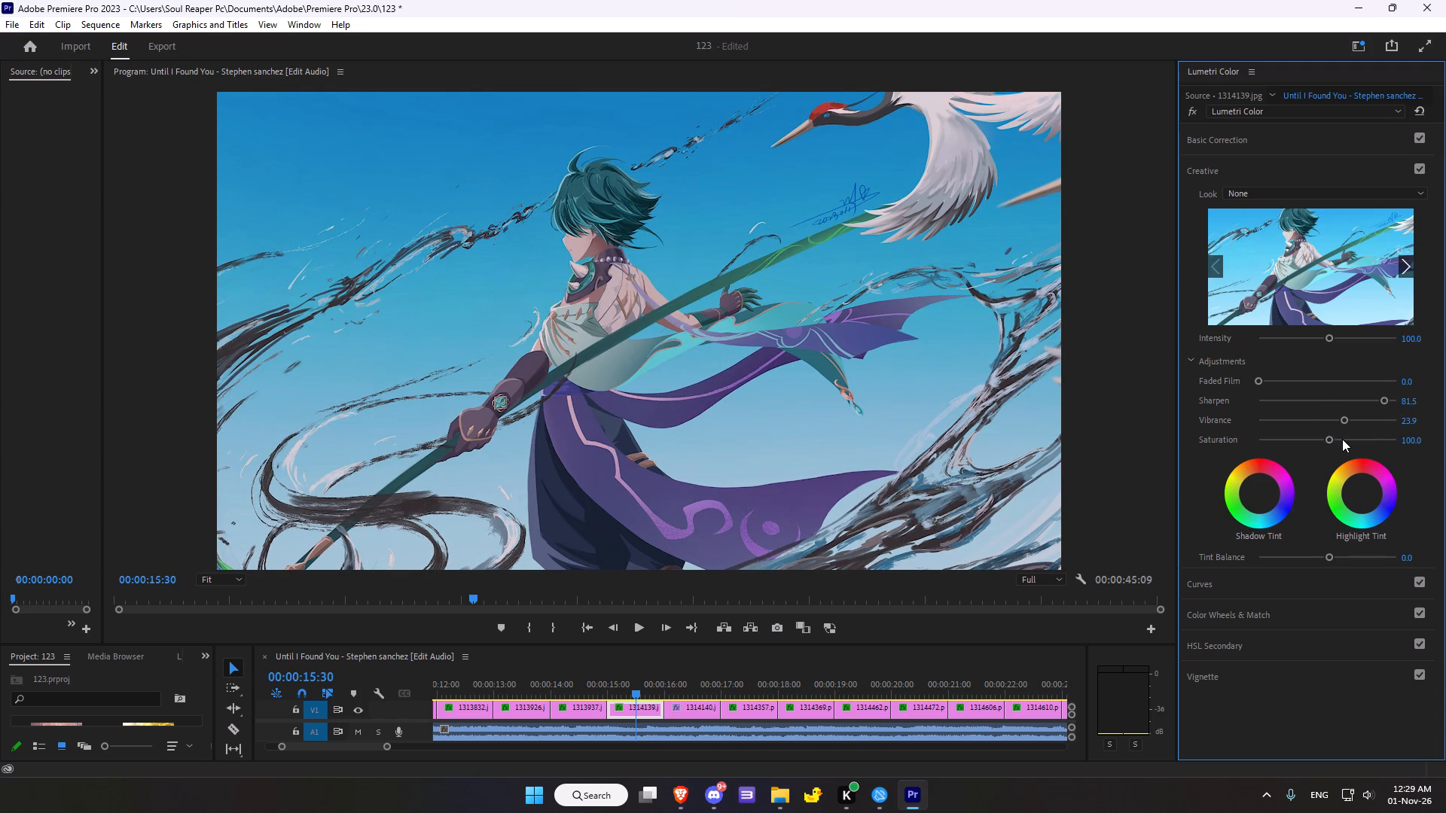
{"action": "left_click", "coordinate": [1328, 438]}
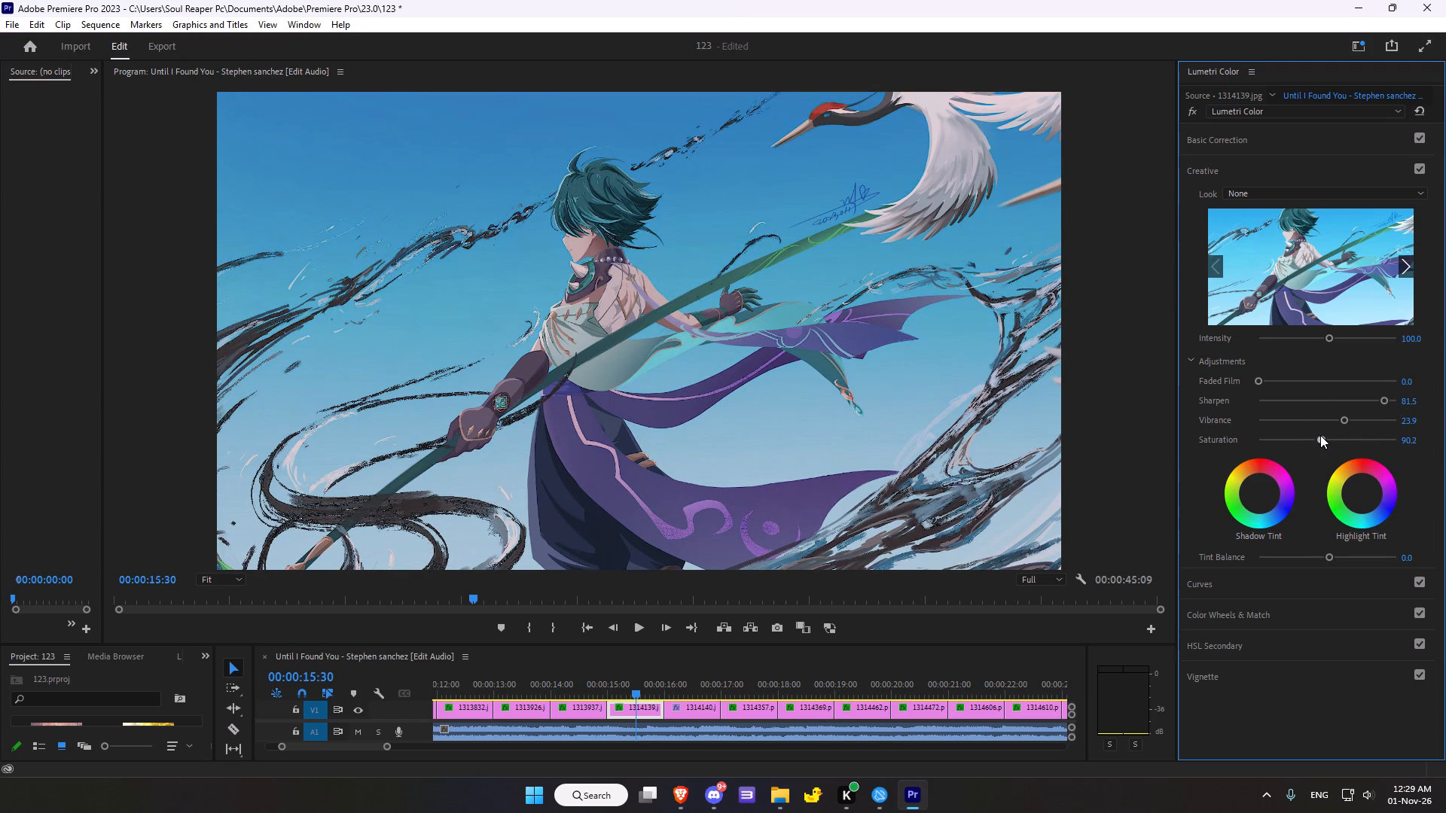
Nudge the shadow tint slightly toward red and the highlight tint slightly toward magenta on the Creative colour wheels.
{"action": "scroll", "coordinate": [1313, 441], "scroll_direction": "down", "scroll_amount": 3}
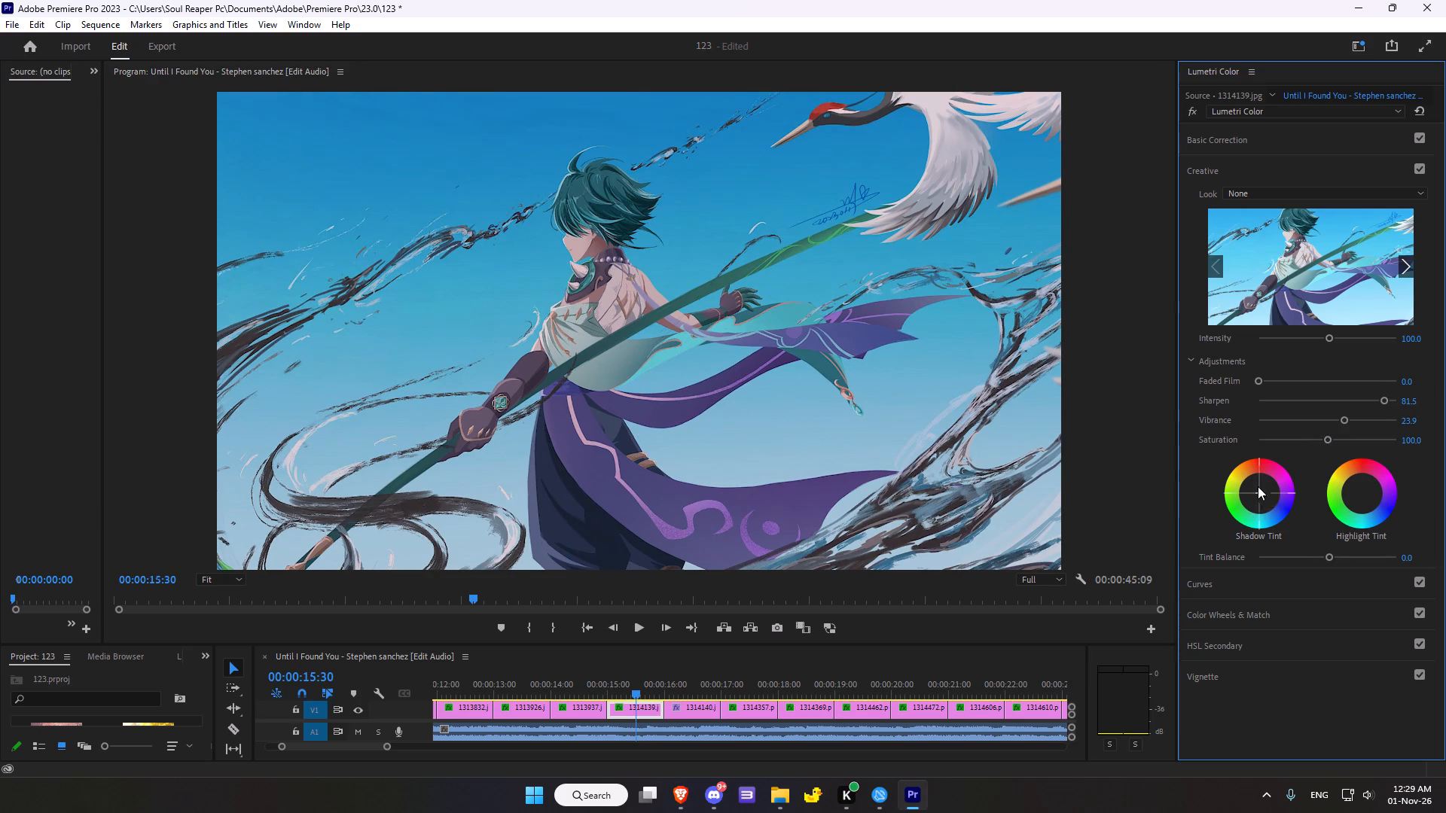
{"action": "left_click", "coordinate": [1258, 486]}
{"action": "double_click", "coordinate": [1258, 490]}
{"action": "left_click_drag", "start_coordinate": [1258, 494], "coordinate": [1310, 462]}
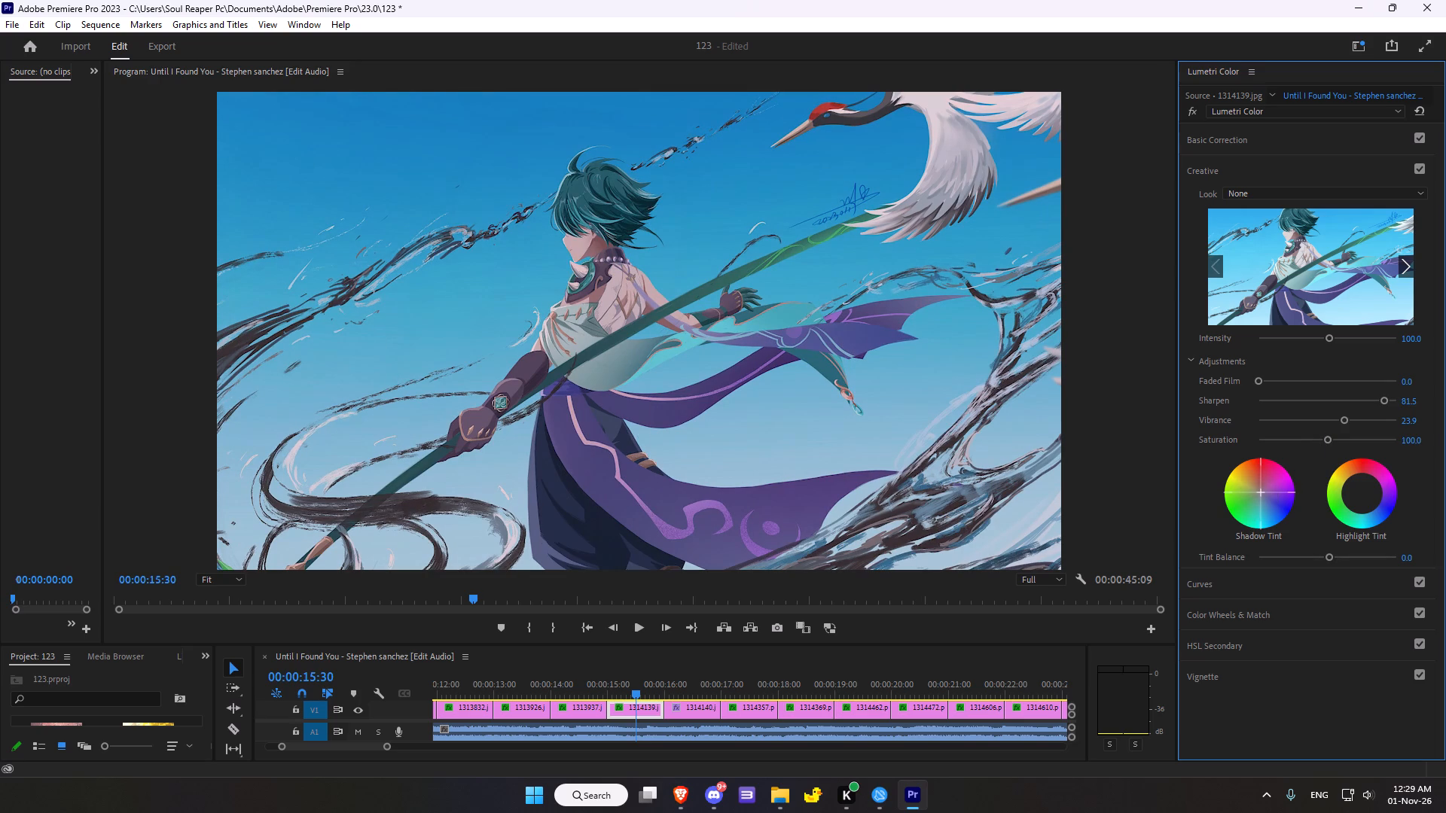
{"action": "left_click_drag", "start_coordinate": [1310, 462], "coordinate": [1252, 449]}
{"action": "left_click_drag", "start_coordinate": [1365, 493], "coordinate": [1402, 459]}
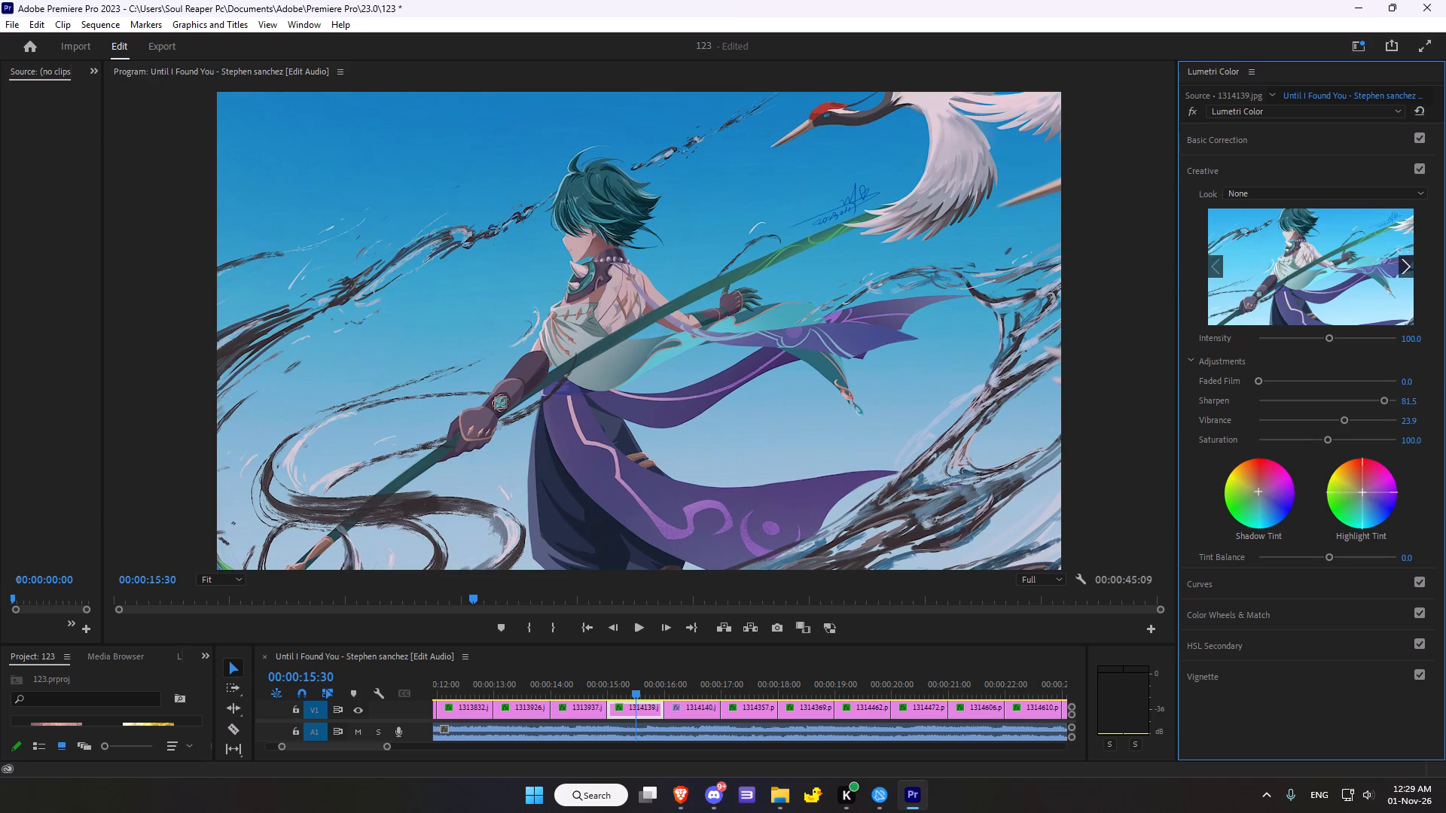
{"action": "left_click_drag", "start_coordinate": [1402, 459], "coordinate": [1410, 462]}
Add a midpoint to the white RGB curve and pull it slightly below the diagonal to darken the midtones.
{"action": "left_click", "coordinate": [1210, 586]}
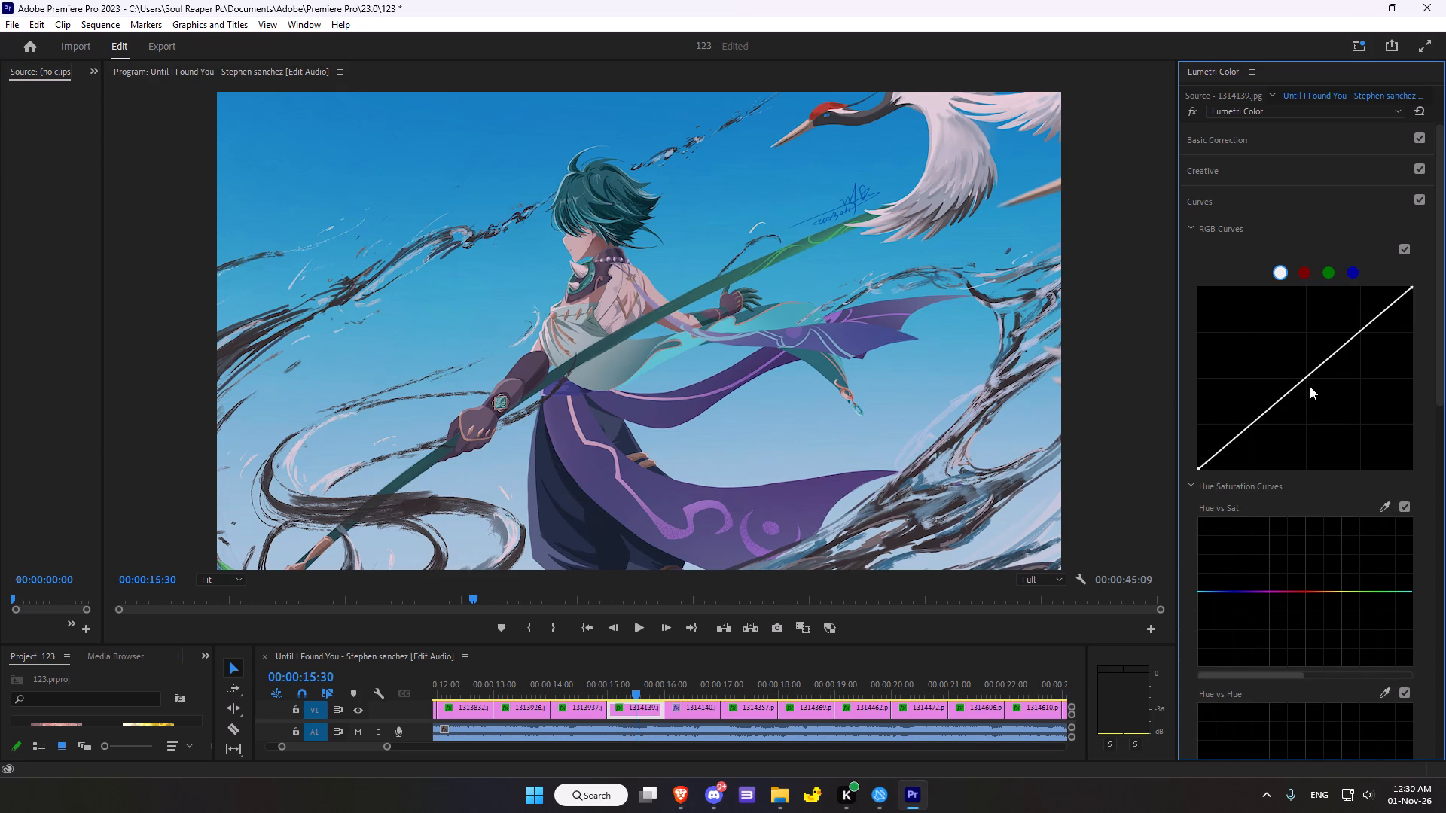
{"action": "left_click", "coordinate": [1304, 381]}
{"action": "left_click", "coordinate": [1304, 381]}
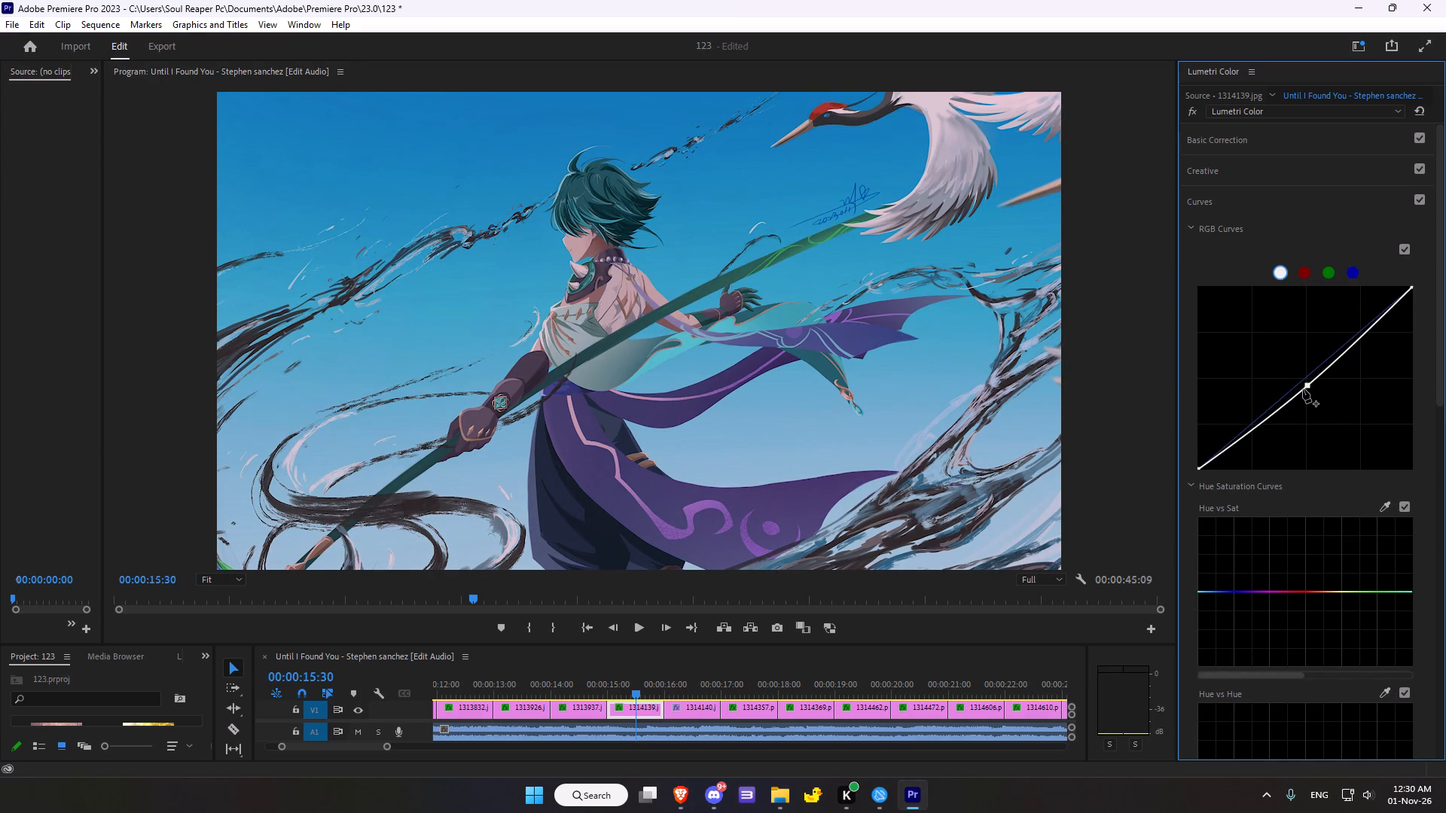
Sample the purple cloth for the Hue vs Sat curve and raise its blue-violet centre point slightly above the line.
{"action": "scroll", "coordinate": [1303, 389], "scroll_direction": "down", "scroll_amount": 5}
{"action": "left_click", "coordinate": [1387, 435]}
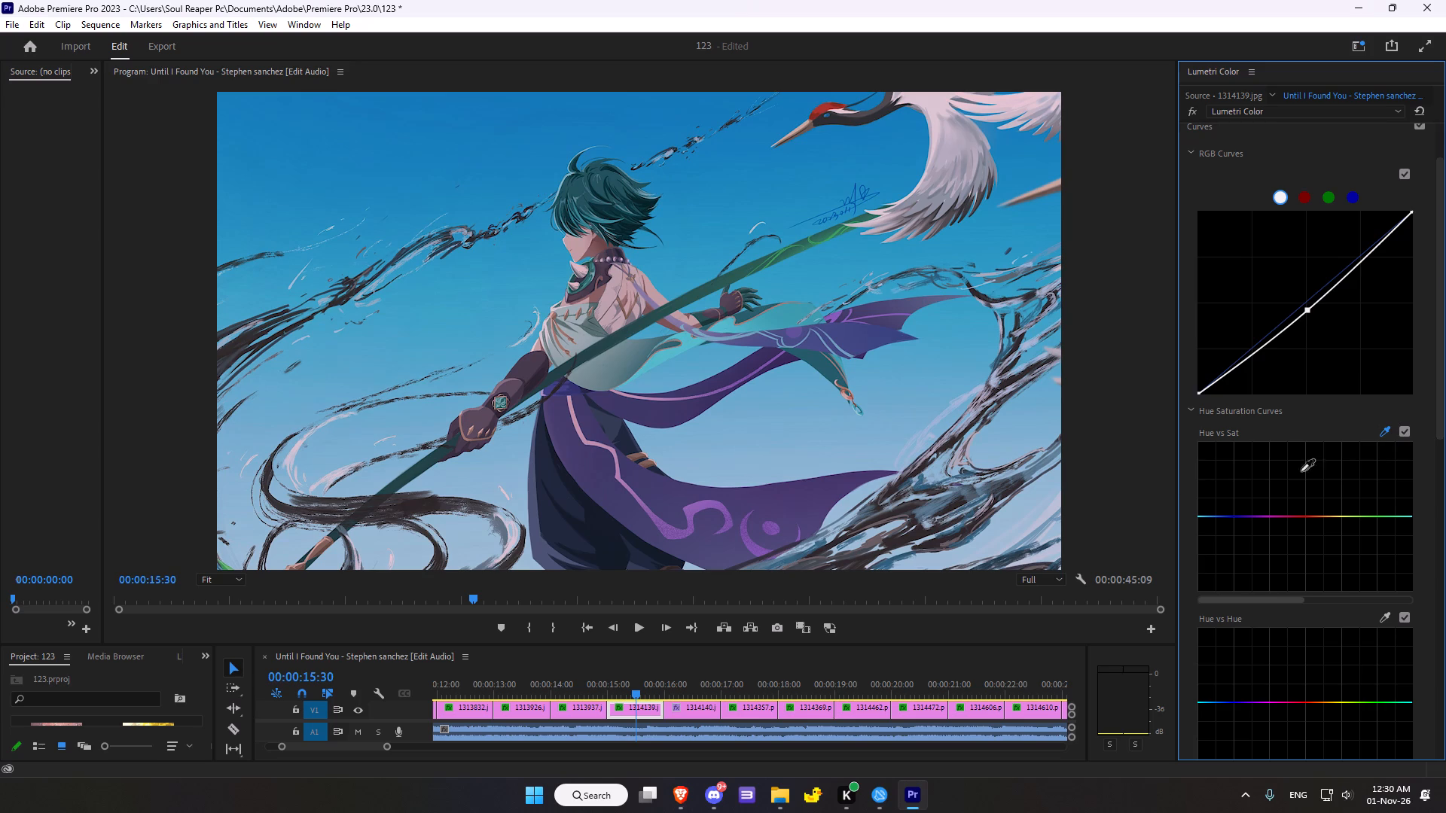
{"action": "left_click", "coordinate": [753, 498]}
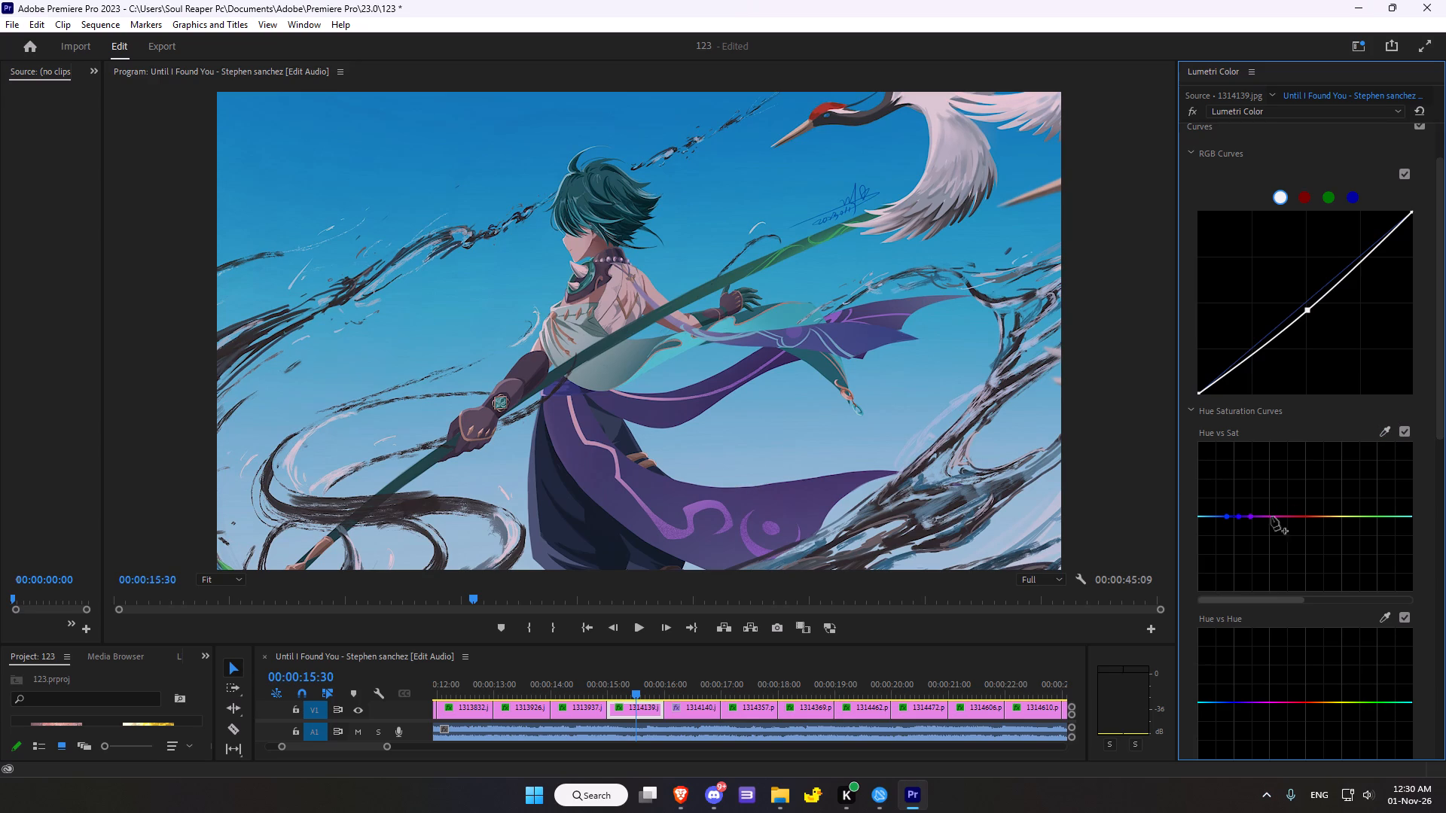
{"action": "left_click_drag", "start_coordinate": [1240, 516], "coordinate": [1243, 538]}
{"action": "left_click_drag", "start_coordinate": [1243, 538], "coordinate": [1240, 501]}
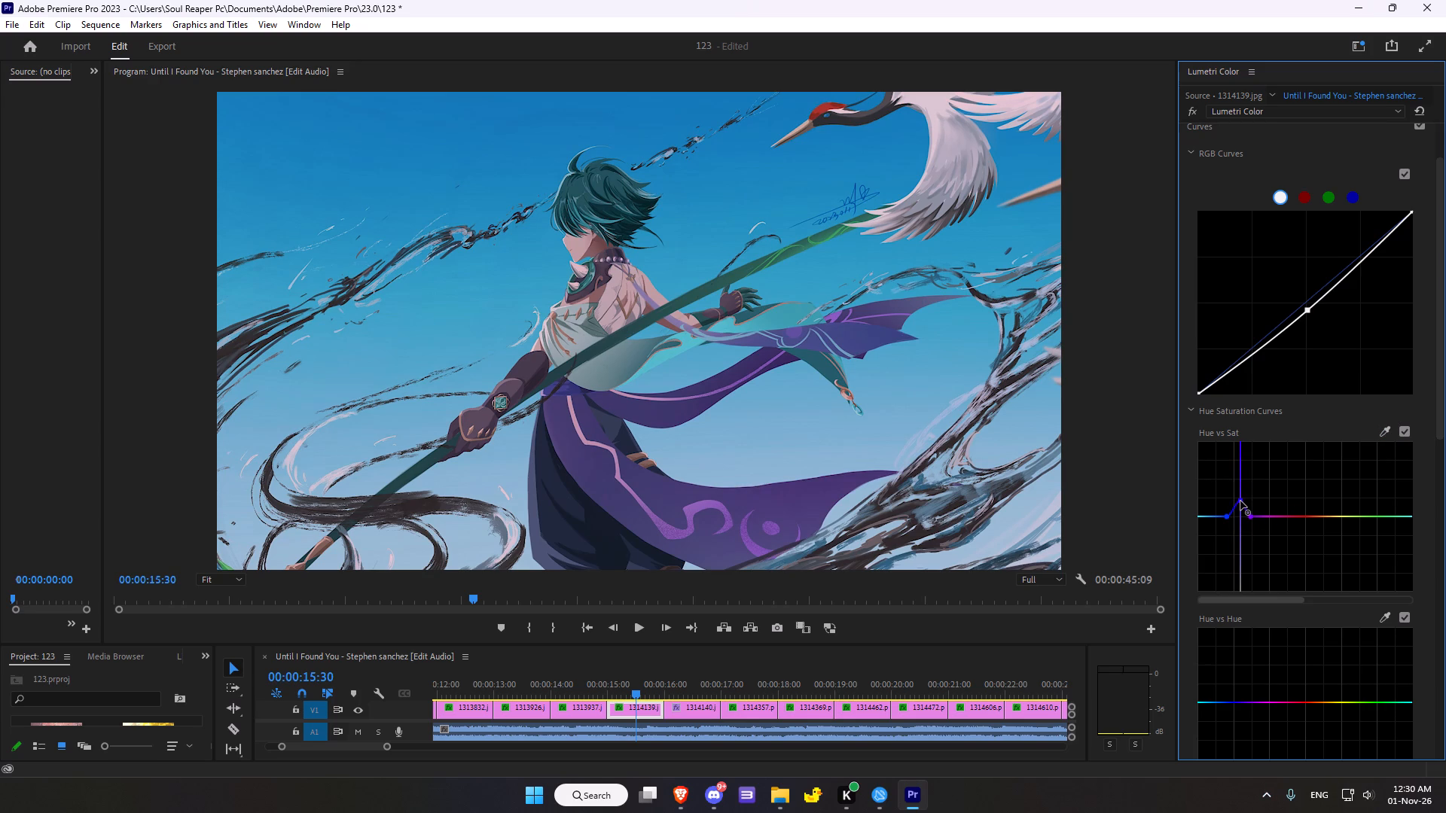
{"action": "left_click_drag", "start_coordinate": [1240, 501], "coordinate": [1234, 498]}
{"action": "left_click_drag", "start_coordinate": [1234, 498], "coordinate": [1237, 498]}
Sample the green spear for the Hue vs Hue curve and raise its green-cyan centre point slightly above the line.
{"action": "scroll", "coordinate": [1256, 506], "scroll_direction": "down", "scroll_amount": 9}
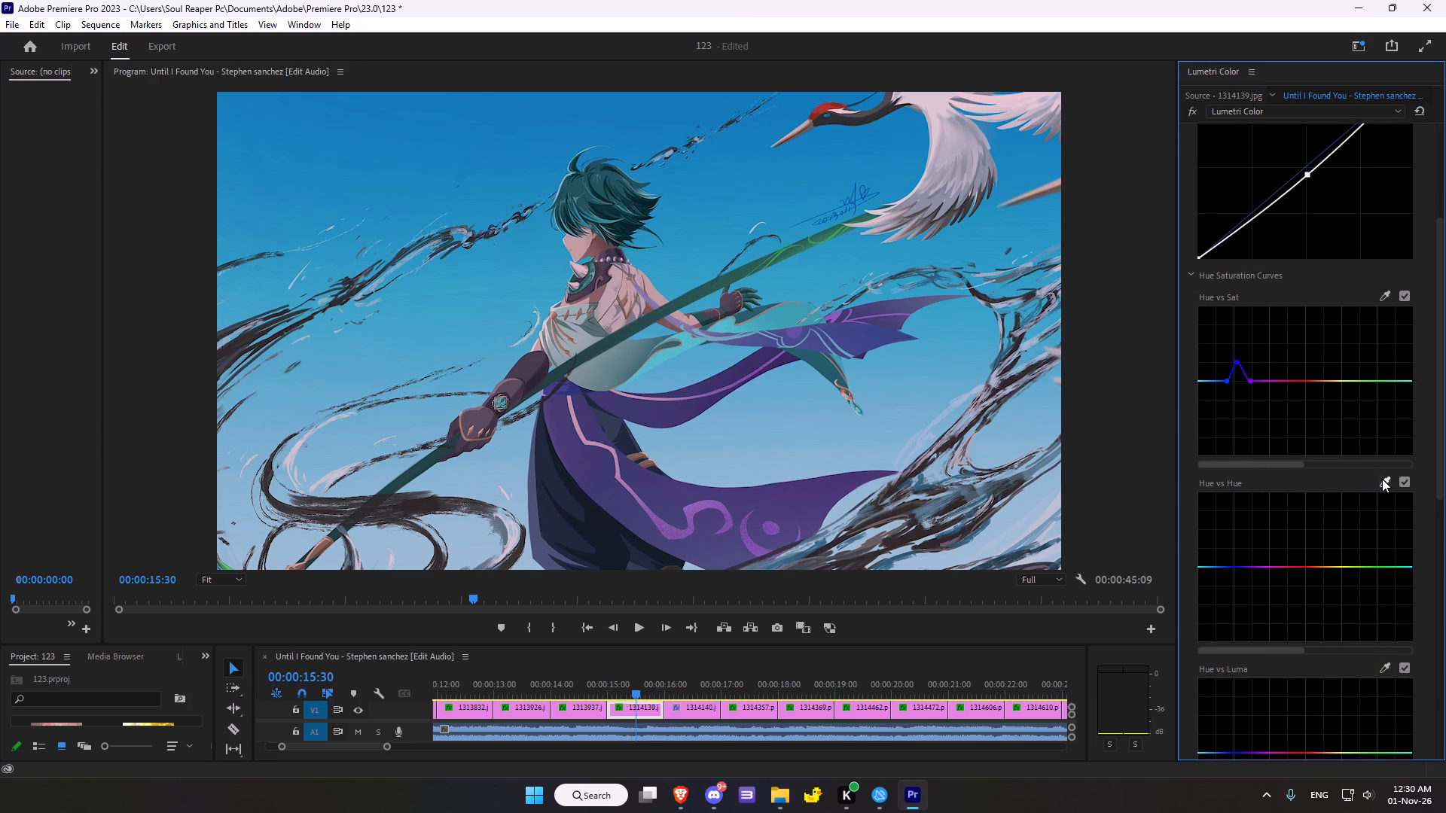
{"action": "left_click", "coordinate": [1382, 479]}
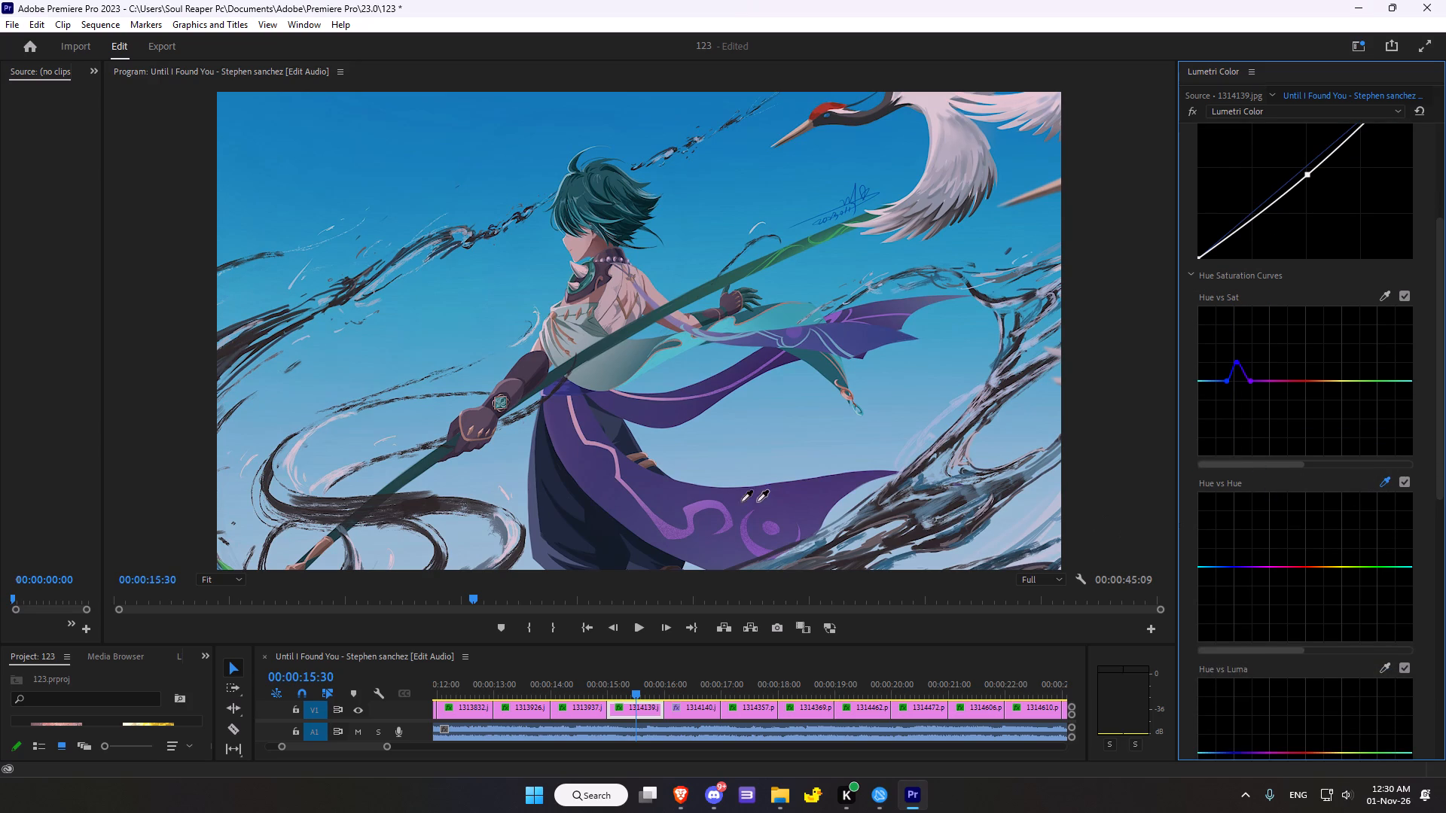
{"action": "left_click", "coordinate": [708, 285]}
{"action": "scroll", "coordinate": [1353, 545], "scroll_direction": "down", "scroll_amount": 4}
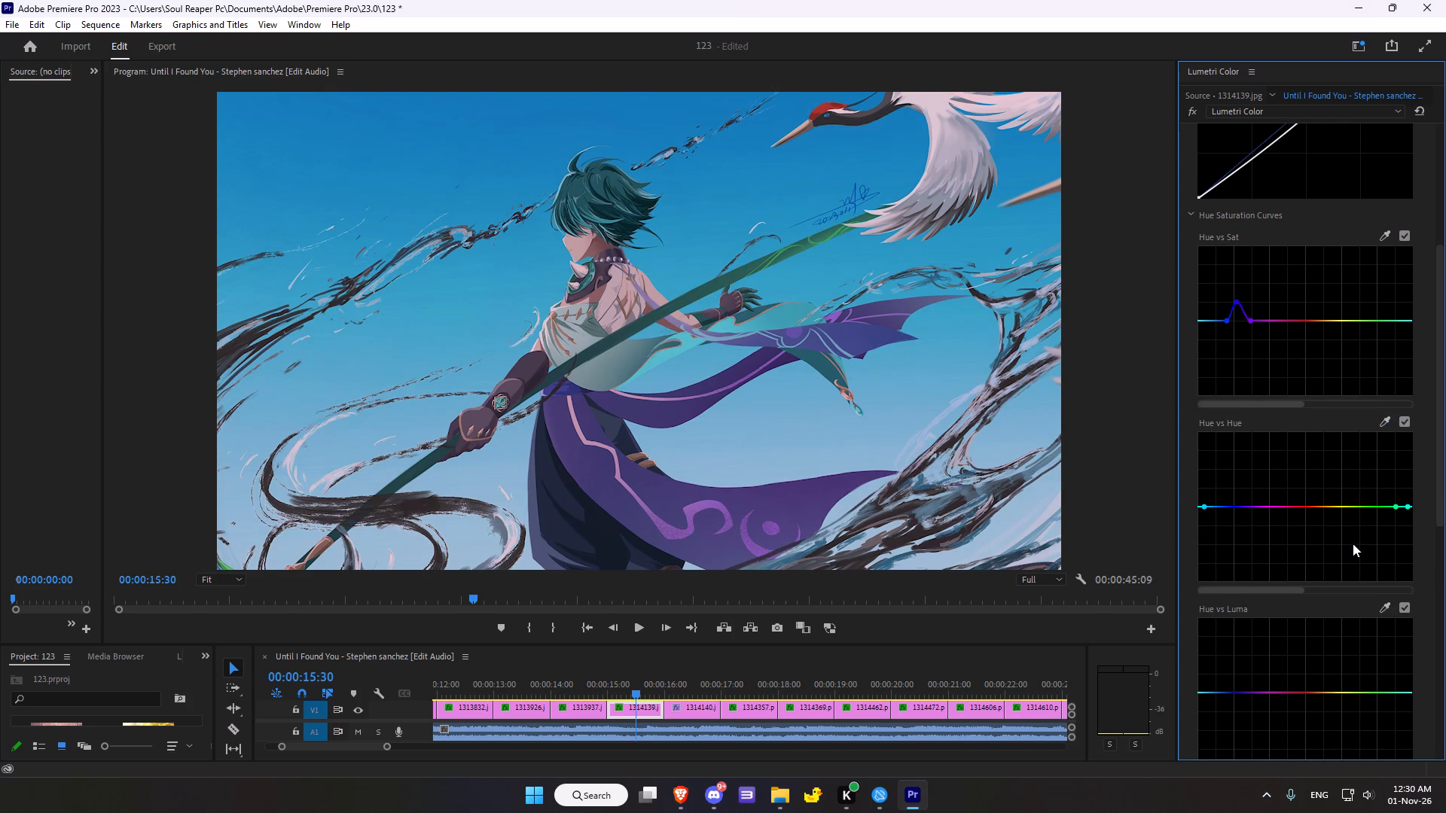
{"action": "scroll", "coordinate": [1353, 543], "scroll_direction": "up", "scroll_amount": 4}
{"action": "scroll", "coordinate": [1347, 531], "scroll_direction": "down", "scroll_amount": 11}
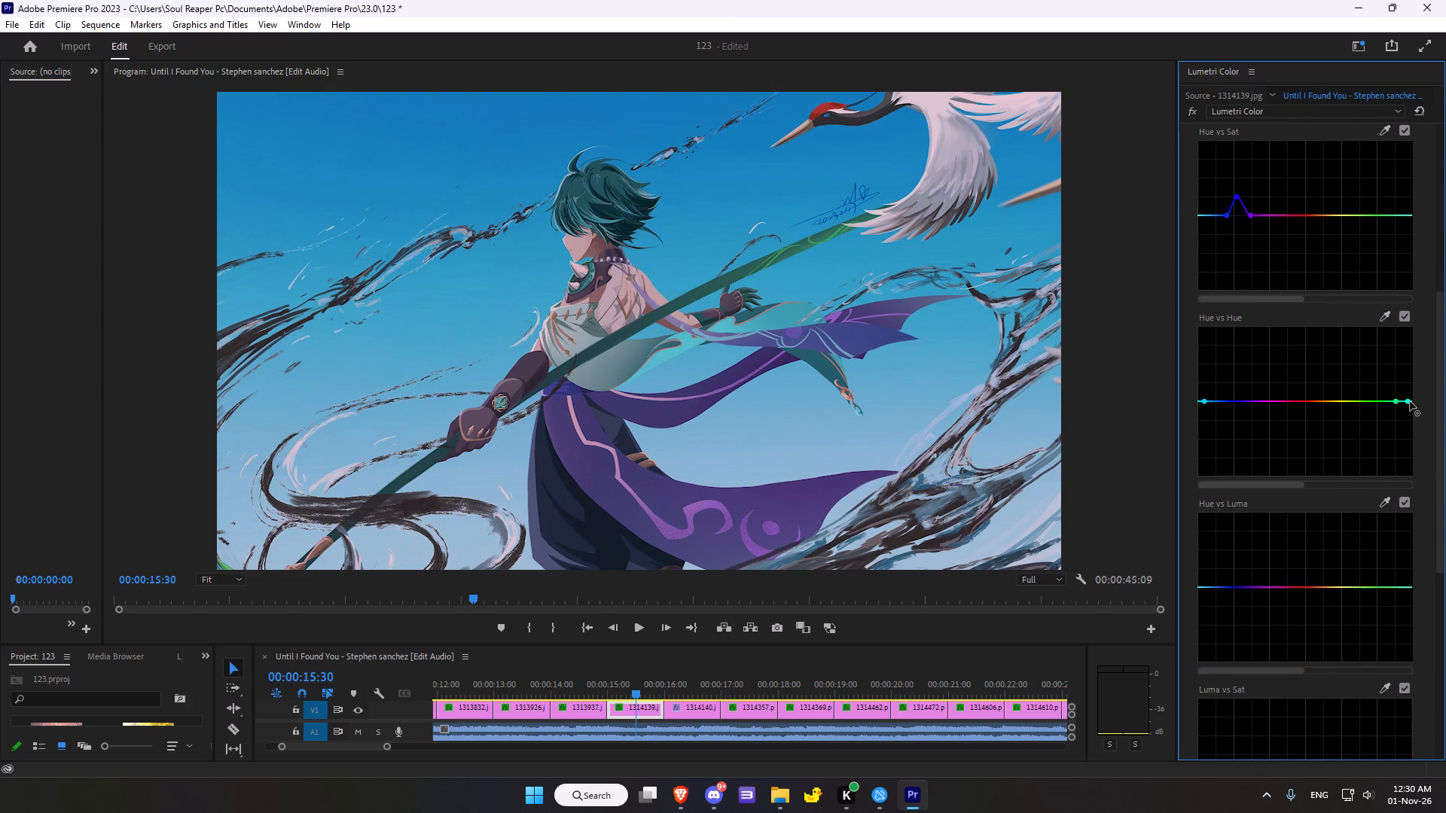
{"action": "left_click_drag", "start_coordinate": [1410, 401], "coordinate": [1401, 372]}
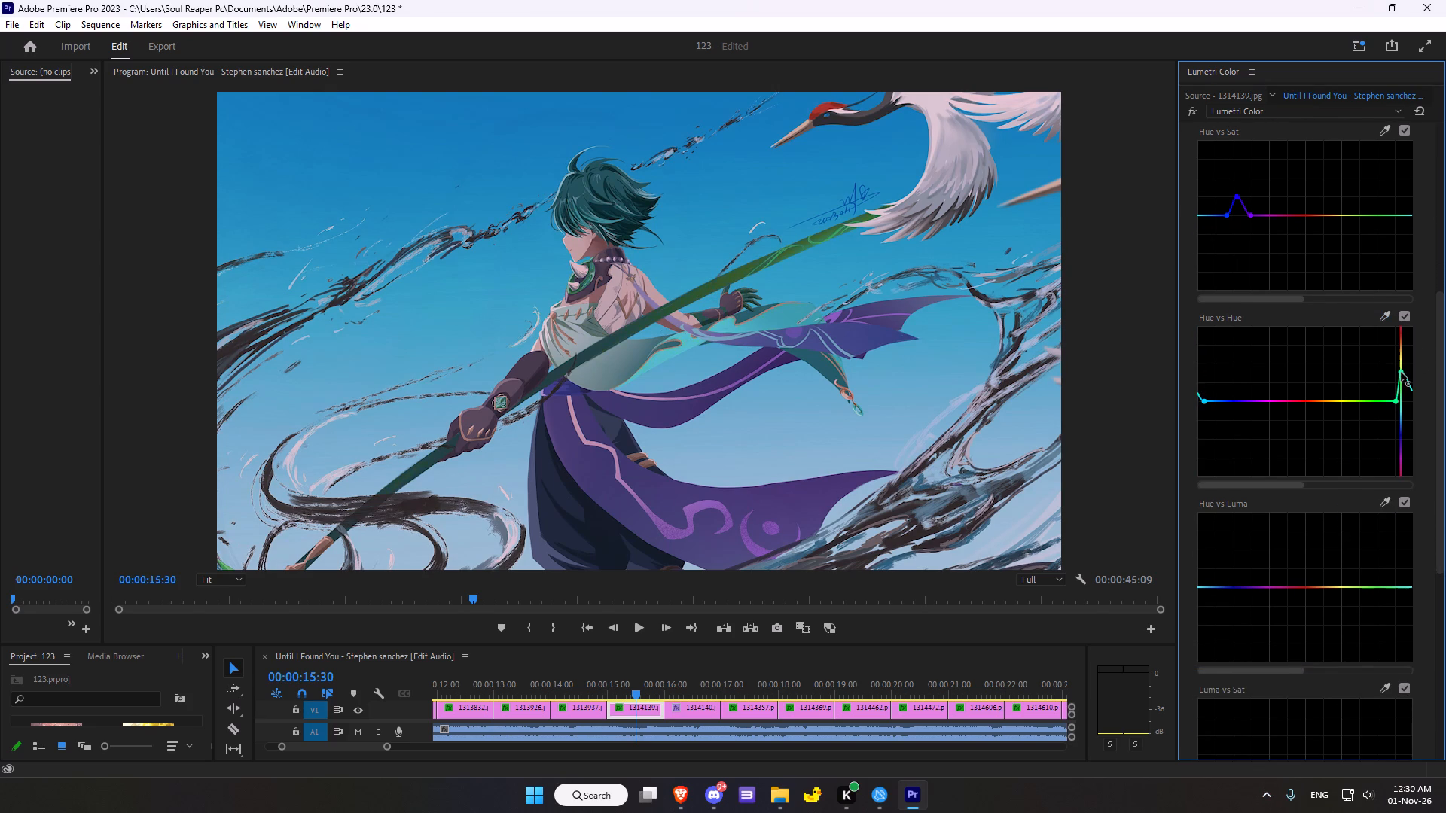
{"action": "left_click_drag", "start_coordinate": [1401, 372], "coordinate": [1406, 393]}
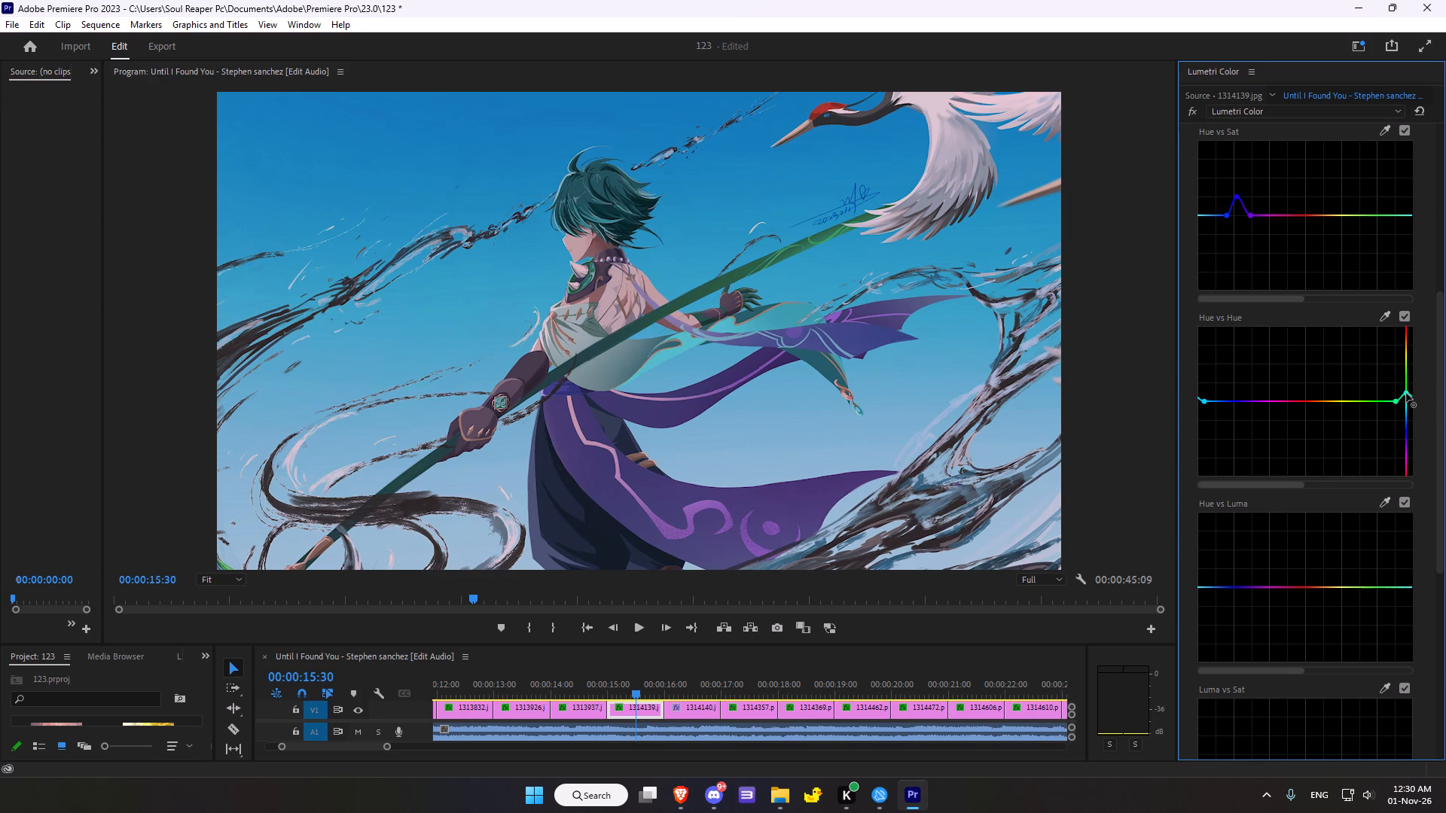
{"action": "left_click_drag", "start_coordinate": [1406, 393], "coordinate": [1406, 364]}
{"action": "left_click_drag", "start_coordinate": [1406, 364], "coordinate": [1406, 384]}
{"action": "left_click_drag", "start_coordinate": [1406, 384], "coordinate": [1409, 385]}
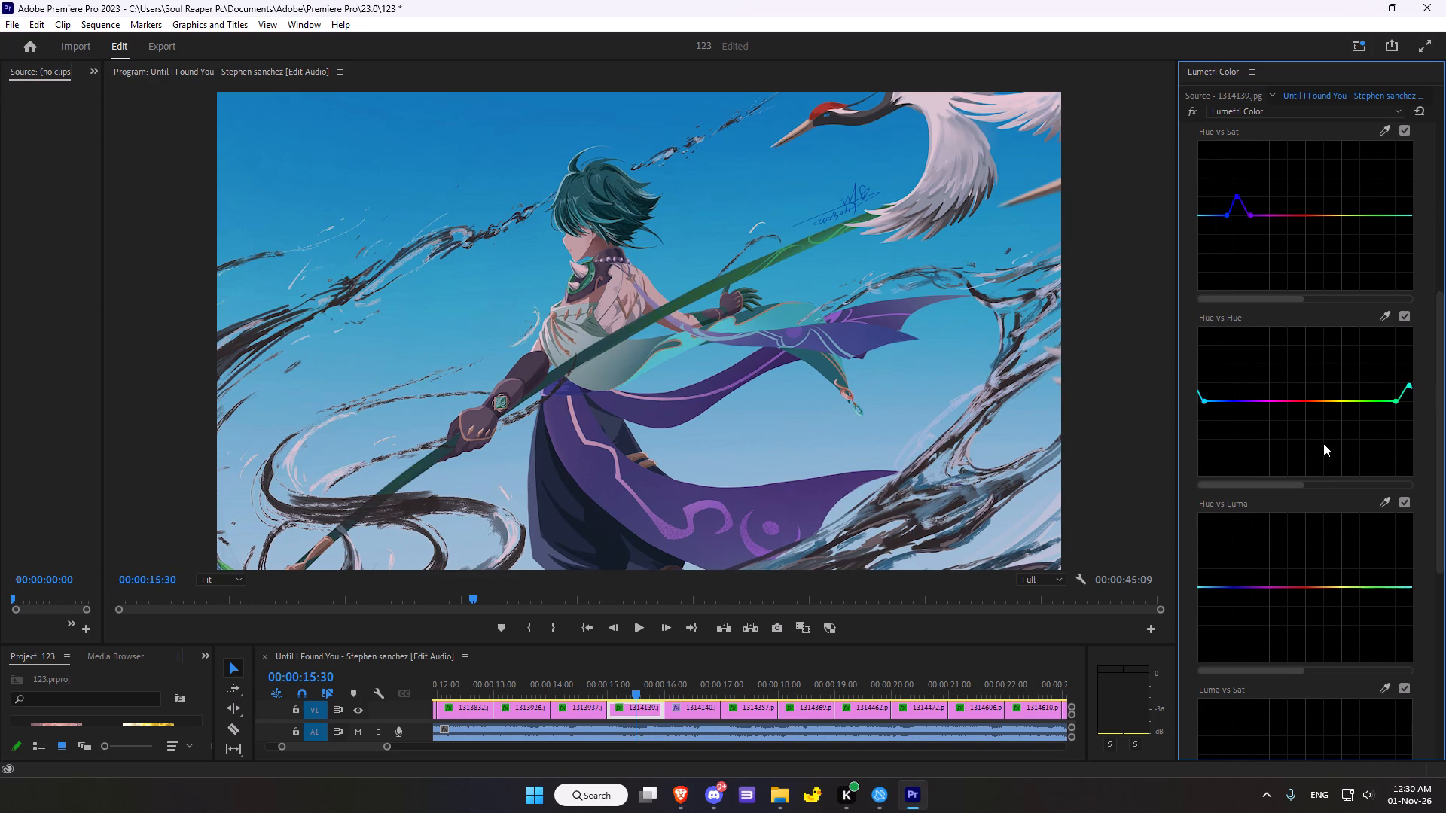
Sample the crane's red crest for the Hue vs Luma curve and raise the red centre point slightly.
{"action": "scroll", "coordinate": [1353, 430], "scroll_direction": "down", "scroll_amount": 4}
{"action": "left_click", "coordinate": [1390, 449]}
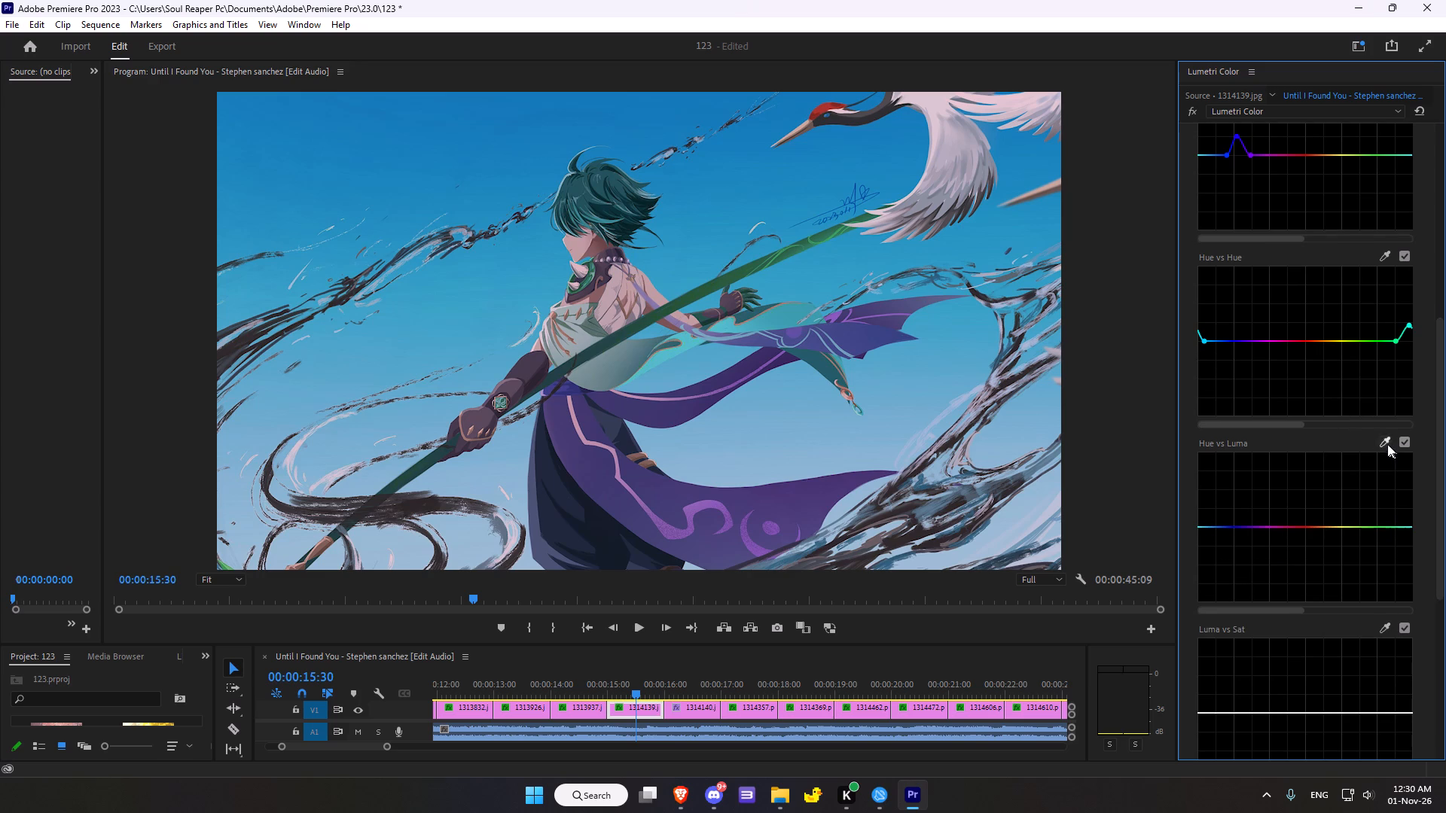
{"action": "left_click", "coordinate": [1387, 444]}
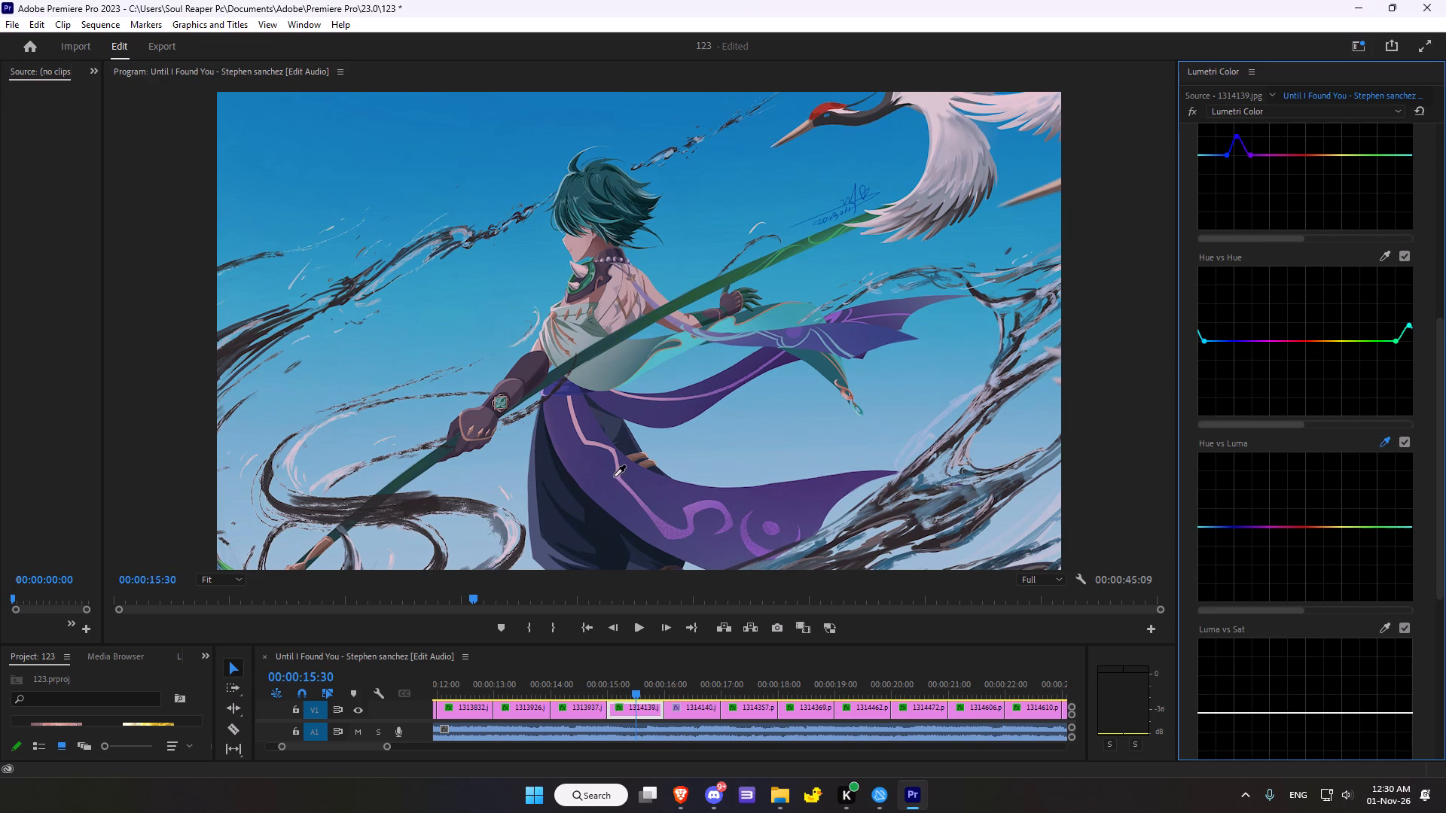
{"action": "left_click", "coordinate": [819, 112]}
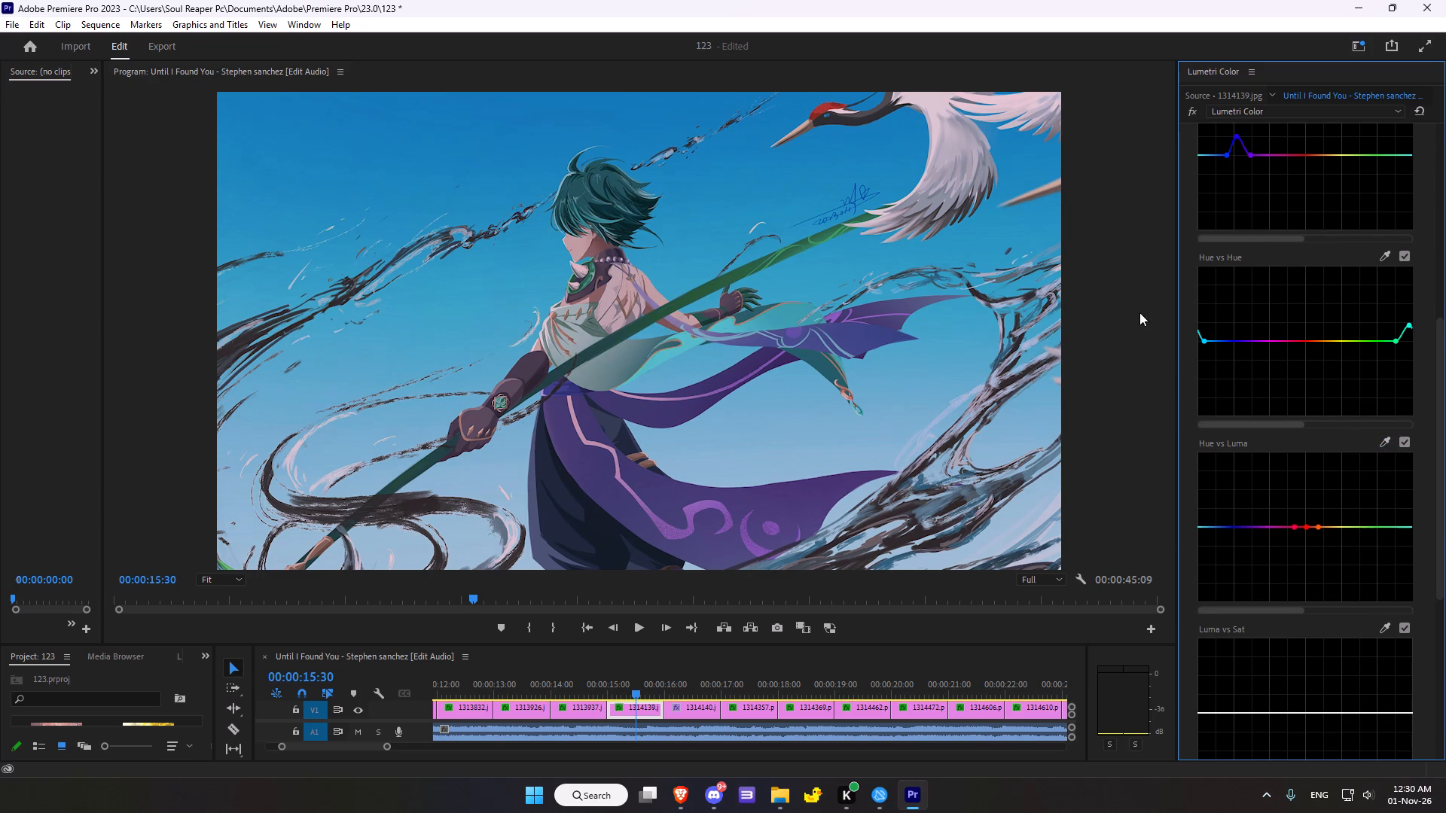
{"action": "left_click", "coordinate": [1304, 526]}
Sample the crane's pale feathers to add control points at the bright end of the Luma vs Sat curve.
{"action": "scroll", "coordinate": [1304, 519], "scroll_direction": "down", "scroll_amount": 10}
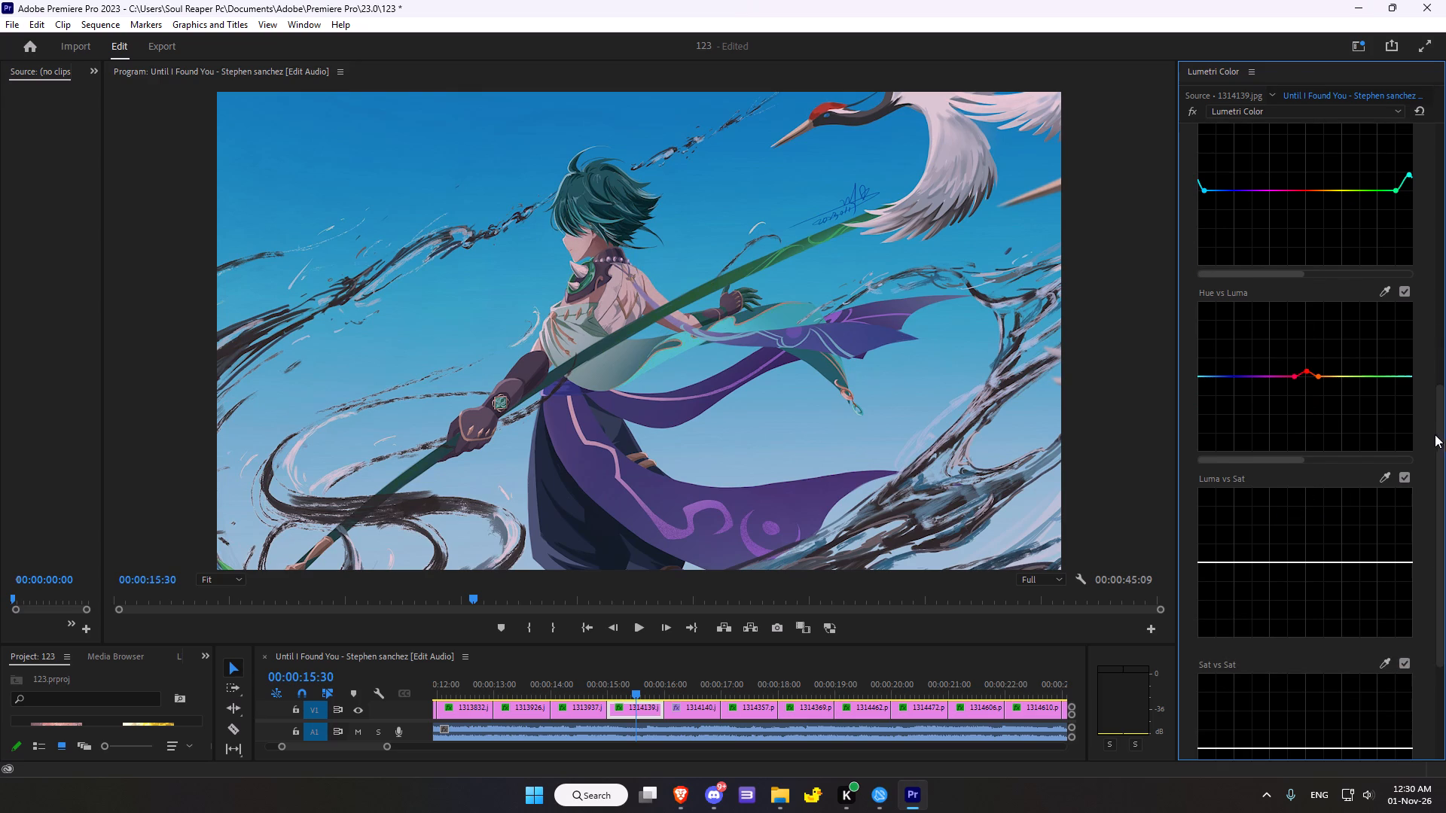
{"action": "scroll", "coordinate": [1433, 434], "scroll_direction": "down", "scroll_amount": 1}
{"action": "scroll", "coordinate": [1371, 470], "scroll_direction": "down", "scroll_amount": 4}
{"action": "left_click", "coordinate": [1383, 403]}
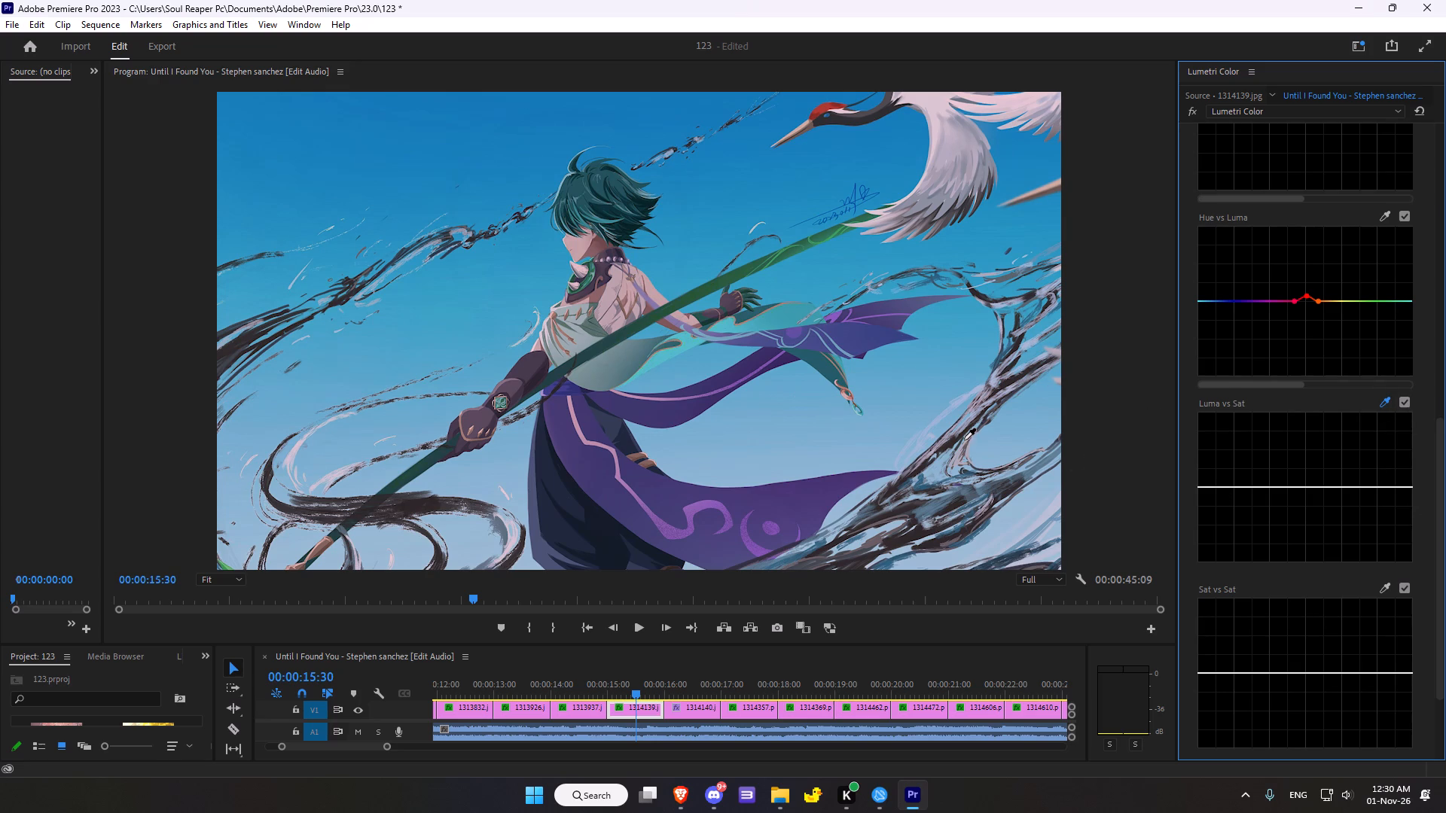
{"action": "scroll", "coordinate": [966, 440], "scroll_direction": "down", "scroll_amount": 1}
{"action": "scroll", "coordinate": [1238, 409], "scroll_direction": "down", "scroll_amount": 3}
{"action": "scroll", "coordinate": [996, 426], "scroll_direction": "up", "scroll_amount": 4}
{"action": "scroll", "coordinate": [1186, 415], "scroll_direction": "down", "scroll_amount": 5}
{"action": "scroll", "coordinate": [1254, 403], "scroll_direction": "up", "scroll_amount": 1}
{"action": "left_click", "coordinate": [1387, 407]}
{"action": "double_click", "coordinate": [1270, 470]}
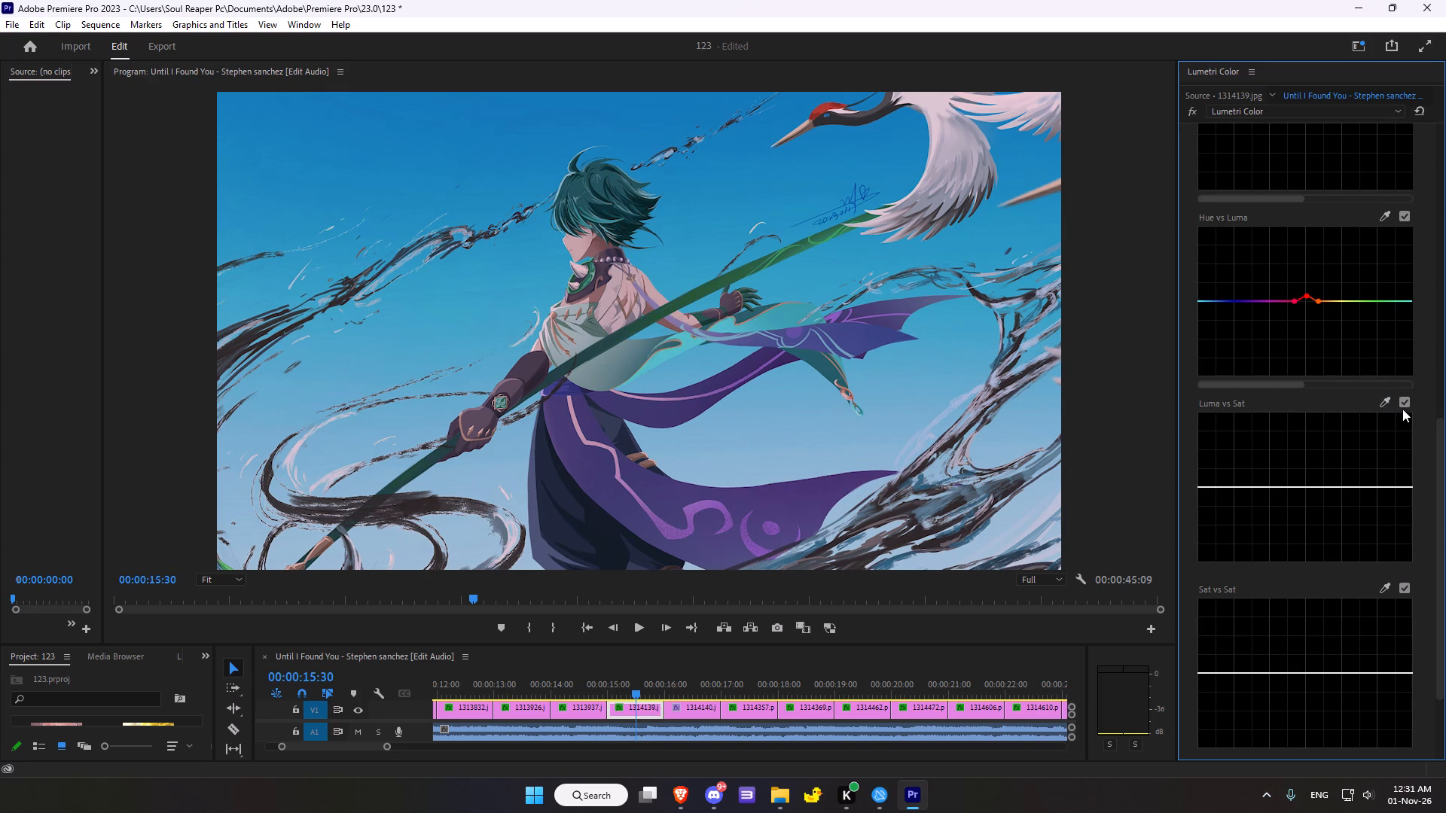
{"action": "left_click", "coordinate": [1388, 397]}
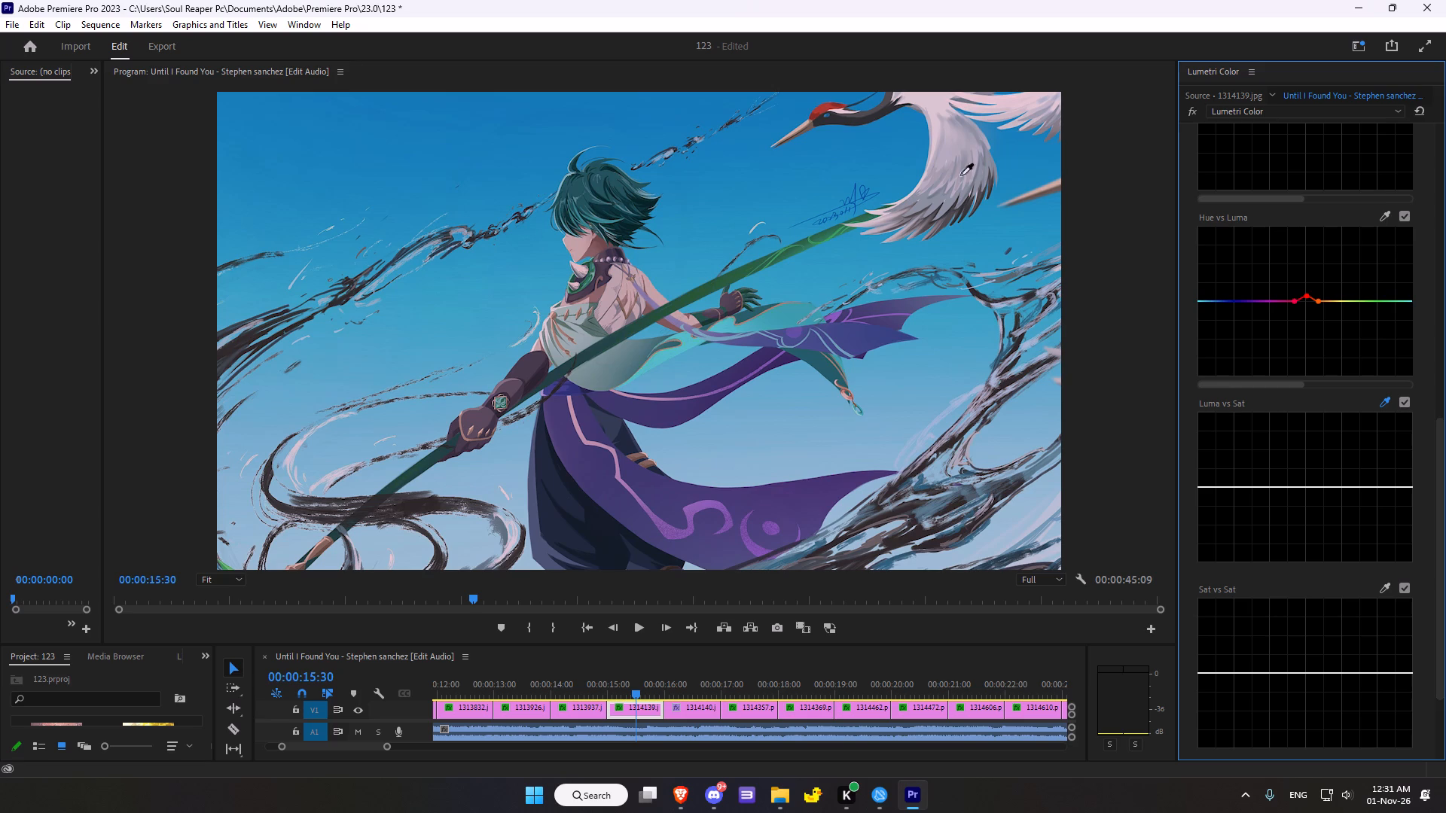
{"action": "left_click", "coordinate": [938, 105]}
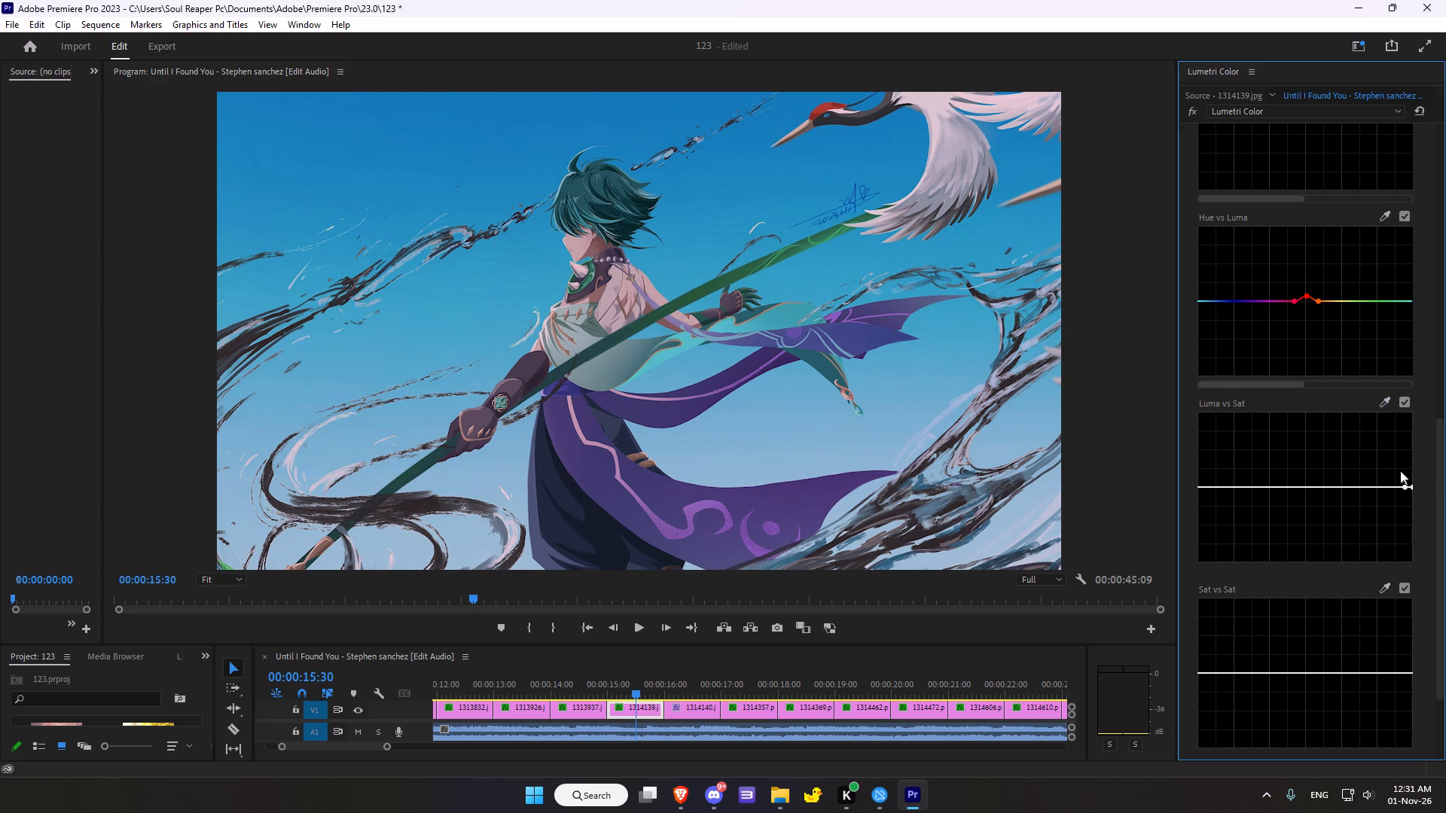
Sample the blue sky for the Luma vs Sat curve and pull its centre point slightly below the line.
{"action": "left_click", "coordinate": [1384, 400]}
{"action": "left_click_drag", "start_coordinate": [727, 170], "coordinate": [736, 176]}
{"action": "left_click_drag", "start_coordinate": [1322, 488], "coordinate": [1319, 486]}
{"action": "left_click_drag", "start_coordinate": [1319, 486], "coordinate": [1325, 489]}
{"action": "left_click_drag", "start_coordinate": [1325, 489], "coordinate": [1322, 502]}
Use the Sat vs Sat colour sampler to add a control point near the curve's low-saturation end.
{"action": "scroll", "coordinate": [1283, 532], "scroll_direction": "down", "scroll_amount": 7}
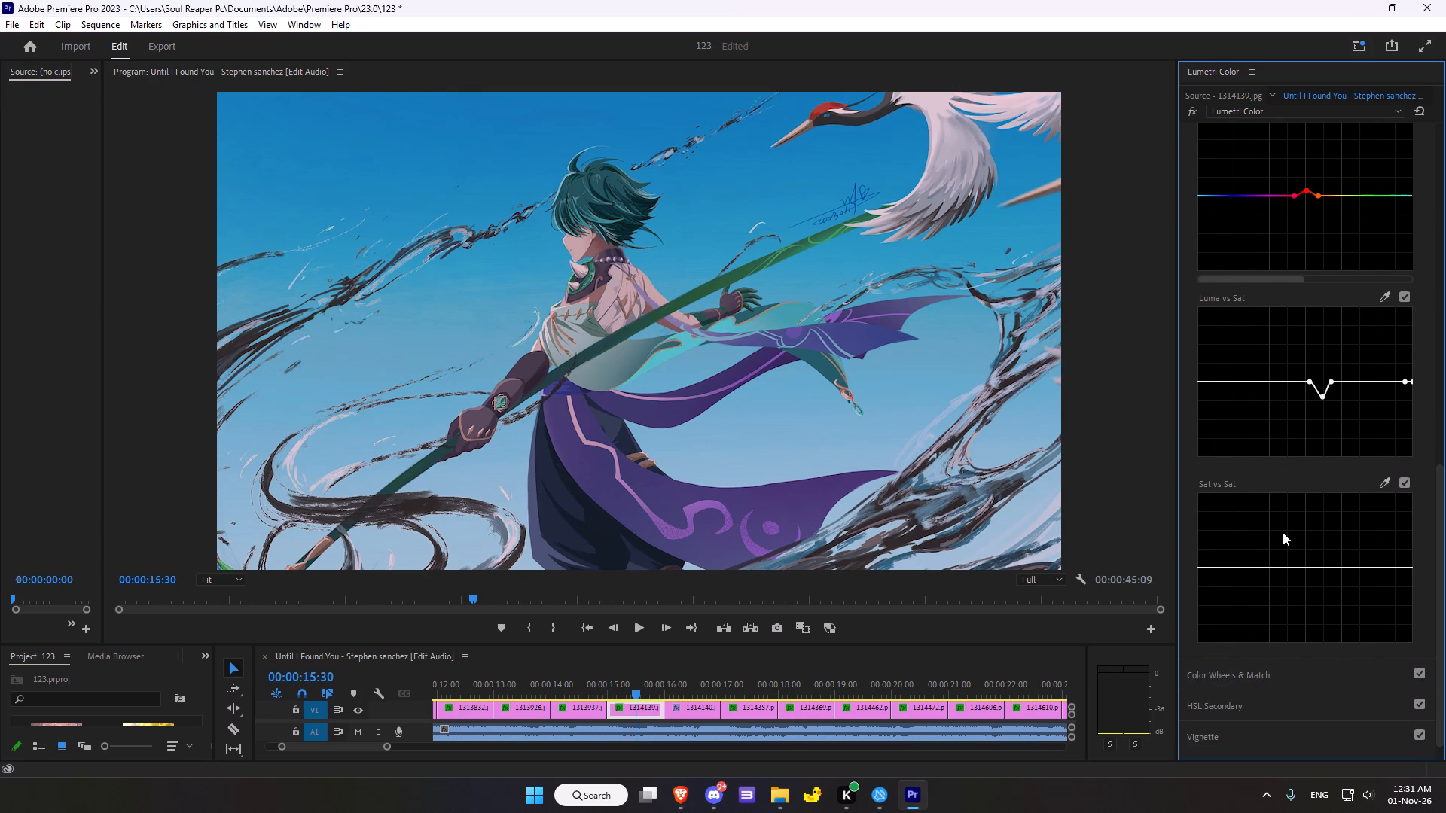
{"action": "left_click", "coordinate": [1383, 481]}
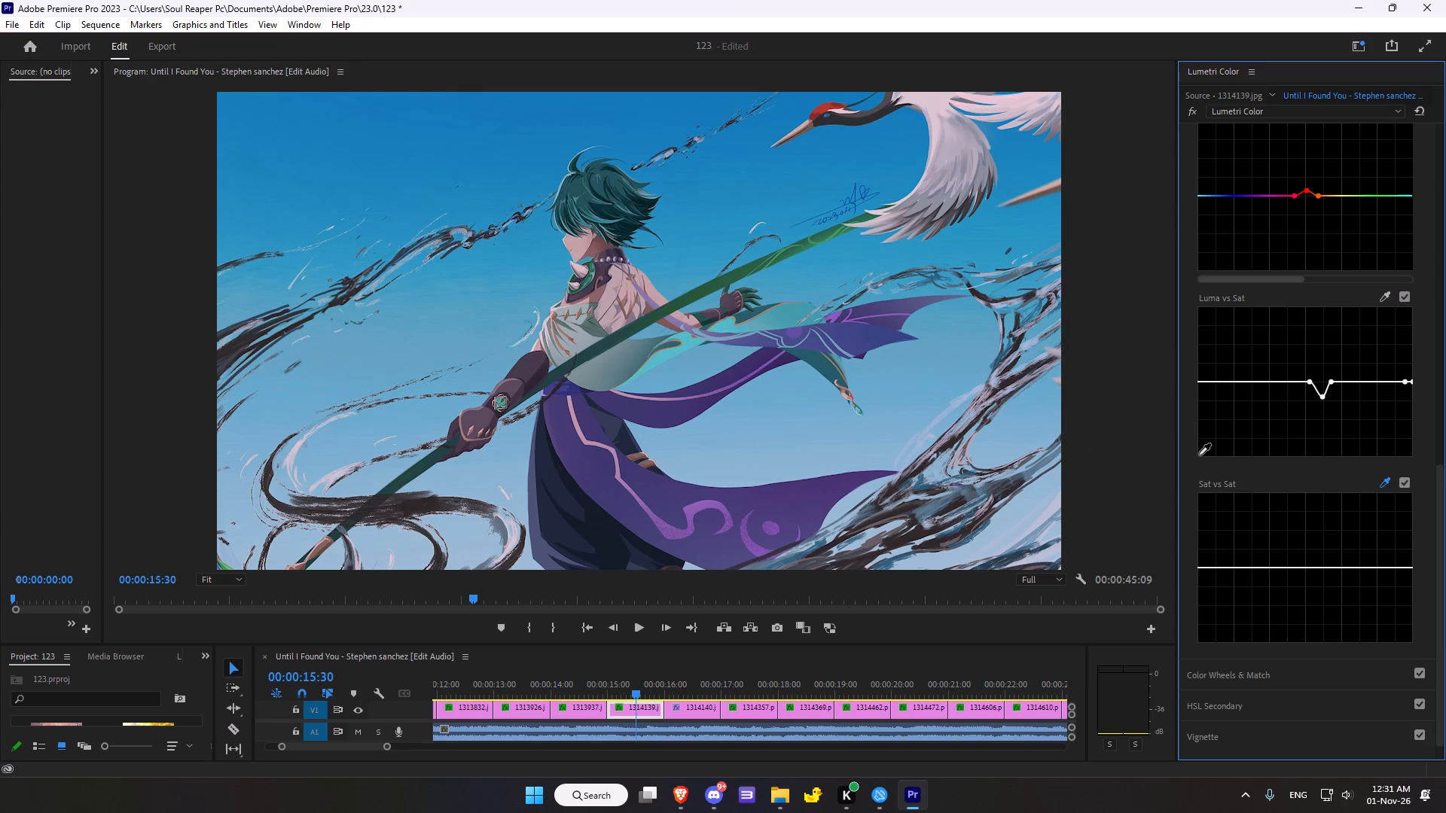
{"action": "scroll", "coordinate": [1199, 455], "scroll_direction": "down", "scroll_amount": 6}
{"action": "scroll", "coordinate": [853, 495], "scroll_direction": "up", "scroll_amount": 2}
{"action": "scroll", "coordinate": [932, 489], "scroll_direction": "down", "scroll_amount": 4}
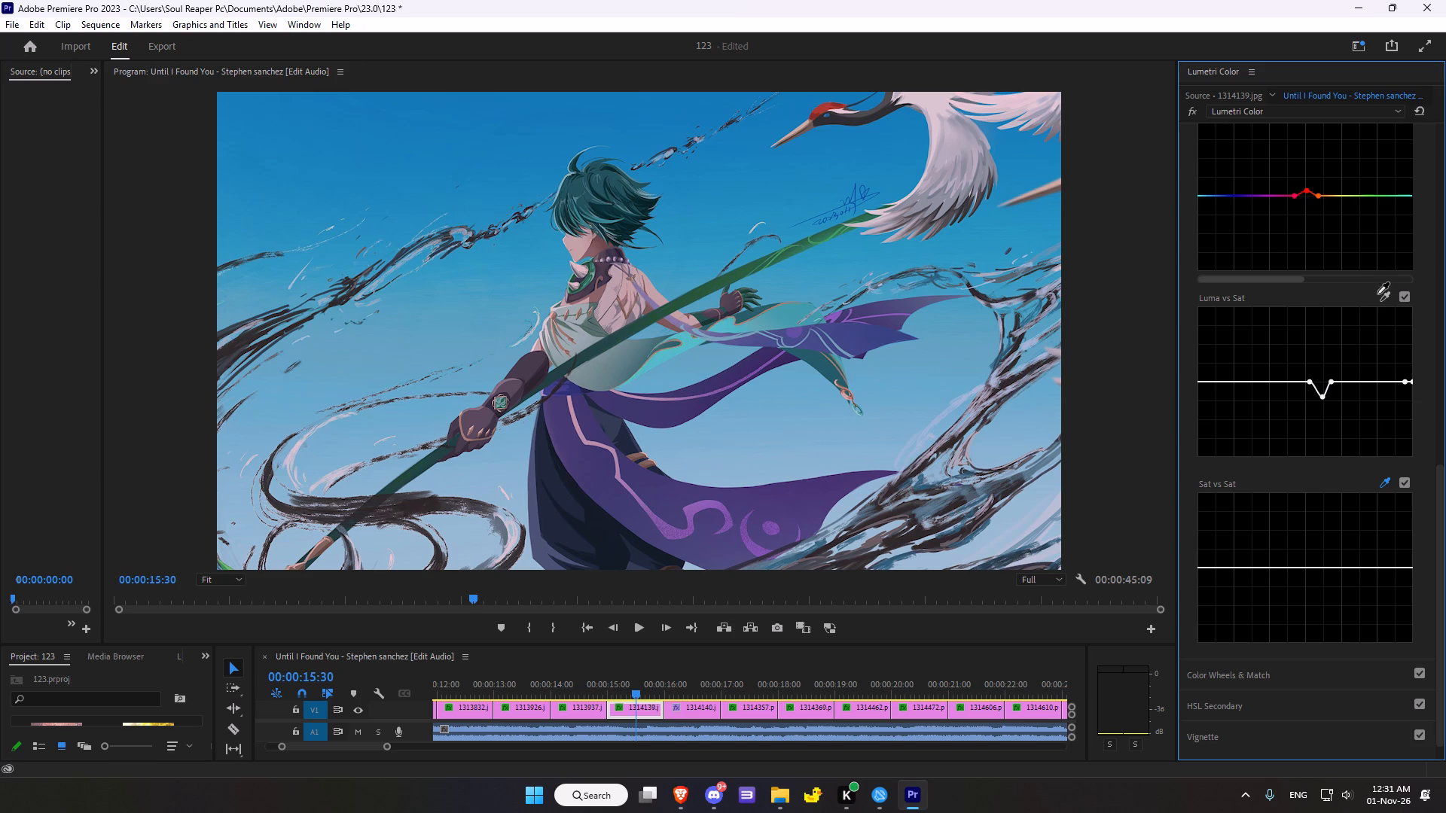
{"action": "double_click", "coordinate": [1336, 335]}
Reset the Luma vs Sat curve, resample it from the crane's red crest, and raise its centre point slightly above the line.
{"action": "double_click", "coordinate": [1316, 379]}
{"action": "left_click", "coordinate": [1387, 288]}
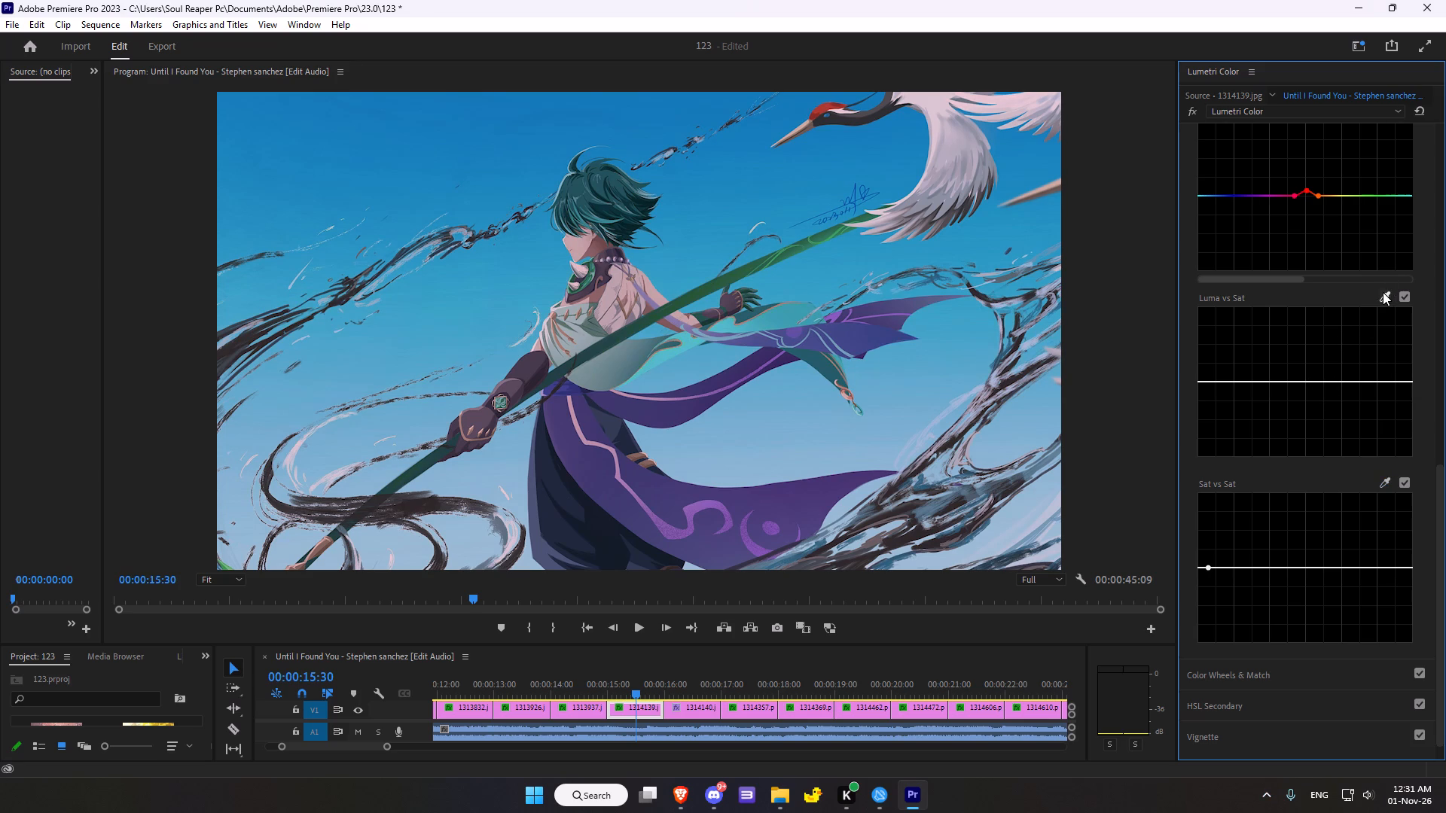
{"action": "left_click", "coordinate": [1383, 292]}
{"action": "left_click", "coordinate": [819, 105]}
{"action": "left_click_drag", "start_coordinate": [1289, 382], "coordinate": [1290, 406]}
{"action": "left_click_drag", "start_coordinate": [1290, 406], "coordinate": [1286, 374]}
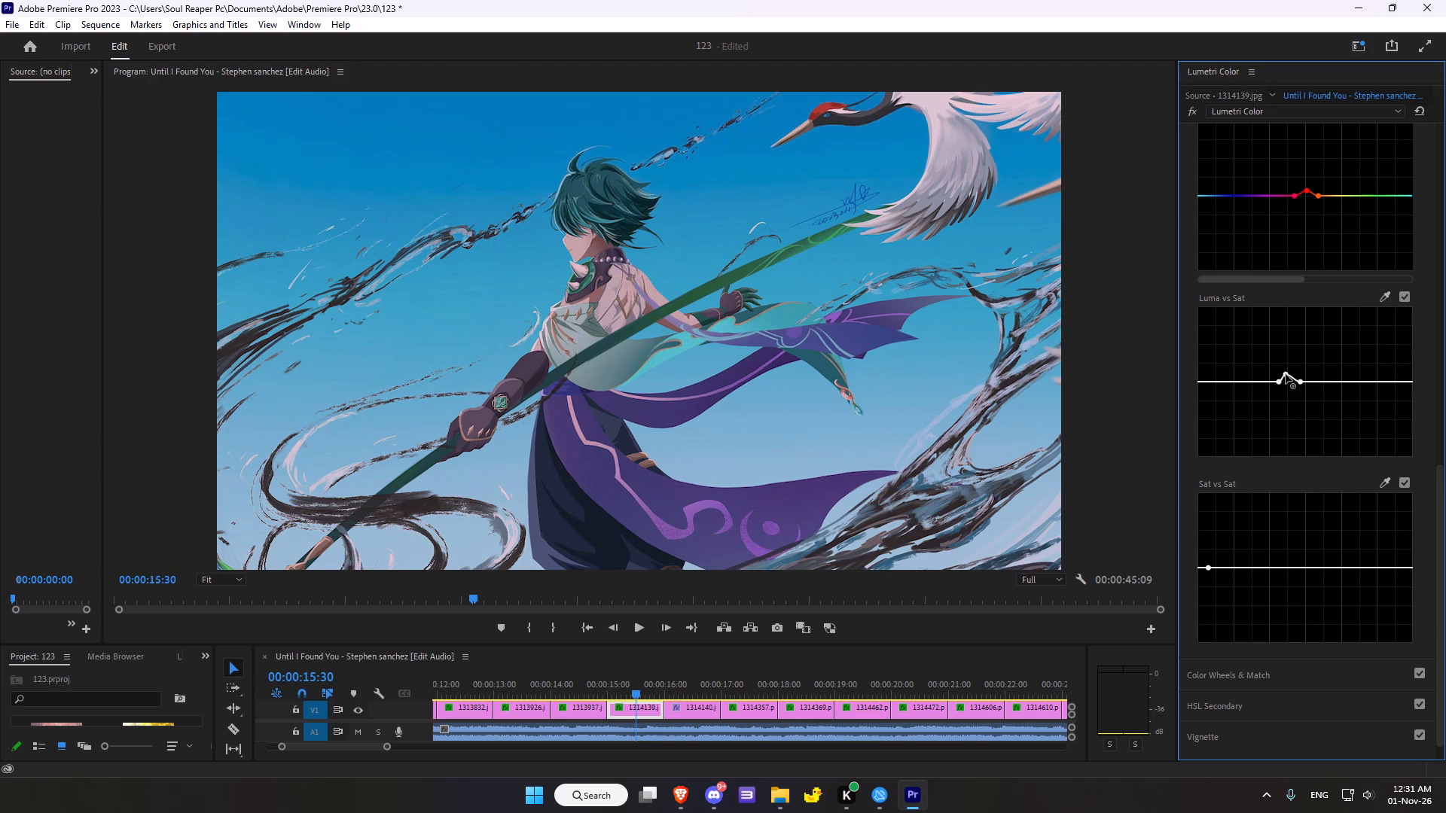
{"action": "left_click_drag", "start_coordinate": [1286, 374], "coordinate": [1286, 370]}
Reset the Sat vs Sat curve, resample it from the character's teal hair, and pull its centre point slightly below the line.
{"action": "left_click", "coordinate": [1379, 481]}
{"action": "double_click", "coordinate": [1259, 542]}
{"action": "double_click", "coordinate": [1258, 561]}
{"action": "left_click", "coordinate": [1389, 472]}
{"action": "left_click", "coordinate": [1387, 478]}
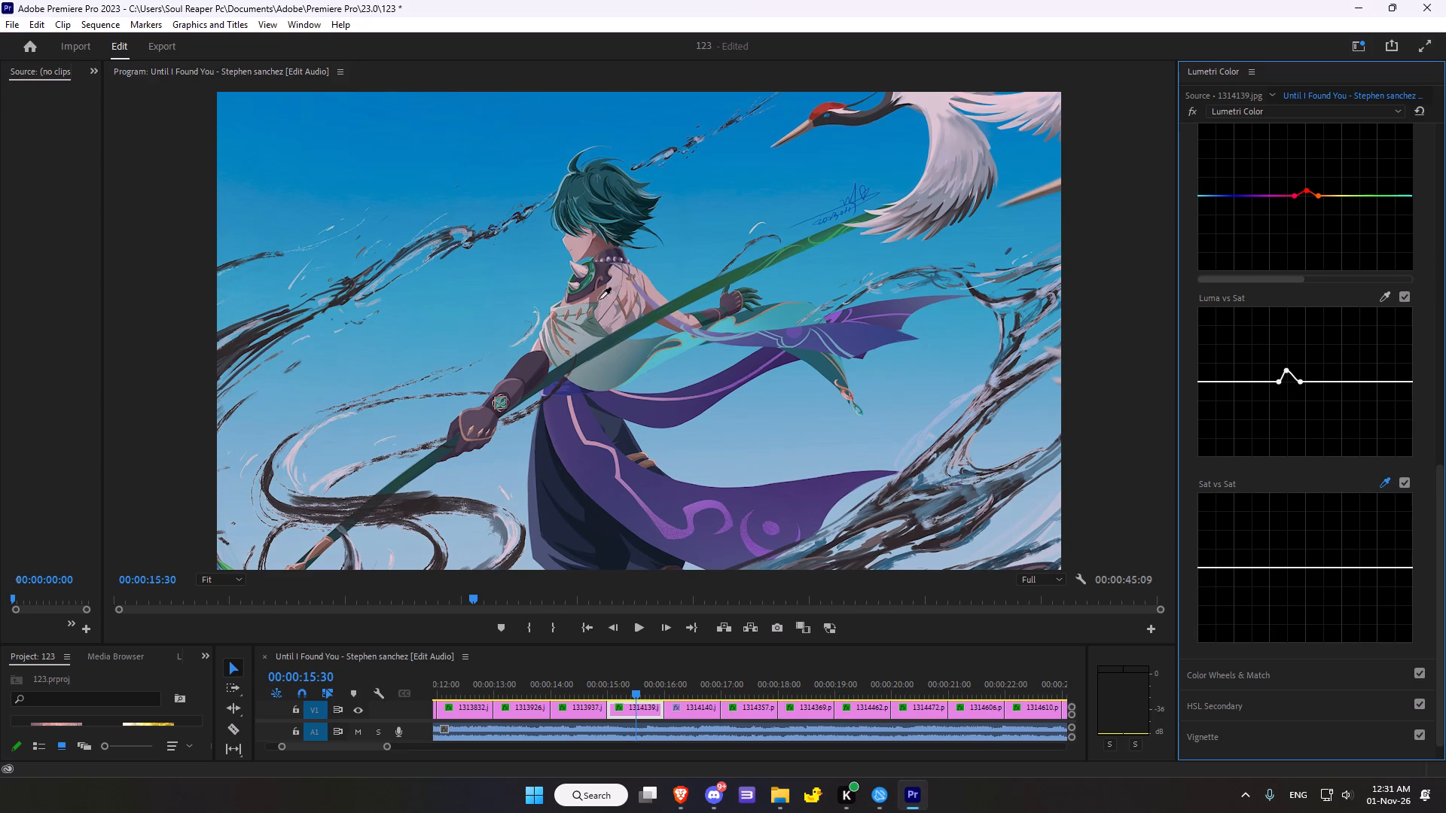
{"action": "left_click", "coordinate": [579, 191]}
{"action": "left_click_drag", "start_coordinate": [1243, 570], "coordinate": [1248, 551]}
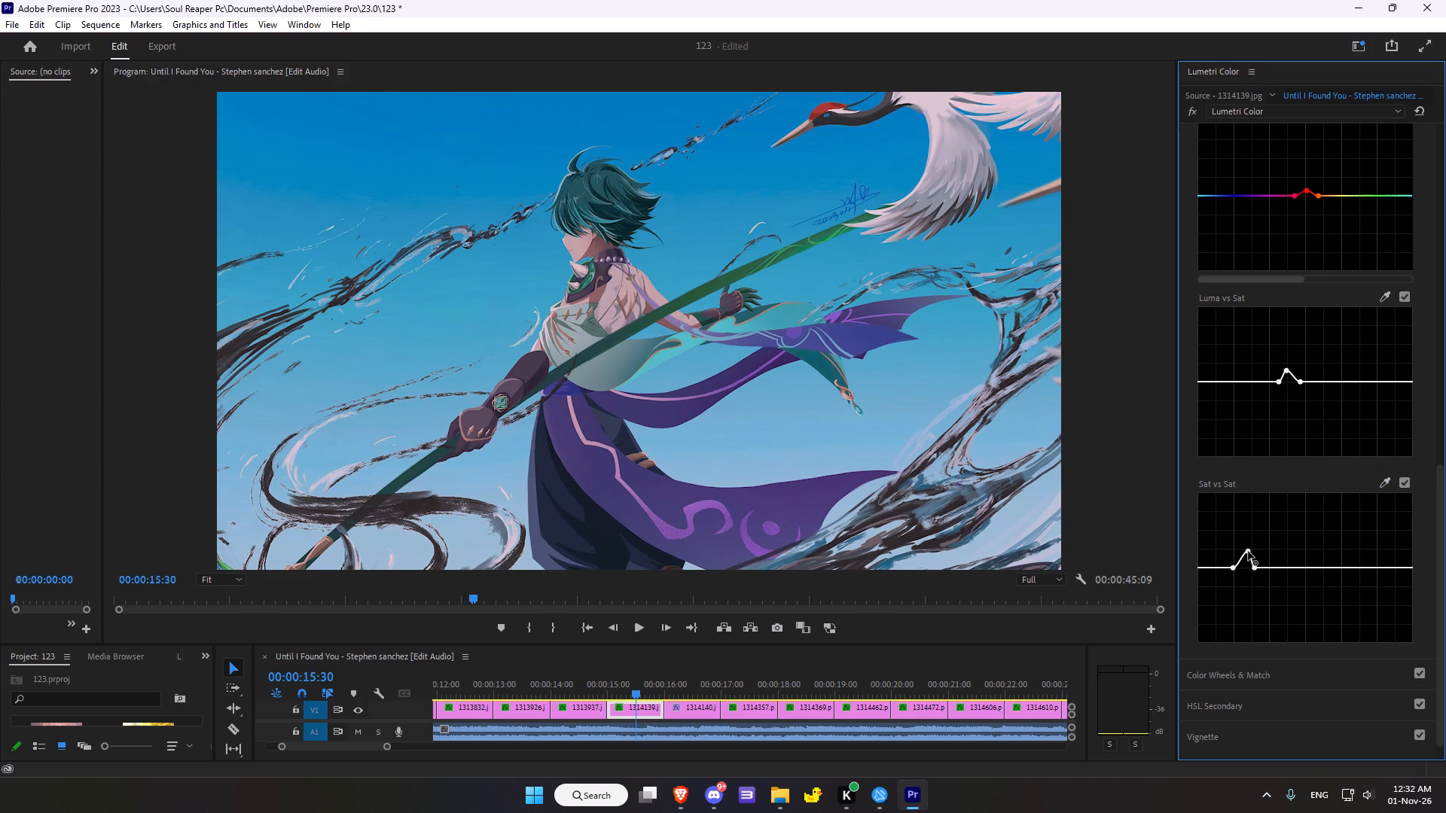
{"action": "left_click_drag", "start_coordinate": [1248, 551], "coordinate": [1240, 548]}
{"action": "left_click_drag", "start_coordinate": [1240, 548], "coordinate": [1242, 583]}
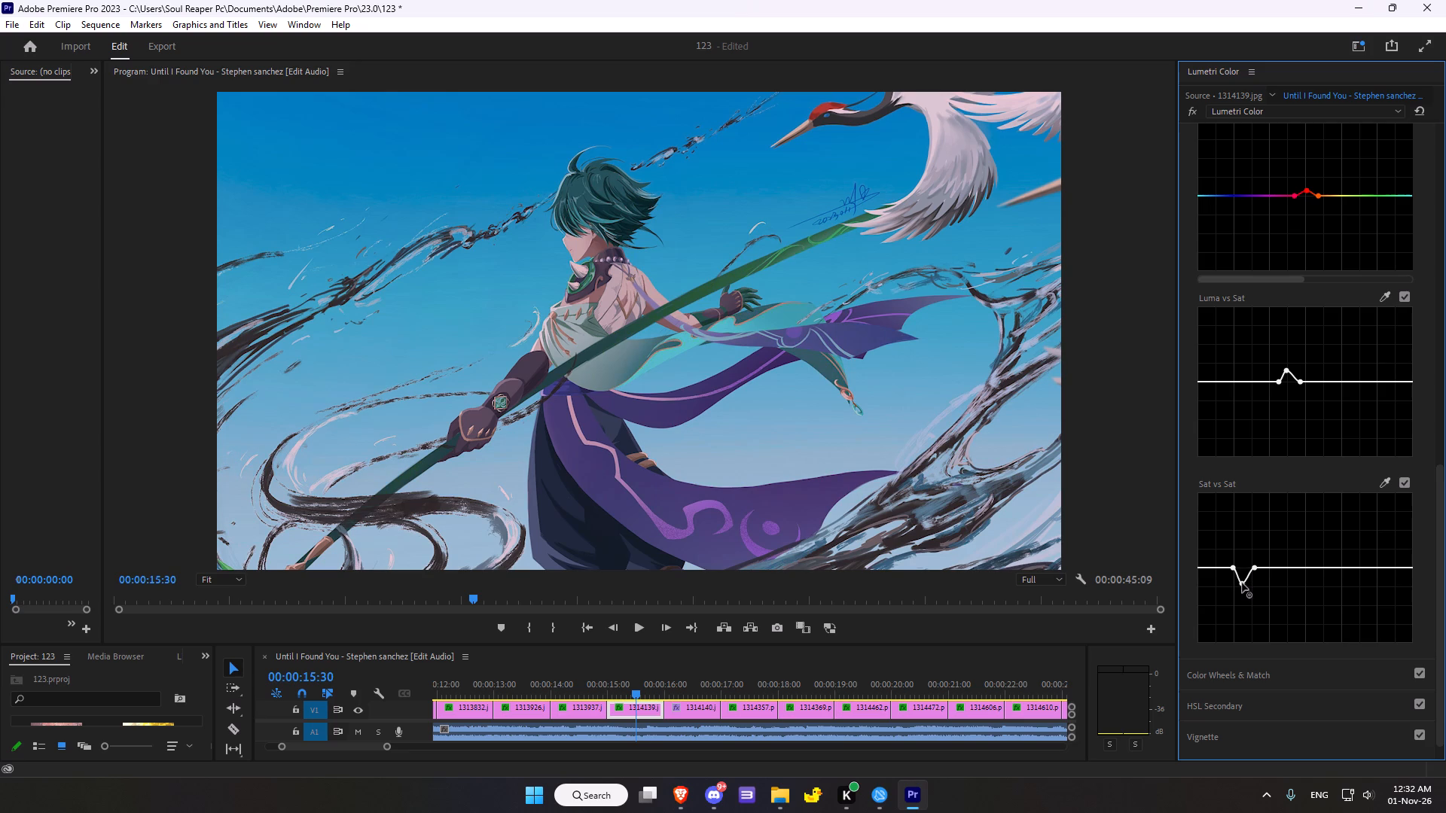
{"action": "left_click_drag", "start_coordinate": [1242, 583], "coordinate": [1242, 581]}
Apply very slight tints with the midtones, shadows and highlights colour wheels, leaning the shadows toward orange-yellow.
{"action": "scroll", "coordinate": [1298, 536], "scroll_direction": "down", "scroll_amount": 4}
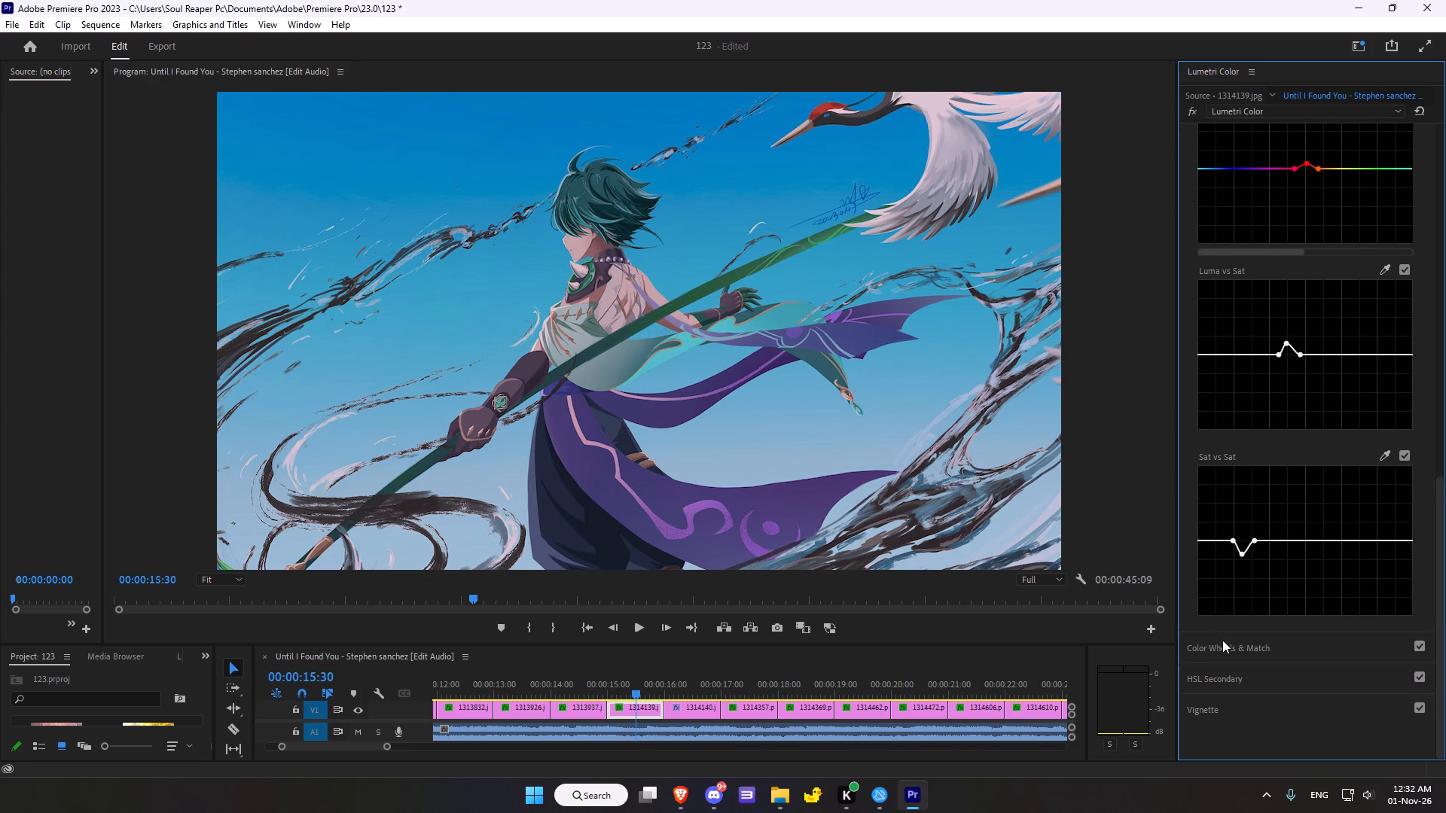
{"action": "left_click", "coordinate": [1225, 644]}
{"action": "left_click_drag", "start_coordinate": [1322, 345], "coordinate": [1273, 350]}
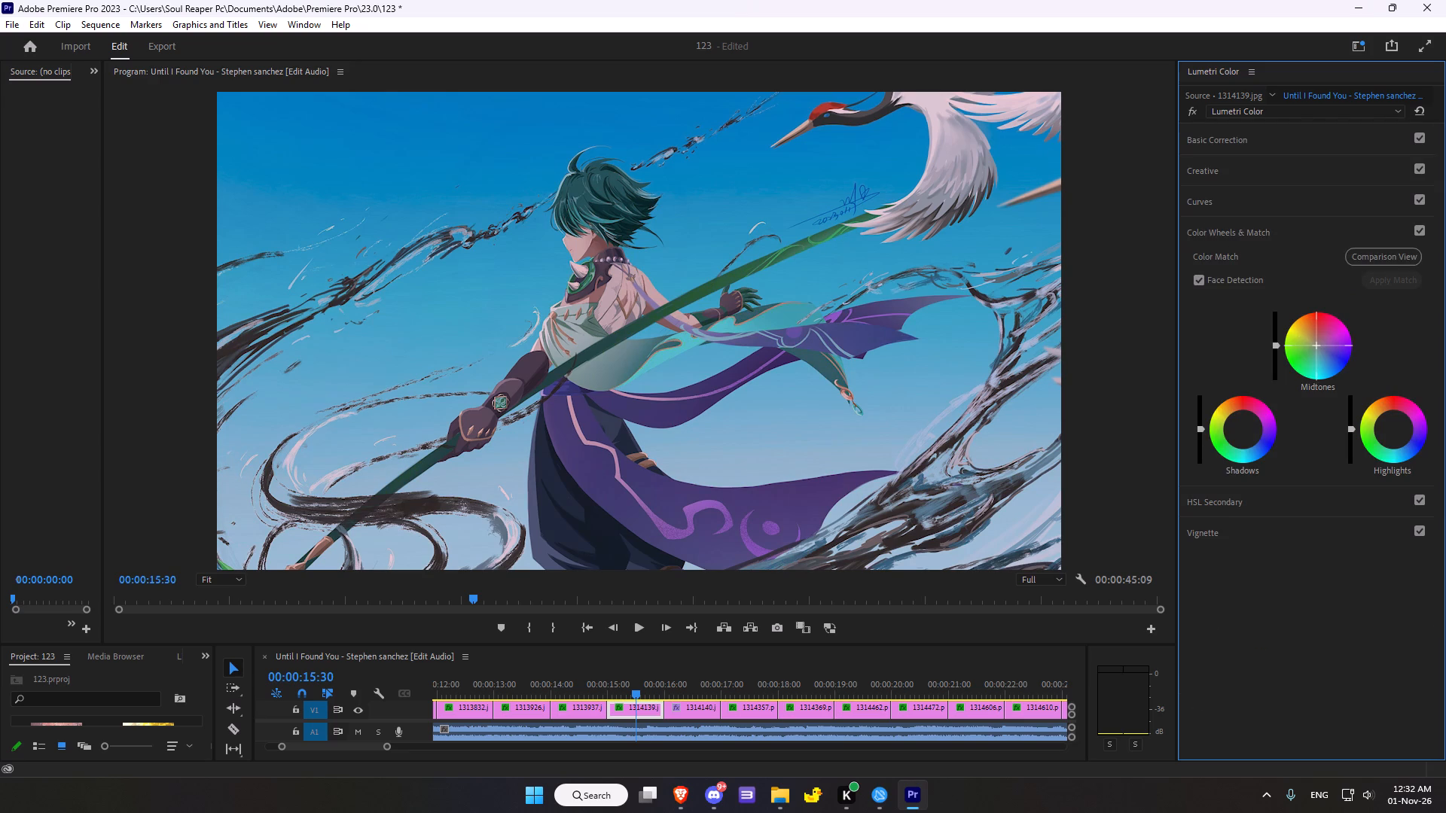
{"action": "left_click_drag", "start_coordinate": [1273, 350], "coordinate": [1365, 333]}
{"action": "double_click", "coordinate": [1322, 345]}
{"action": "left_click_drag", "start_coordinate": [1317, 345], "coordinate": [1317, 346]}
{"action": "left_click_drag", "start_coordinate": [1317, 346], "coordinate": [1312, 371]}
{"action": "left_click_drag", "start_coordinate": [1240, 430], "coordinate": [1184, 334]}
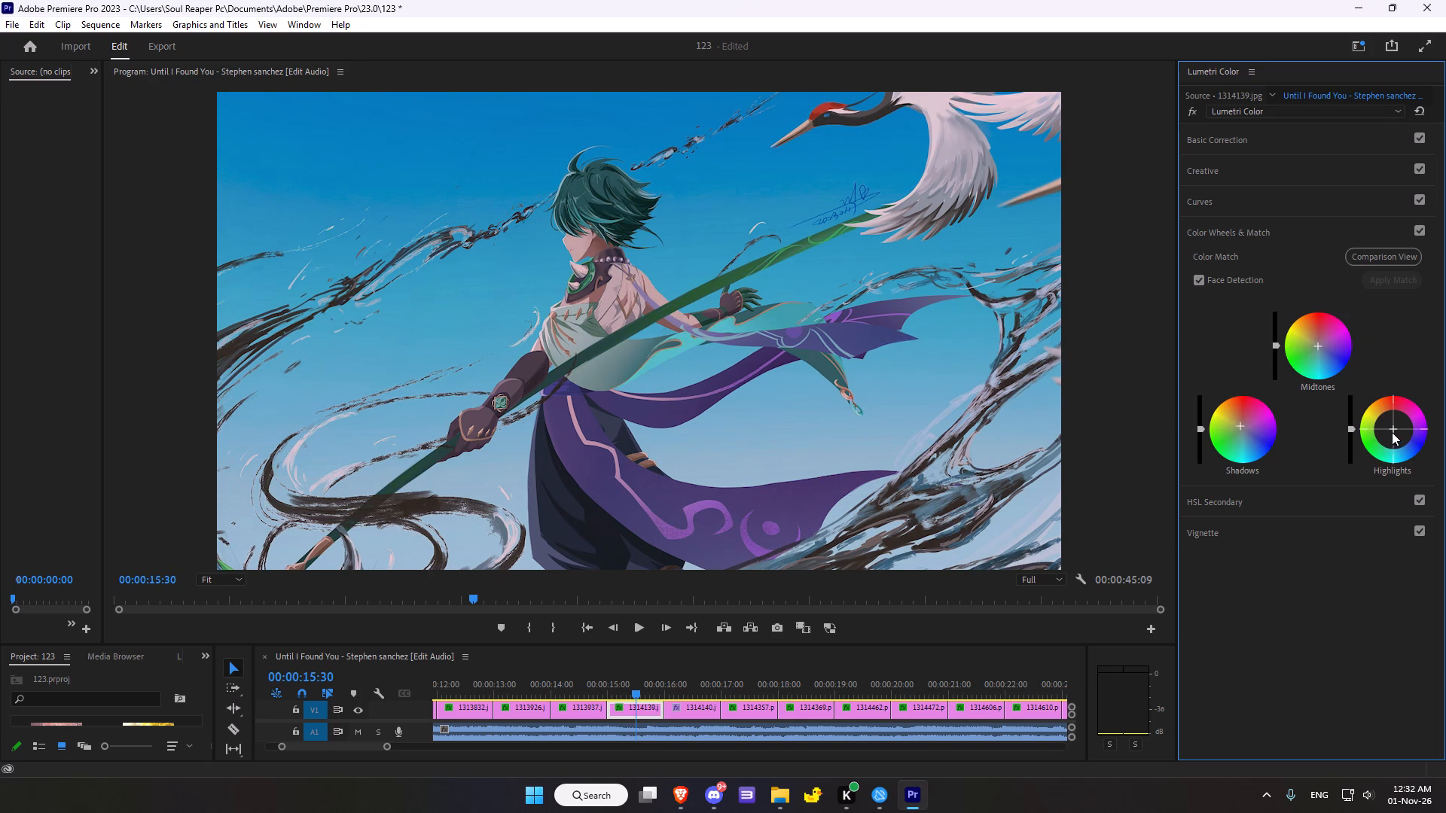
{"action": "left_click_drag", "start_coordinate": [1392, 431], "coordinate": [1371, 428]}
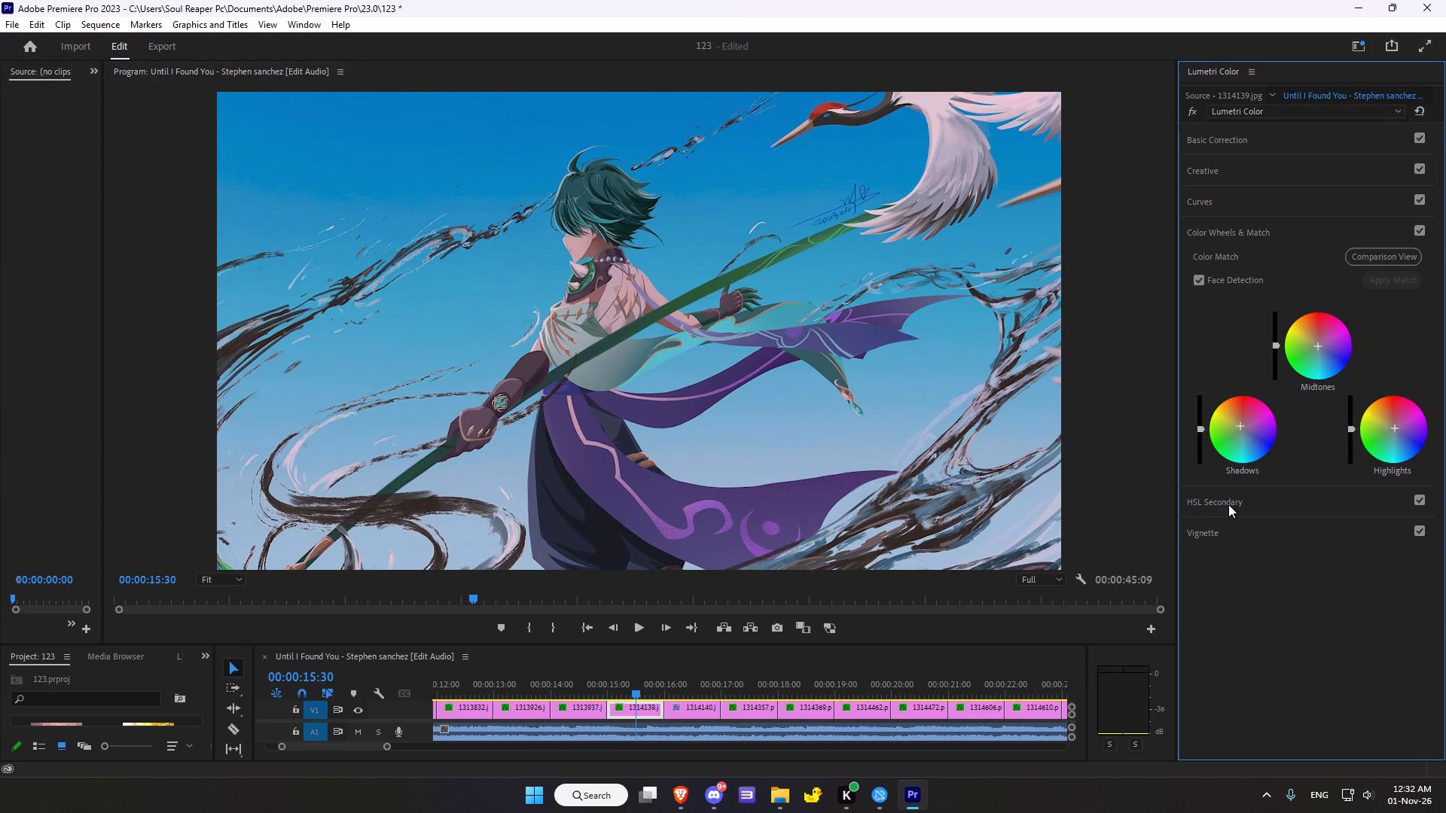
Set the HSL Secondary correction's temperature to 5.4 and tint to 12.0.
{"action": "left_click", "coordinate": [1228, 504]}
{"action": "scroll", "coordinate": [1295, 571], "scroll_direction": "down", "scroll_amount": 13}
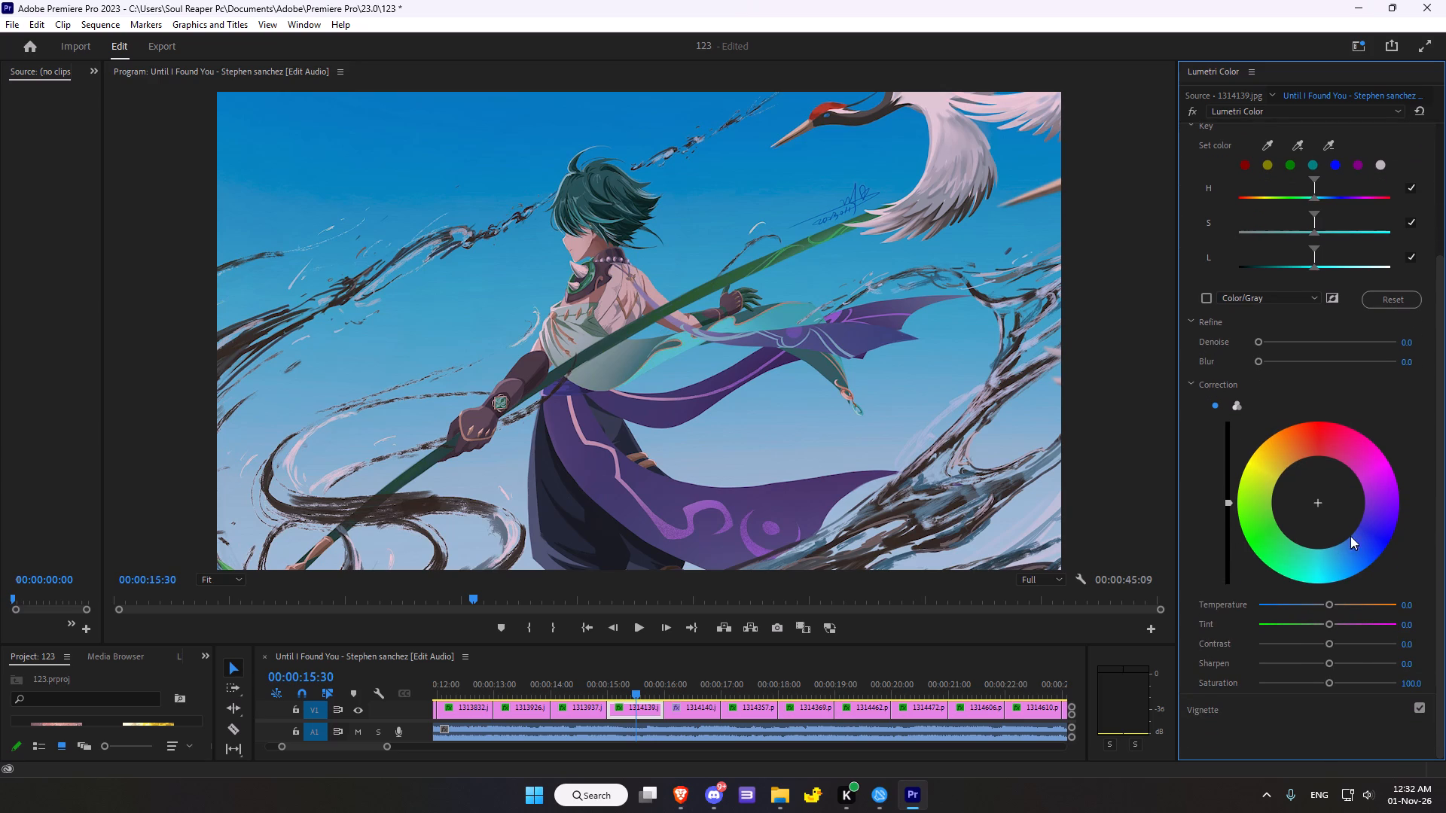
{"action": "left_click_drag", "start_coordinate": [1331, 605], "coordinate": [1365, 587]}
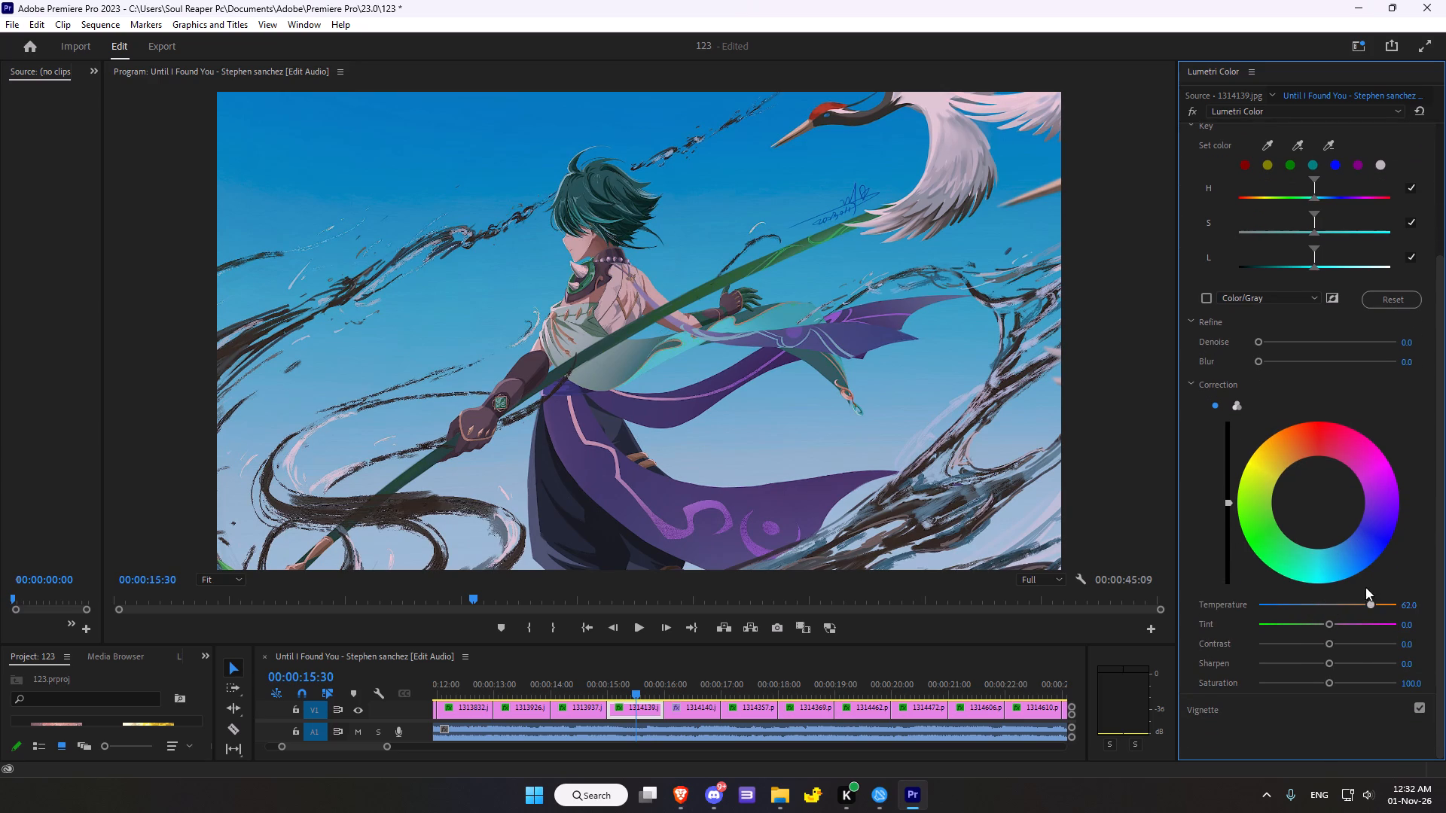
{"action": "left_click_drag", "start_coordinate": [1365, 587], "coordinate": [1377, 598]}
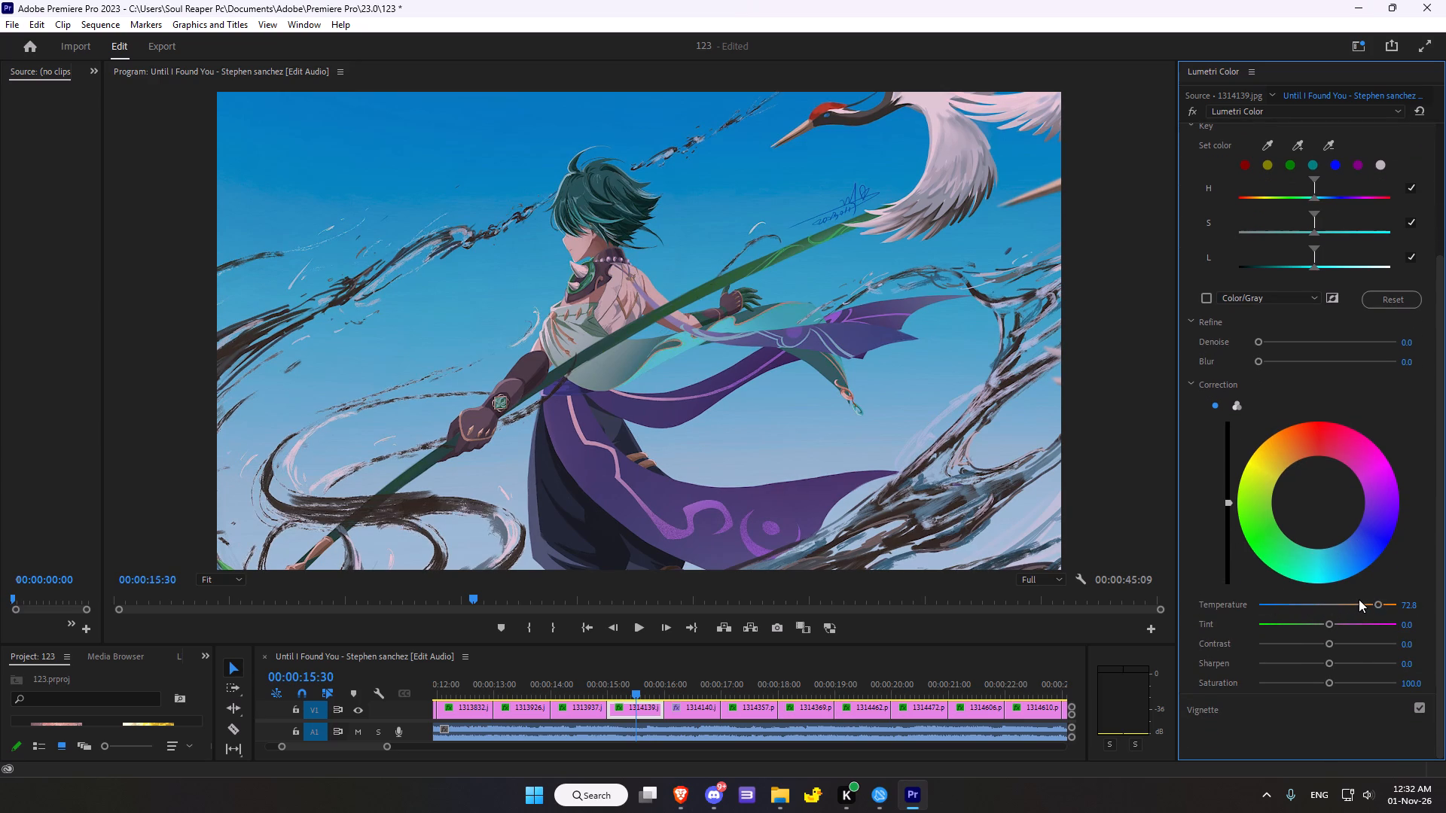
{"action": "double_click", "coordinate": [1350, 601]}
{"action": "left_click", "coordinate": [1331, 601]}
{"action": "left_click_drag", "start_coordinate": [1327, 620], "coordinate": [1307, 612]}
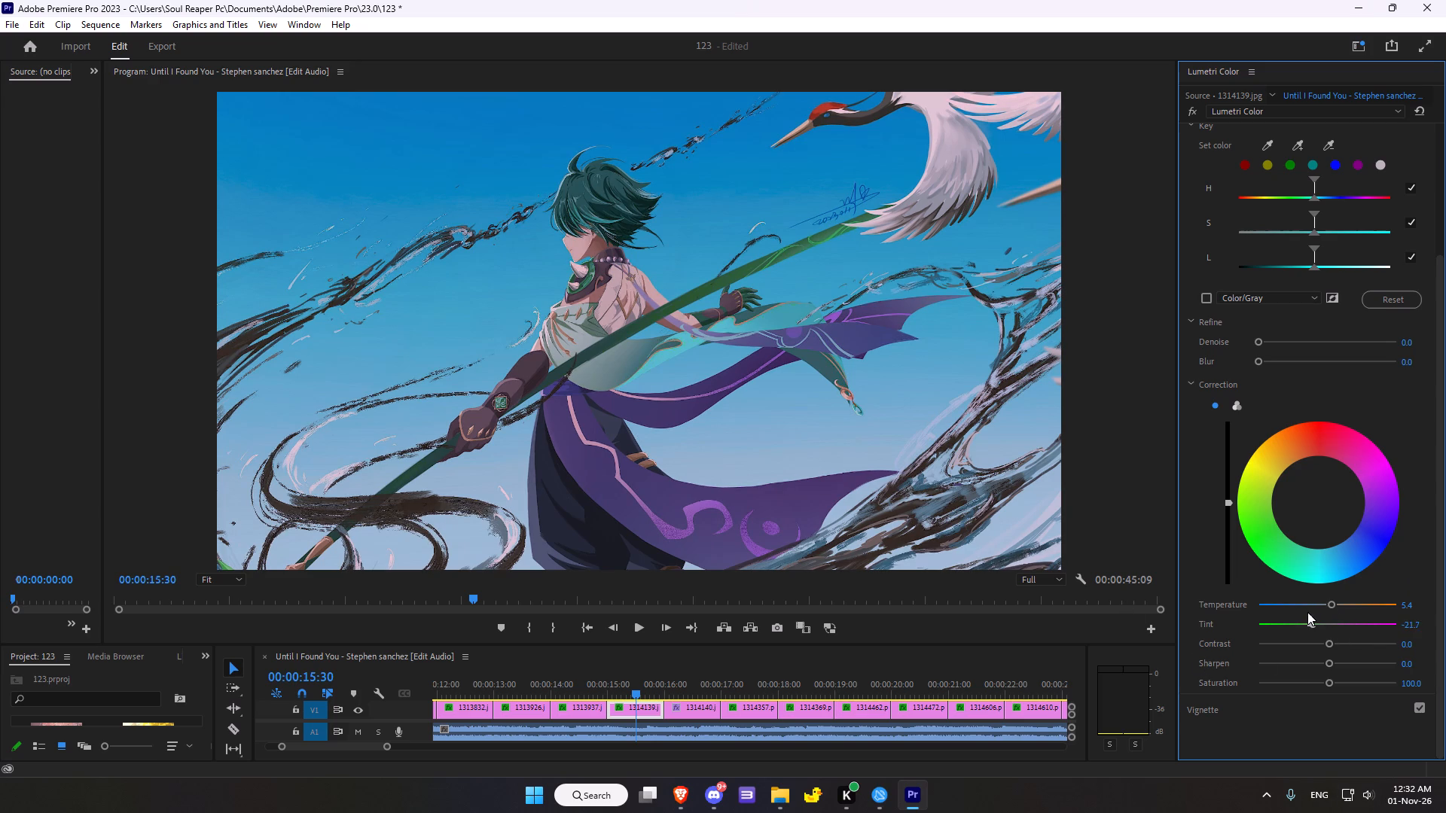
{"action": "left_click_drag", "start_coordinate": [1307, 612], "coordinate": [1335, 619]}
Set the HSL Secondary correction's contrast to 21.7, sharpen to -40.2 and saturation to 98.9.
{"action": "left_click_drag", "start_coordinate": [1332, 643], "coordinate": [1317, 642]}
{"action": "left_click_drag", "start_coordinate": [1317, 642], "coordinate": [1290, 632]}
{"action": "left_click_drag", "start_coordinate": [1290, 632], "coordinate": [1341, 633]}
{"action": "left_click_drag", "start_coordinate": [1325, 663], "coordinate": [1333, 659]}
{"action": "left_click_drag", "start_coordinate": [1332, 659], "coordinate": [1329, 656]}
{"action": "left_click_drag", "start_coordinate": [1329, 656], "coordinate": [1298, 656]}
{"action": "left_click", "coordinate": [1299, 659]}
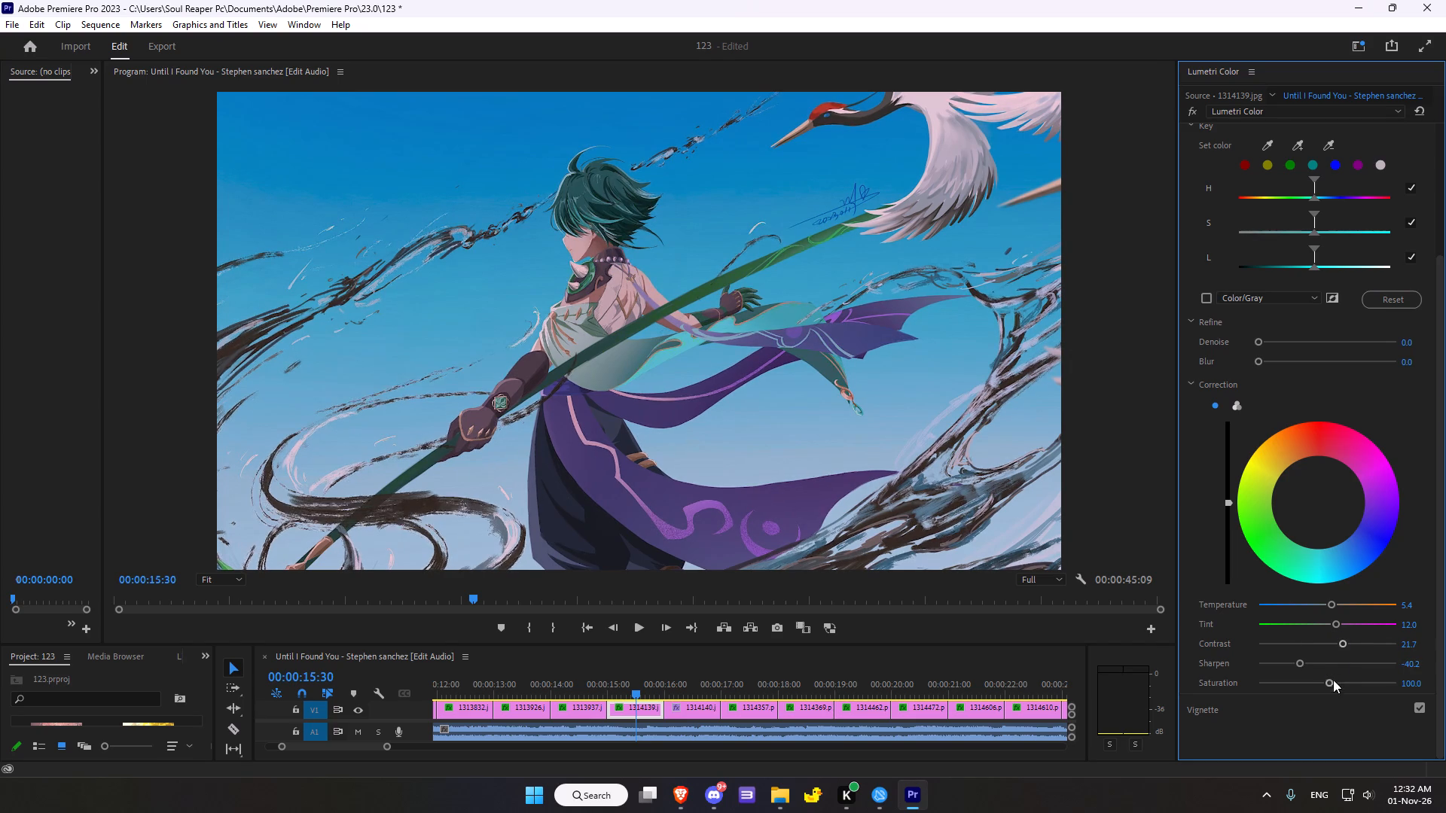
{"action": "left_click_drag", "start_coordinate": [1329, 684], "coordinate": [1344, 670]}
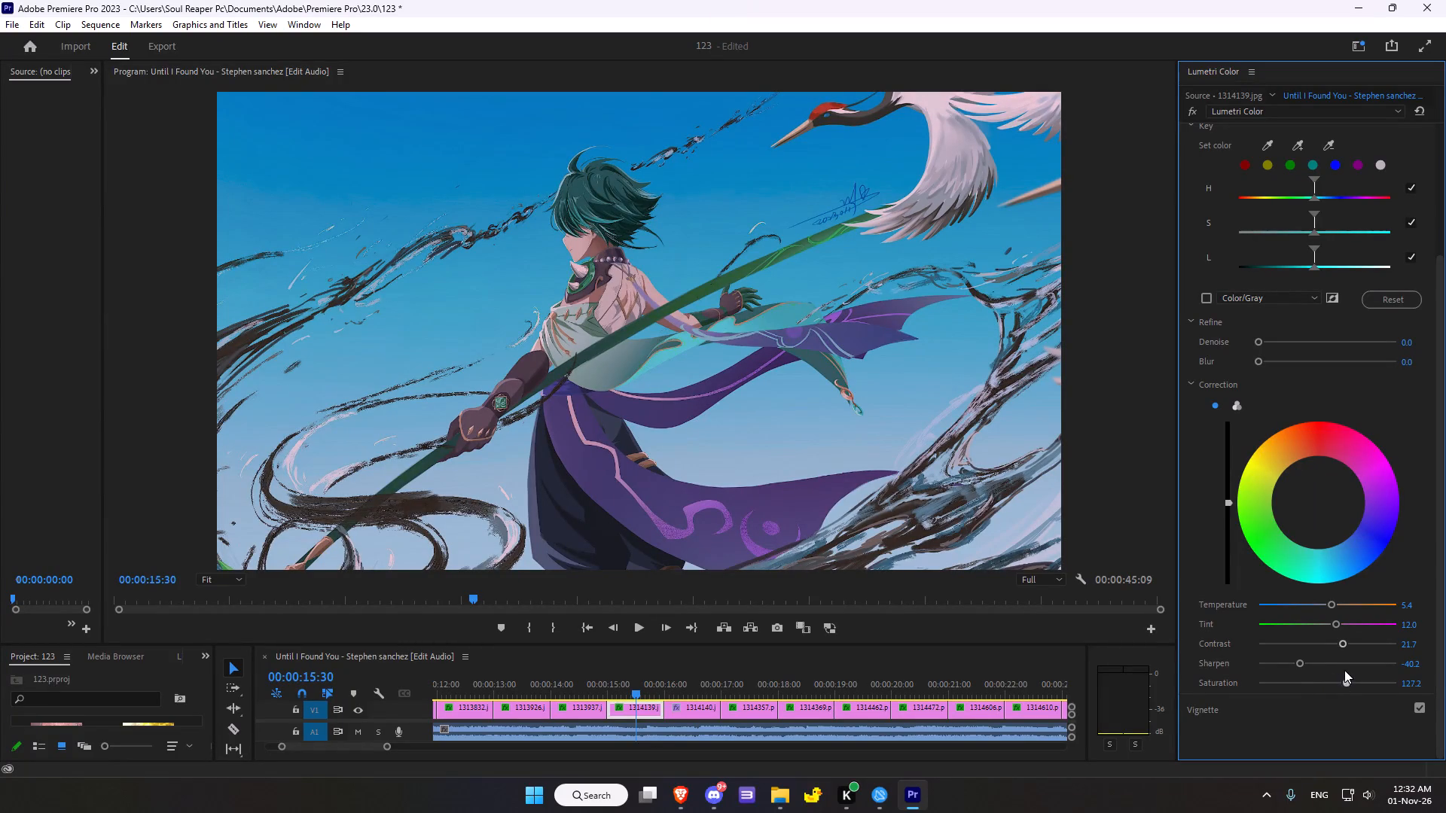
{"action": "left_click_drag", "start_coordinate": [1344, 670], "coordinate": [1325, 677]}
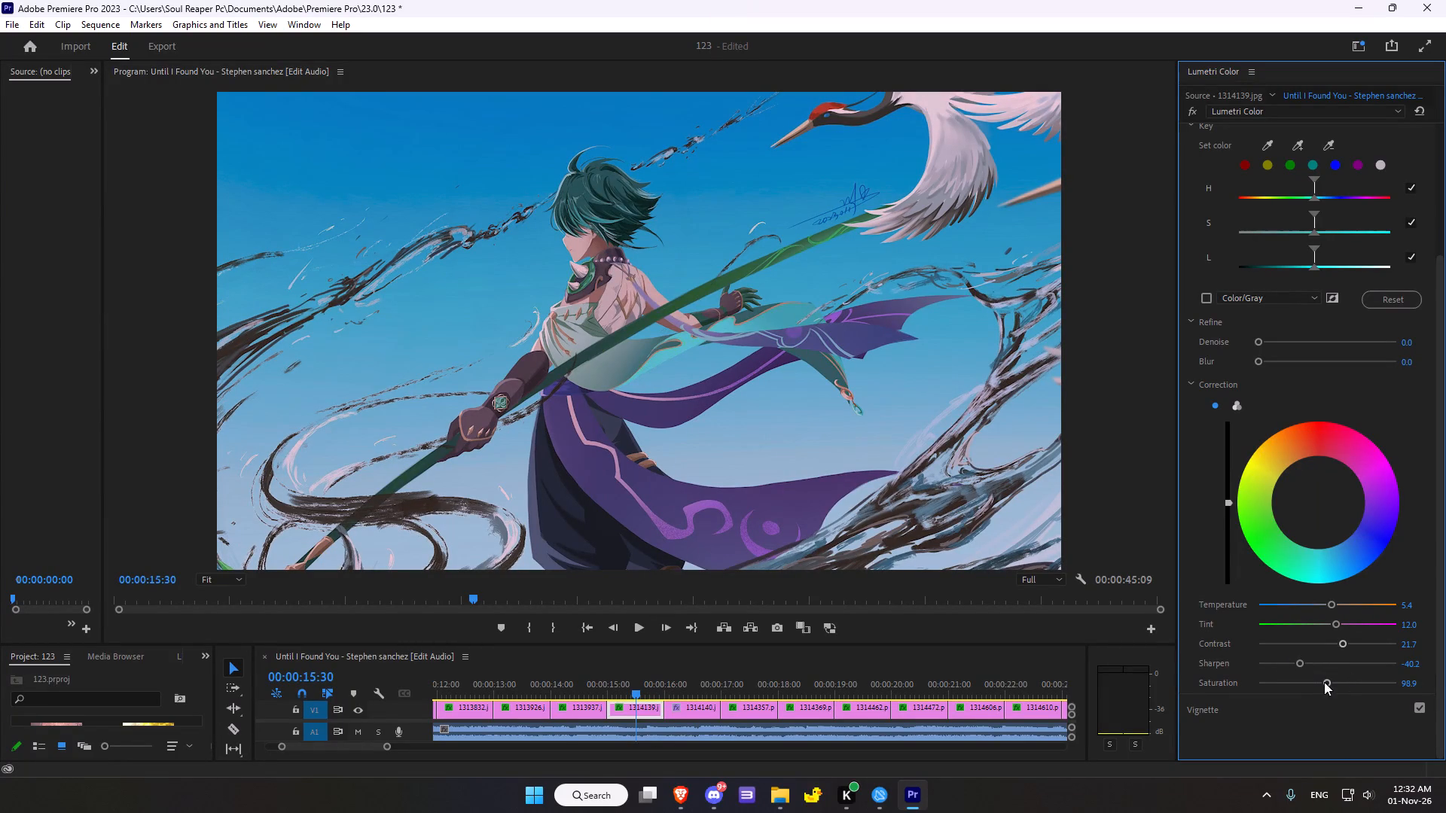
Configure the vignette with amount -0.8, midpoint 38.6, roundness -14.1 and feather 63.6.
{"action": "scroll", "coordinate": [1271, 669], "scroll_direction": "down", "scroll_amount": 5}
{"action": "left_click", "coordinate": [1211, 715]}
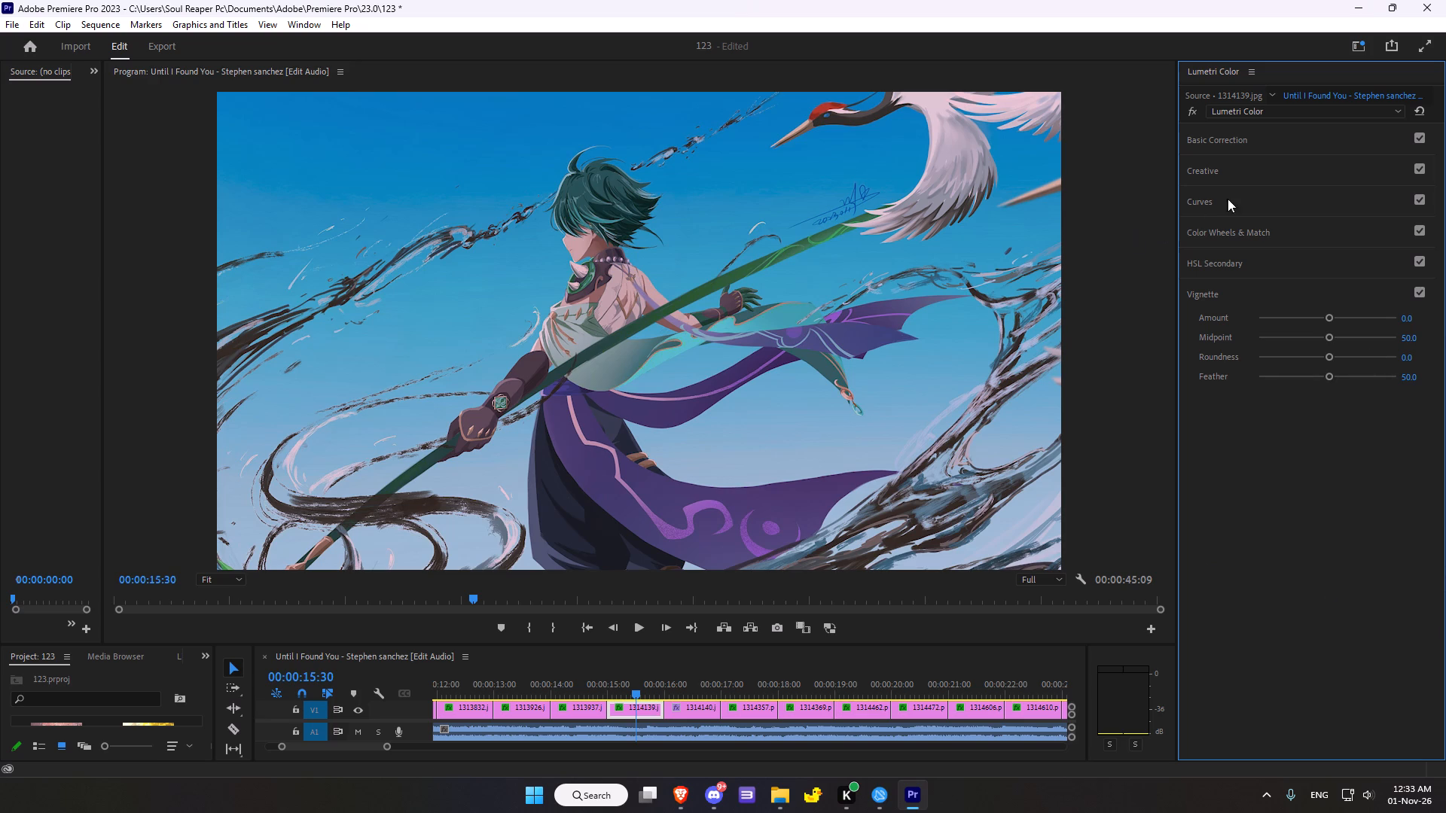
{"action": "left_click", "coordinate": [1203, 167]}
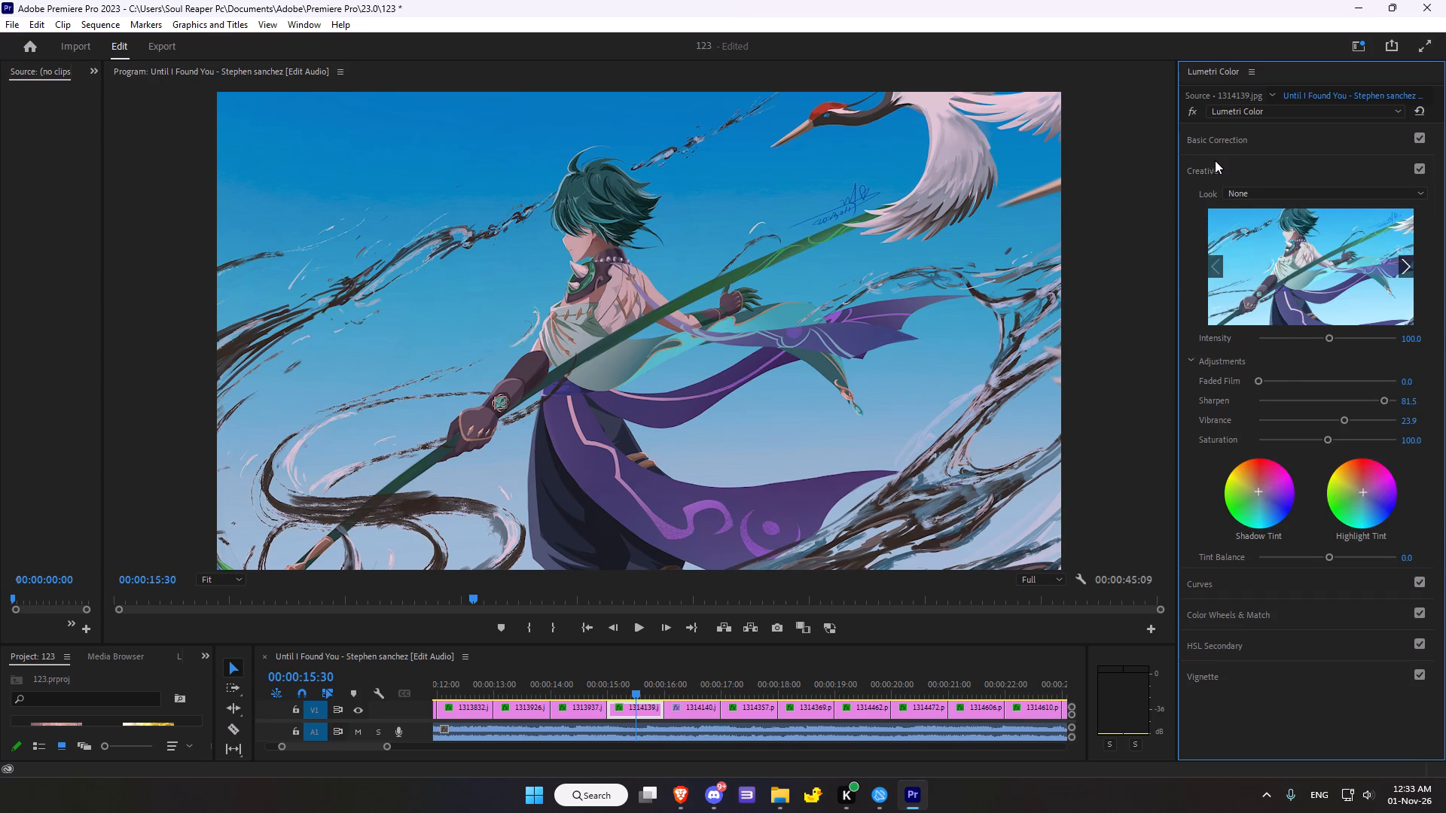
{"action": "left_click", "coordinate": [1212, 165]}
{"action": "left_click", "coordinate": [1210, 290]}
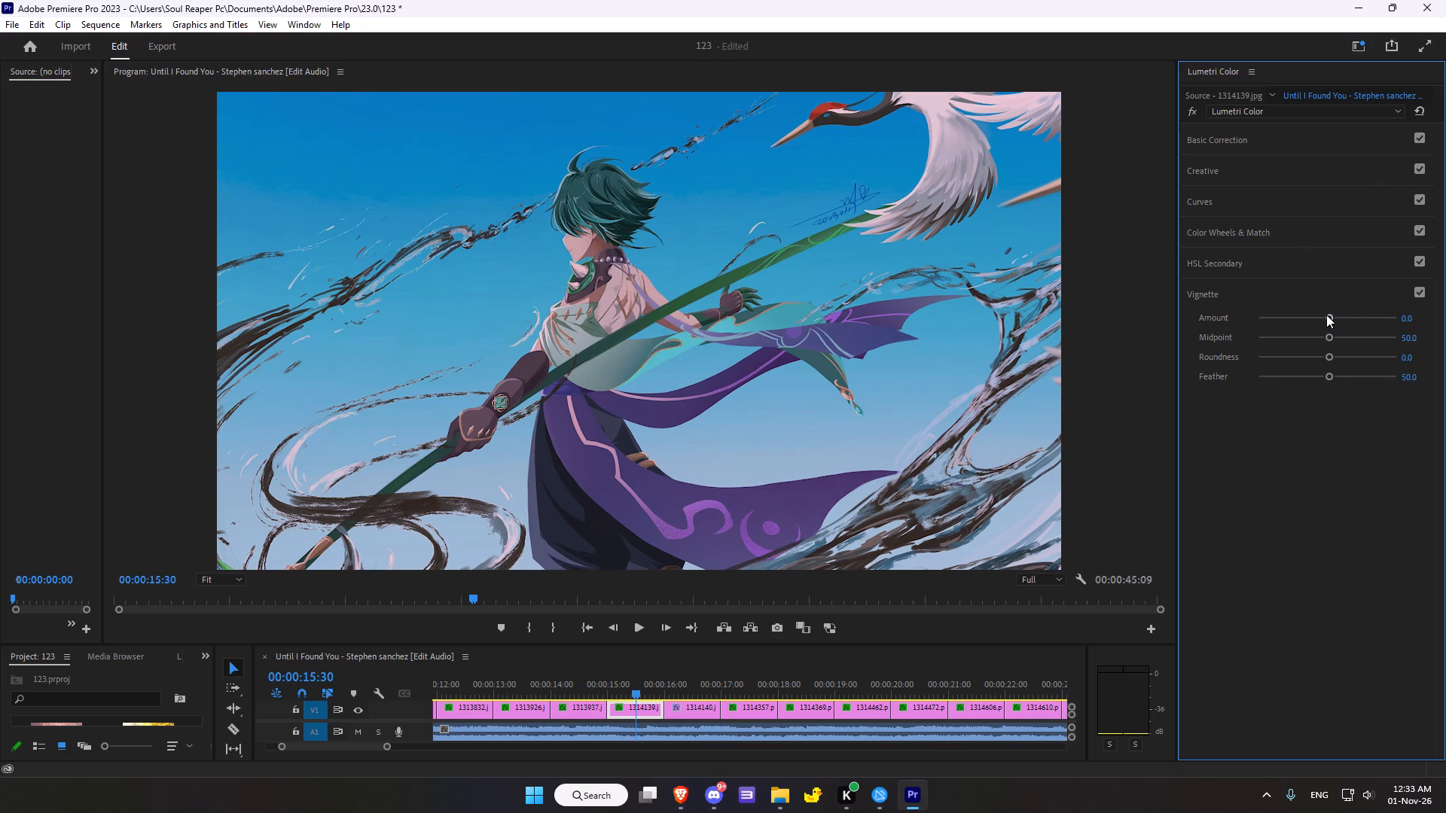
{"action": "left_click_drag", "start_coordinate": [1327, 315], "coordinate": [1316, 318]}
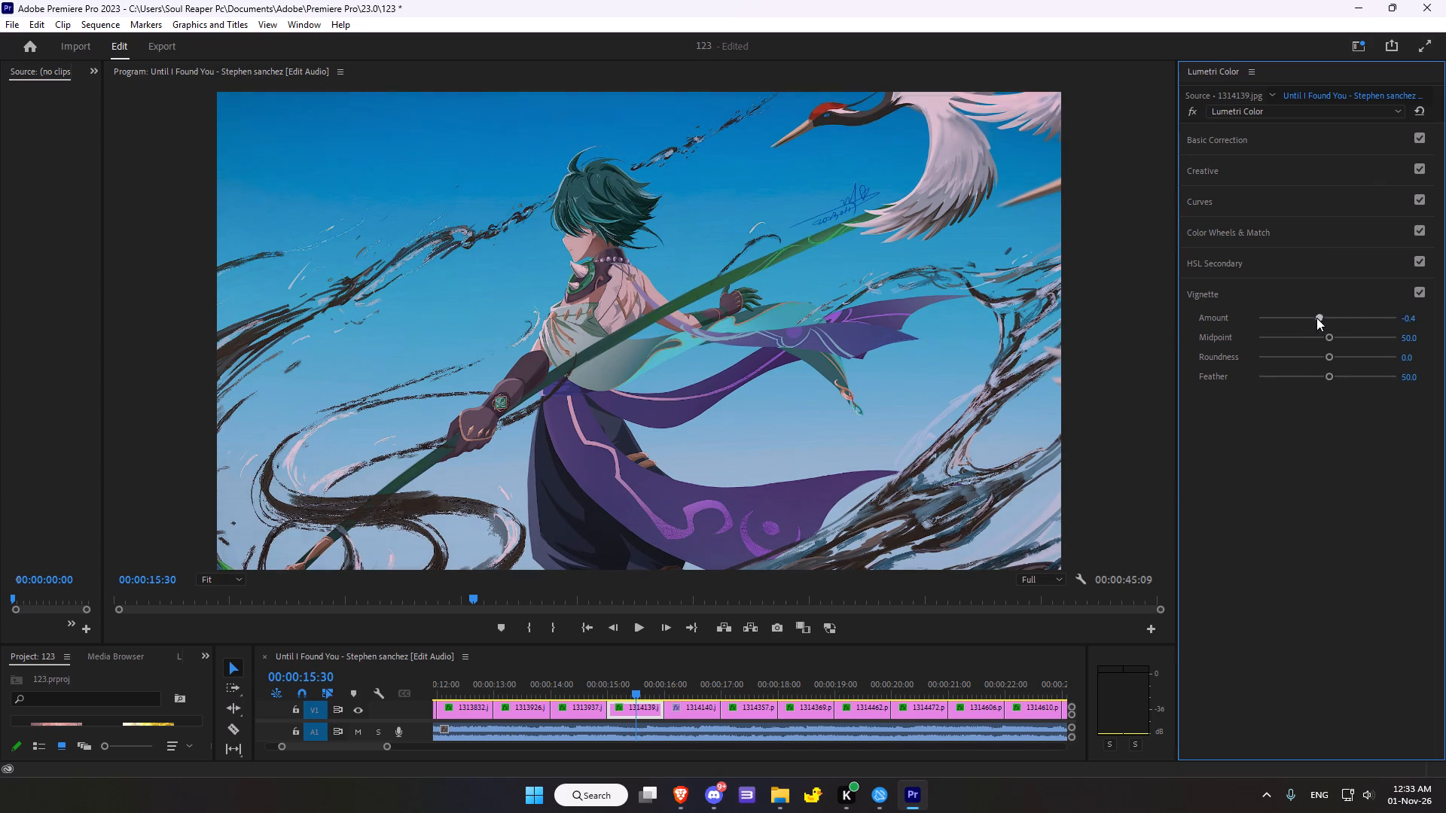
{"action": "left_click_drag", "start_coordinate": [1316, 318], "coordinate": [1307, 322]}
{"action": "left_click_drag", "start_coordinate": [1327, 340], "coordinate": [1310, 344]}
{"action": "left_click_drag", "start_coordinate": [1328, 364], "coordinate": [1313, 358]}
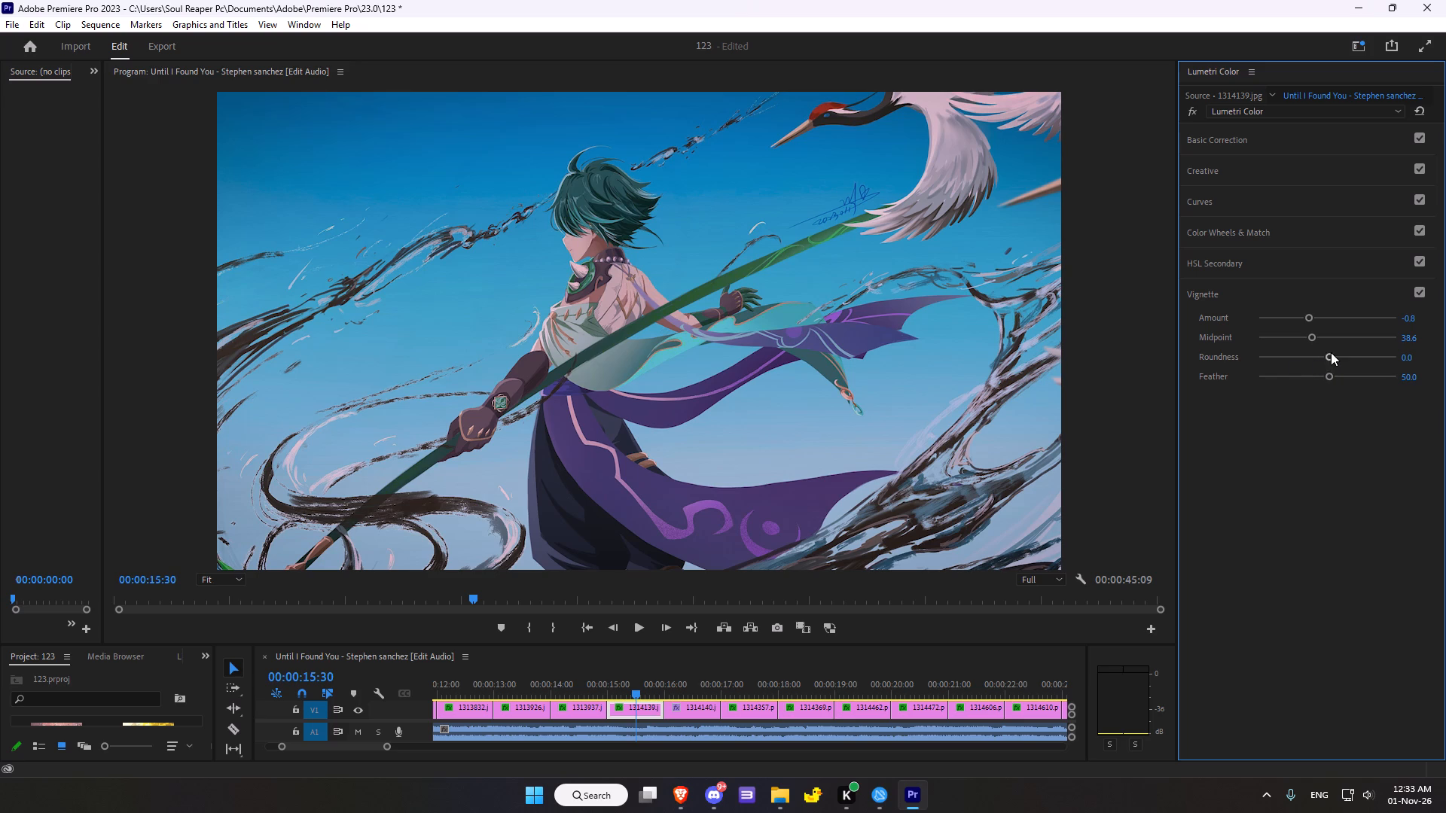
{"action": "left_click_drag", "start_coordinate": [1332, 352], "coordinate": [1316, 355]}
{"action": "left_click_drag", "start_coordinate": [1332, 376], "coordinate": [1301, 376]}
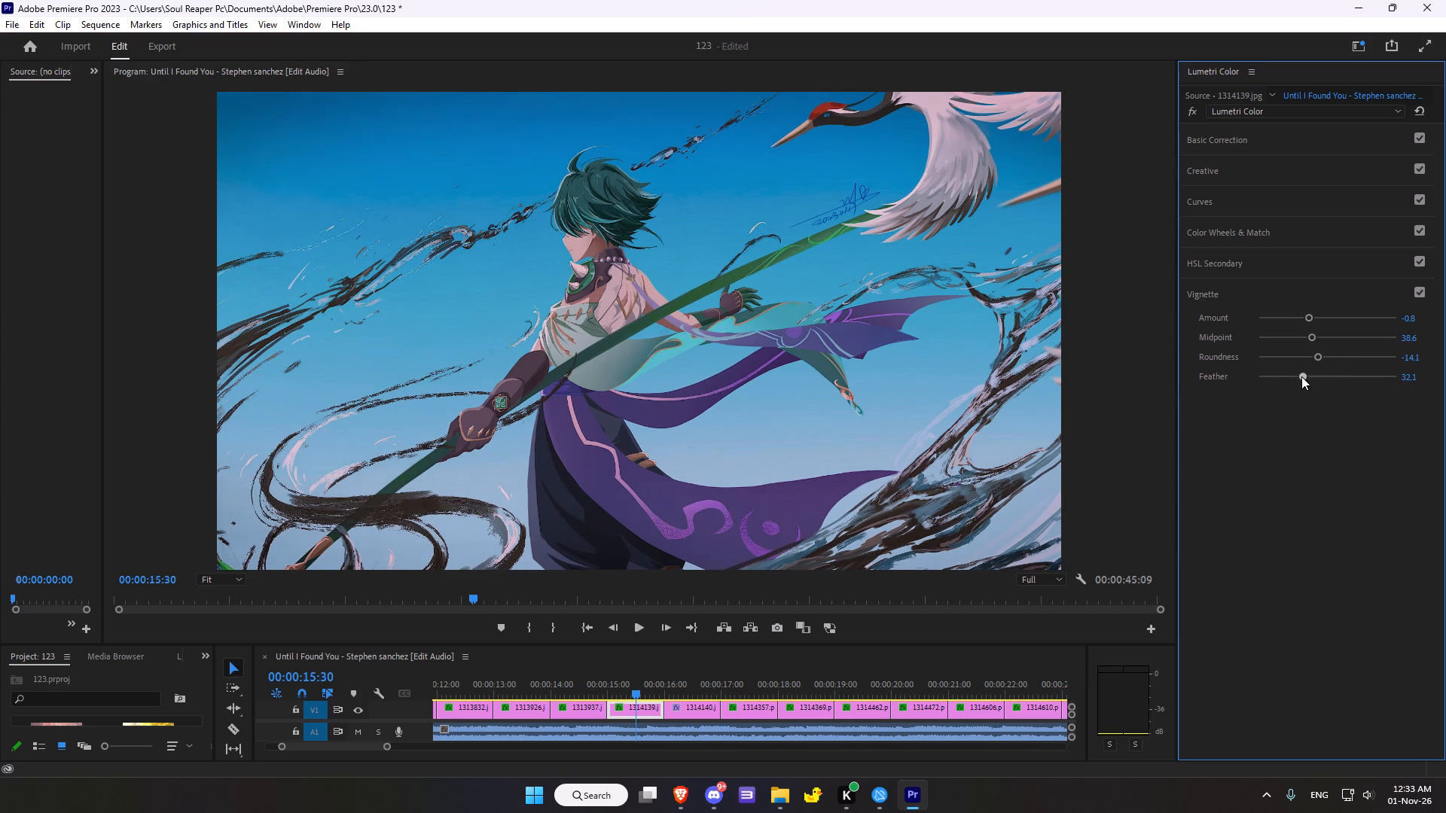
{"action": "left_click_drag", "start_coordinate": [1301, 376], "coordinate": [1345, 365]}
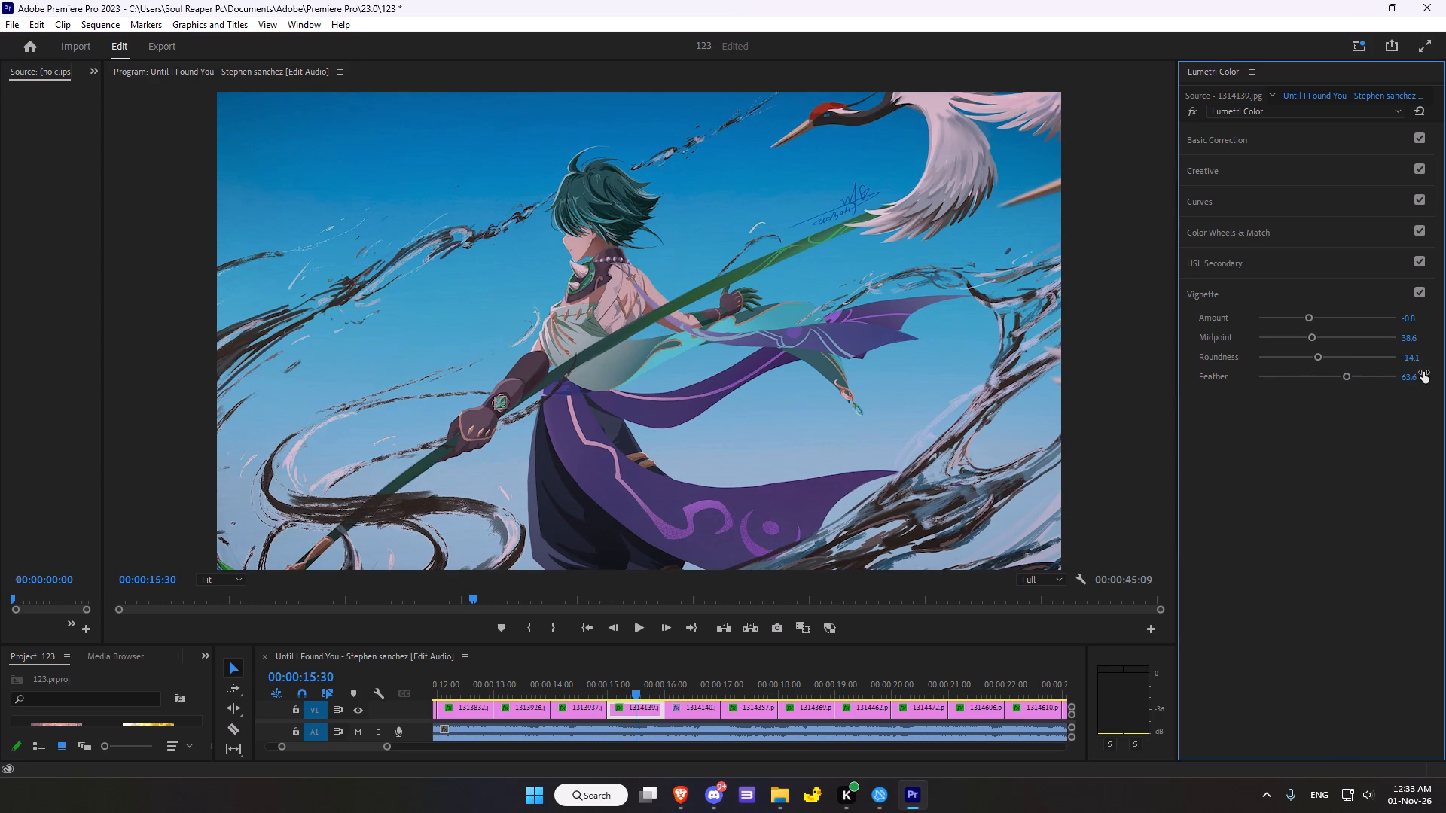
Move the playhead forward to 00:00:16:23, on the 1314140 image clip.
{"action": "scroll", "coordinate": [1365, 352], "scroll_direction": "down", "scroll_amount": 5}
{"action": "scroll", "coordinate": [752, 584], "scroll_direction": "down", "scroll_amount": 6}
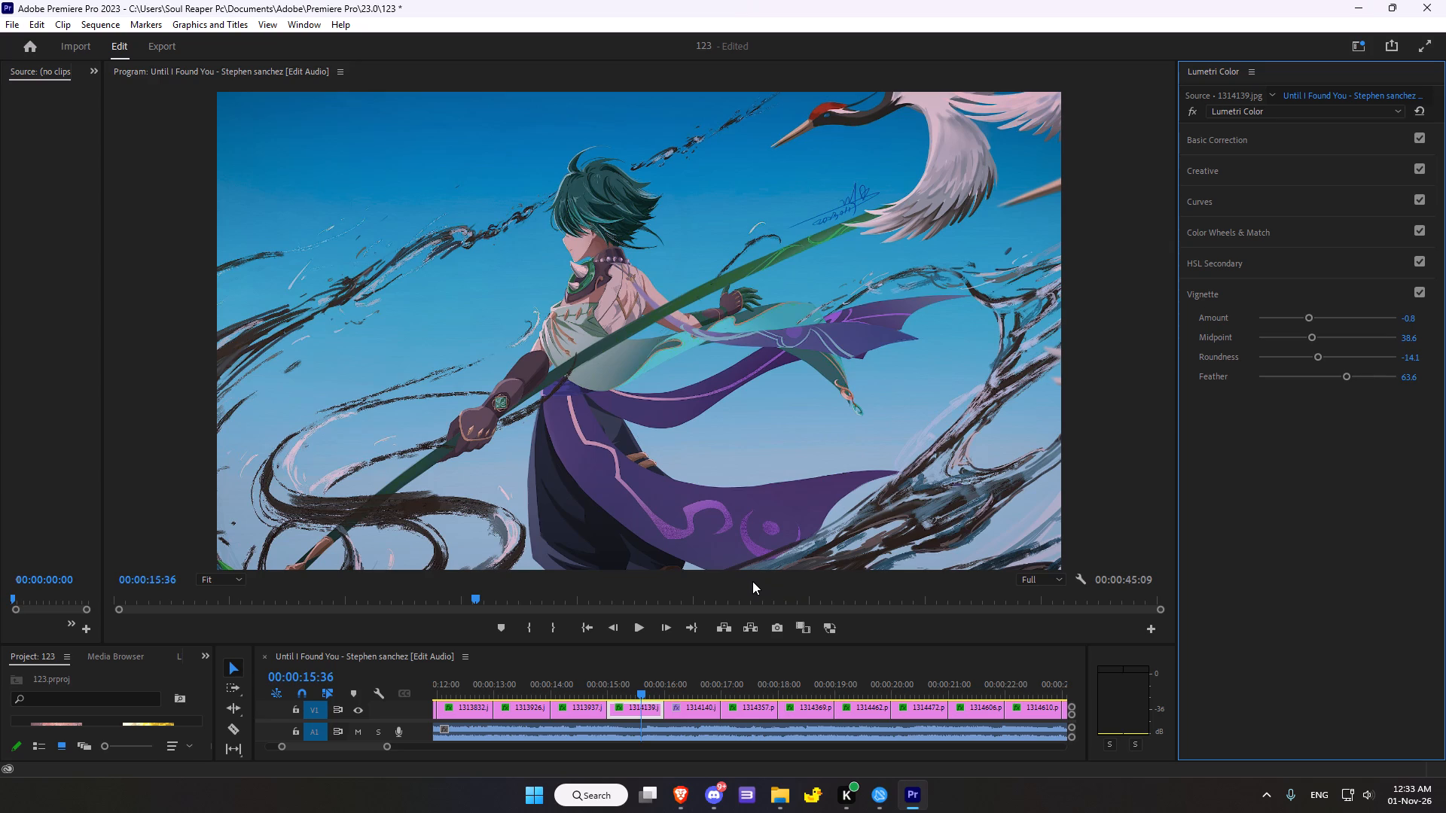
{"action": "scroll", "coordinate": [752, 581], "scroll_direction": "down", "scroll_amount": 13}
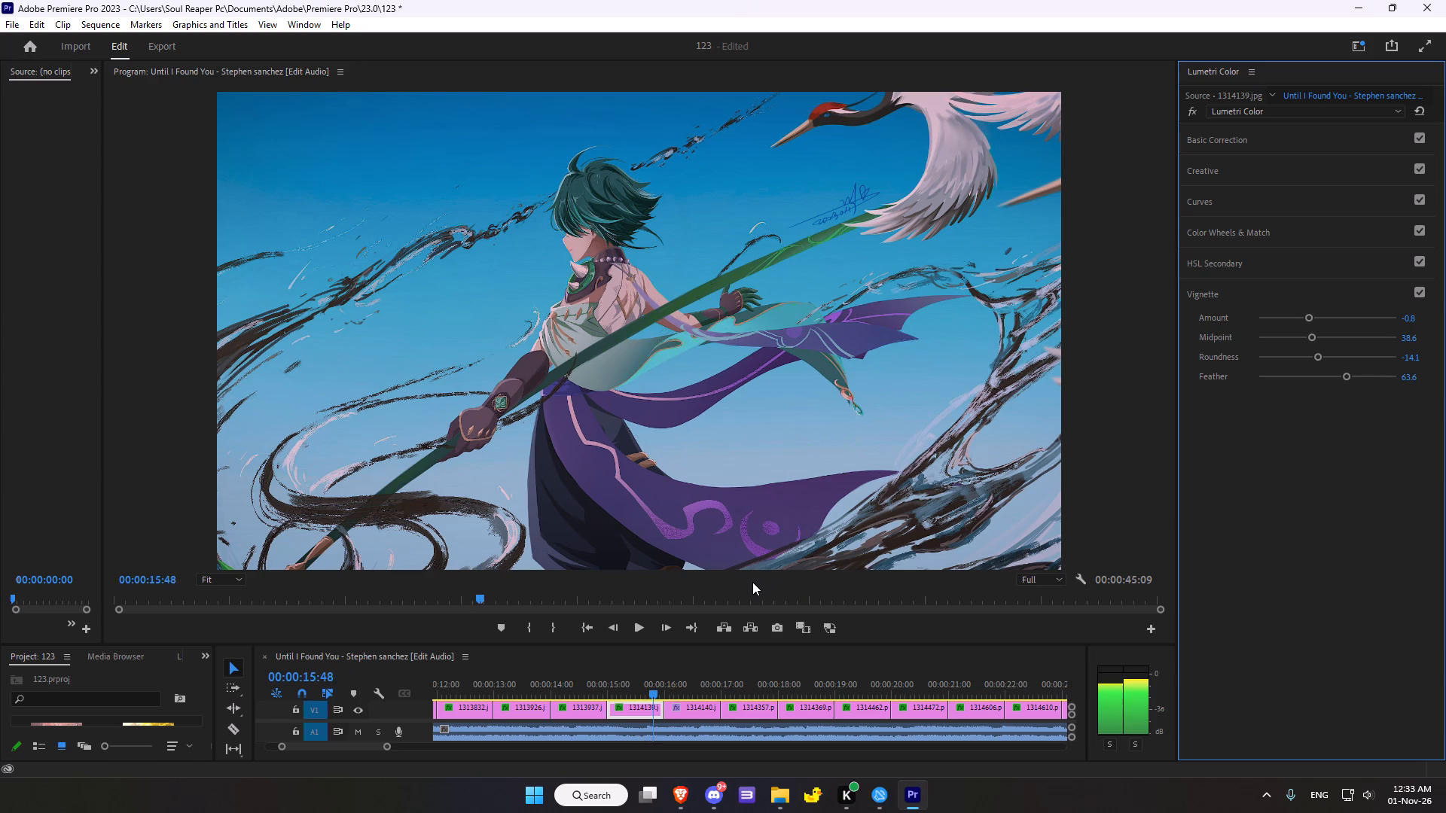
{"action": "scroll", "coordinate": [752, 582], "scroll_direction": "down", "scroll_amount": 14}
{"action": "scroll", "coordinate": [752, 582], "scroll_direction": "down", "scroll_amount": 8}
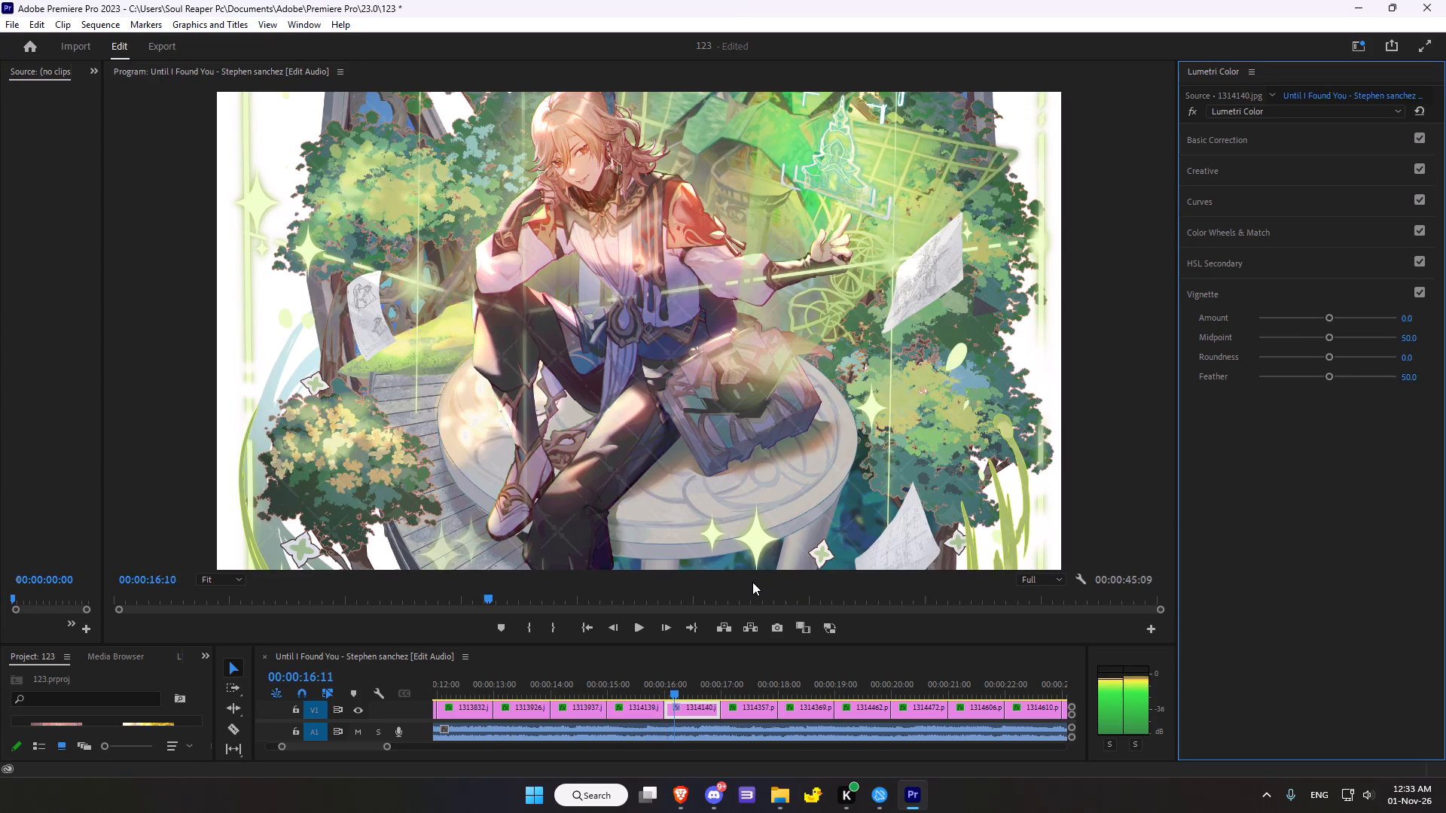
{"action": "scroll", "coordinate": [752, 582], "scroll_direction": "down", "scroll_amount": 12}
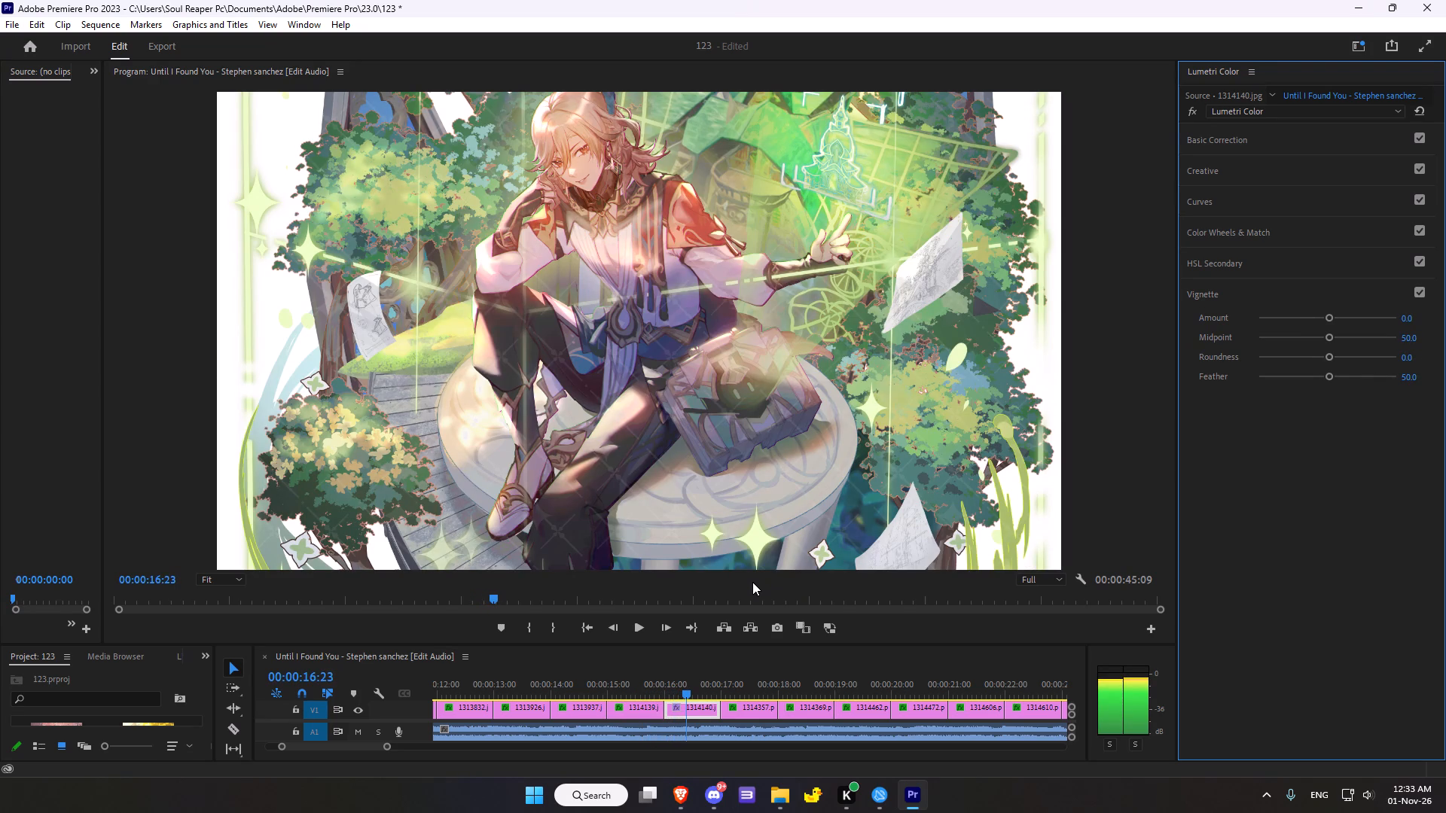
Compare the 1314140 clip with its Lumetri Color effect switched off and on.
{"action": "left_click", "coordinate": [1223, 148]}
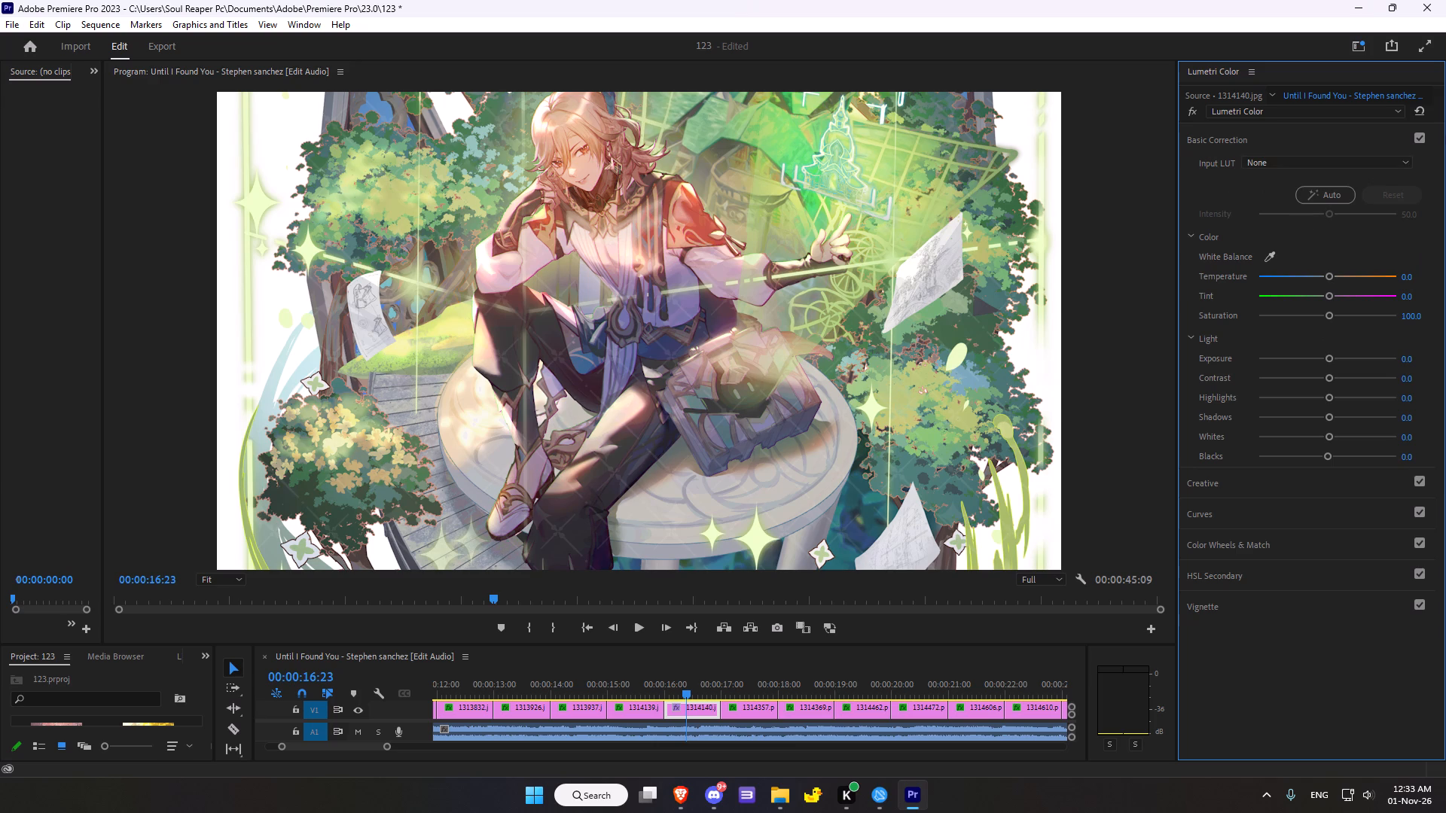
{"action": "left_click", "coordinate": [1195, 113]}
{"action": "left_click", "coordinate": [1195, 113]}
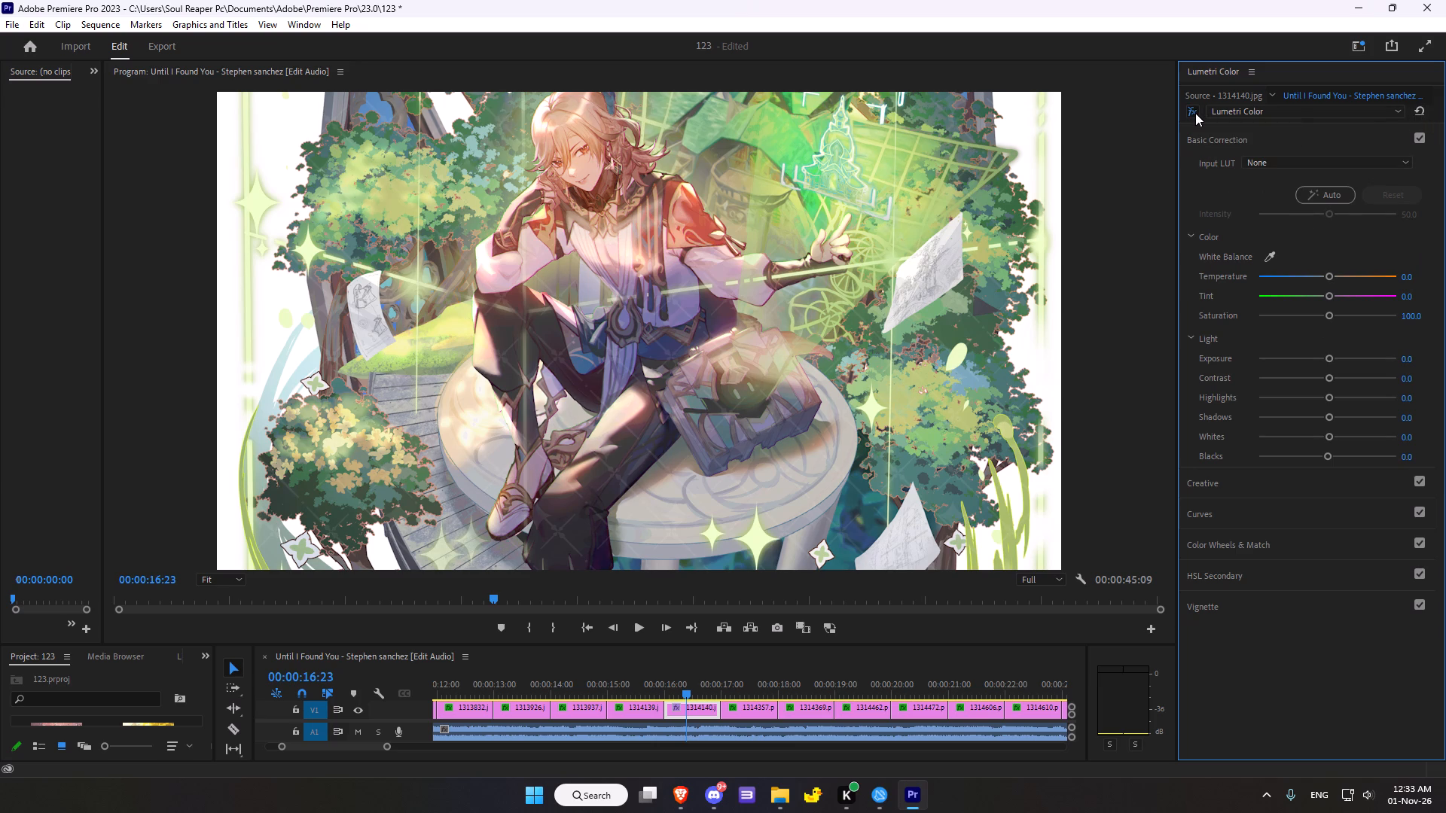
{"action": "left_click", "coordinate": [1195, 113]}
{"action": "left_click", "coordinate": [1195, 113]}
{"action": "left_click", "coordinate": [1195, 113]}
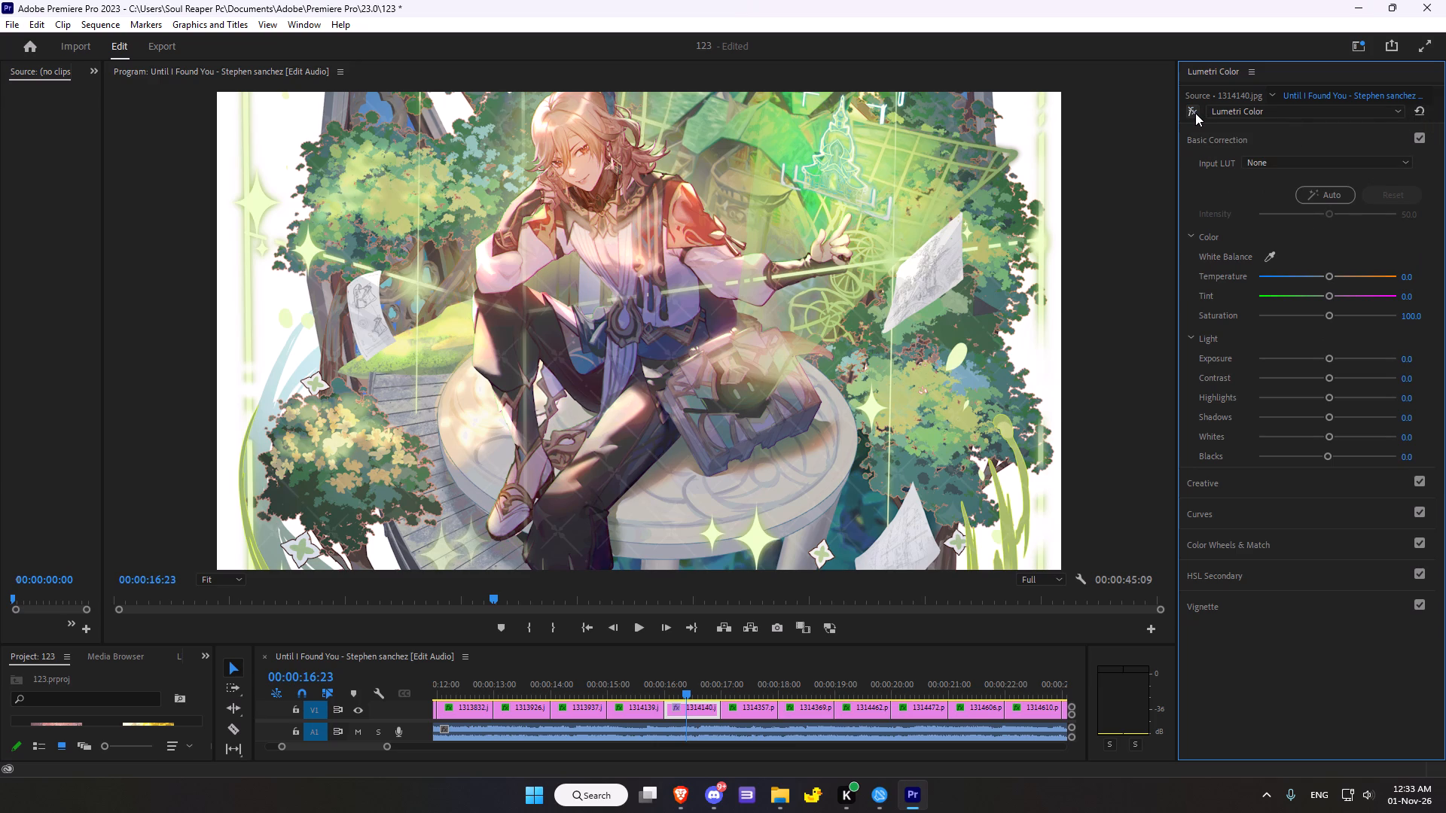
{"action": "left_click", "coordinate": [1195, 113]}
Reset the clip's Lumetri effect and set its basic colour to temperature -2.2, tint -7.6 and saturation 108.7.
{"action": "left_click", "coordinate": [1421, 106]}
{"action": "left_click", "coordinate": [1328, 278]}
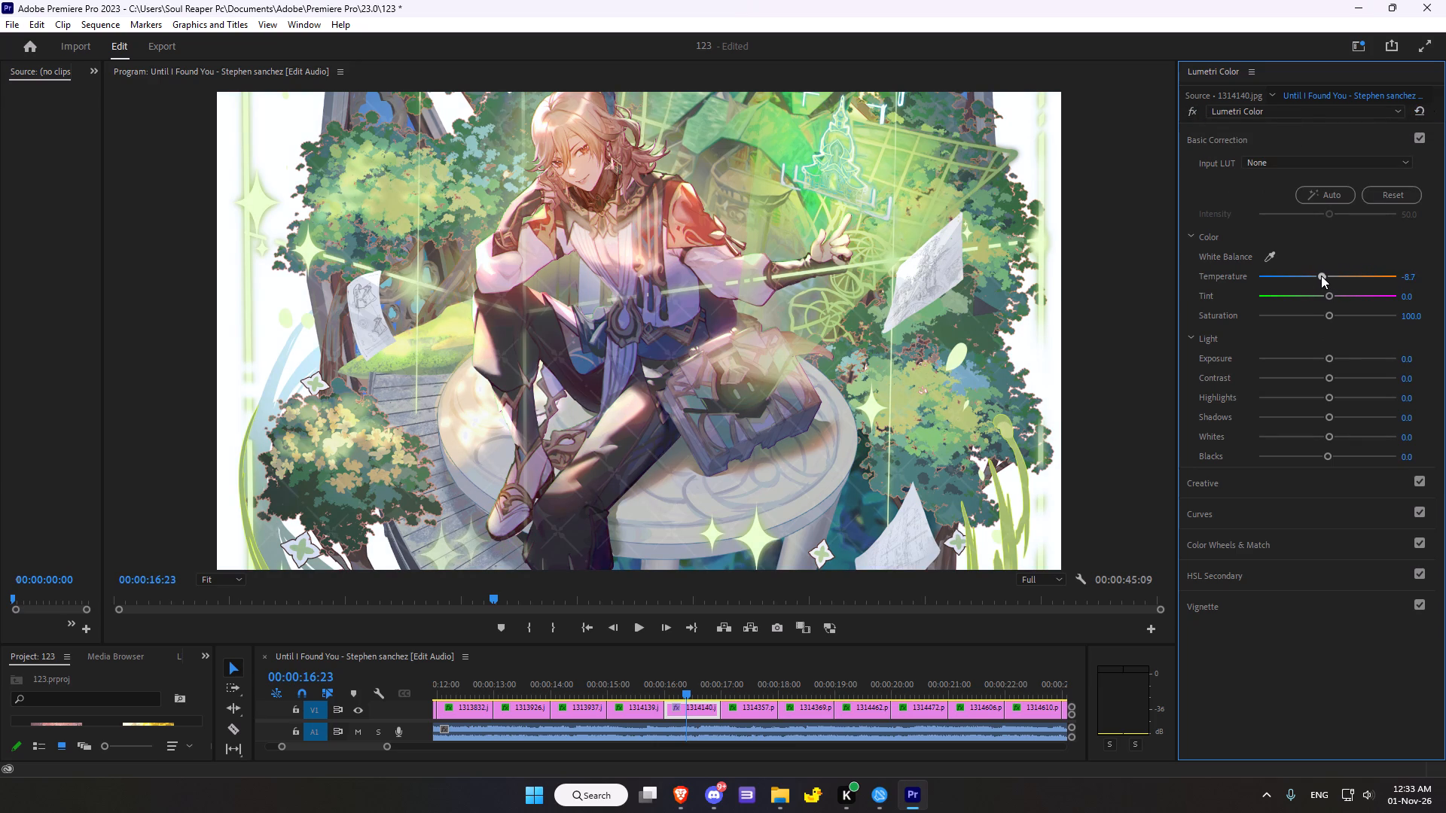
{"action": "left_click_drag", "start_coordinate": [1328, 291], "coordinate": [1330, 288]}
{"action": "left_click_drag", "start_coordinate": [1330, 288], "coordinate": [1321, 287]}
{"action": "left_click_drag", "start_coordinate": [1330, 315], "coordinate": [1338, 311]}
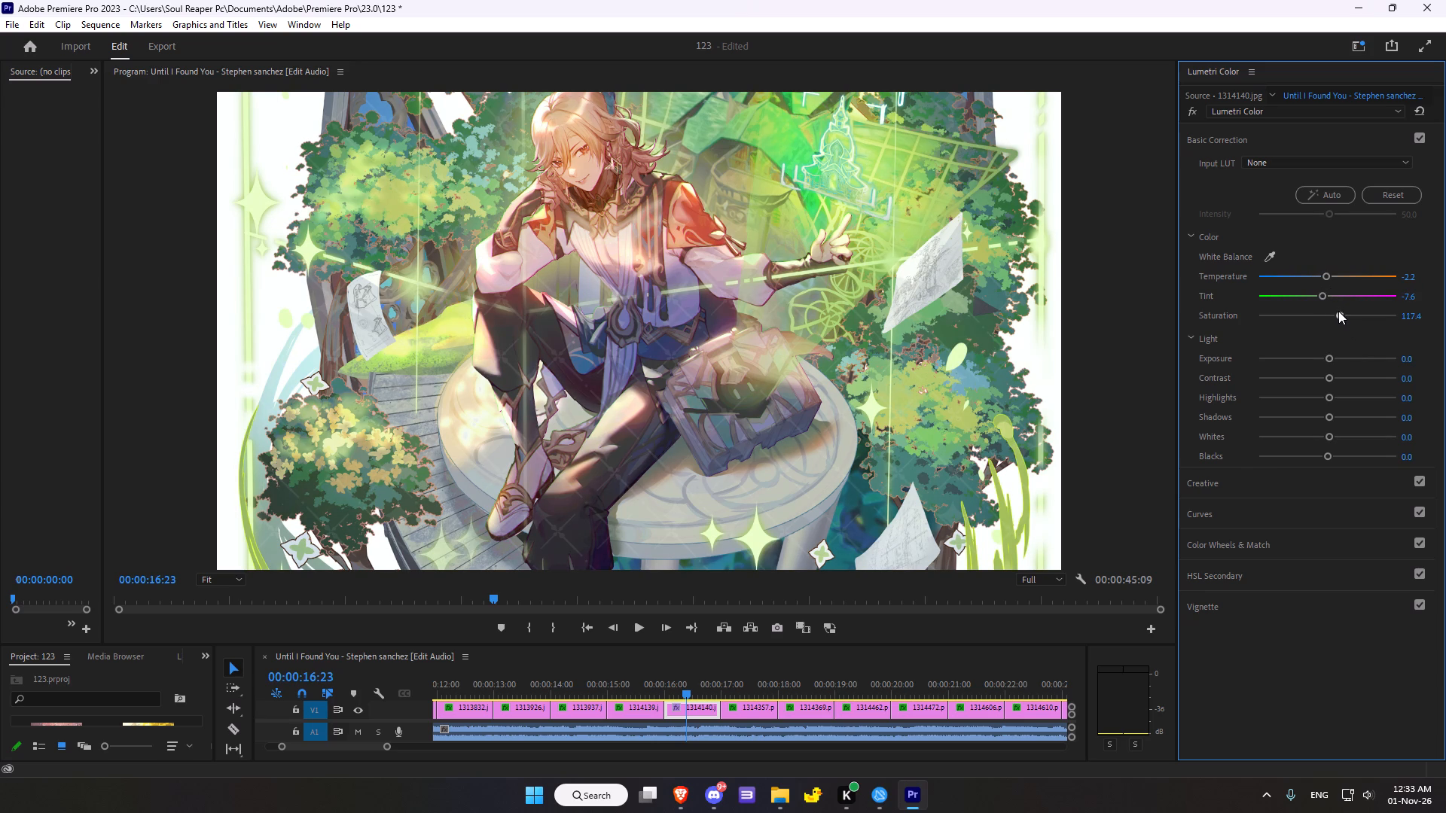
{"action": "left_click_drag", "start_coordinate": [1338, 311], "coordinate": [1334, 308]}
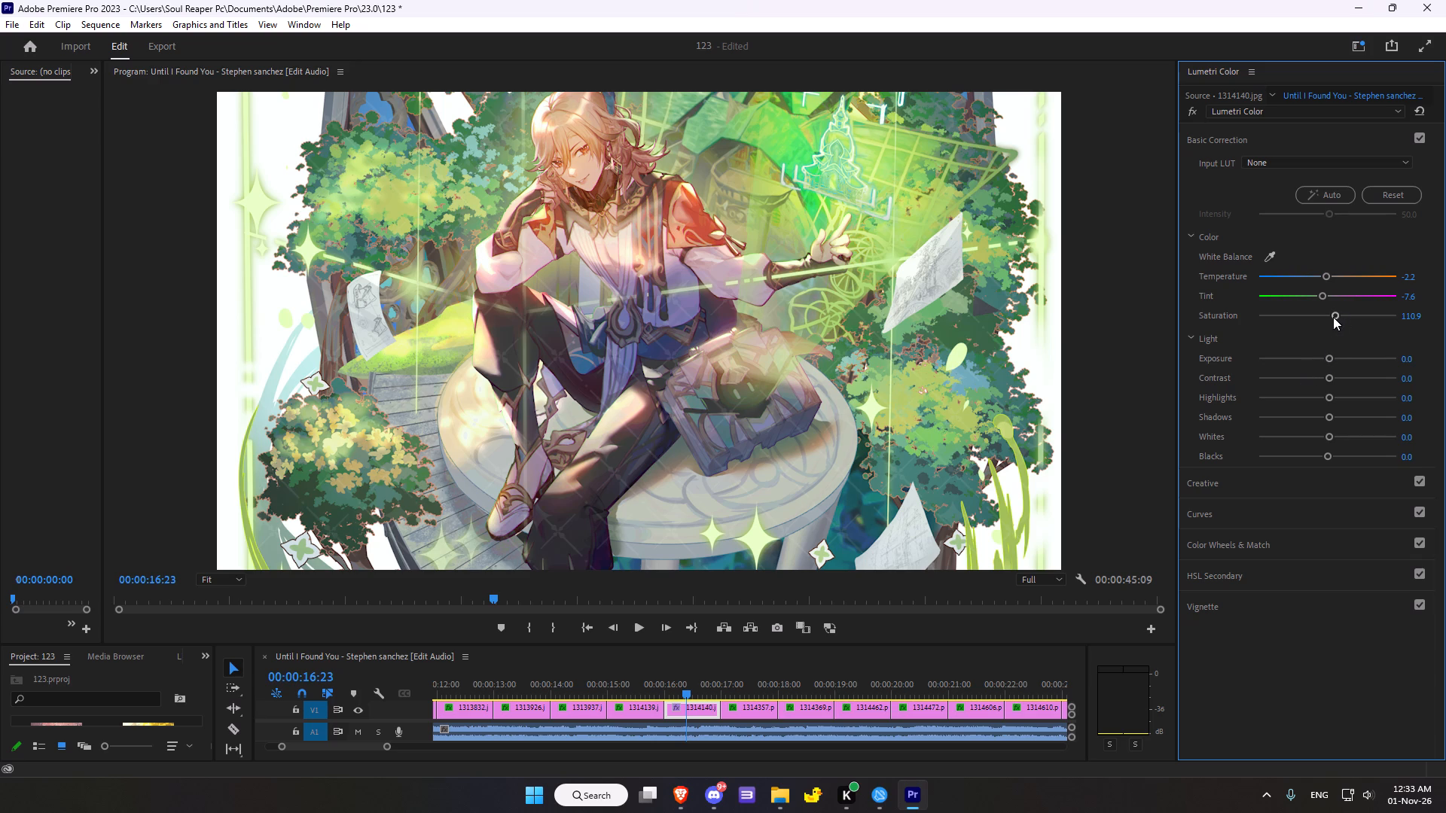
{"action": "left_click", "coordinate": [1333, 317]}
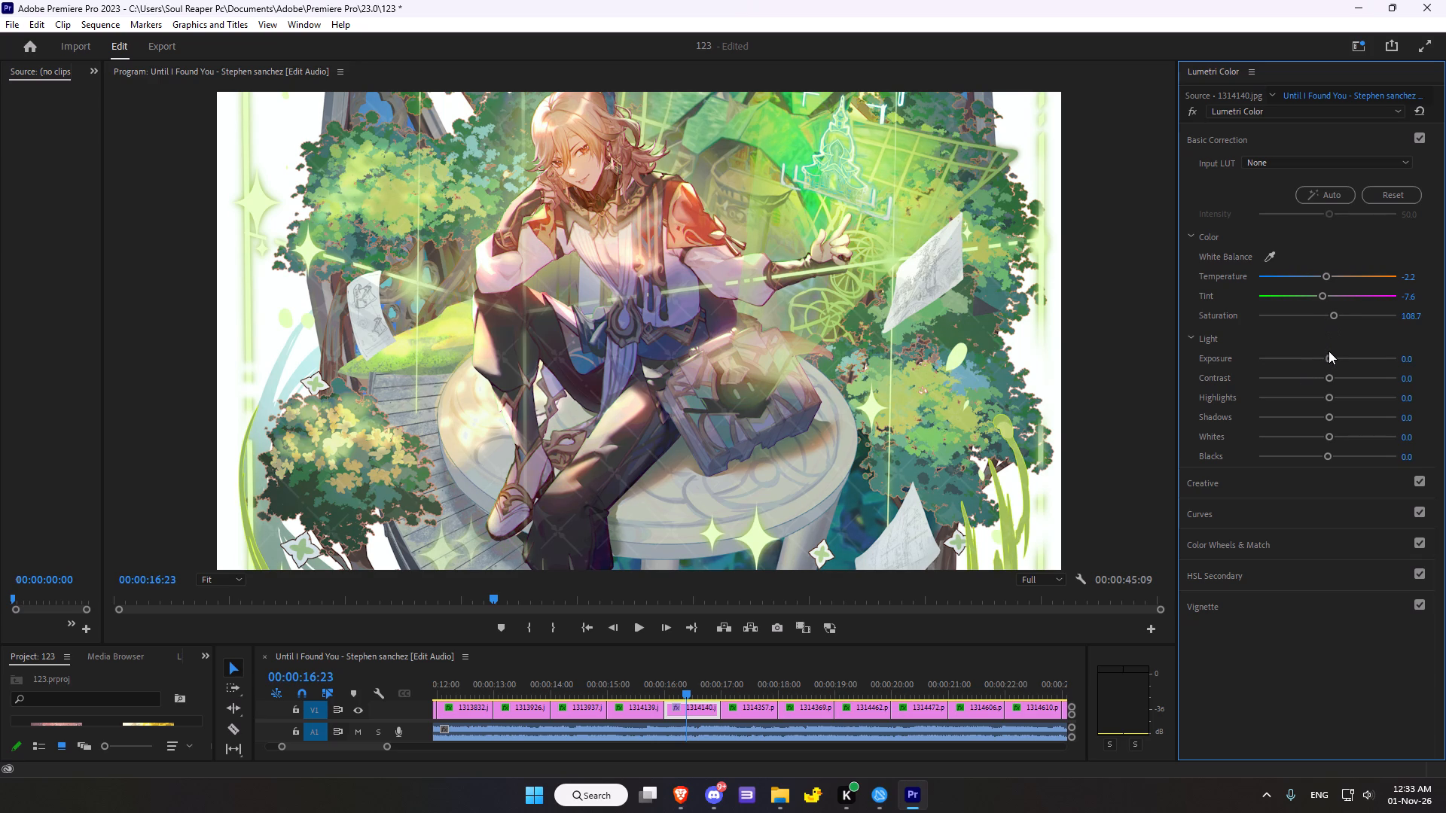
Set the basic correction's exposure to -0.1 and its contrast to 0.0.
{"action": "left_click", "coordinate": [1326, 354]}
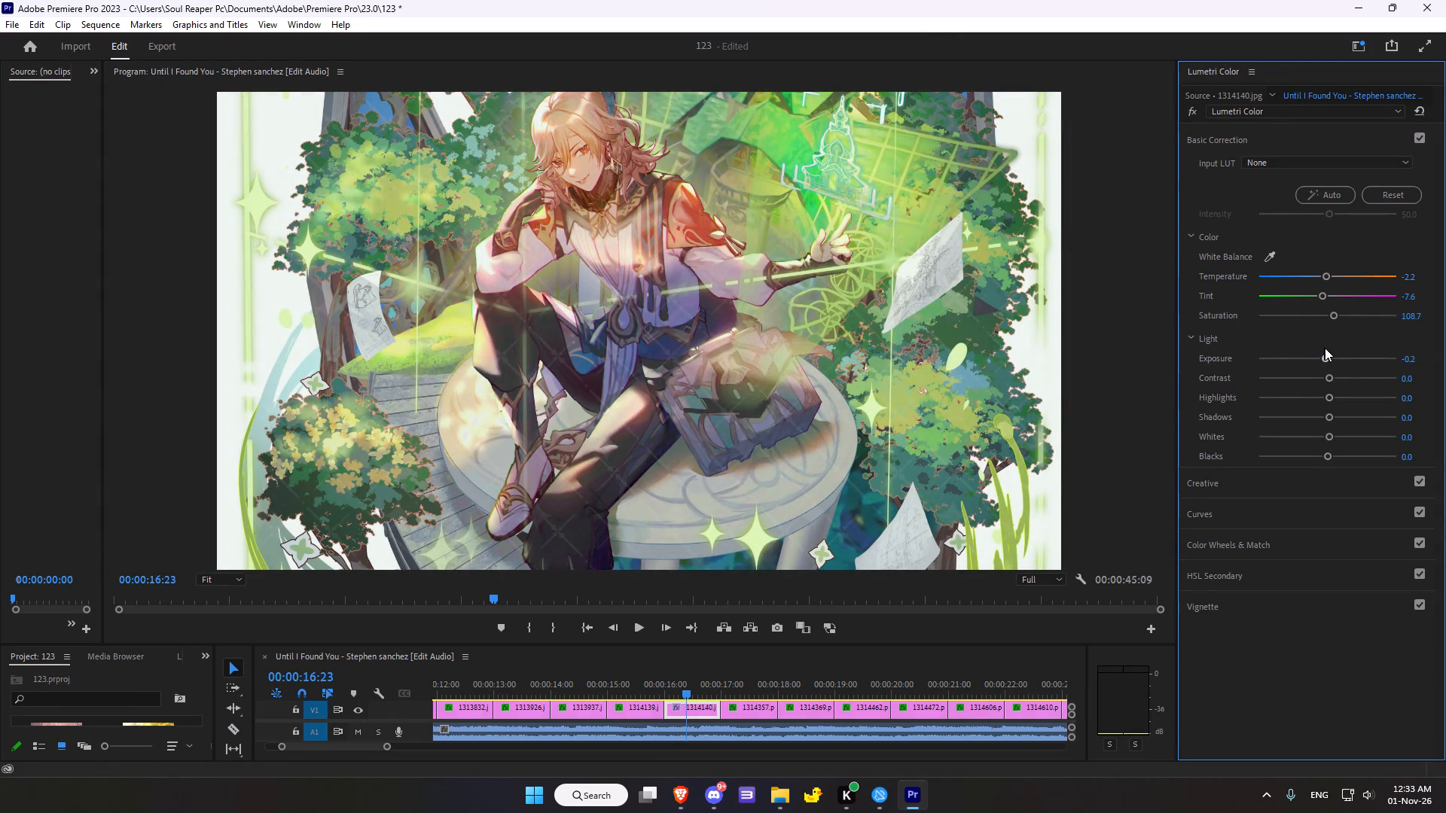
{"action": "left_click_drag", "start_coordinate": [1330, 379], "coordinate": [1329, 379]}
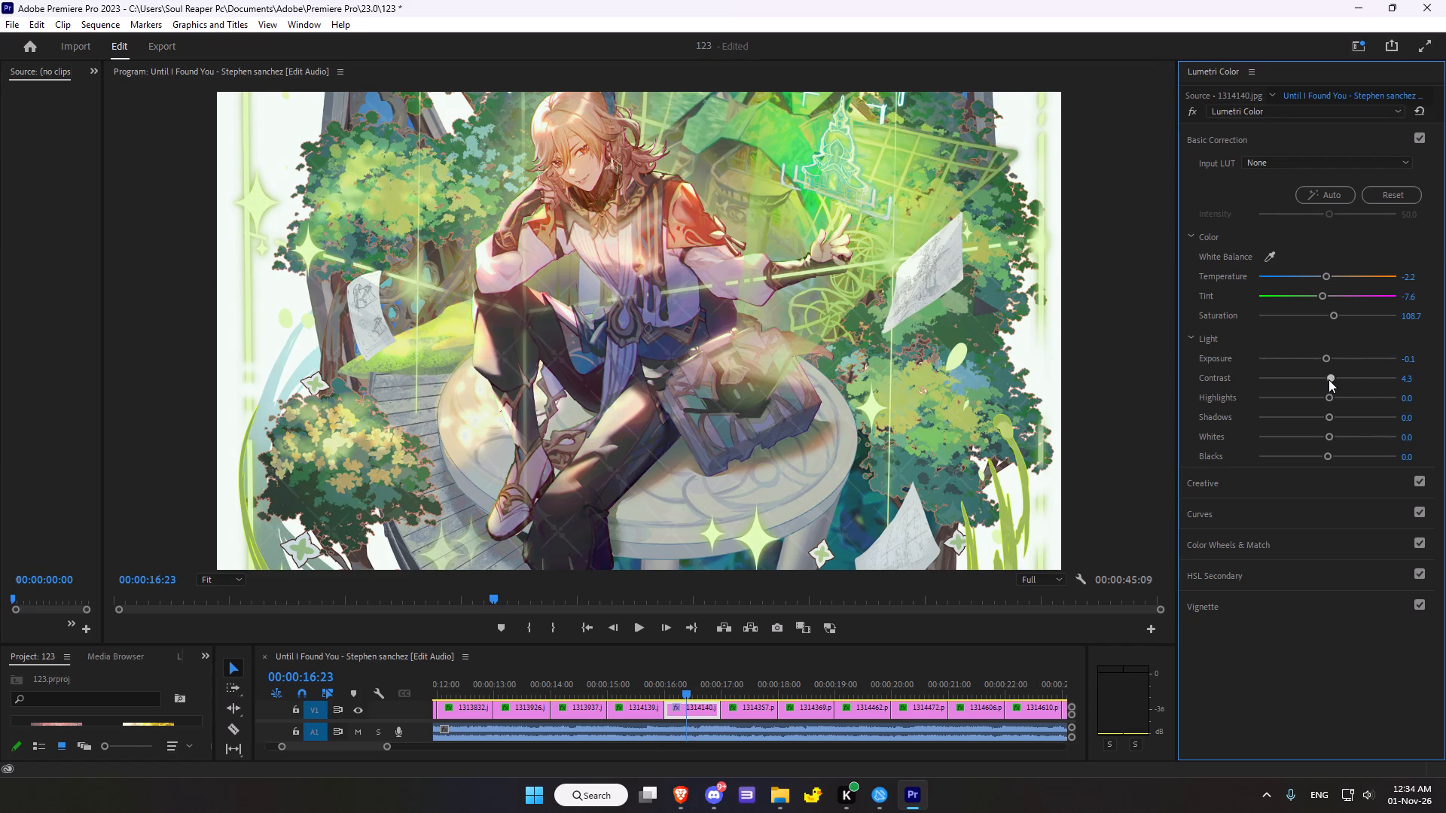
{"action": "left_click_drag", "start_coordinate": [1329, 379], "coordinate": [1330, 371]}
{"action": "double_click", "coordinate": [1330, 375]}
{"action": "left_click", "coordinate": [1328, 376]}
Set the highlights to -13.0, shadows to -21.7 and whites to -4.3, and lower the blacks slightly.
{"action": "left_click_drag", "start_coordinate": [1326, 396], "coordinate": [1311, 394]}
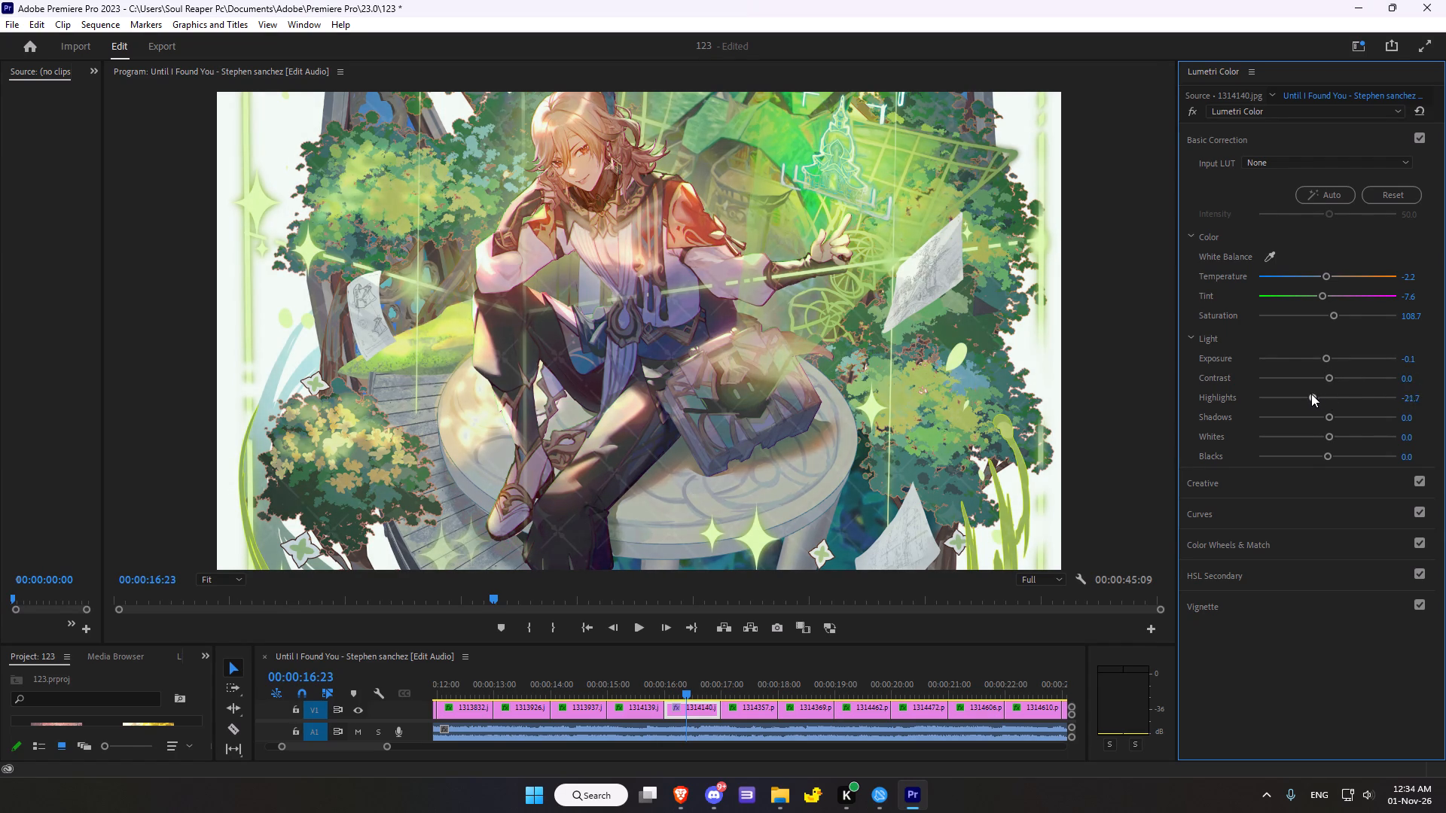
{"action": "left_click_drag", "start_coordinate": [1311, 394], "coordinate": [1317, 398]}
{"action": "left_click_drag", "start_coordinate": [1327, 413], "coordinate": [1322, 413]}
{"action": "left_click_drag", "start_coordinate": [1322, 413], "coordinate": [1311, 413]}
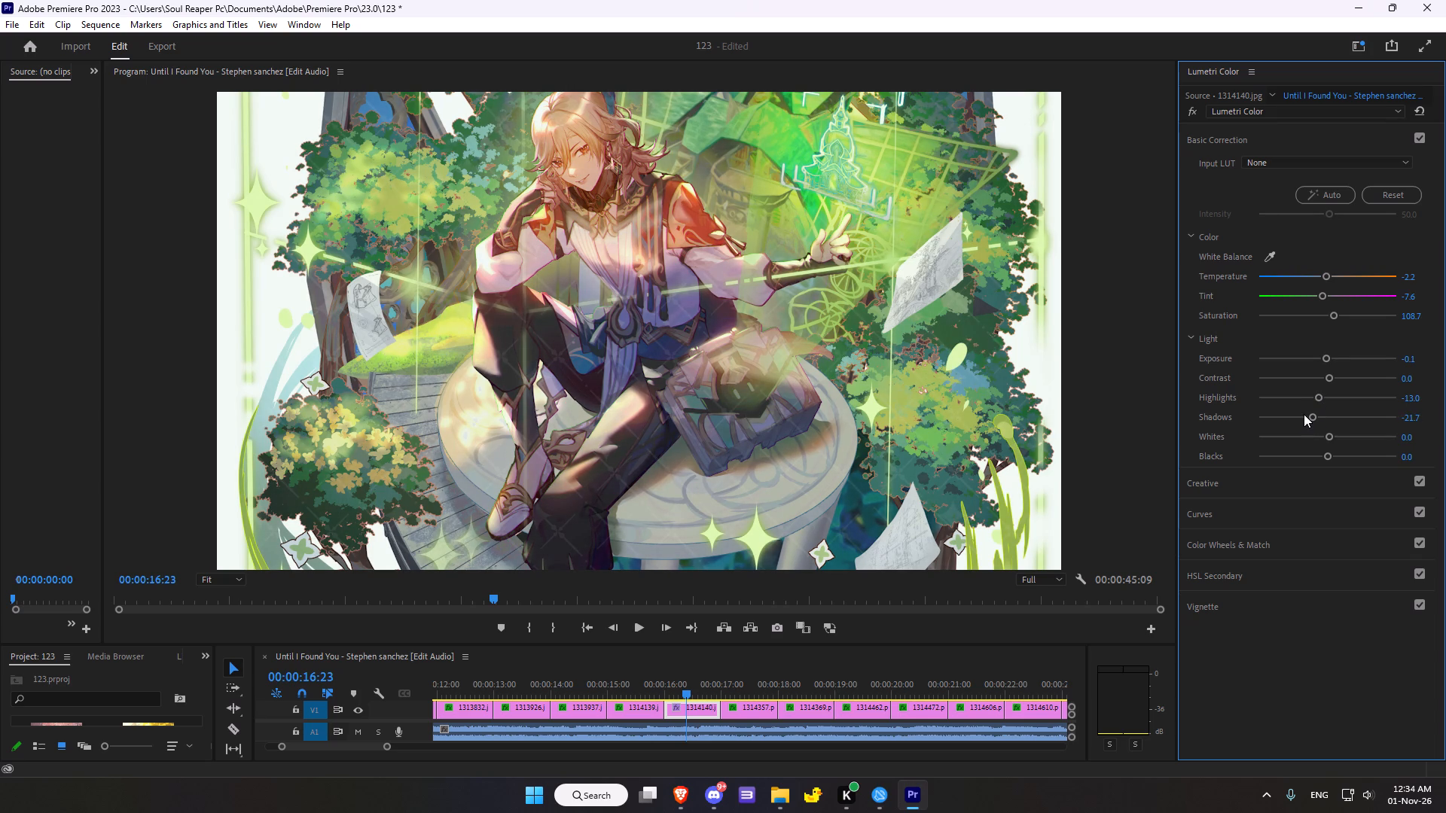
{"action": "left_click", "coordinate": [1329, 437]}
{"action": "left_click_drag", "start_coordinate": [1331, 453], "coordinate": [1319, 449]}
Apply very slight warm orange-yellow shadow and highlight tints in the Creative adjustments.
{"action": "left_click", "coordinate": [1207, 479]}
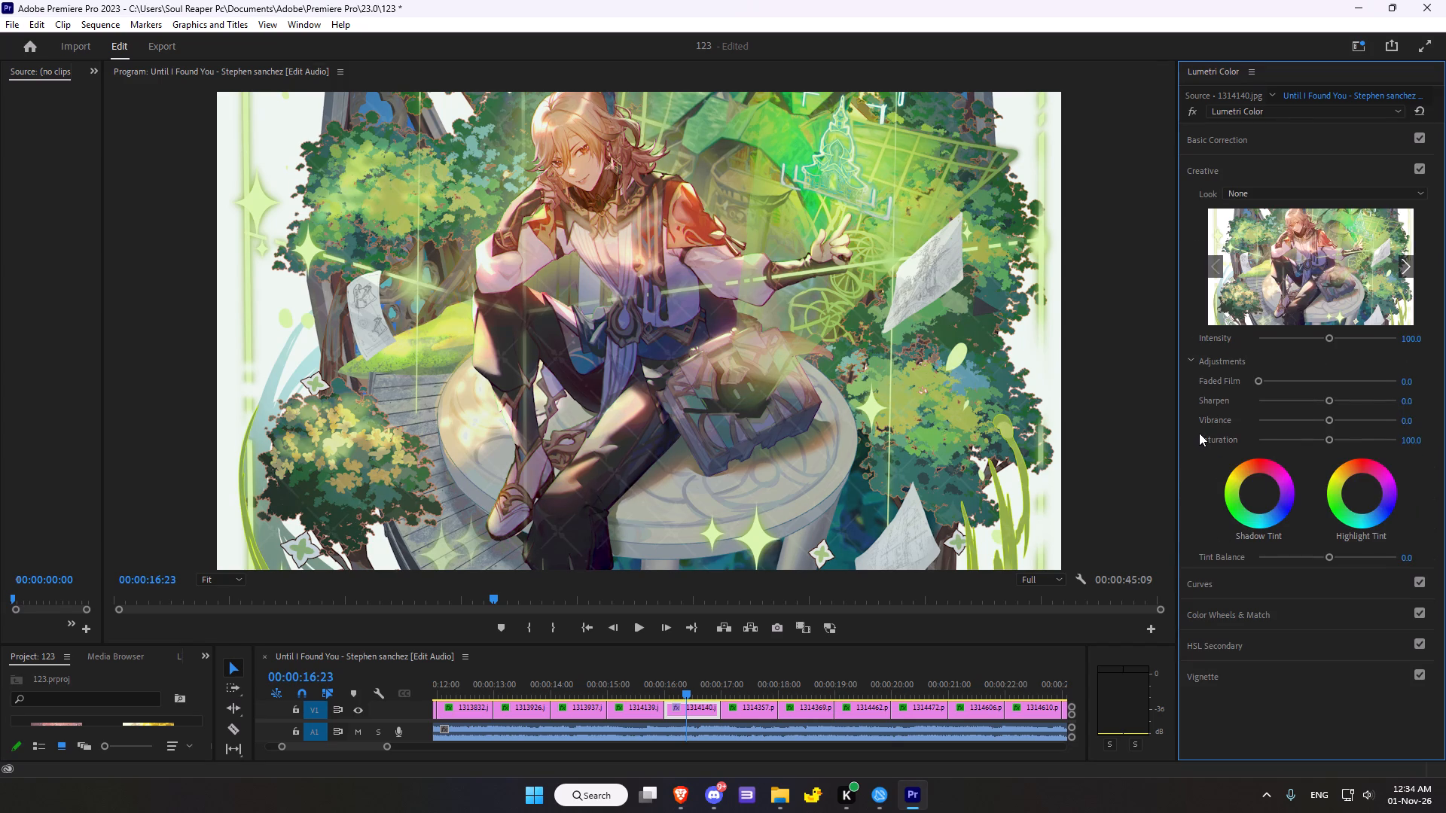
{"action": "left_click_drag", "start_coordinate": [1258, 490], "coordinate": [1231, 404]}
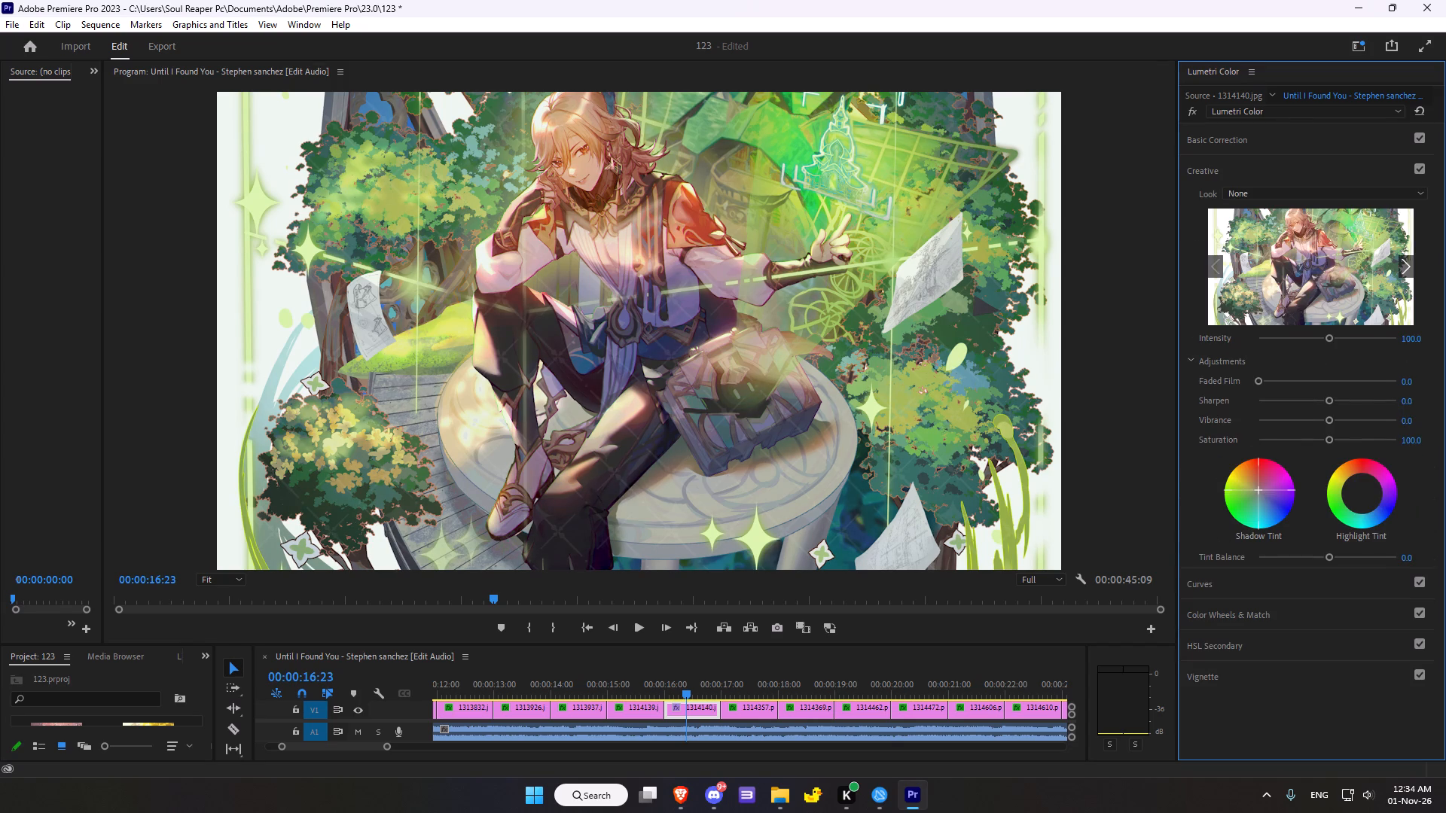
{"action": "left_click_drag", "start_coordinate": [1231, 404], "coordinate": [1234, 431]}
{"action": "left_click_drag", "start_coordinate": [1362, 493], "coordinate": [1344, 443]}
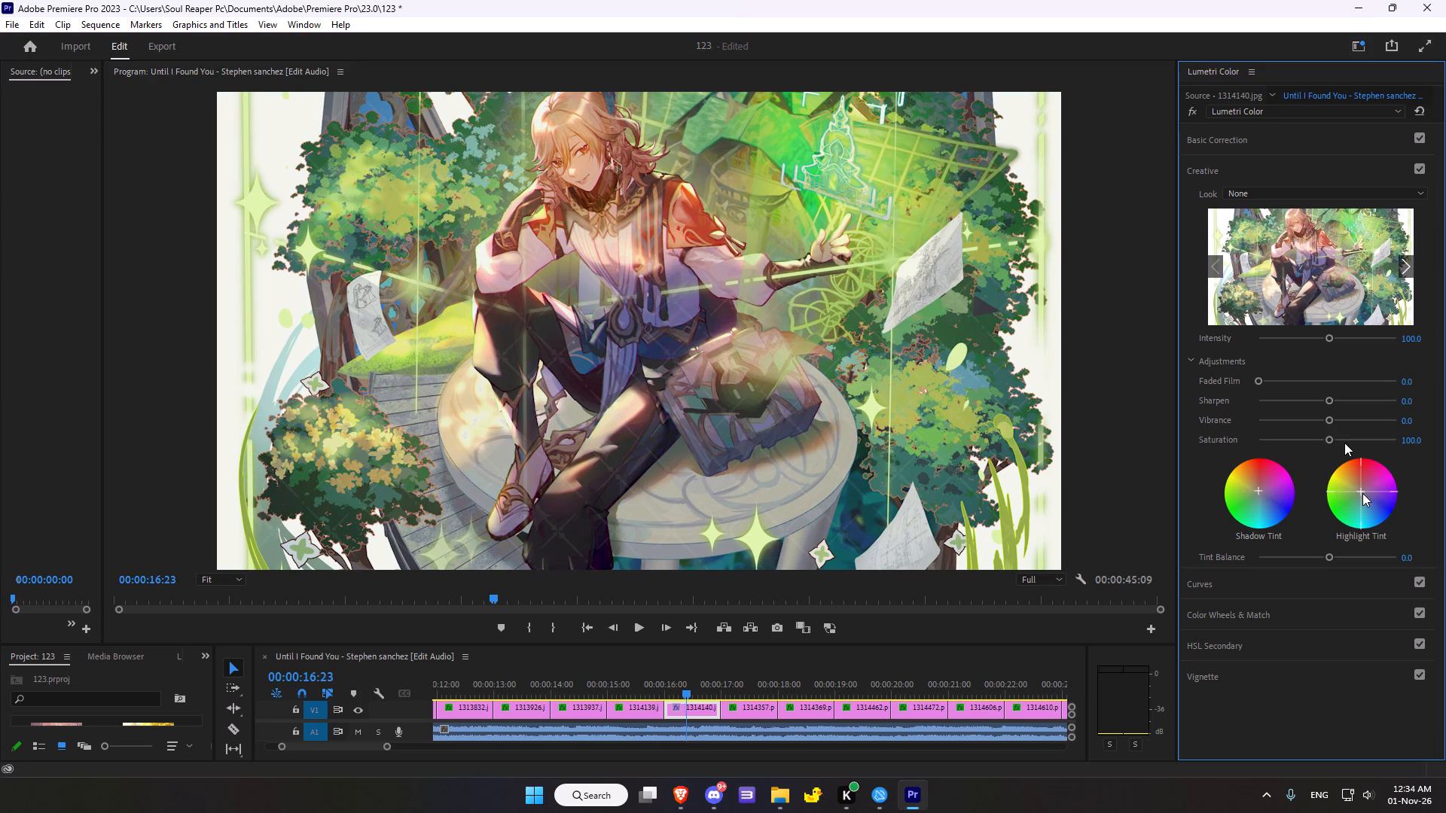
Add a midpoint to the white RGB curve and pull it slightly below the diagonal to darken the midtones.
{"action": "left_click", "coordinate": [1206, 586]}
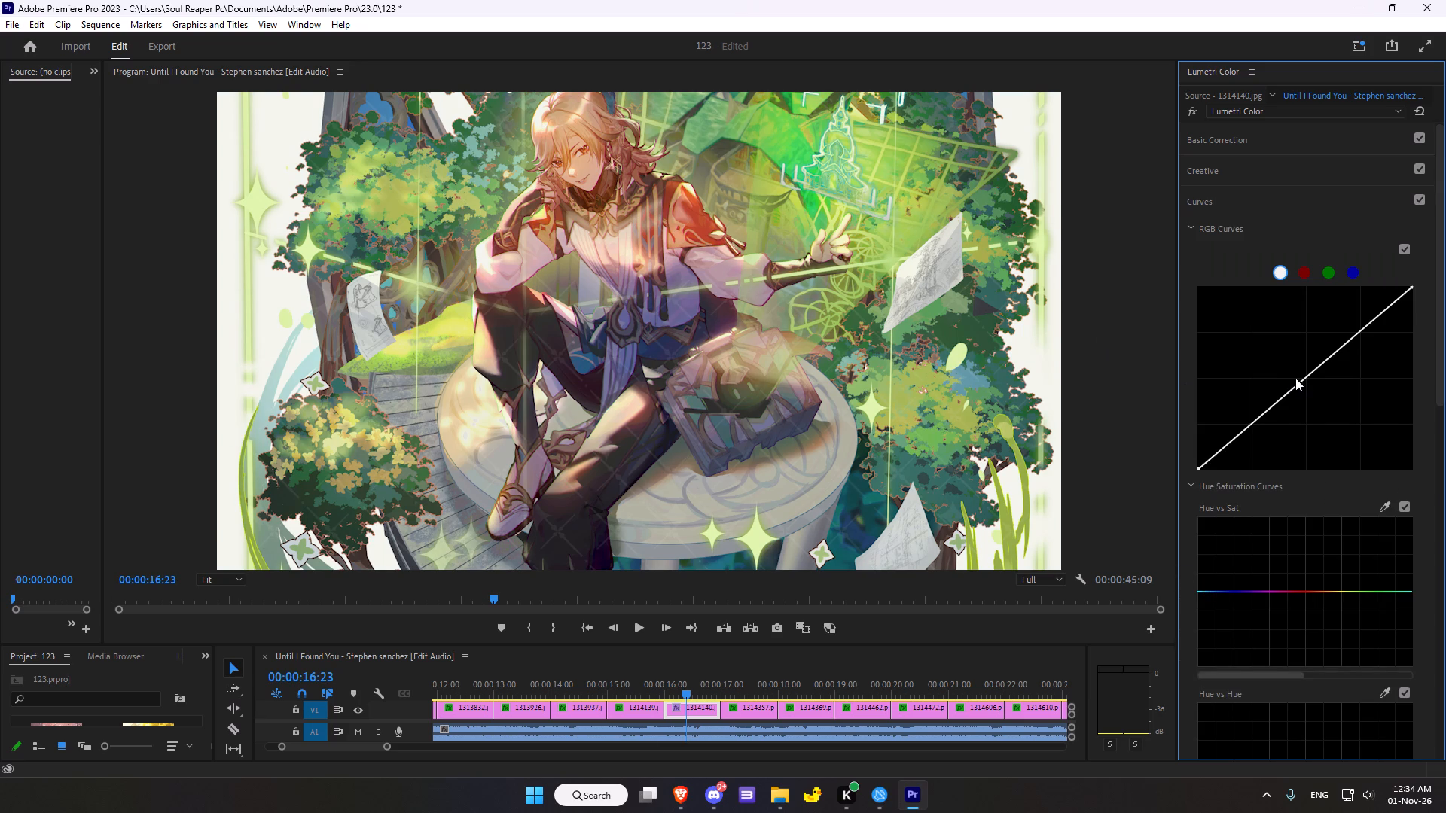
{"action": "left_click", "coordinate": [1301, 382]}
{"action": "left_click", "coordinate": [1301, 382]}
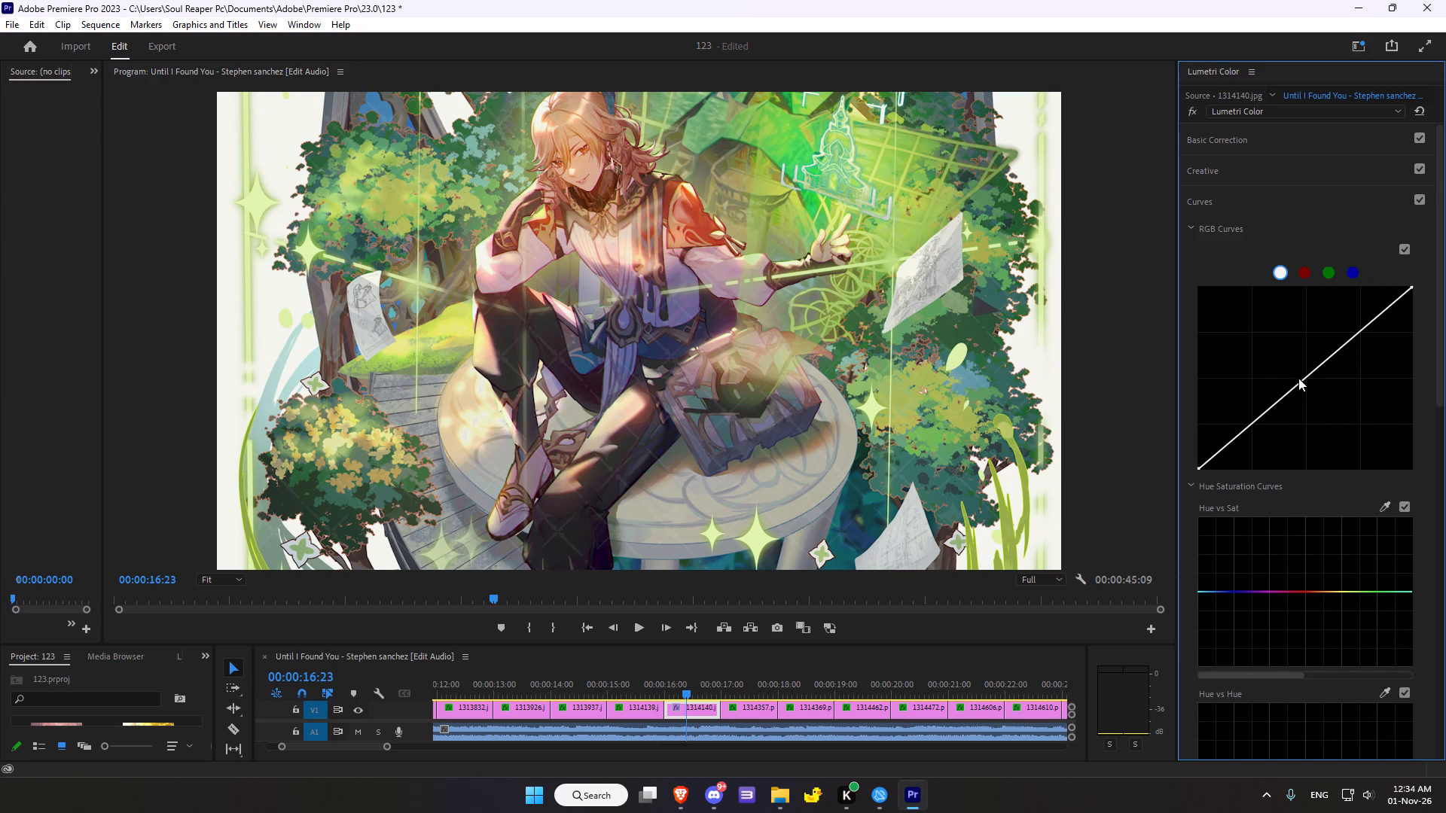
{"action": "left_click", "coordinate": [1299, 378]}
{"action": "left_click", "coordinate": [1306, 377]}
{"action": "left_click_drag", "start_coordinate": [1306, 377], "coordinate": [1313, 383]}
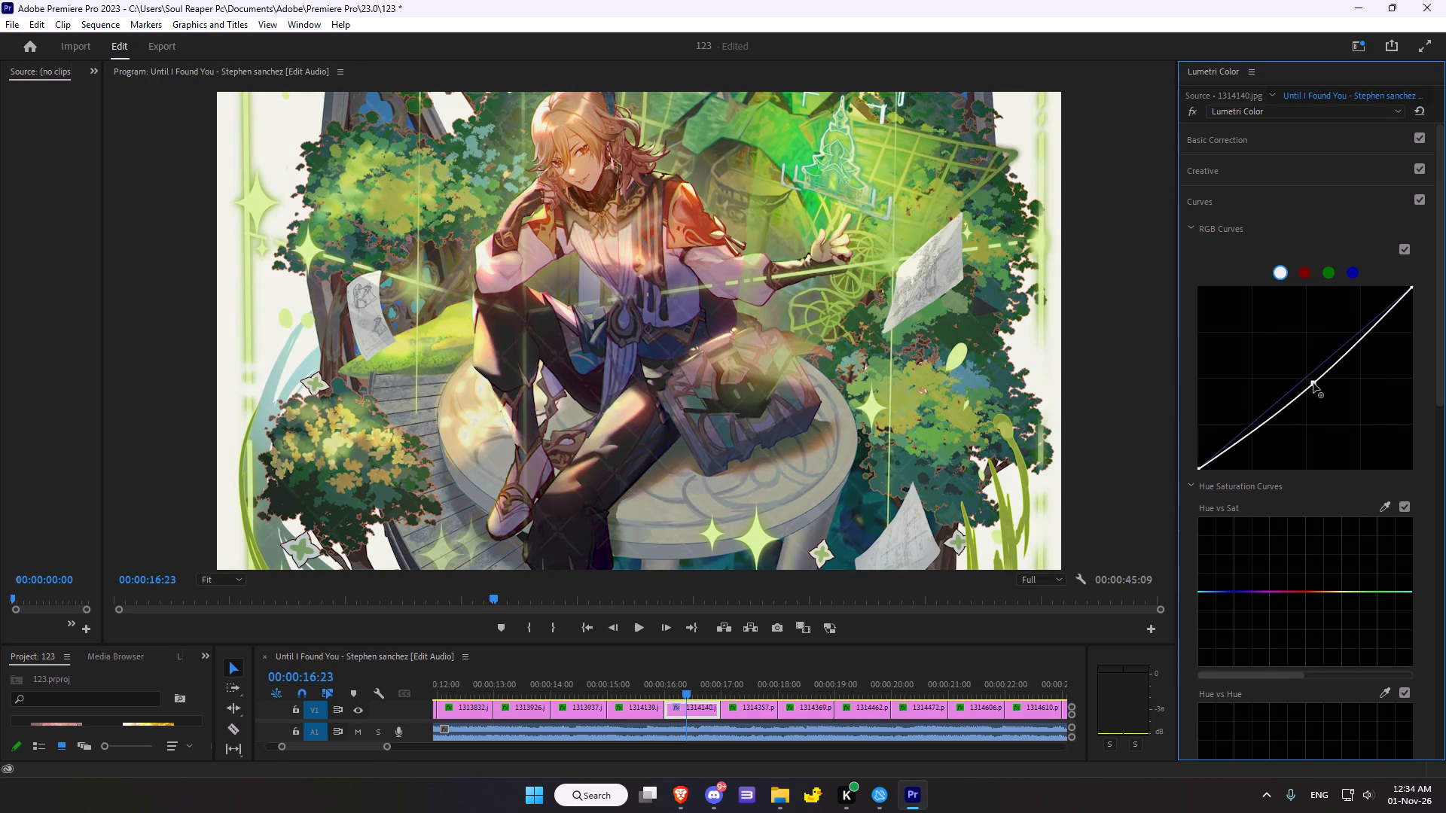
{"action": "left_click_drag", "start_coordinate": [1313, 383], "coordinate": [1310, 373]}
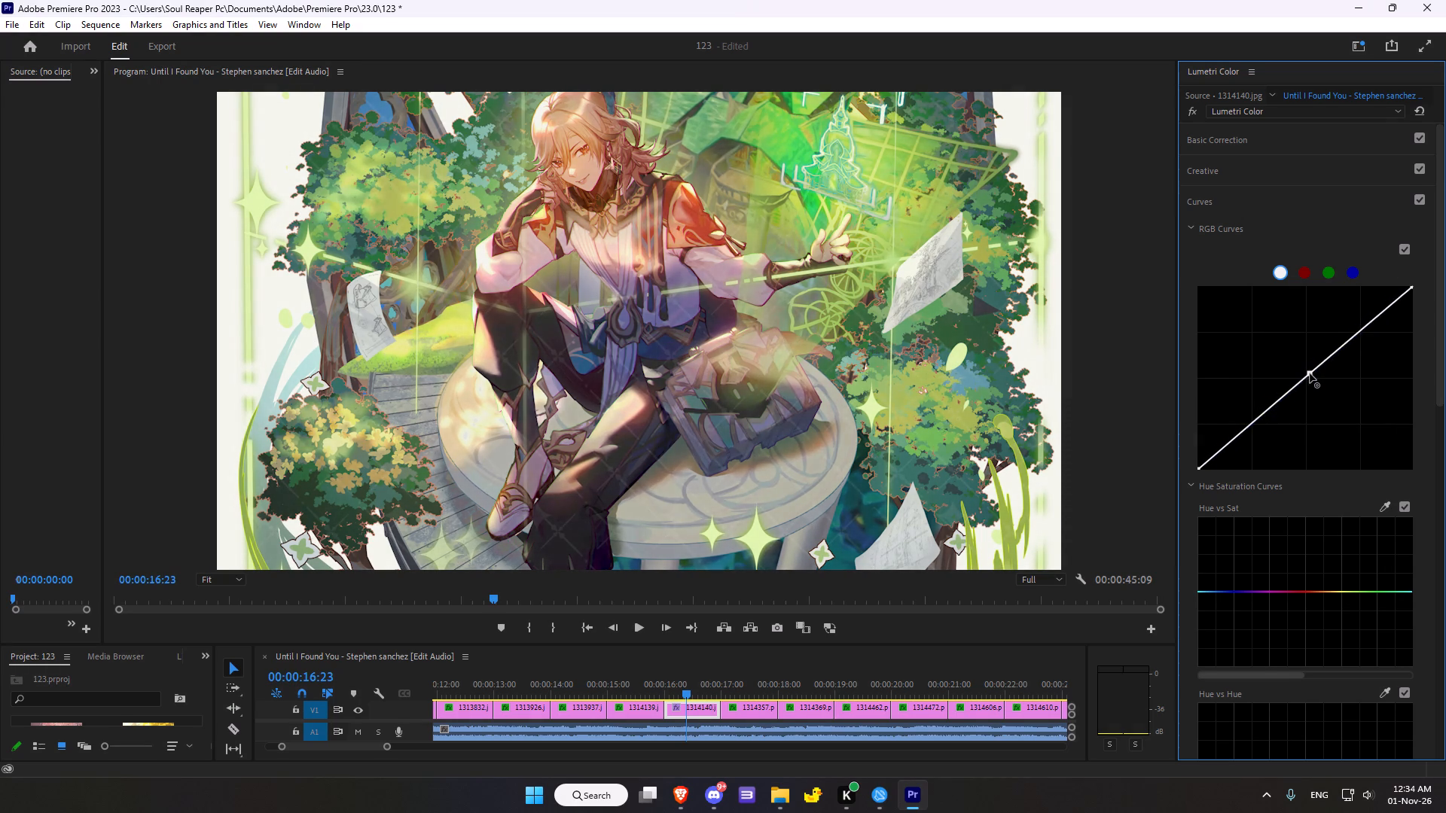
{"action": "left_click_drag", "start_coordinate": [1310, 373], "coordinate": [1313, 379]}
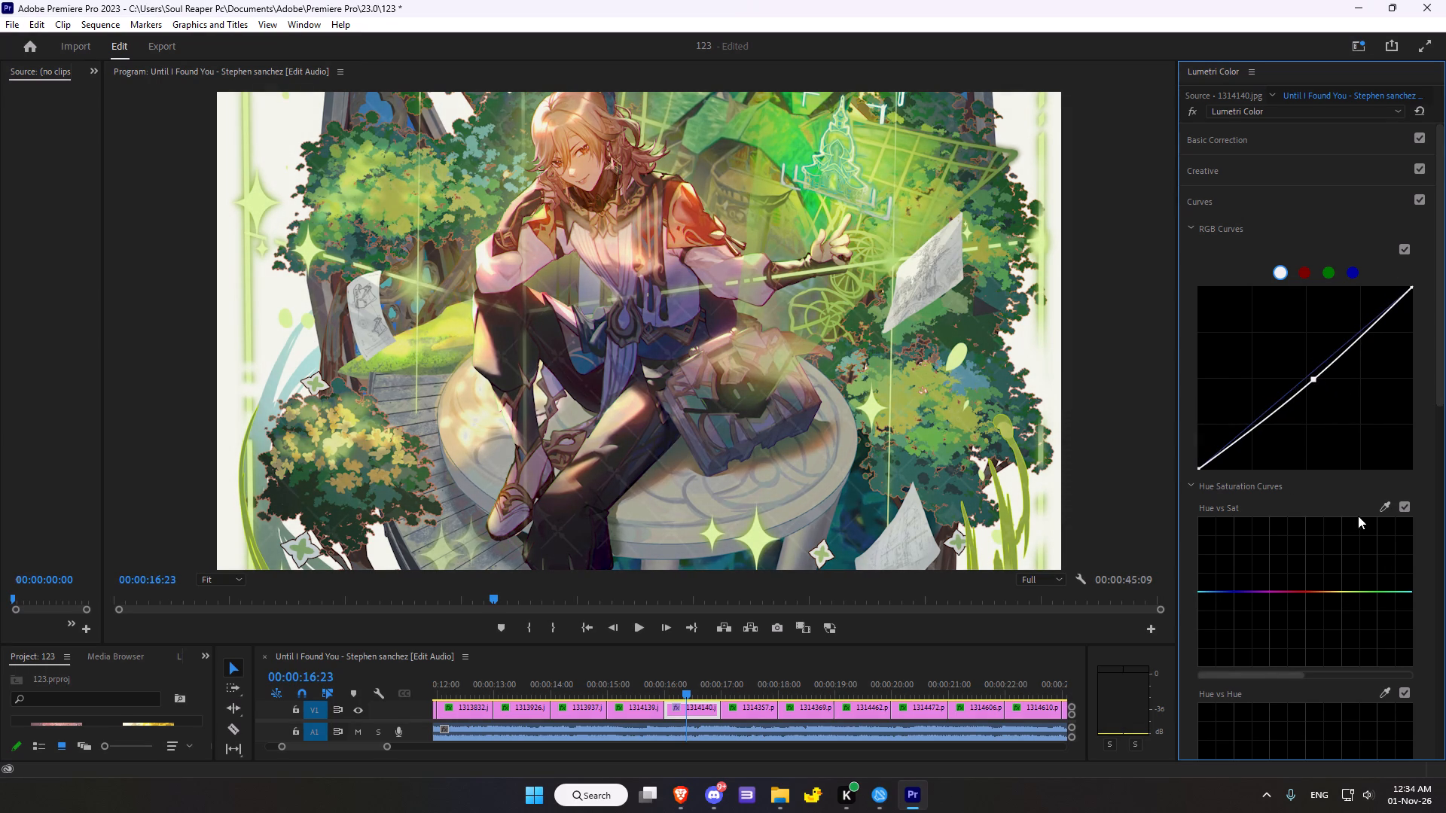
Sample the green background beside the character for the Hue vs Sat curve and pull the green point down to reduce its saturation.
{"action": "left_click", "coordinate": [1381, 509]}
{"action": "scroll", "coordinate": [1139, 390], "scroll_direction": "down", "scroll_amount": 1}
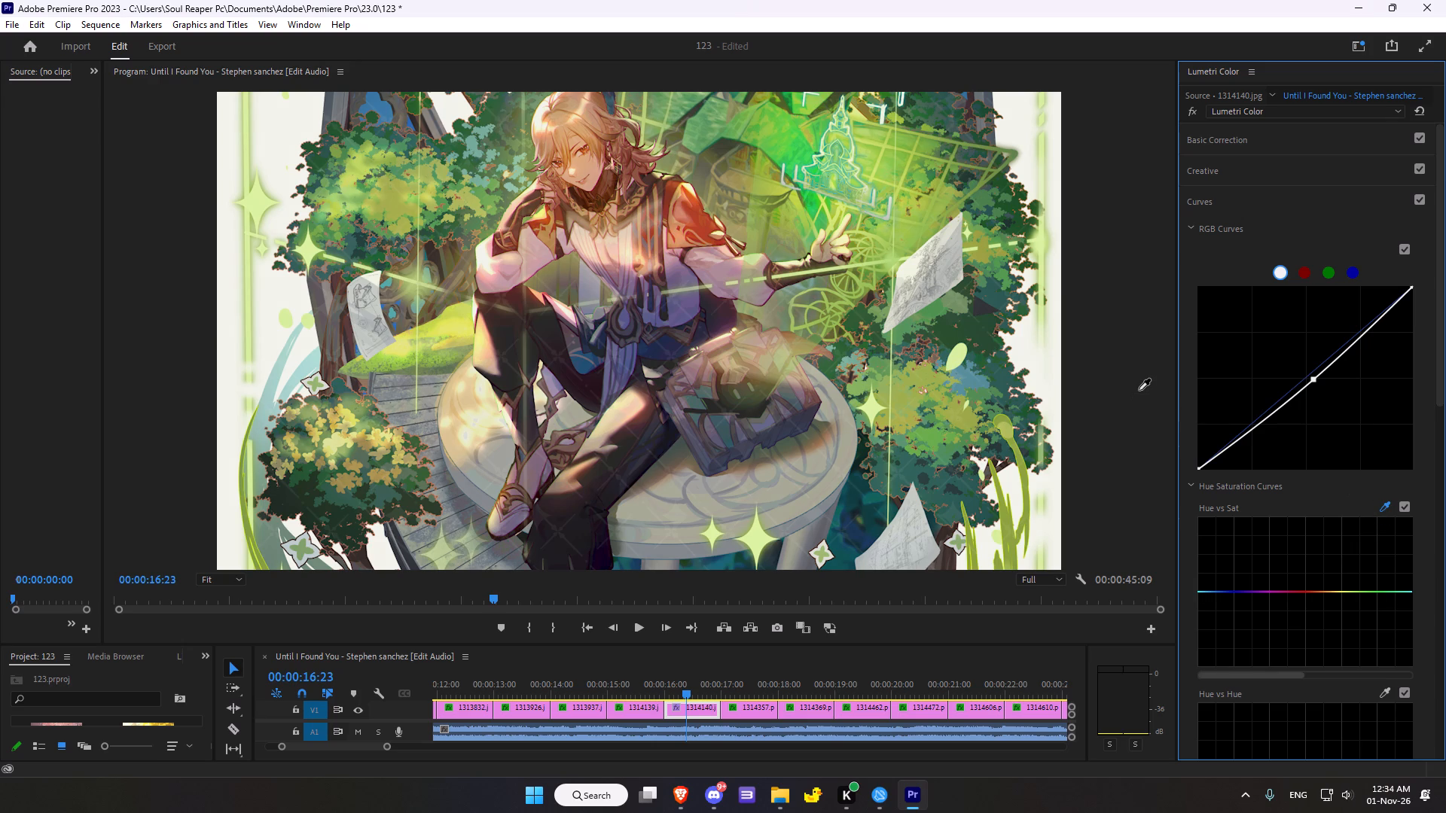
{"action": "scroll", "coordinate": [1139, 390], "scroll_direction": "down", "scroll_amount": 2}
{"action": "left_click", "coordinate": [786, 142]}
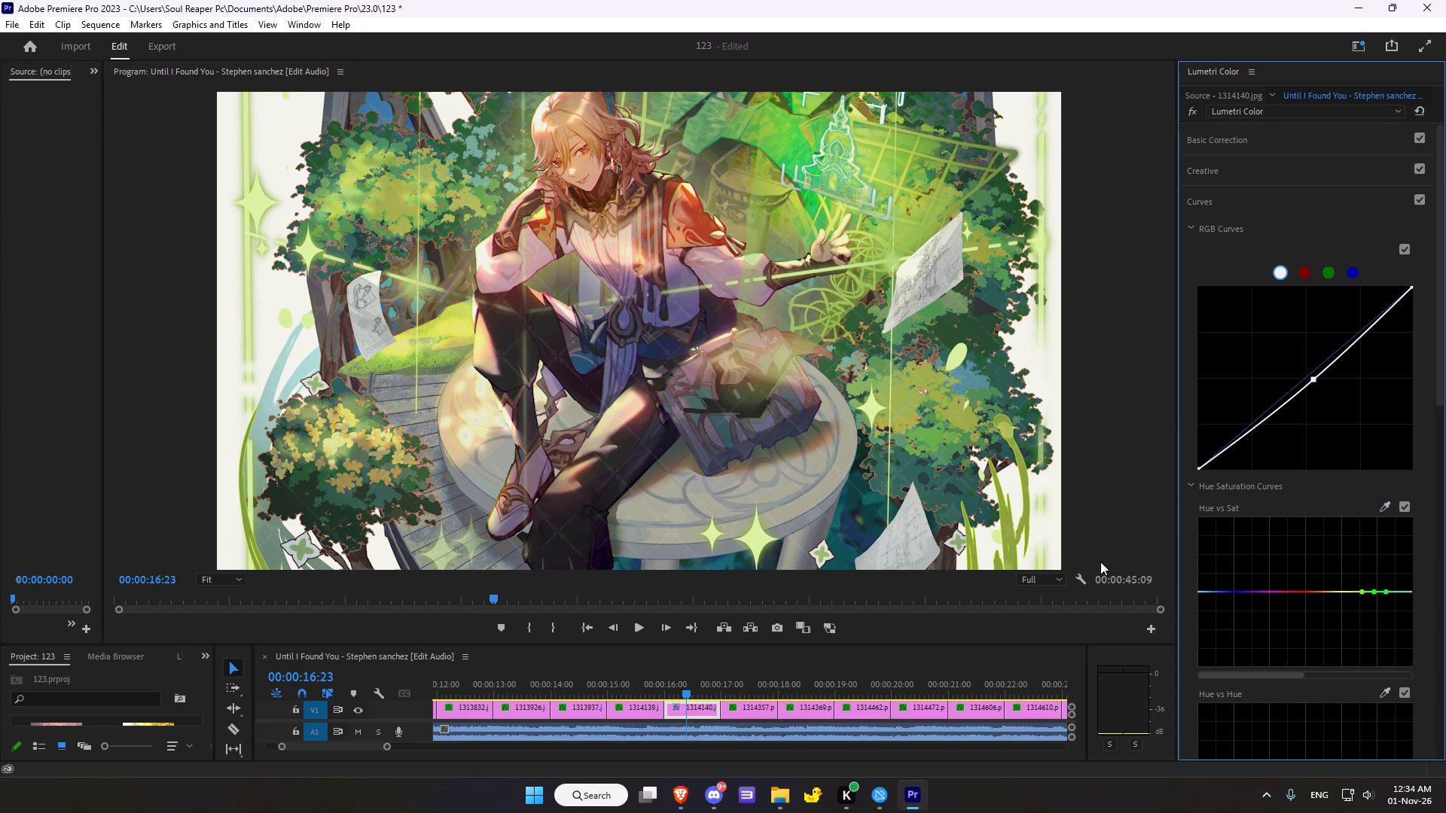
{"action": "left_click_drag", "start_coordinate": [1375, 594], "coordinate": [1376, 601]}
{"action": "left_click_drag", "start_coordinate": [1376, 601], "coordinate": [1379, 617]}
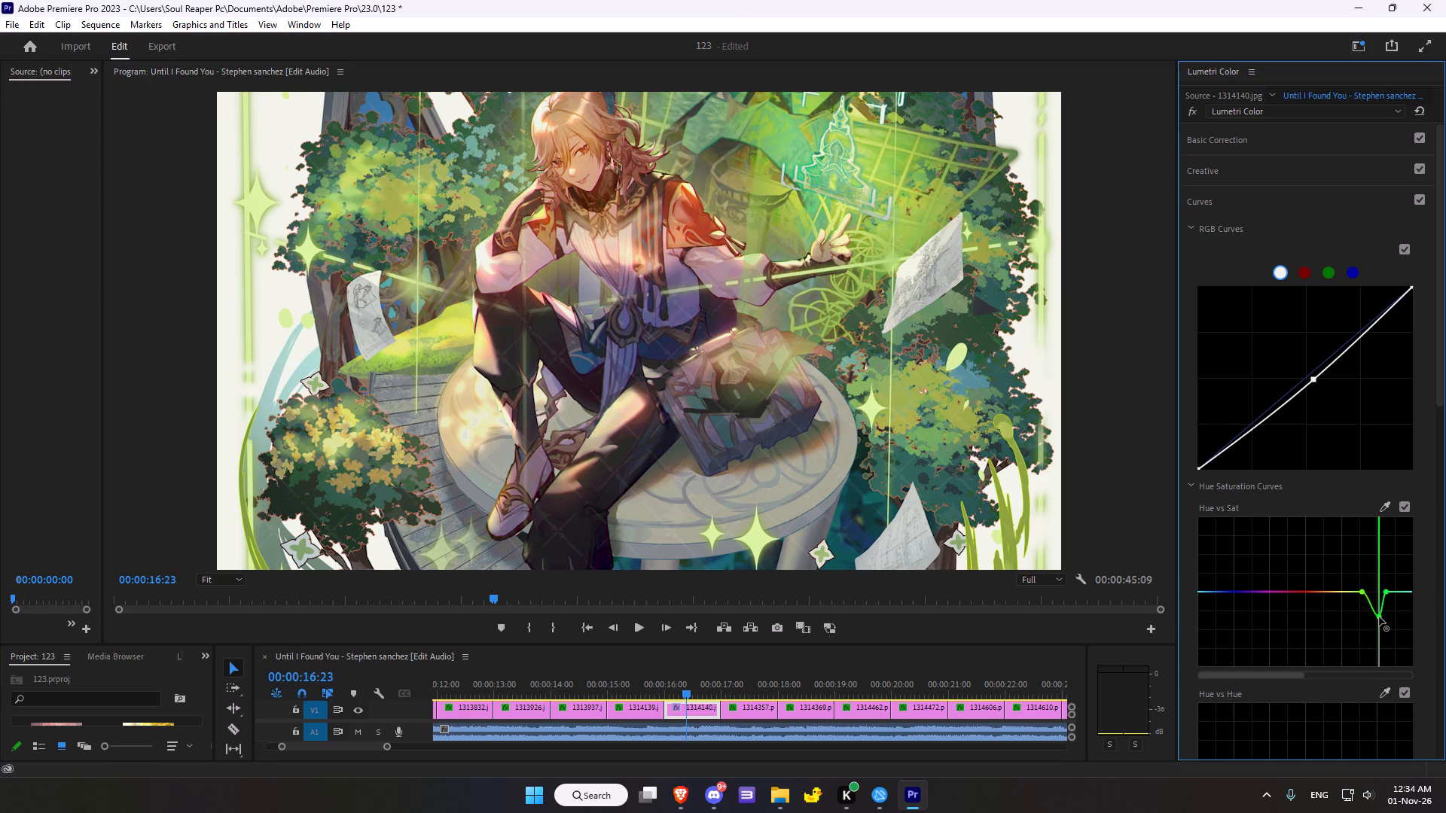
Fine-tune the green point on the Hue vs Sat curve to a shallower dip shifted slightly toward yellow, for a milder green desaturation.
{"action": "left_click_drag", "start_coordinate": [1379, 617], "coordinate": [1372, 607]}
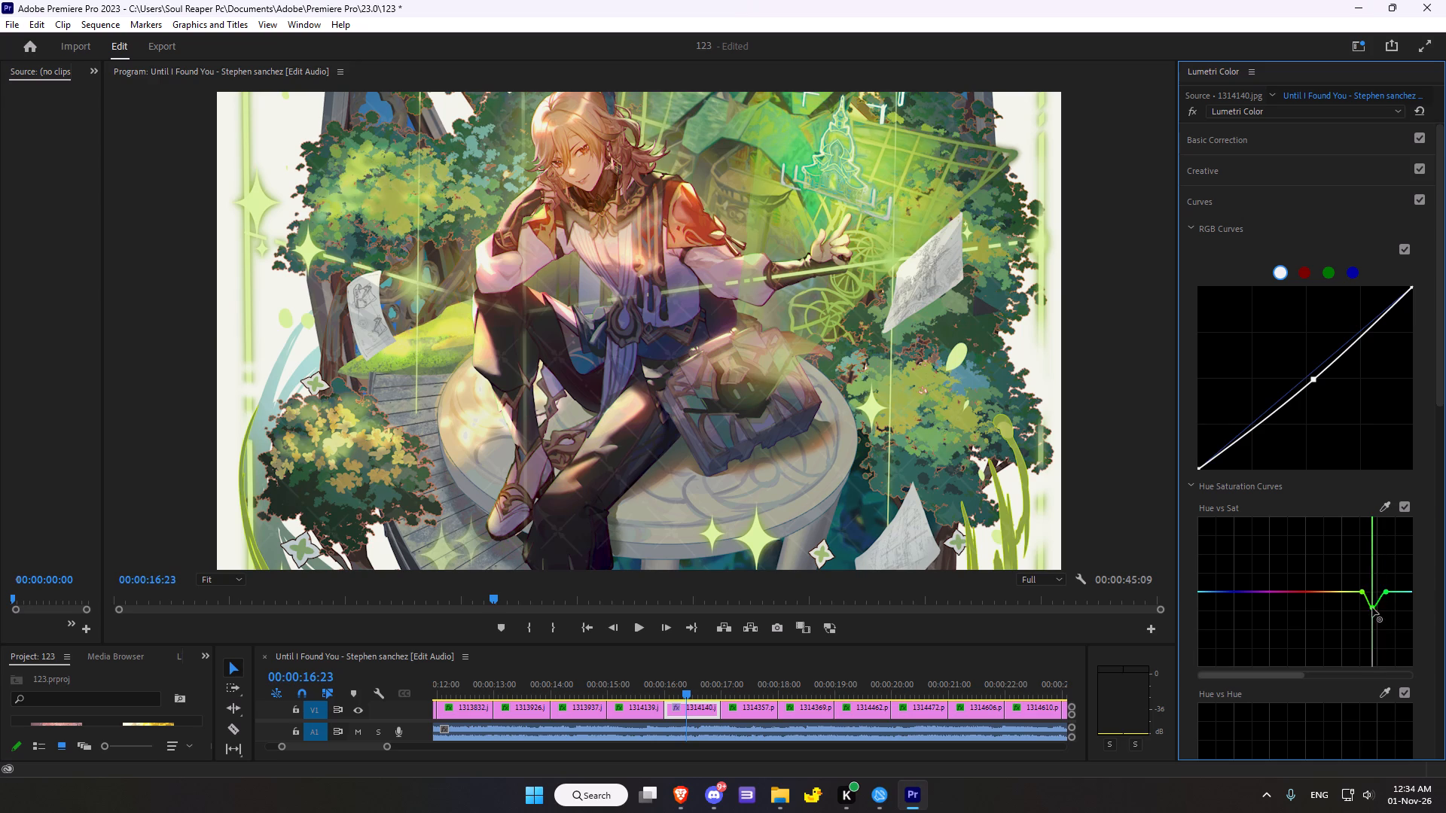
{"action": "left_click_drag", "start_coordinate": [1372, 607], "coordinate": [1374, 600]}
{"action": "left_click_drag", "start_coordinate": [1374, 600], "coordinate": [1374, 608]}
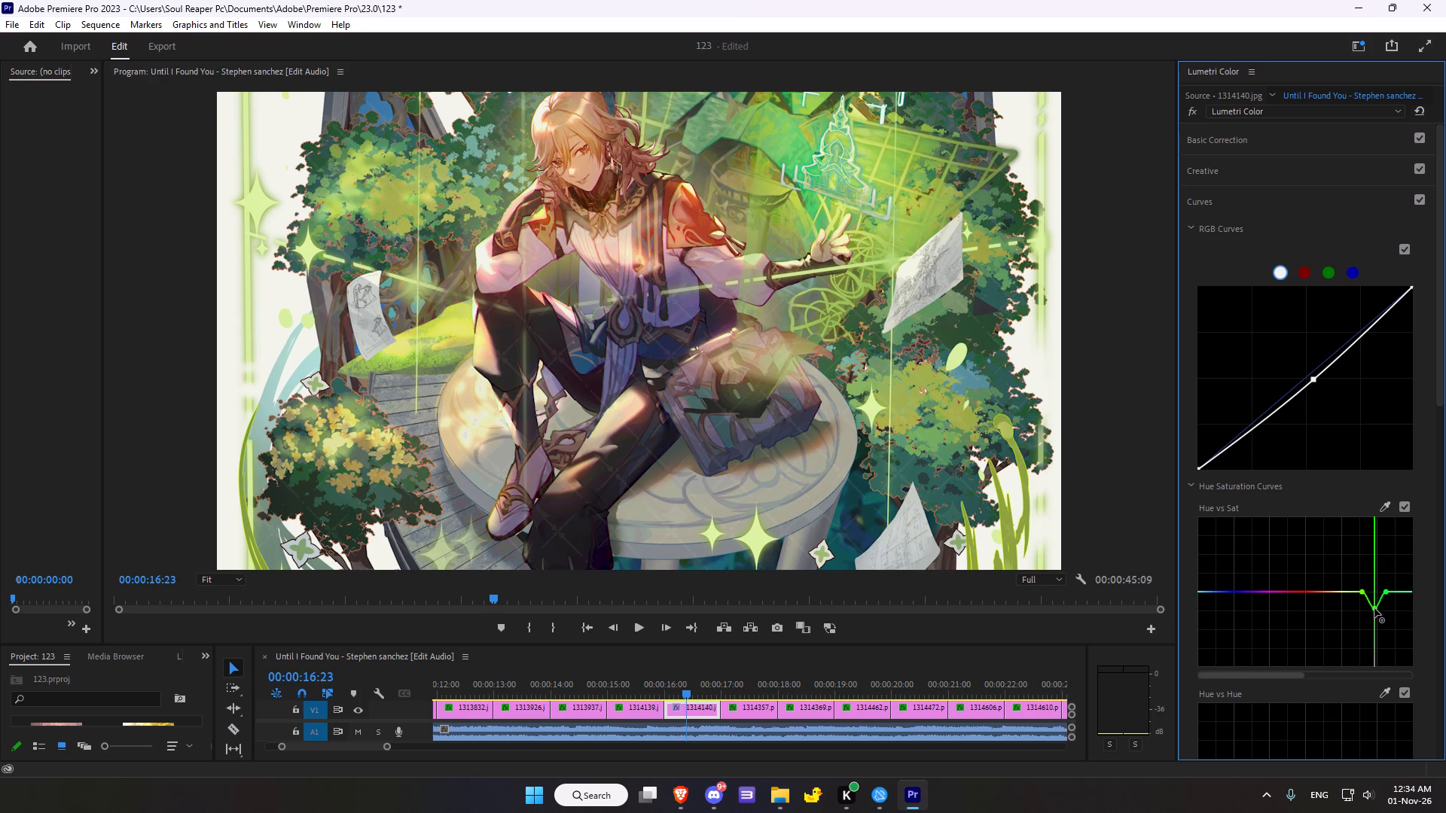
{"action": "left_click_drag", "start_coordinate": [1374, 608], "coordinate": [1374, 610]}
Sample the large yellow-green star below the round table for the Hue vs Hue curve and pull its middle point slightly below the line.
{"action": "scroll", "coordinate": [1295, 611], "scroll_direction": "down", "scroll_amount": 8}
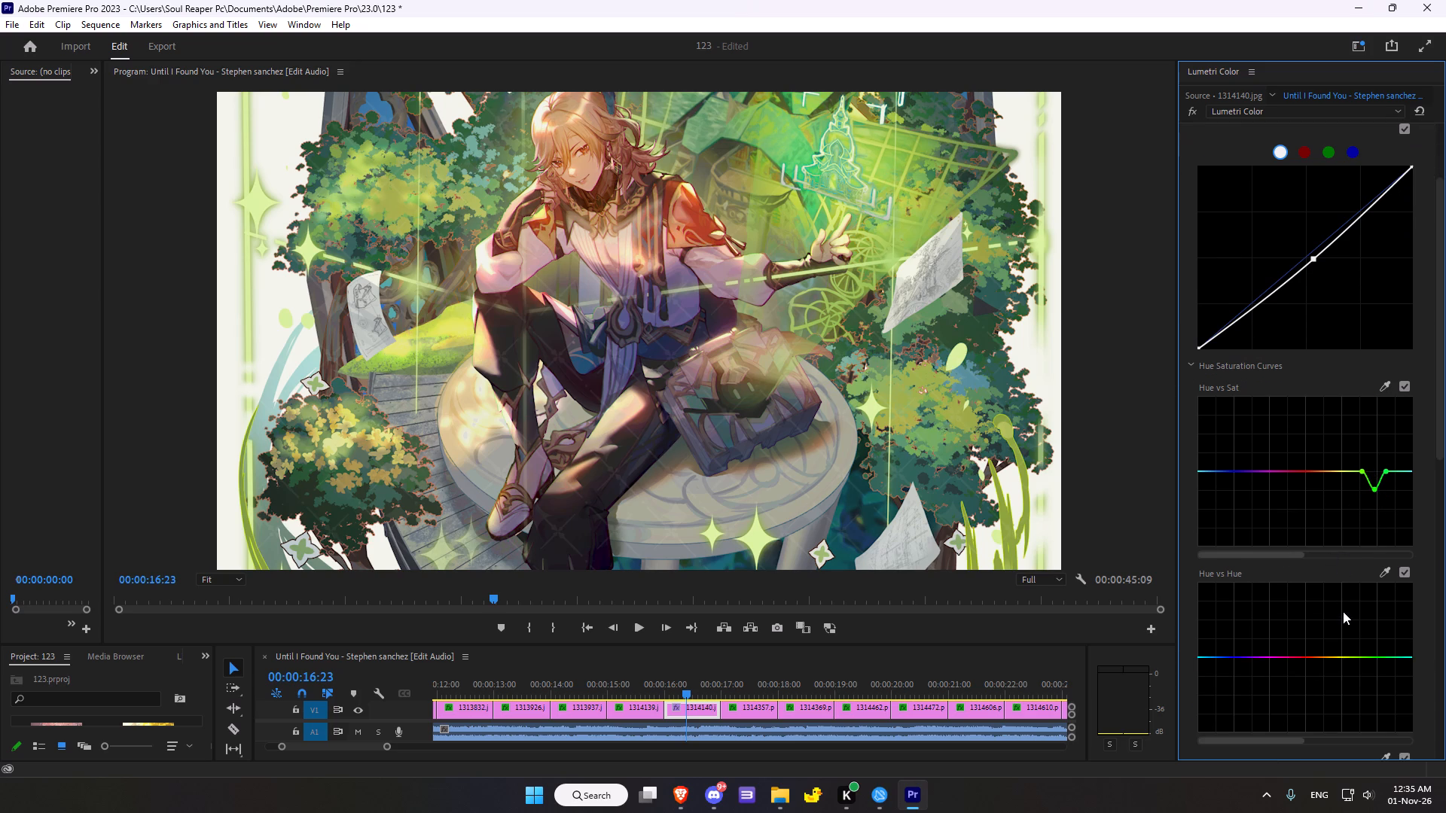
{"action": "scroll", "coordinate": [1343, 611], "scroll_direction": "down", "scroll_amount": 6}
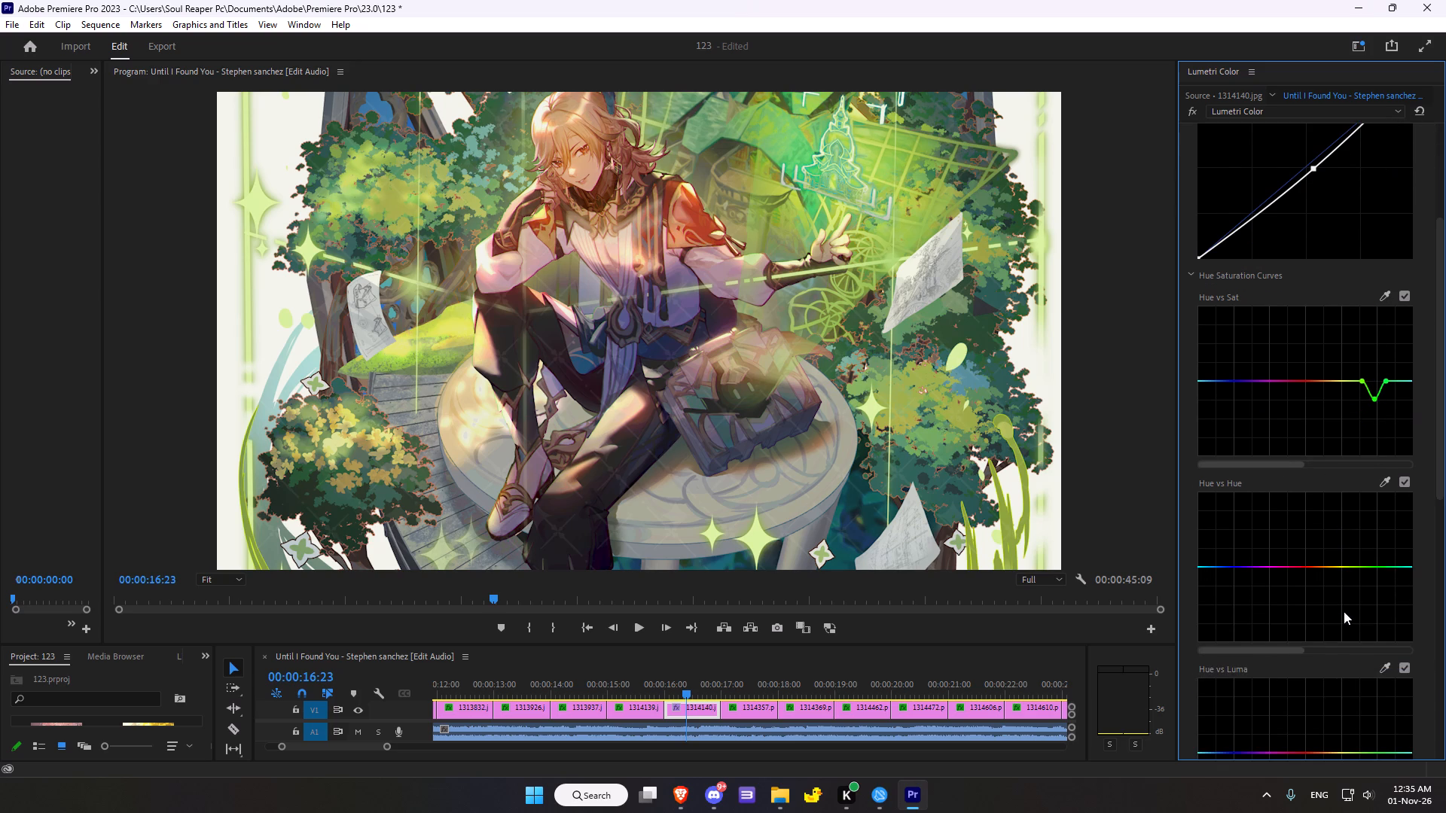
{"action": "left_click", "coordinate": [1390, 478]}
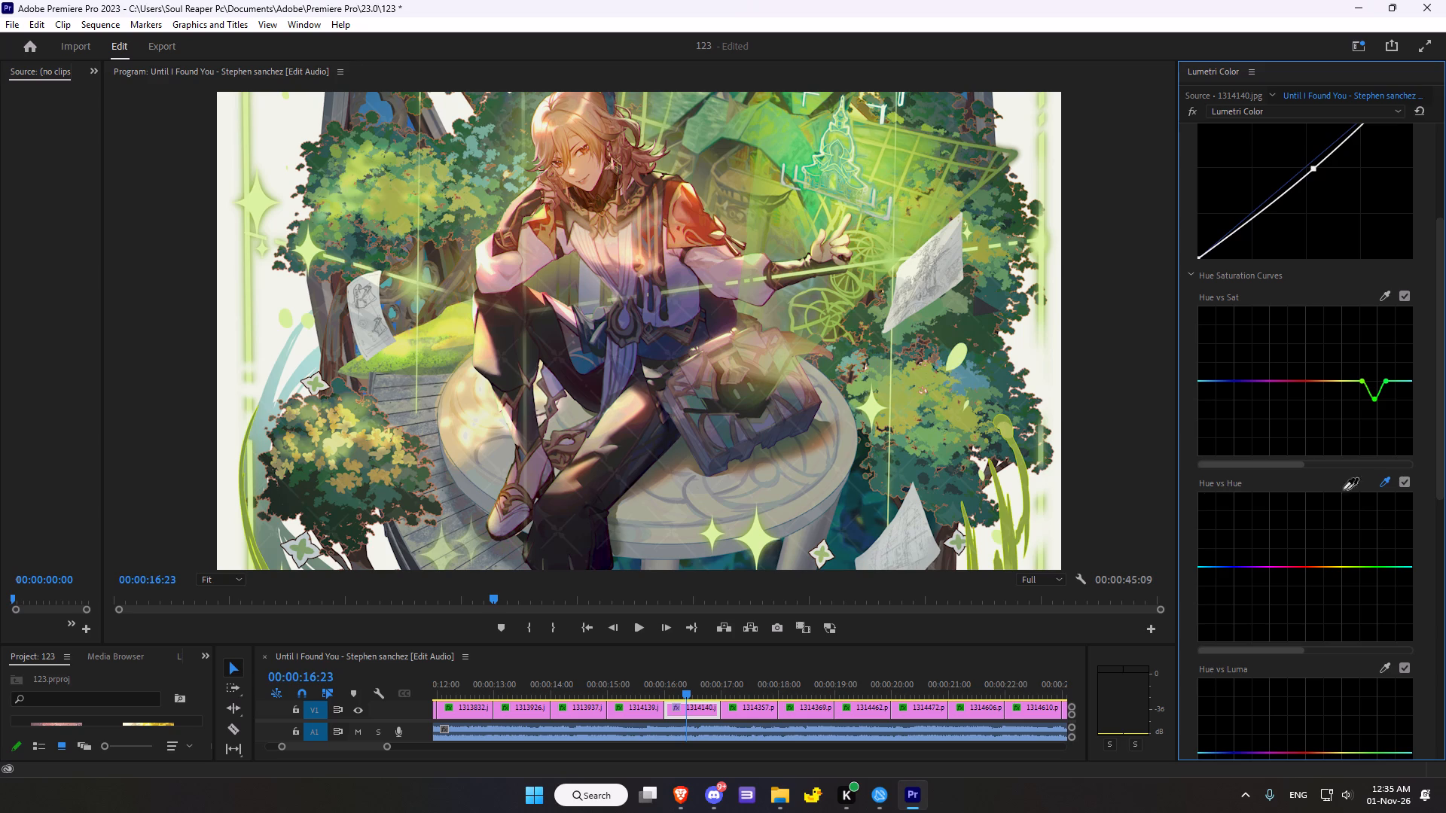
{"action": "left_click", "coordinate": [755, 551]}
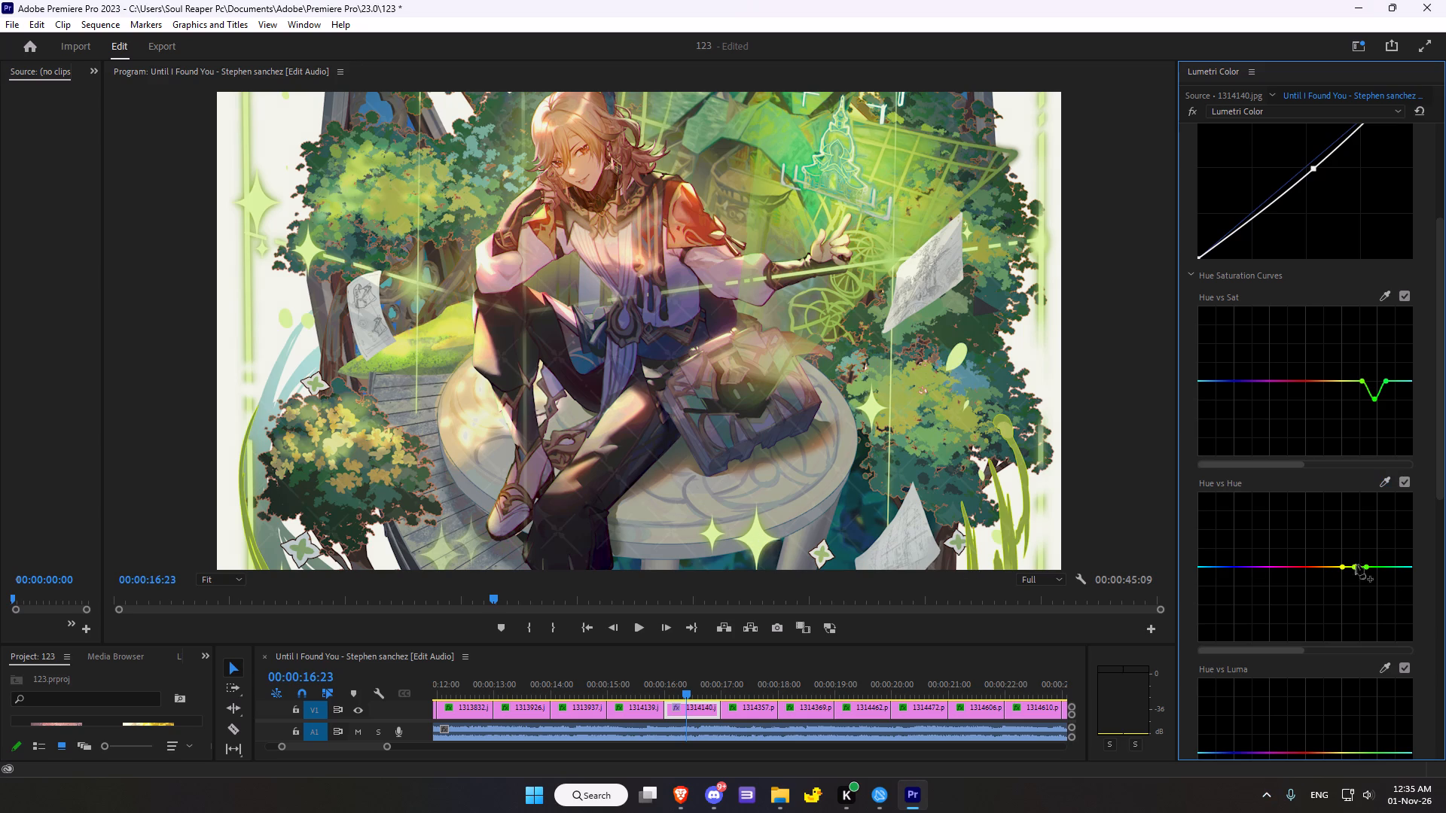
{"action": "left_click", "coordinate": [1355, 567]}
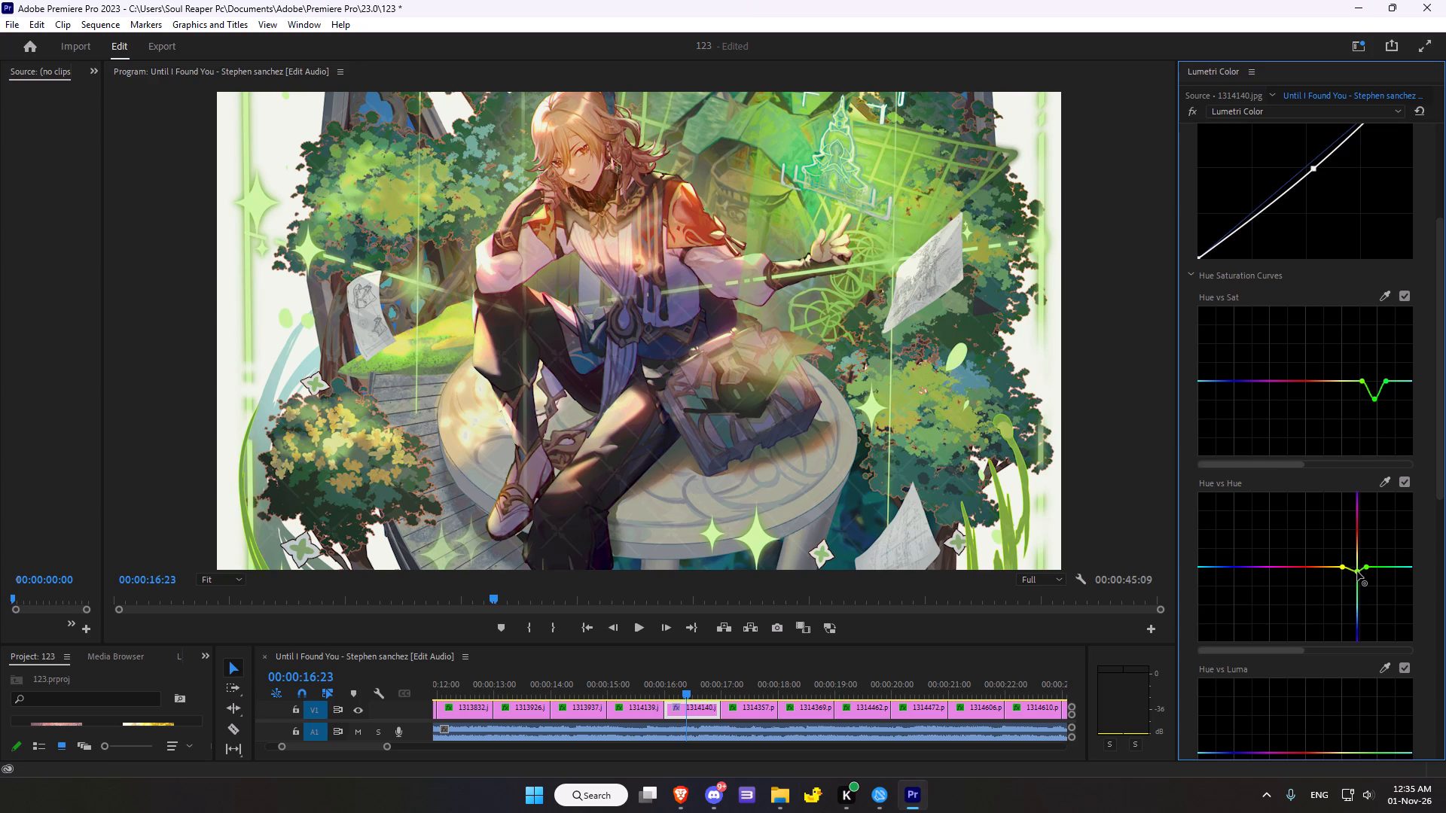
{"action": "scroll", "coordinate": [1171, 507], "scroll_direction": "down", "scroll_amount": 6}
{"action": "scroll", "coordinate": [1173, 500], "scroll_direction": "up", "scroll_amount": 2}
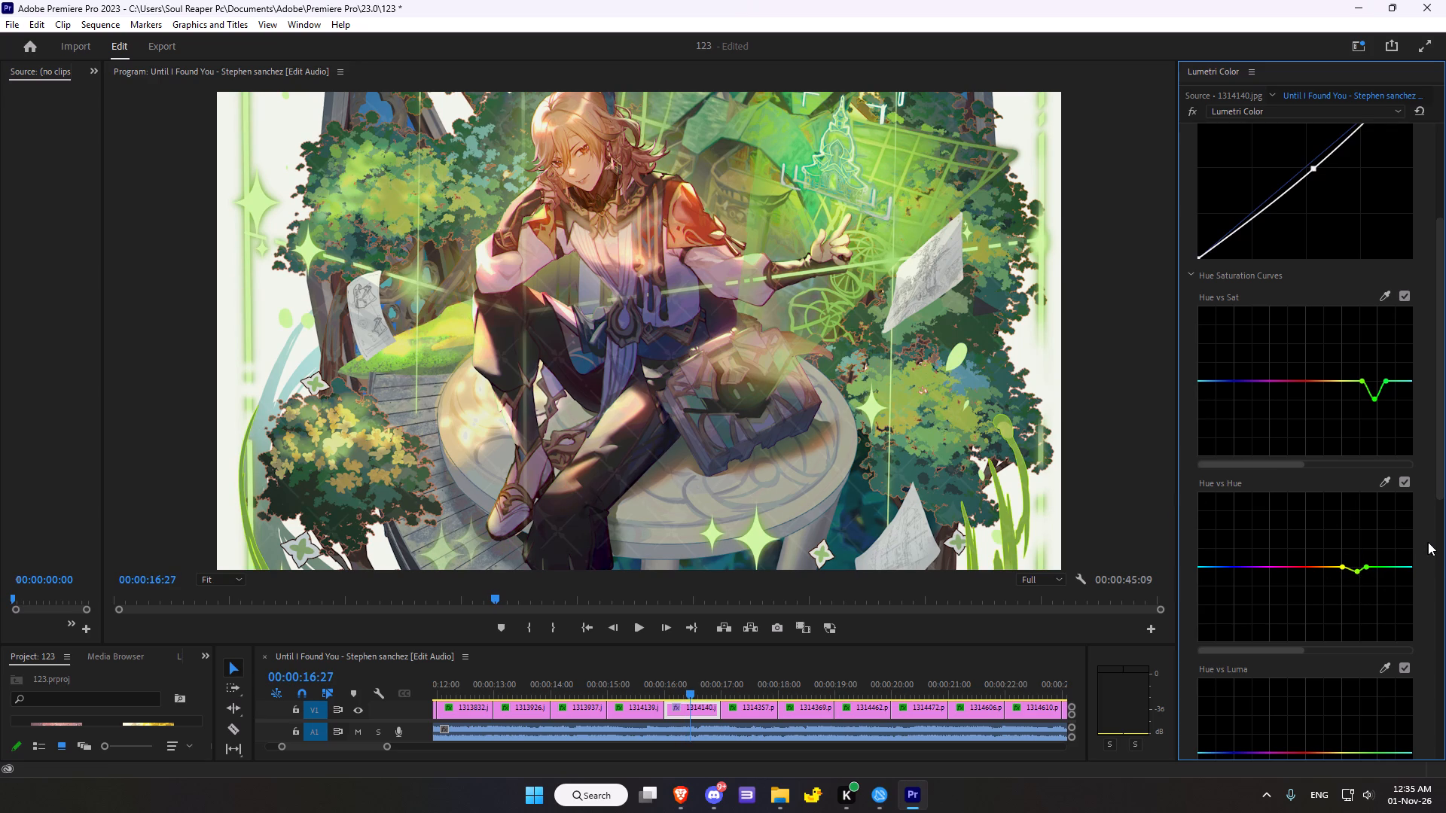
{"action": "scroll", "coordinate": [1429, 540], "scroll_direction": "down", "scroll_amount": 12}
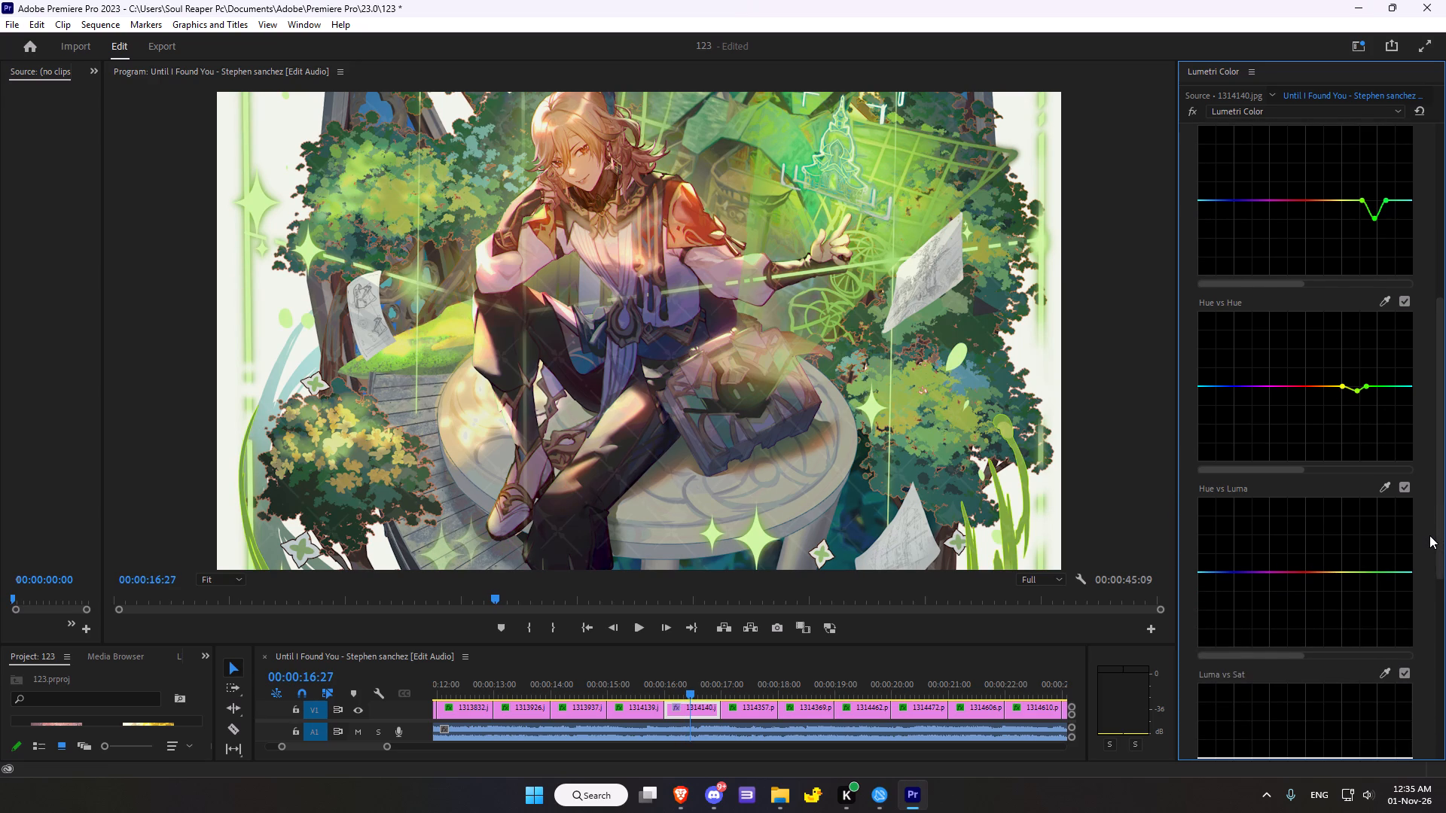
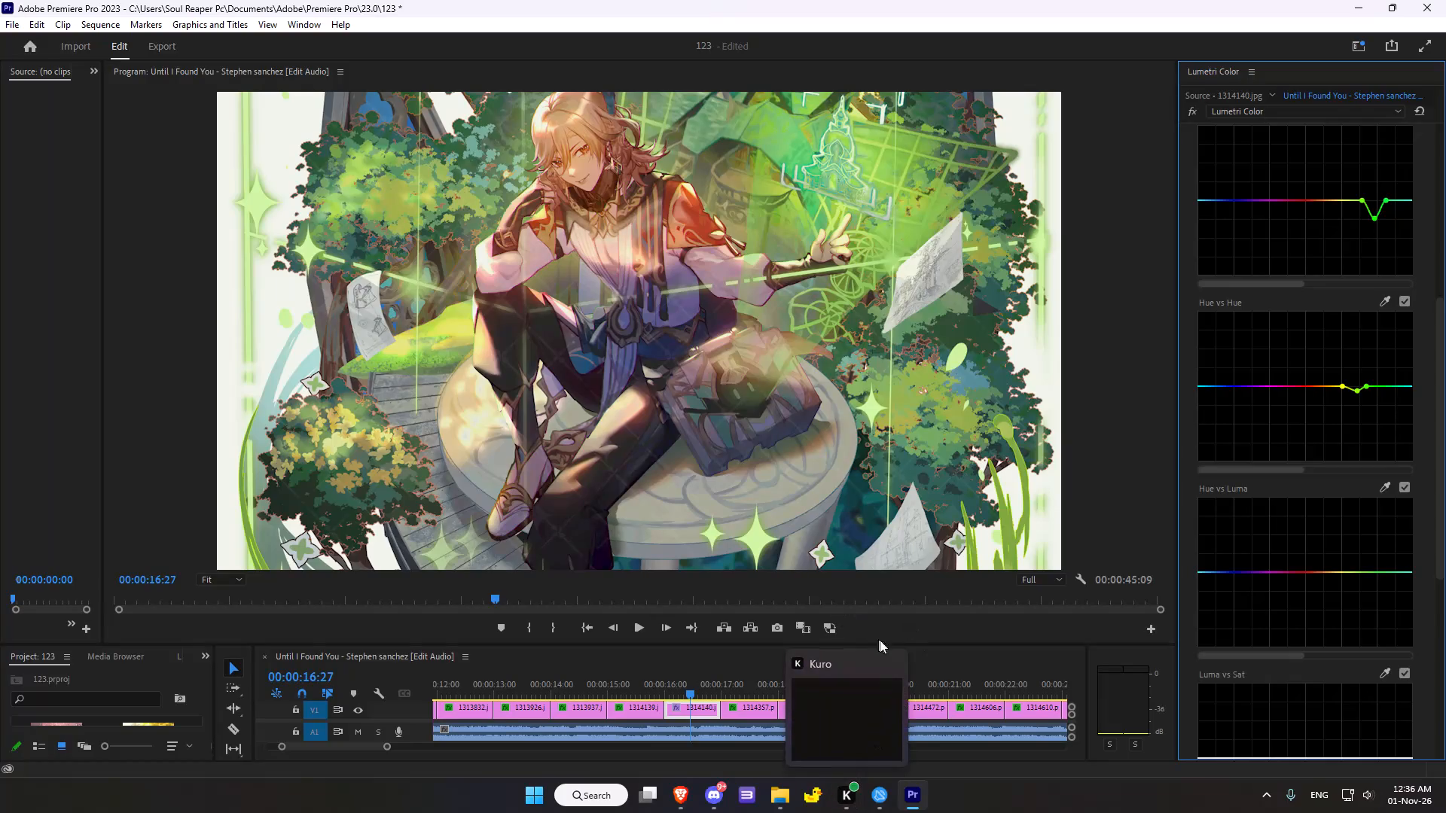
Sample the dark green foliage beside the round table for the Hue vs Luma curve and pull its middle point below the line.
{"action": "left_click", "coordinate": [963, 641]}
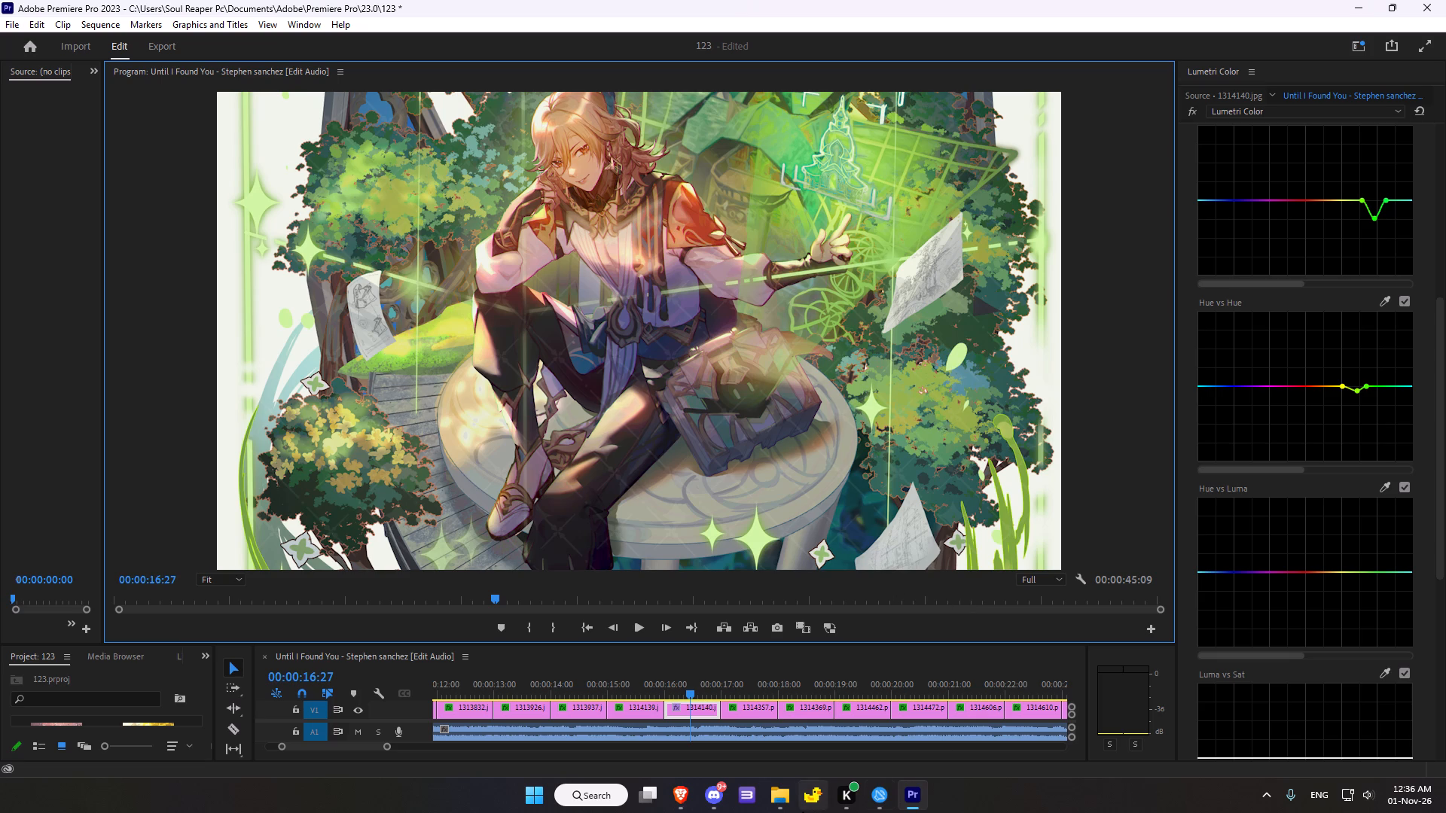
{"action": "scroll", "coordinate": [1333, 578], "scroll_direction": "down", "scroll_amount": 1}
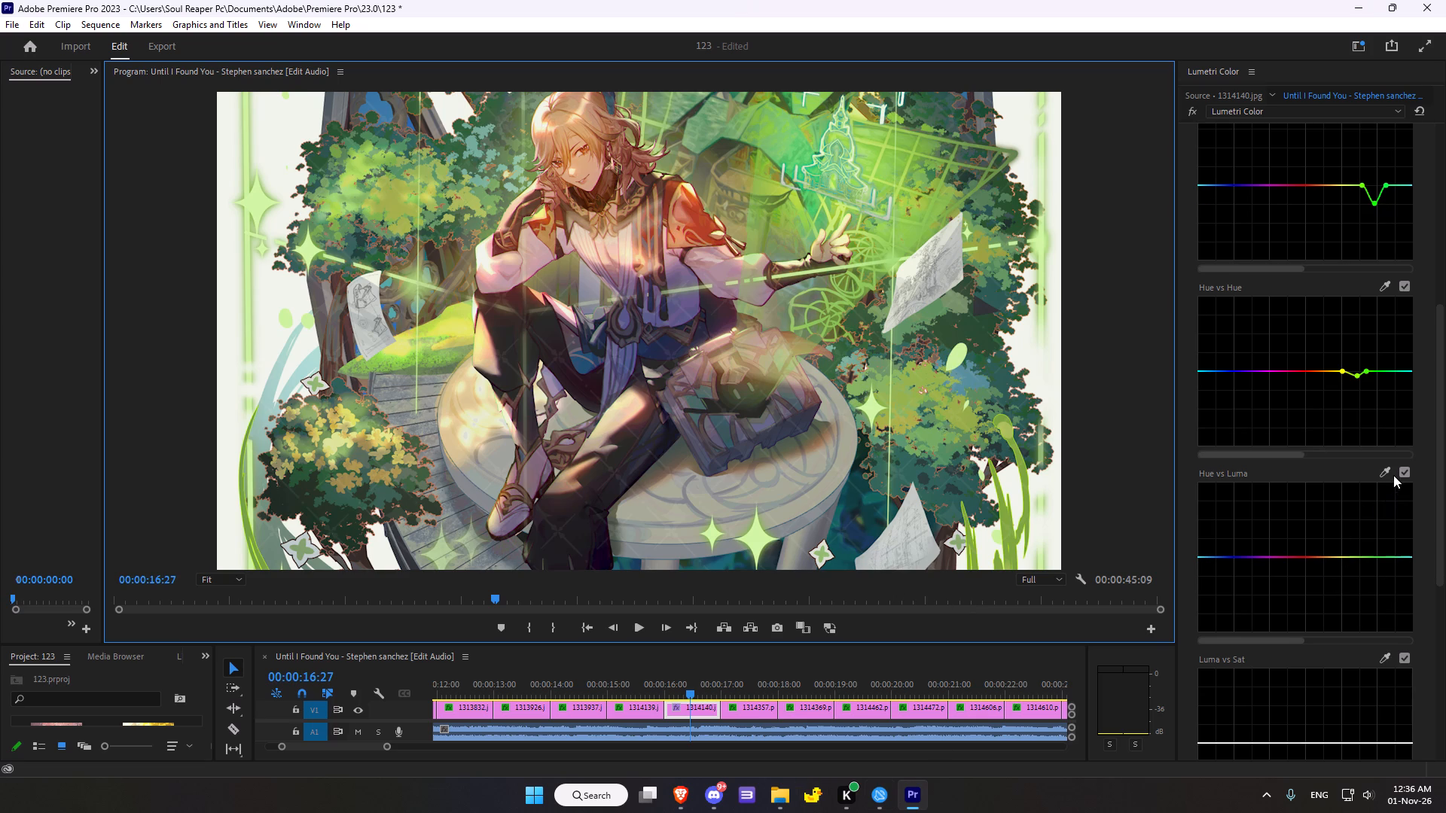
{"action": "left_click", "coordinate": [1384, 472]}
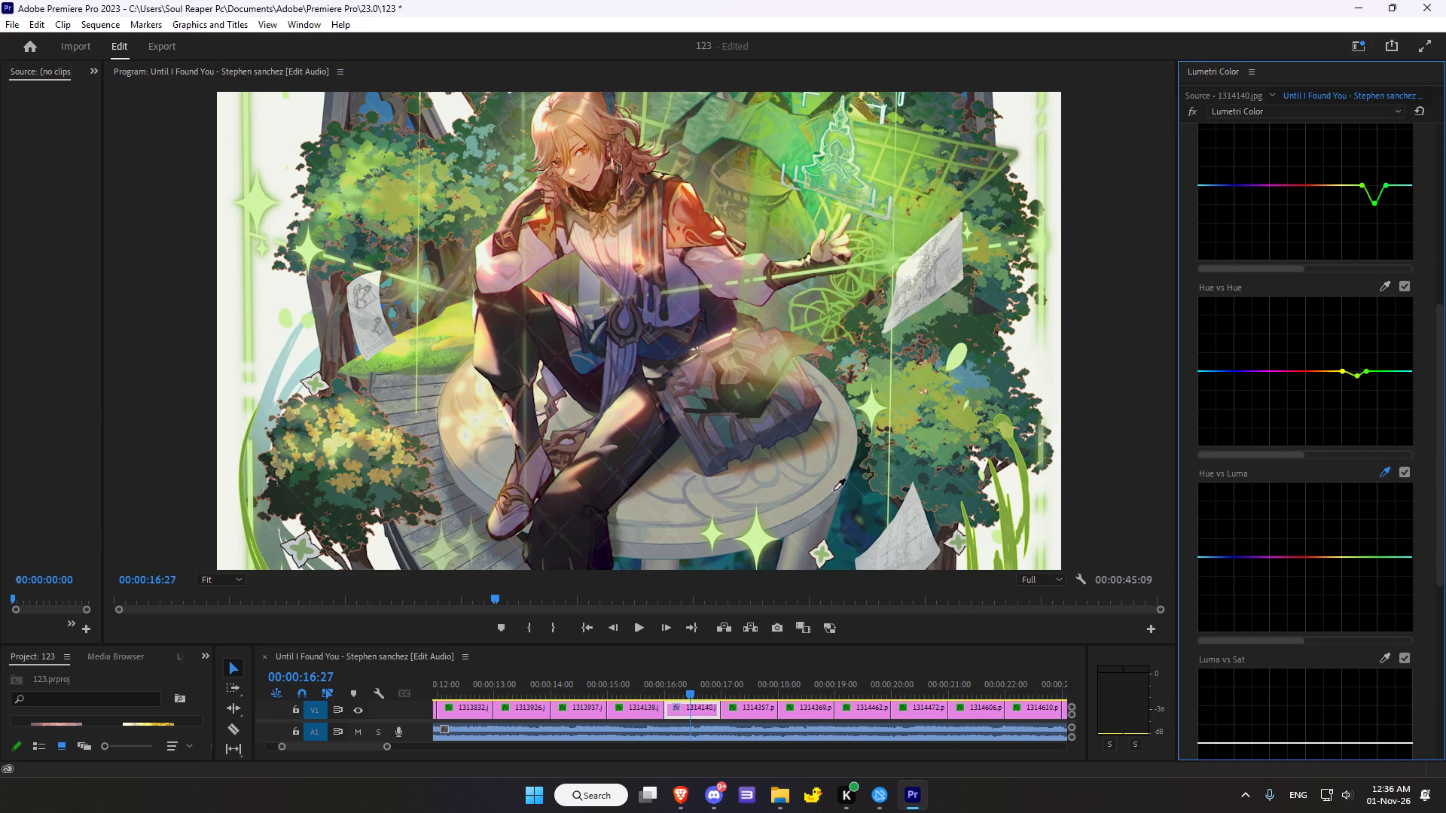
{"action": "left_click", "coordinate": [873, 471]}
{"action": "left_click_drag", "start_coordinate": [1394, 558], "coordinate": [1394, 550]}
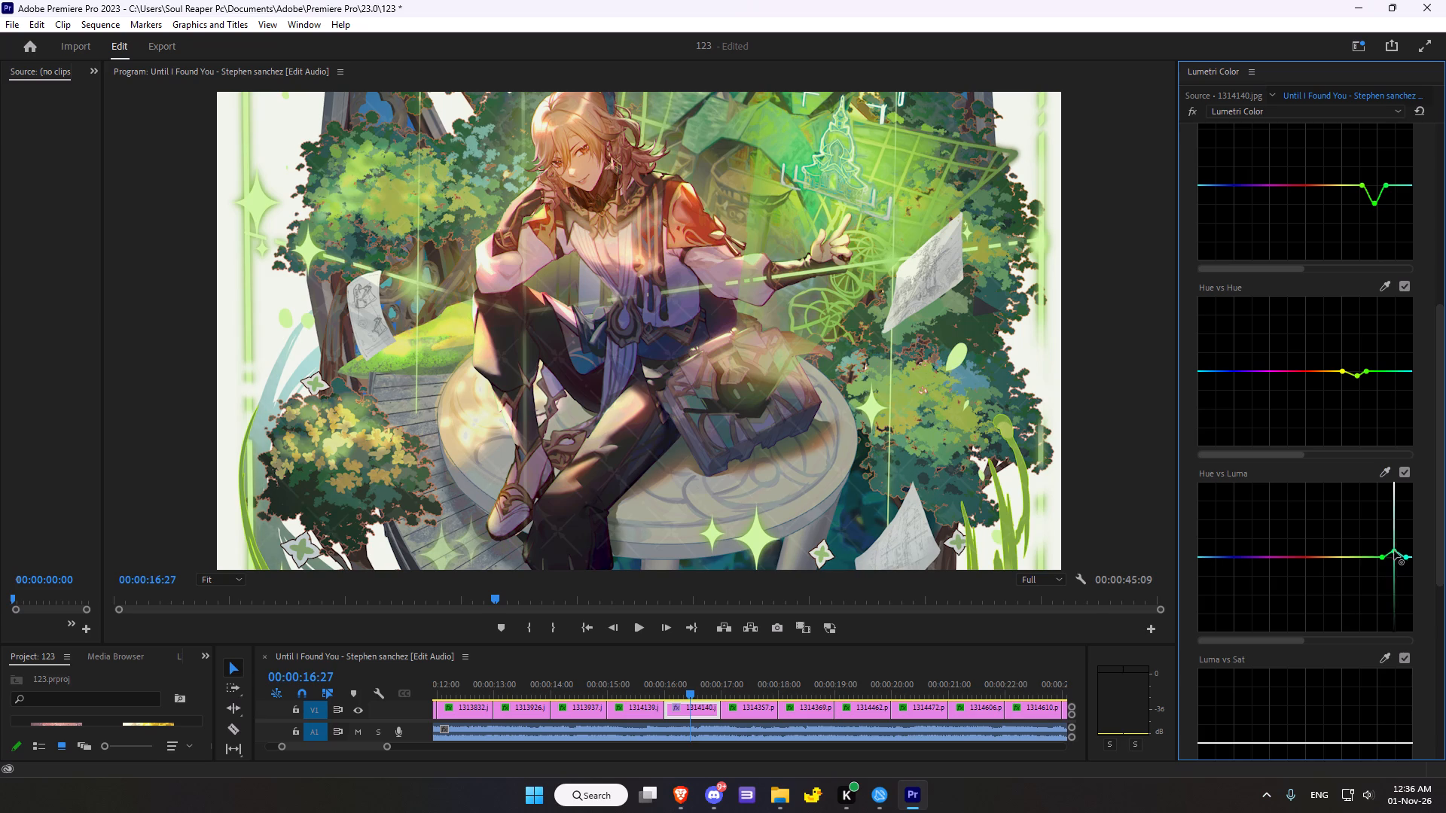
{"action": "left_click_drag", "start_coordinate": [1394, 550], "coordinate": [1396, 573]}
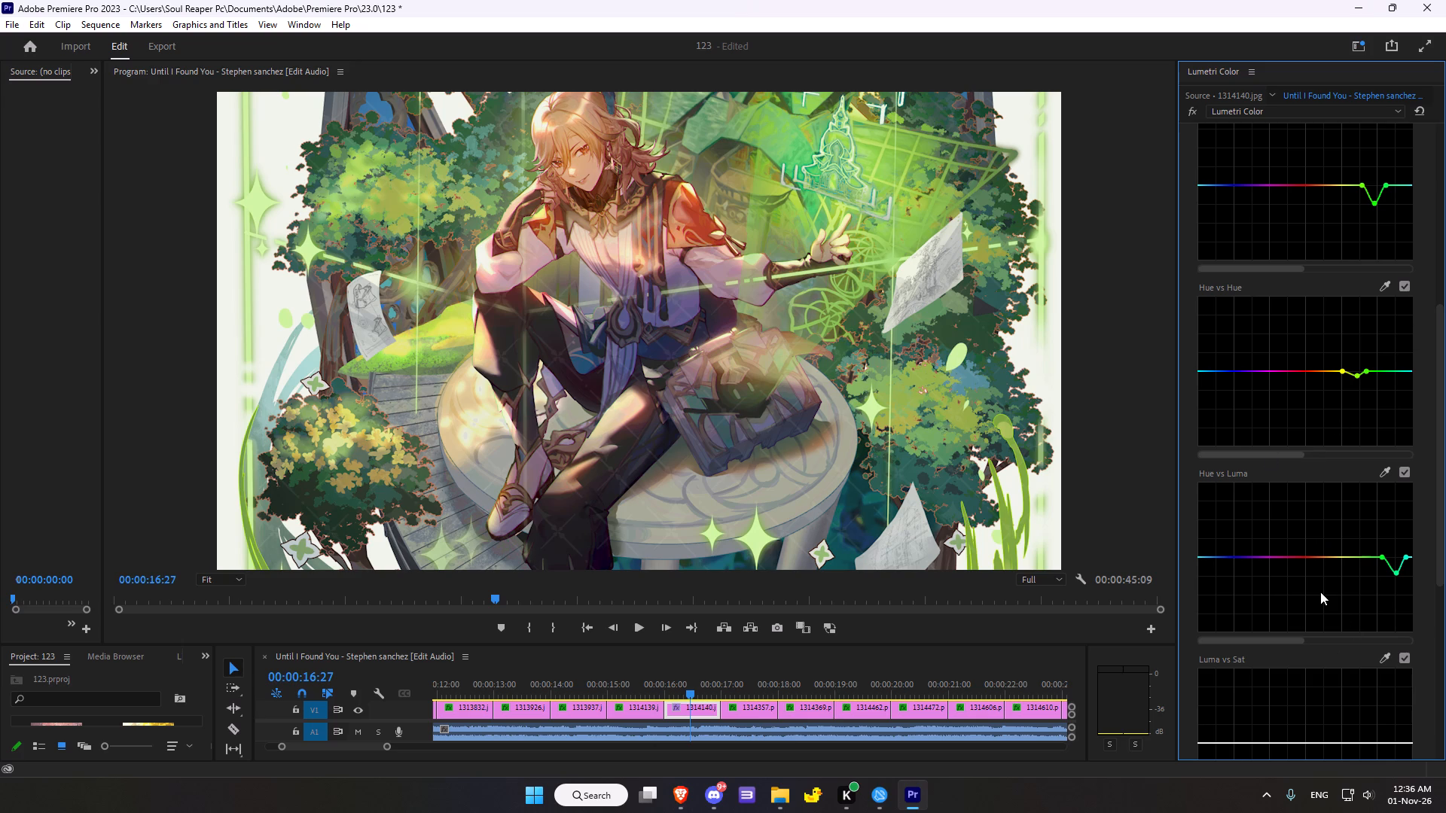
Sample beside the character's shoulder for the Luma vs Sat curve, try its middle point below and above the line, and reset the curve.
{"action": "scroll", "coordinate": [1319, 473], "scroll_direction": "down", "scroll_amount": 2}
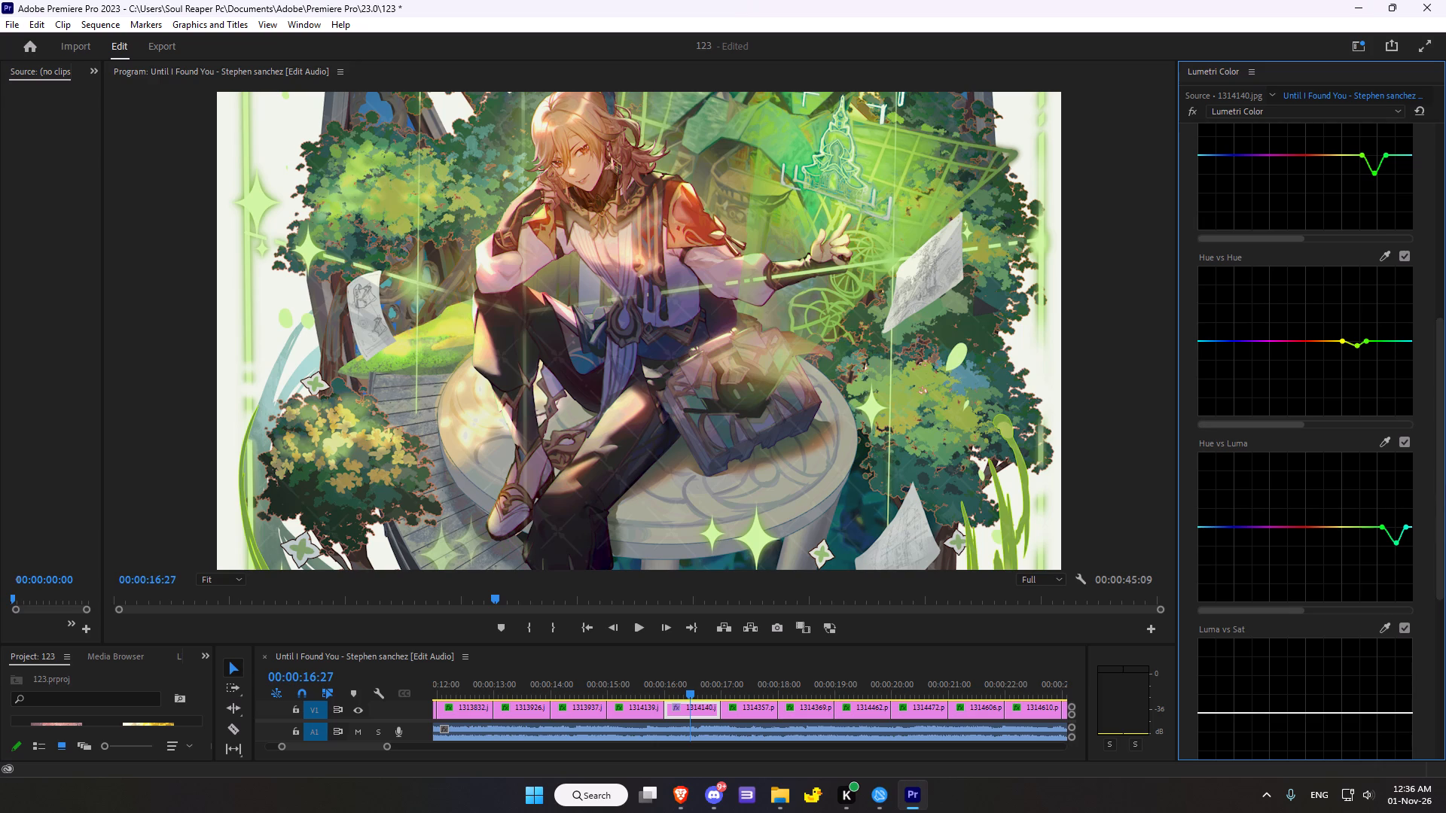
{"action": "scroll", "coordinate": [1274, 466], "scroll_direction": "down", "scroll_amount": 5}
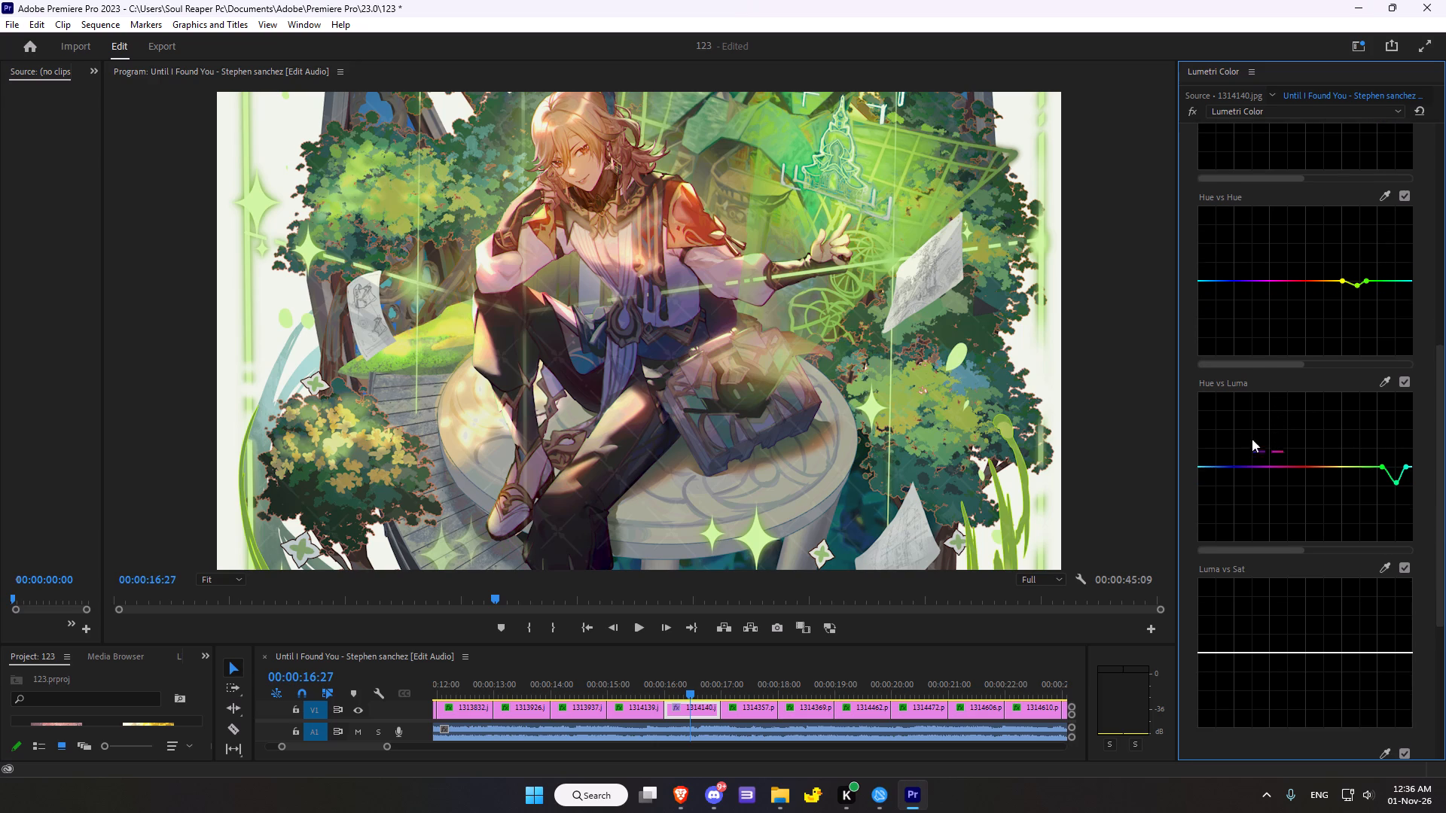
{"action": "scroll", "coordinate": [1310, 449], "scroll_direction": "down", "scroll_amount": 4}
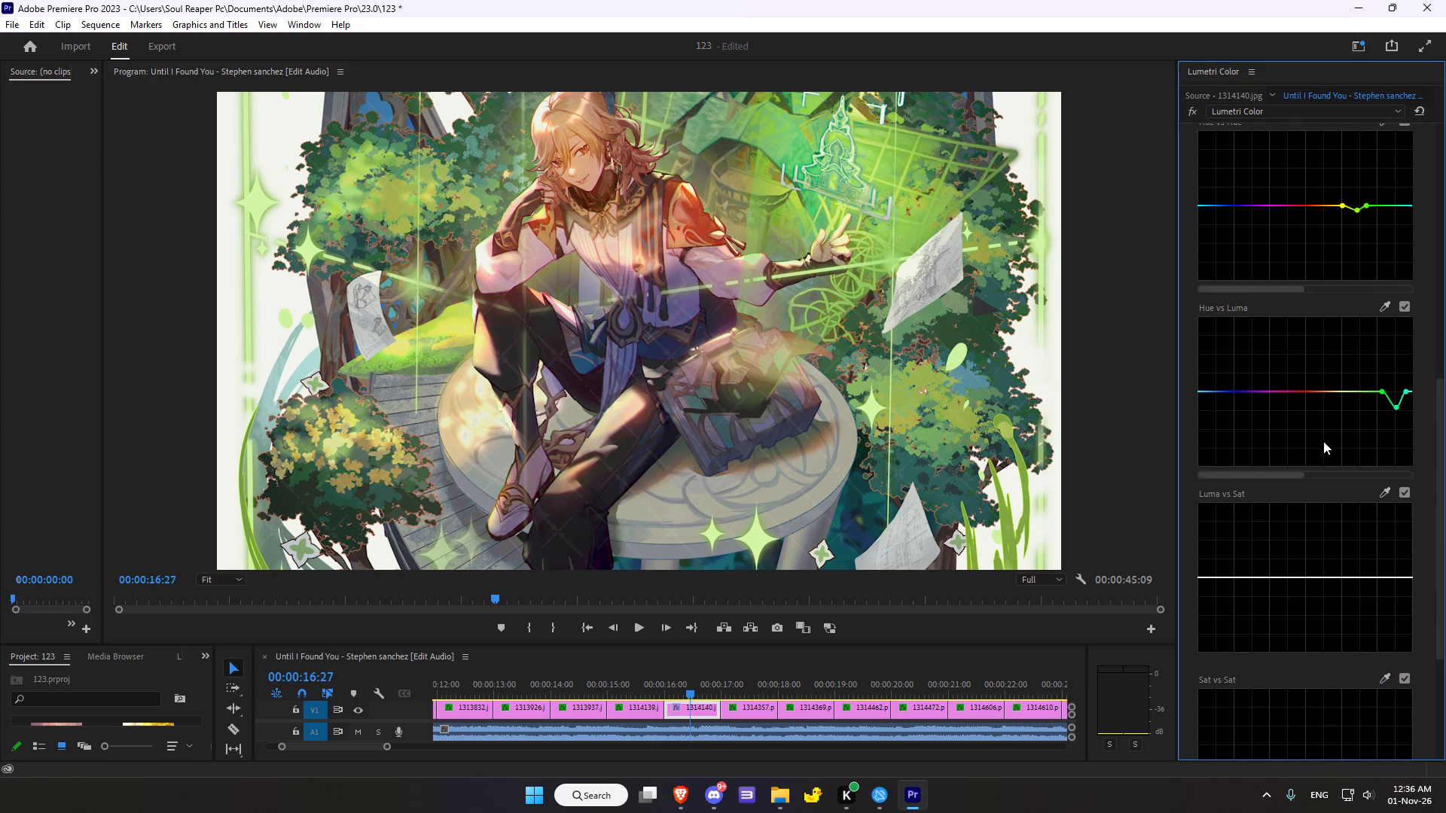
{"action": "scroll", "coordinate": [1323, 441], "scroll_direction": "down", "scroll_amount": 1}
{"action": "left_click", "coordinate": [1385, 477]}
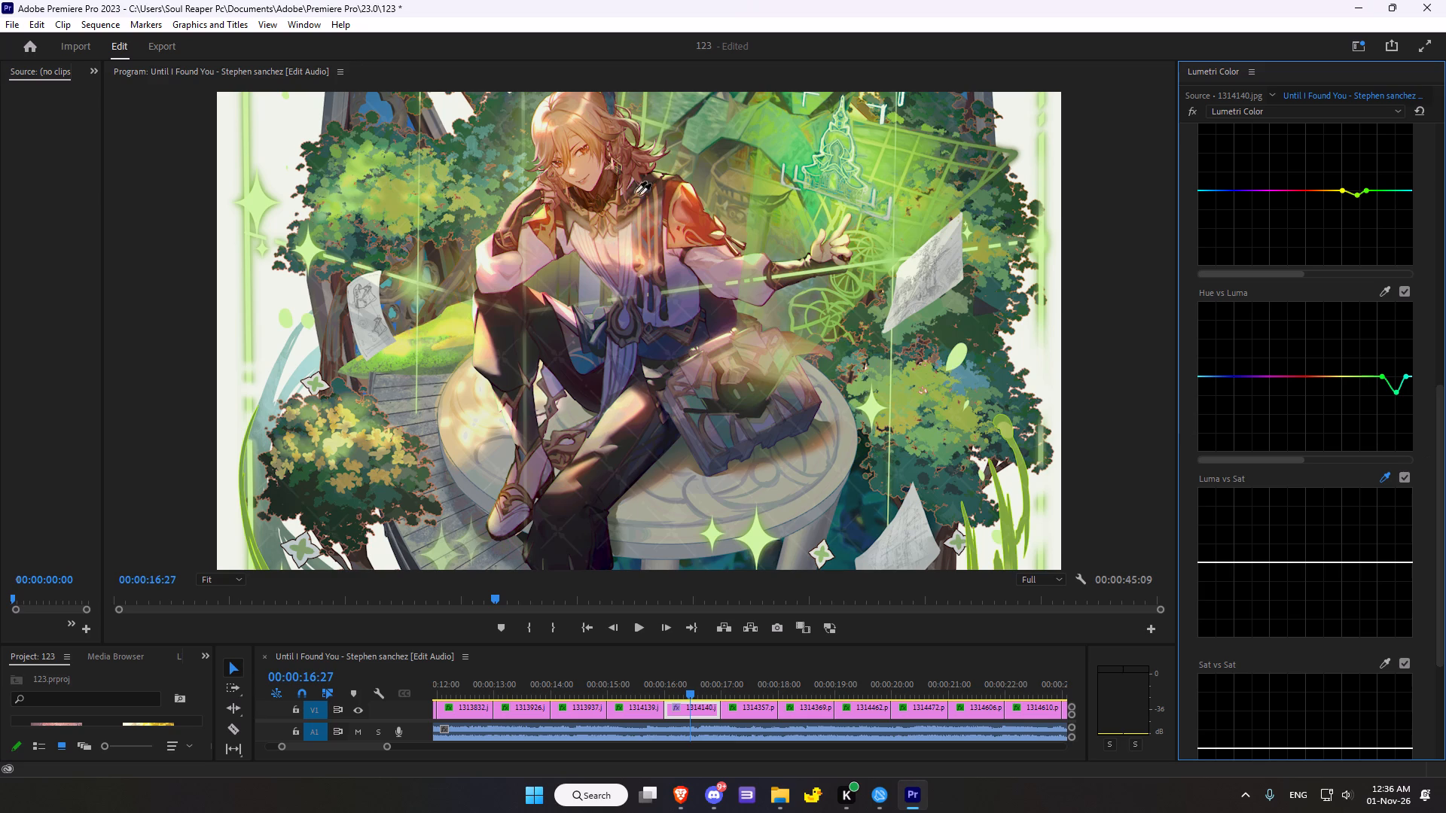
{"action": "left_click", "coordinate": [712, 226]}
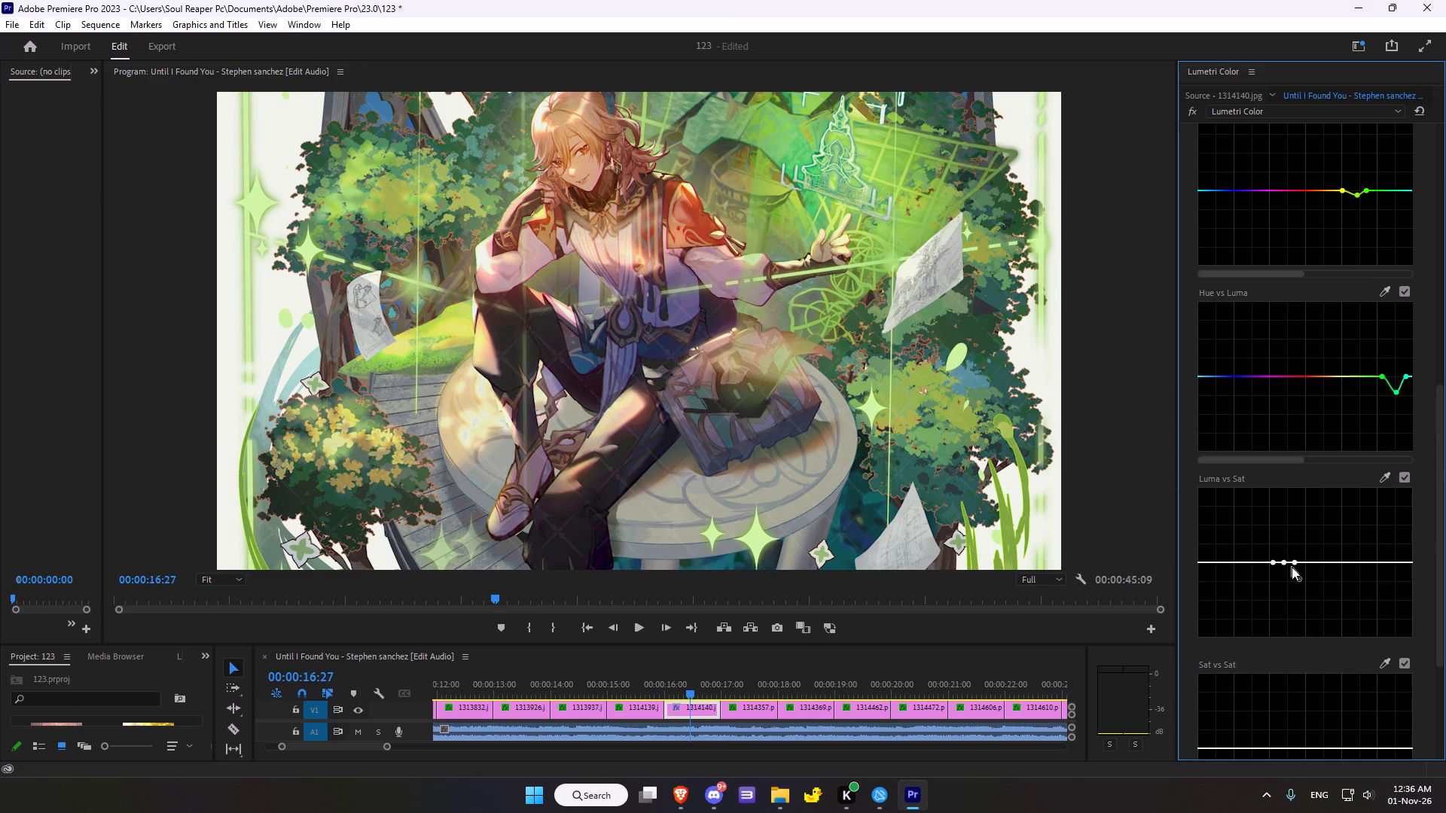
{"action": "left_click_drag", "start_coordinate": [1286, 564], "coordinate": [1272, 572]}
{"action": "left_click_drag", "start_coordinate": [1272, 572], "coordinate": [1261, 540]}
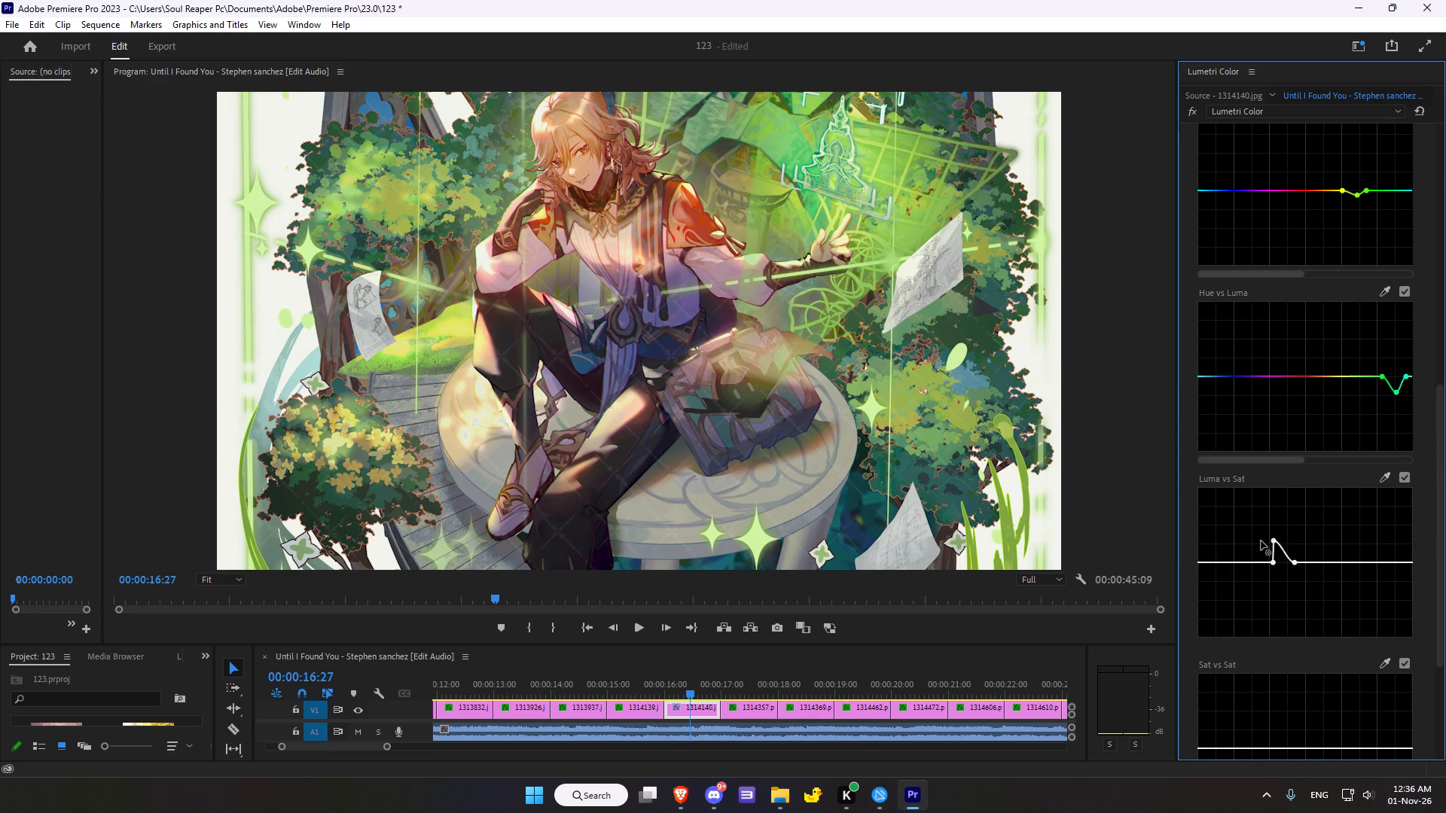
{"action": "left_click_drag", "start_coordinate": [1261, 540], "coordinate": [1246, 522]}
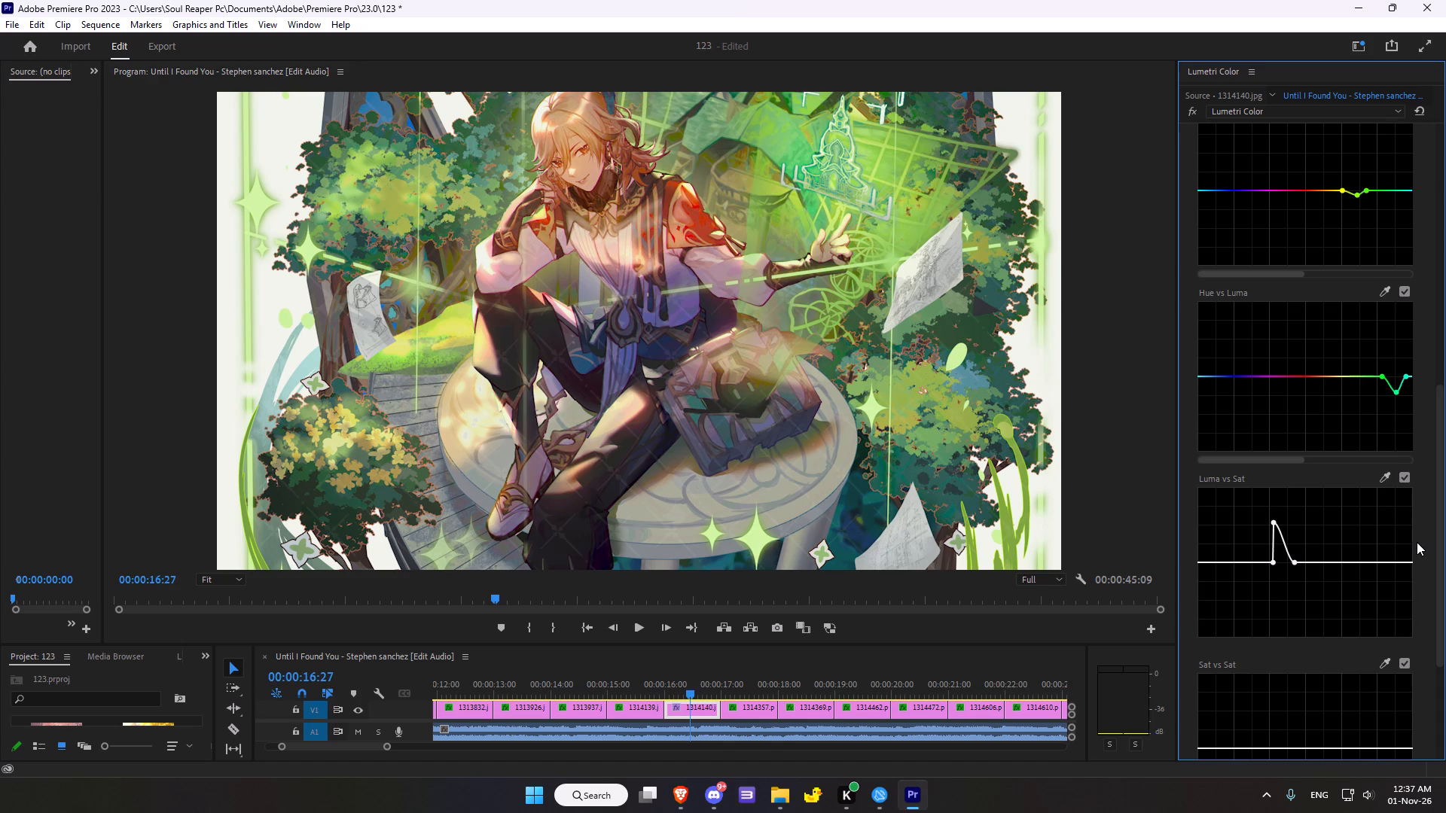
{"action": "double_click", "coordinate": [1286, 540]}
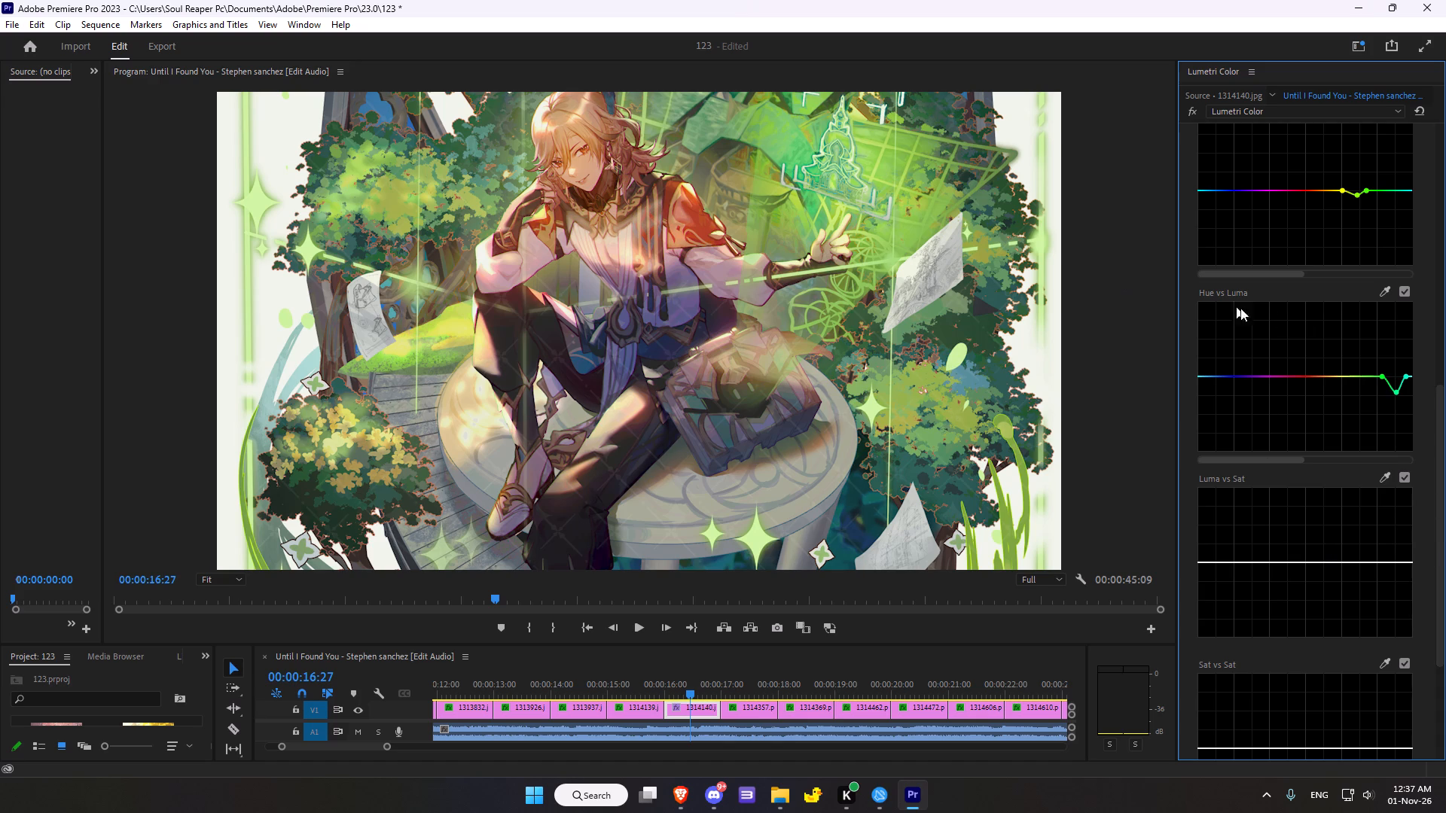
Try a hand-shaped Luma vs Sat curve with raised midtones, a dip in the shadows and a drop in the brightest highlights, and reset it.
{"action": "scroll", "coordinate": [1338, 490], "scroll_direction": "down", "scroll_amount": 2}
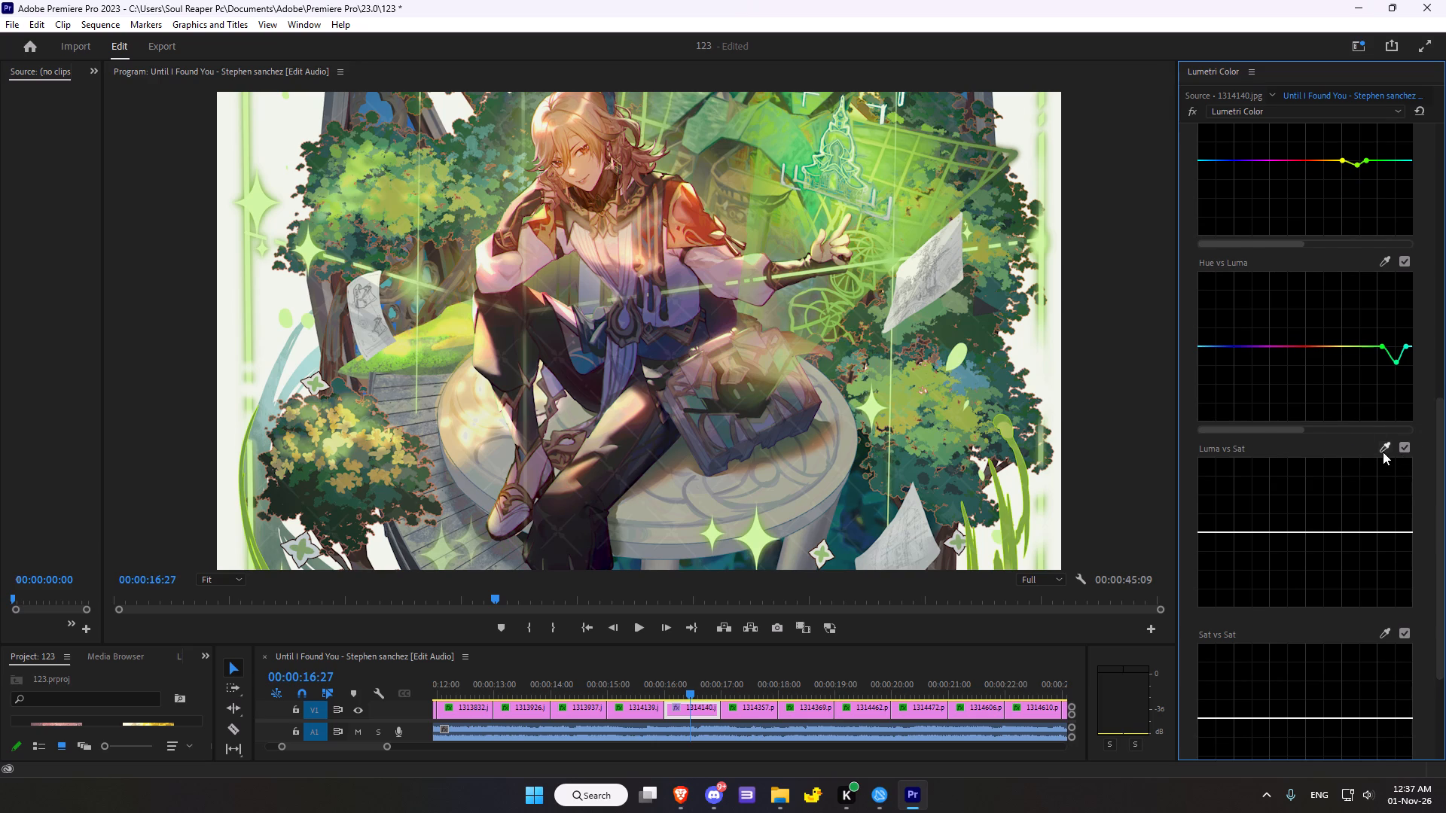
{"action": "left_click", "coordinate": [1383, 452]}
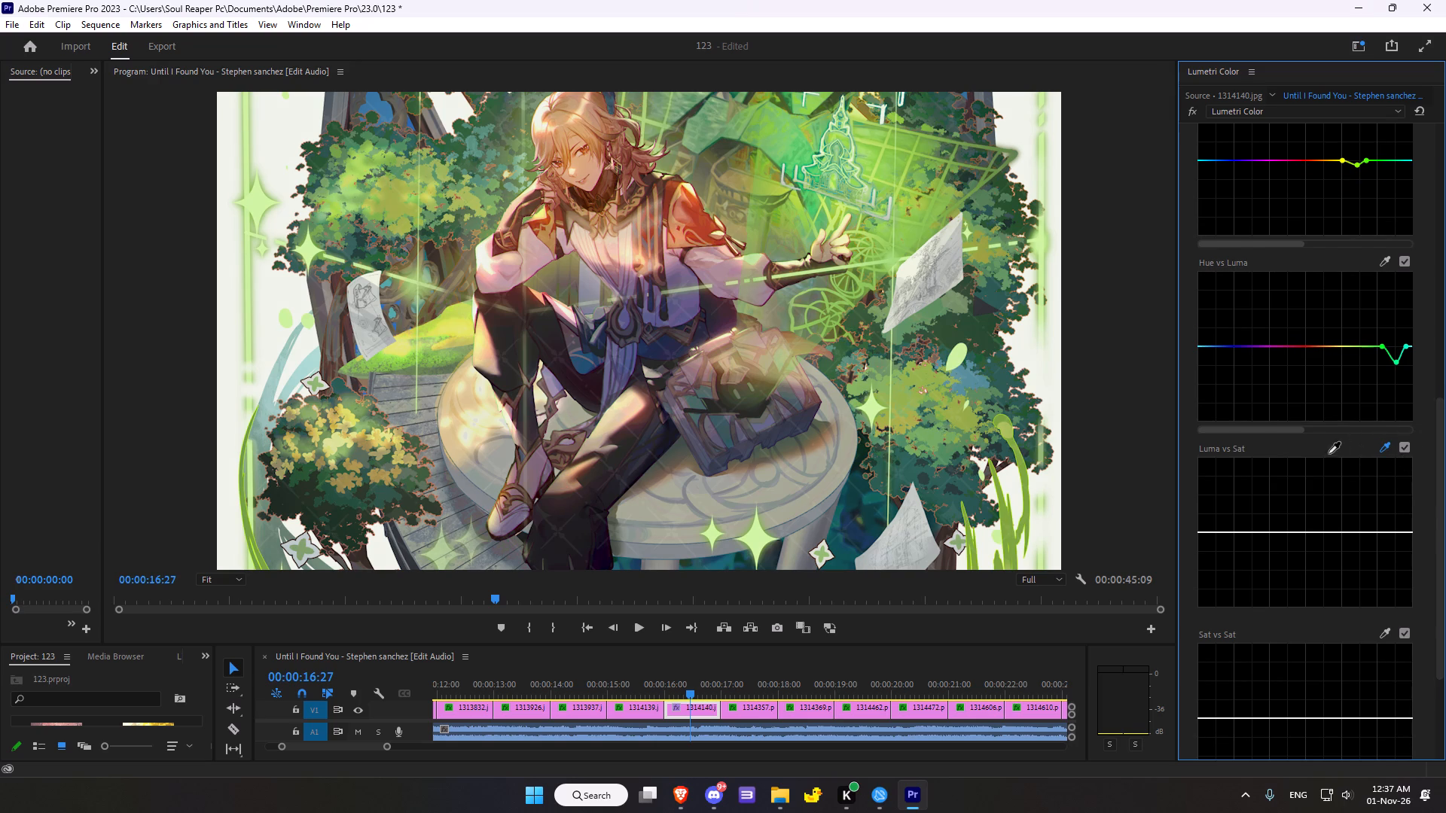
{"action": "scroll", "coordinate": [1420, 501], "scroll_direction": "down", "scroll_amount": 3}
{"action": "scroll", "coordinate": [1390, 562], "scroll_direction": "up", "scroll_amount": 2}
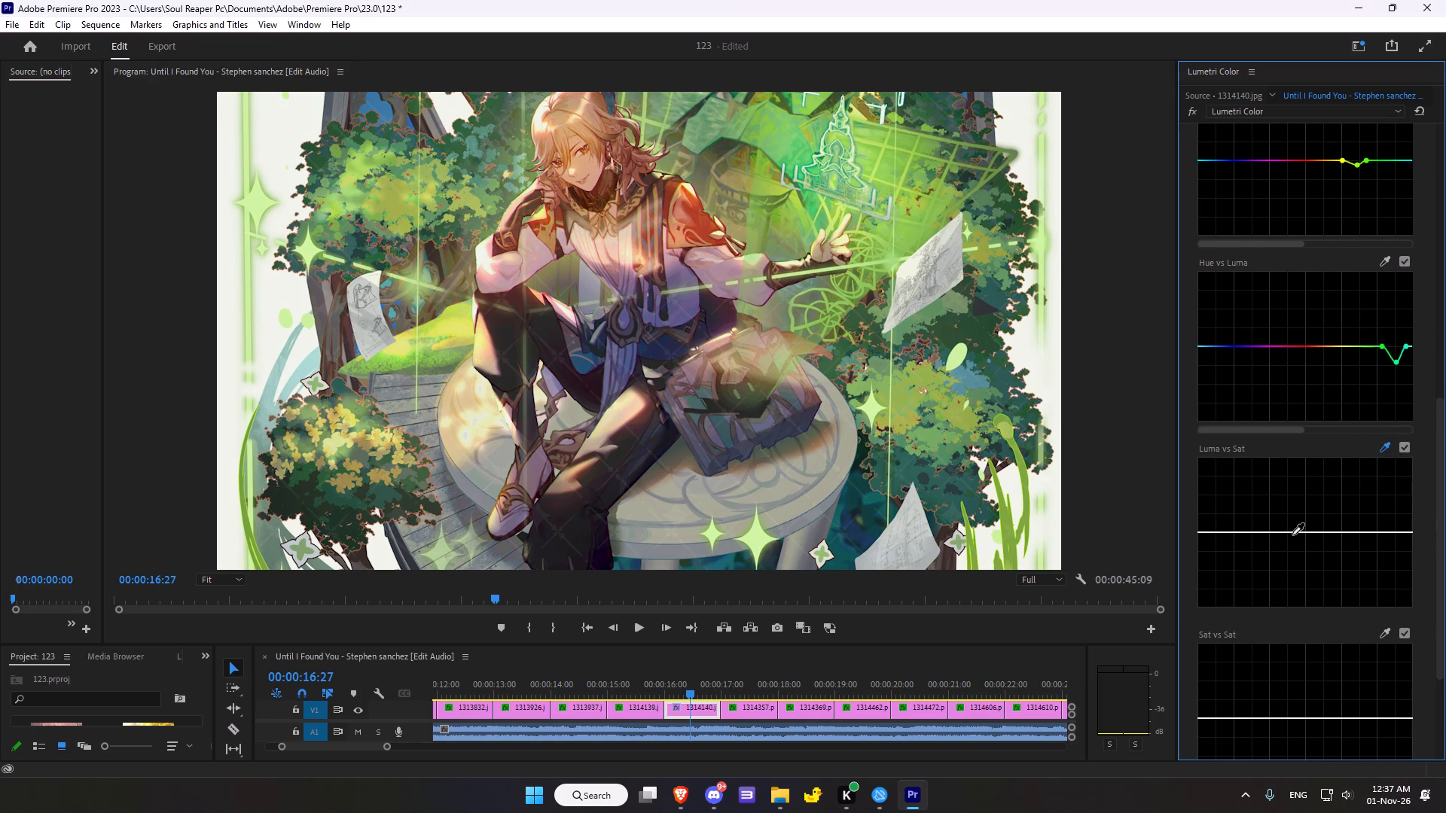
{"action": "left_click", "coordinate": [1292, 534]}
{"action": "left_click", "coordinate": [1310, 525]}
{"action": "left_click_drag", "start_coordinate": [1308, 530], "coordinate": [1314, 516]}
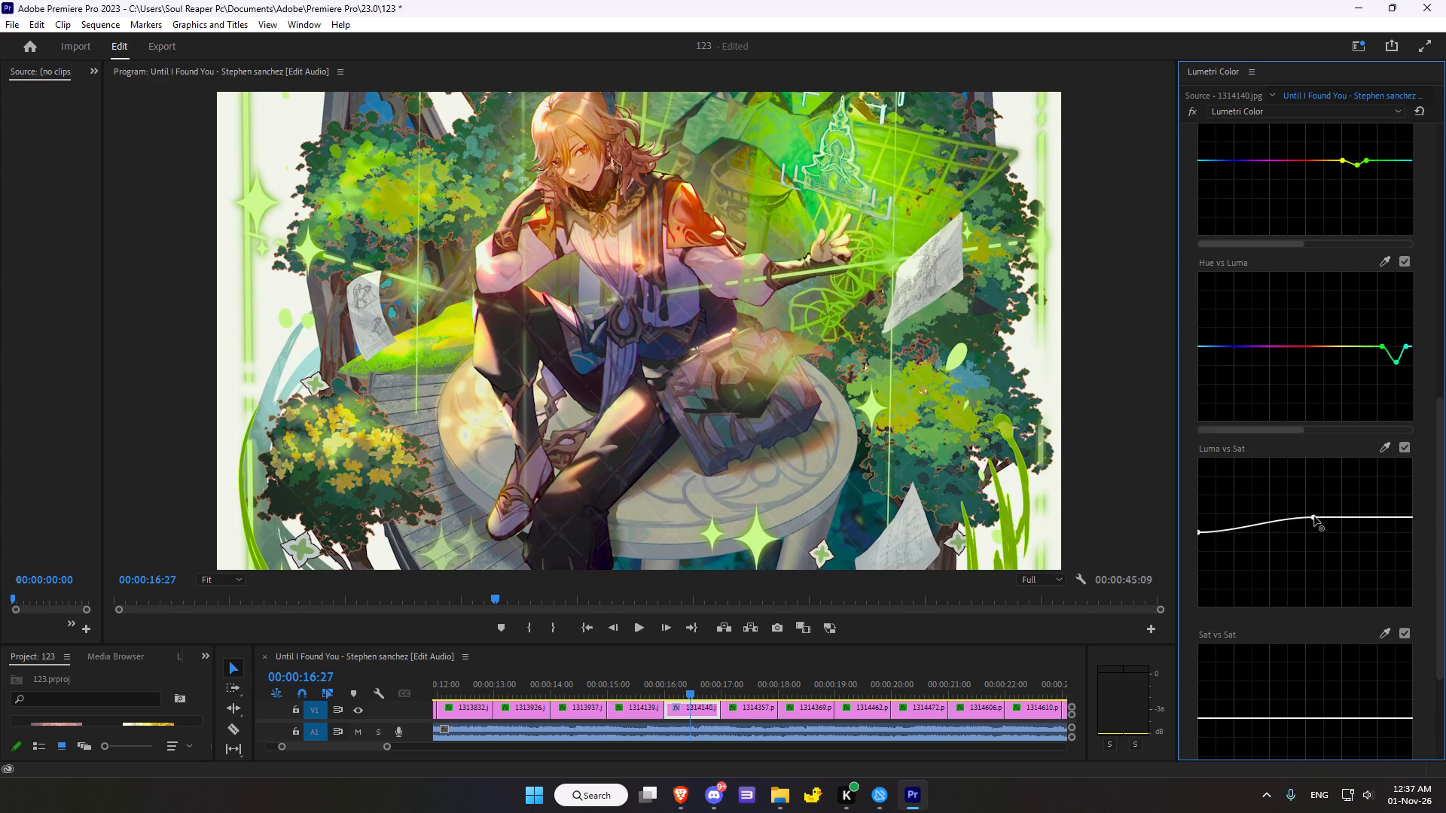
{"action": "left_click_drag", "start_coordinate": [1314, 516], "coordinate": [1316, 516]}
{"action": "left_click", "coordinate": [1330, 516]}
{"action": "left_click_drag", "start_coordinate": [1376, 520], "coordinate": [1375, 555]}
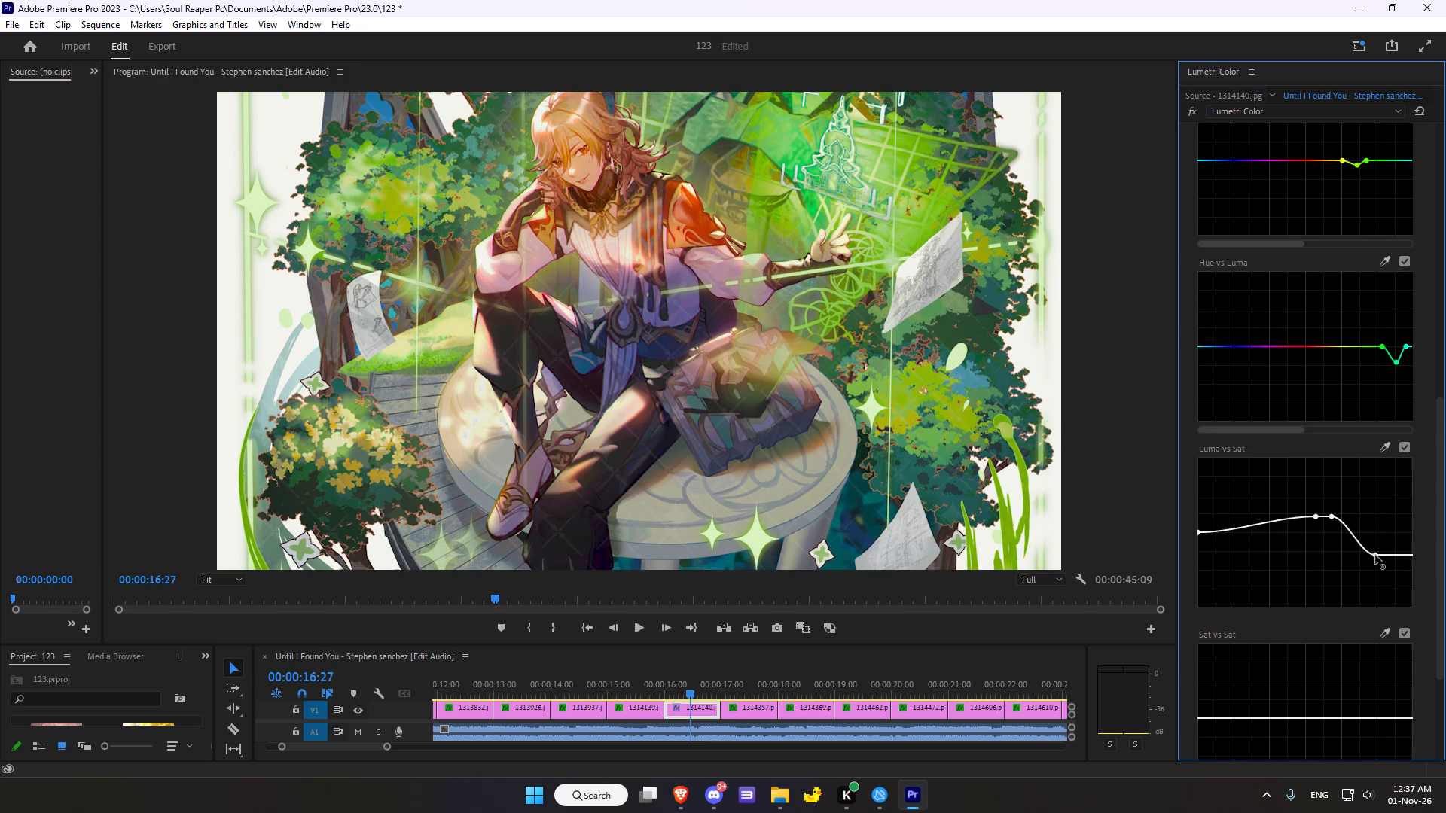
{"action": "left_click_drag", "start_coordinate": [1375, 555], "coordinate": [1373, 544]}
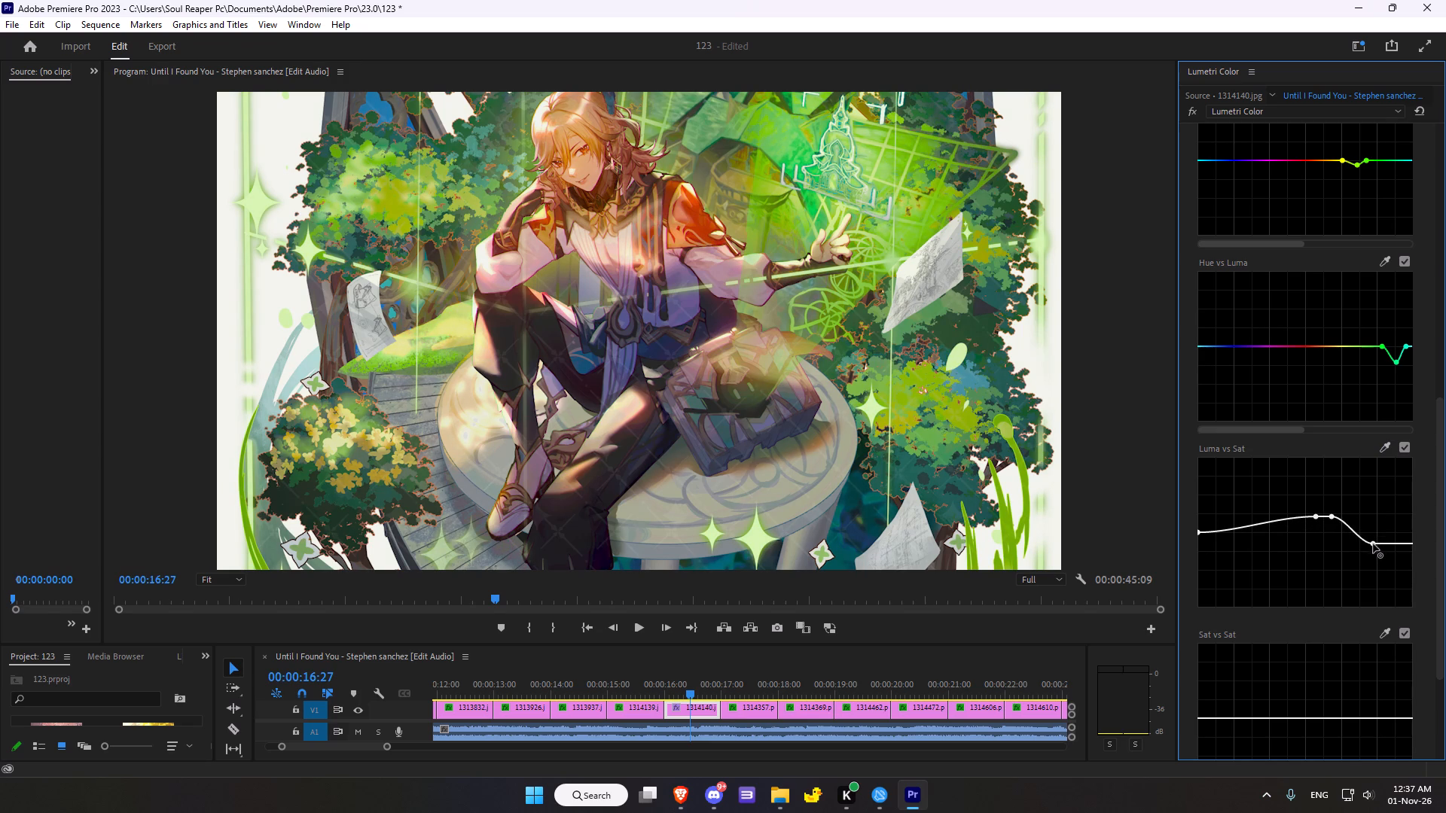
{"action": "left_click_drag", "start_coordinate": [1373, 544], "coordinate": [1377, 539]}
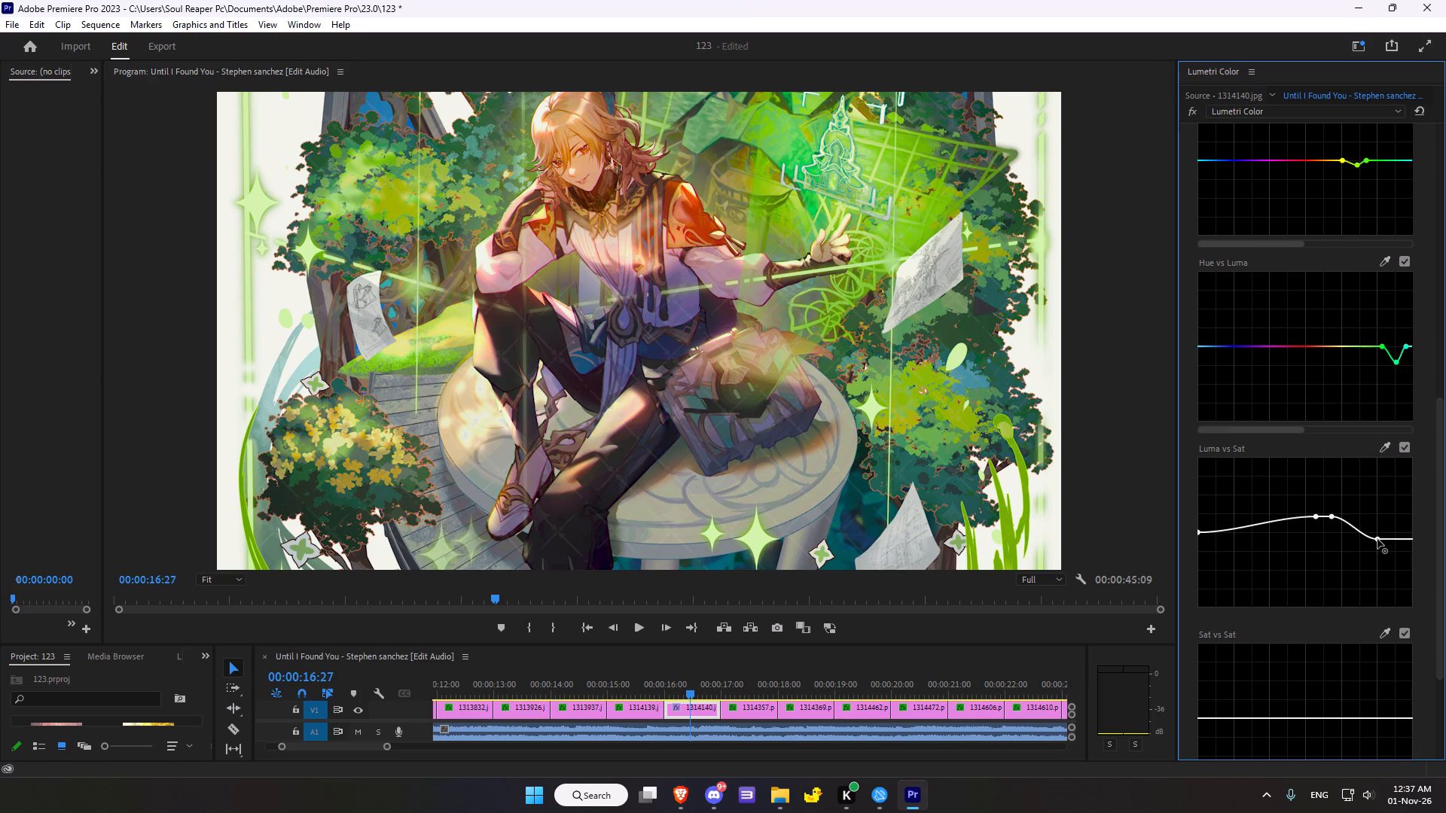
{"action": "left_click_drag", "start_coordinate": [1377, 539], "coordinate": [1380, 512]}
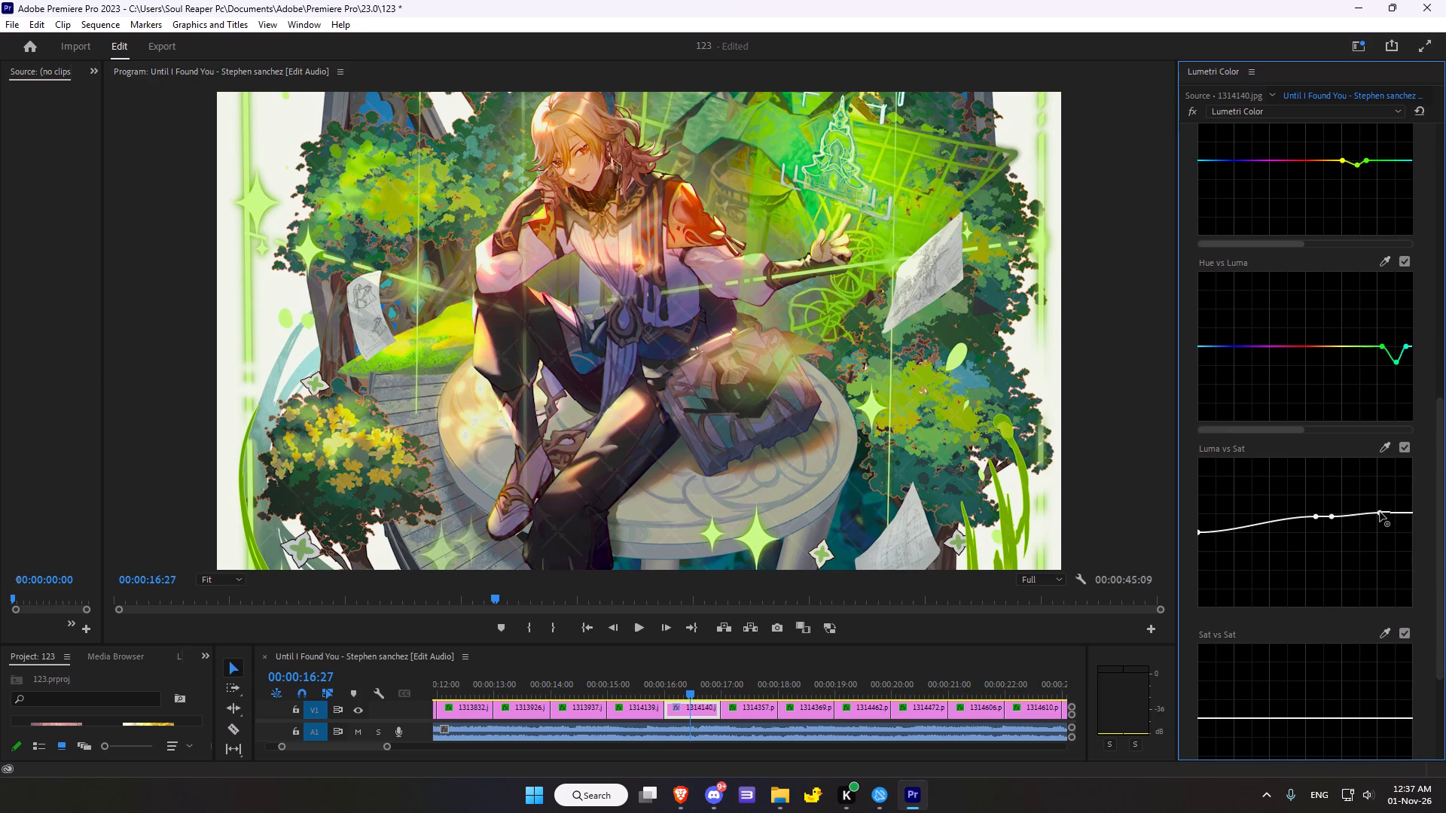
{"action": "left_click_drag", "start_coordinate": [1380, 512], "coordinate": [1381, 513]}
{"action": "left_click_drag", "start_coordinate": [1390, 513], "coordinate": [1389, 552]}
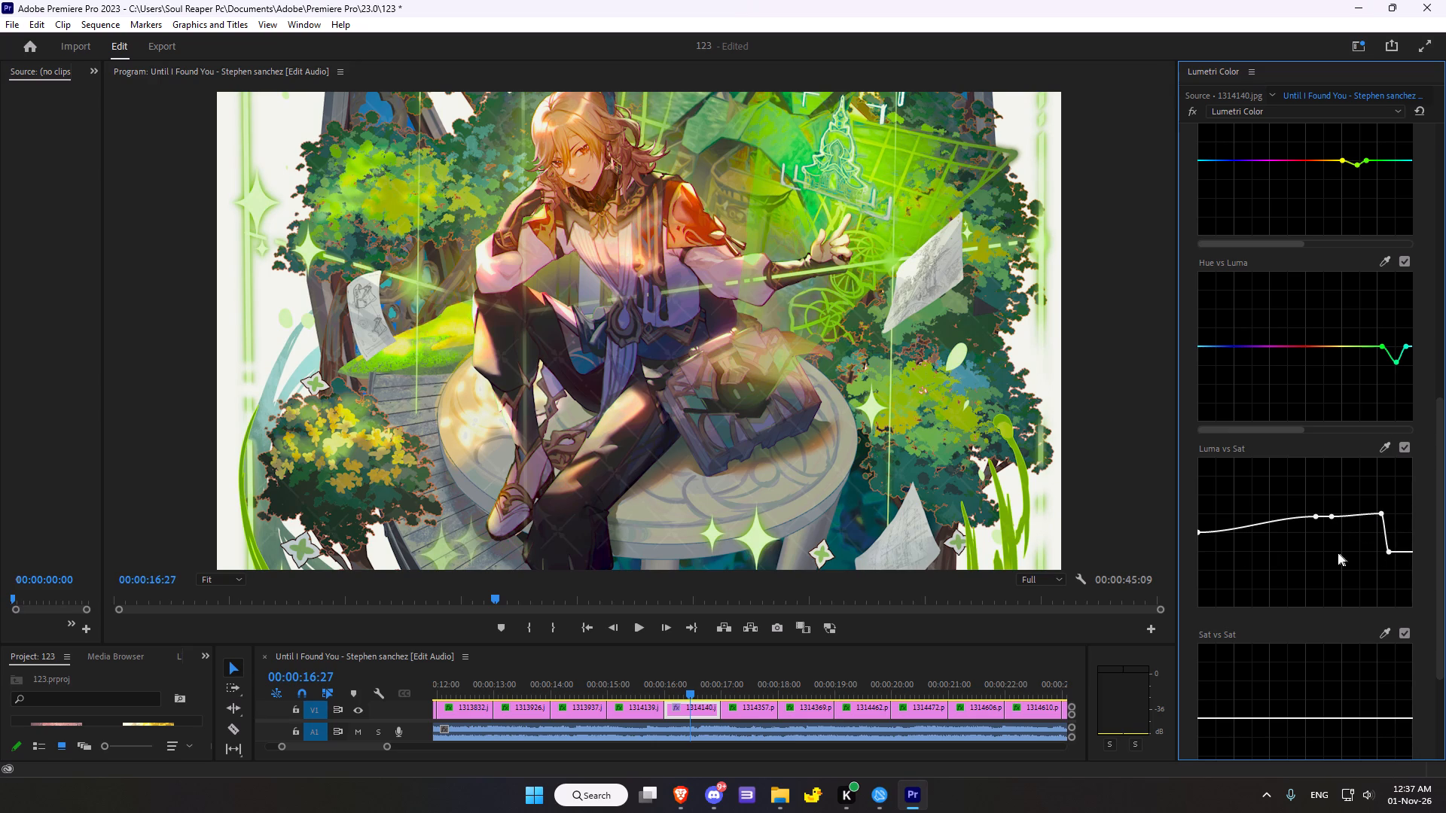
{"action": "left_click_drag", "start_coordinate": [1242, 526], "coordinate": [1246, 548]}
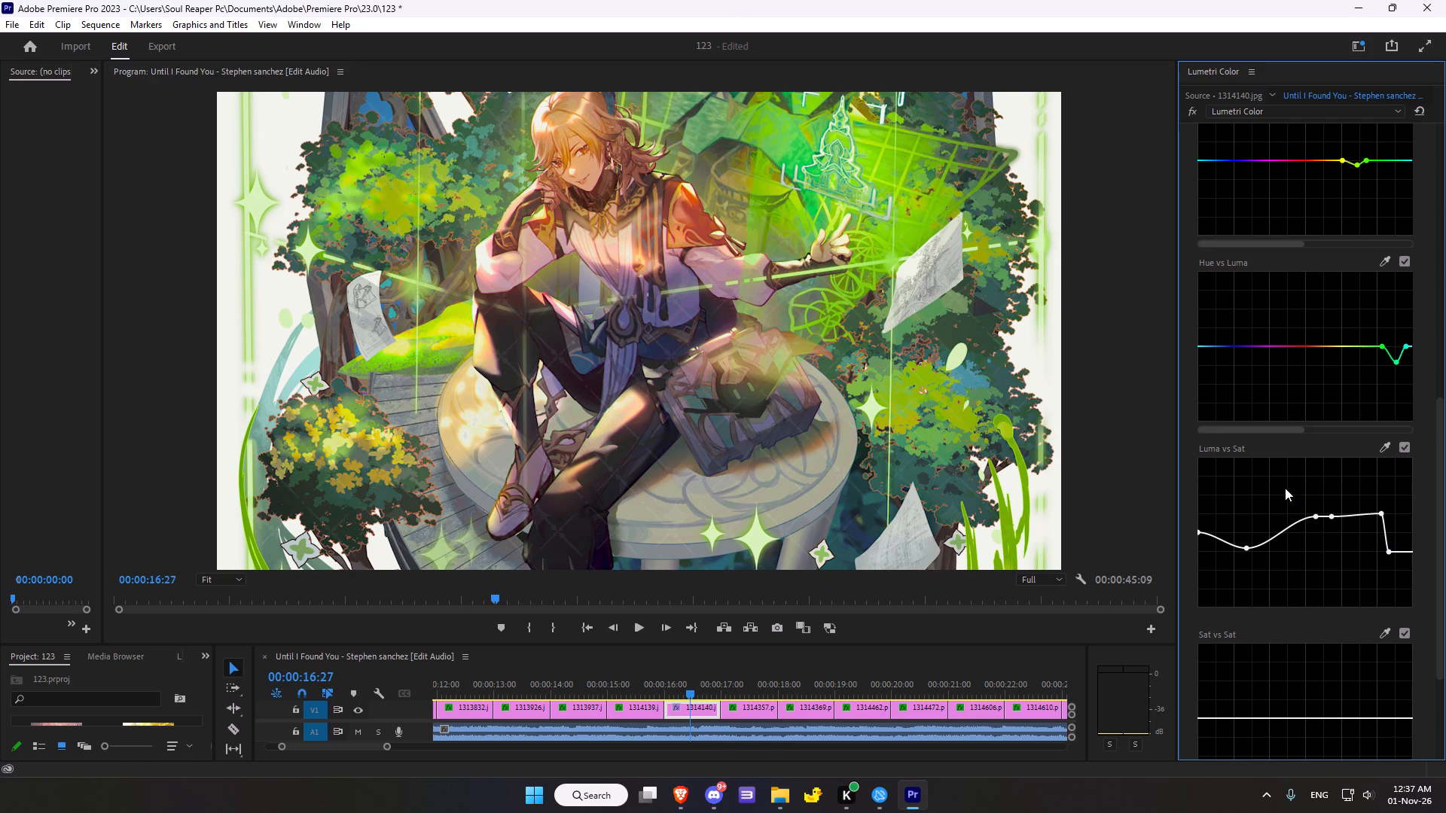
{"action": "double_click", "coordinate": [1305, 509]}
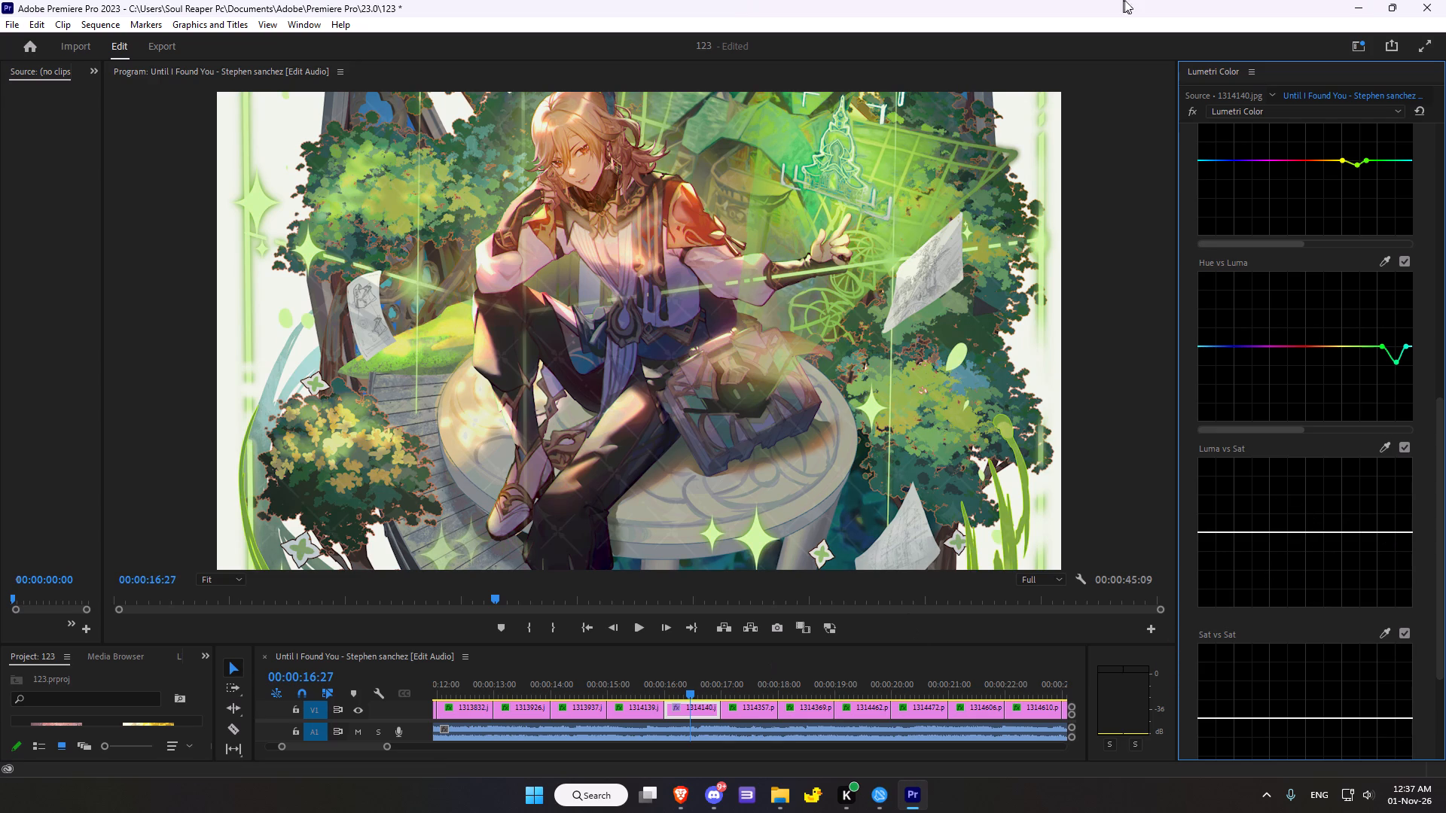
Nudge the color wheels slightly: midtones toward red-magenta, and shadows and highlights toward cyan-blue.
{"action": "scroll", "coordinate": [772, 592], "scroll_direction": "down", "scroll_amount": 1}
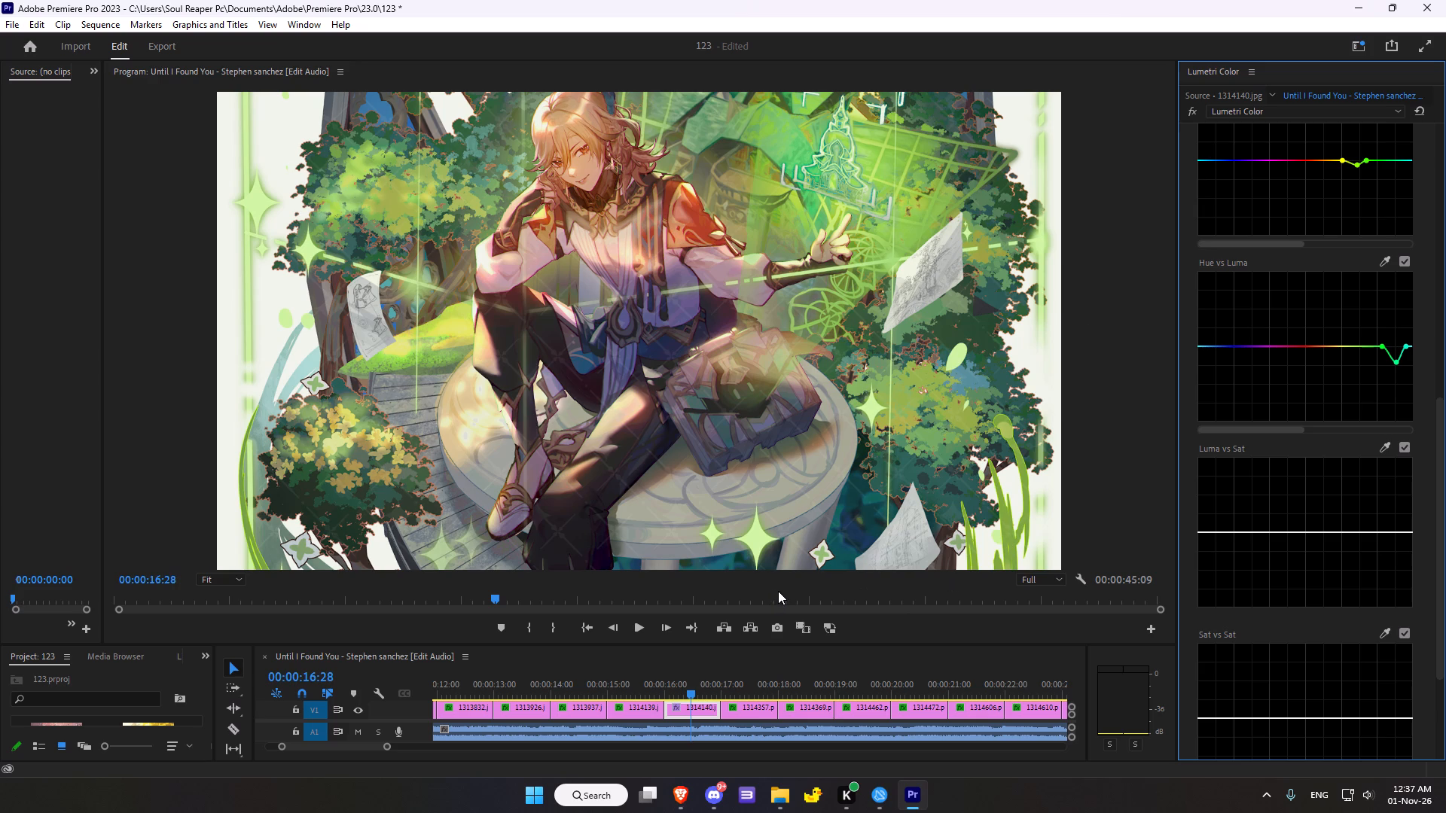
{"action": "scroll", "coordinate": [778, 591], "scroll_direction": "down", "scroll_amount": 1}
{"action": "scroll", "coordinate": [1407, 568], "scroll_direction": "down", "scroll_amount": 20}
{"action": "scroll", "coordinate": [1407, 568], "scroll_direction": "down", "scroll_amount": 7}
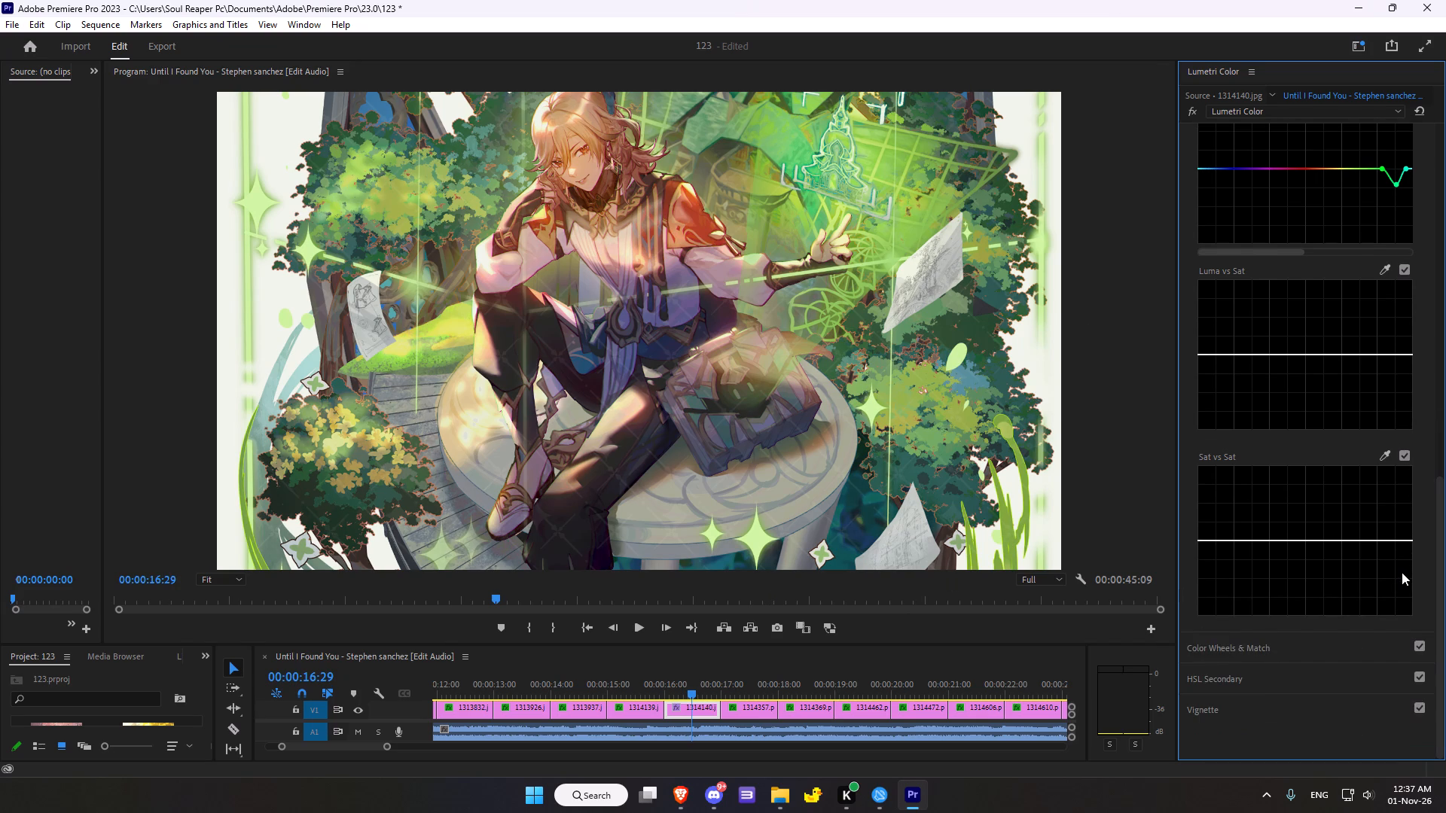
{"action": "scroll", "coordinate": [1402, 572], "scroll_direction": "down", "scroll_amount": 17}
{"action": "scroll", "coordinate": [1317, 577], "scroll_direction": "down", "scroll_amount": 3}
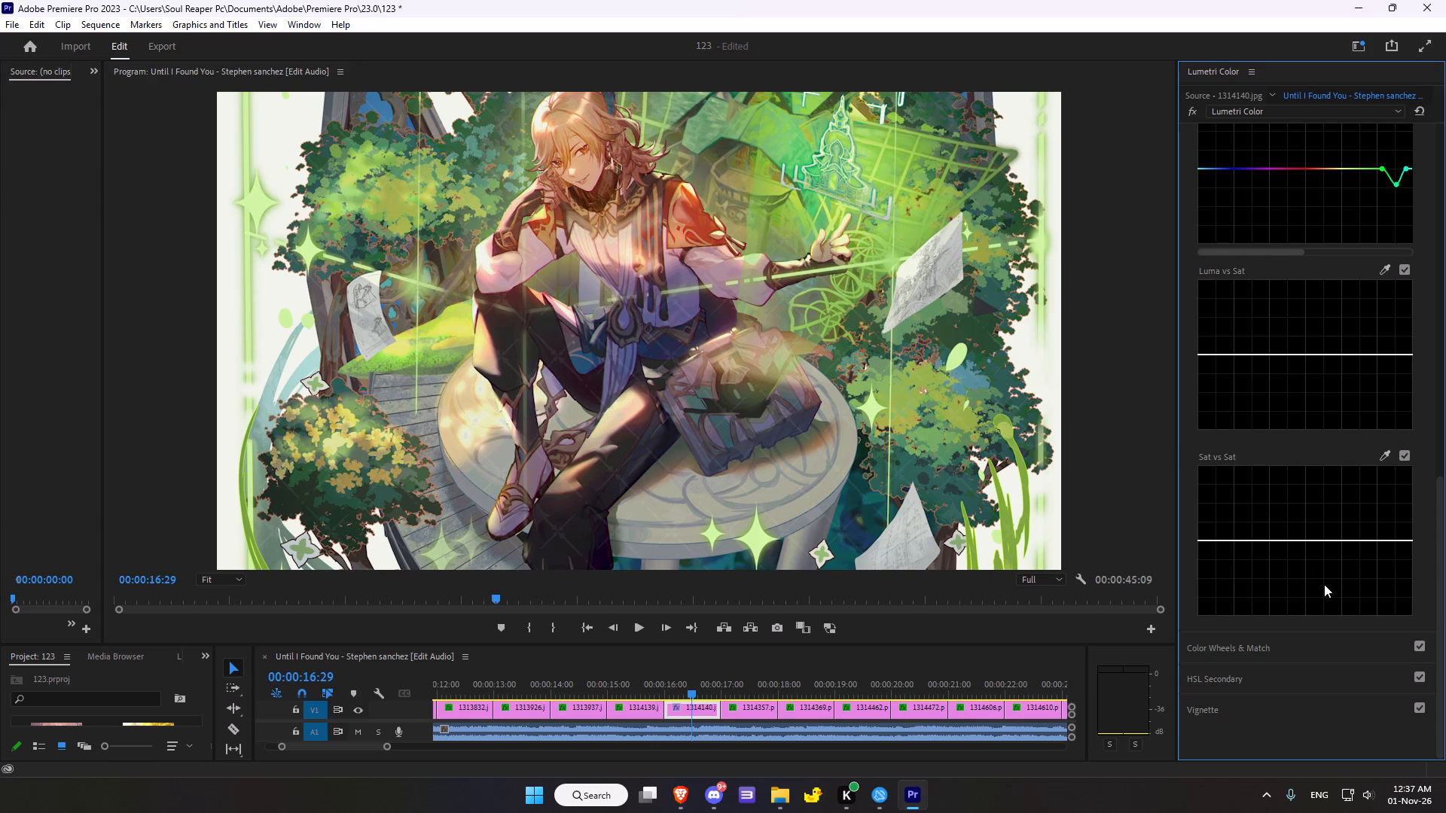
{"action": "scroll", "coordinate": [1336, 589], "scroll_direction": "down", "scroll_amount": 2}
{"action": "left_click", "coordinate": [1243, 657]}
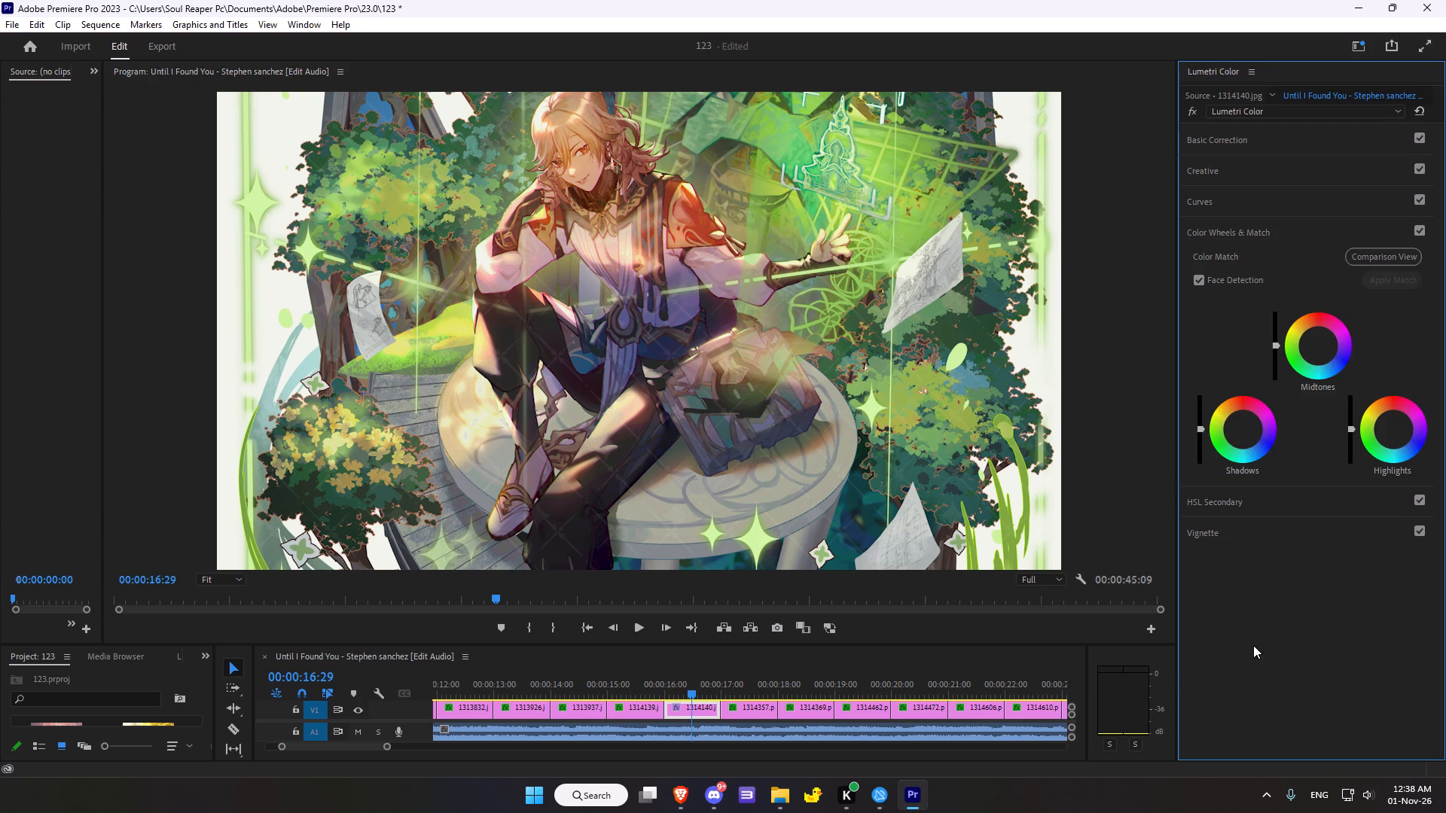
{"action": "left_click_drag", "start_coordinate": [1319, 345], "coordinate": [1319, 343]}
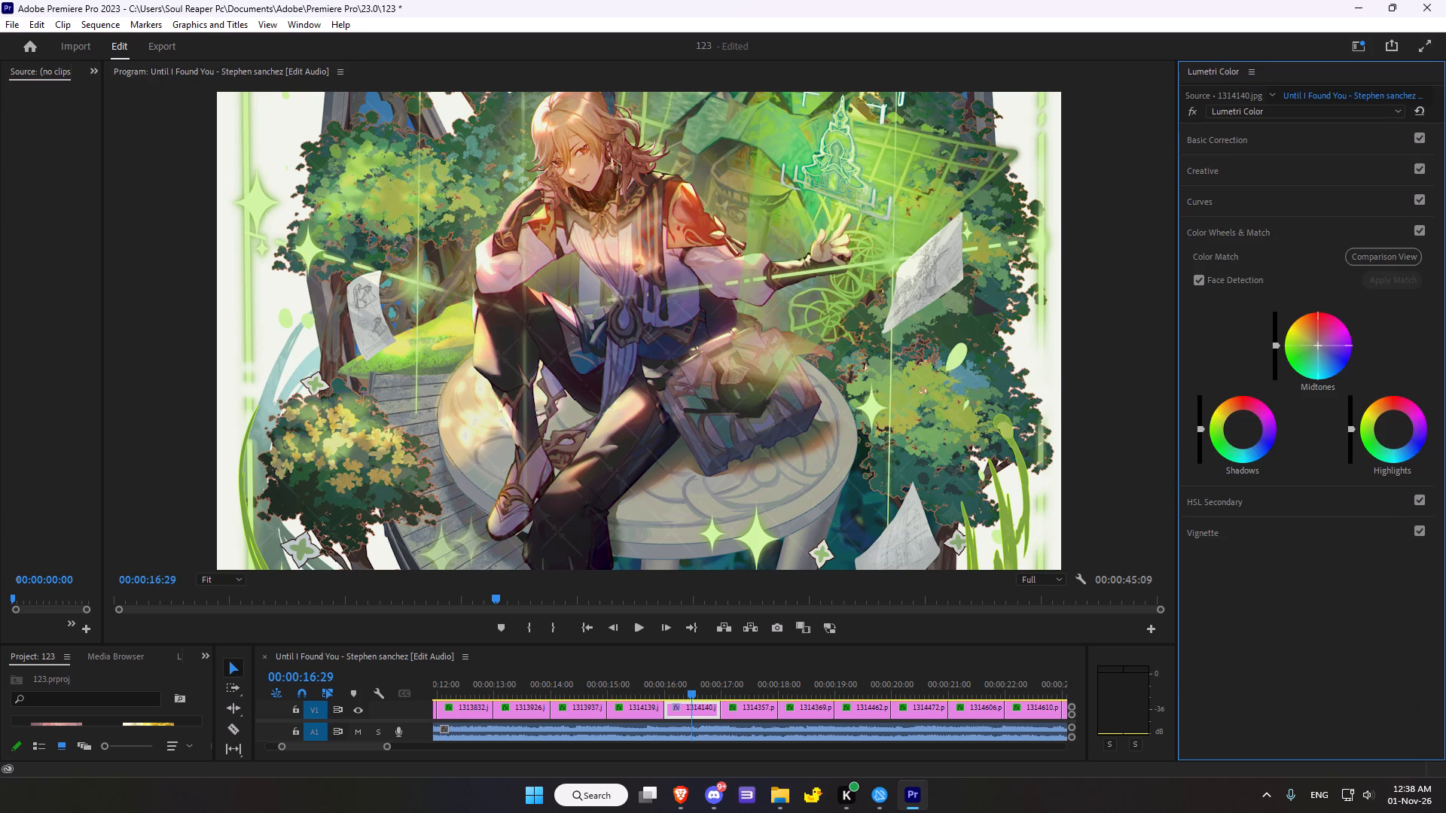
{"action": "left_click_drag", "start_coordinate": [1319, 343], "coordinate": [1338, 313]}
{"action": "left_click_drag", "start_coordinate": [1243, 425], "coordinate": [1249, 442]}
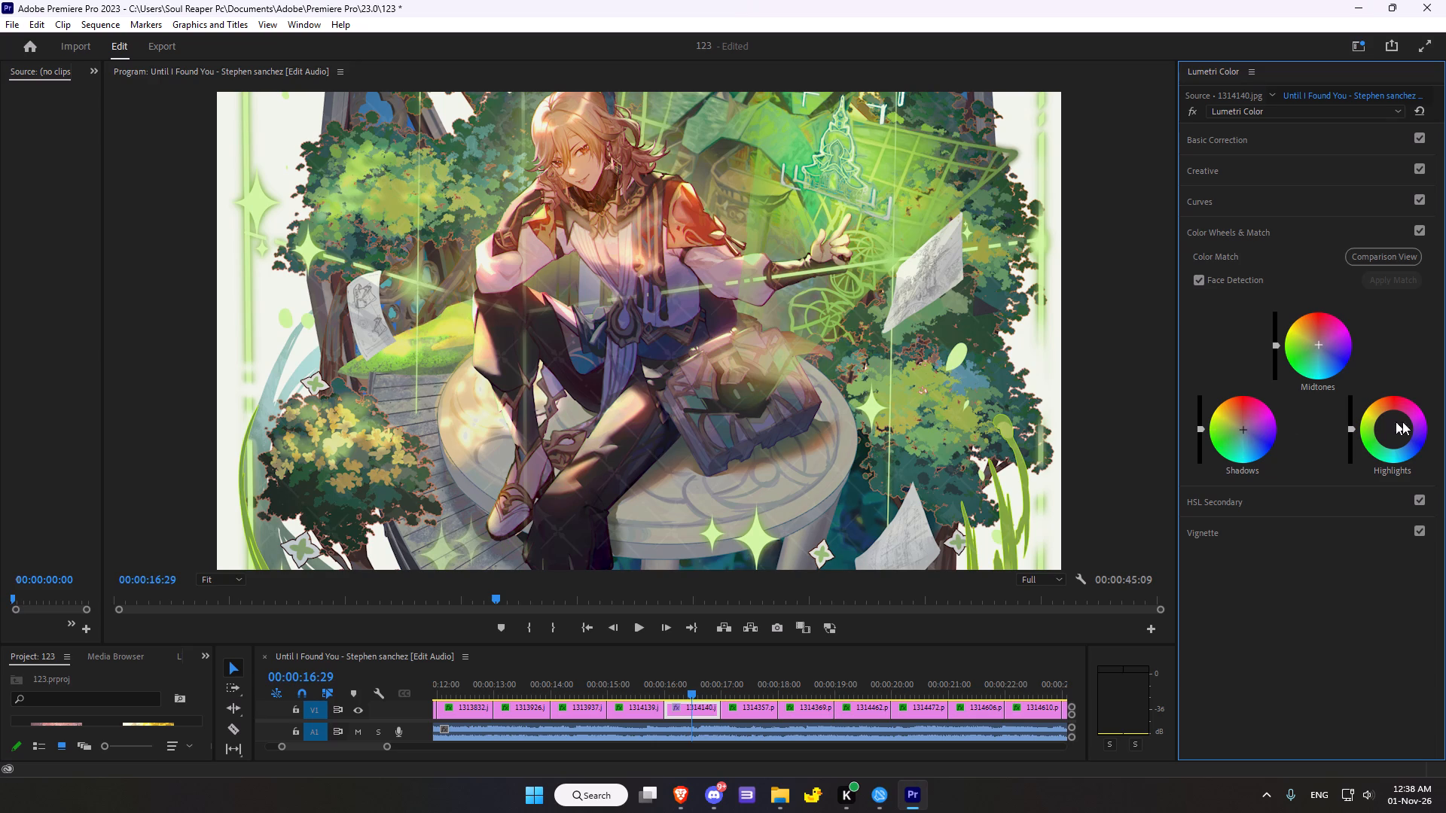
{"action": "left_click_drag", "start_coordinate": [1395, 432], "coordinate": [1397, 455]}
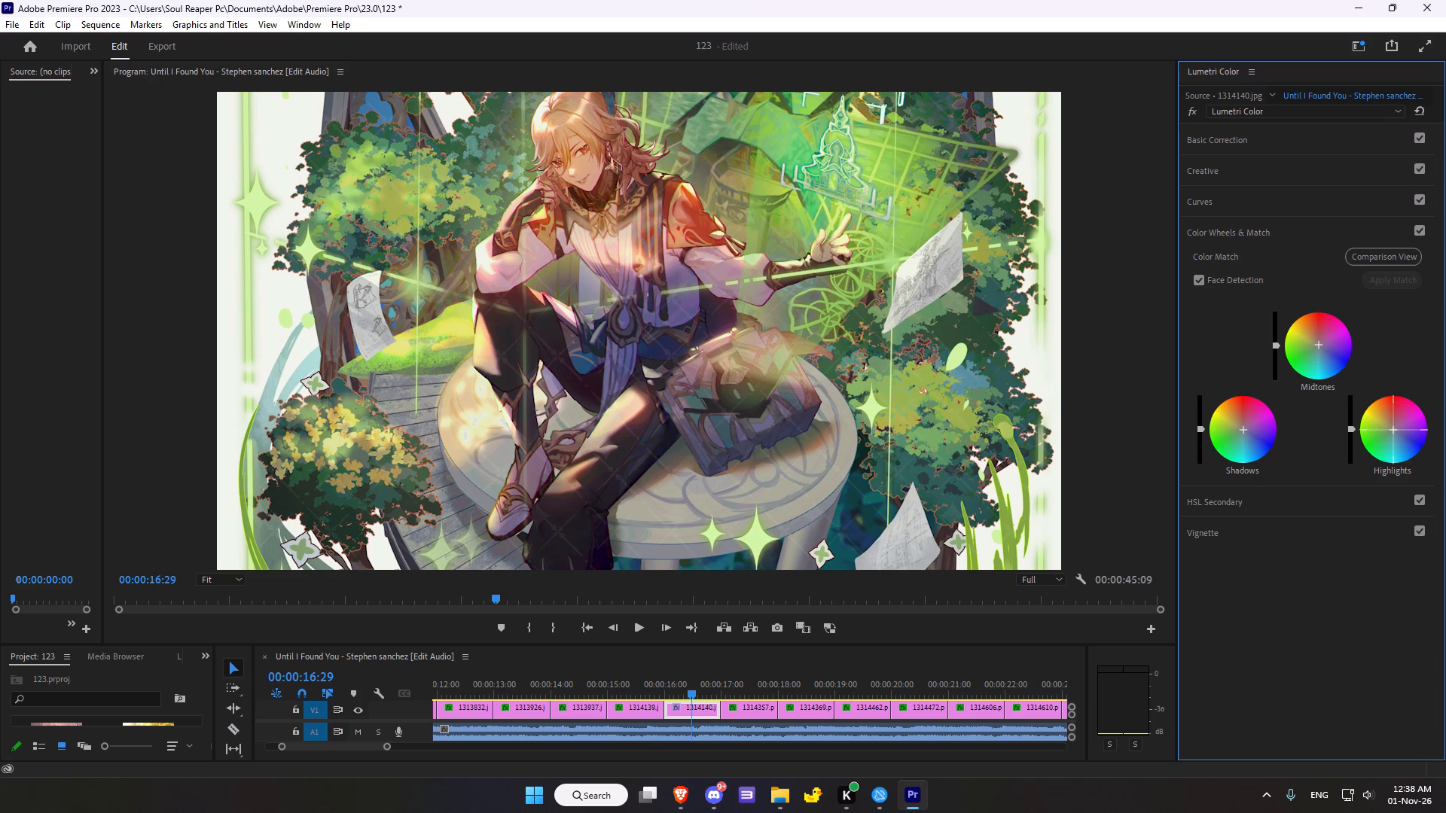
{"action": "left_click_drag", "start_coordinate": [1397, 455], "coordinate": [1399, 464]}
Set the 1314140 clip's vignette to amount -1.3, midpoint 33.7, roundness 16.3 and feather 46.7.
{"action": "left_click", "coordinate": [1209, 498]}
{"action": "scroll", "coordinate": [1256, 499], "scroll_direction": "down", "scroll_amount": 12}
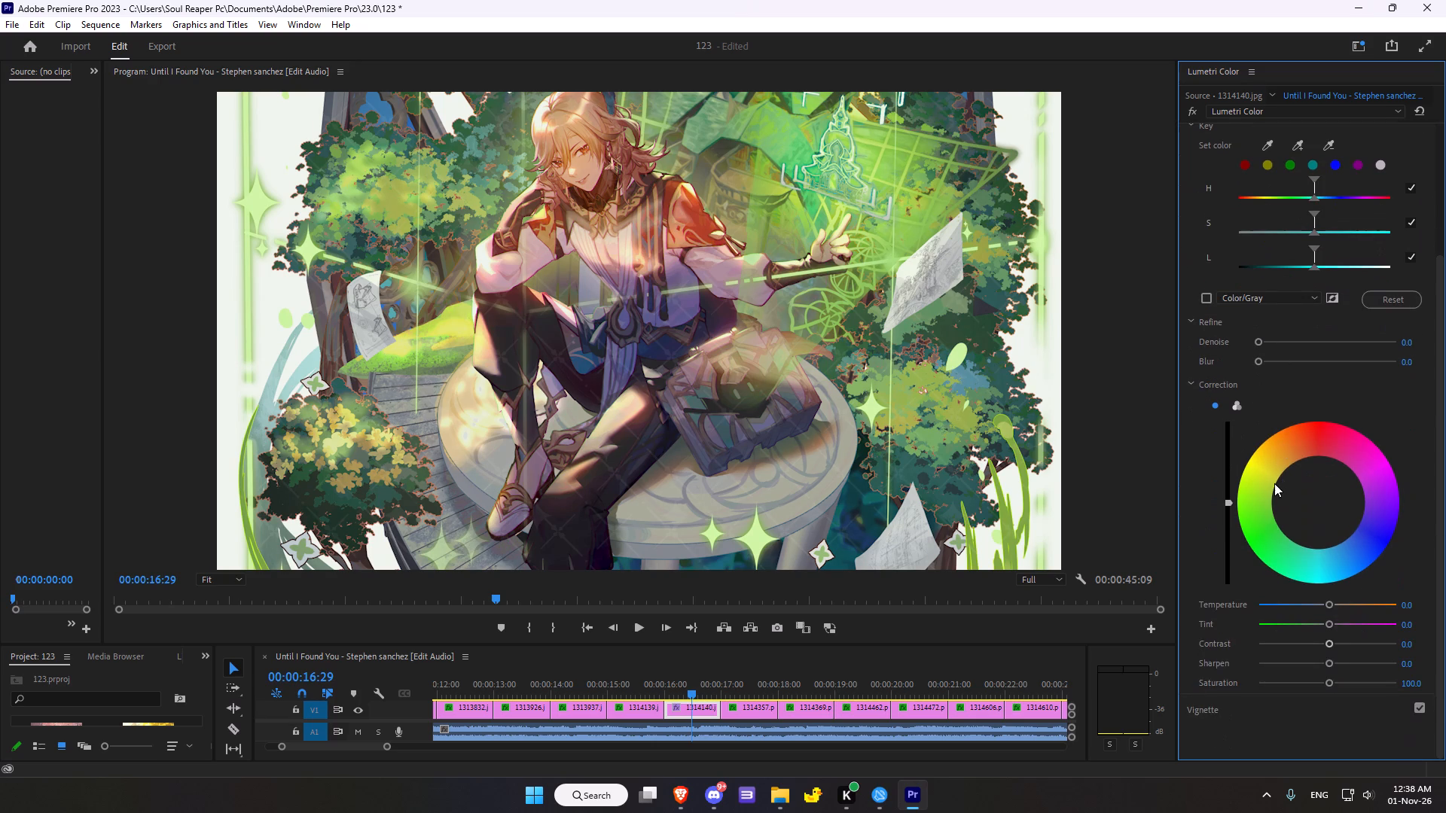
{"action": "scroll", "coordinate": [1274, 483], "scroll_direction": "down", "scroll_amount": 12}
{"action": "left_click", "coordinate": [1211, 710]}
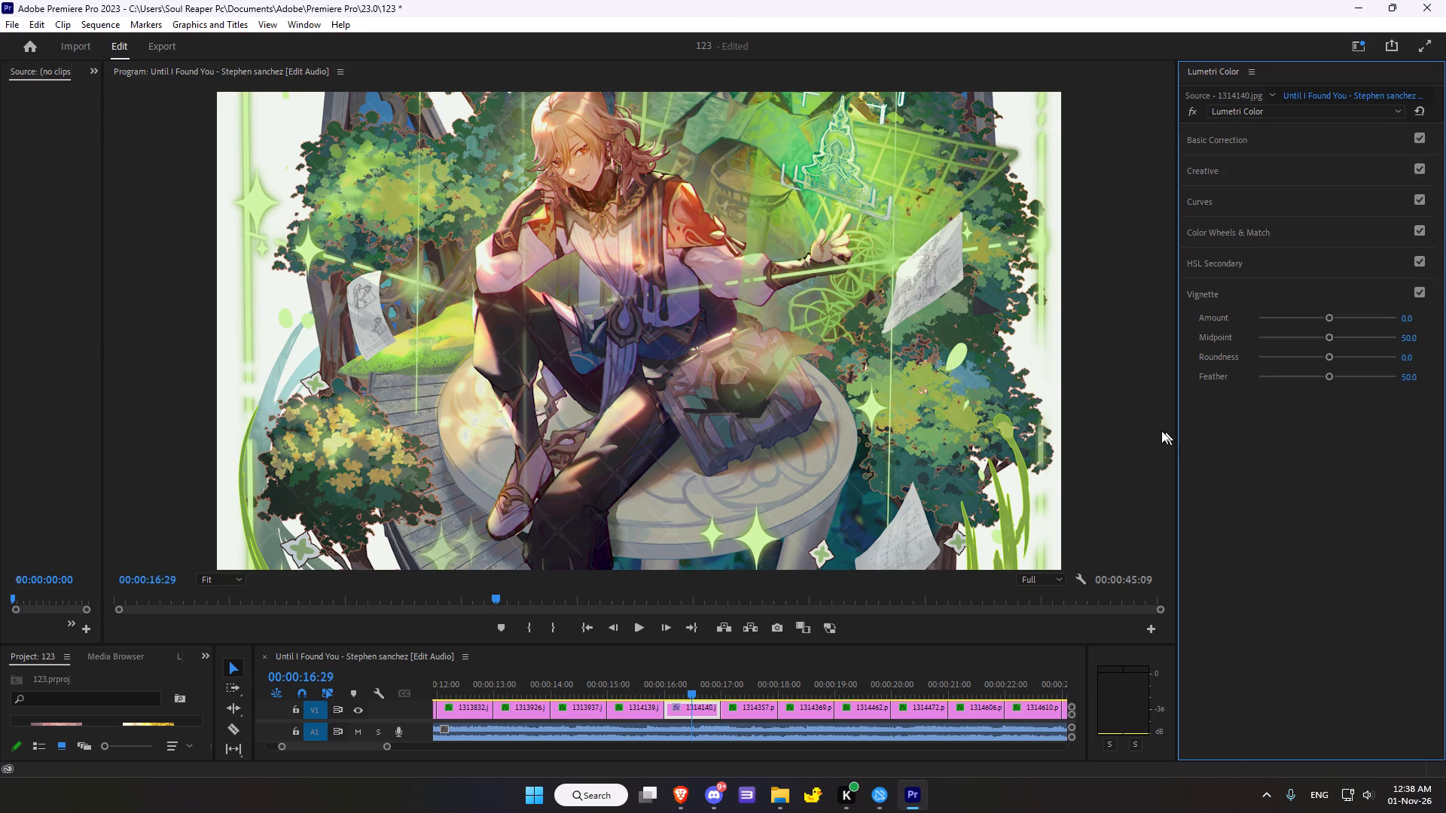
{"action": "left_click", "coordinate": [1223, 139]}
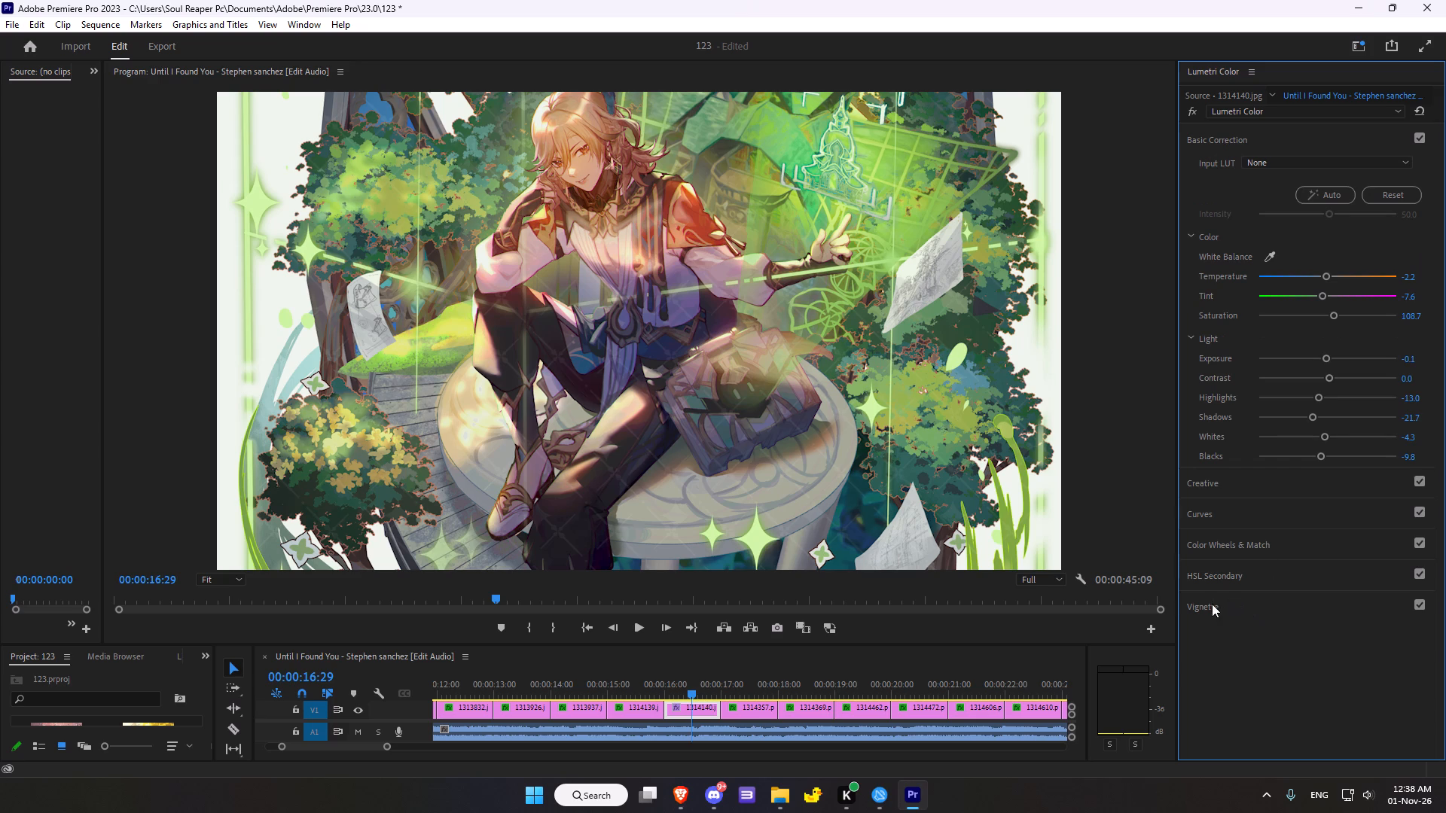
{"action": "left_click", "coordinate": [1212, 604]}
{"action": "left_click_drag", "start_coordinate": [1325, 315], "coordinate": [1292, 309]}
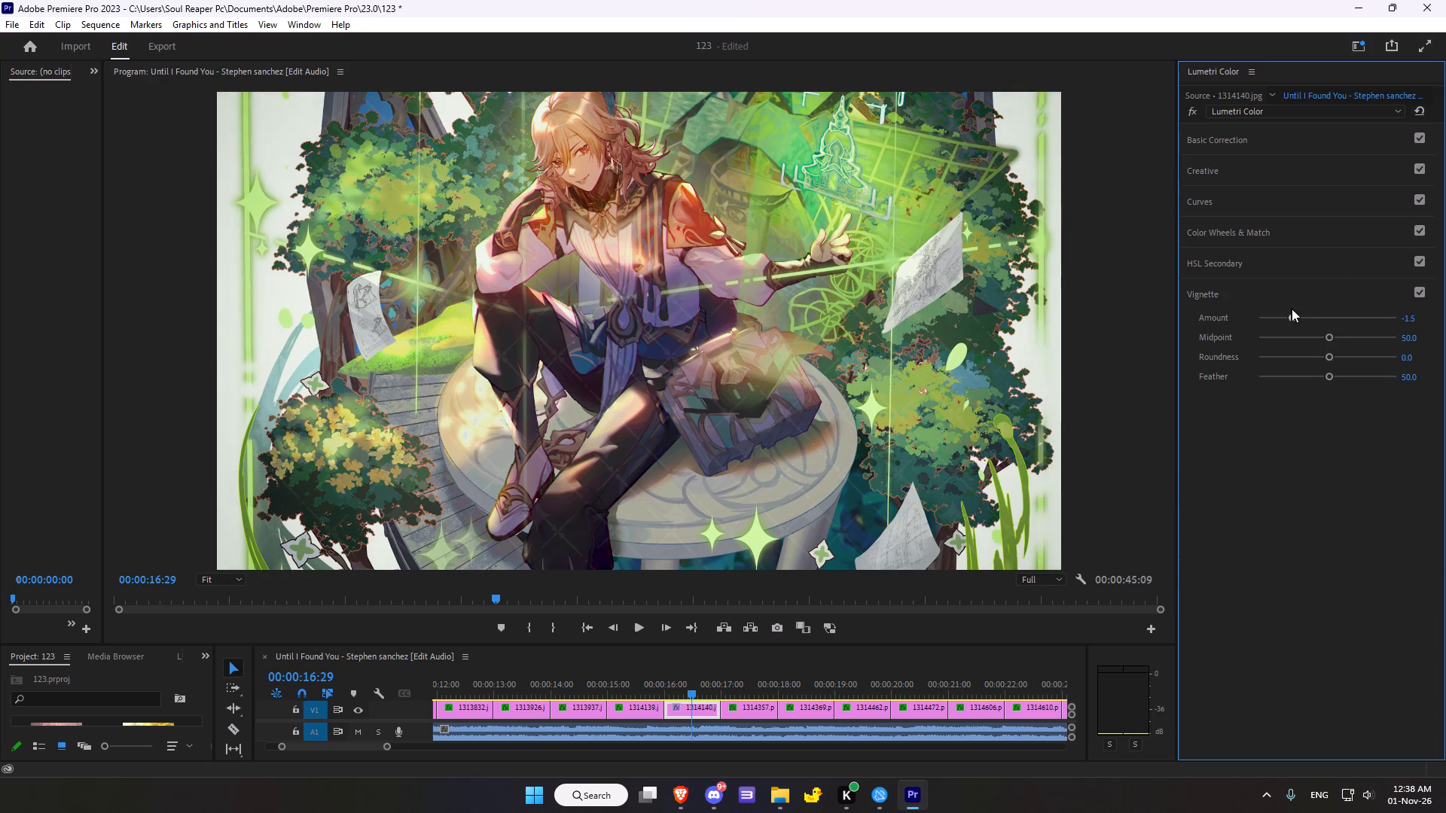
{"action": "left_click_drag", "start_coordinate": [1292, 309], "coordinate": [1297, 306]}
{"action": "left_click_drag", "start_coordinate": [1332, 338], "coordinate": [1339, 328]}
{"action": "left_click_drag", "start_coordinate": [1339, 328], "coordinate": [1304, 339]}
{"action": "left_click", "coordinate": [1333, 356]}
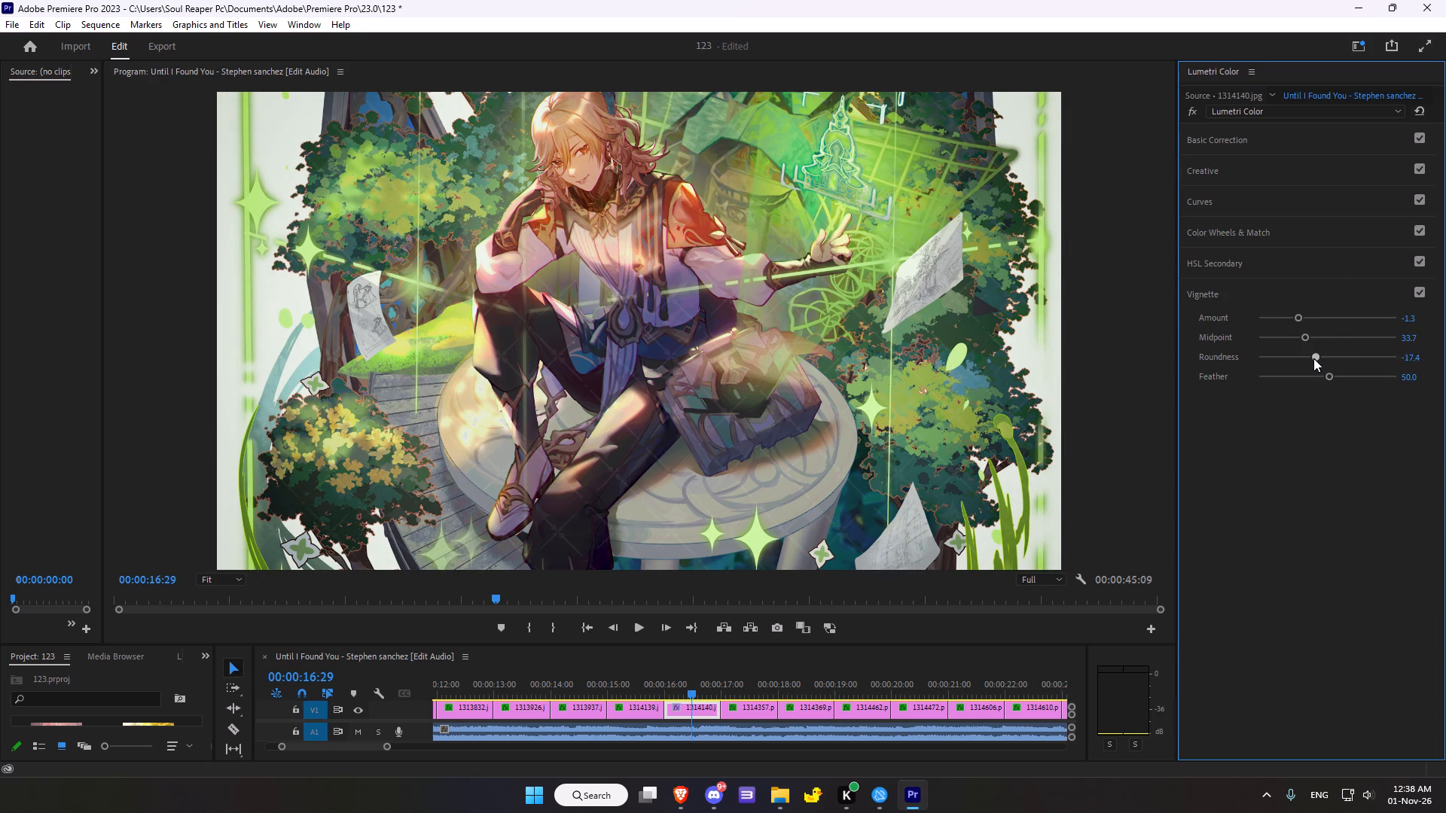
{"action": "left_click", "coordinate": [1322, 373]}
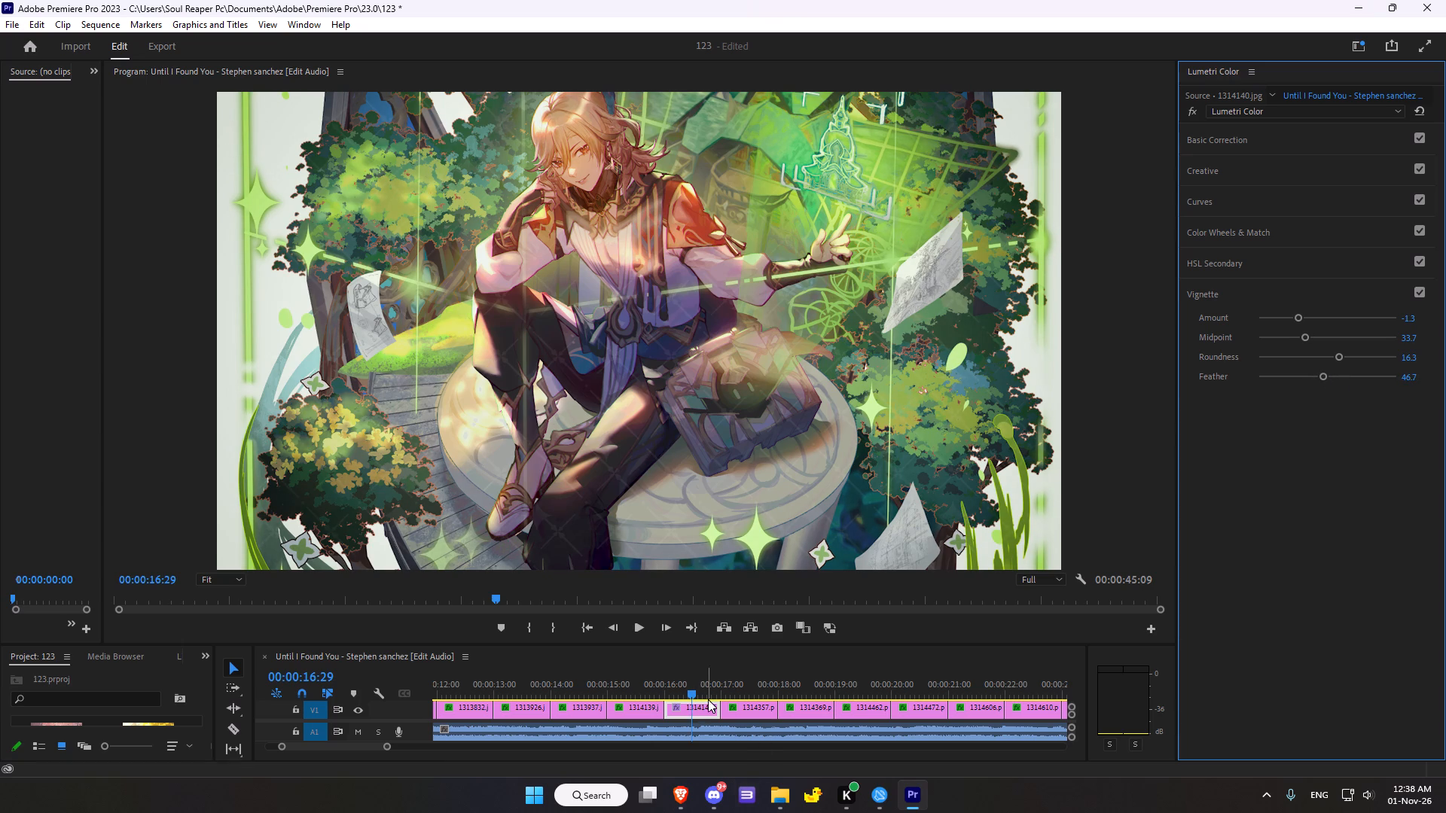
Move the playhead to the 1314357 clip and reset its Lumetri Color effect.
{"action": "scroll", "coordinate": [779, 592], "scroll_direction": "down", "scroll_amount": 9}
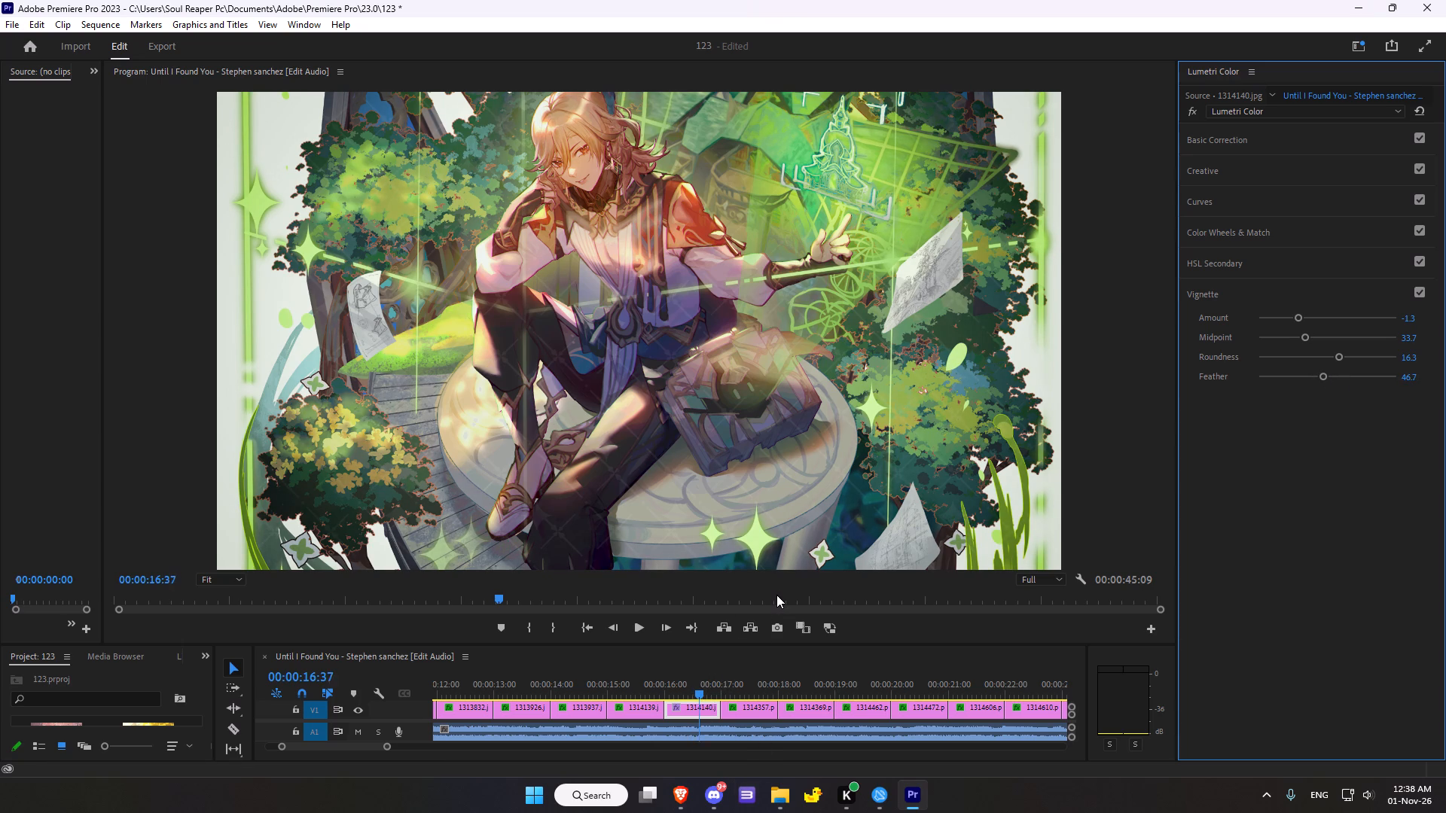
{"action": "scroll", "coordinate": [776, 595], "scroll_direction": "down", "scroll_amount": 7}
{"action": "scroll", "coordinate": [776, 595], "scroll_direction": "down", "scroll_amount": 19}
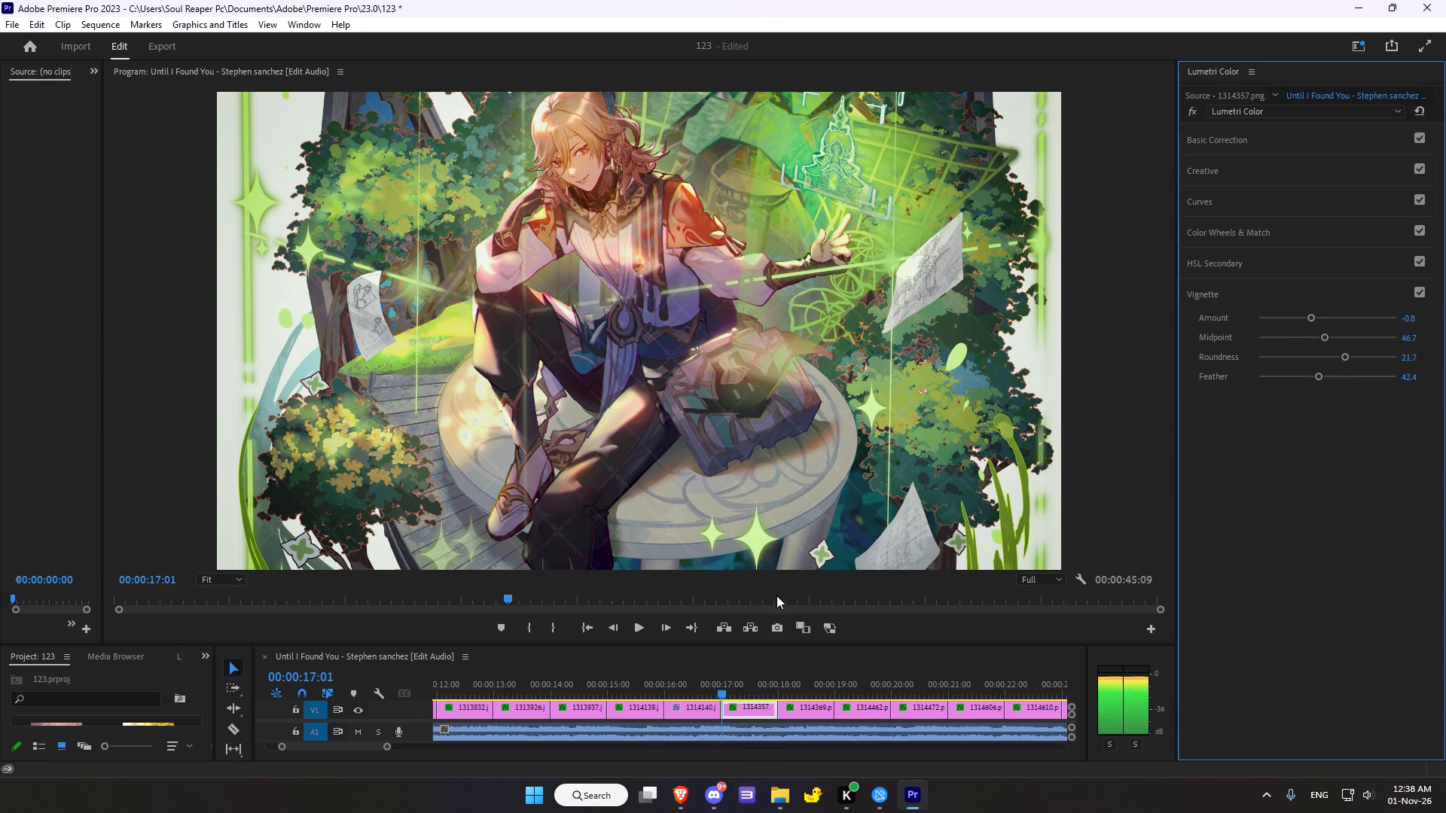
{"action": "scroll", "coordinate": [776, 595], "scroll_direction": "down", "scroll_amount": 19}
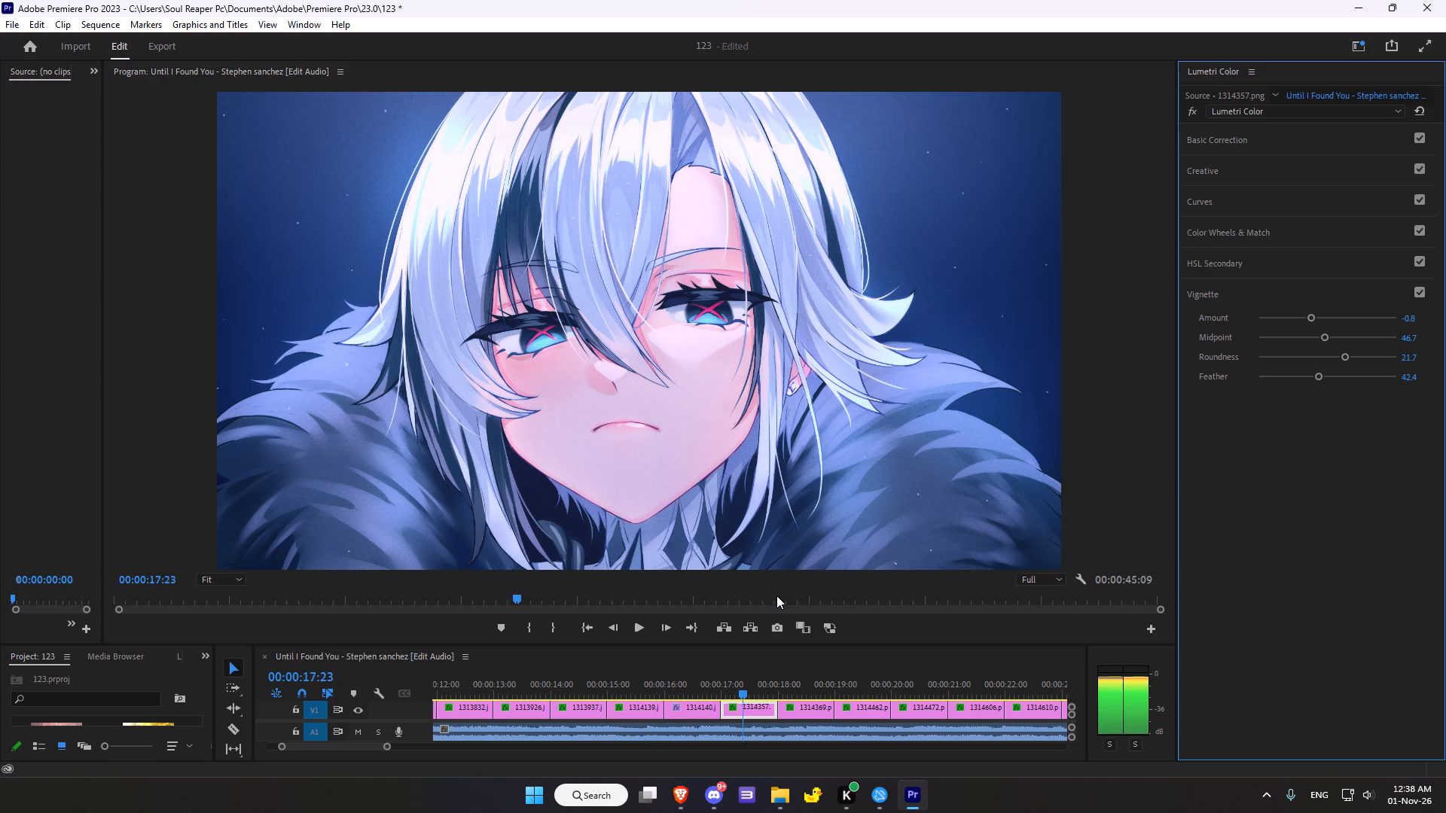
{"action": "scroll", "coordinate": [776, 595], "scroll_direction": "down", "scroll_amount": 9}
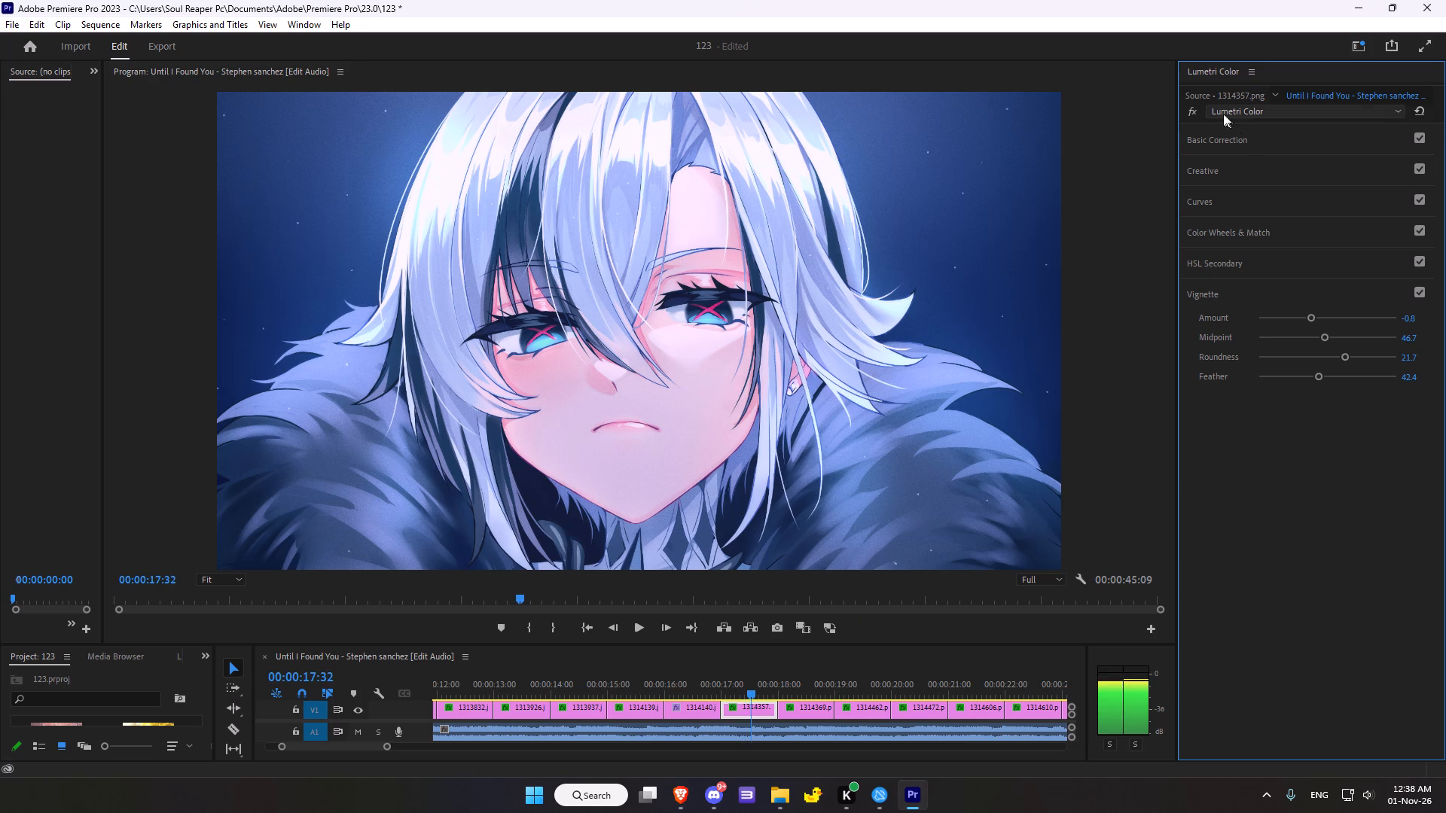
{"action": "left_click", "coordinate": [1186, 114]}
{"action": "left_click", "coordinate": [1189, 111]}
{"action": "left_click", "coordinate": [1189, 111]}
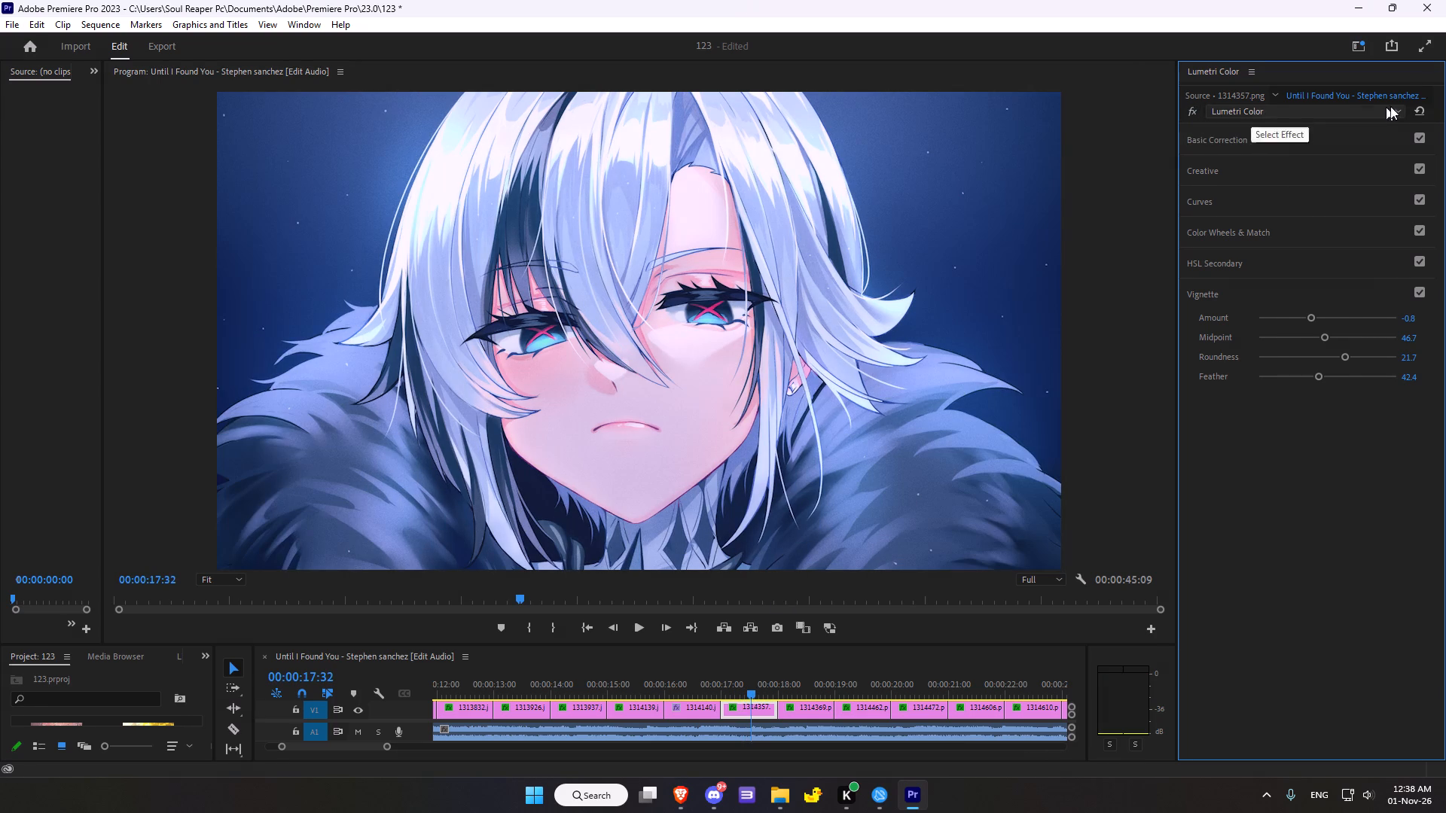
{"action": "left_click", "coordinate": [1423, 112]}
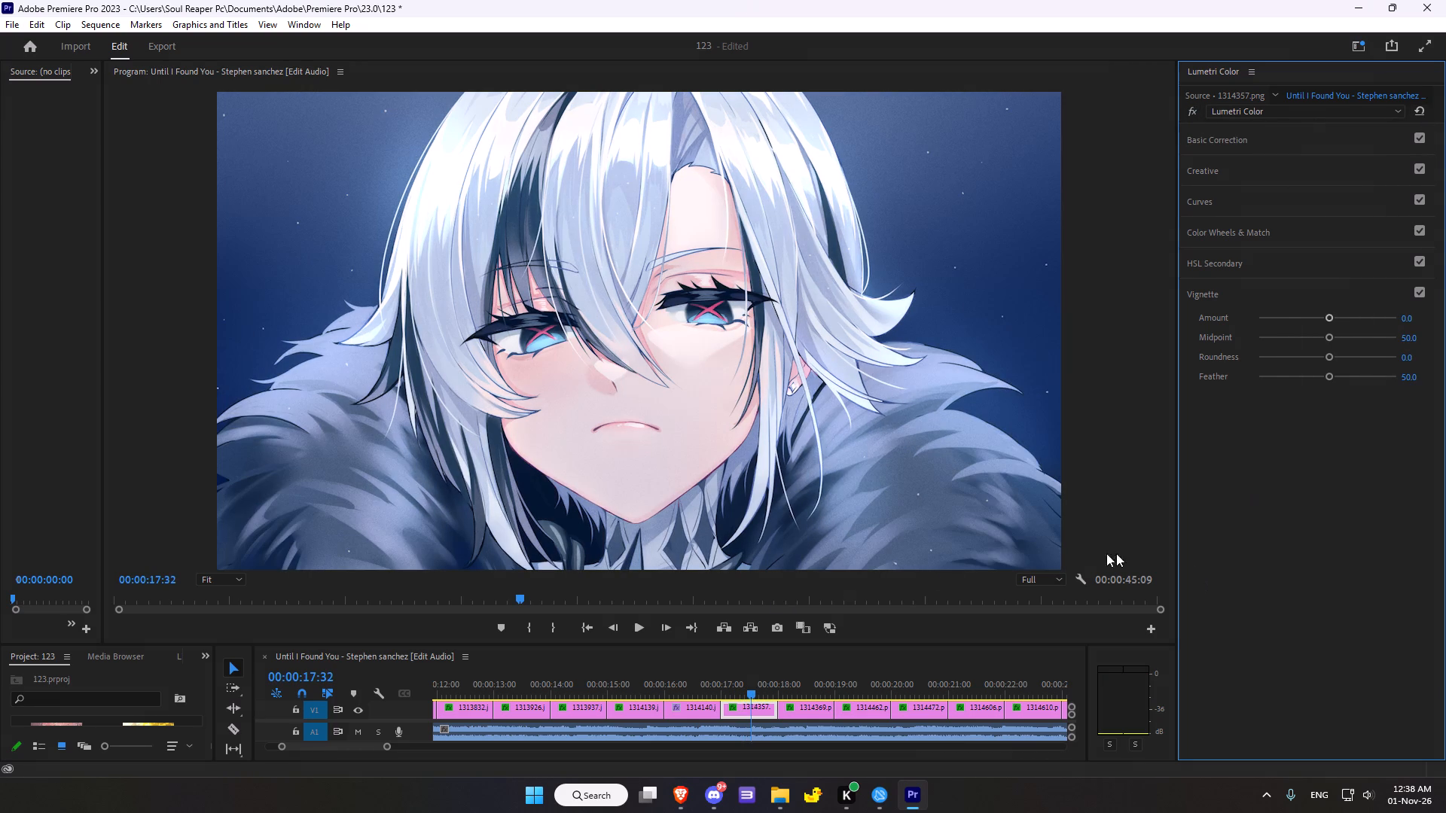
Set the 1314357 clip's basic color correction to temperature -8.7, tint 12.0 and saturation 130.4.
{"action": "left_click", "coordinate": [1213, 136]}
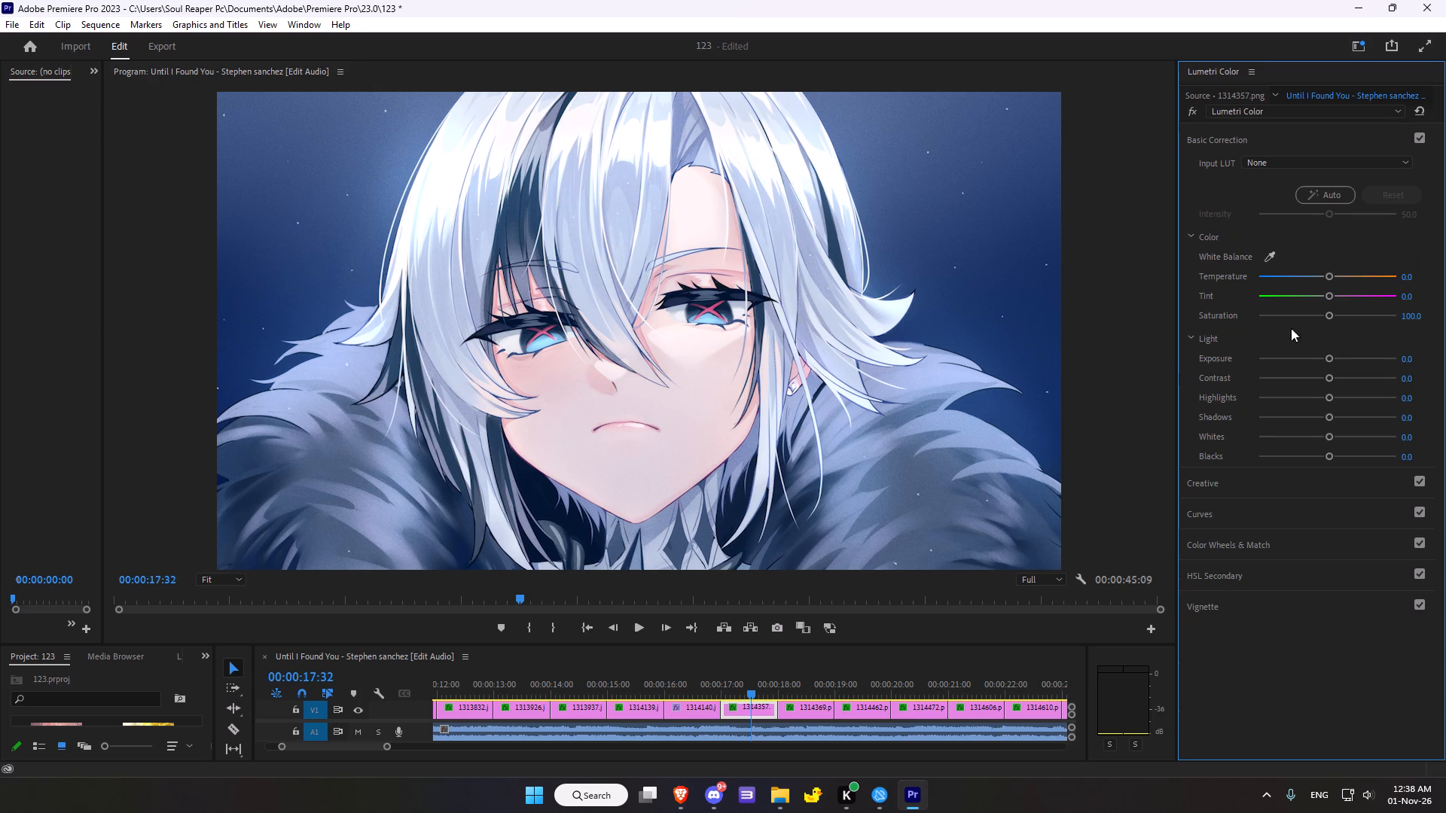
{"action": "left_click", "coordinate": [1328, 276]}
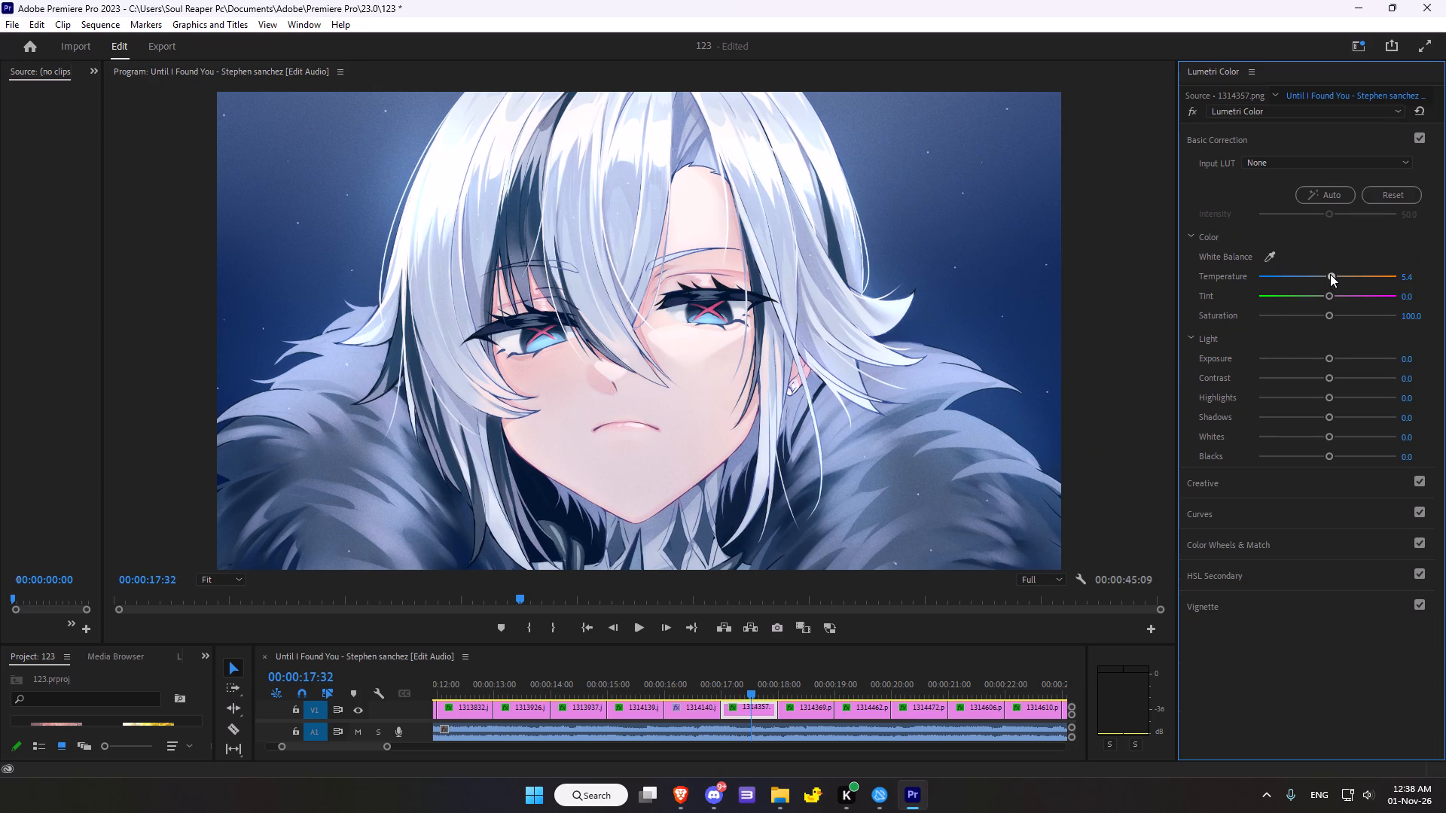
{"action": "left_click", "coordinate": [1330, 299]}
{"action": "left_click_drag", "start_coordinate": [1332, 277], "coordinate": [1320, 280]}
{"action": "left_click_drag", "start_coordinate": [1326, 294], "coordinate": [1334, 289]}
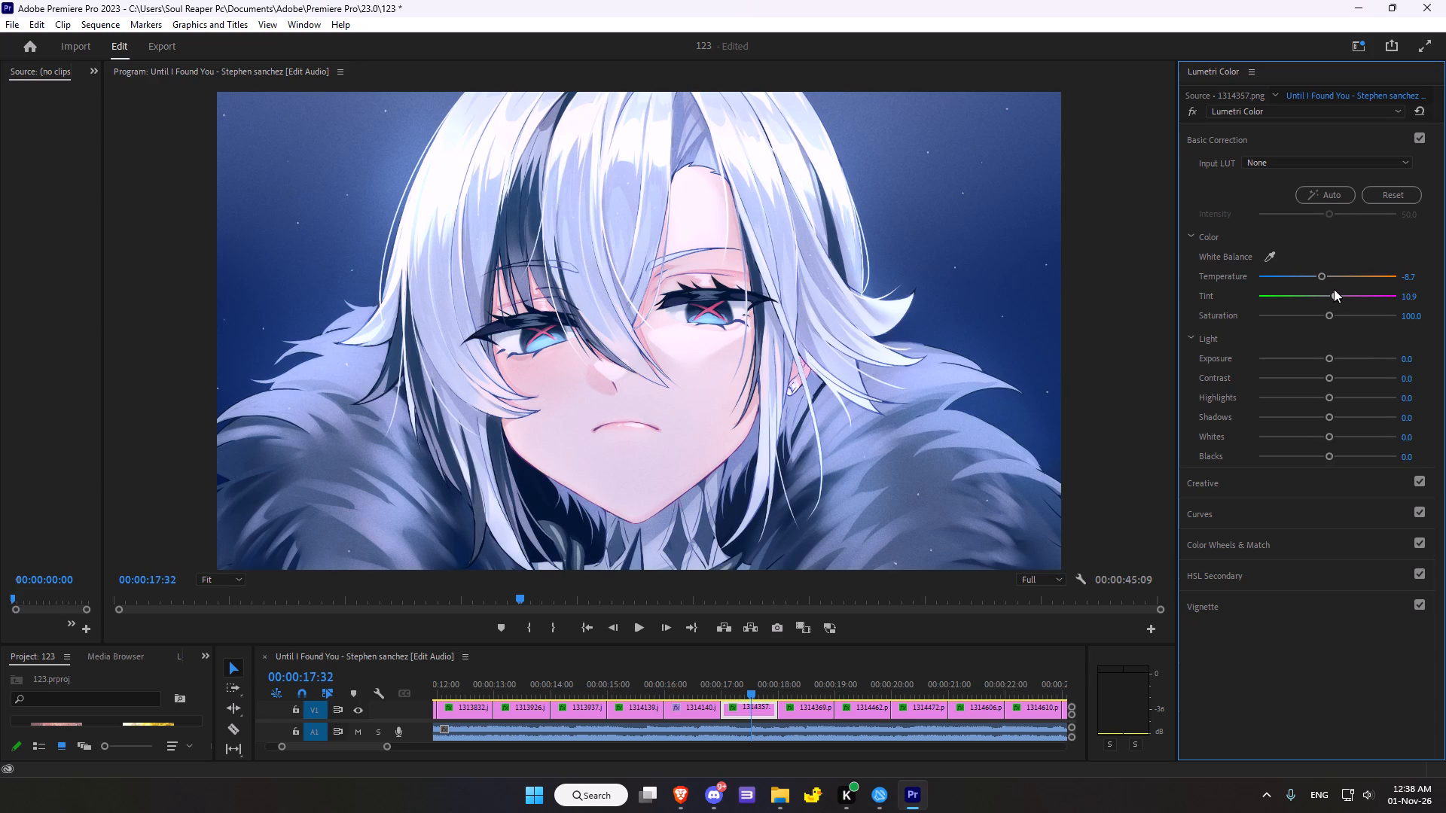
{"action": "left_click_drag", "start_coordinate": [1334, 289], "coordinate": [1335, 289]}
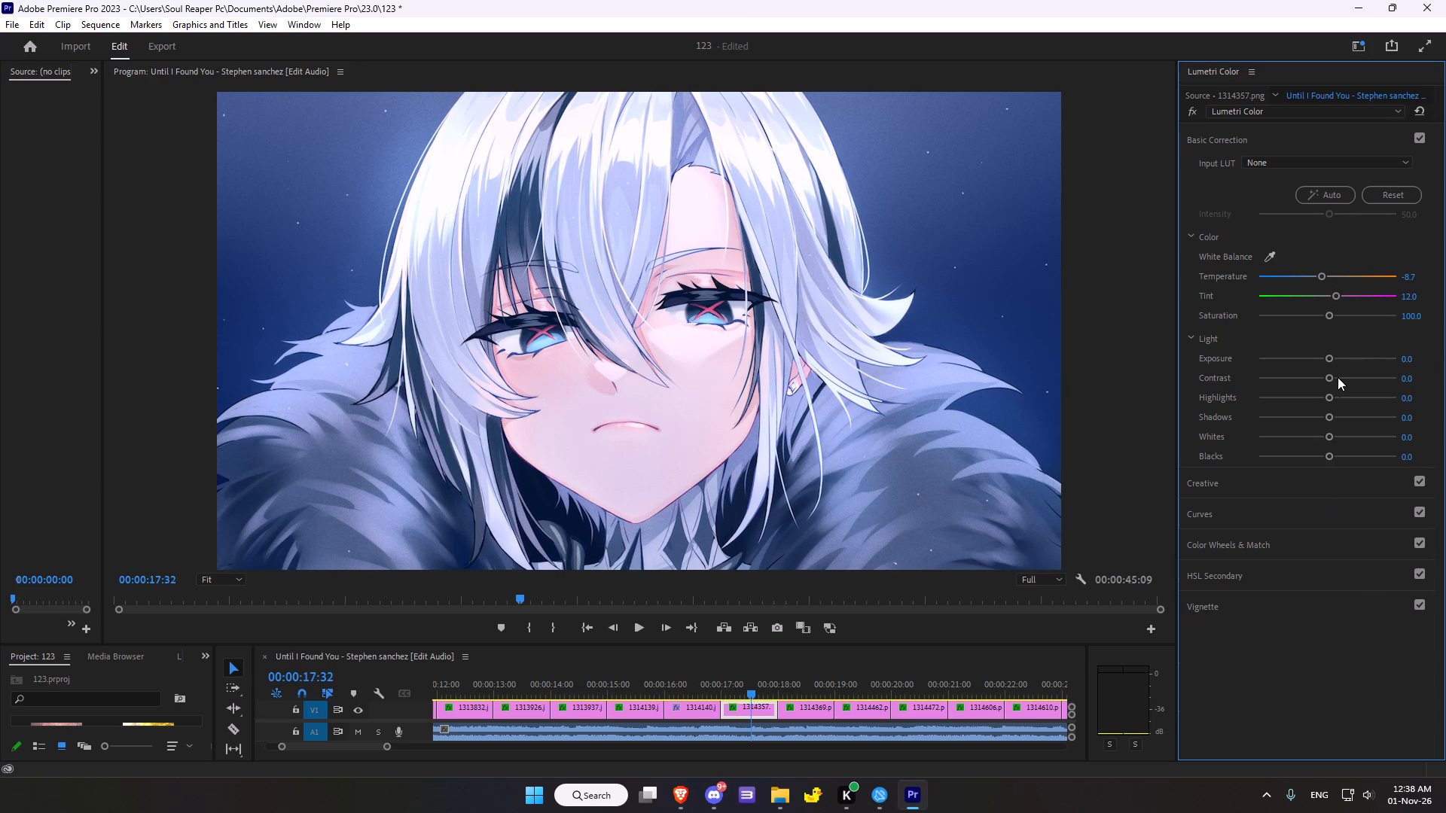
{"action": "left_click_drag", "start_coordinate": [1330, 314], "coordinate": [1331, 314]}
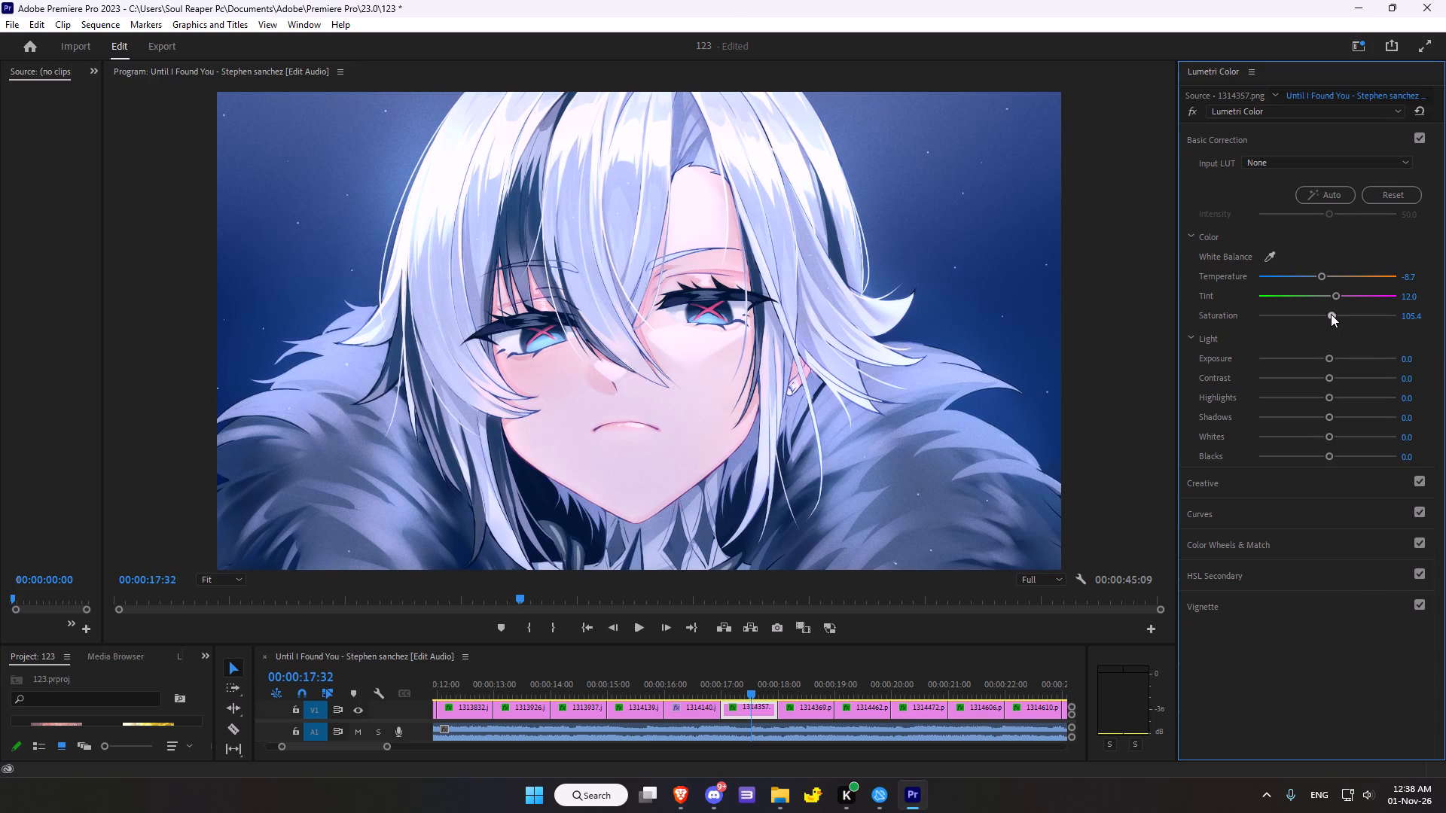
{"action": "left_click_drag", "start_coordinate": [1331, 314], "coordinate": [1341, 321]}
{"action": "left_click_drag", "start_coordinate": [1341, 321], "coordinate": [1347, 319]}
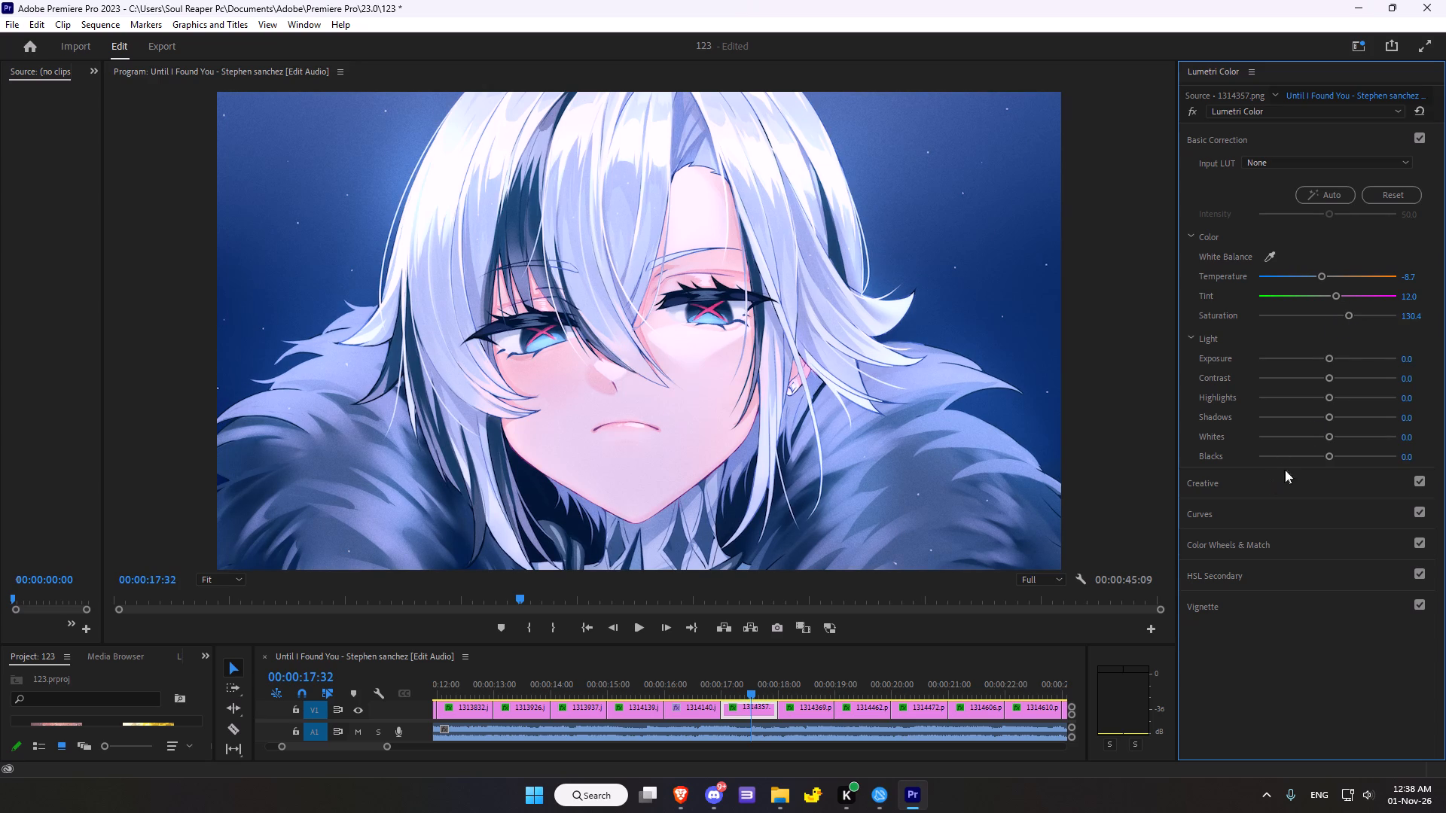
Set the 1314357 clip's basic light correction to exposure -0.1, contrast 6.5 and highlights -10.9.
{"action": "left_click_drag", "start_coordinate": [1333, 363], "coordinate": [1323, 355]}
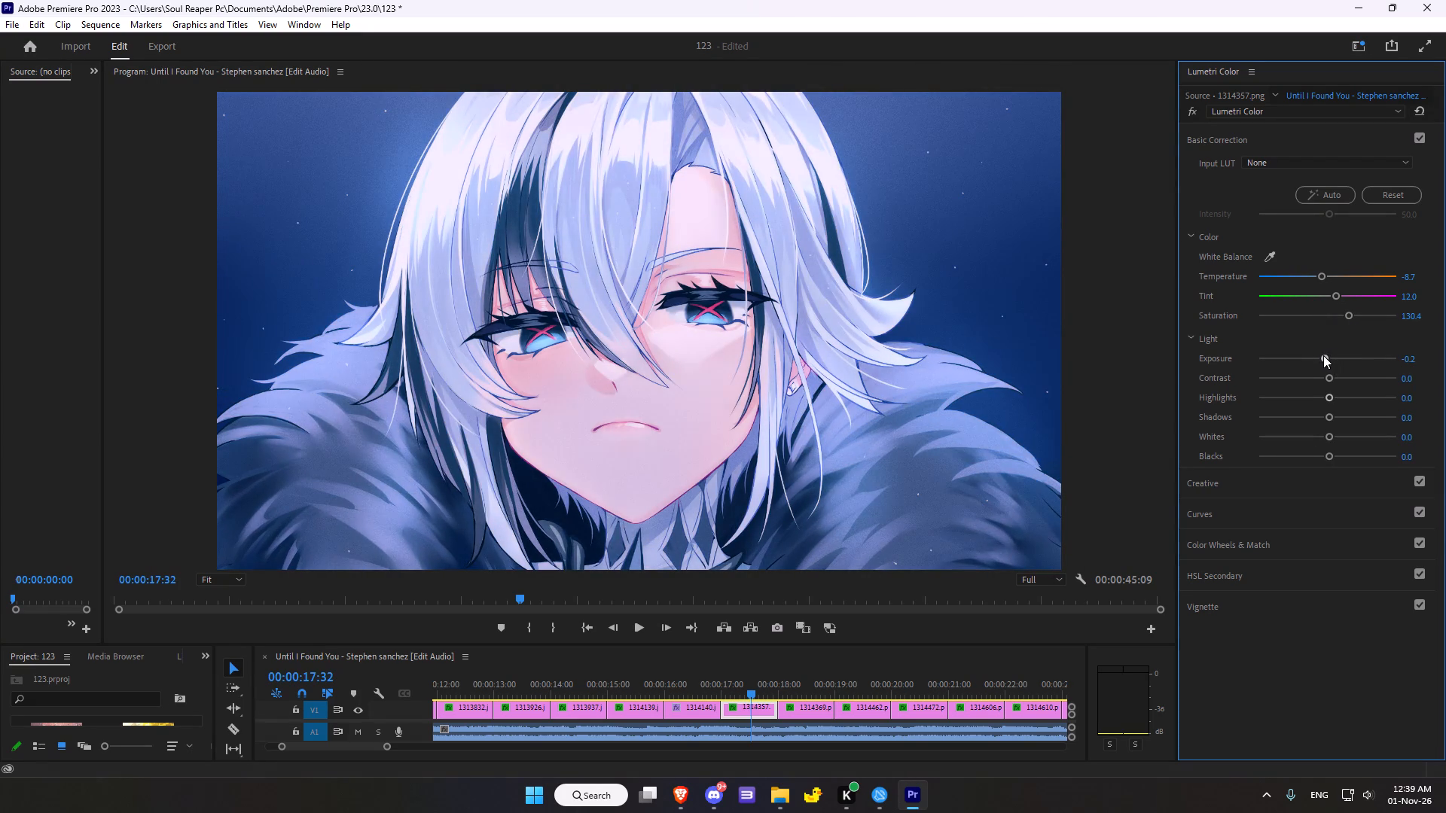
{"action": "left_click_drag", "start_coordinate": [1323, 355], "coordinate": [1325, 355]}
{"action": "left_click_drag", "start_coordinate": [1331, 376], "coordinate": [1319, 372]}
{"action": "left_click_drag", "start_coordinate": [1319, 372], "coordinate": [1331, 367]}
{"action": "left_click_drag", "start_coordinate": [1332, 397], "coordinate": [1321, 396]}
{"action": "left_click_drag", "start_coordinate": [1321, 396], "coordinate": [1319, 392]}
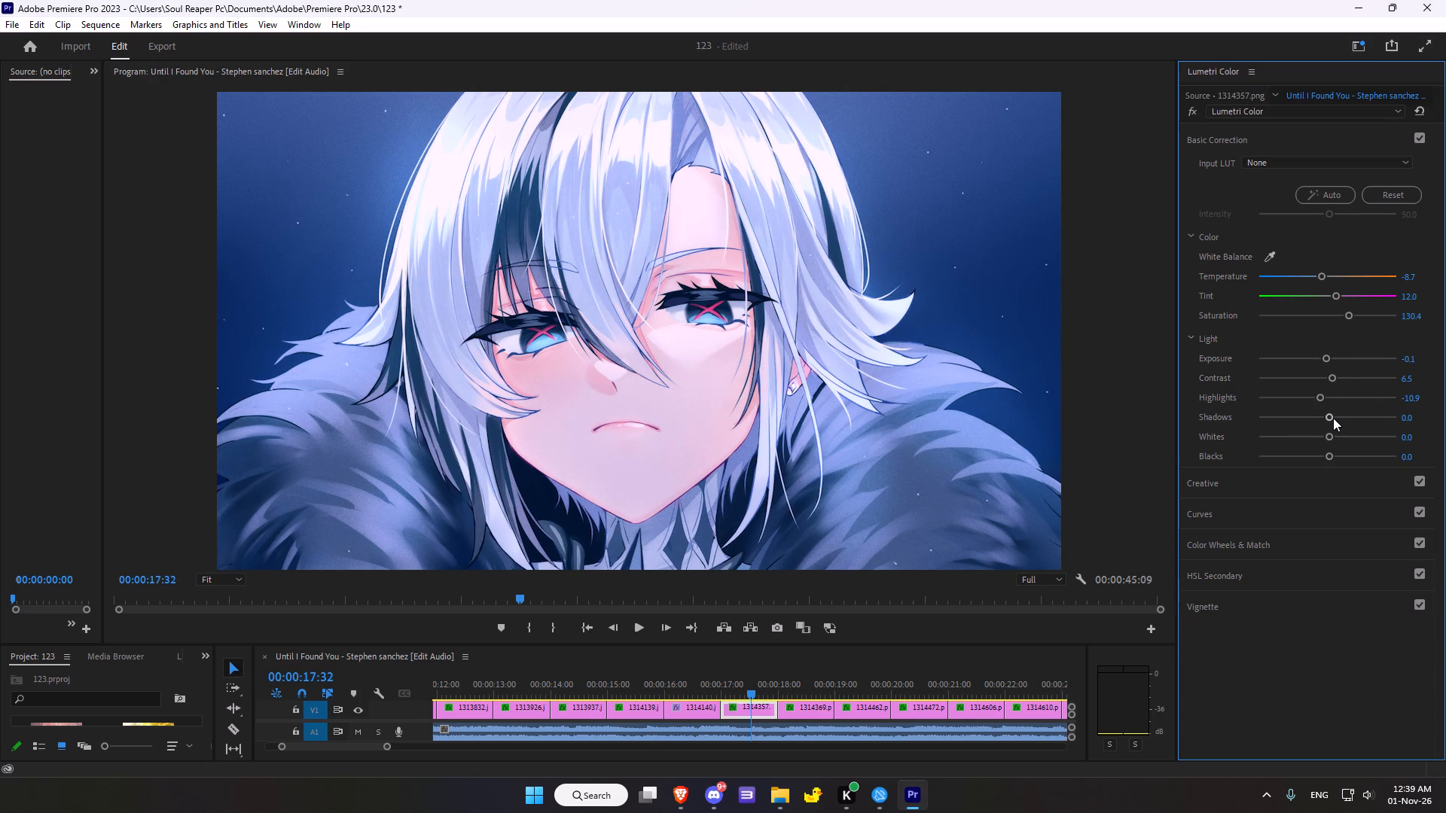
Set the 1314357 clip's shadows to 1.1, whites to -10.9 and blacks to 2.2, and compare with the effect bypassed.
{"action": "left_click", "coordinate": [1333, 417]}
{"action": "left_click_drag", "start_coordinate": [1325, 440], "coordinate": [1331, 437]}
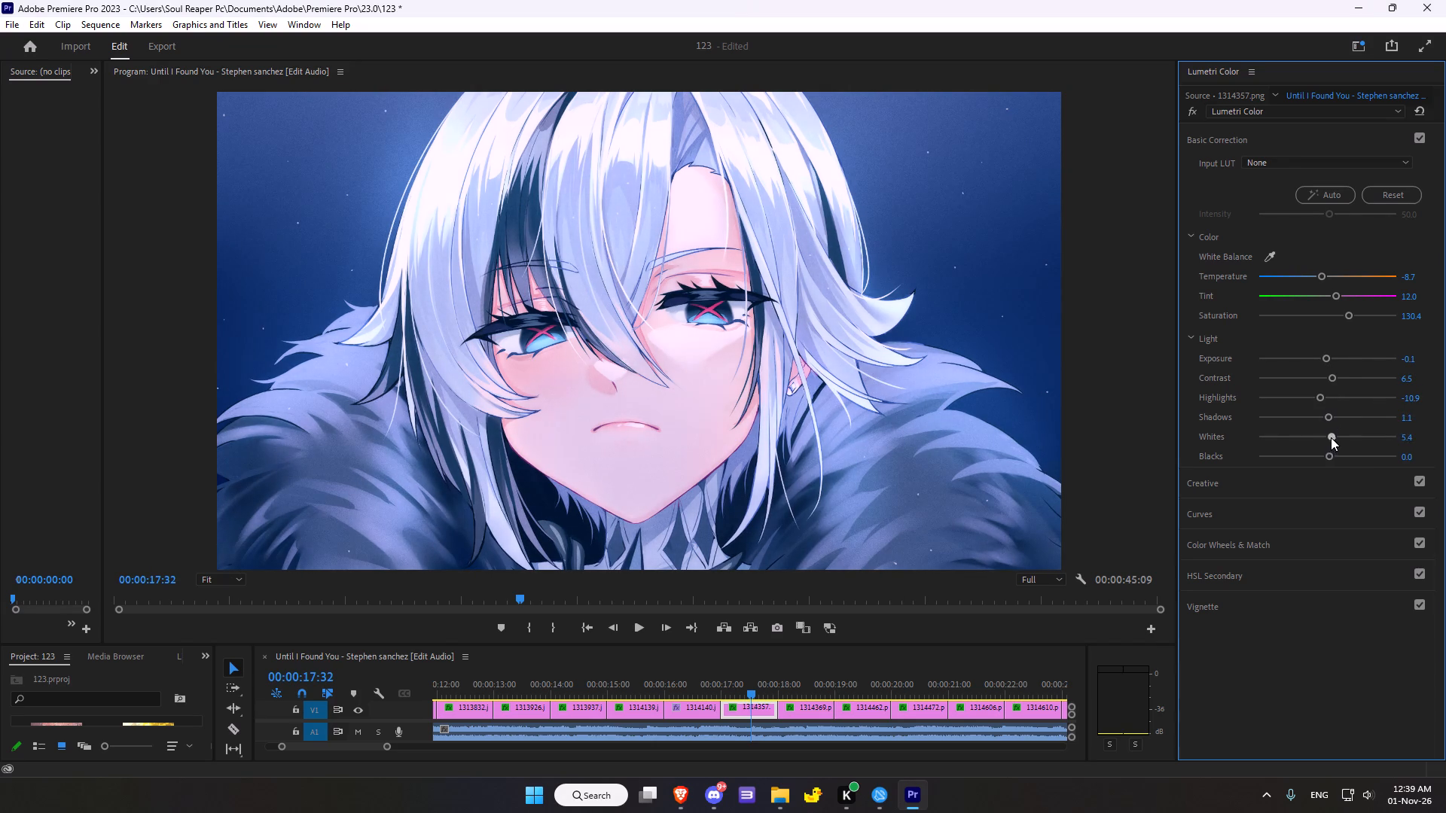
{"action": "left_click_drag", "start_coordinate": [1331, 437], "coordinate": [1316, 435]}
{"action": "left_click_drag", "start_coordinate": [1316, 435], "coordinate": [1317, 437]}
{"action": "left_click_drag", "start_coordinate": [1317, 437], "coordinate": [1319, 437]}
{"action": "left_click", "coordinate": [1332, 455]}
{"action": "double_click", "coordinate": [1195, 114]}
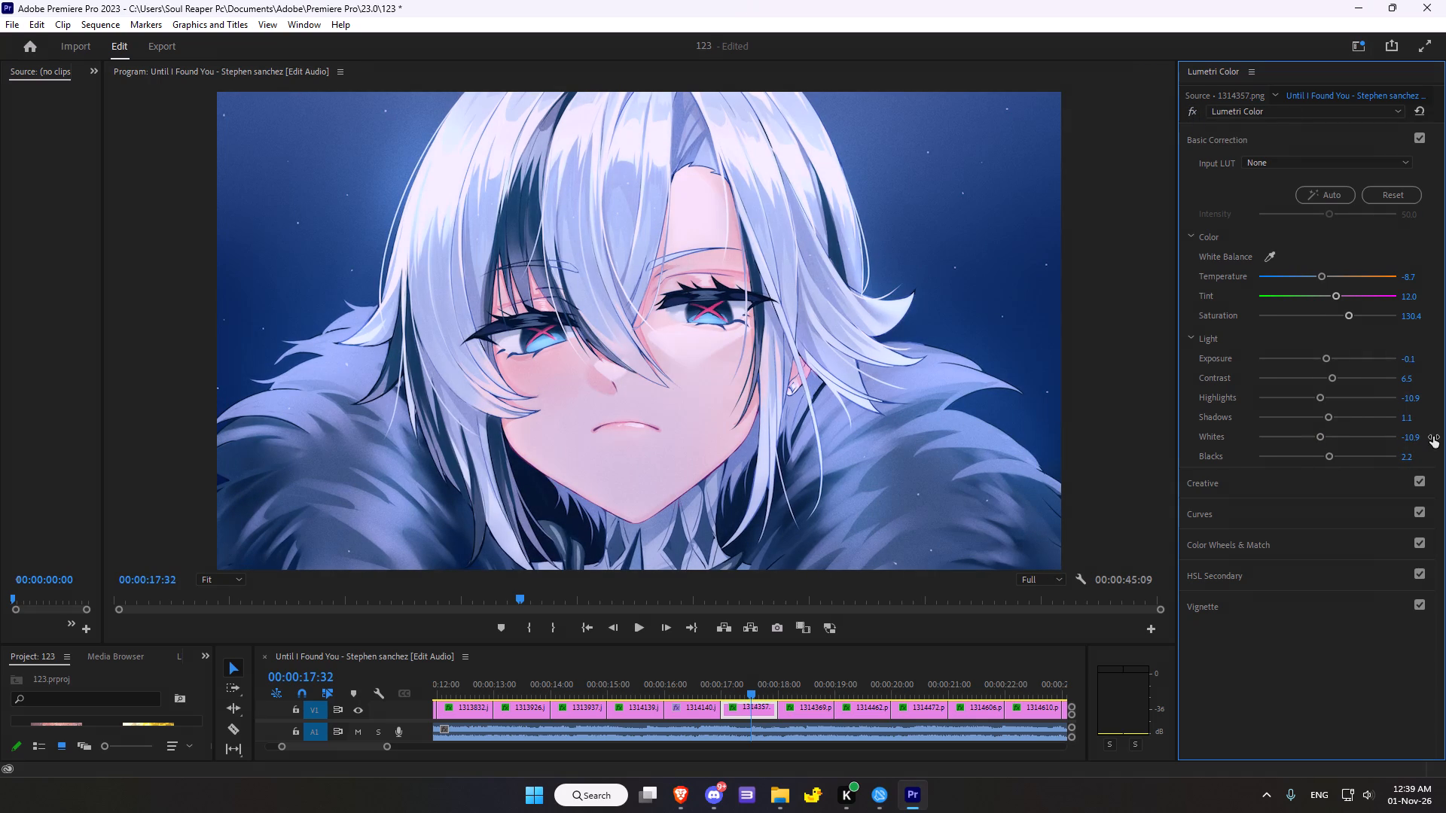
Set the 1314357 clip's creative adjustments to sharpen 33.7, vibrance 9.8 and saturation 107.6.
{"action": "scroll", "coordinate": [1445, 455], "scroll_direction": "down", "scroll_amount": 2}
{"action": "left_click", "coordinate": [1219, 487]}
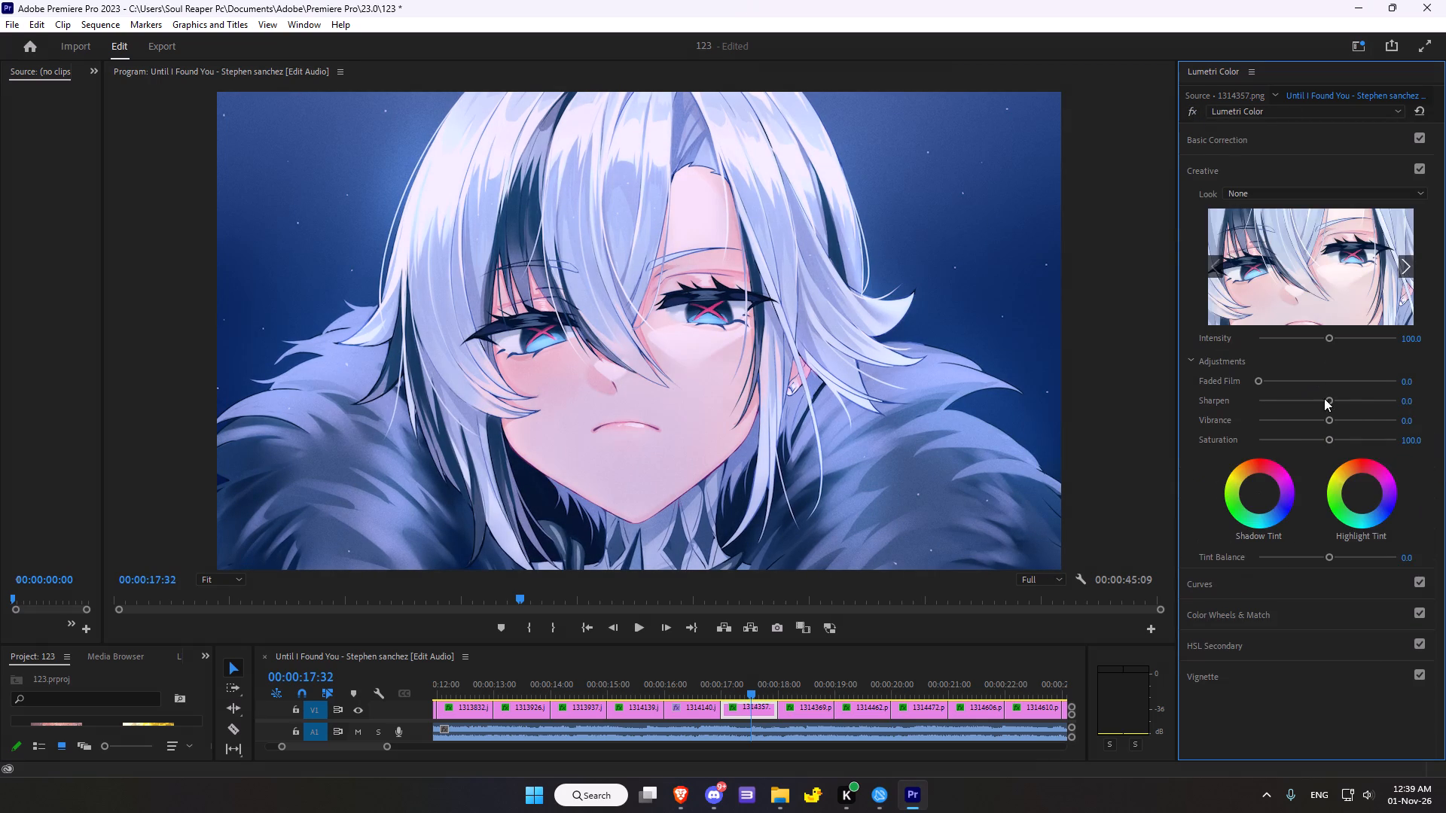
{"action": "left_click_drag", "start_coordinate": [1332, 405], "coordinate": [1337, 400]}
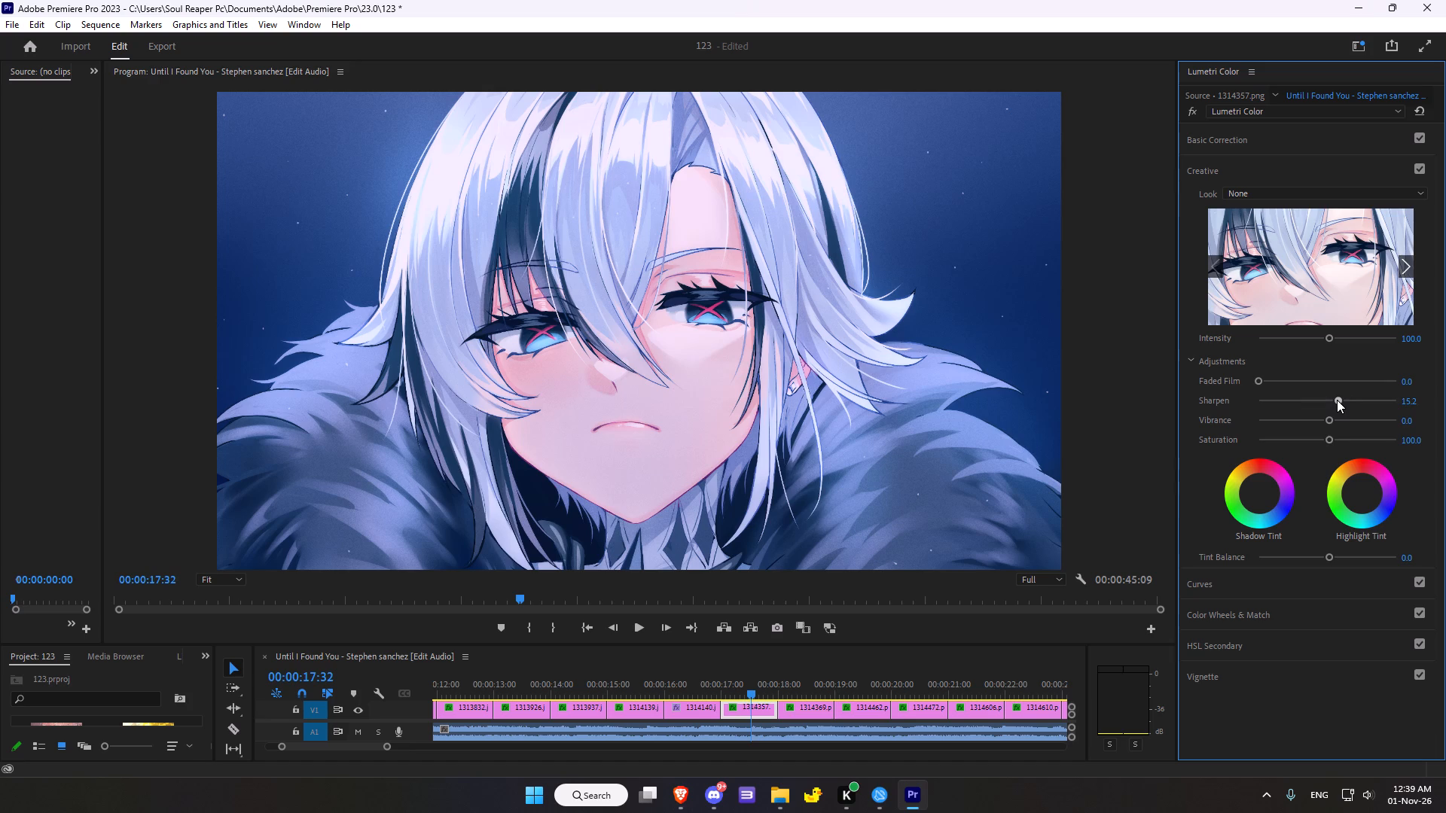
{"action": "left_click_drag", "start_coordinate": [1337, 400], "coordinate": [1350, 404]}
{"action": "left_click", "coordinate": [1330, 420]}
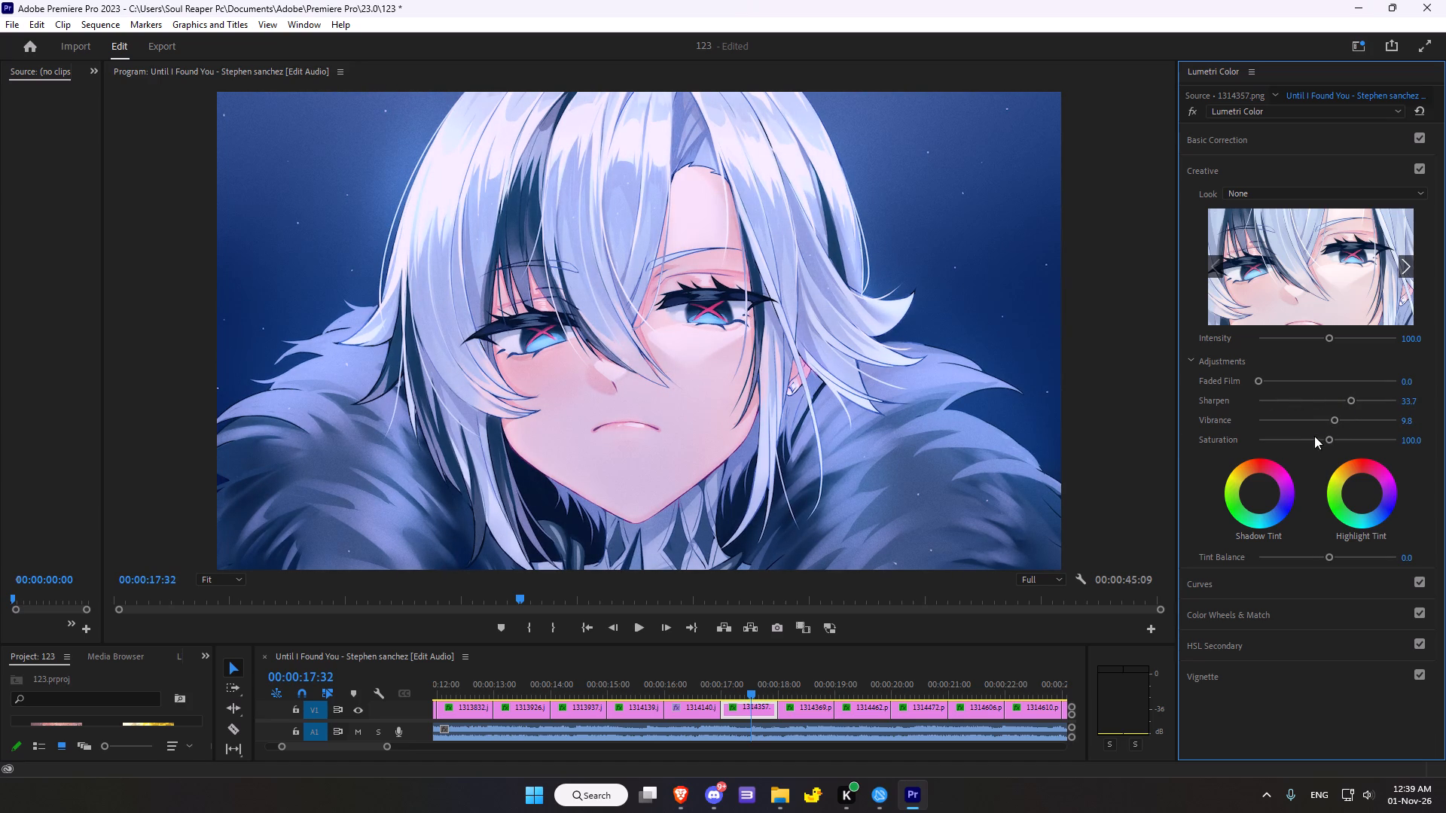
{"action": "left_click_drag", "start_coordinate": [1330, 439], "coordinate": [1329, 431]}
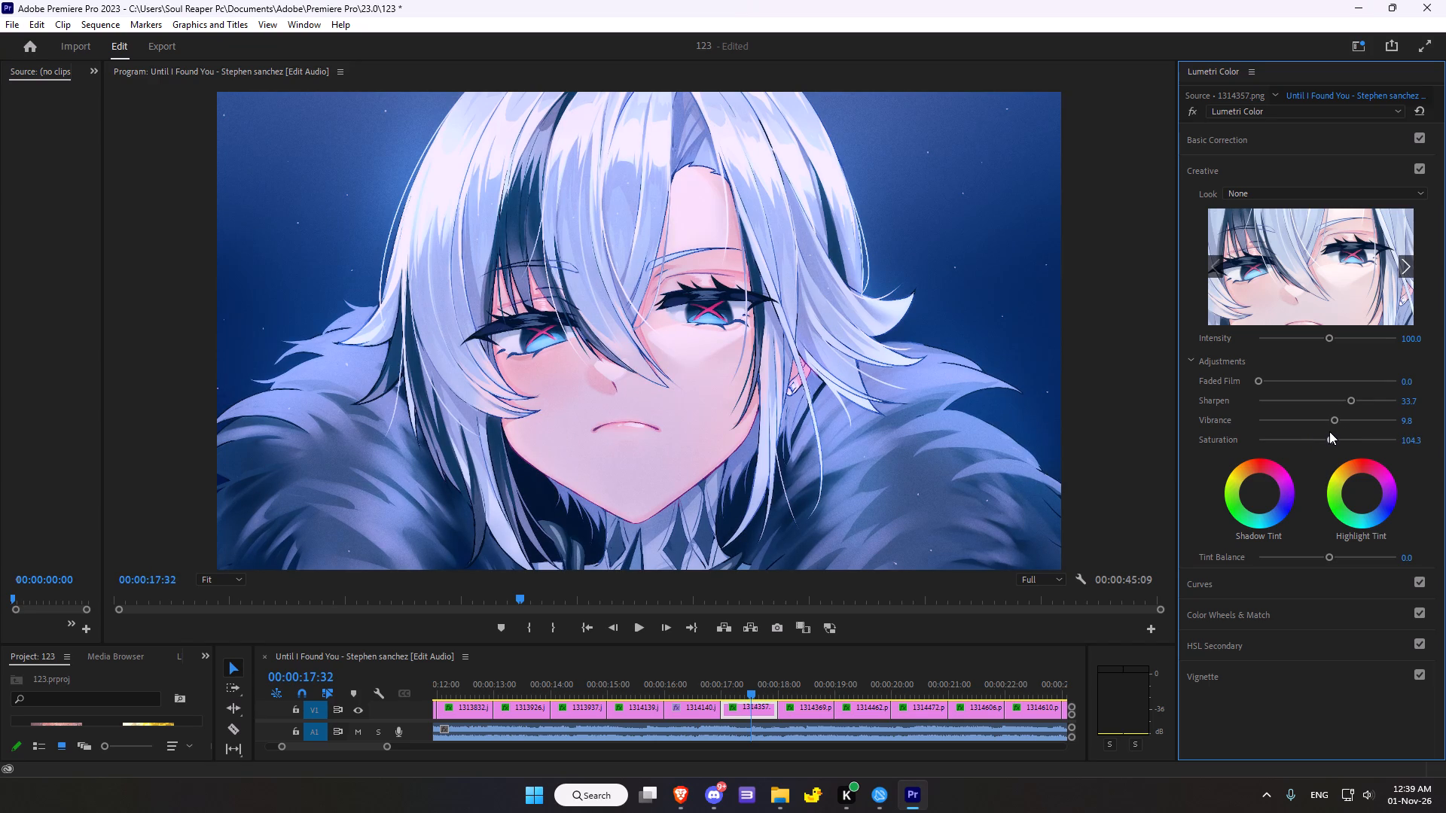
{"action": "left_click_drag", "start_coordinate": [1329, 431], "coordinate": [1332, 429]}
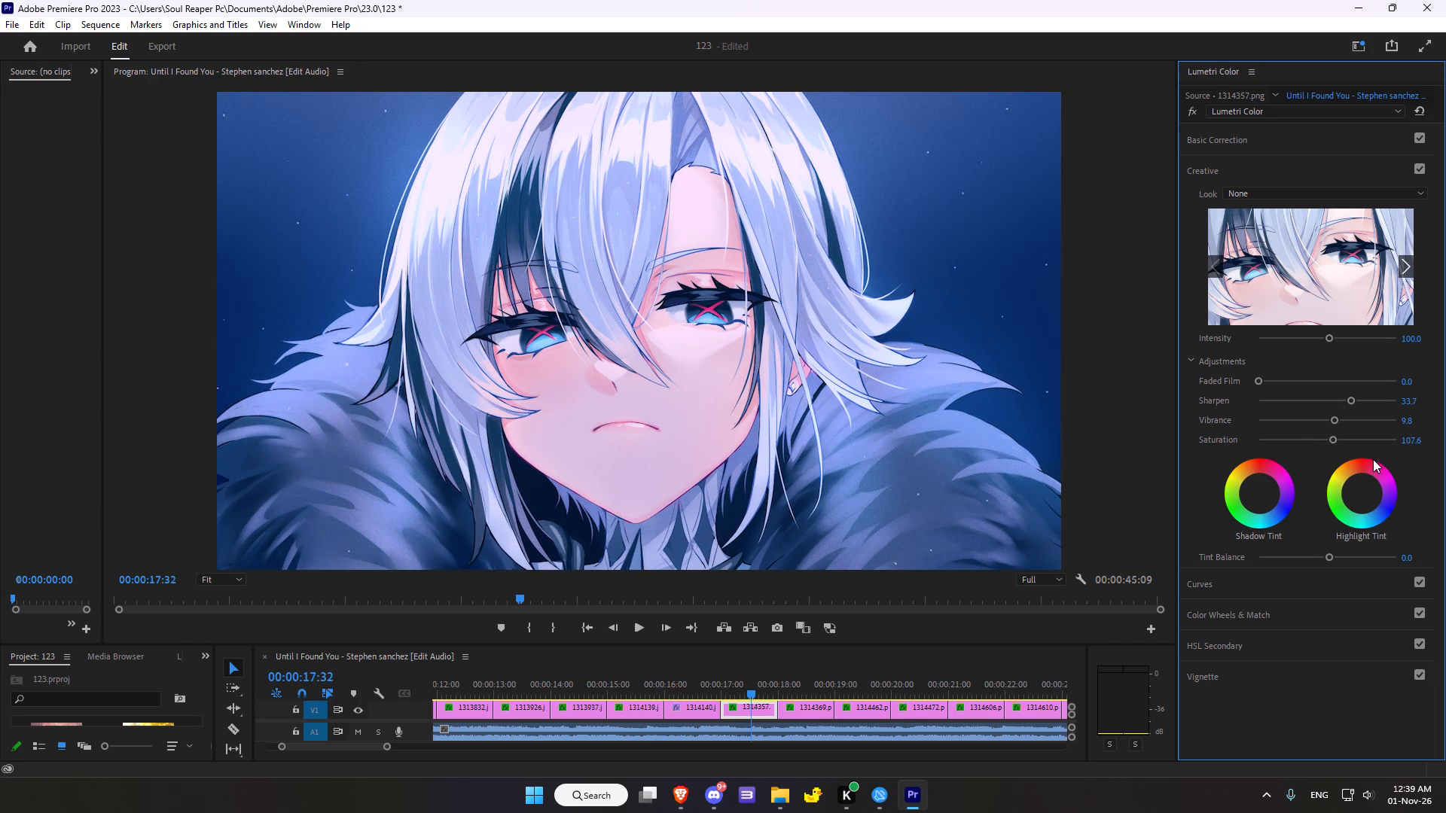
Set the creative shadow tint at the wheel's centre and nudge the highlight tint slightly toward red.
{"action": "scroll", "coordinate": [1387, 441], "scroll_direction": "down", "scroll_amount": 2}
{"action": "left_click", "coordinate": [1258, 491]}
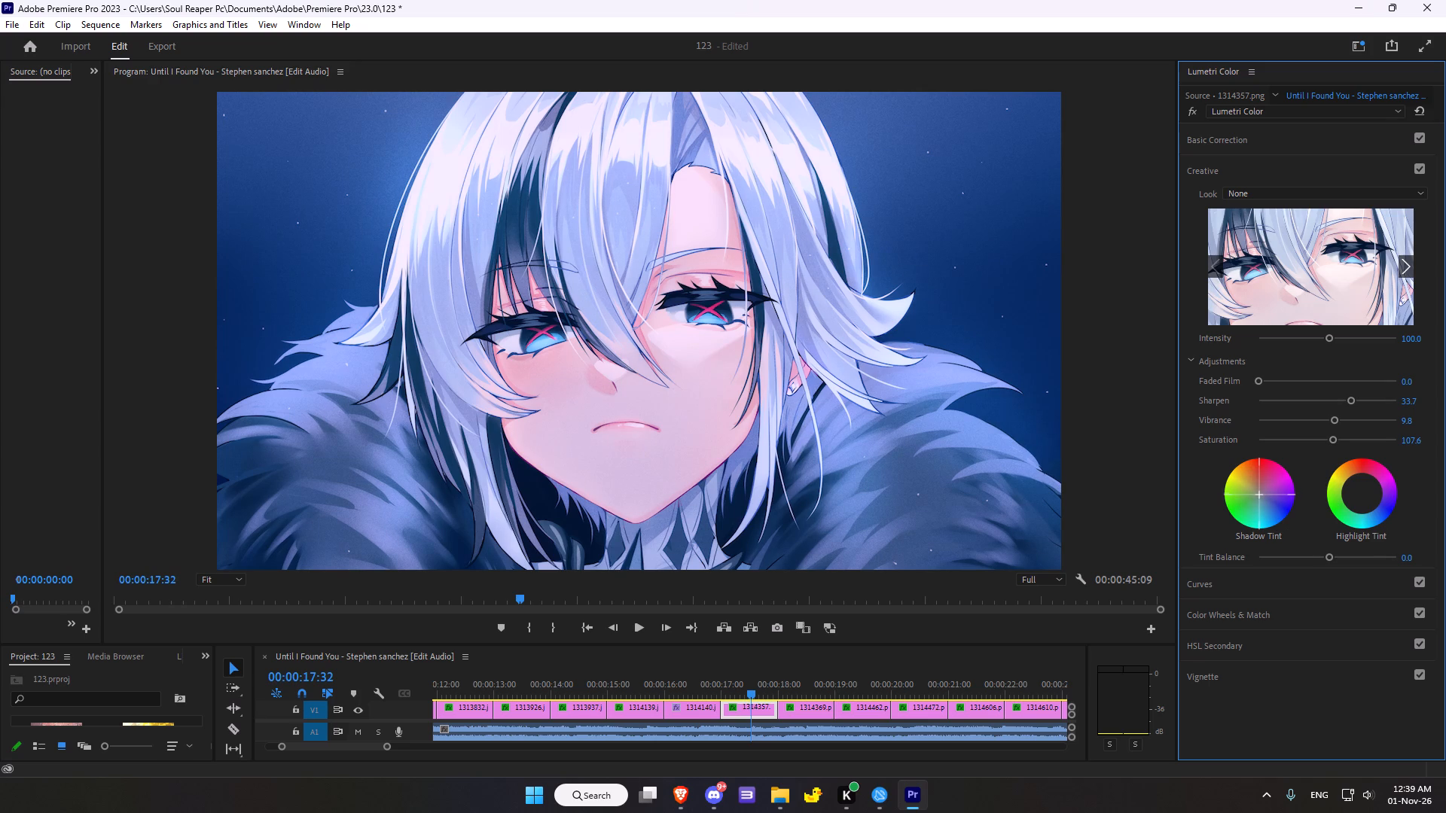
{"action": "left_click_drag", "start_coordinate": [1362, 492], "coordinate": [1345, 423]}
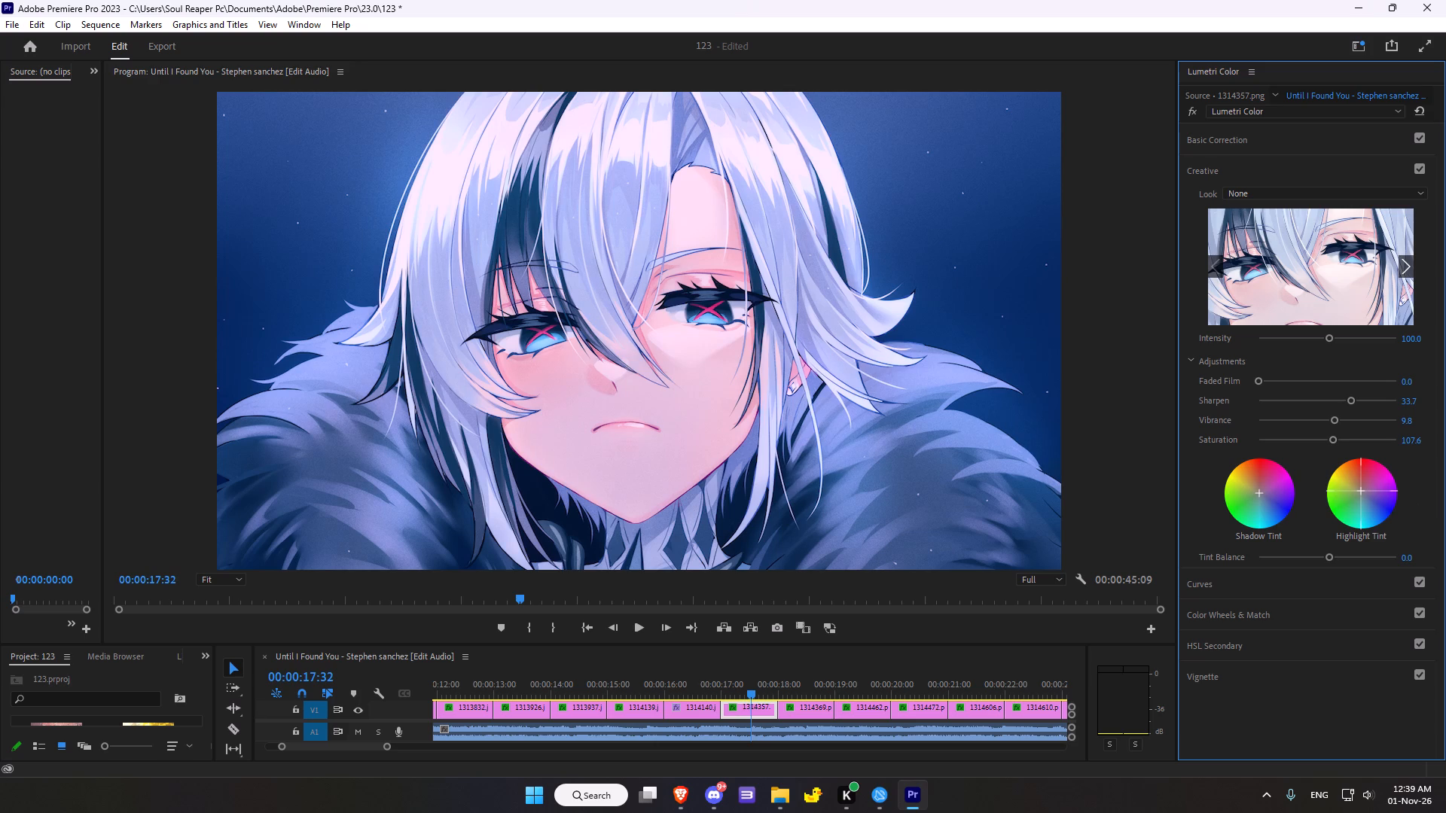
{"action": "left_click_drag", "start_coordinate": [1345, 423], "coordinate": [1348, 437]}
Add a midpoint to the 1314357 clip's white RGB curve and raise it slightly.
{"action": "left_click", "coordinate": [1212, 580]}
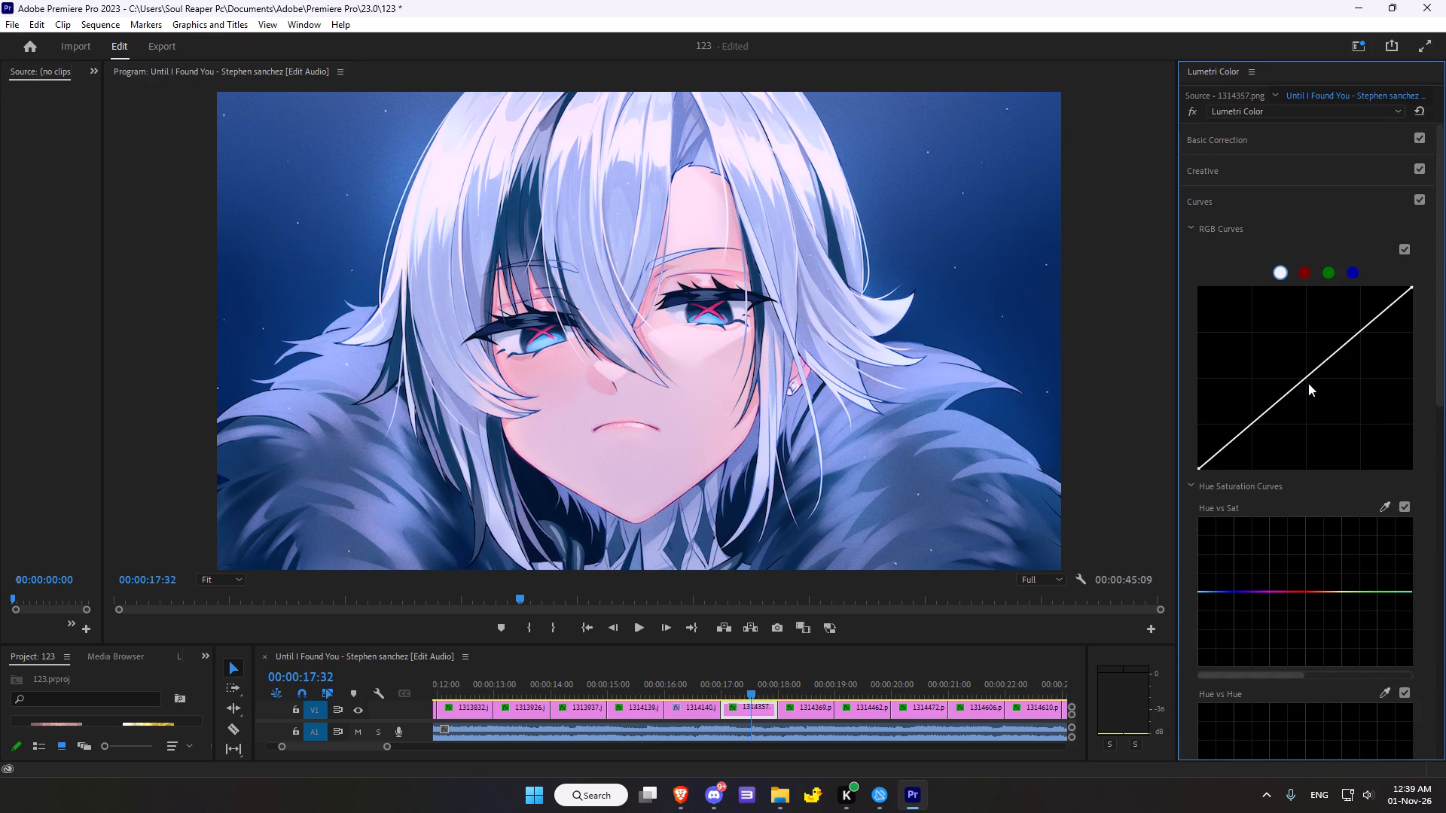
{"action": "left_click_drag", "start_coordinate": [1302, 384], "coordinate": [1307, 376]}
{"action": "left_click_drag", "start_coordinate": [1307, 376], "coordinate": [1307, 373]}
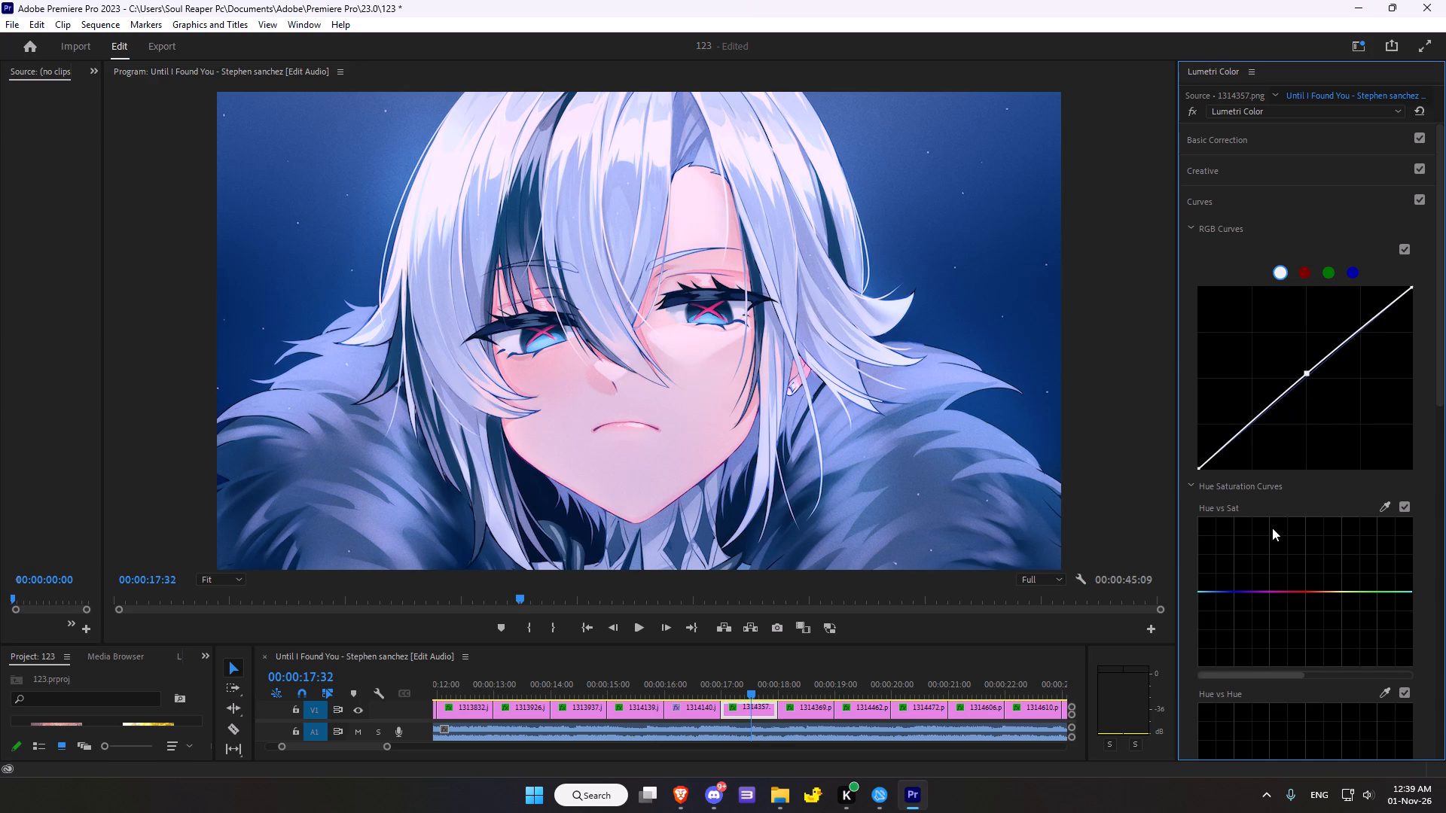
Sample the eye's red cross for the Hue vs Sat curve and raise the middle red point moderately.
{"action": "scroll", "coordinate": [1361, 498], "scroll_direction": "down", "scroll_amount": 5}
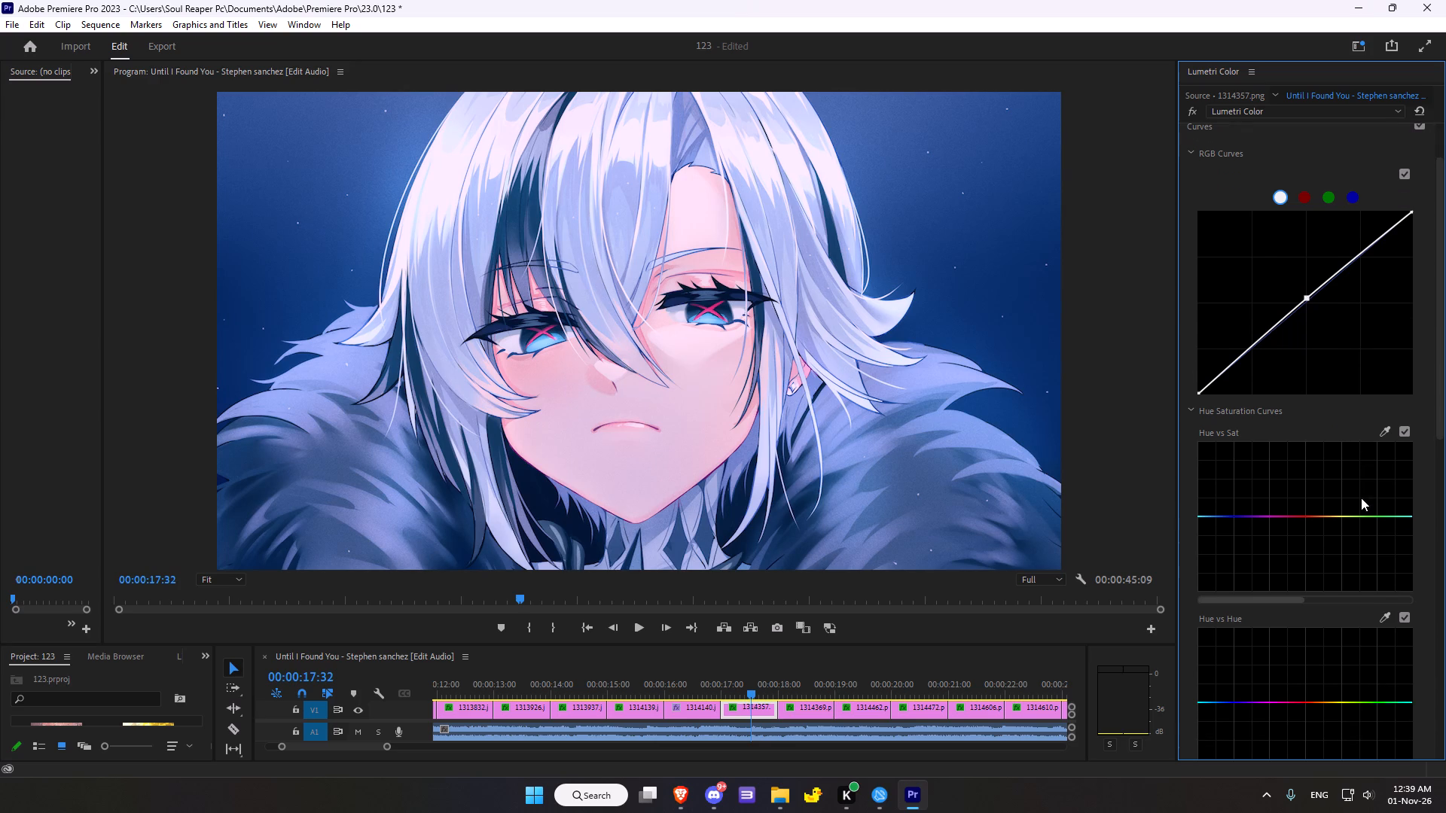
{"action": "left_click", "coordinate": [1381, 431]}
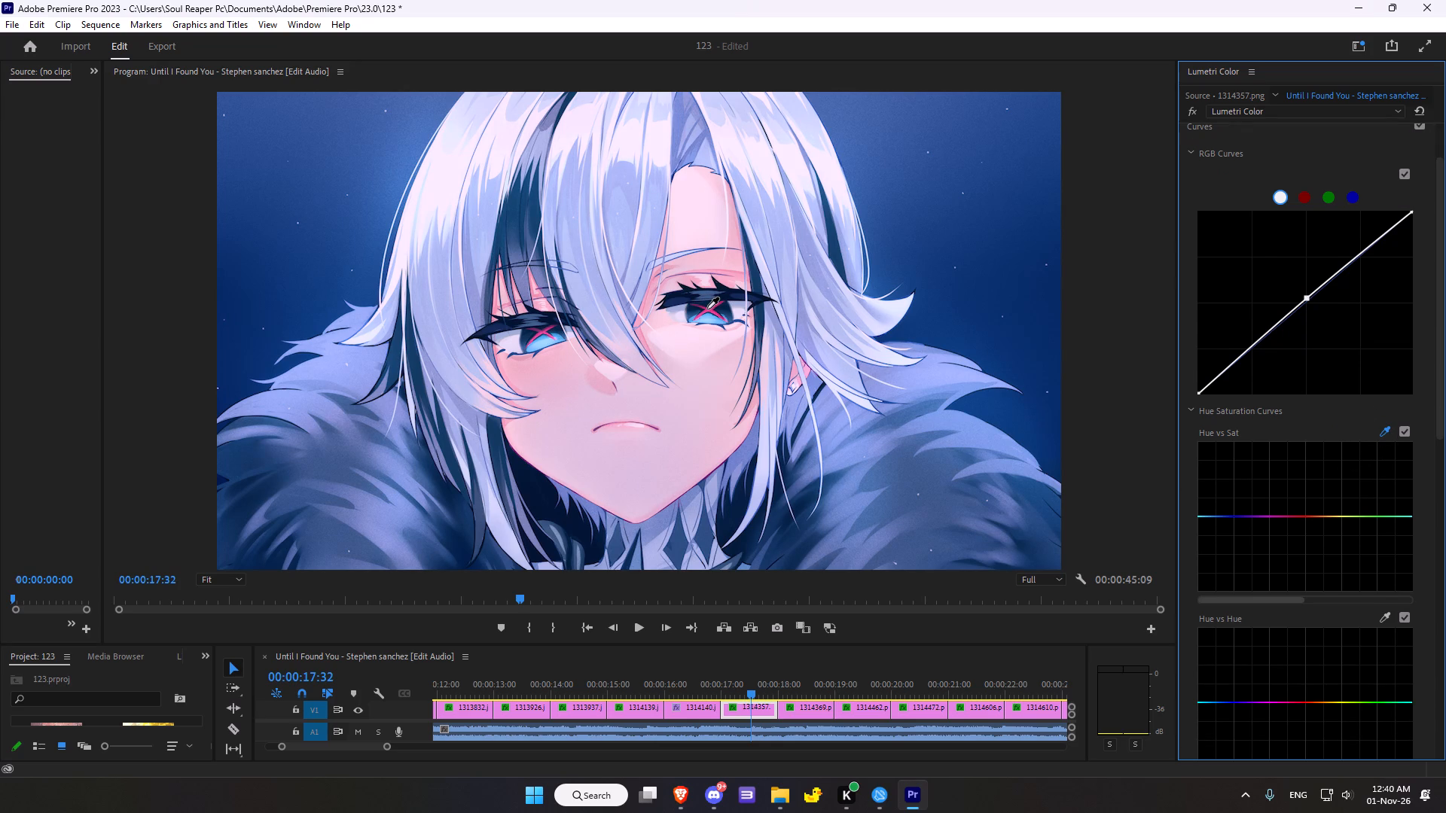
{"action": "left_click", "coordinate": [707, 309]}
{"action": "left_click_drag", "start_coordinate": [1295, 518], "coordinate": [1307, 504]}
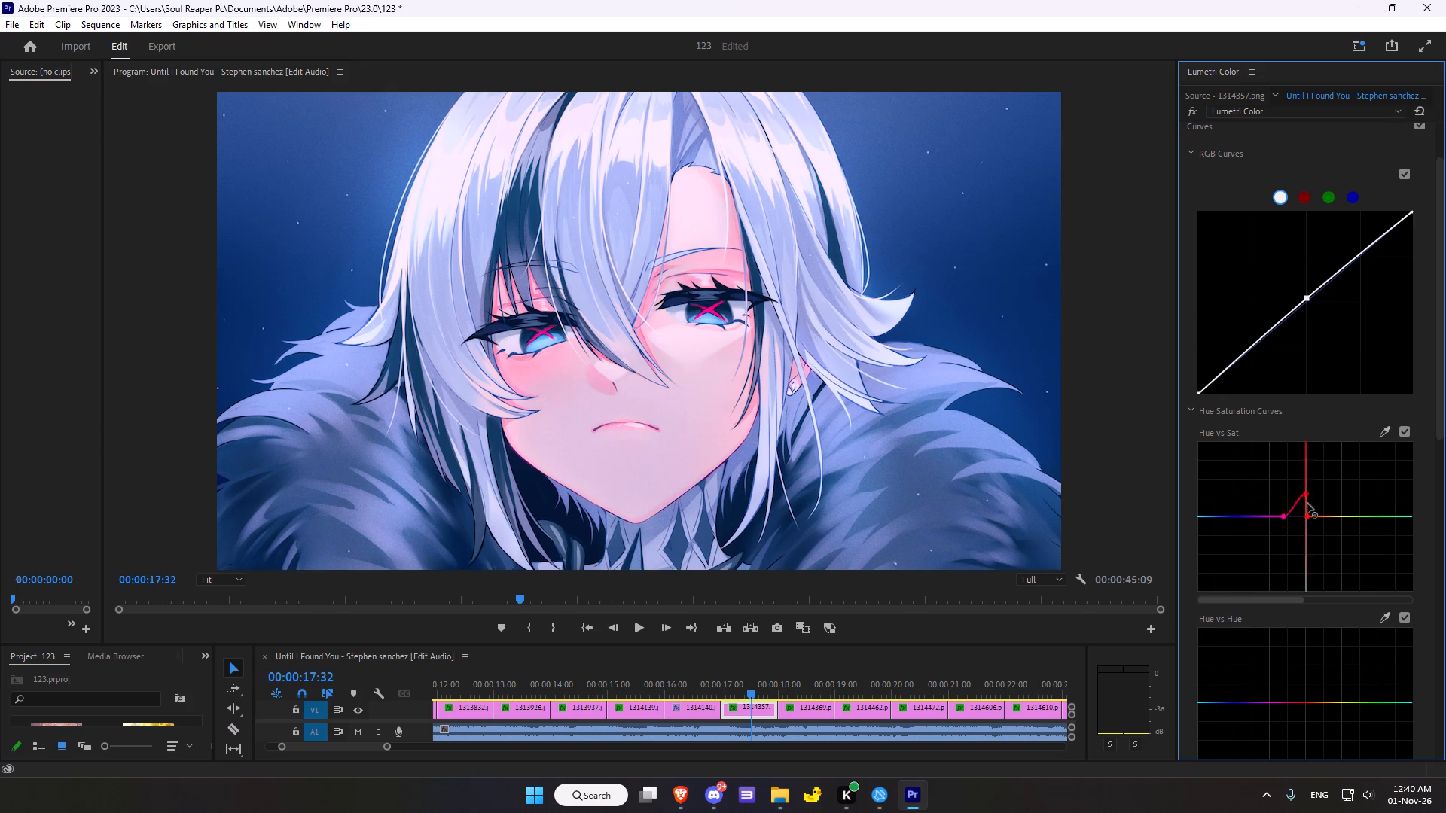
{"action": "left_click_drag", "start_coordinate": [1307, 504], "coordinate": [1311, 473]}
{"action": "left_click_drag", "start_coordinate": [1311, 473], "coordinate": [1294, 501]}
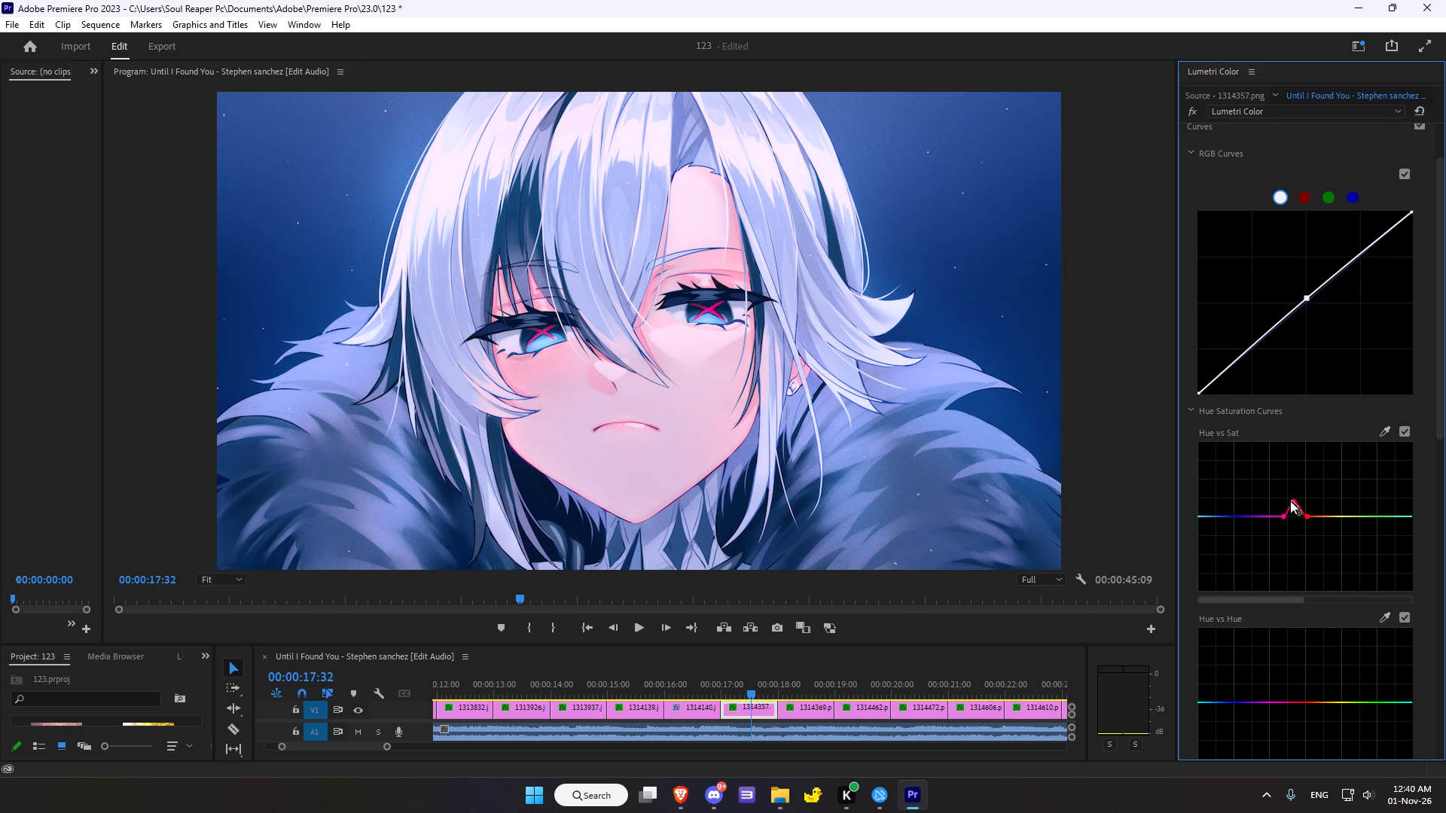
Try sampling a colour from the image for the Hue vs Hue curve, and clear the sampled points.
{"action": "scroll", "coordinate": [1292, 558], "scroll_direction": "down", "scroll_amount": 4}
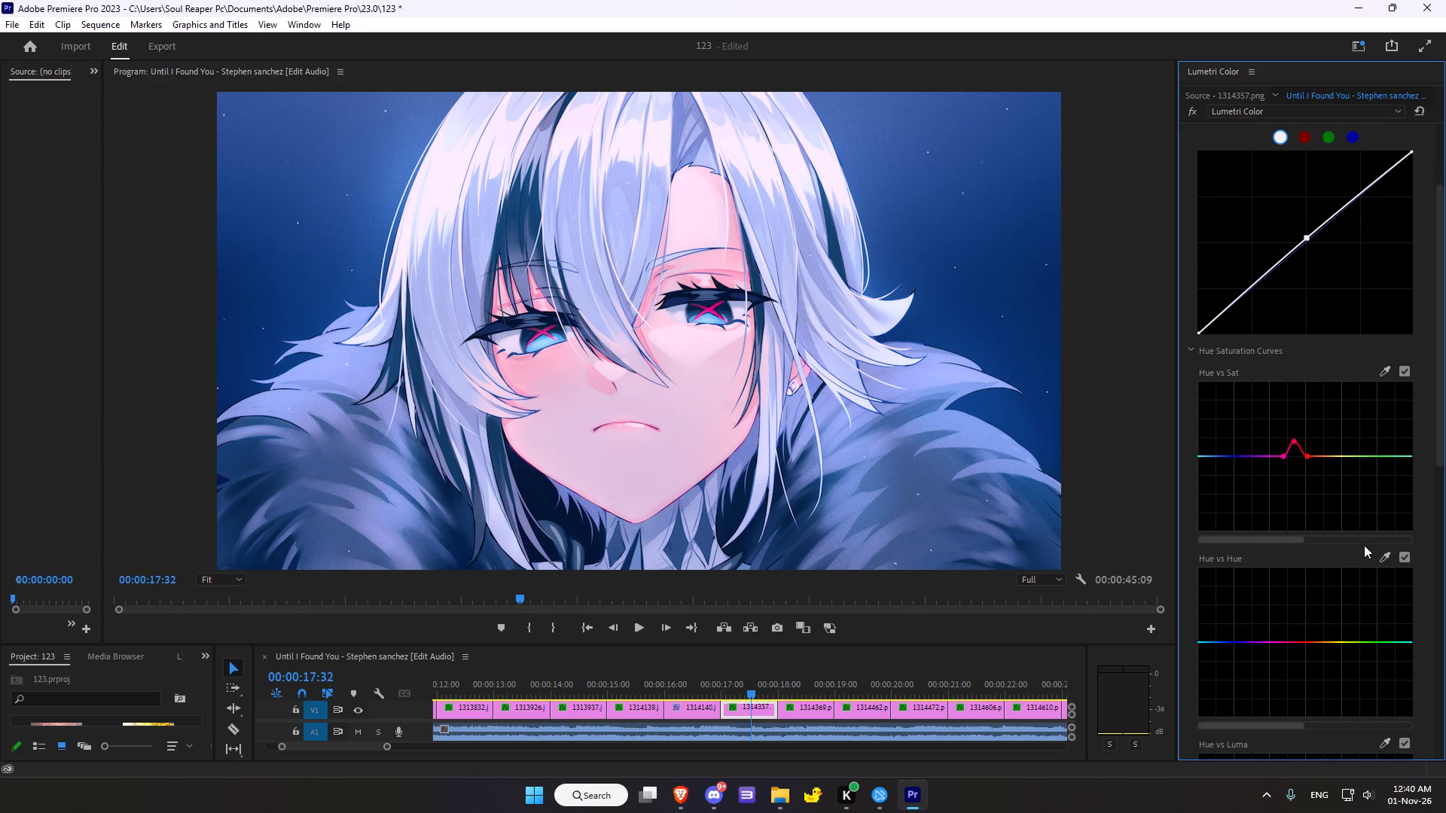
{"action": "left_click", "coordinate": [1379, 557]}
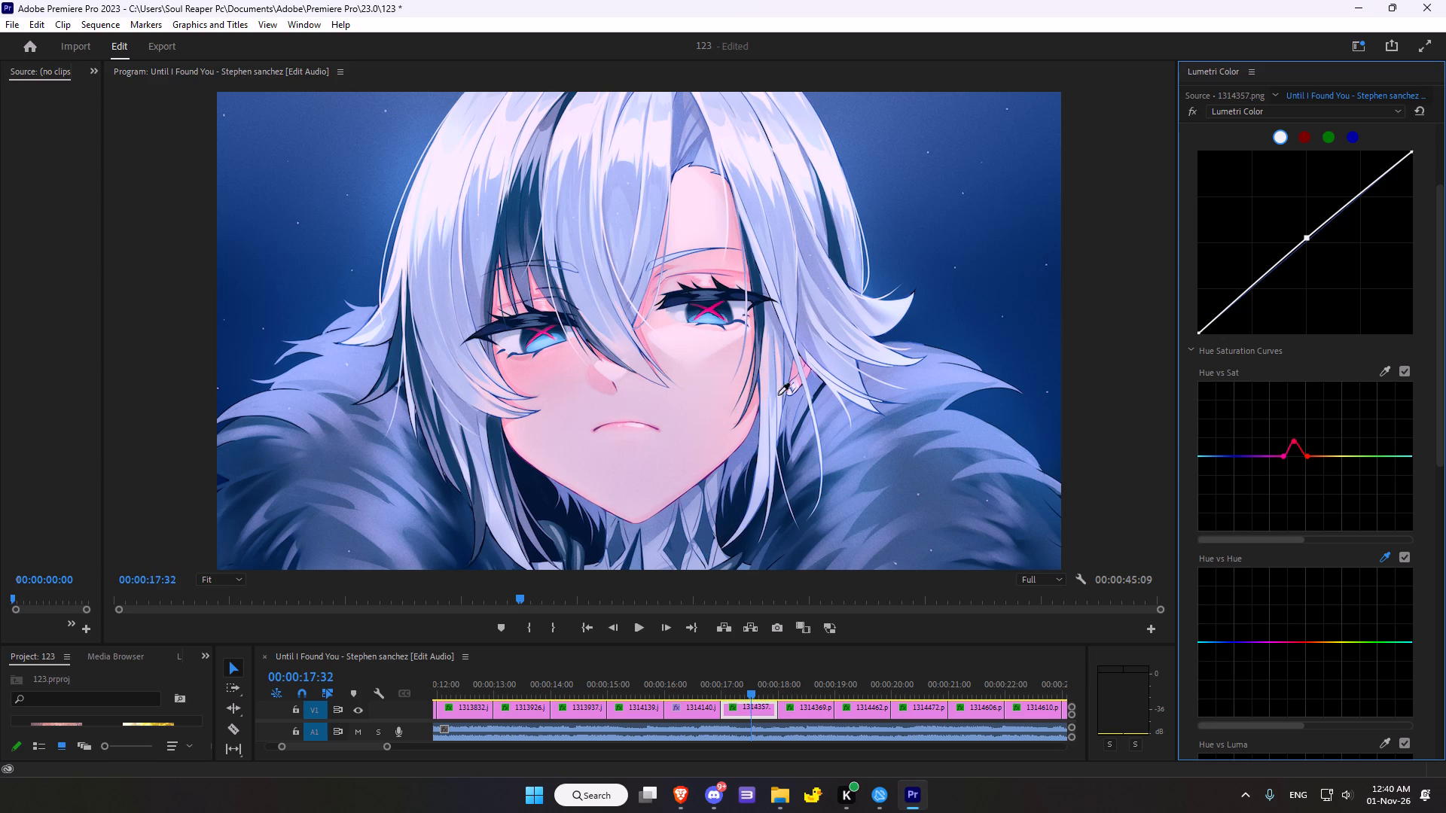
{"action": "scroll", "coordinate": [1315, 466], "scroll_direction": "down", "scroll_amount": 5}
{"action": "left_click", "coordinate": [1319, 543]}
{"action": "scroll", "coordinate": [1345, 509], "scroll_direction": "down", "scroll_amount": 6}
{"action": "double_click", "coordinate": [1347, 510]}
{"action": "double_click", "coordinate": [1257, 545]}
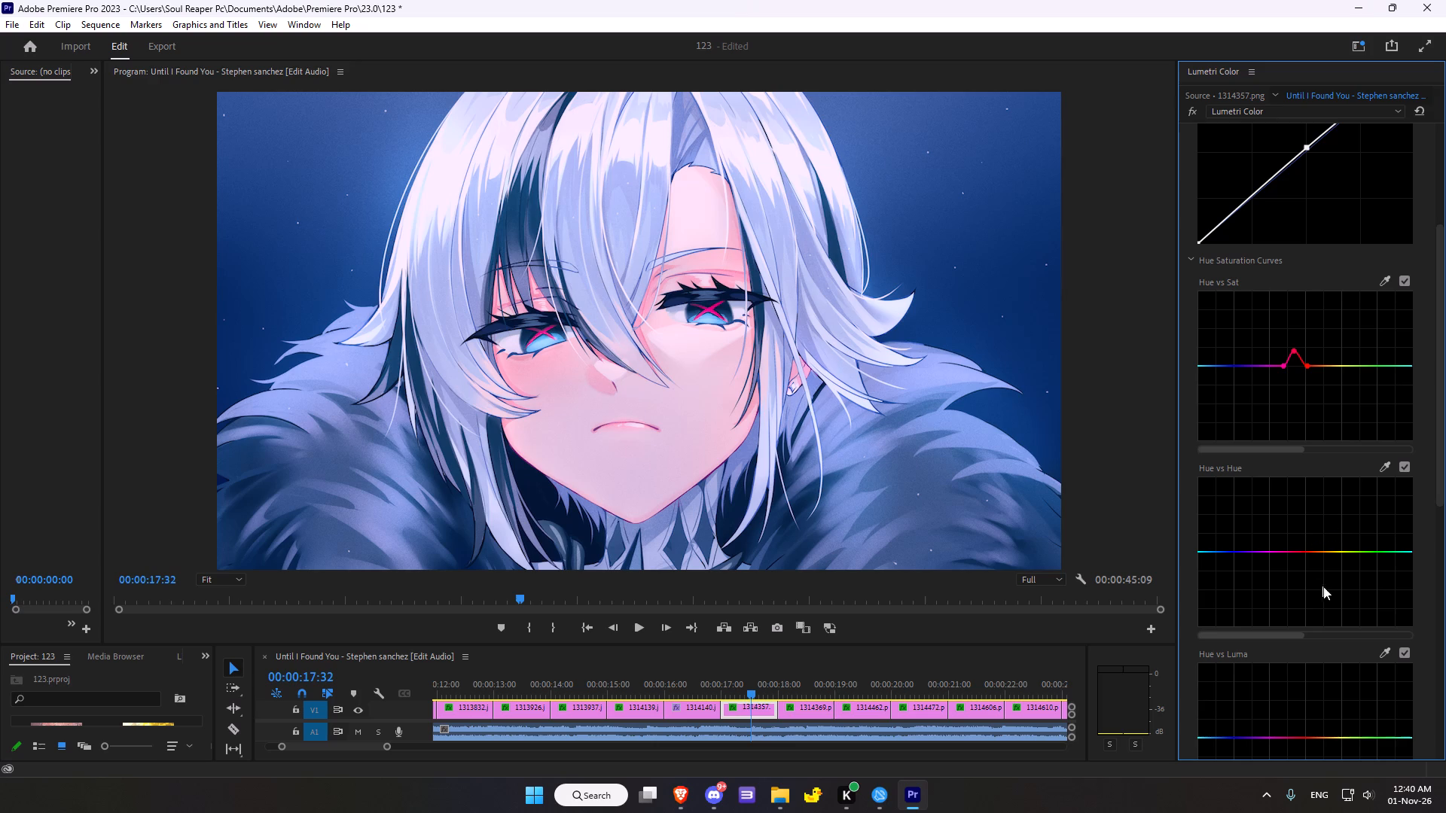
Examine the 1314357 clip's remaining hue saturation curves, from Hue vs Hue through Hue vs Luma to Luma vs Sat.
{"action": "scroll", "coordinate": [1288, 538], "scroll_direction": "down", "scroll_amount": 5}
{"action": "scroll", "coordinate": [1288, 538], "scroll_direction": "up", "scroll_amount": 6}
{"action": "scroll", "coordinate": [1288, 538], "scroll_direction": "down", "scroll_amount": 3}
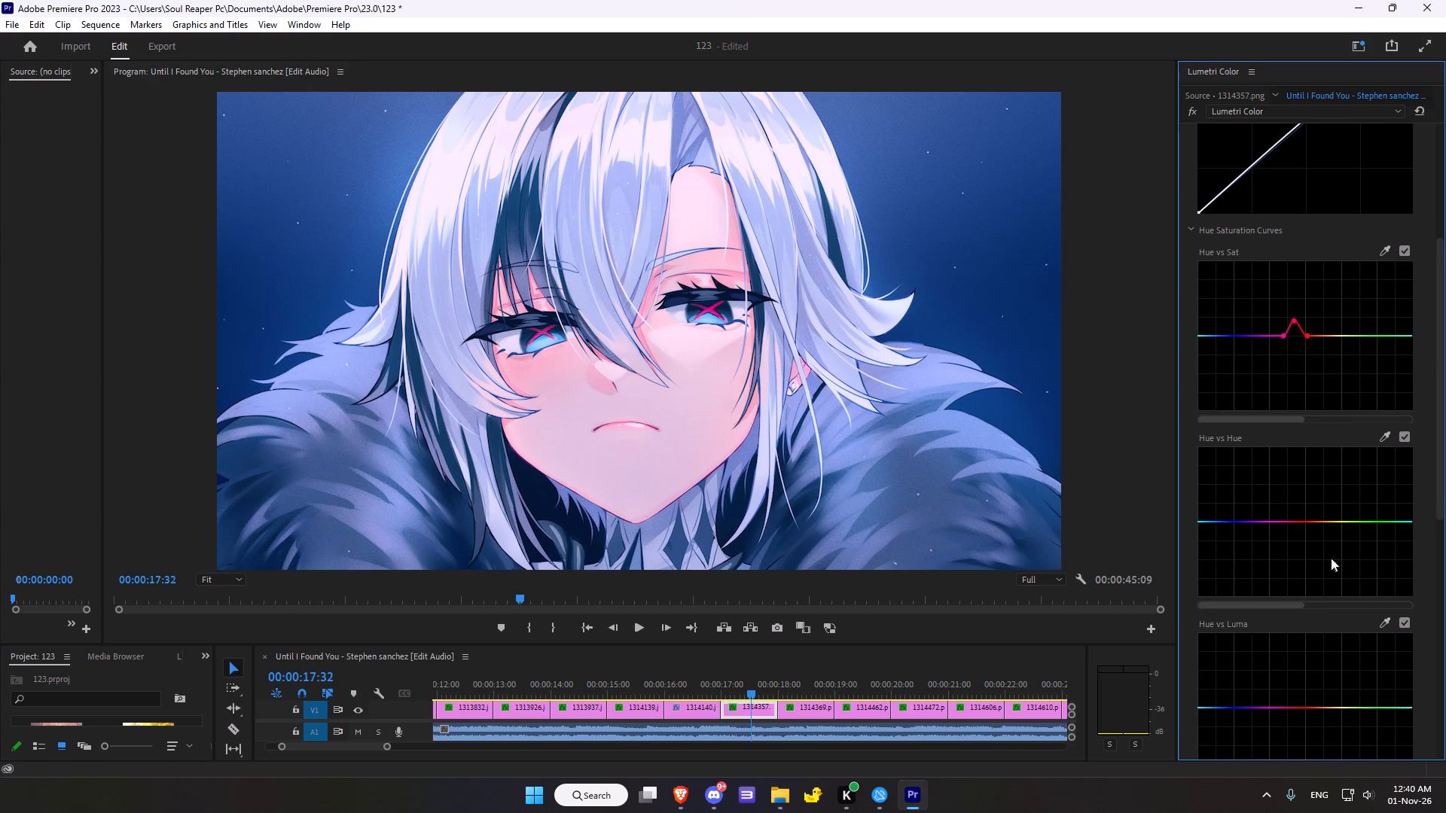
{"action": "scroll", "coordinate": [1352, 549], "scroll_direction": "down", "scroll_amount": 3}
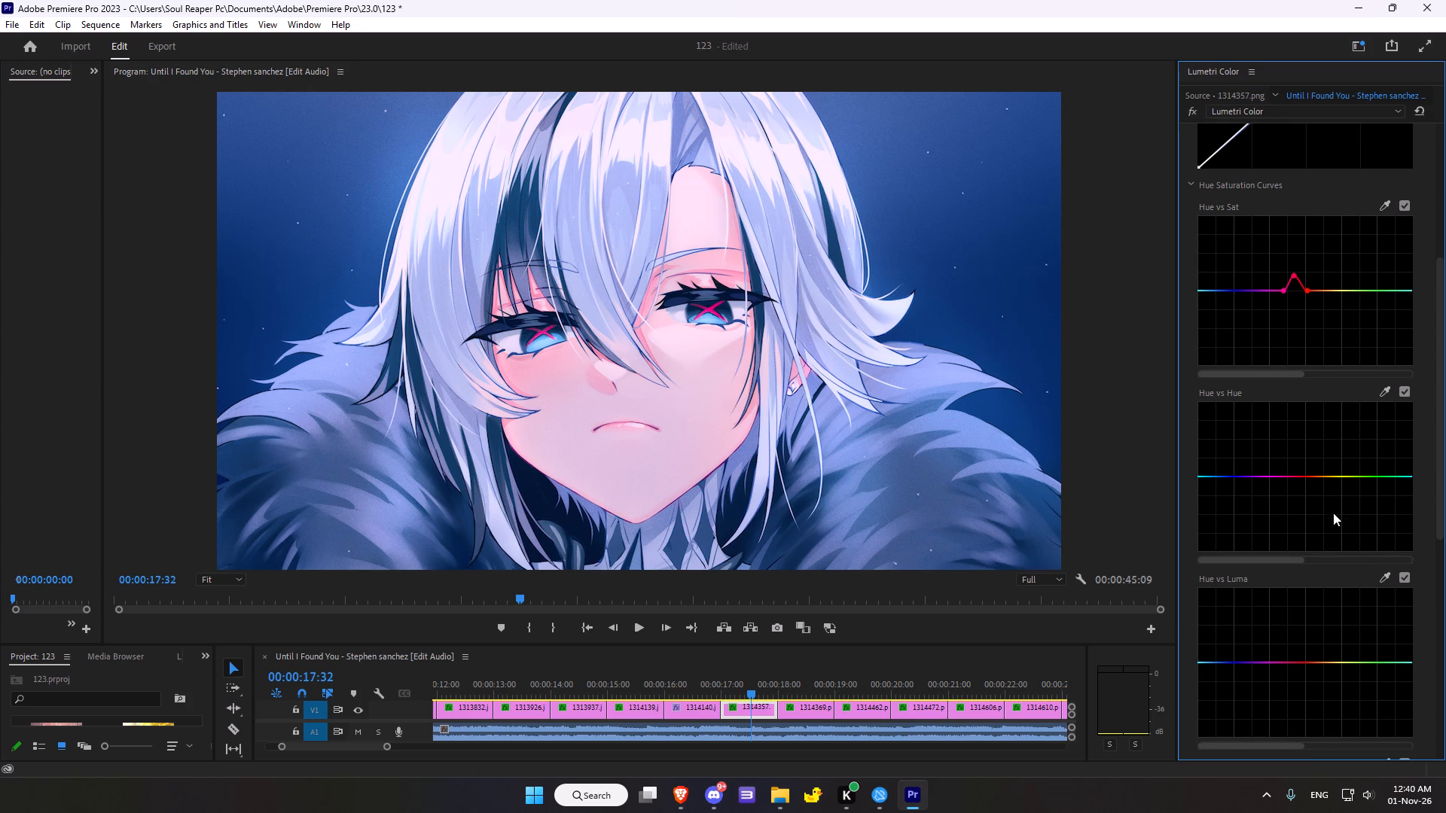
{"action": "scroll", "coordinate": [1333, 513], "scroll_direction": "down", "scroll_amount": 2}
{"action": "scroll", "coordinate": [1403, 512], "scroll_direction": "down", "scroll_amount": 2}
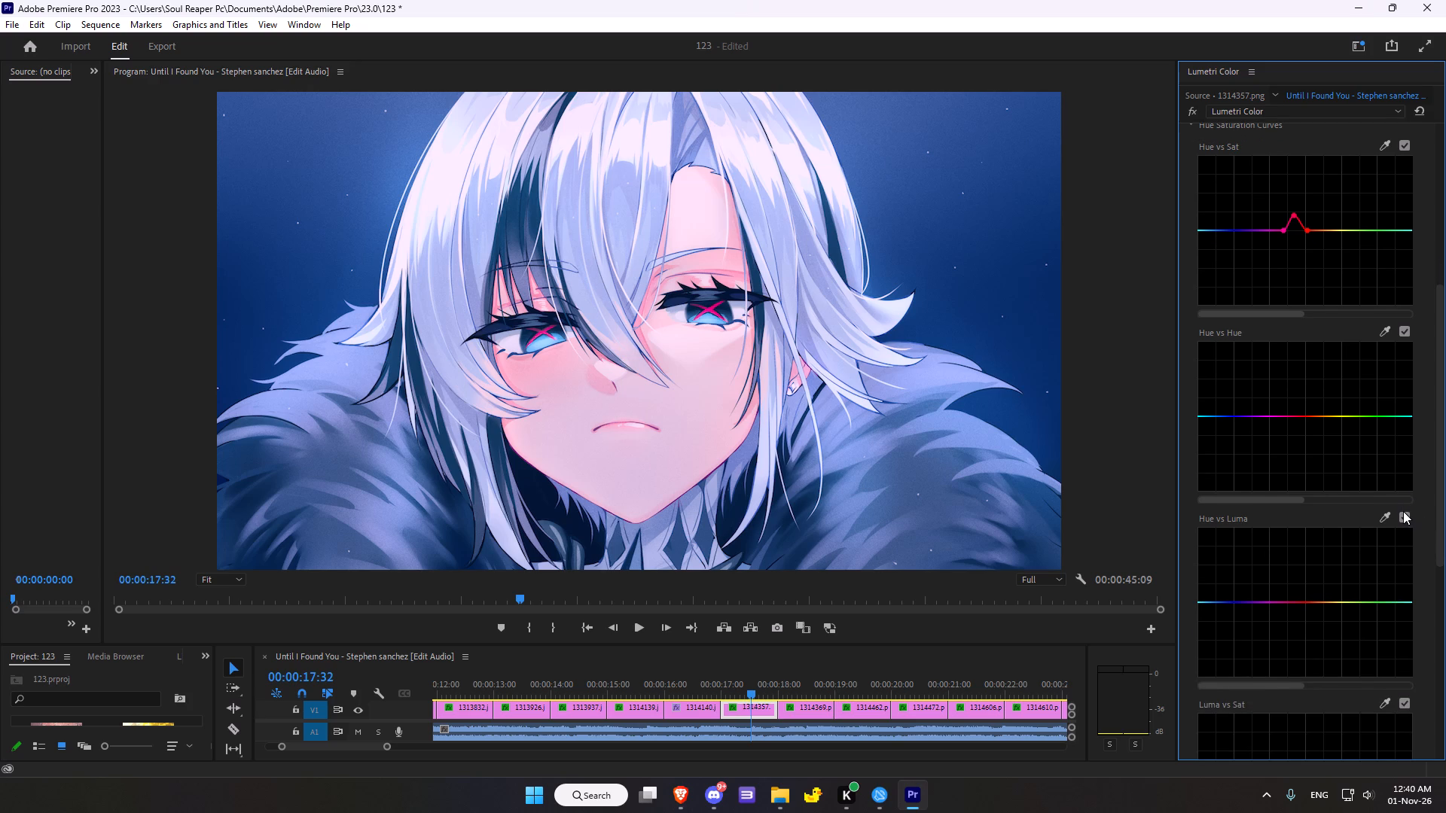
{"action": "scroll", "coordinate": [1403, 511], "scroll_direction": "down", "scroll_amount": 3}
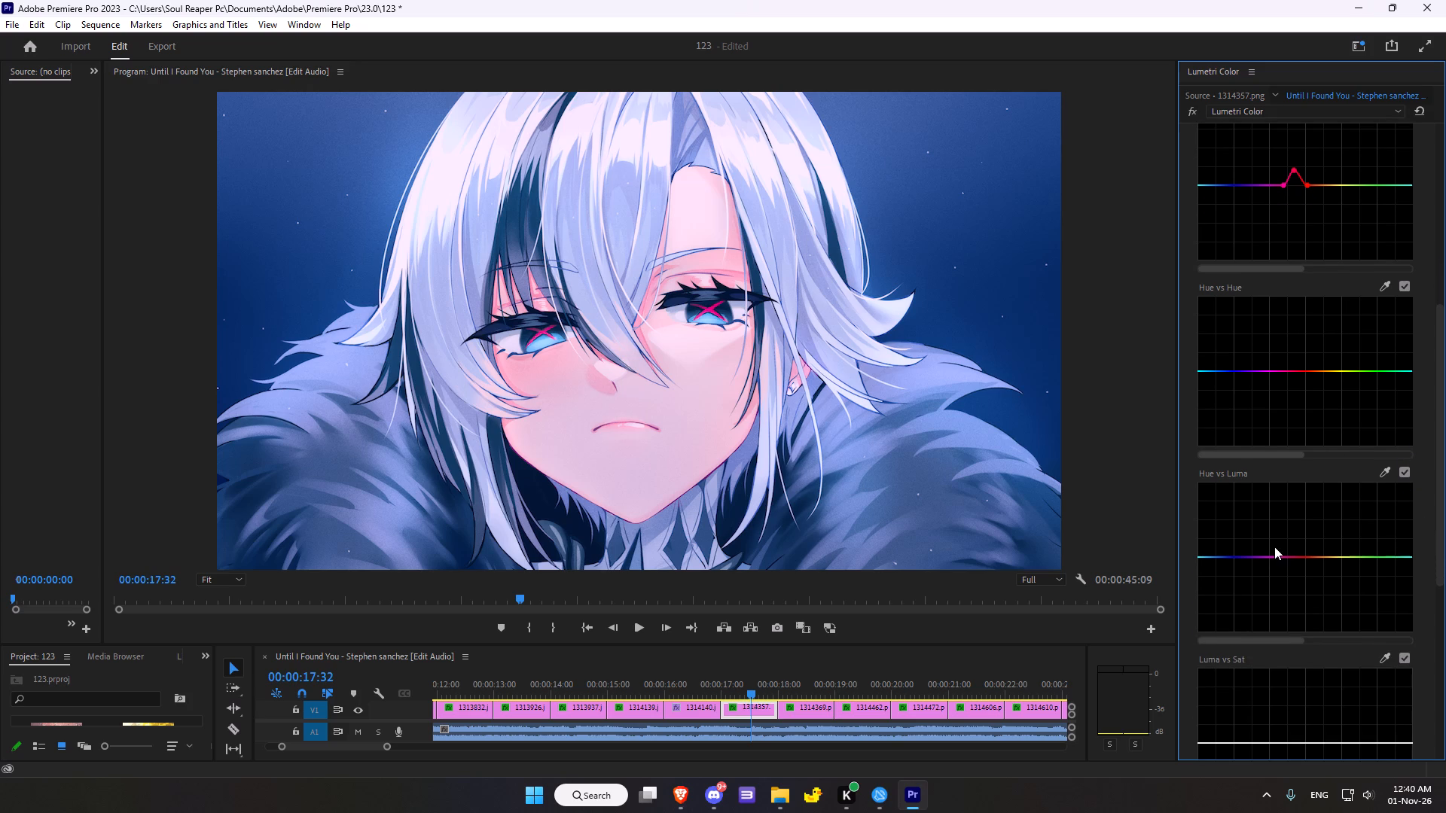
{"action": "scroll", "coordinate": [1269, 534], "scroll_direction": "down", "scroll_amount": 8}
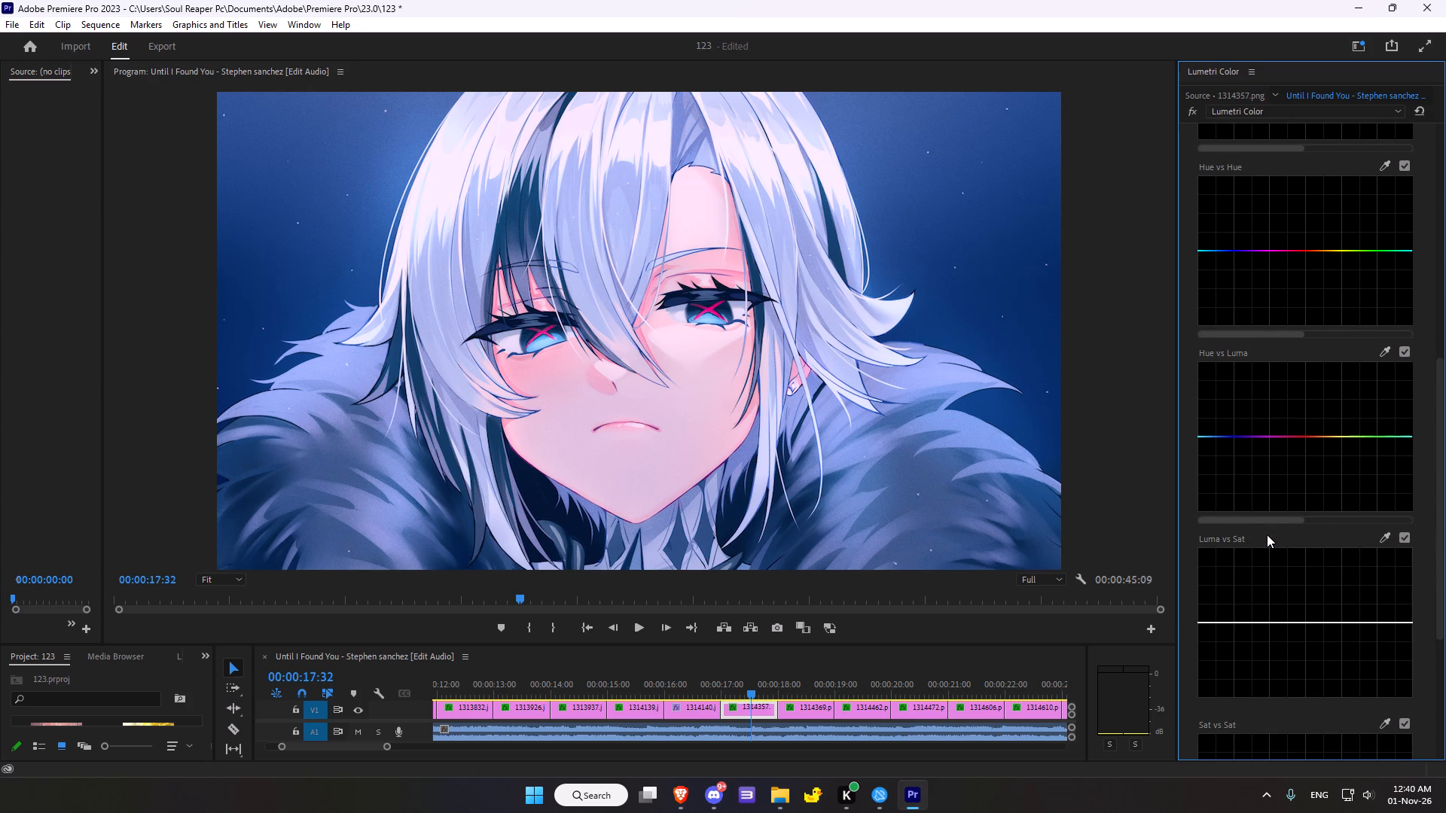
{"action": "scroll", "coordinate": [1267, 534], "scroll_direction": "down", "scroll_amount": 4}
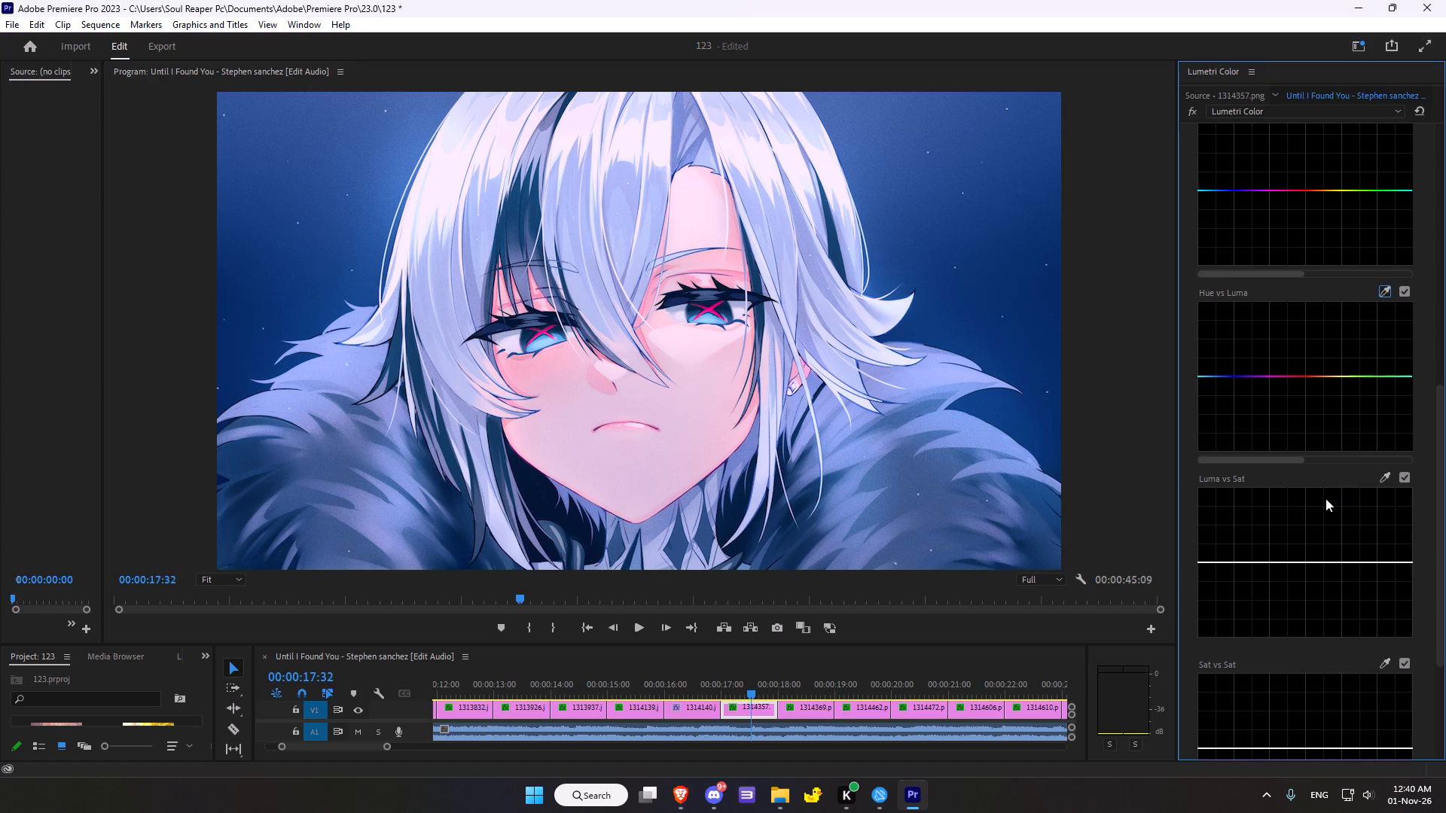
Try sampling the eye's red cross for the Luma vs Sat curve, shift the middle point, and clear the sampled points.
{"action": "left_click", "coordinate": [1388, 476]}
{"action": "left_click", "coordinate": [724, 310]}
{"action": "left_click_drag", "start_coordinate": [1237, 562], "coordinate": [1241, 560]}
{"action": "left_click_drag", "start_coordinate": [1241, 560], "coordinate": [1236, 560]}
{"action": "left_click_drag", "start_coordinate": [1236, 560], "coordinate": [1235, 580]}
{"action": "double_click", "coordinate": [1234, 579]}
Add sampled points to the Luma vs Sat curve, starting with the dark blue background beside the character.
{"action": "left_click", "coordinate": [1392, 477]}
{"action": "left_click", "coordinate": [1382, 478]}
{"action": "left_click", "coordinate": [1039, 273]}
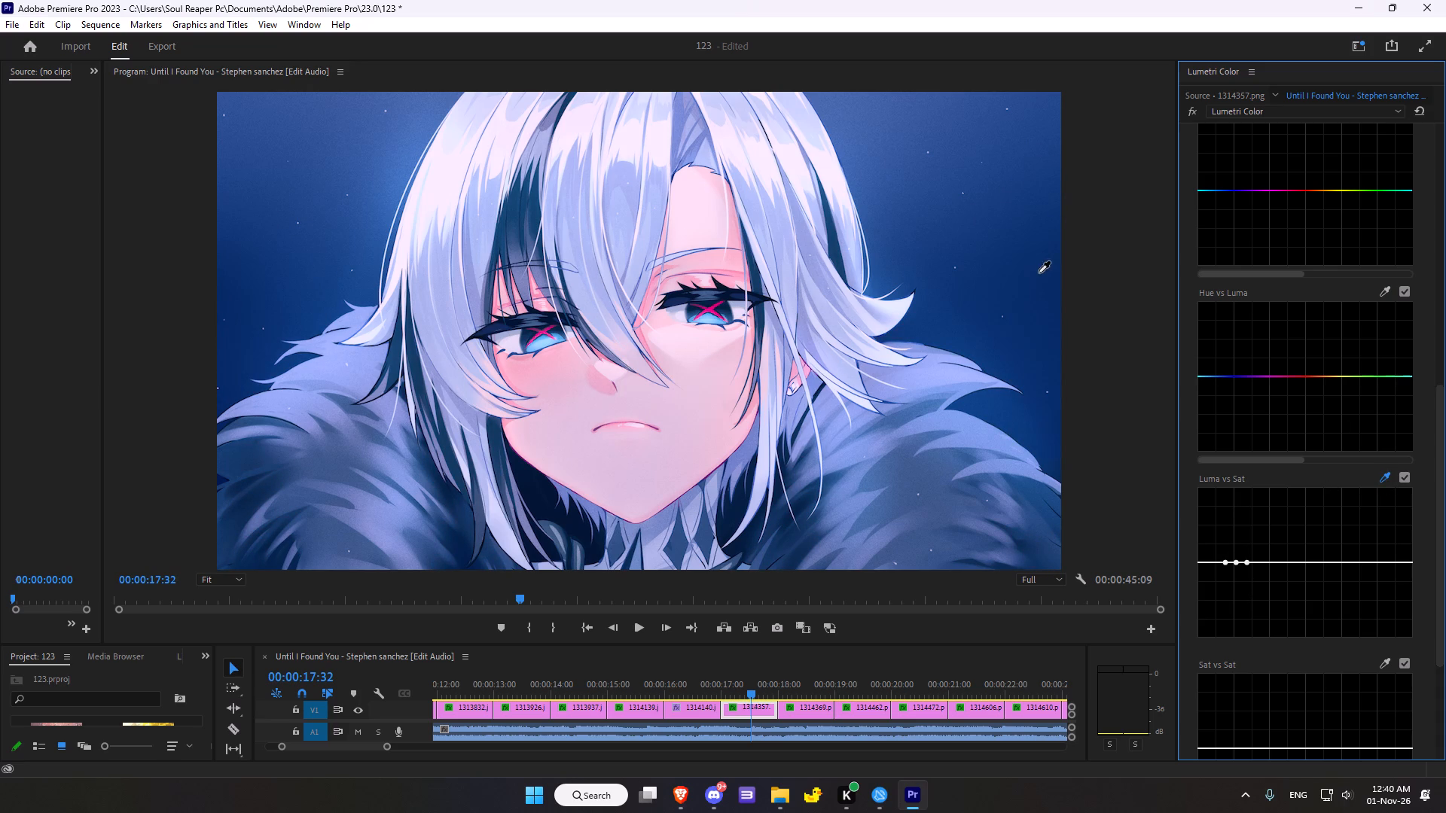
{"action": "left_click", "coordinate": [1237, 565]}
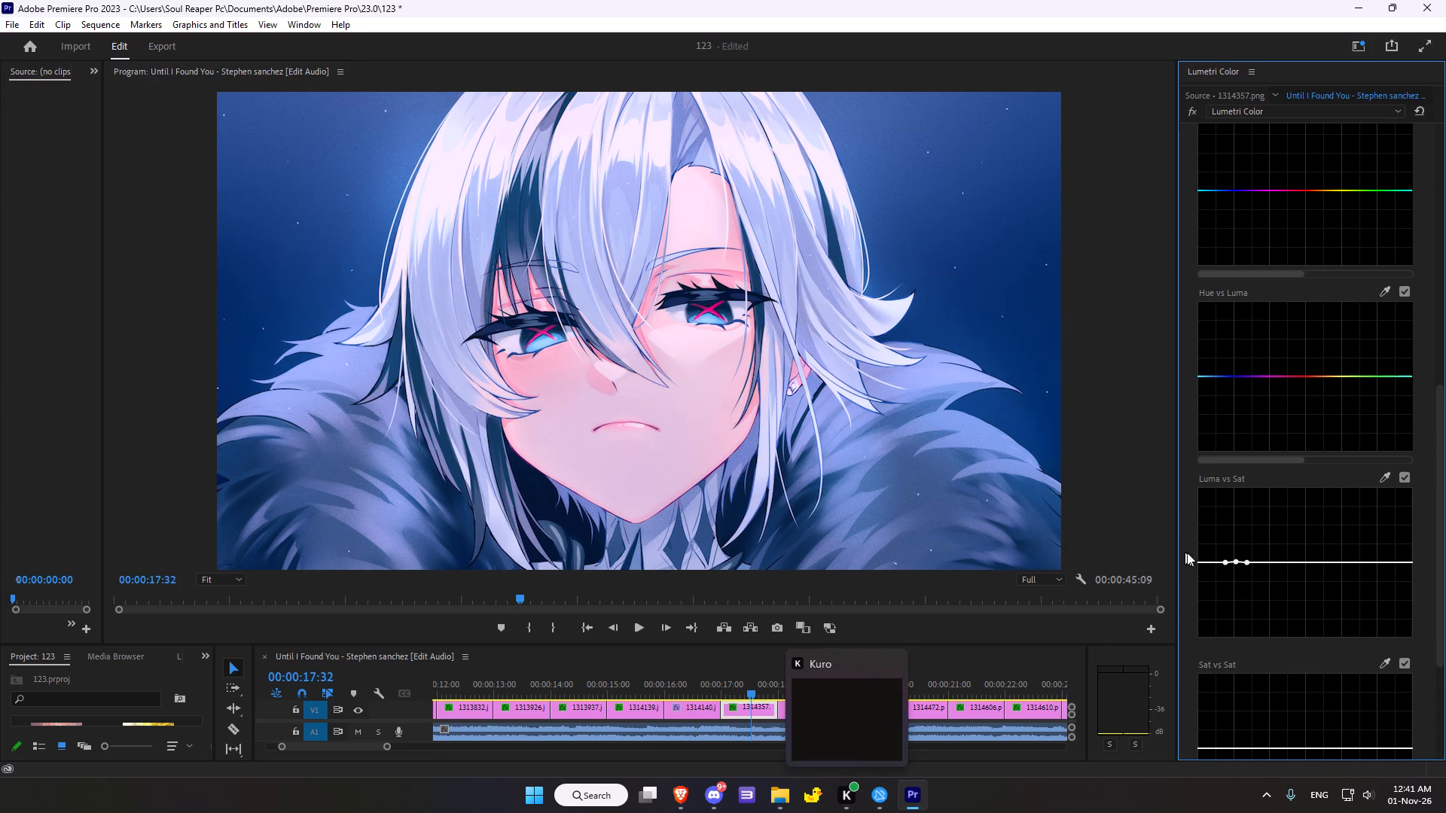
{"action": "scroll", "coordinate": [1258, 551], "scroll_direction": "down", "scroll_amount": 1}
{"action": "left_click", "coordinate": [1197, 625]}
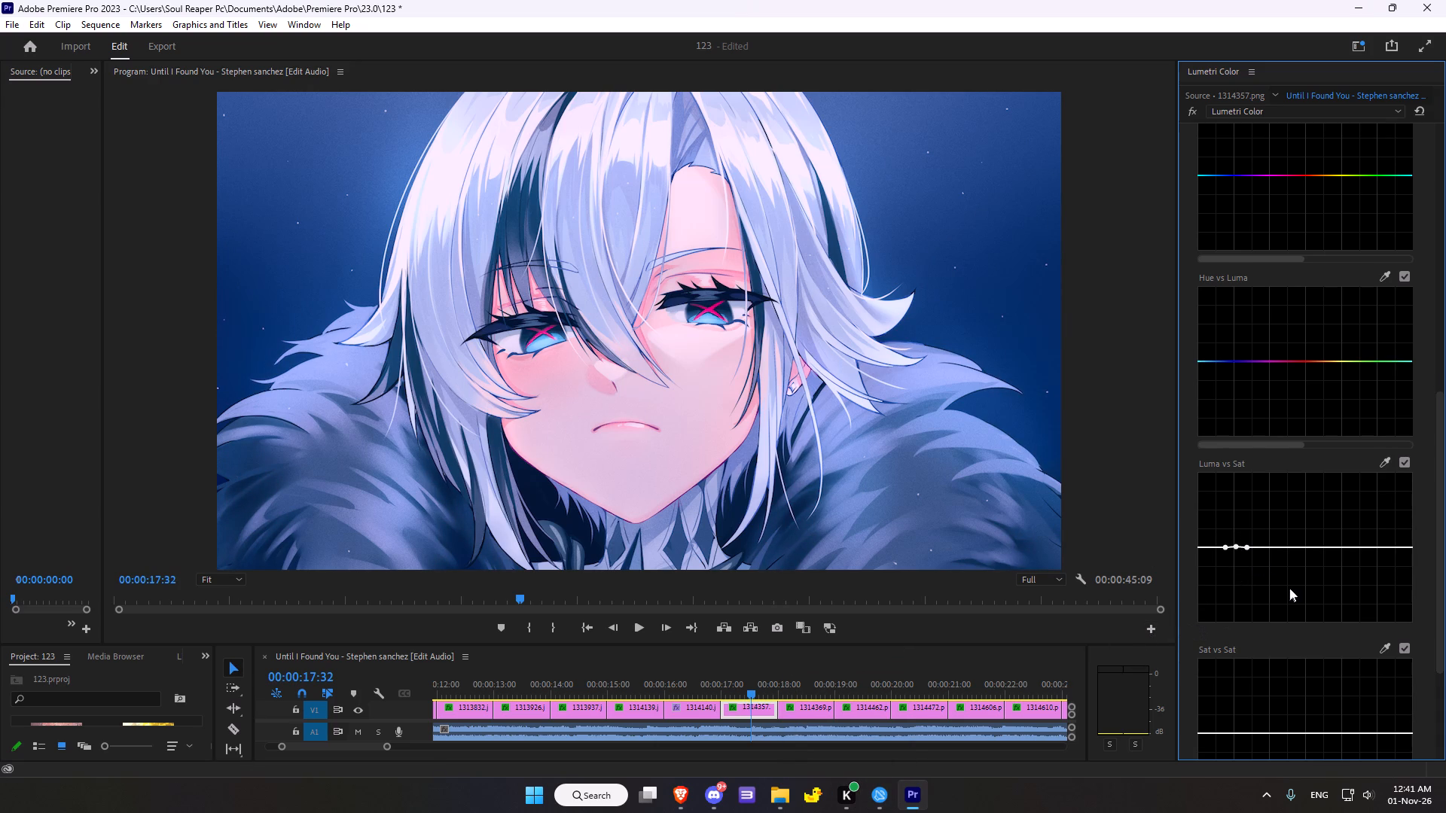
{"action": "scroll", "coordinate": [1291, 586], "scroll_direction": "down", "scroll_amount": 1}
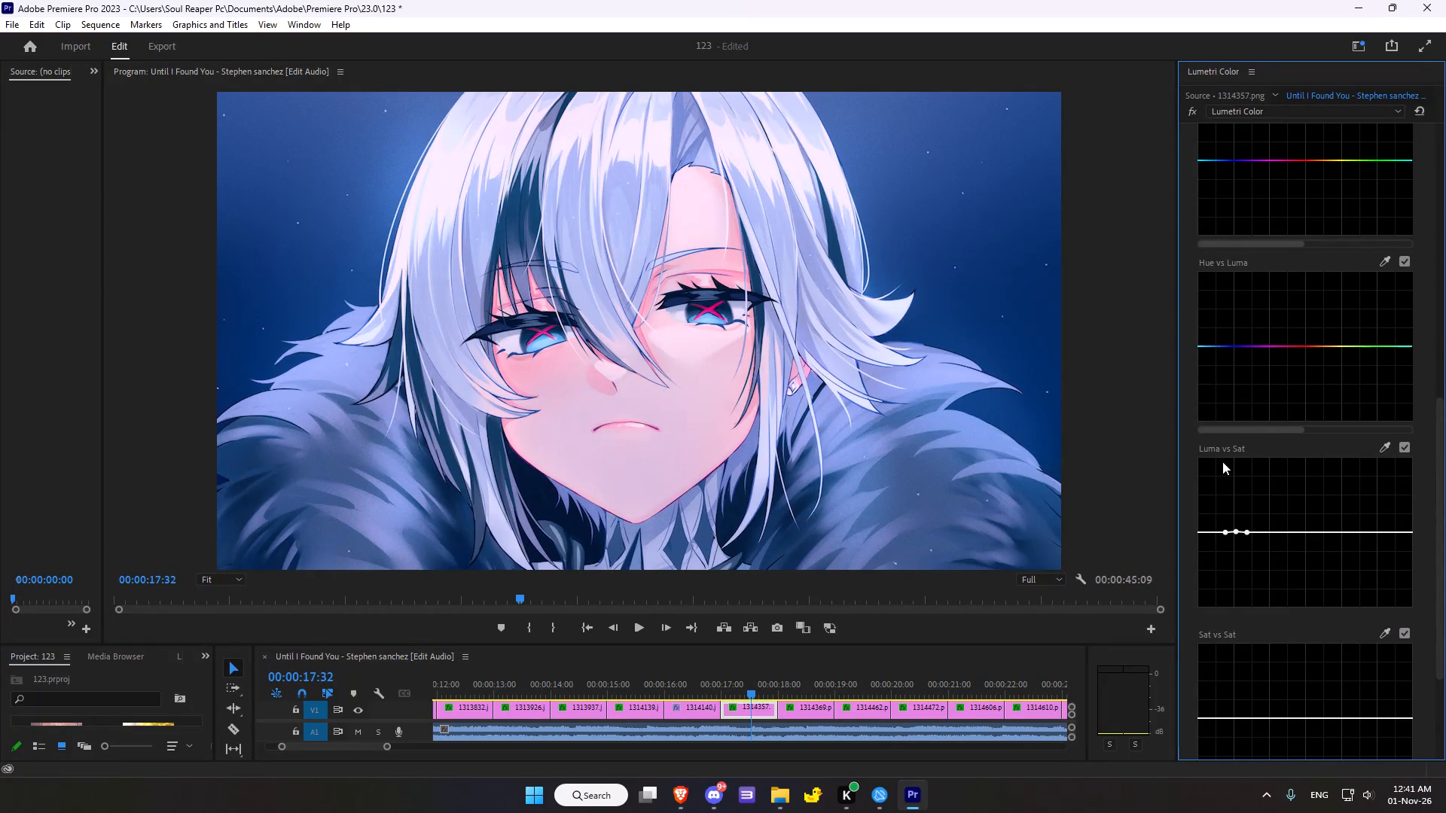
{"action": "scroll", "coordinate": [1382, 525], "scroll_direction": "down", "scroll_amount": 7}
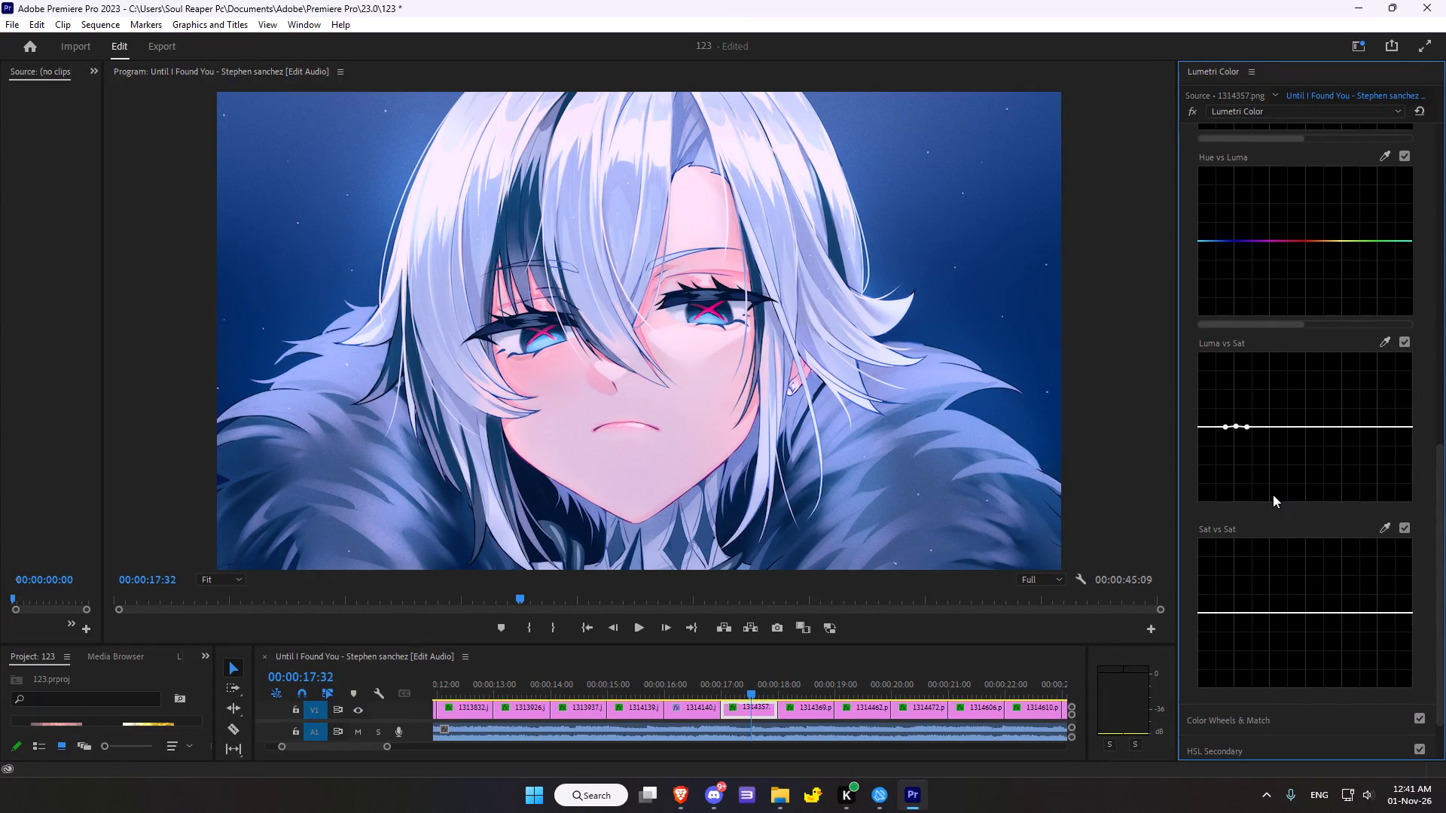
{"action": "scroll", "coordinate": [1273, 495], "scroll_direction": "down", "scroll_amount": 2}
{"action": "left_click", "coordinate": [1380, 311]}
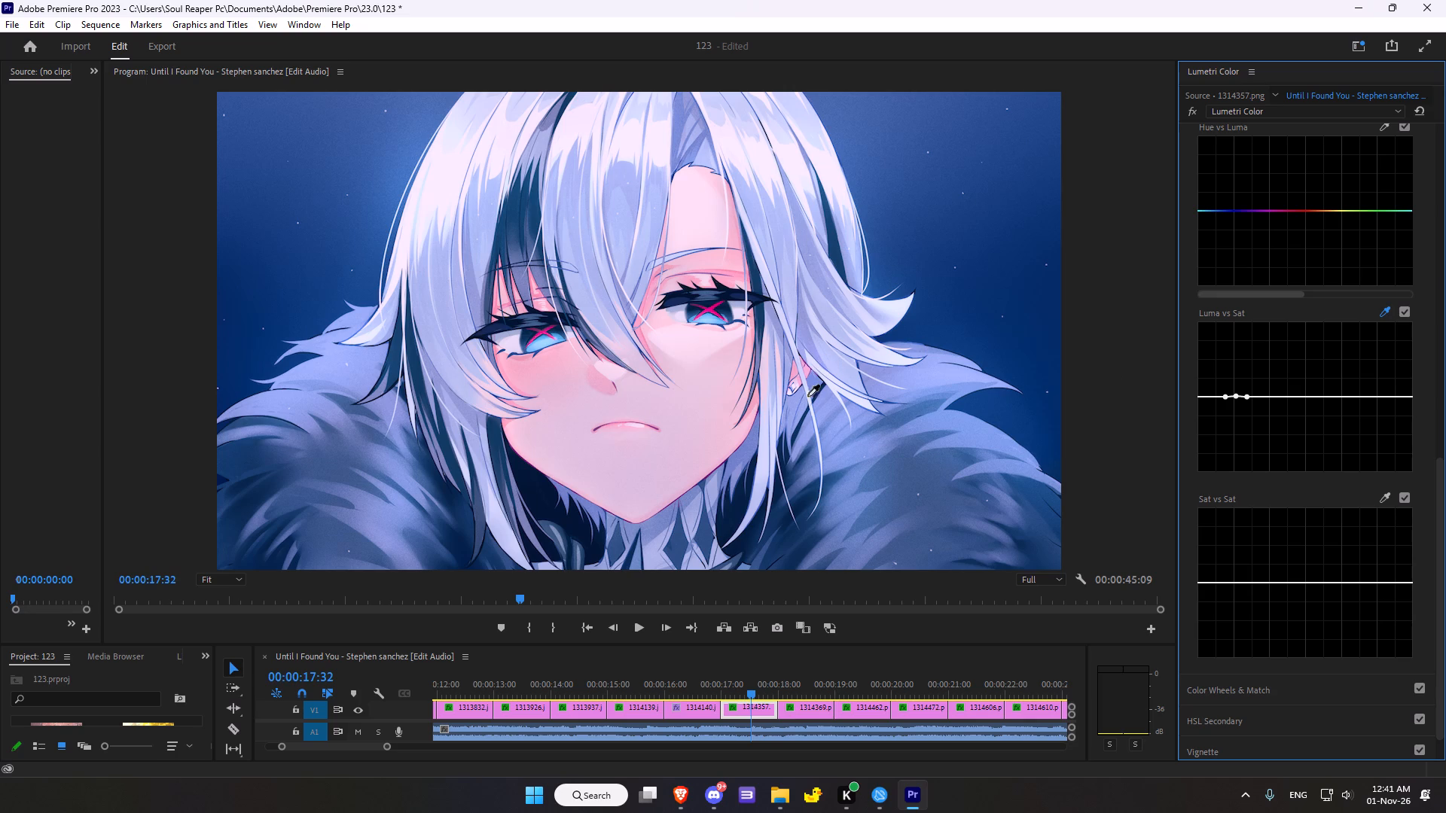
{"action": "left_click", "coordinate": [1380, 503]}
Sample the collar below the chin for the Sat vs Sat curve and lower the middle point slightly.
{"action": "left_click", "coordinate": [1383, 498]}
{"action": "scroll", "coordinate": [923, 446], "scroll_direction": "down", "scroll_amount": 2}
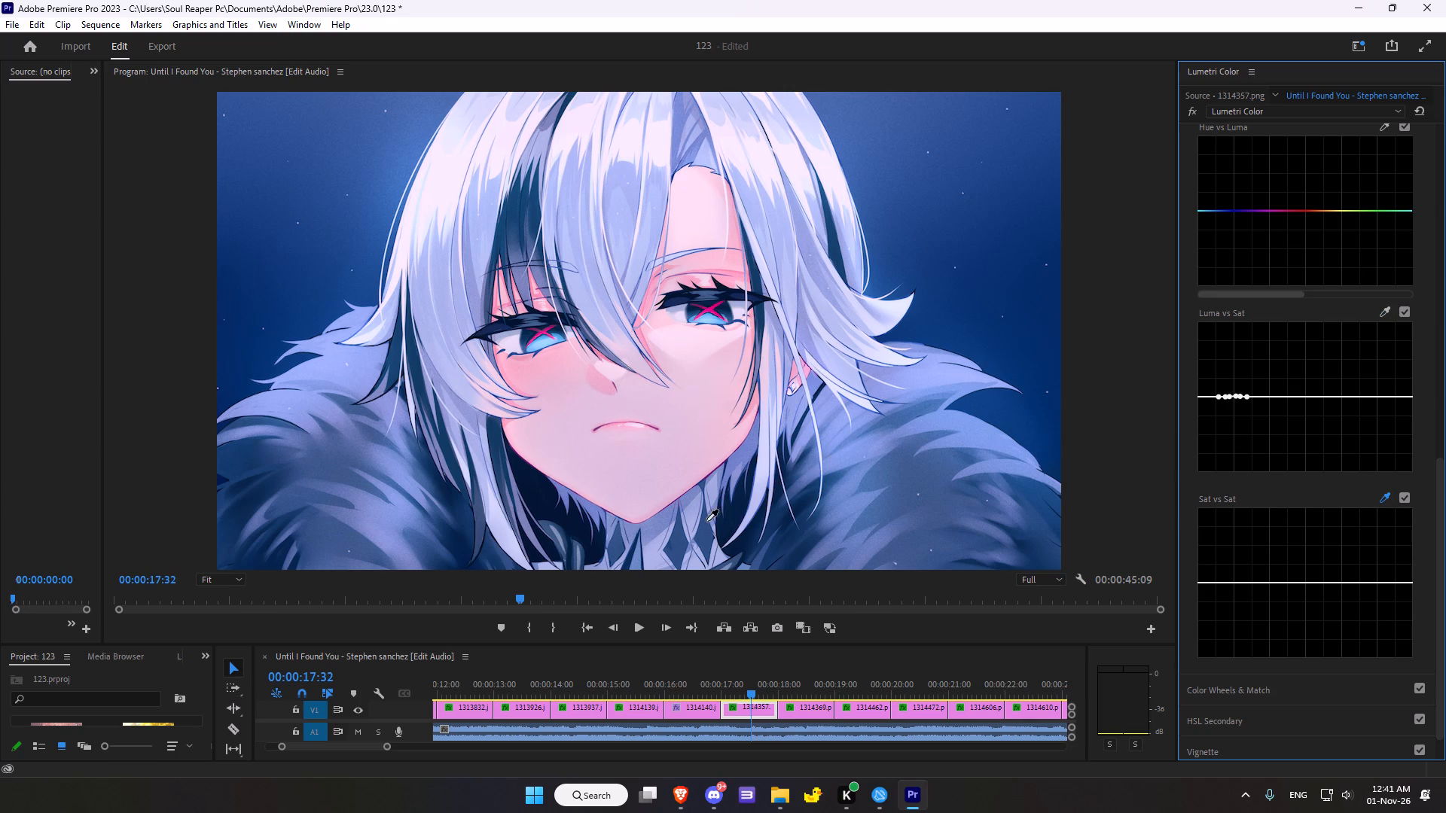
{"action": "left_click", "coordinate": [707, 535]}
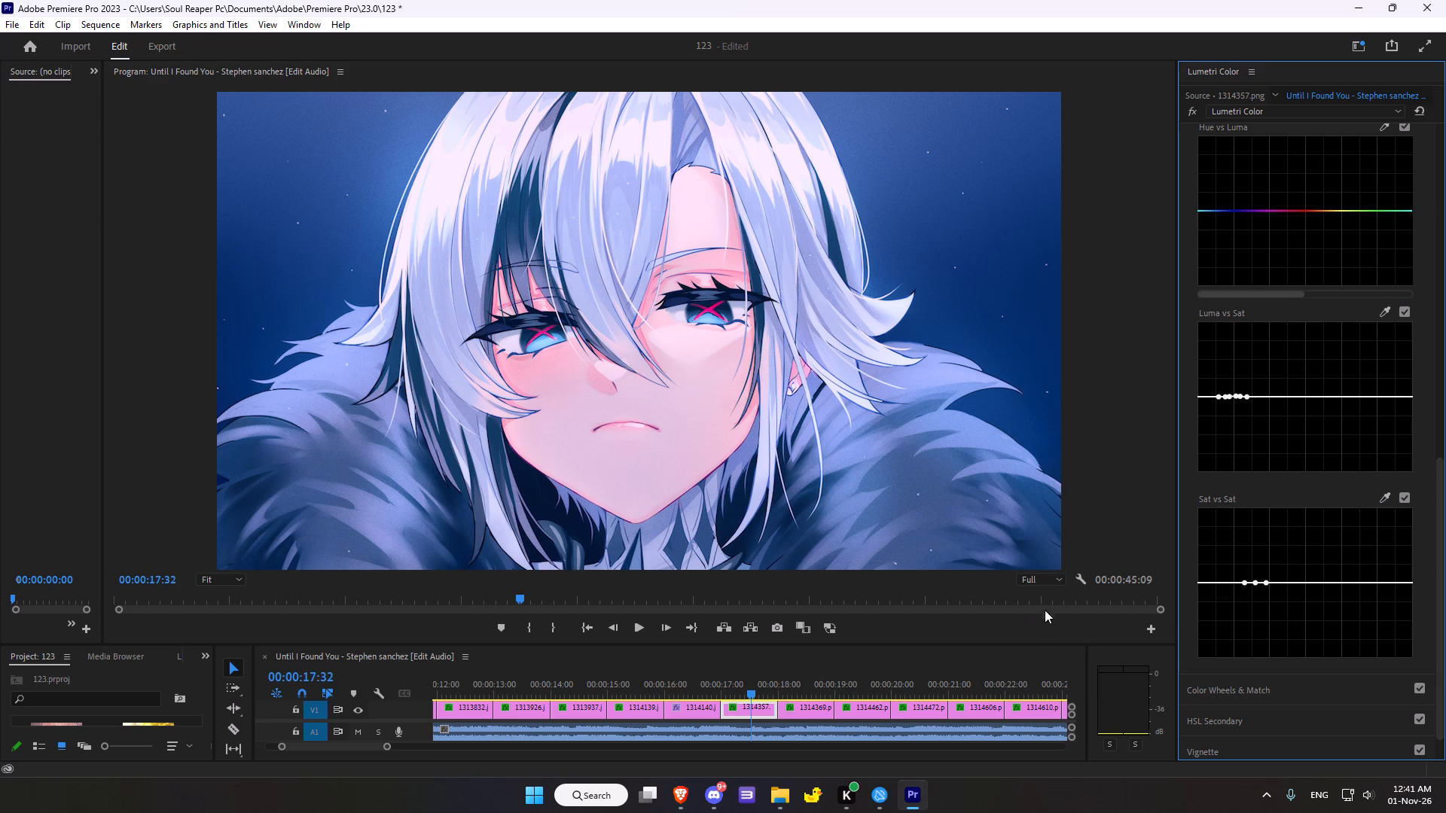
{"action": "left_click_drag", "start_coordinate": [1255, 584], "coordinate": [1261, 606]}
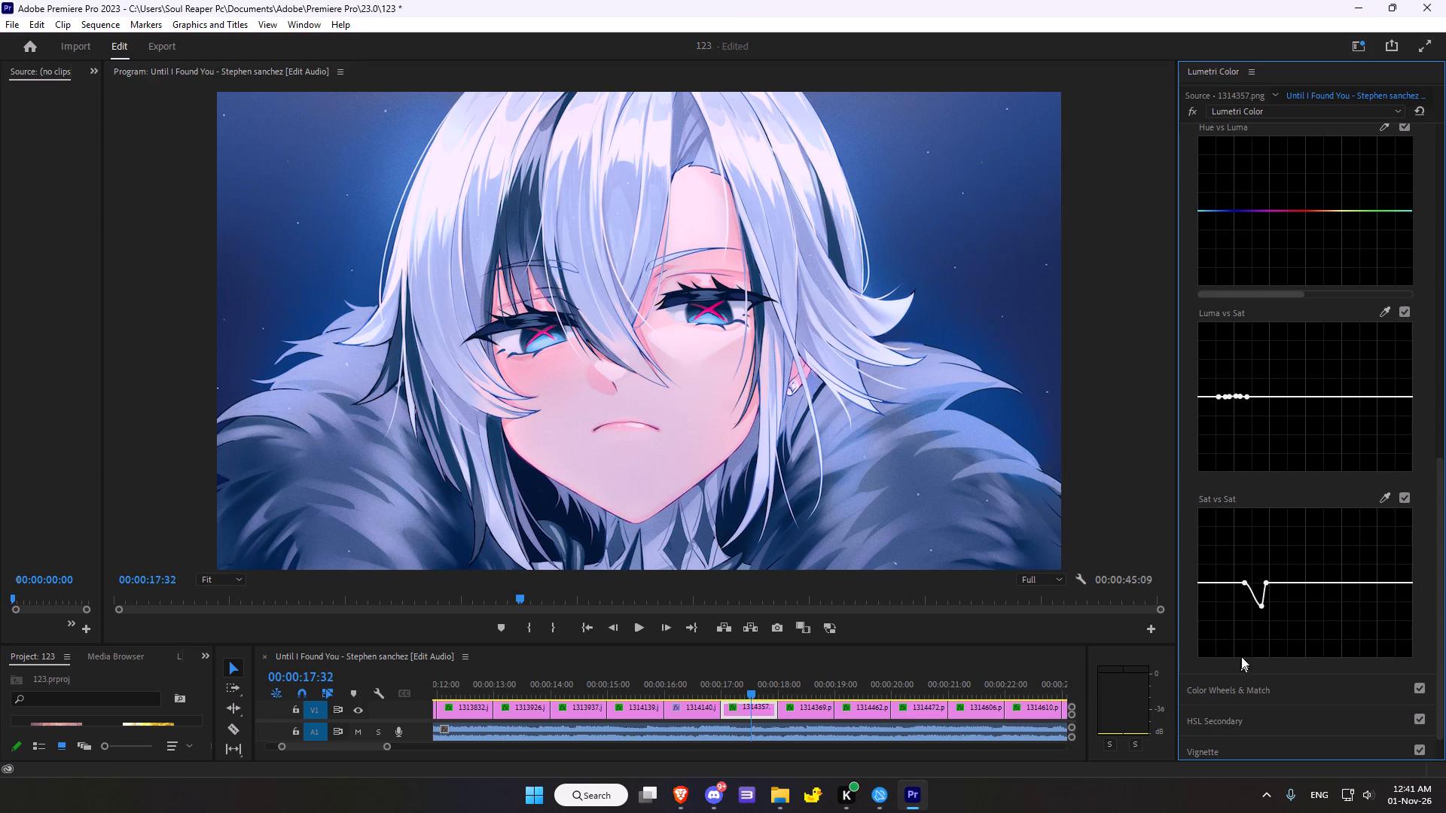
{"action": "left_click_drag", "start_coordinate": [1261, 605], "coordinate": [1258, 606]}
{"action": "left_click_drag", "start_coordinate": [1258, 606], "coordinate": [1253, 591]}
{"action": "left_click_drag", "start_coordinate": [1253, 591], "coordinate": [1254, 587]}
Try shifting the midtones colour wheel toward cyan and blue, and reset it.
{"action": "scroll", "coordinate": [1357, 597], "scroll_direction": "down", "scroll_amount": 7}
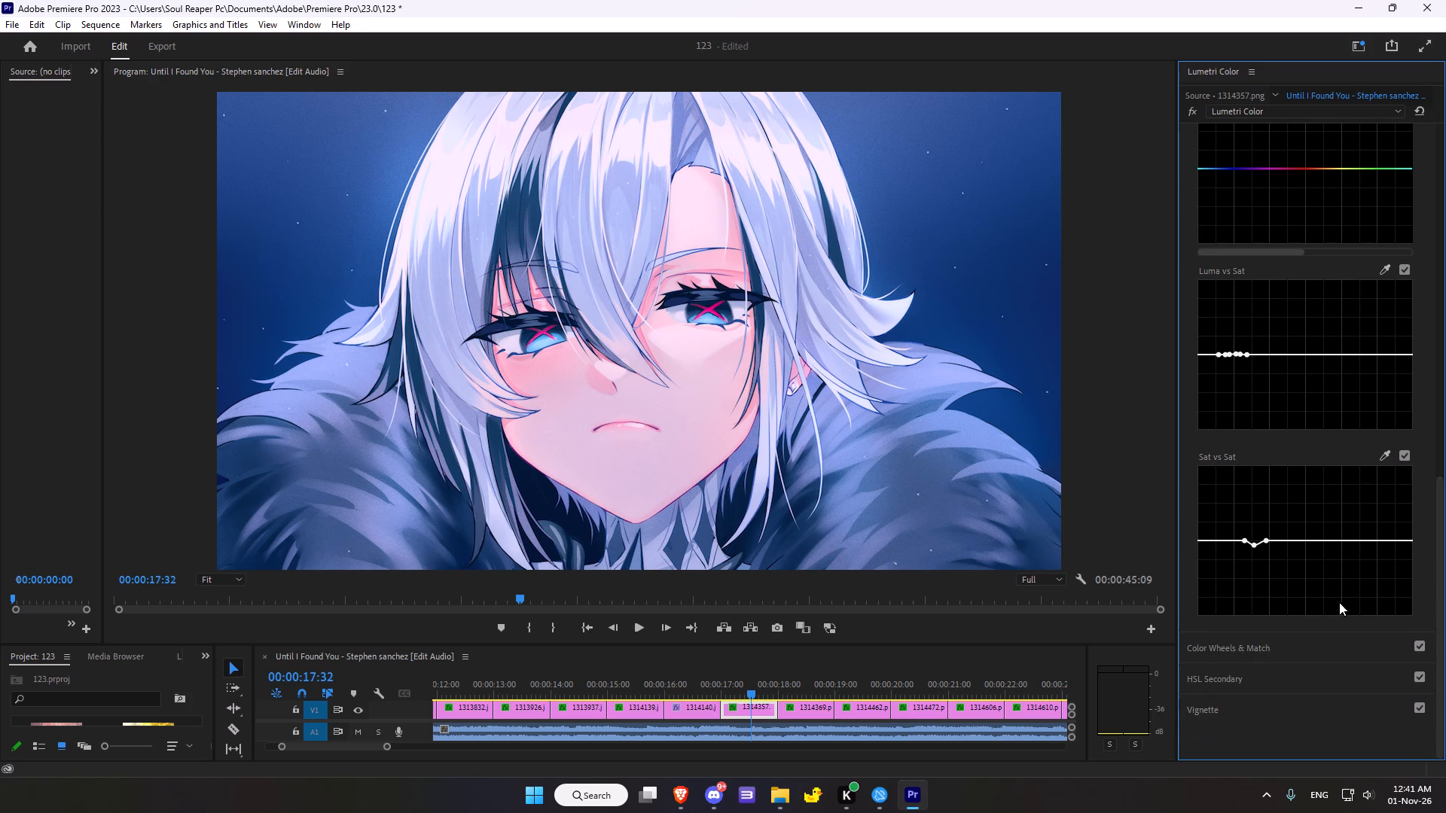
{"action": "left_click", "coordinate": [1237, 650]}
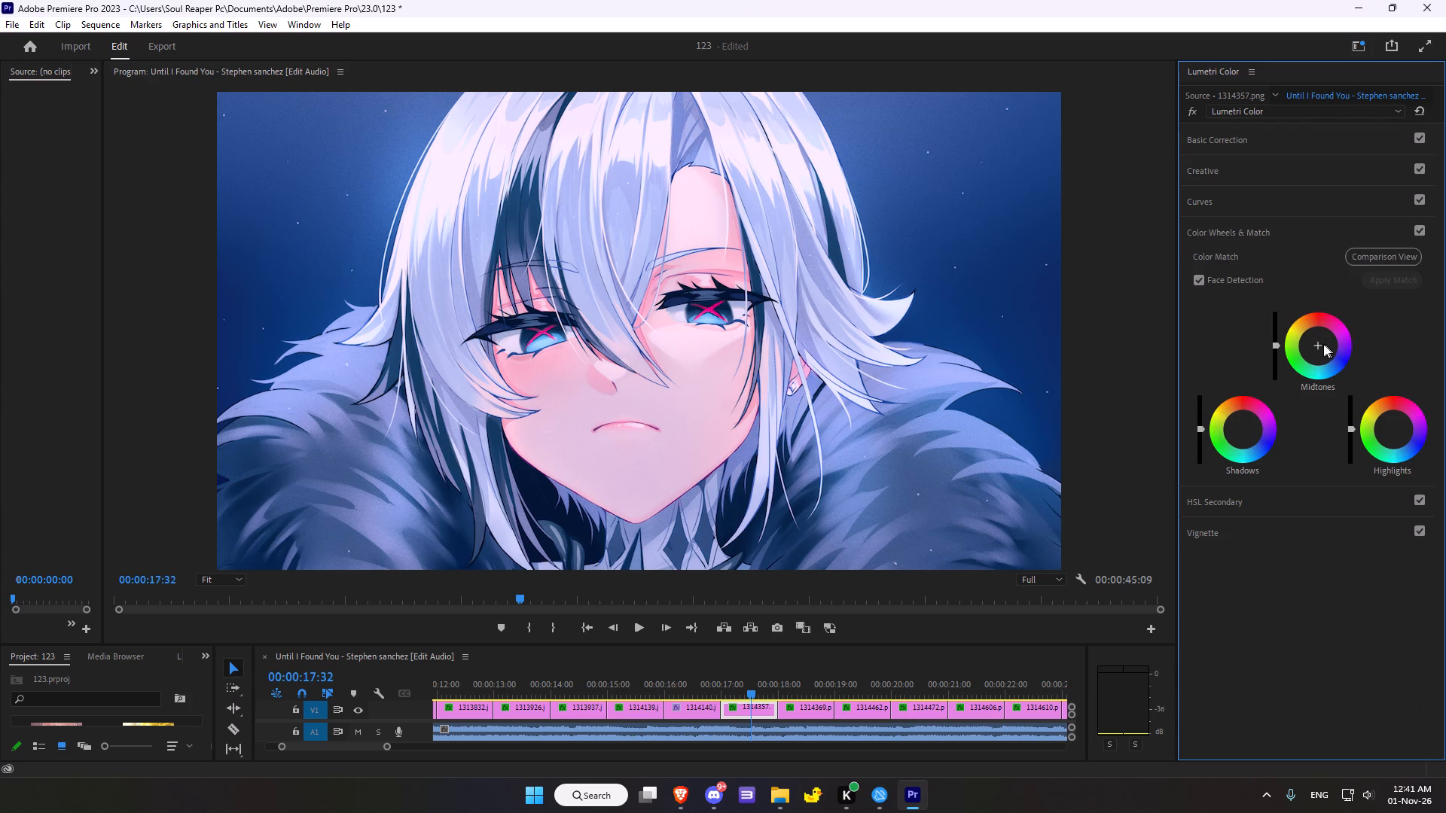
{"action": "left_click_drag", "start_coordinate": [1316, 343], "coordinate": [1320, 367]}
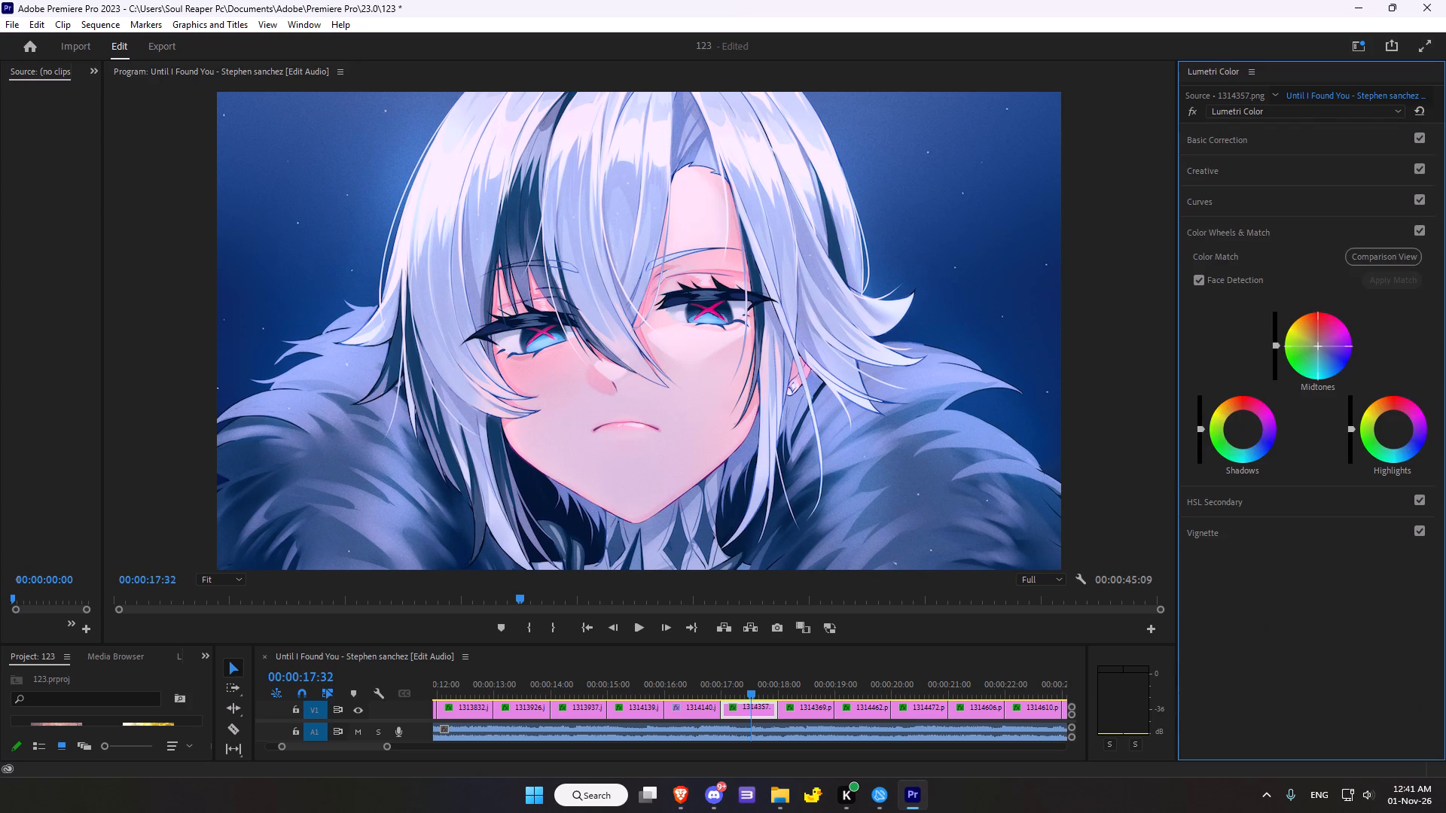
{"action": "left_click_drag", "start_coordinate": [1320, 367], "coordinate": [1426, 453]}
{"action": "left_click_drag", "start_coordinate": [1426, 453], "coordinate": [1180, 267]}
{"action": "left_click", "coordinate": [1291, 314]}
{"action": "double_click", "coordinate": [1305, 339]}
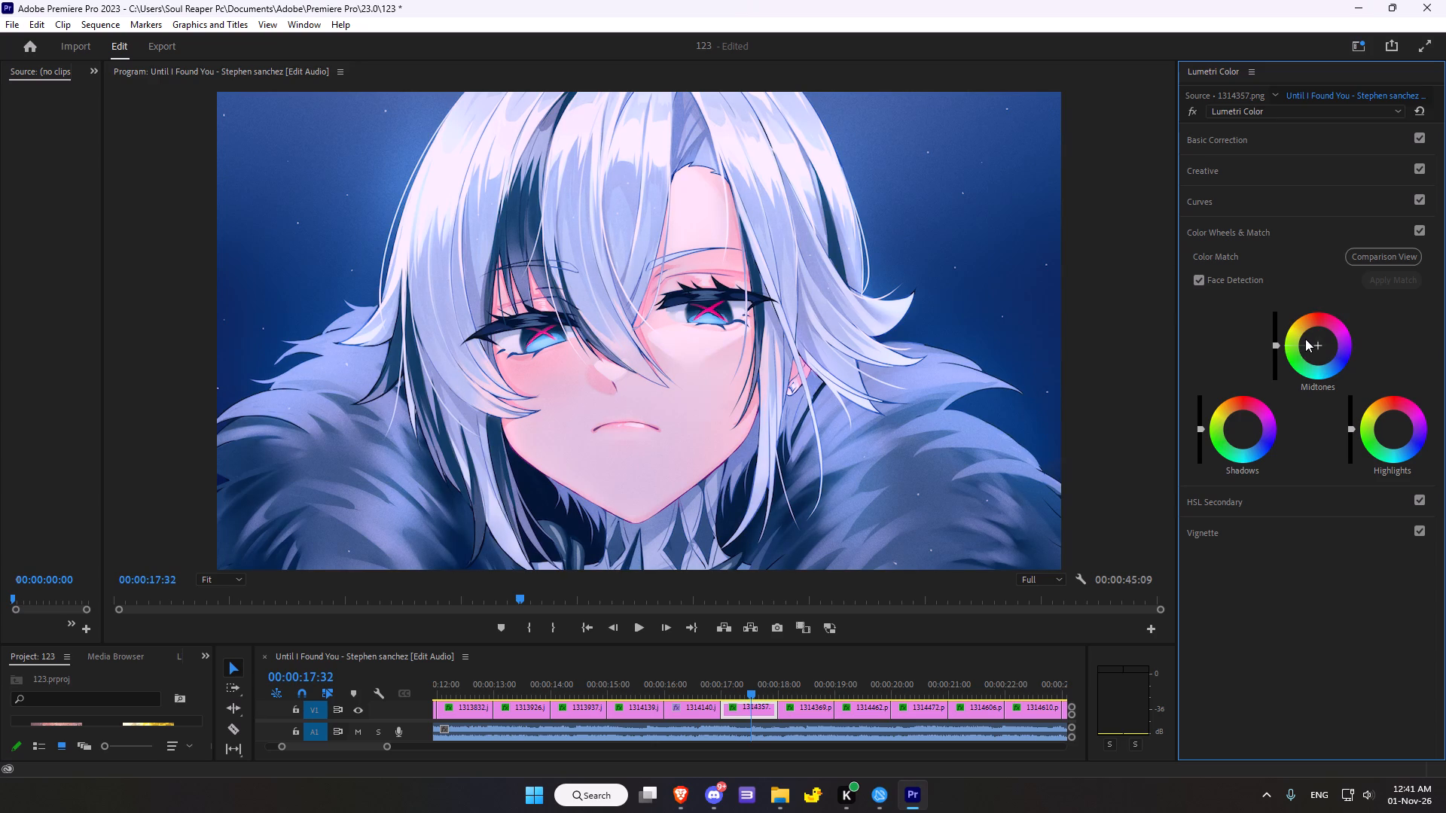
Shift the midtones colour wheel very slightly toward red-orange.
{"action": "left_click_drag", "start_coordinate": [1318, 343], "coordinate": [1288, 291]}
{"action": "scroll", "coordinate": [1355, 403], "scroll_direction": "down", "scroll_amount": 4}
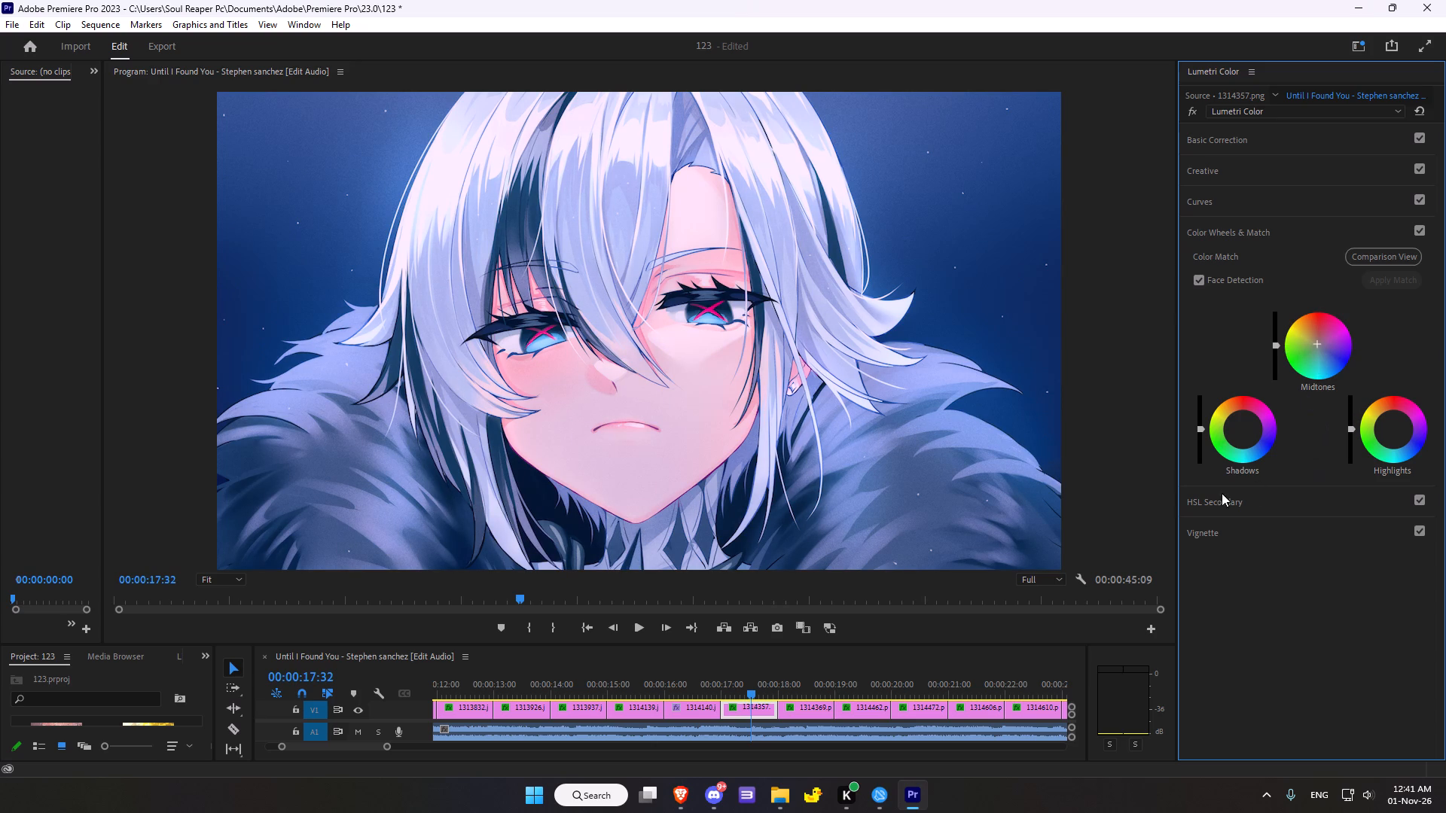
Open the HSL Secondary settings and compare the image with the Lumetri Color effect off and on.
{"action": "left_click", "coordinate": [1228, 507]}
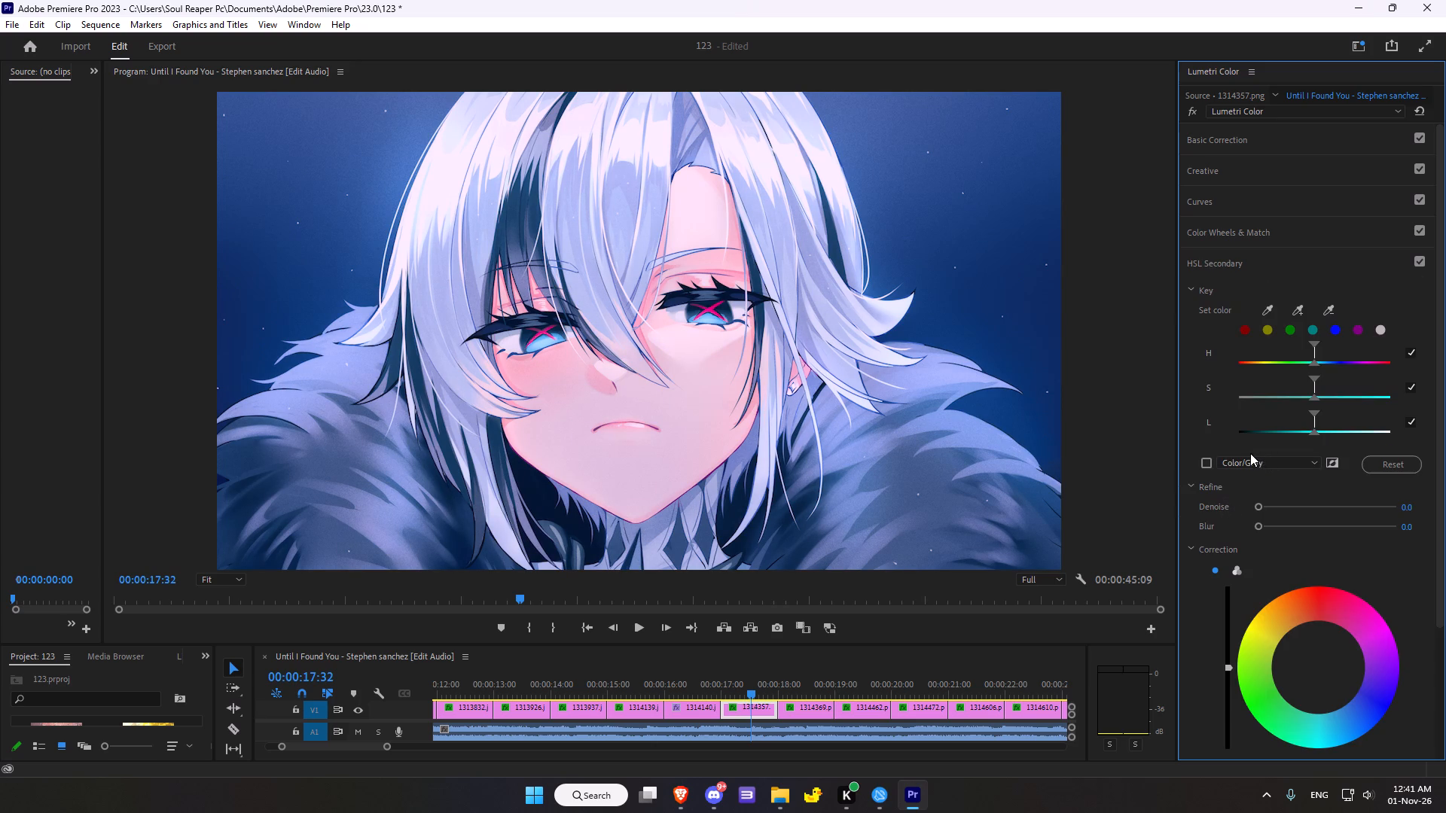
{"action": "left_click", "coordinate": [1191, 113]}
{"action": "left_click", "coordinate": [1191, 113]}
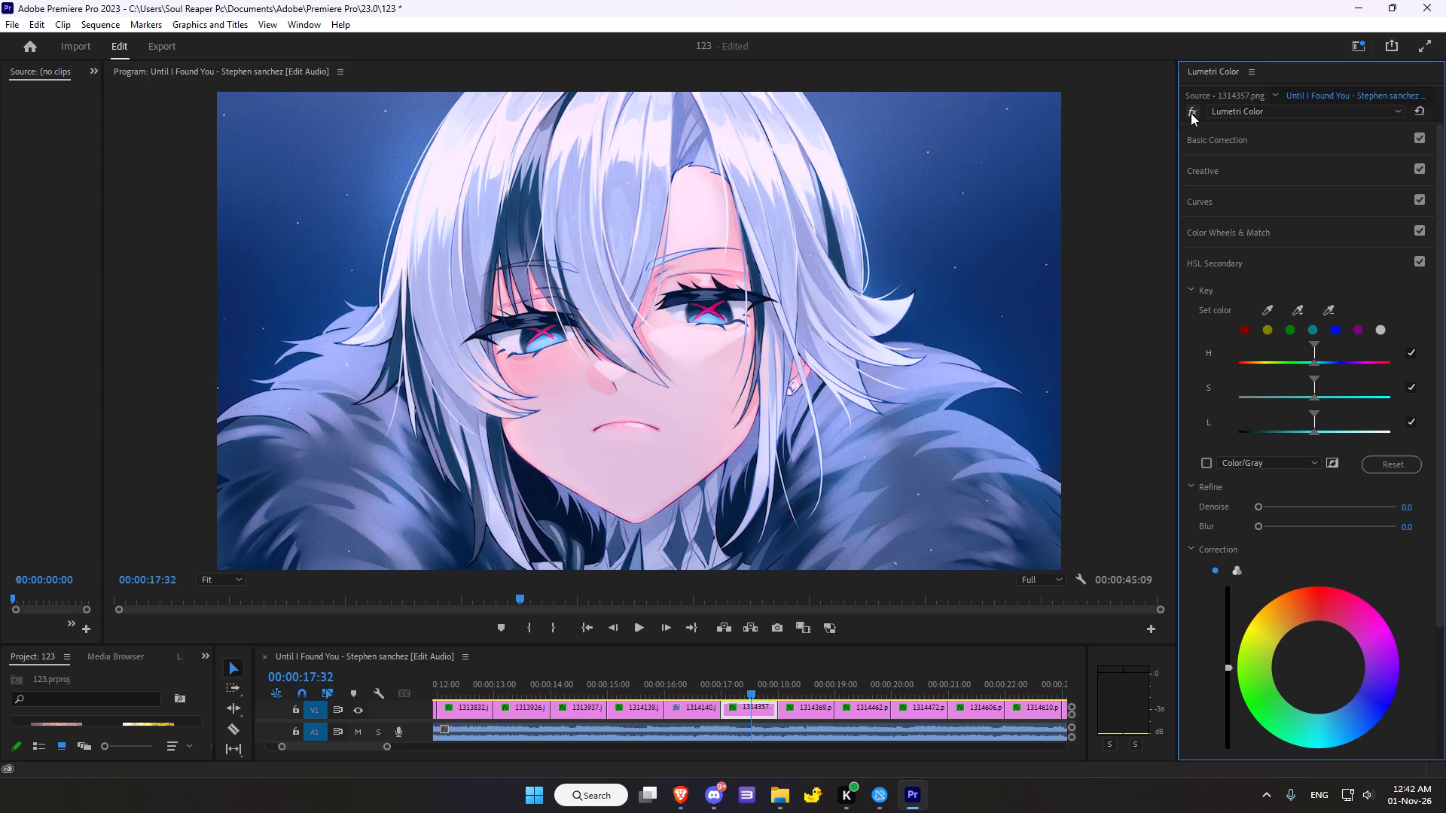
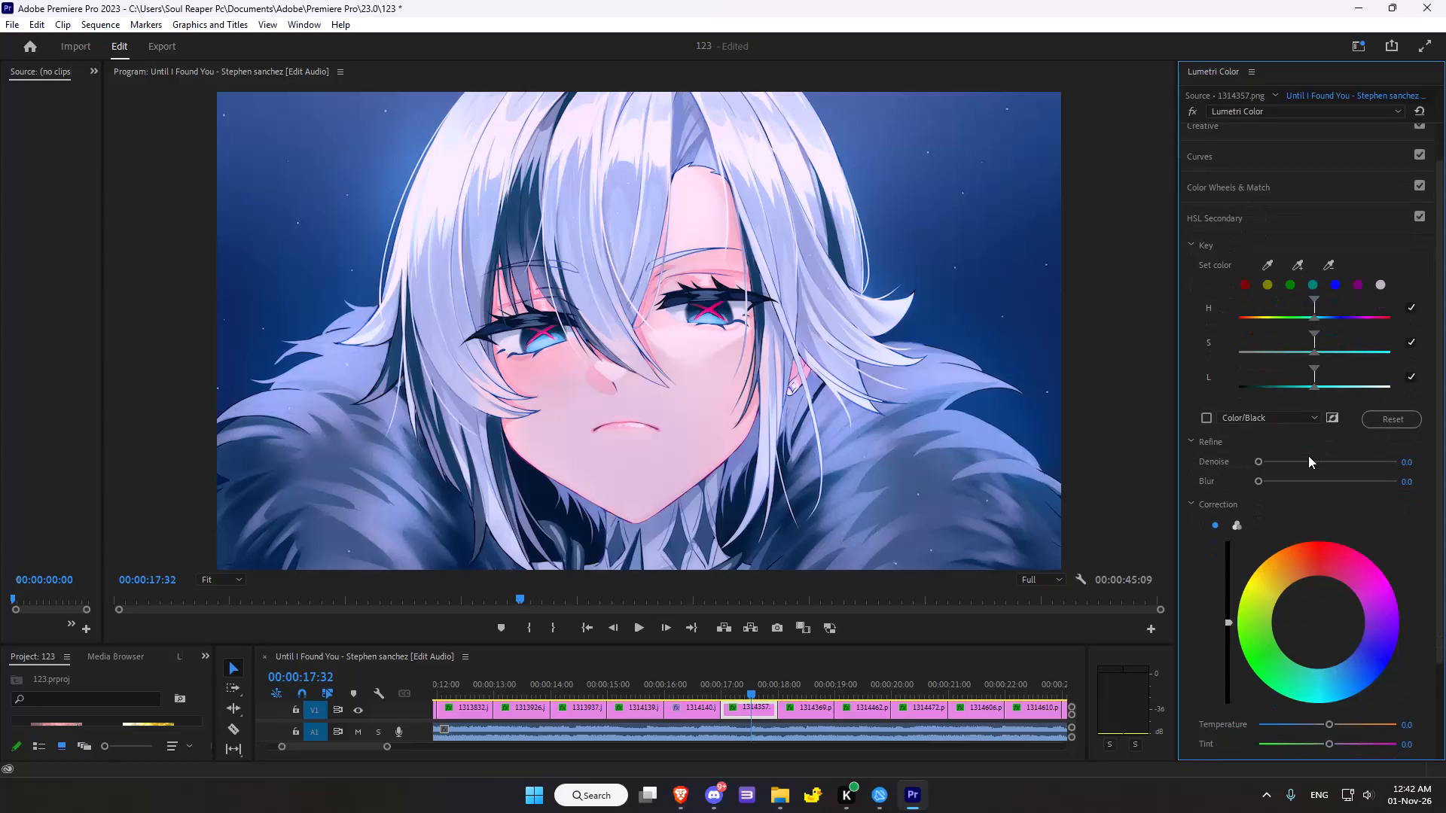
Set the HSL Secondary correction's temperature to 1.1 on the 1314357 clip.
{"action": "scroll", "coordinate": [1308, 455], "scroll_direction": "down", "scroll_amount": 5}
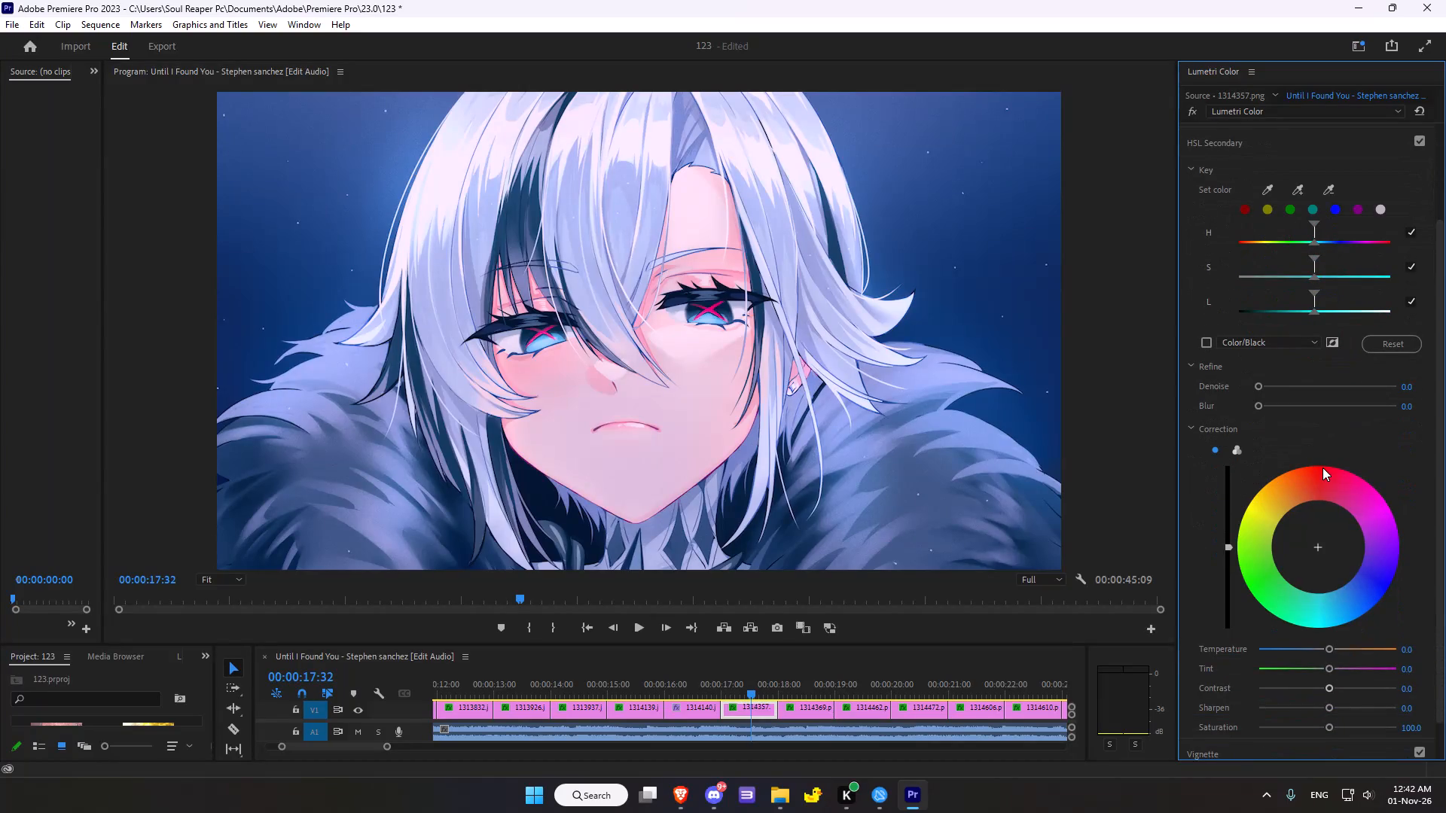
{"action": "scroll", "coordinate": [1335, 454], "scroll_direction": "down", "scroll_amount": 5}
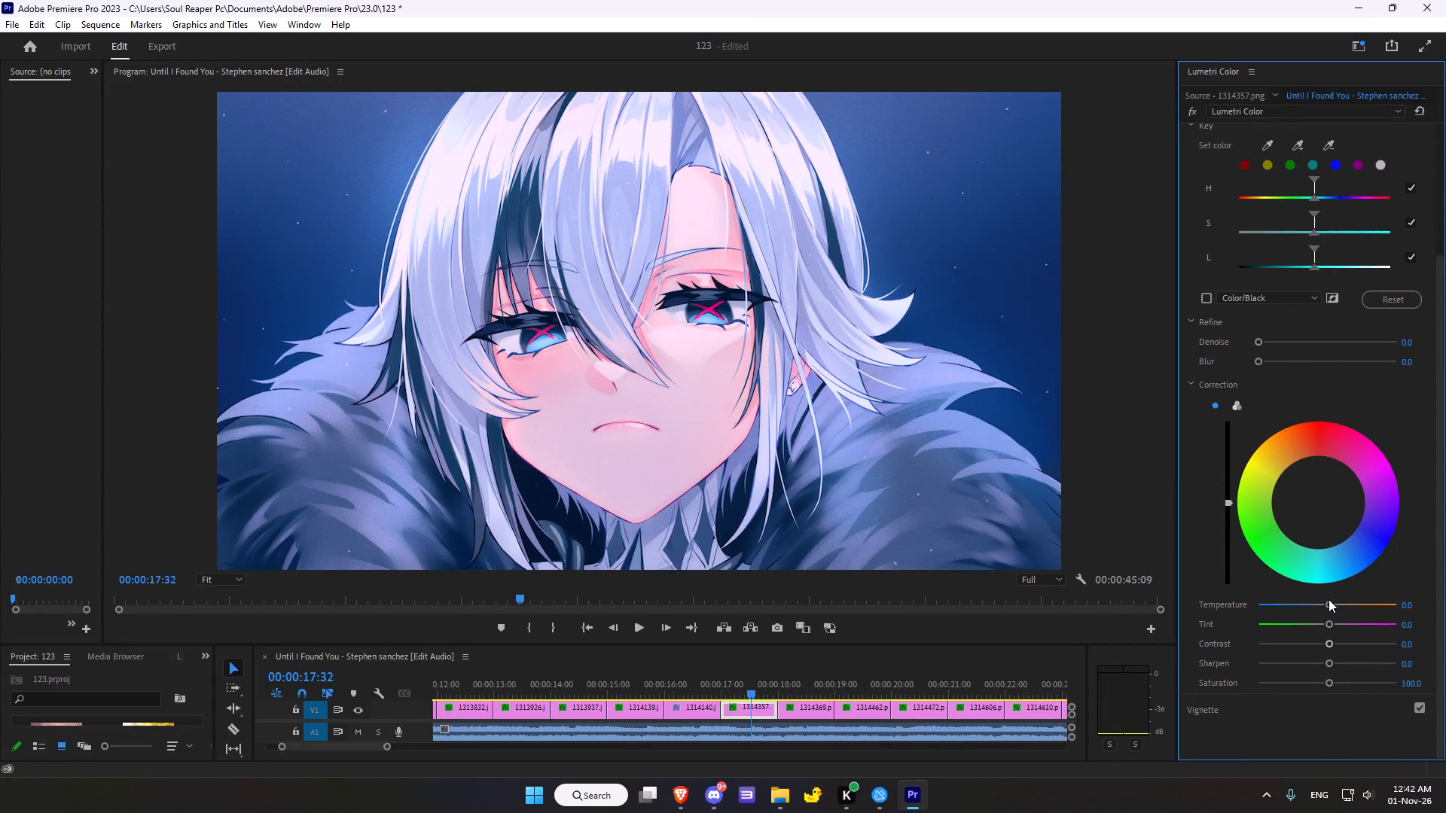
{"action": "left_click", "coordinate": [1329, 604]}
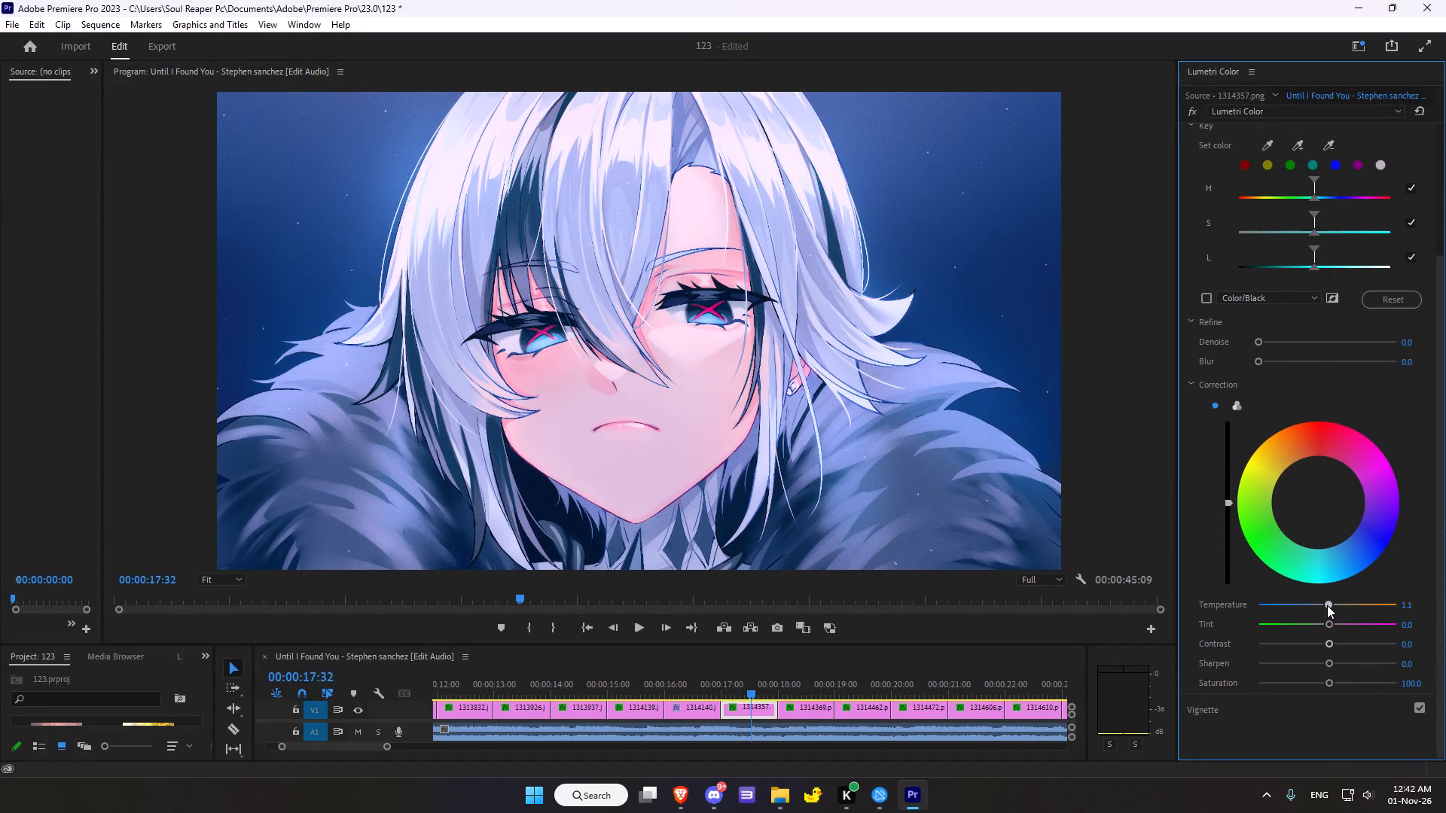
Add a vignette to the 1314357 clip with amount -1.4, midpoint 25.0, roundness 12.0 and feather 44.6.
{"action": "scroll", "coordinate": [1322, 602], "scroll_direction": "down", "scroll_amount": 4}
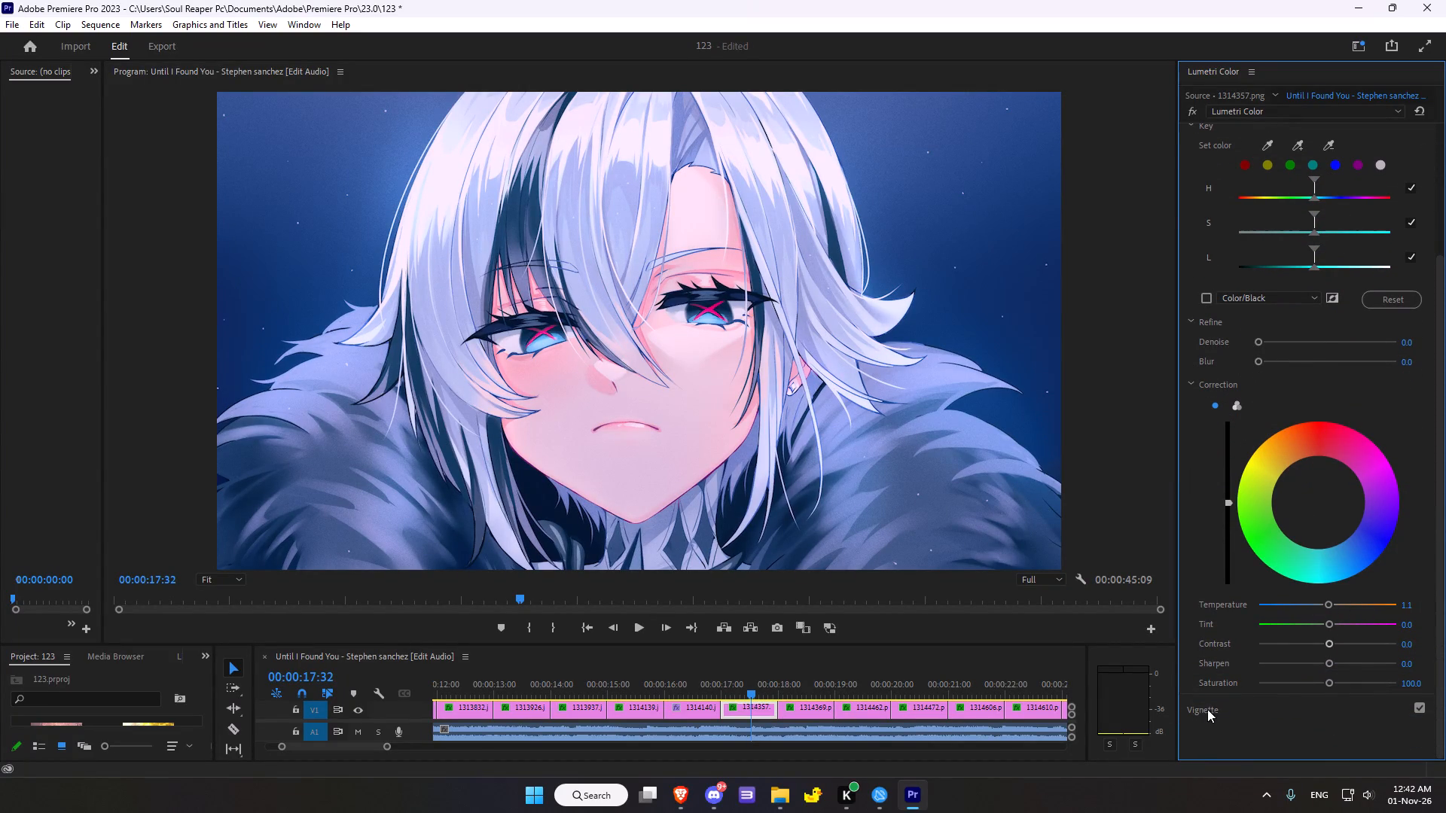
{"action": "left_click", "coordinate": [1209, 707]}
{"action": "left_click_drag", "start_coordinate": [1330, 321], "coordinate": [1322, 327]}
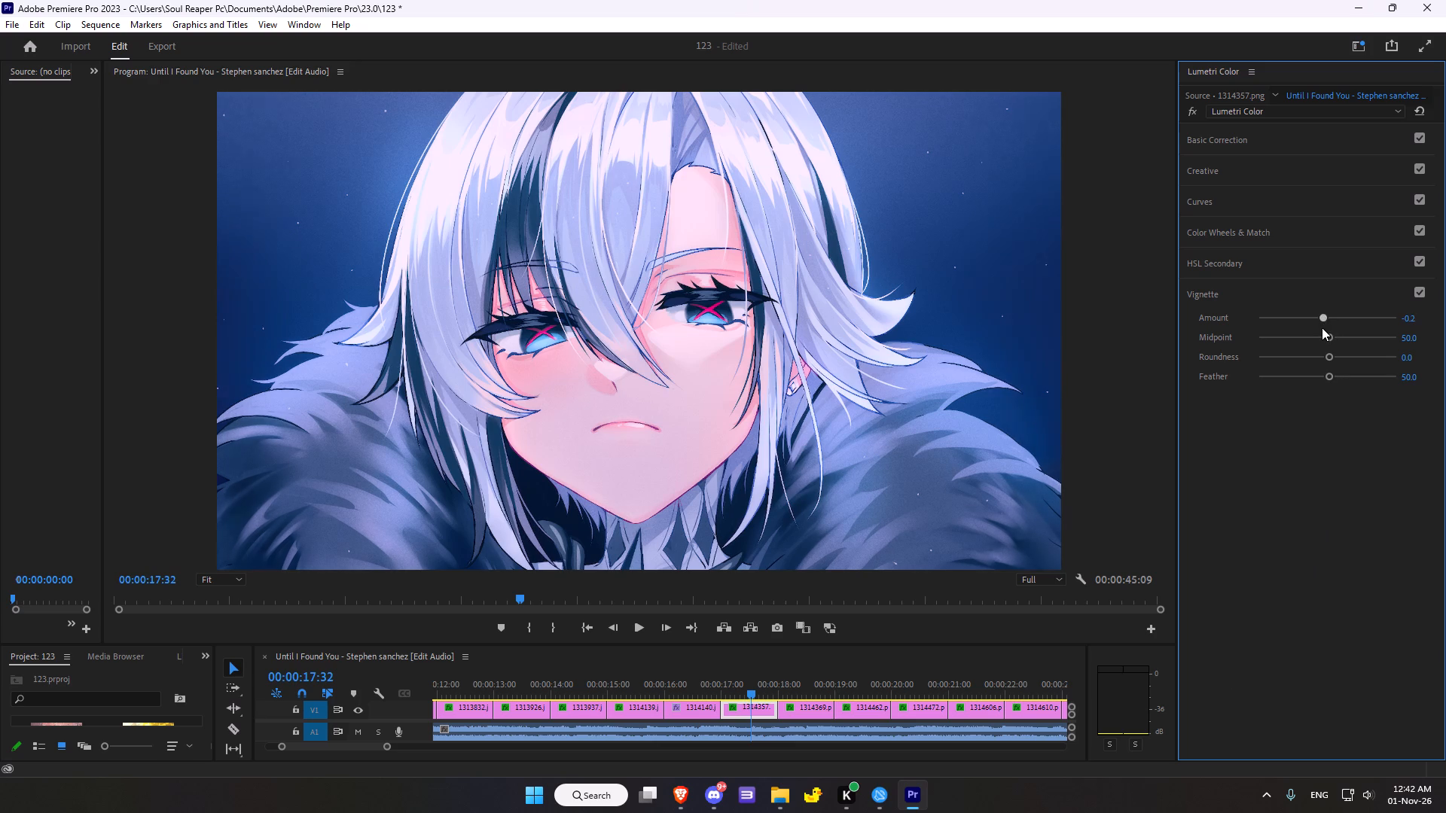
{"action": "left_click_drag", "start_coordinate": [1322, 327], "coordinate": [1311, 319]}
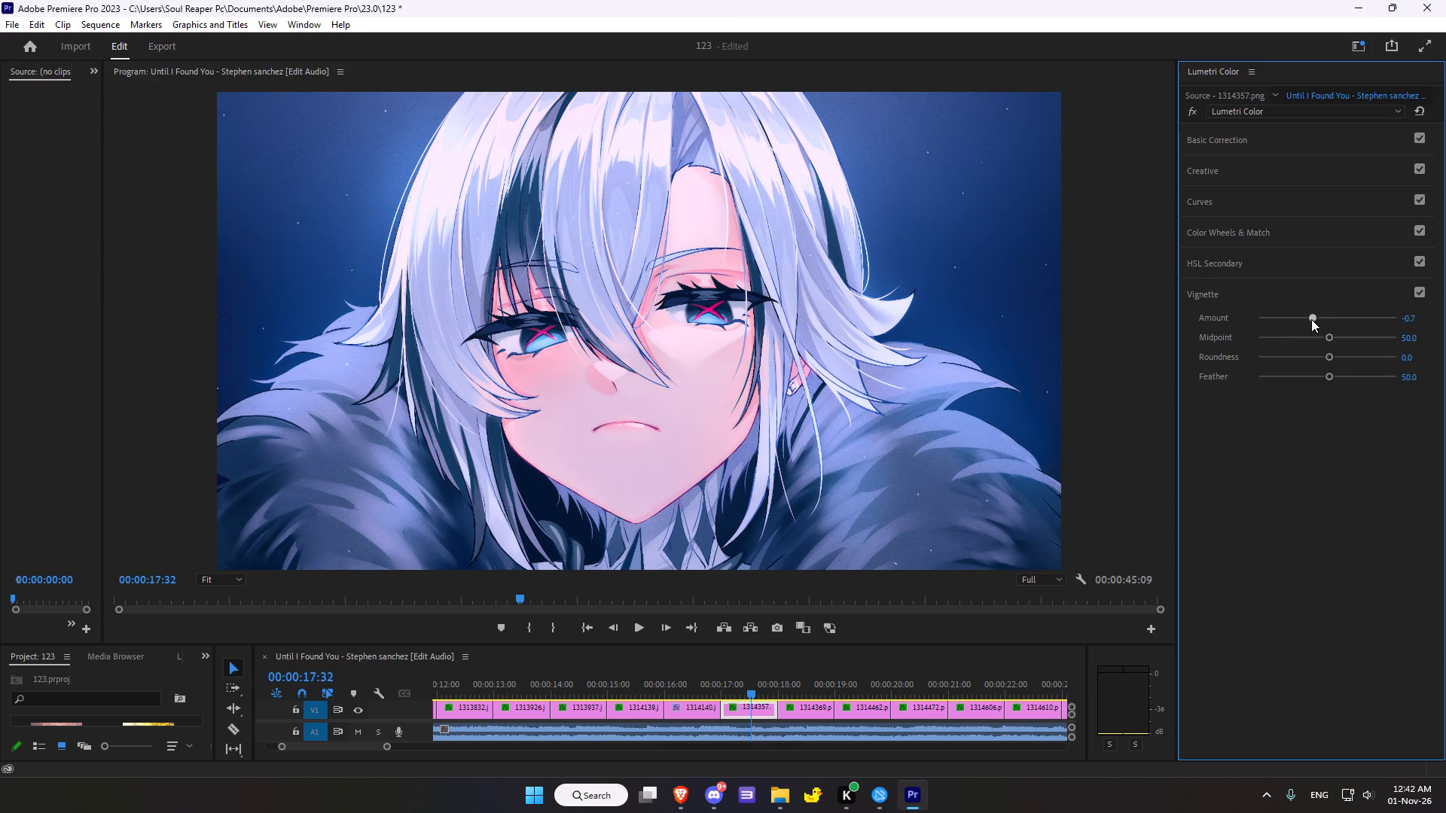
{"action": "left_click_drag", "start_coordinate": [1311, 319], "coordinate": [1316, 319]}
{"action": "left_click_drag", "start_coordinate": [1316, 319], "coordinate": [1289, 318]}
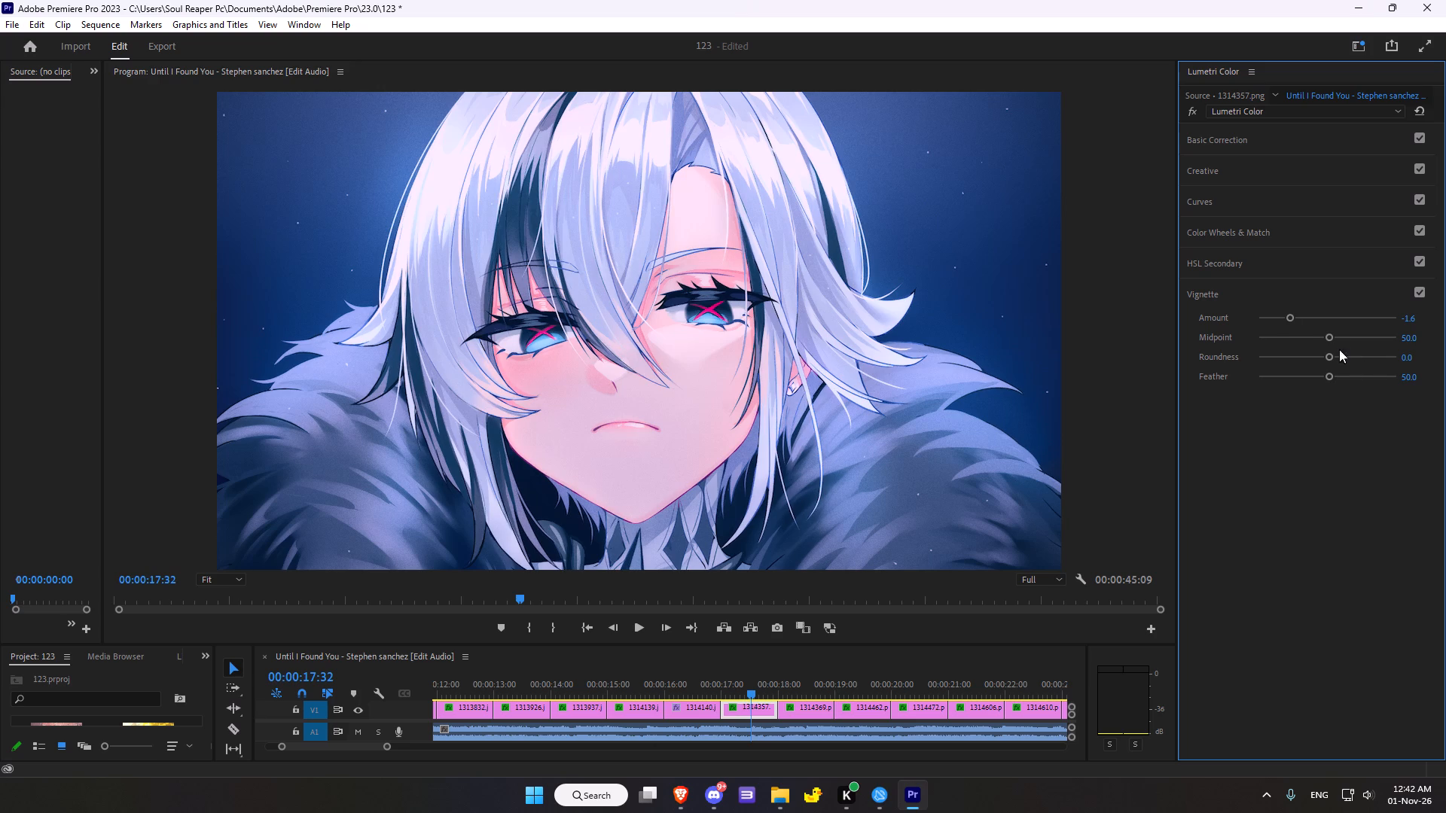
{"action": "left_click_drag", "start_coordinate": [1331, 340], "coordinate": [1302, 337]}
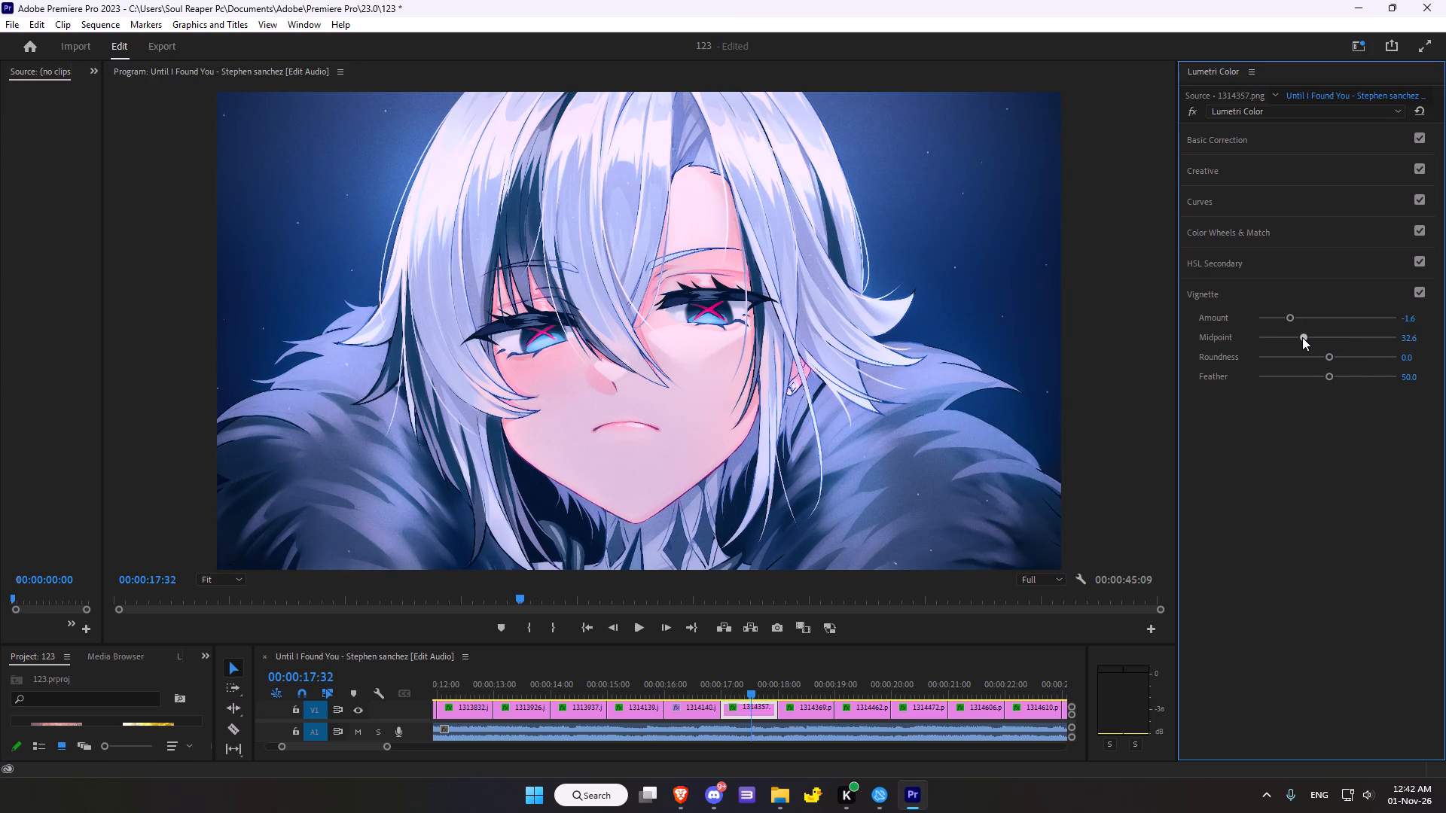
{"action": "left_click_drag", "start_coordinate": [1302, 337], "coordinate": [1292, 330]}
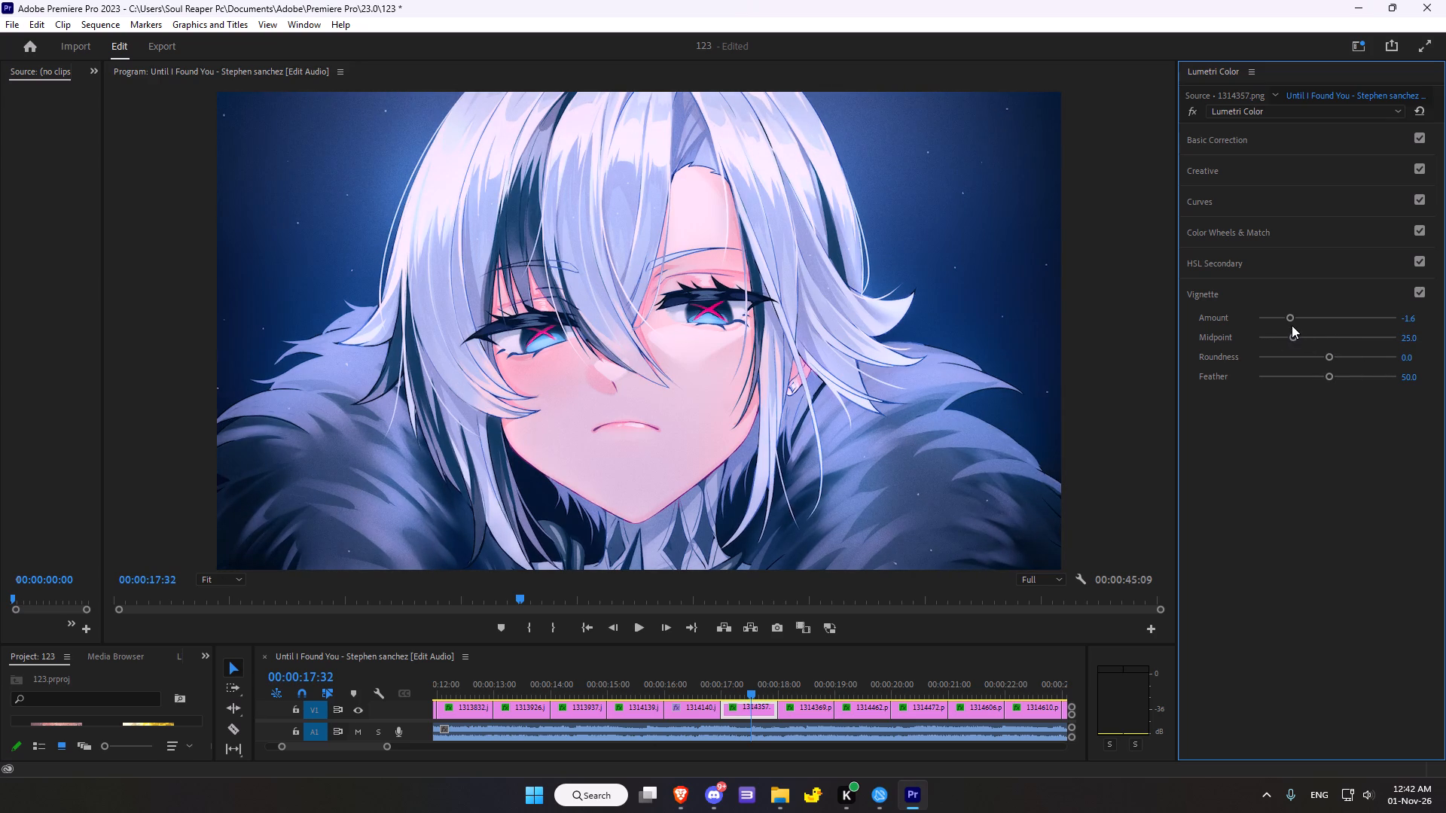
{"action": "left_click", "coordinate": [1293, 321]}
{"action": "left_click_drag", "start_coordinate": [1333, 355], "coordinate": [1335, 343]}
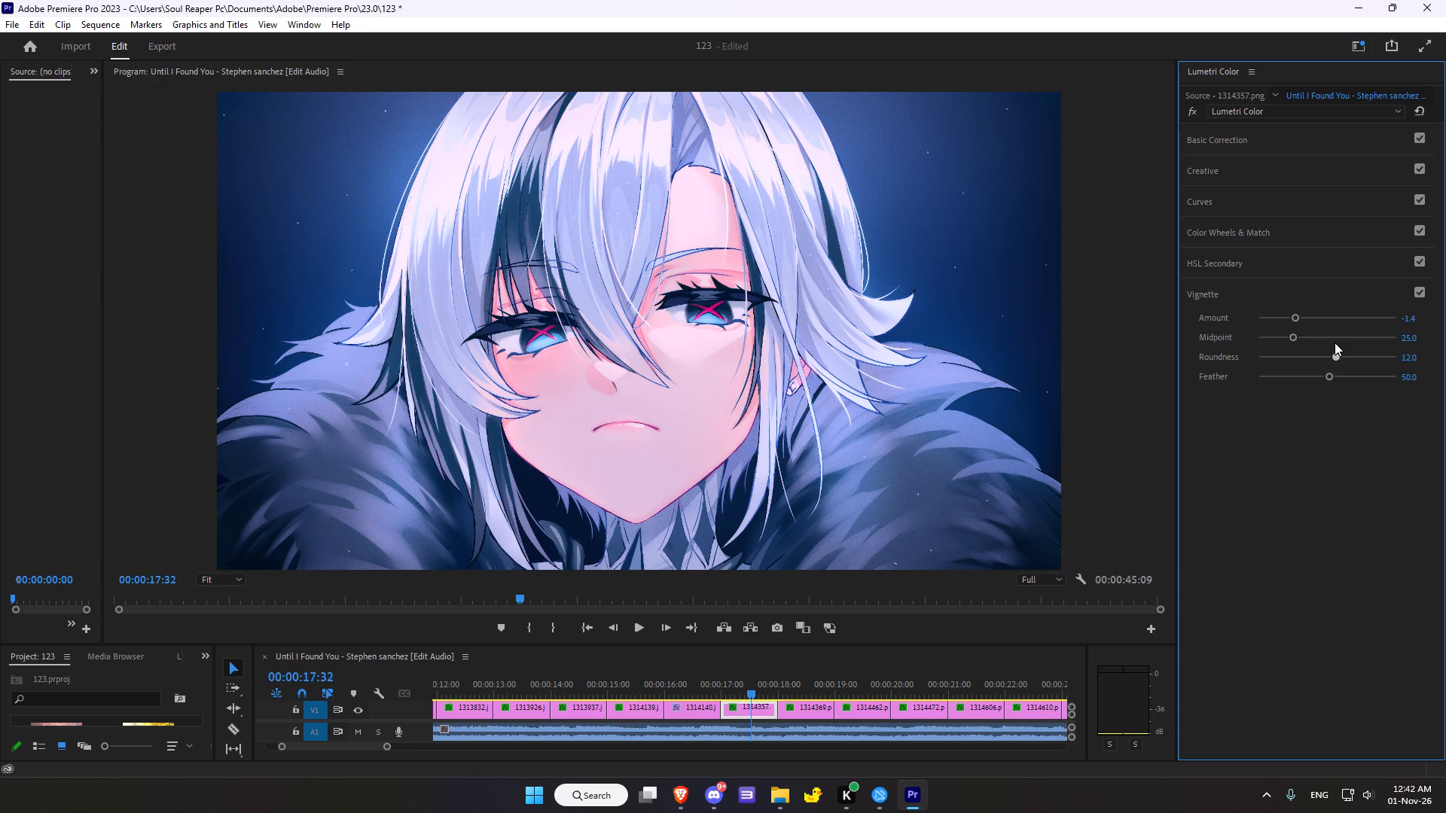
{"action": "left_click_drag", "start_coordinate": [1328, 376], "coordinate": [1319, 370]}
Review the graded clips by scrubbing the sequence as far as the 1315669 clip and back to the 1314140 clip.
{"action": "scroll", "coordinate": [1254, 449], "scroll_direction": "down", "scroll_amount": 3}
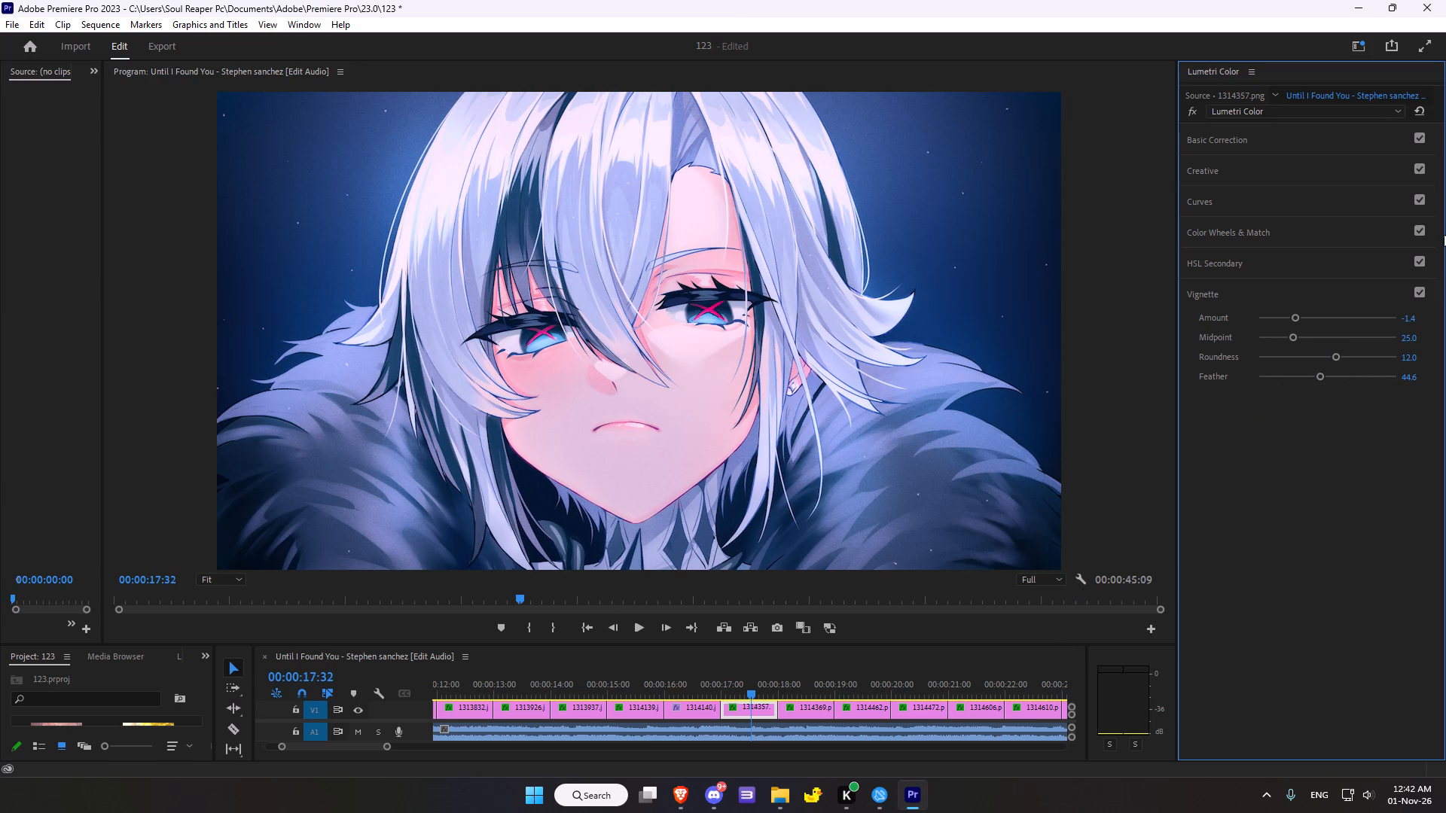
{"action": "scroll", "coordinate": [1405, 114], "scroll_direction": "down", "scroll_amount": 3}
{"action": "scroll", "coordinate": [795, 592], "scroll_direction": "down", "scroll_amount": 4}
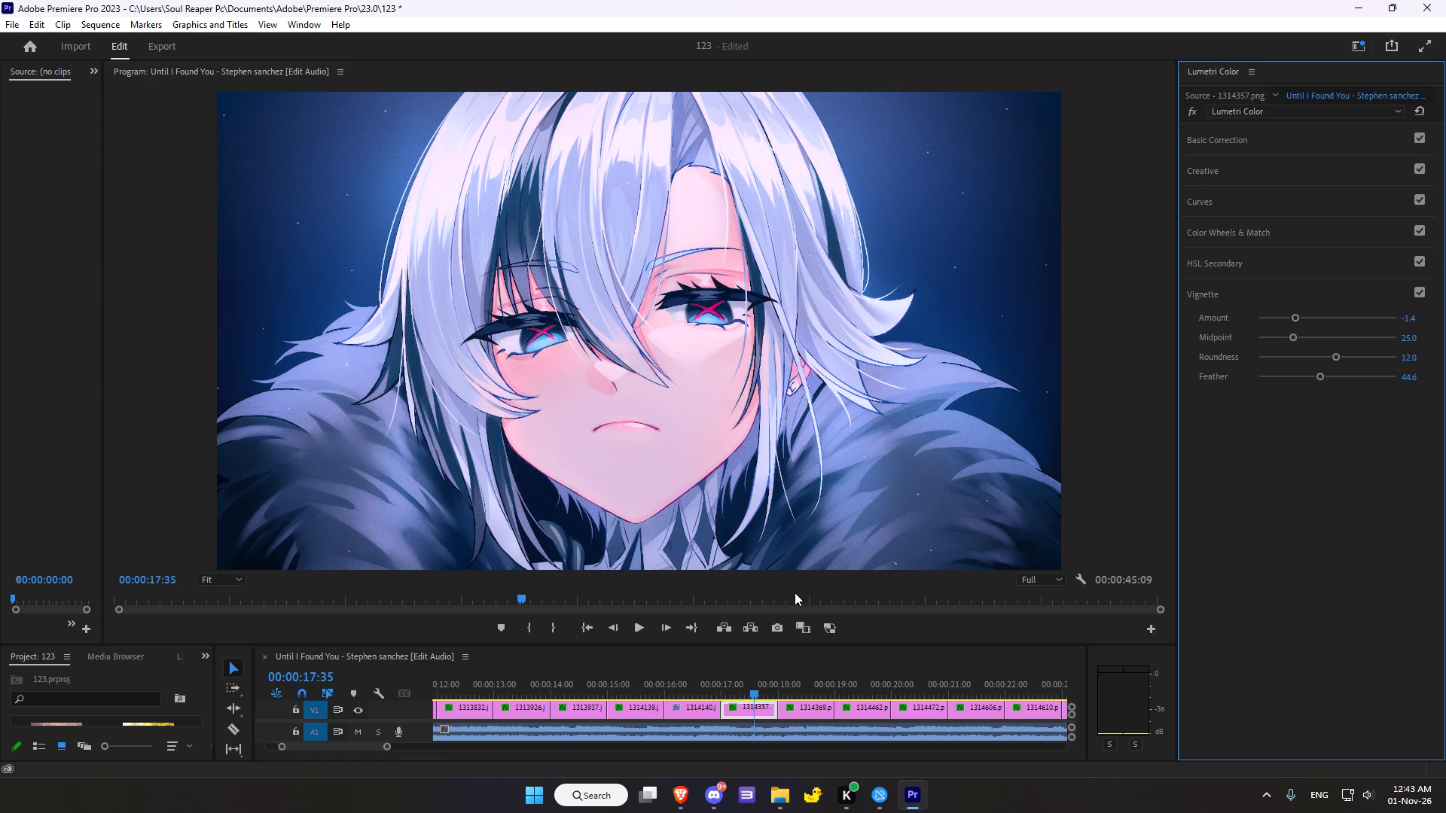
{"action": "scroll", "coordinate": [795, 592], "scroll_direction": "down", "scroll_amount": 5}
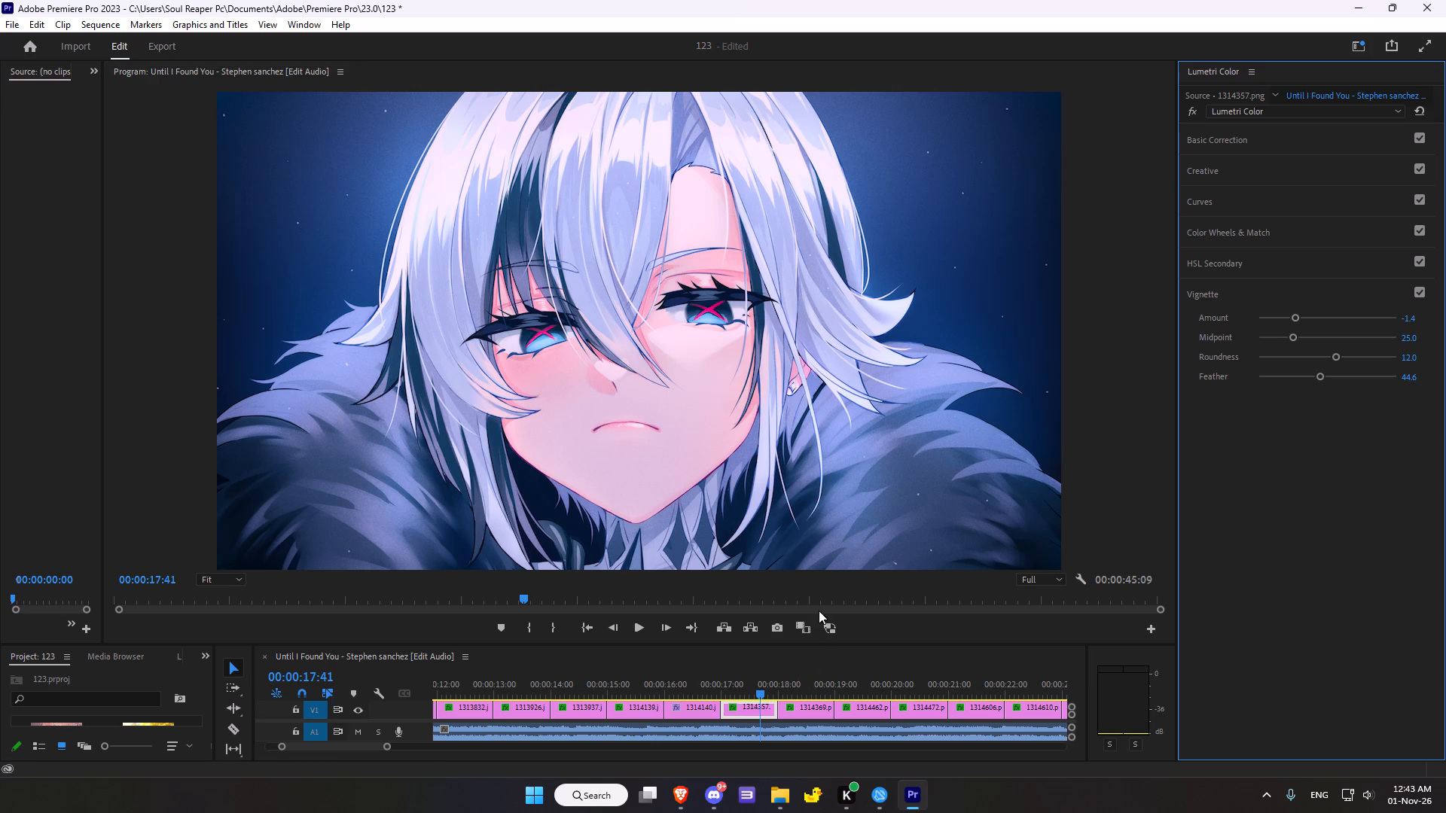
{"action": "scroll", "coordinate": [853, 591], "scroll_direction": "down", "scroll_amount": 3}
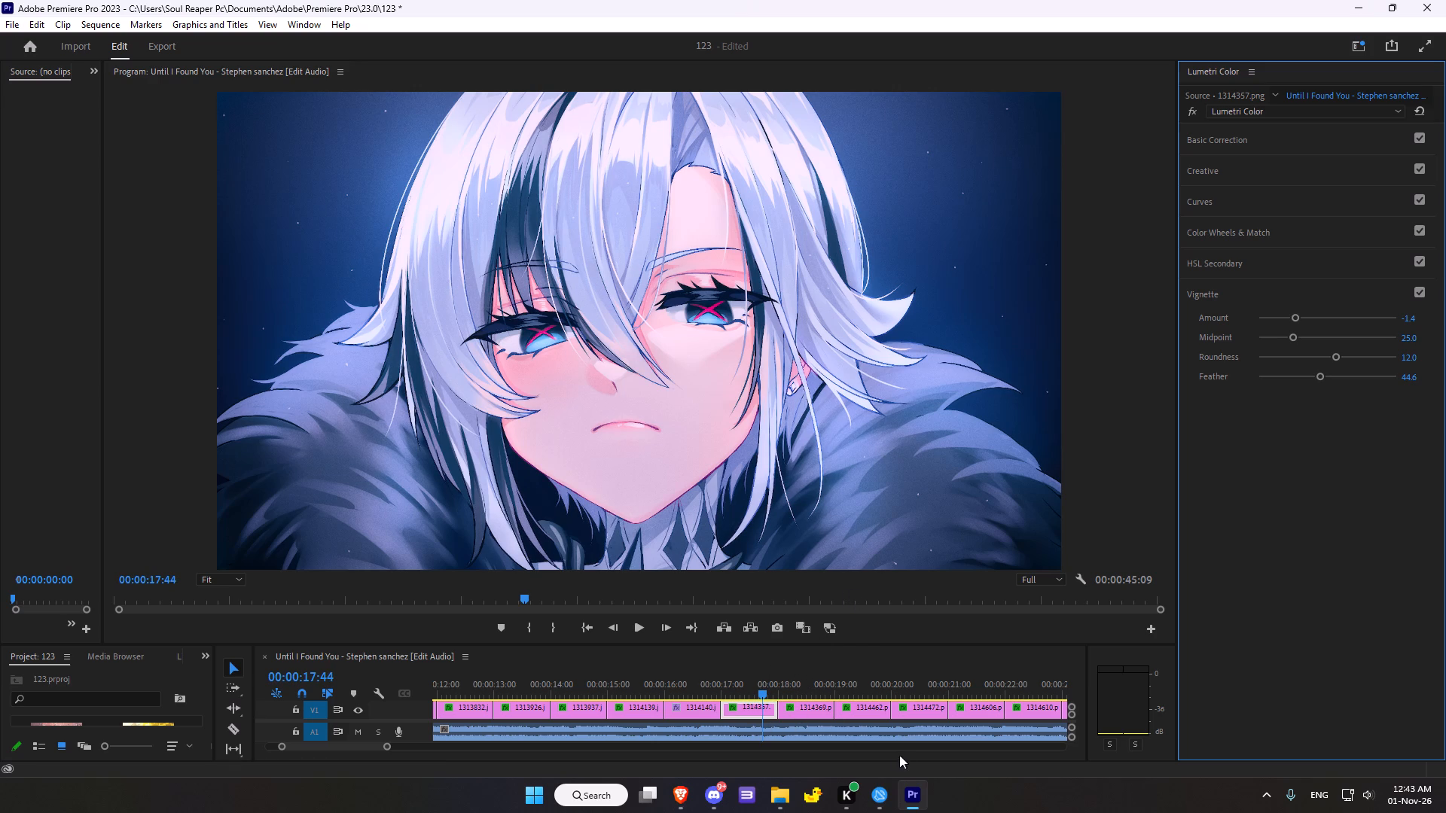
{"action": "left_click", "coordinate": [815, 592]}
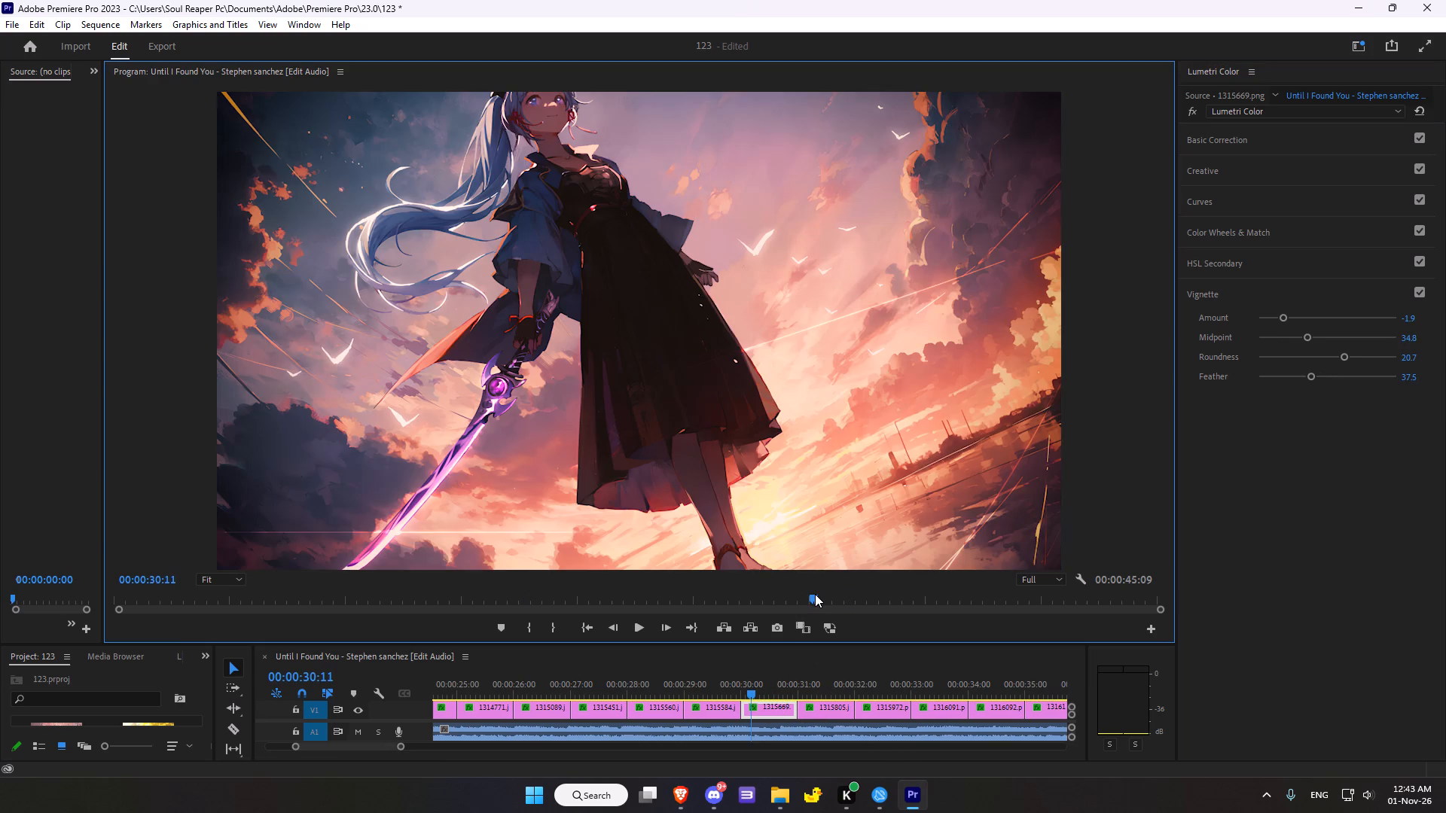
{"action": "left_click", "coordinate": [816, 598]}
{"action": "scroll", "coordinate": [781, 594], "scroll_direction": "down", "scroll_amount": 1}
{"action": "scroll", "coordinate": [781, 594], "scroll_direction": "up", "scroll_amount": 20}
{"action": "scroll", "coordinate": [781, 594], "scroll_direction": "up", "scroll_amount": 6}
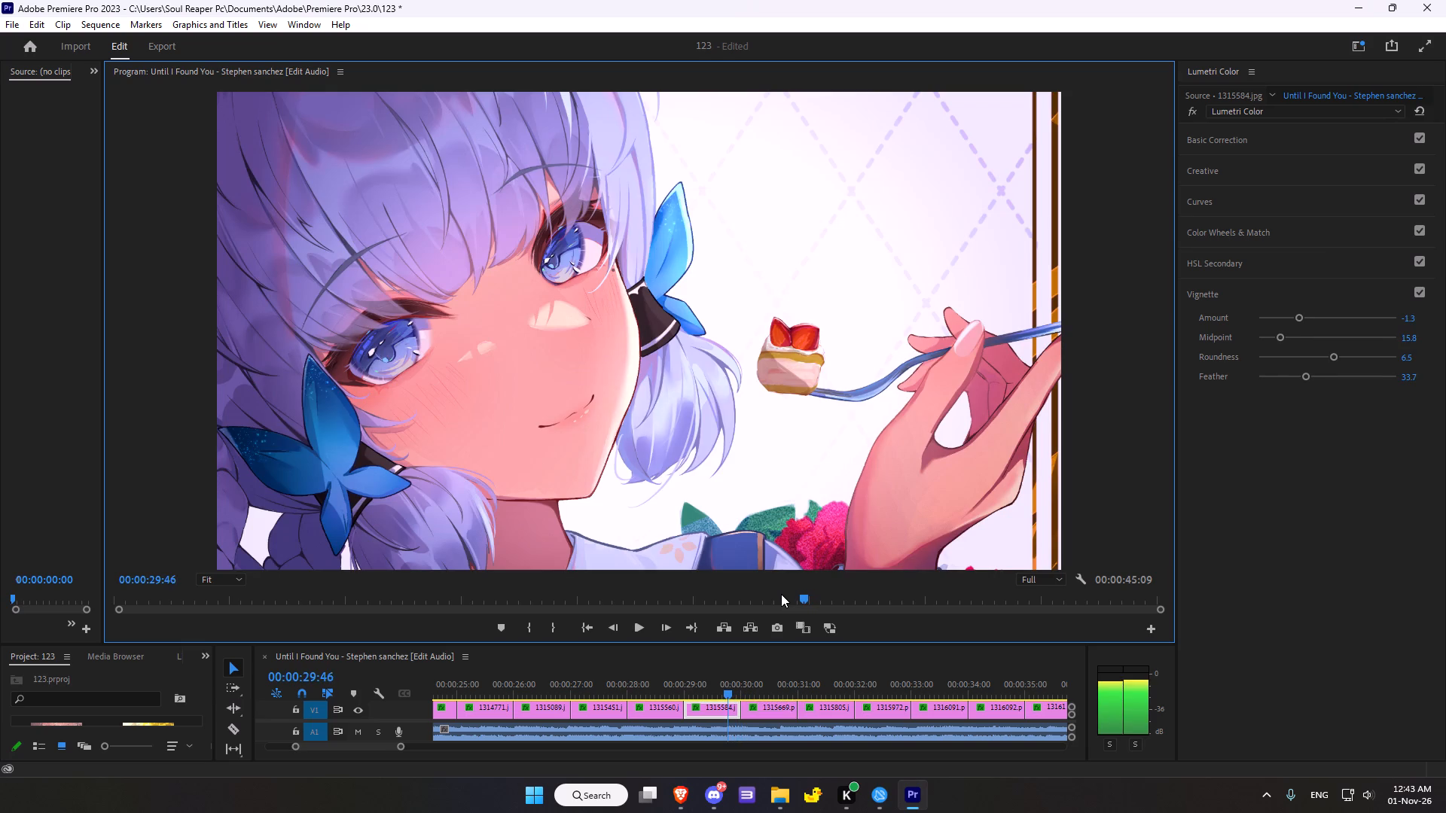
{"action": "scroll", "coordinate": [781, 594], "scroll_direction": "up", "scroll_amount": 20}
{"action": "scroll", "coordinate": [781, 594], "scroll_direction": "up", "scroll_amount": 12}
{"action": "double_click", "coordinate": [696, 609]}
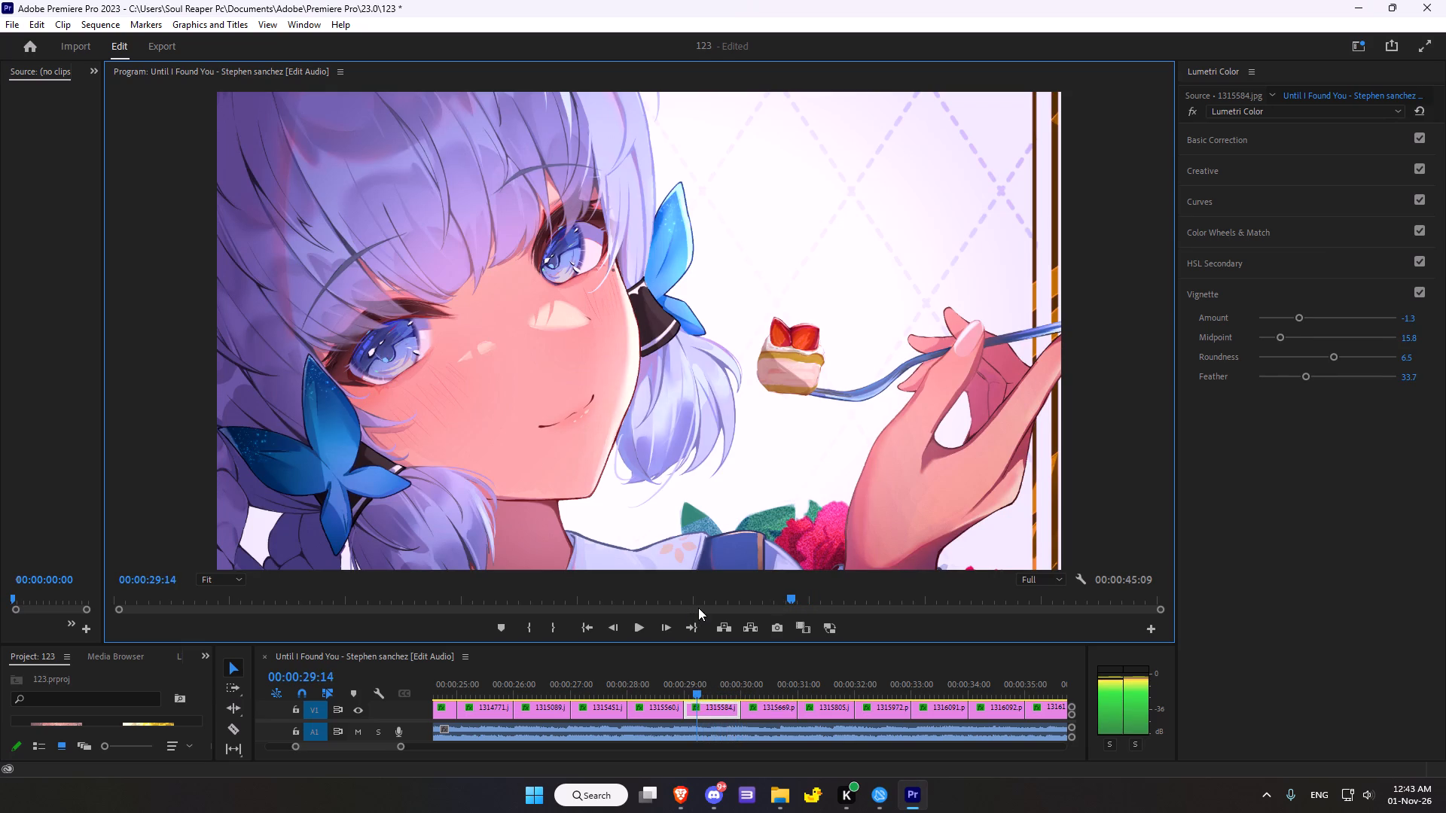
{"action": "left_click", "coordinate": [702, 597]}
{"action": "left_click", "coordinate": [667, 596]}
{"action": "left_click", "coordinate": [611, 604]}
{"action": "left_click", "coordinate": [574, 603]}
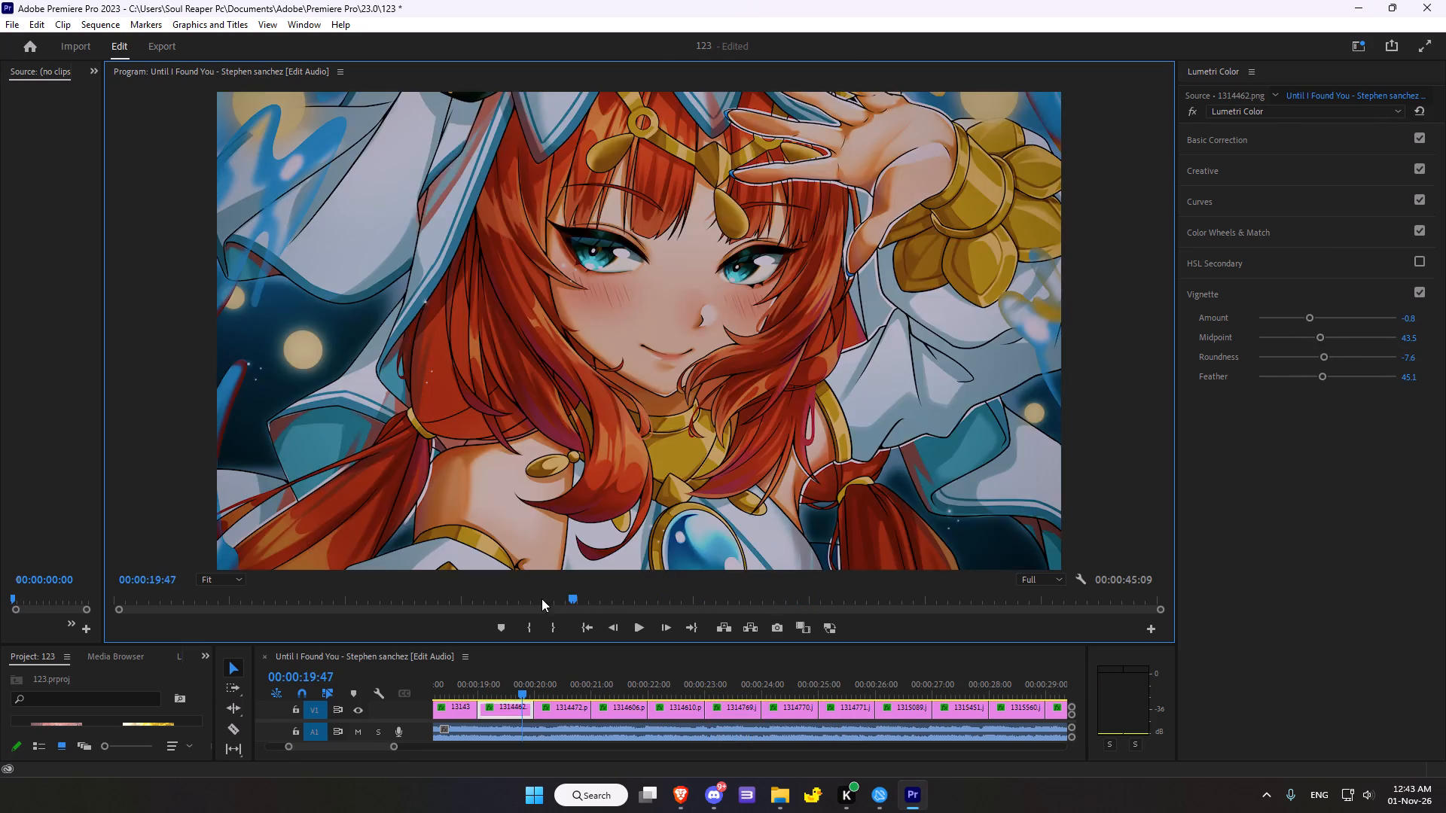
{"action": "left_click", "coordinate": [535, 598]}
{"action": "left_click", "coordinate": [469, 601]}
{"action": "scroll", "coordinate": [531, 598], "scroll_direction": "down", "scroll_amount": 6}
{"action": "left_click", "coordinate": [499, 601]}
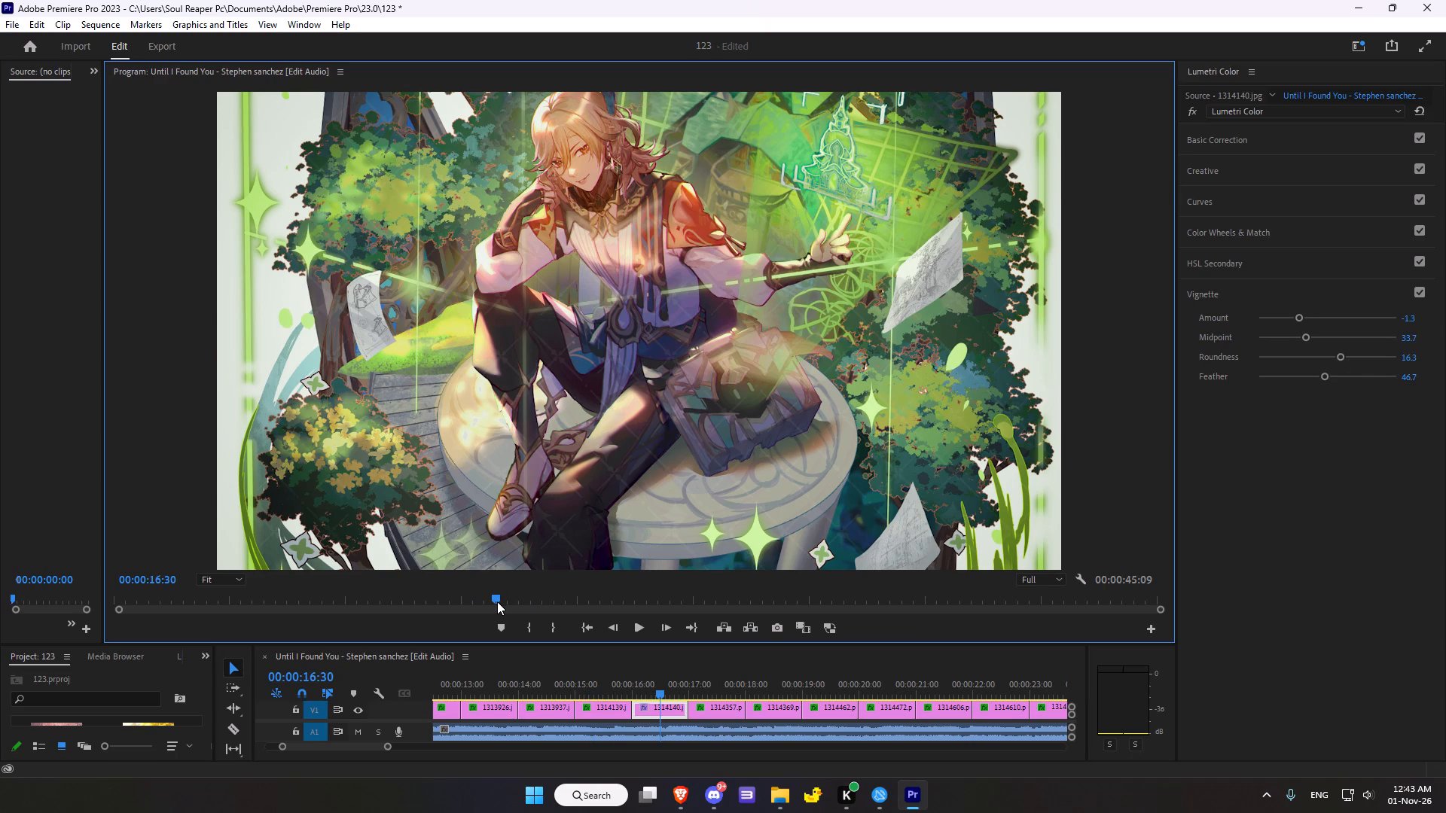
Step through the frames from the 1314140 clip across 1314357 to the 1314369 clip, checking the grades.
{"action": "scroll", "coordinate": [656, 670], "scroll_direction": "down", "scroll_amount": 7}
{"action": "scroll", "coordinate": [626, 596], "scroll_direction": "down", "scroll_amount": 6}
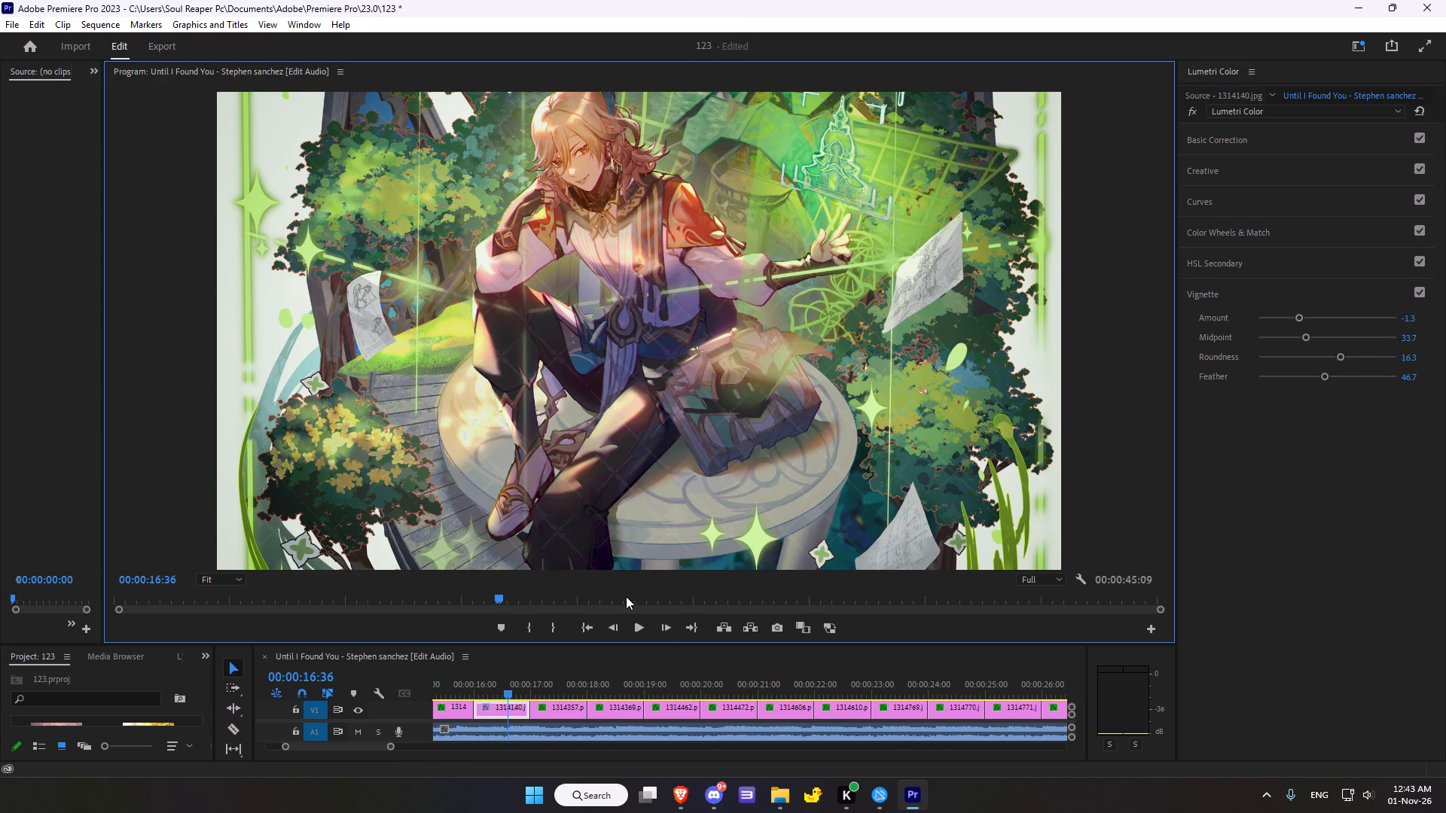
{"action": "scroll", "coordinate": [626, 596], "scroll_direction": "down", "scroll_amount": 20}
{"action": "scroll", "coordinate": [626, 596], "scroll_direction": "down", "scroll_amount": 14}
{"action": "scroll", "coordinate": [626, 596], "scroll_direction": "down", "scroll_amount": 10}
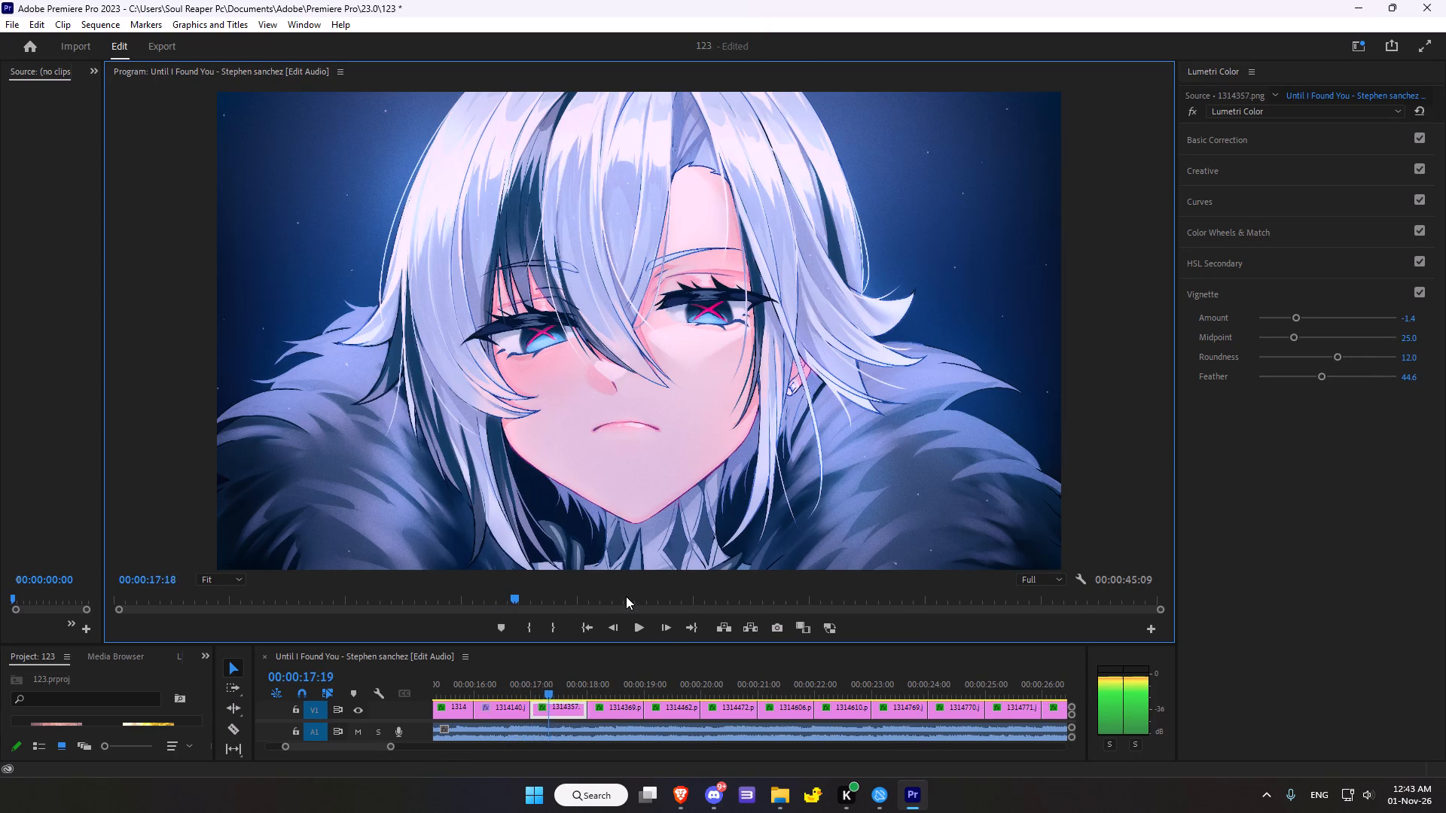
{"action": "scroll", "coordinate": [626, 596], "scroll_direction": "down", "scroll_amount": 16}
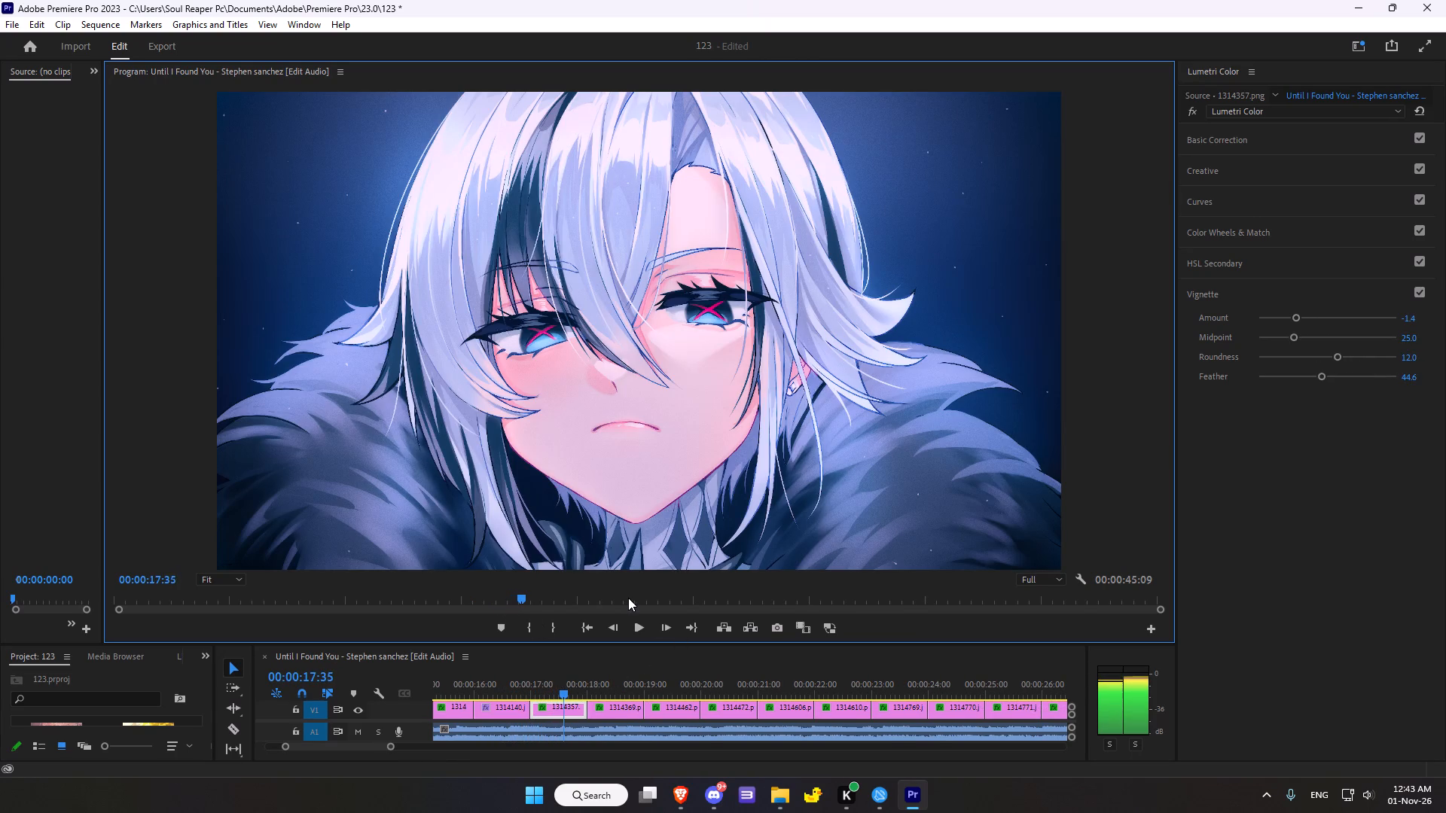
{"action": "scroll", "coordinate": [628, 598], "scroll_direction": "down", "scroll_amount": 14}
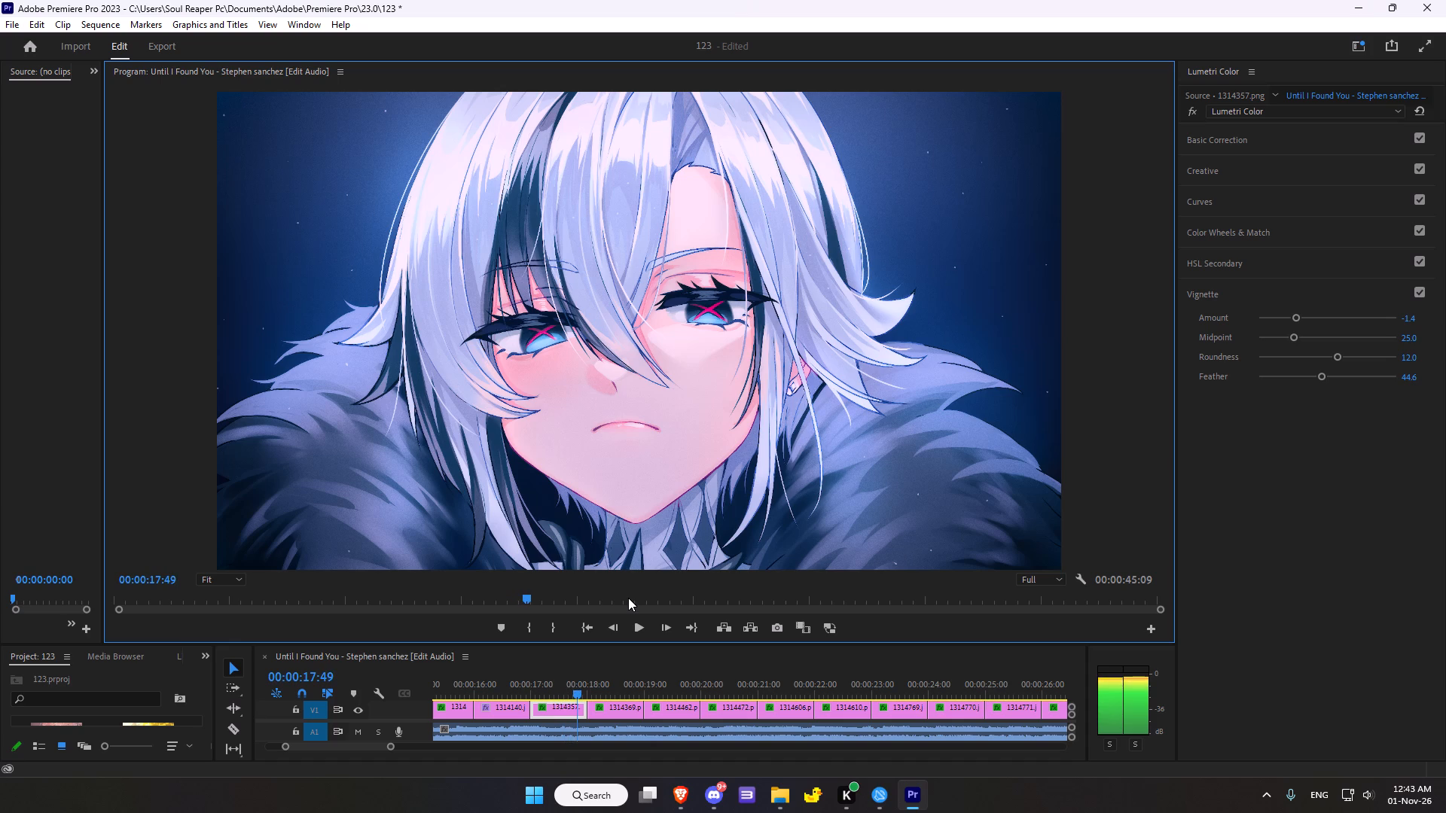
{"action": "scroll", "coordinate": [628, 598], "scroll_direction": "down", "scroll_amount": 12}
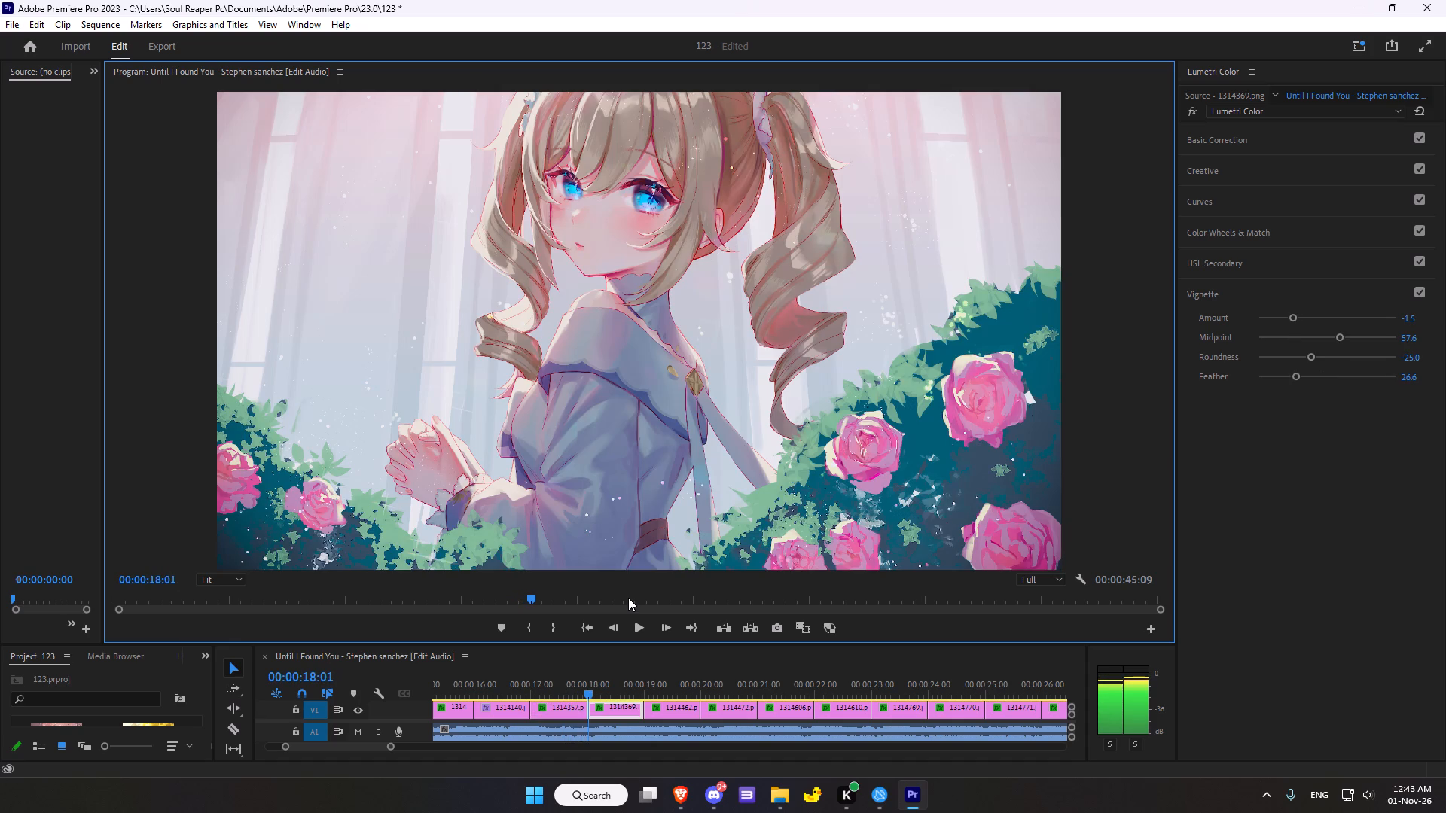
{"action": "scroll", "coordinate": [628, 598], "scroll_direction": "up", "scroll_amount": 5}
{"action": "scroll", "coordinate": [628, 598], "scroll_direction": "down", "scroll_amount": 8}
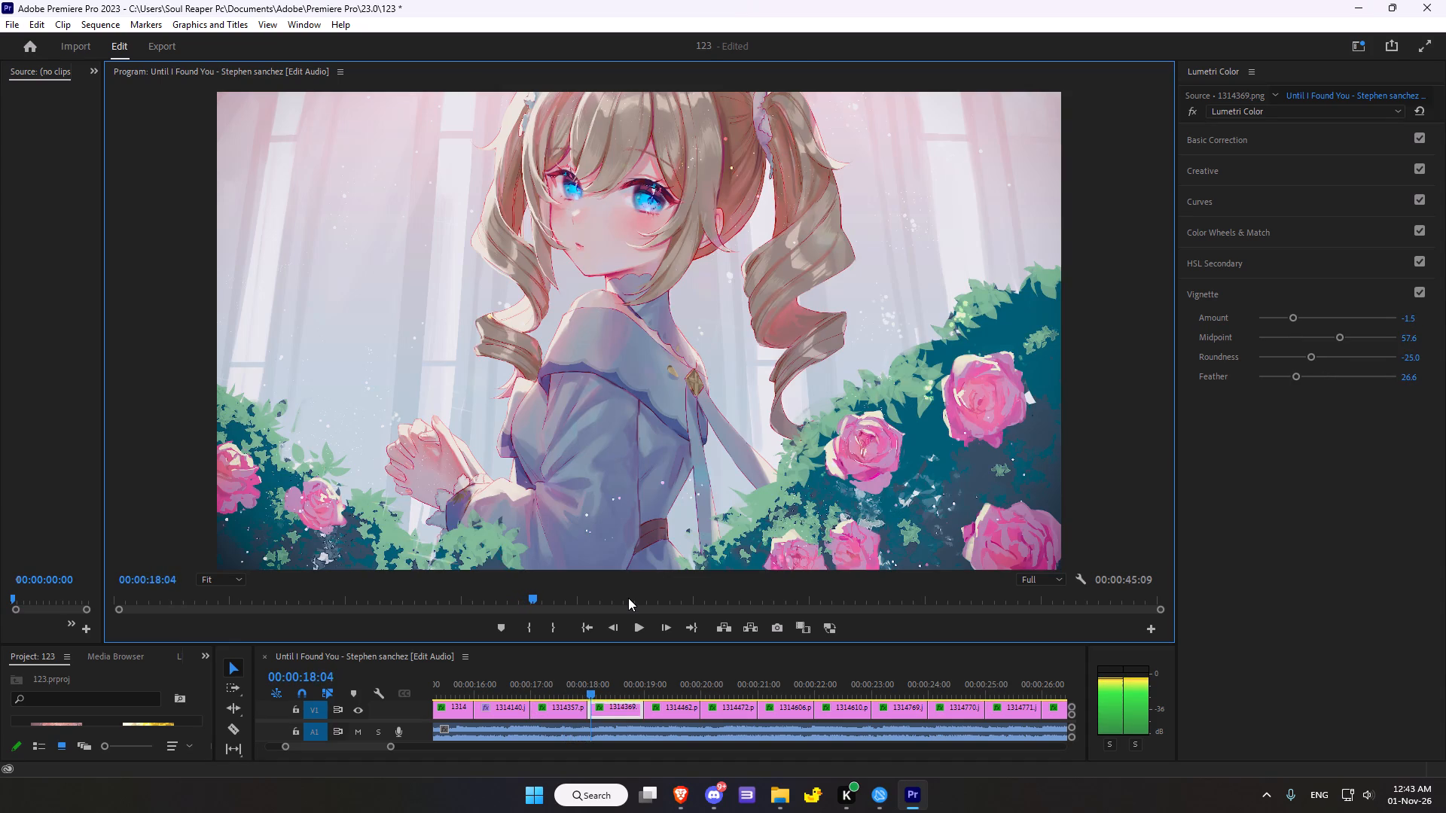
{"action": "scroll", "coordinate": [628, 598], "scroll_direction": "down", "scroll_amount": 16}
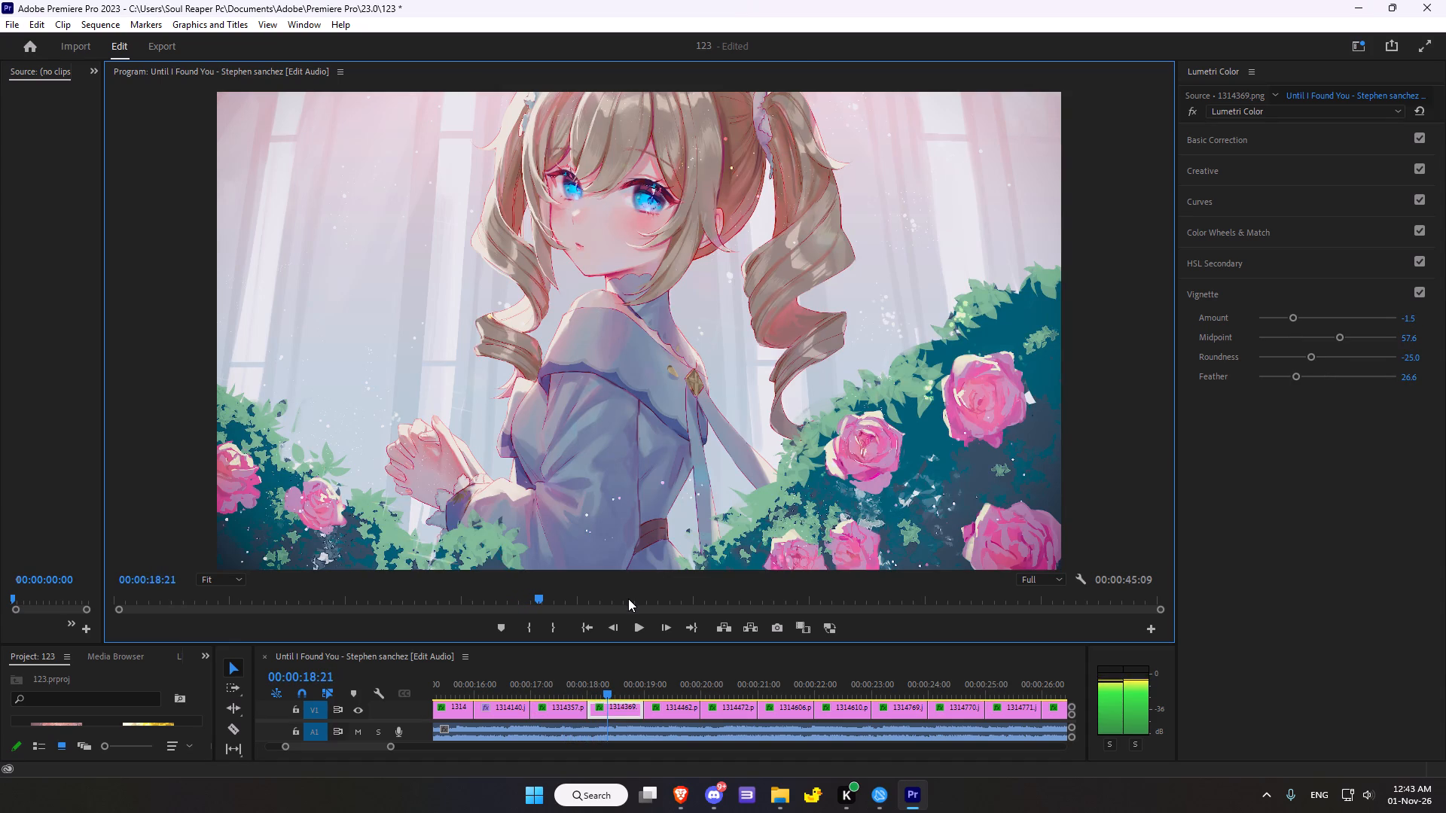
{"action": "scroll", "coordinate": [628, 598], "scroll_direction": "down", "scroll_amount": 2}
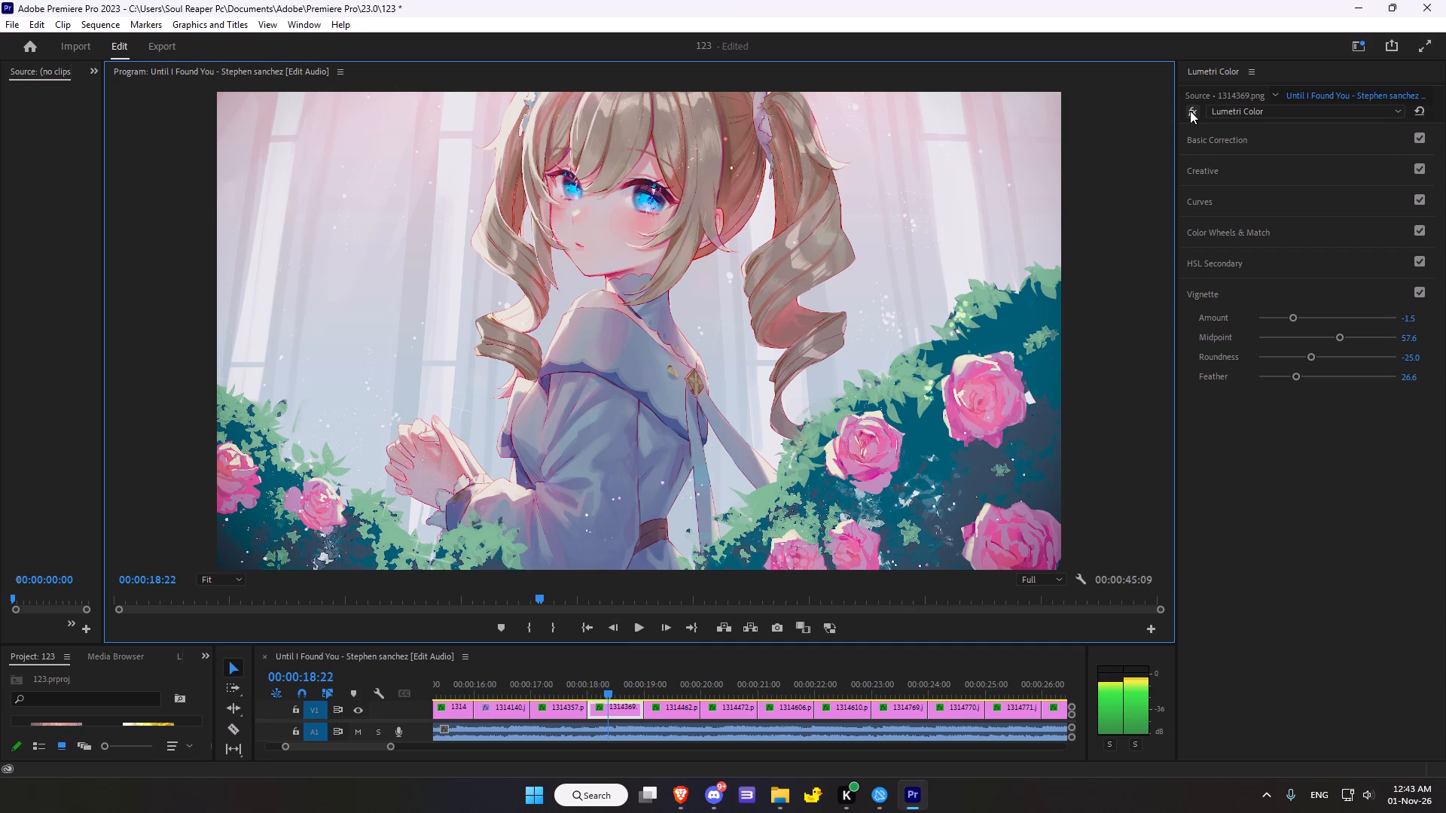
Compare the 1314369 clip with its Lumetri Color effect off and on, reset the effect and open Basic Correction.
{"action": "left_click", "coordinate": [1190, 111]}
{"action": "left_click", "coordinate": [1190, 111]}
{"action": "left_click", "coordinate": [1426, 112]}
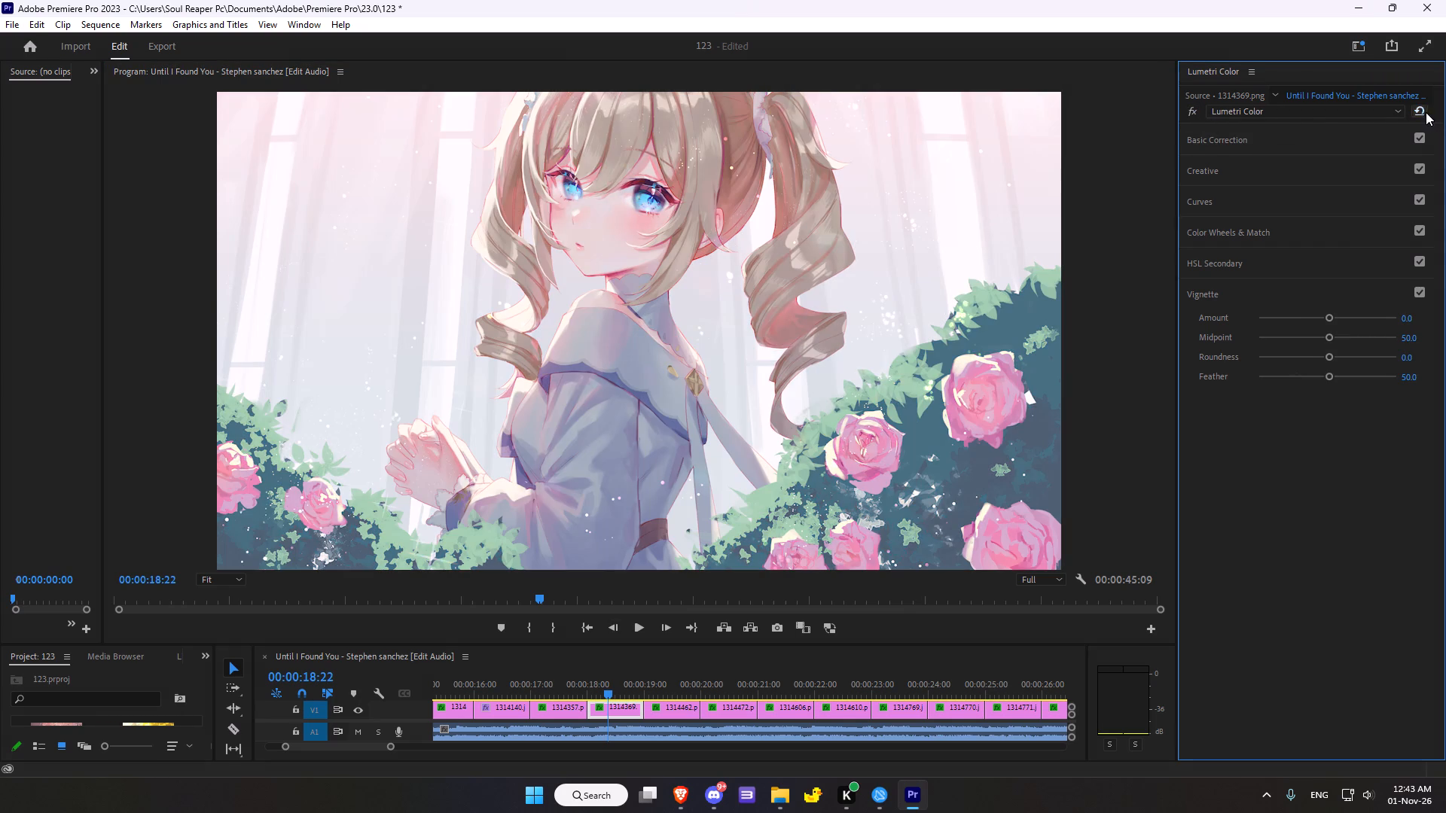
{"action": "left_click", "coordinate": [1232, 129]}
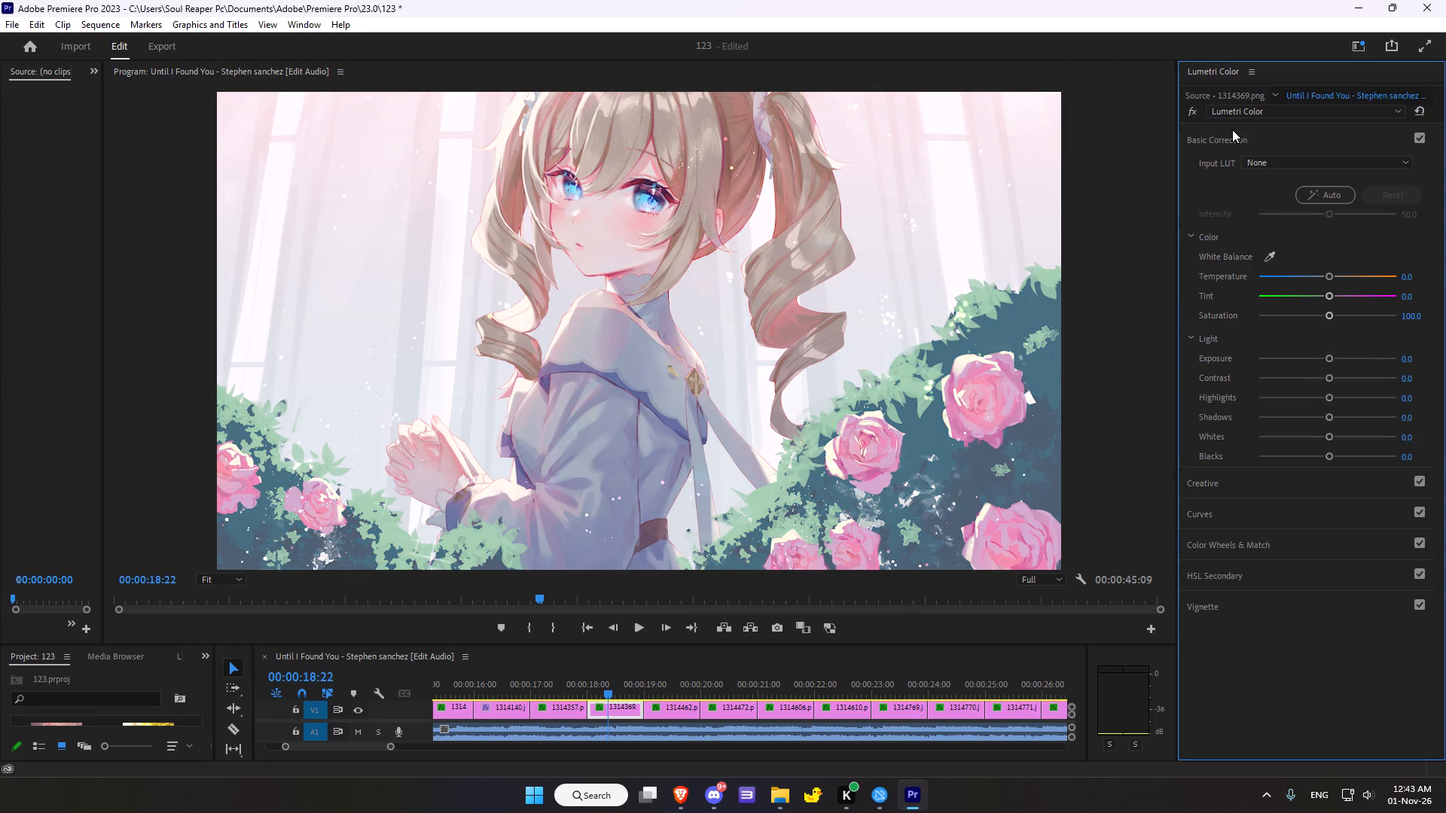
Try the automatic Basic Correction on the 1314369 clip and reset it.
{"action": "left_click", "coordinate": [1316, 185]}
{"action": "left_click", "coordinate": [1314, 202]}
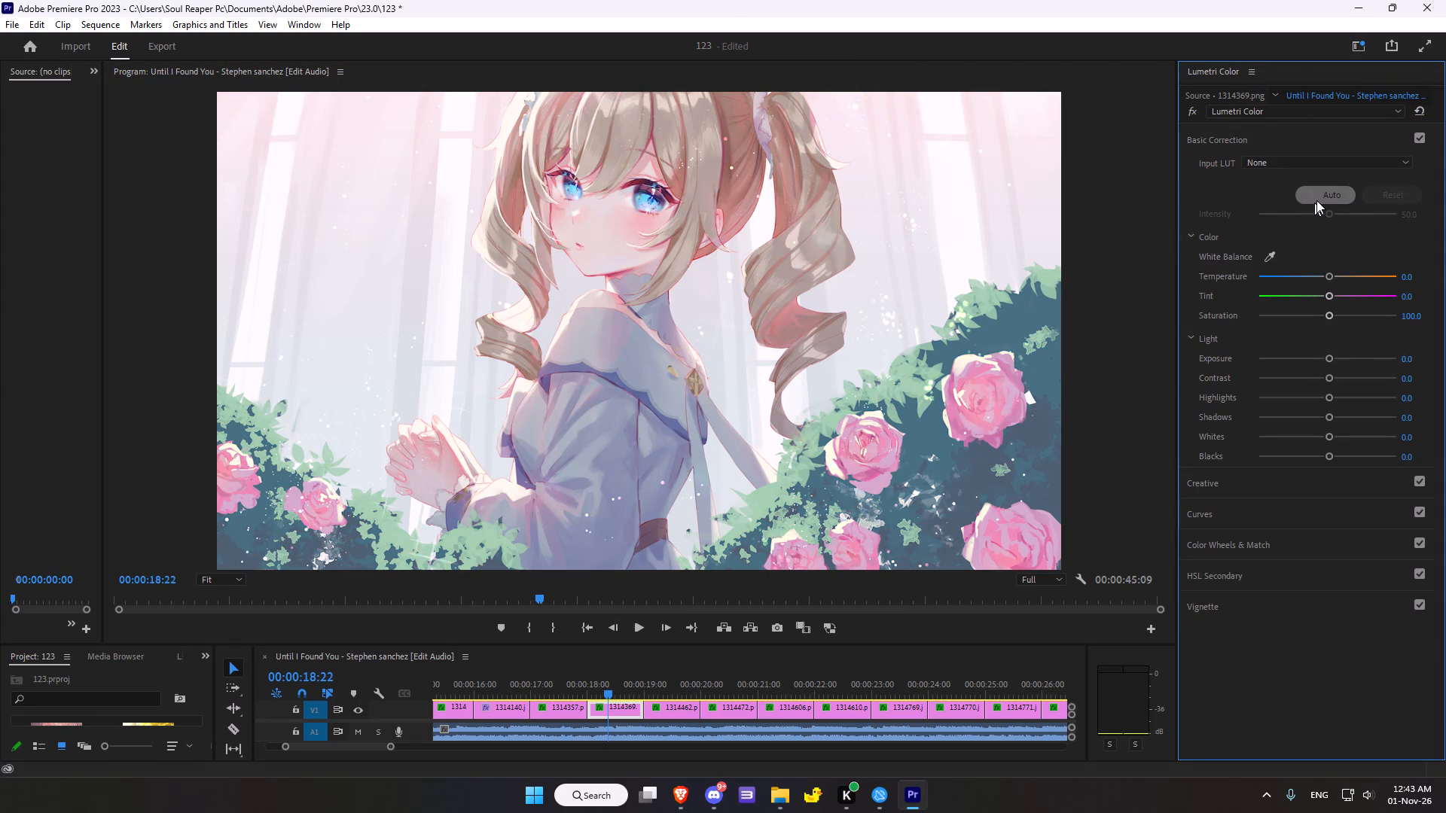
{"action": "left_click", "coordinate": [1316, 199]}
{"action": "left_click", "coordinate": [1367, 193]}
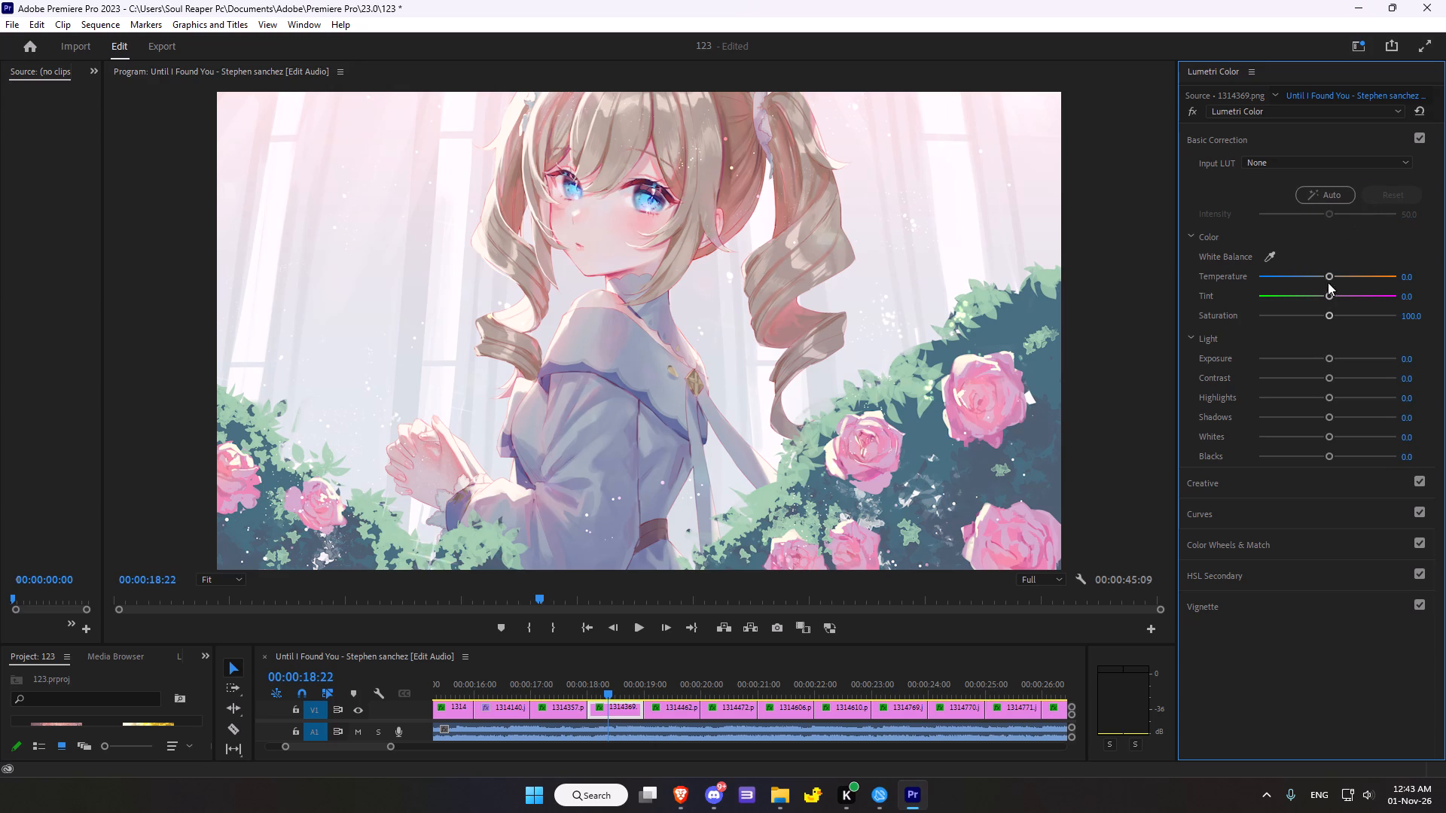
Set the Basic Correction temperature of the 1314369 clip to 6.5.
{"action": "left_click_drag", "start_coordinate": [1327, 276], "coordinate": [1331, 268]}
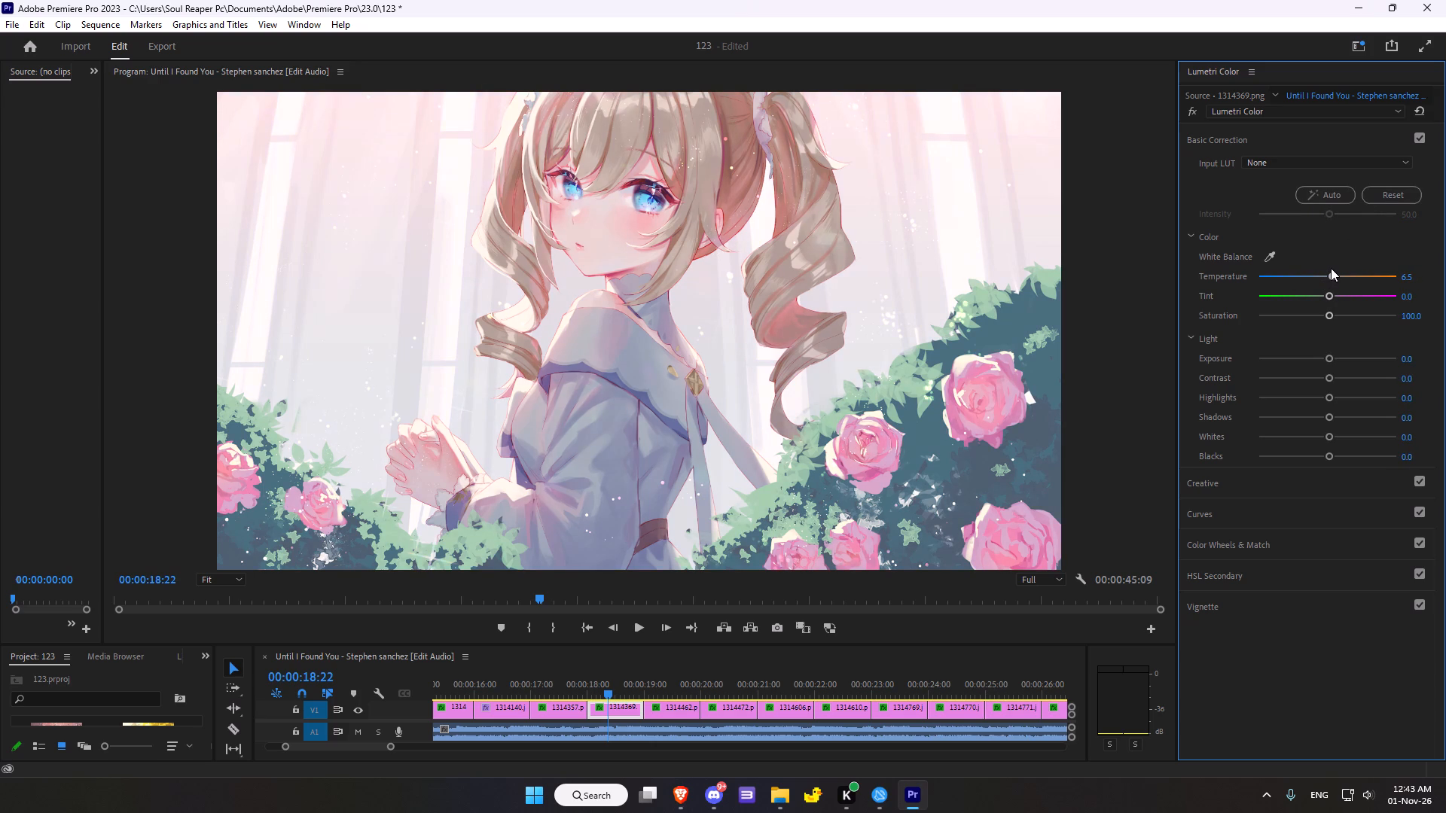
Set the 1314369 clip's Basic Correction temperature to 10.9, tint to -4.3 and saturation to 127.2.
{"action": "left_click_drag", "start_coordinate": [1331, 268], "coordinate": [1334, 266]}
{"action": "left_click", "coordinate": [1328, 291]}
{"action": "left_click_drag", "start_coordinate": [1333, 316], "coordinate": [1344, 315]}
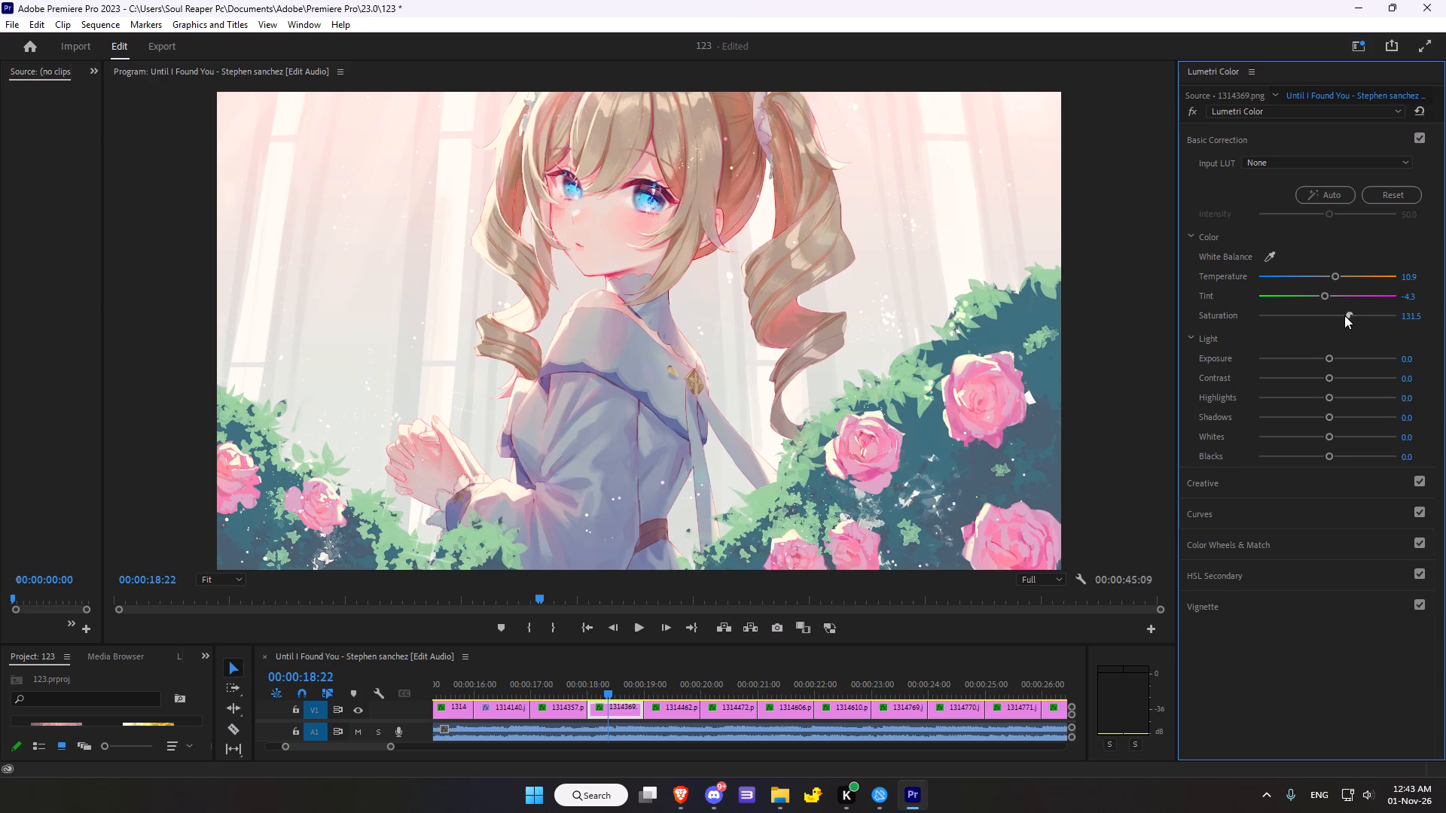
{"action": "left_click_drag", "start_coordinate": [1344, 315], "coordinate": [1345, 318]}
Set the Light values to exposure -0.1, contrast -4.3, highlights 4.3, shadows -14.1, whites -3.3 and blacks 14.1.
{"action": "left_click_drag", "start_coordinate": [1332, 356], "coordinate": [1310, 356]}
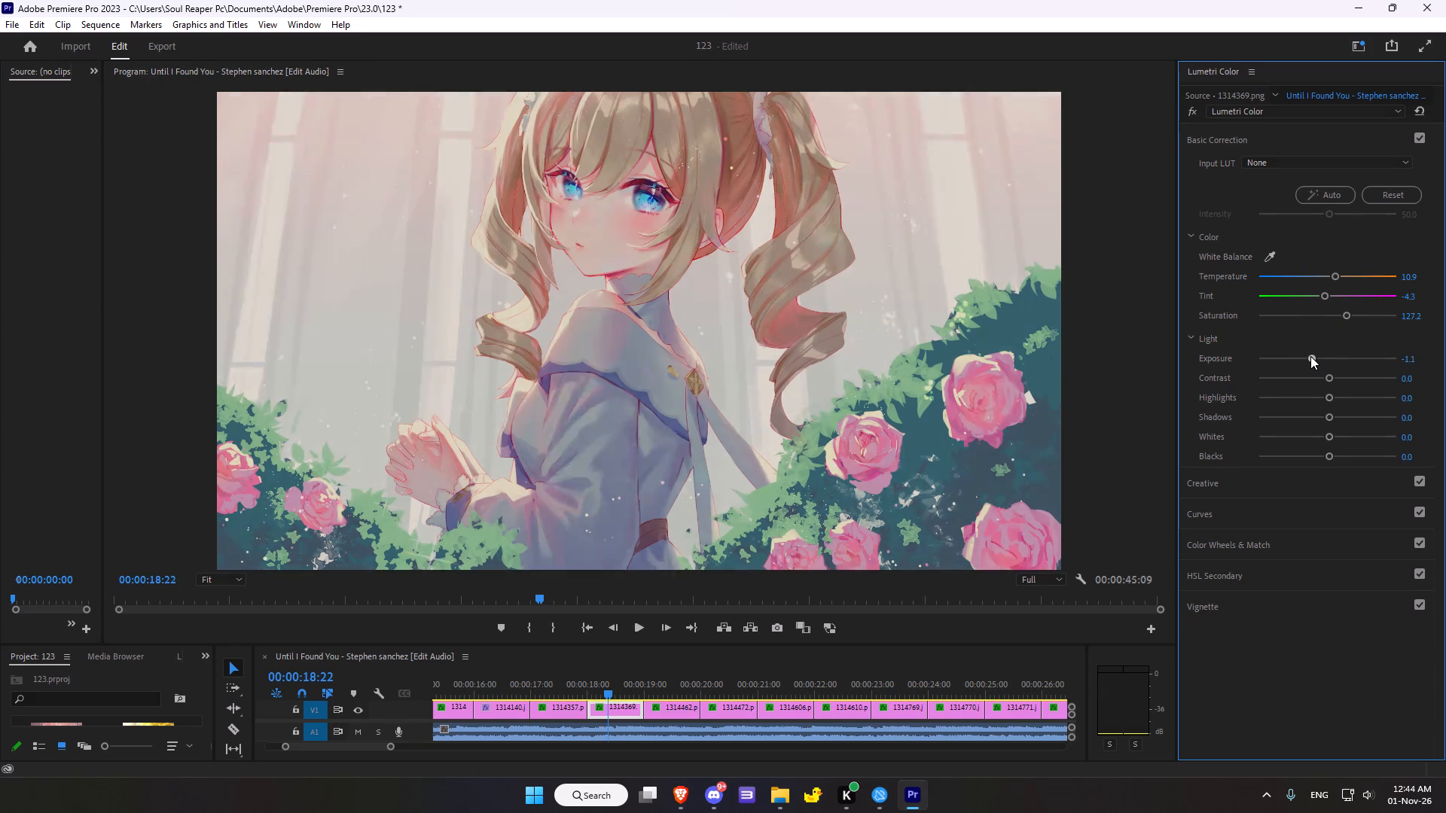
{"action": "left_click_drag", "start_coordinate": [1310, 356], "coordinate": [1325, 355]}
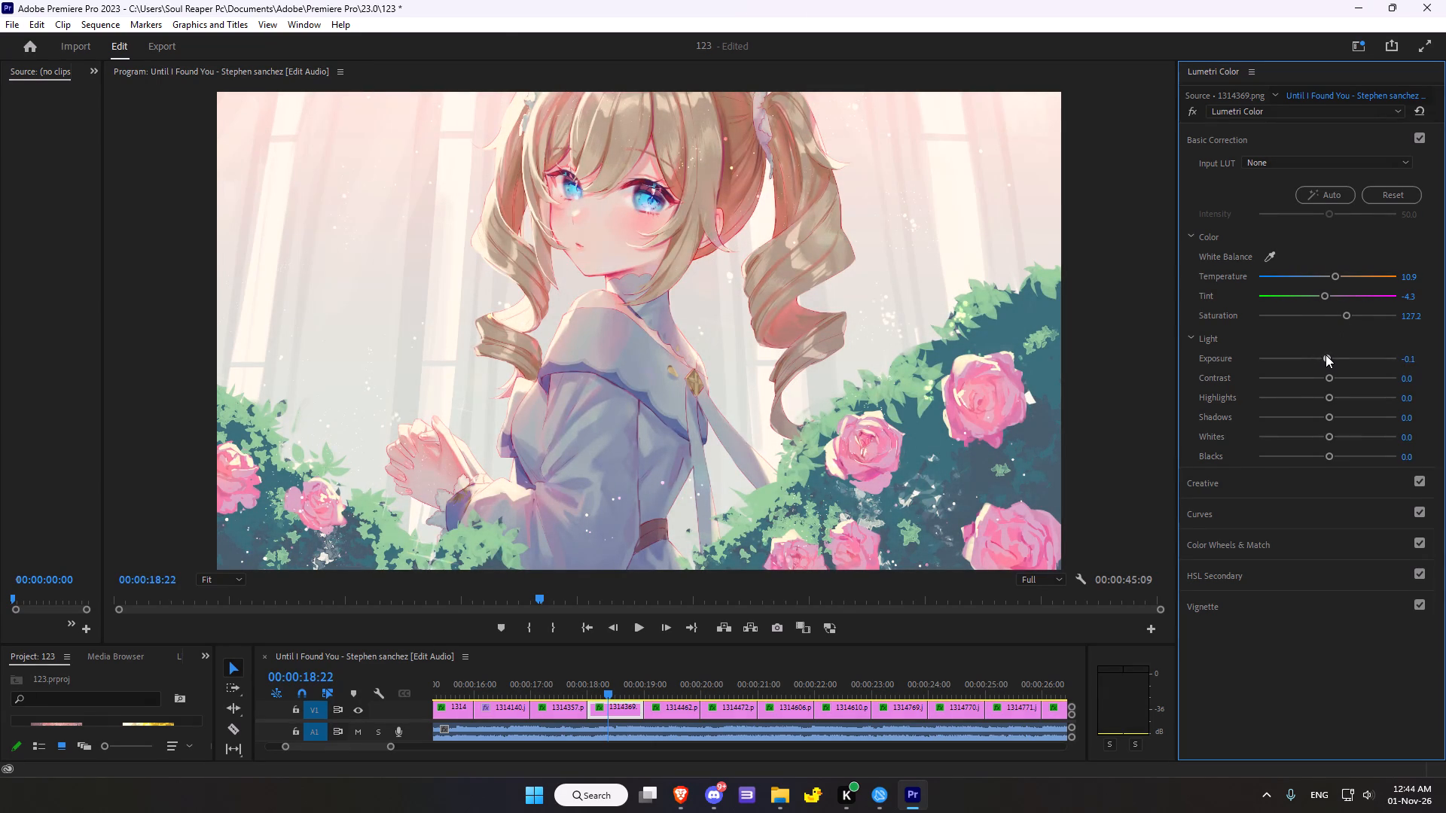
{"action": "left_click_drag", "start_coordinate": [1332, 381], "coordinate": [1322, 381]}
{"action": "left_click_drag", "start_coordinate": [1322, 381], "coordinate": [1333, 381]}
{"action": "left_click_drag", "start_coordinate": [1333, 381], "coordinate": [1320, 382]}
{"action": "left_click_drag", "start_coordinate": [1320, 382], "coordinate": [1323, 382]}
{"action": "left_click", "coordinate": [1332, 398]}
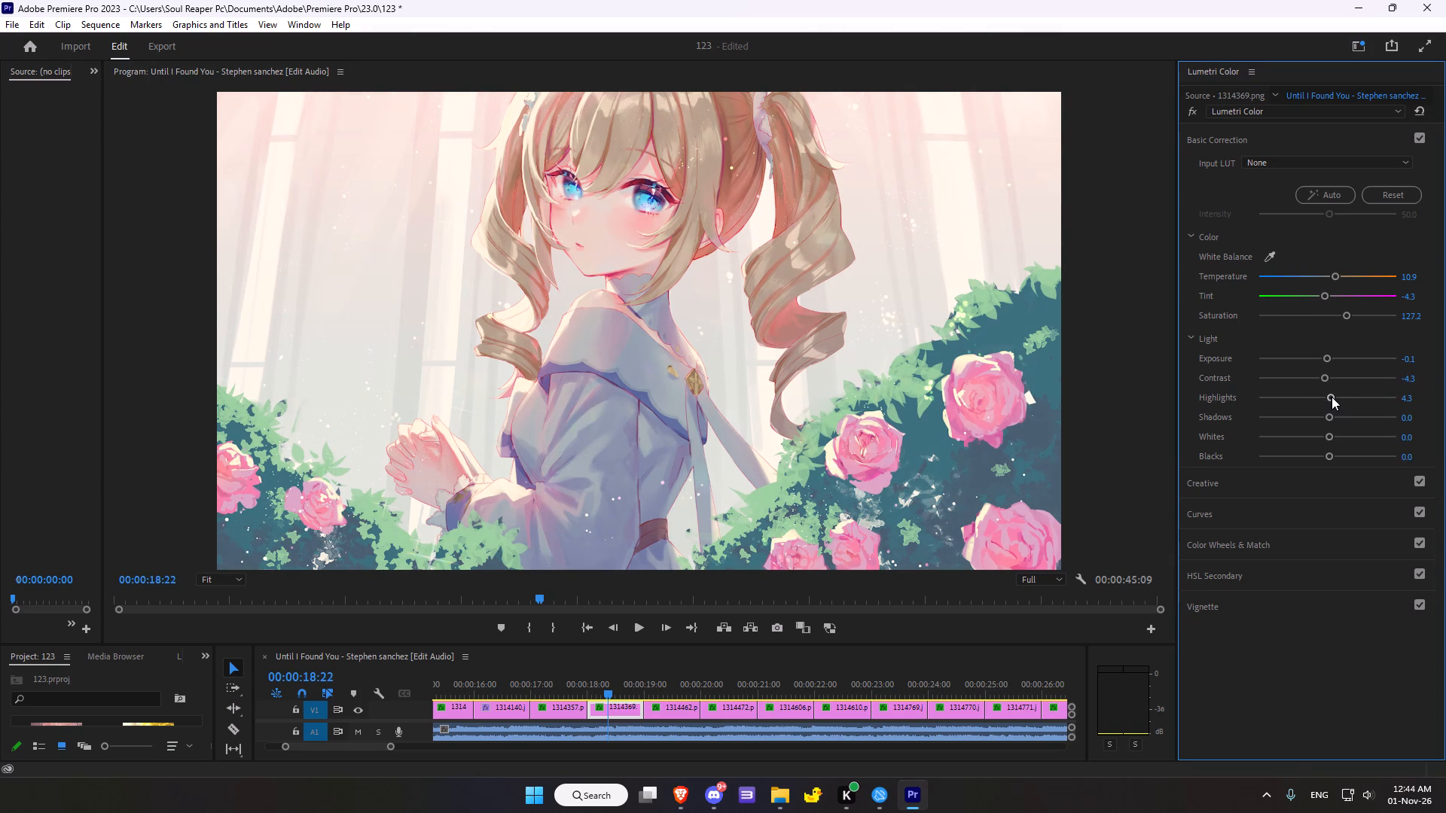
{"action": "left_click_drag", "start_coordinate": [1329, 414], "coordinate": [1316, 410]}
{"action": "left_click_drag", "start_coordinate": [1333, 438], "coordinate": [1324, 439]}
{"action": "left_click_drag", "start_coordinate": [1329, 455], "coordinate": [1328, 456]}
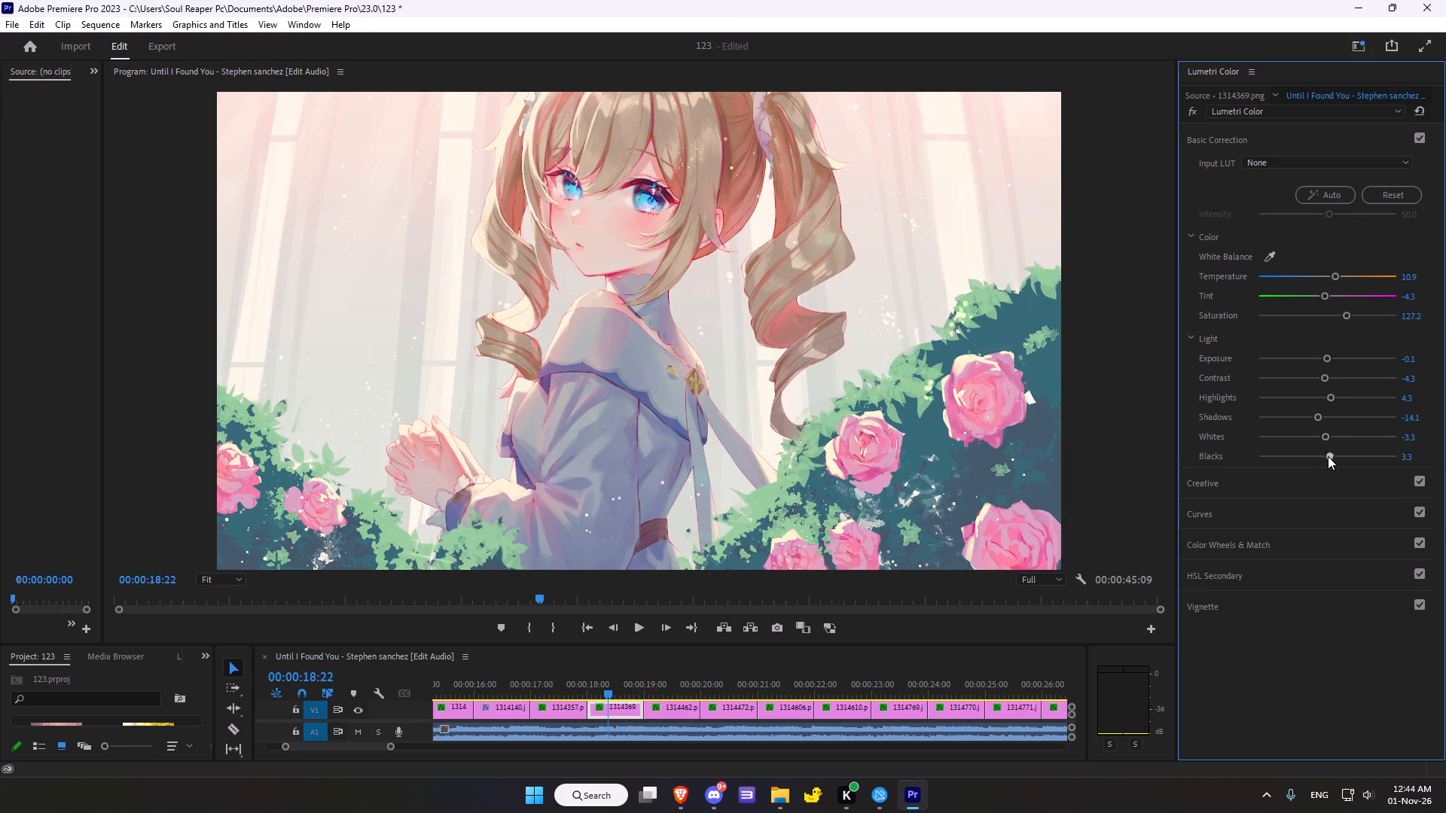
{"action": "left_click_drag", "start_coordinate": [1328, 456], "coordinate": [1336, 452]}
Set the Creative adjustments of the 1314369 clip to sharpen 70.7, vibrance -8.7 and saturation 108.7.
{"action": "left_click", "coordinate": [1243, 486]}
{"action": "left_click_drag", "start_coordinate": [1330, 401], "coordinate": [1375, 398]}
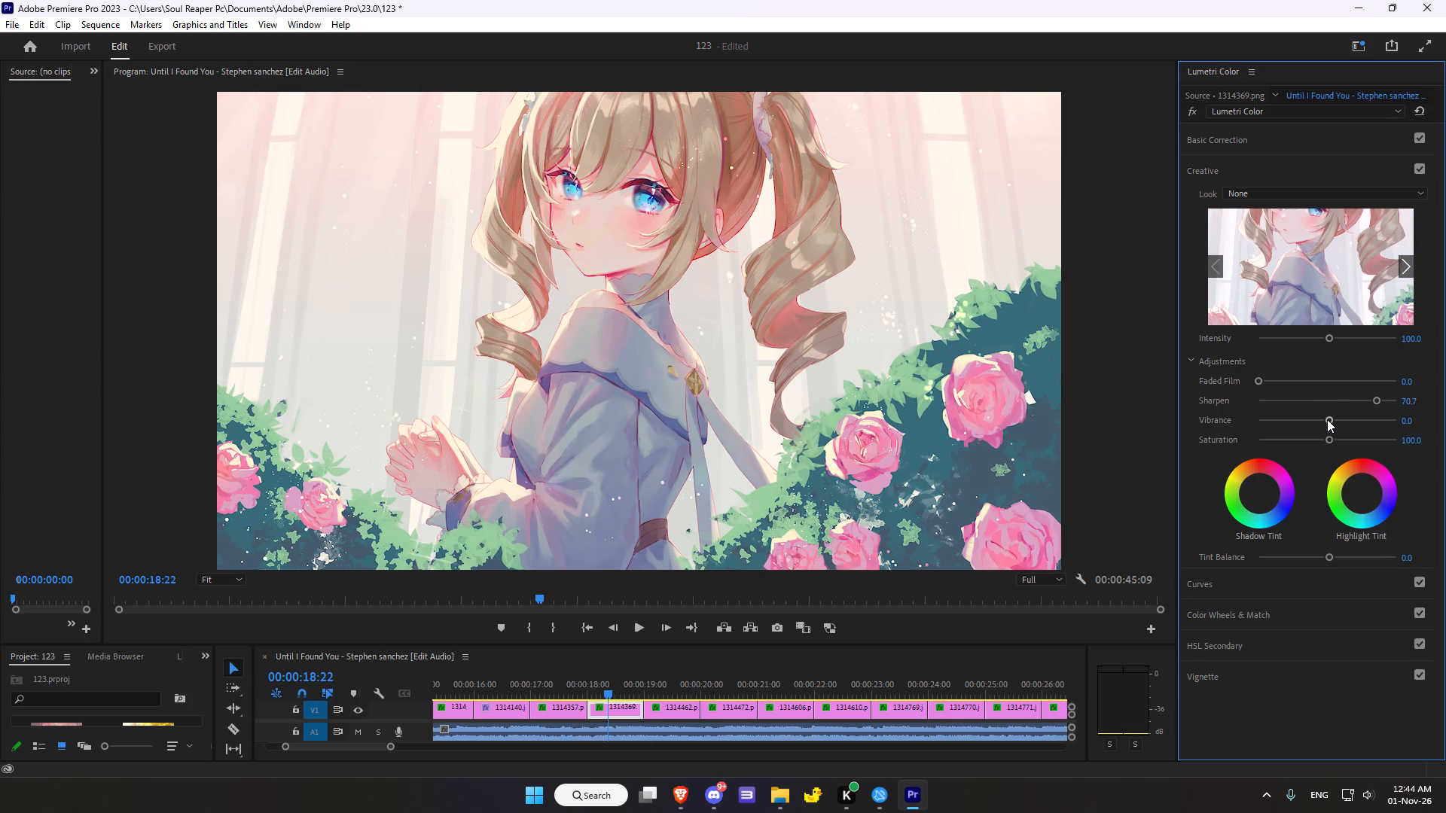
{"action": "left_click_drag", "start_coordinate": [1327, 419], "coordinate": [1333, 425]}
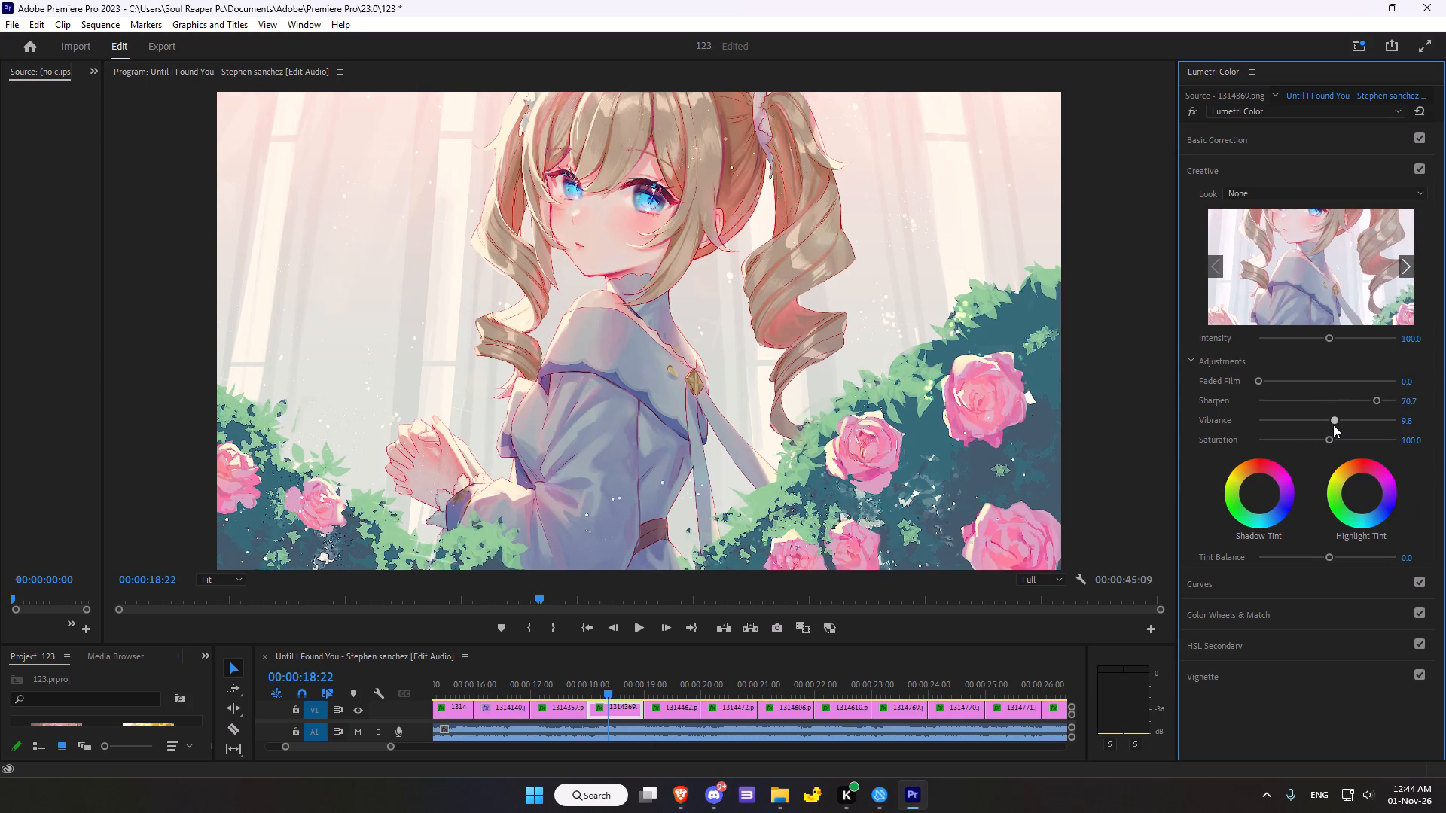
{"action": "left_click_drag", "start_coordinate": [1333, 425], "coordinate": [1322, 428]}
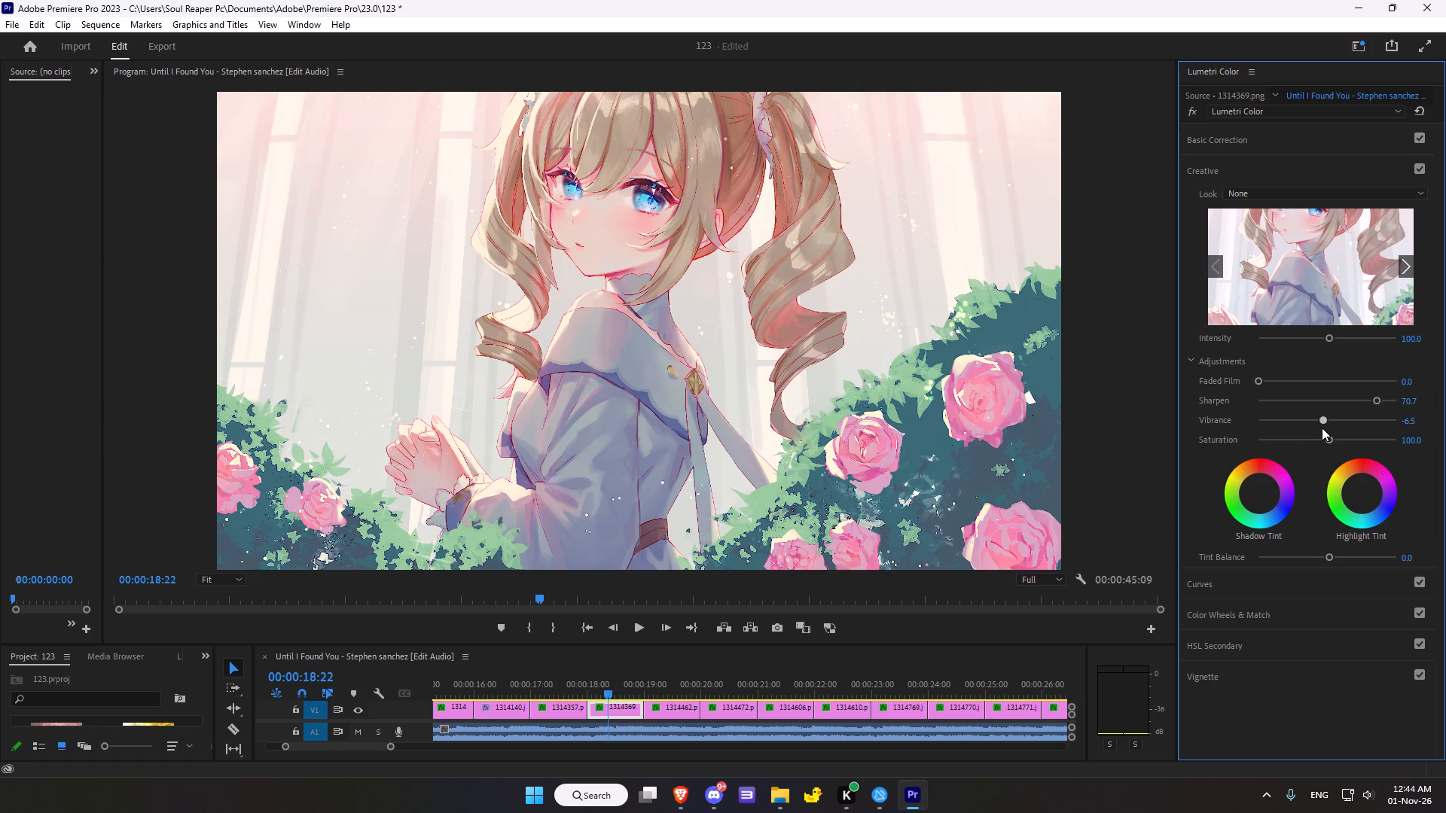
{"action": "left_click_drag", "start_coordinate": [1322, 428], "coordinate": [1320, 428]}
{"action": "left_click", "coordinate": [1333, 439]}
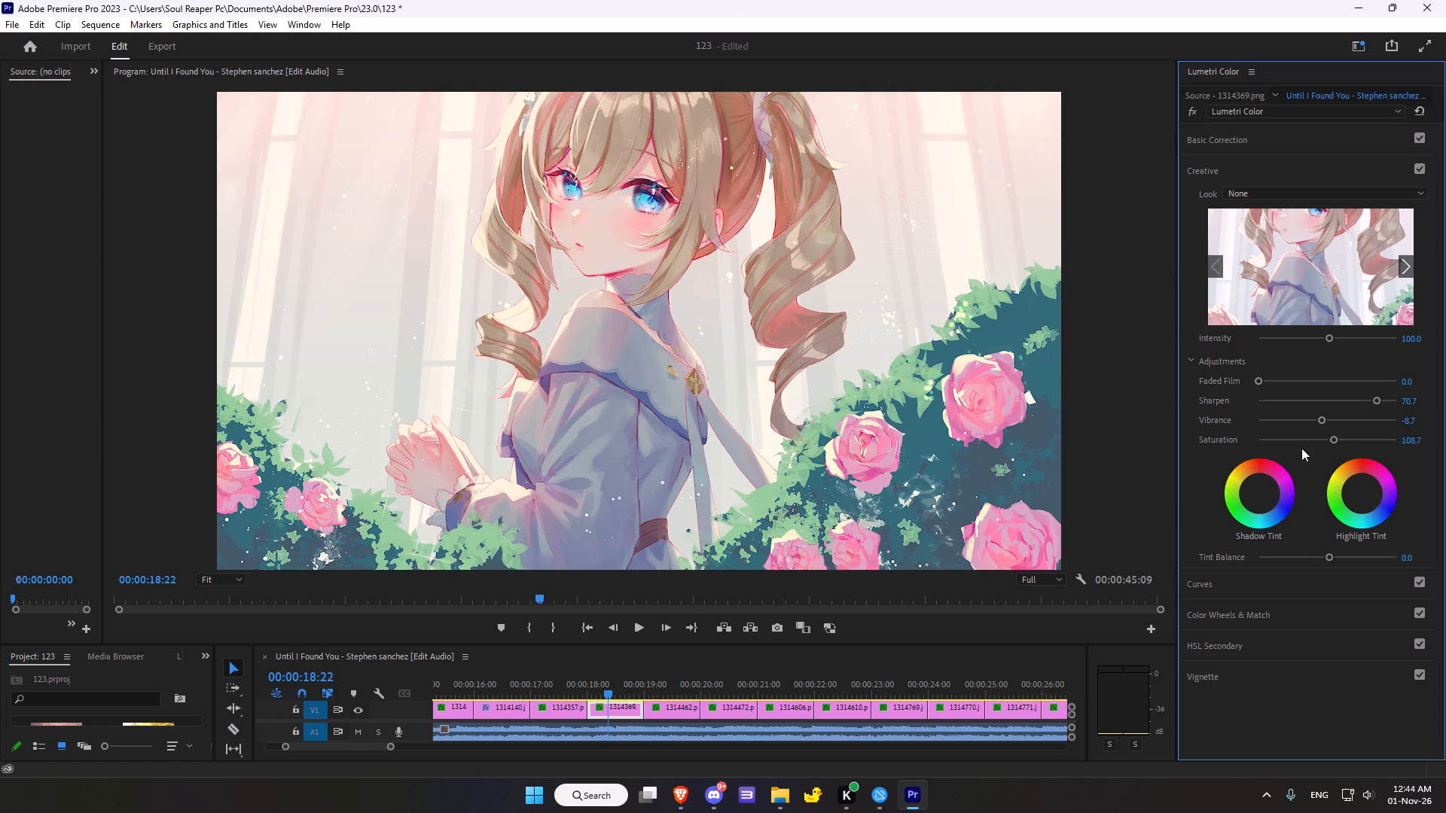
Nudge the Creative shadow tint very slightly off the wheel's centre and set the highlight tint at its centre.
{"action": "left_click_drag", "start_coordinate": [1259, 491], "coordinate": [1259, 471]}
{"action": "left_click_drag", "start_coordinate": [1259, 471], "coordinate": [1249, 458]}
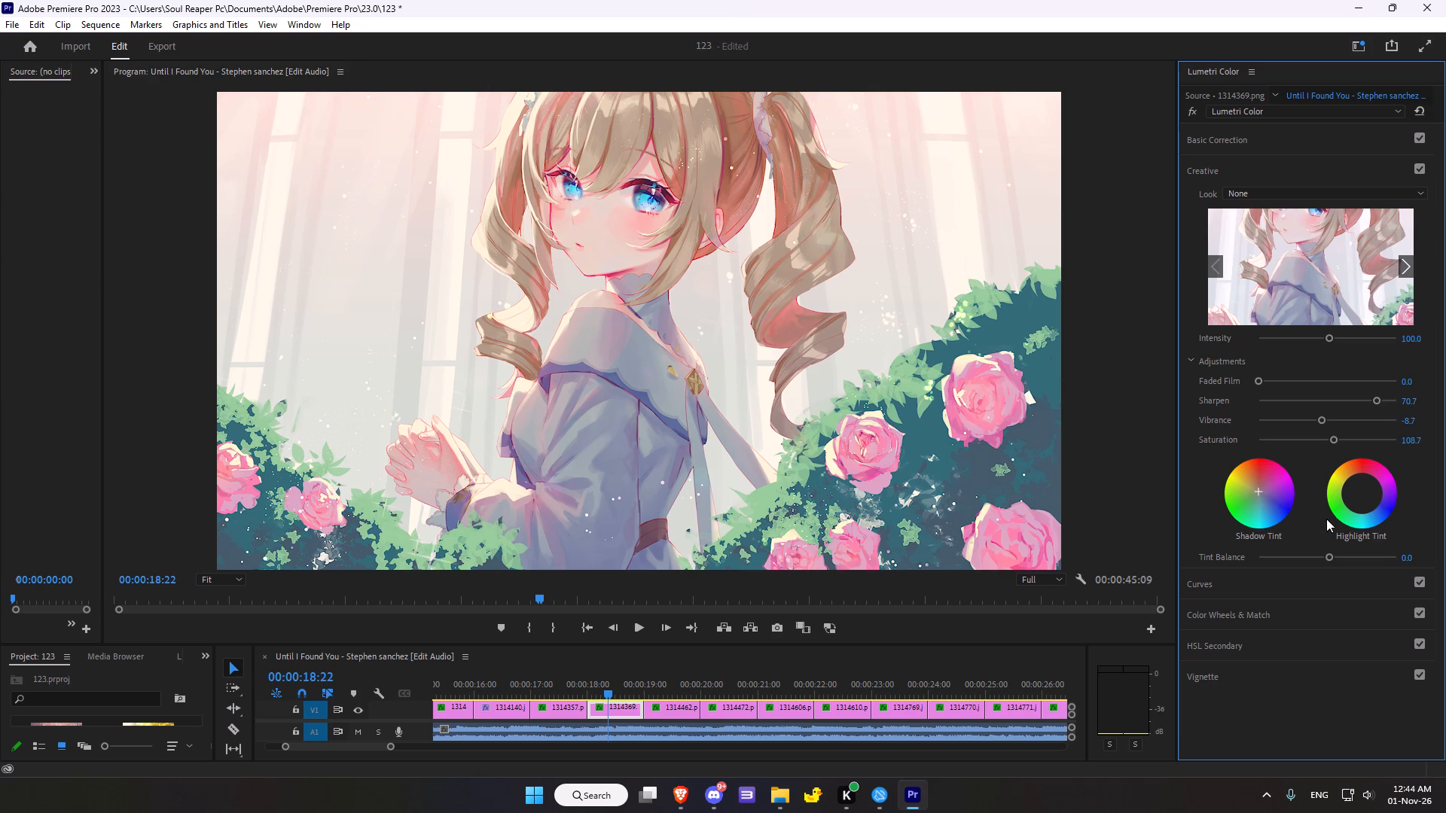
{"action": "left_click", "coordinate": [1360, 492]}
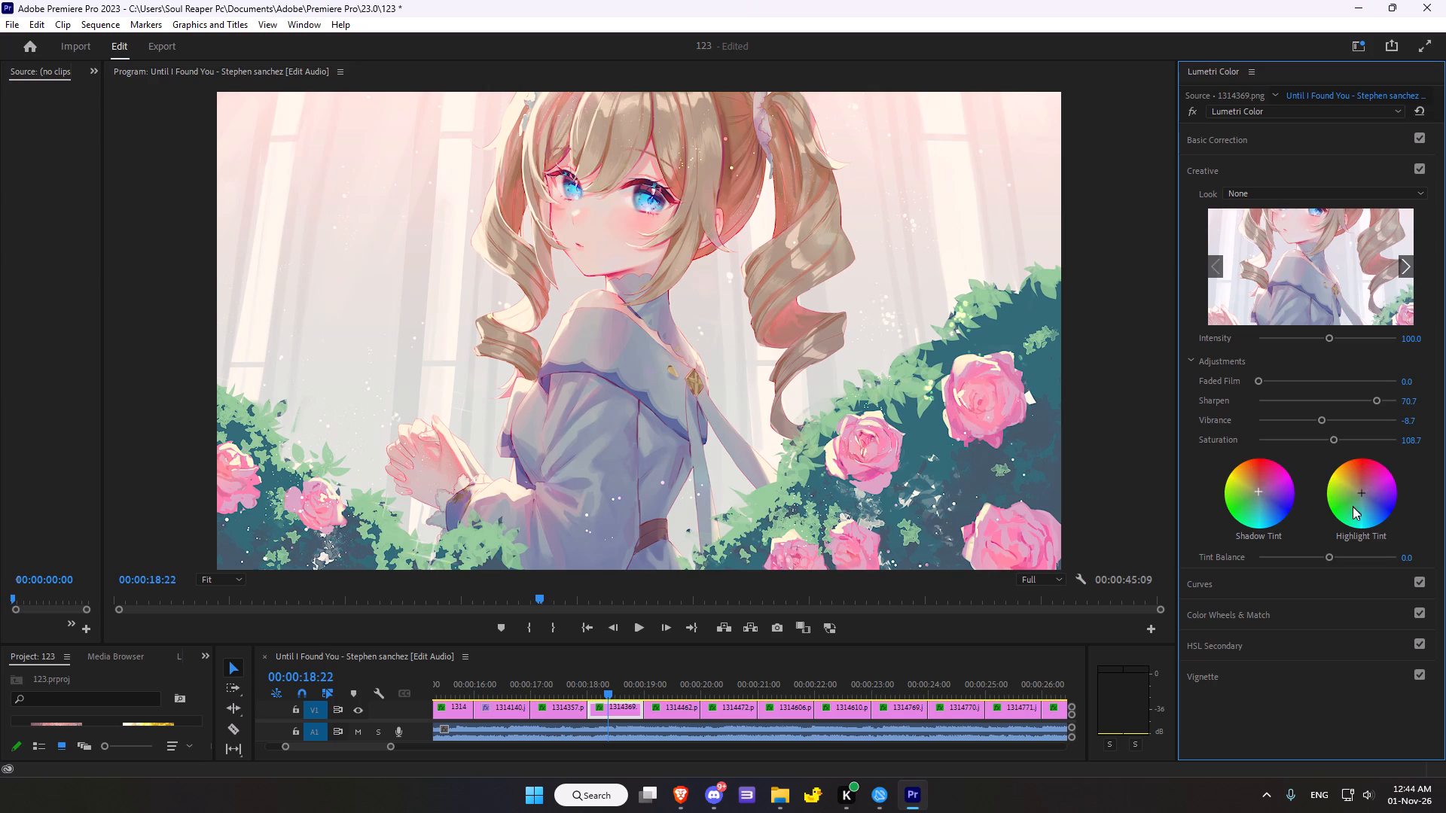
Add a midpoint to the white RGB curve and lower it slightly to darken the midtones.
{"action": "left_click", "coordinate": [1213, 578]}
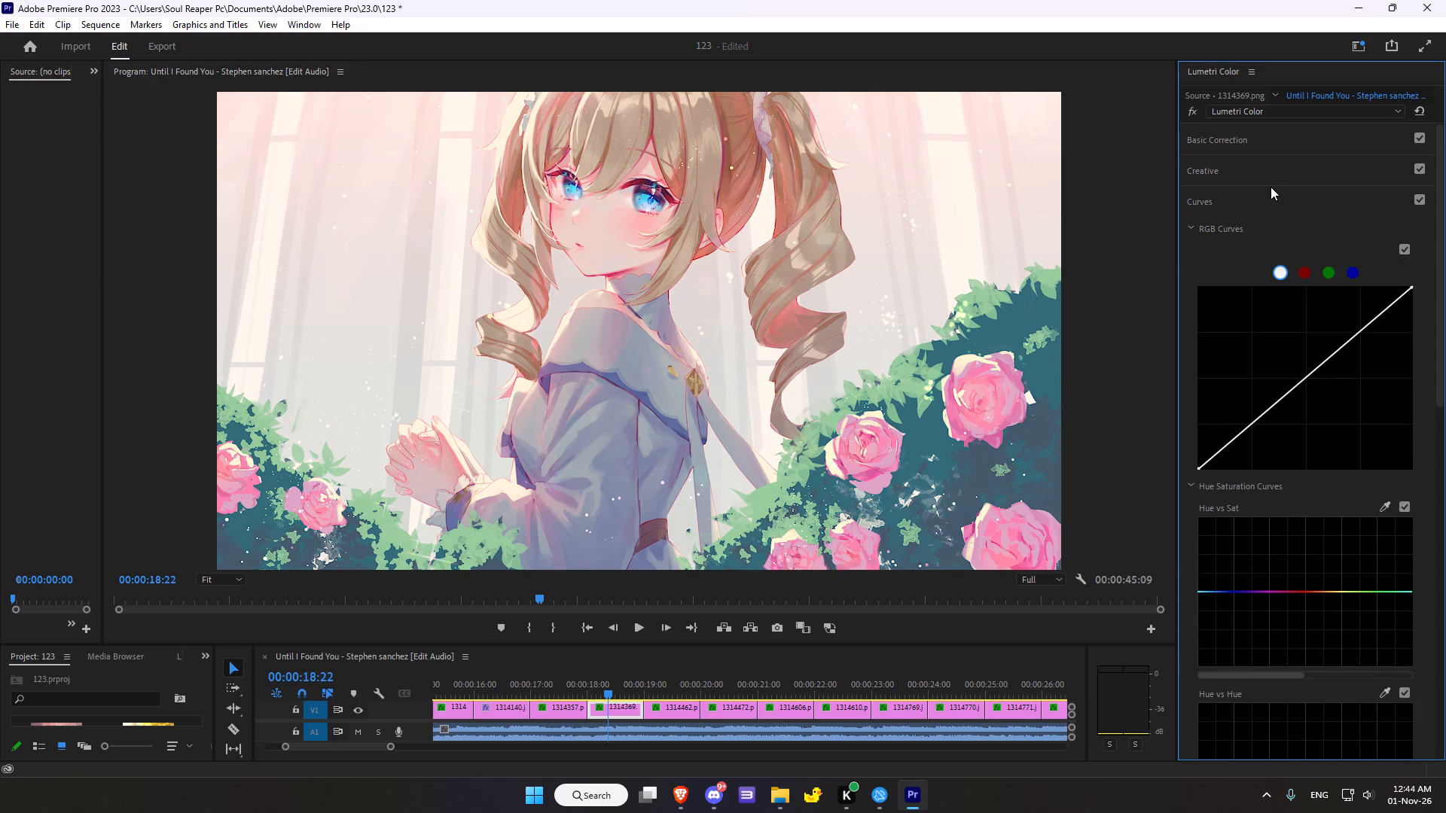
{"action": "left_click", "coordinate": [1301, 382]}
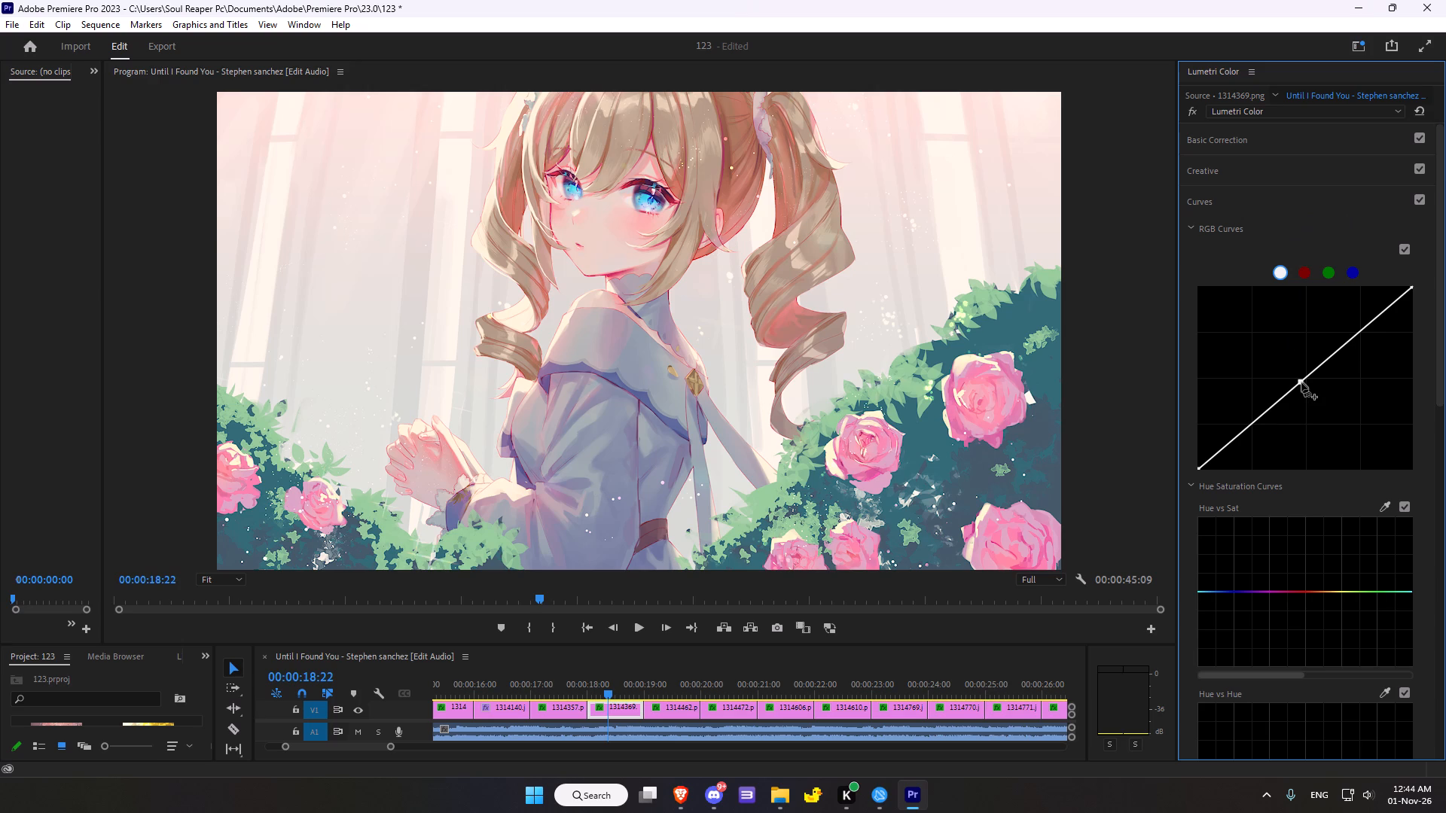
{"action": "left_click", "coordinate": [1301, 382]}
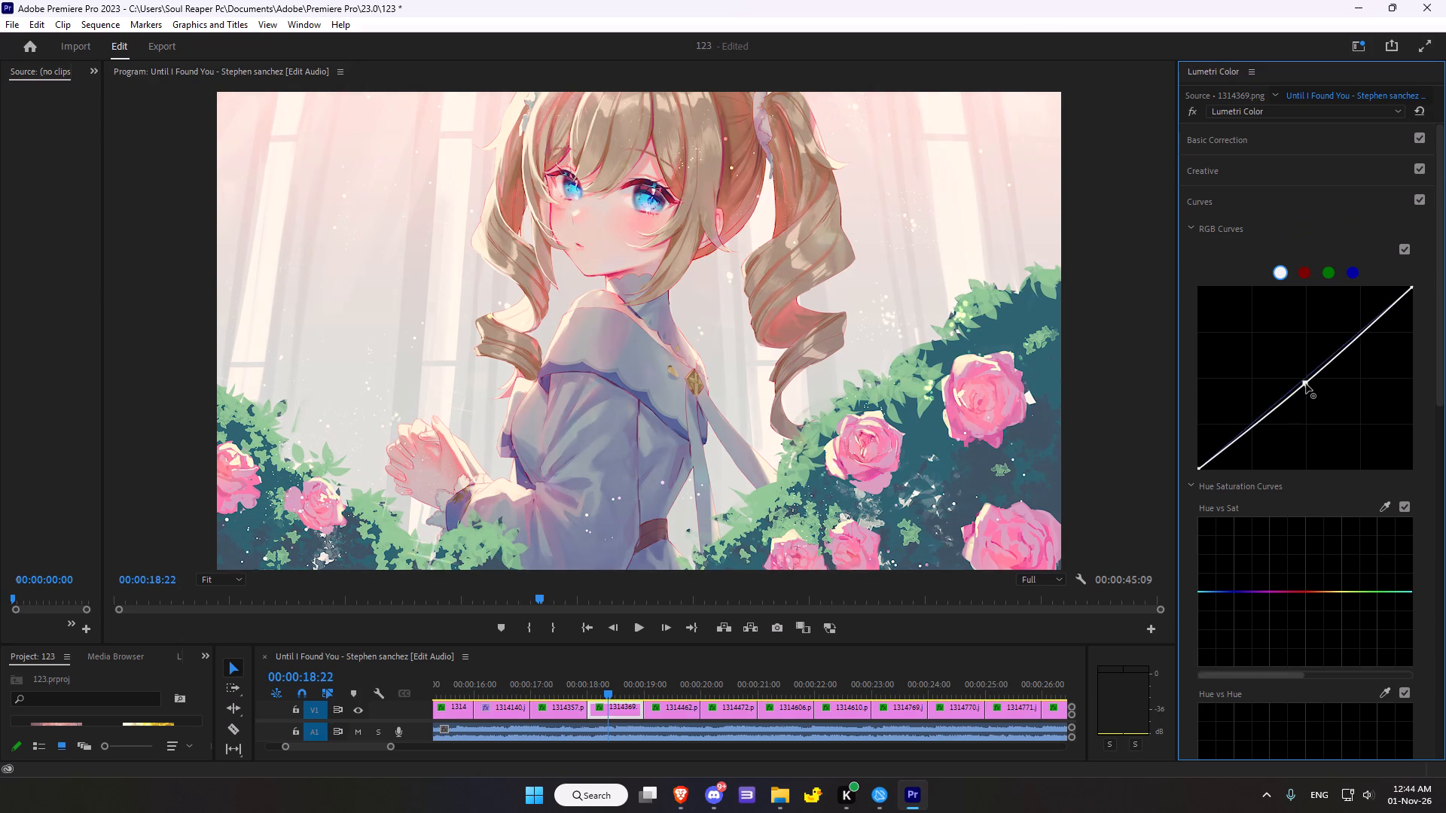
Sample the pink rose for the Hue vs Sat curve and raise the middle control point slightly to boost the pinks.
{"action": "scroll", "coordinate": [1365, 377], "scroll_direction": "down", "scroll_amount": 6}
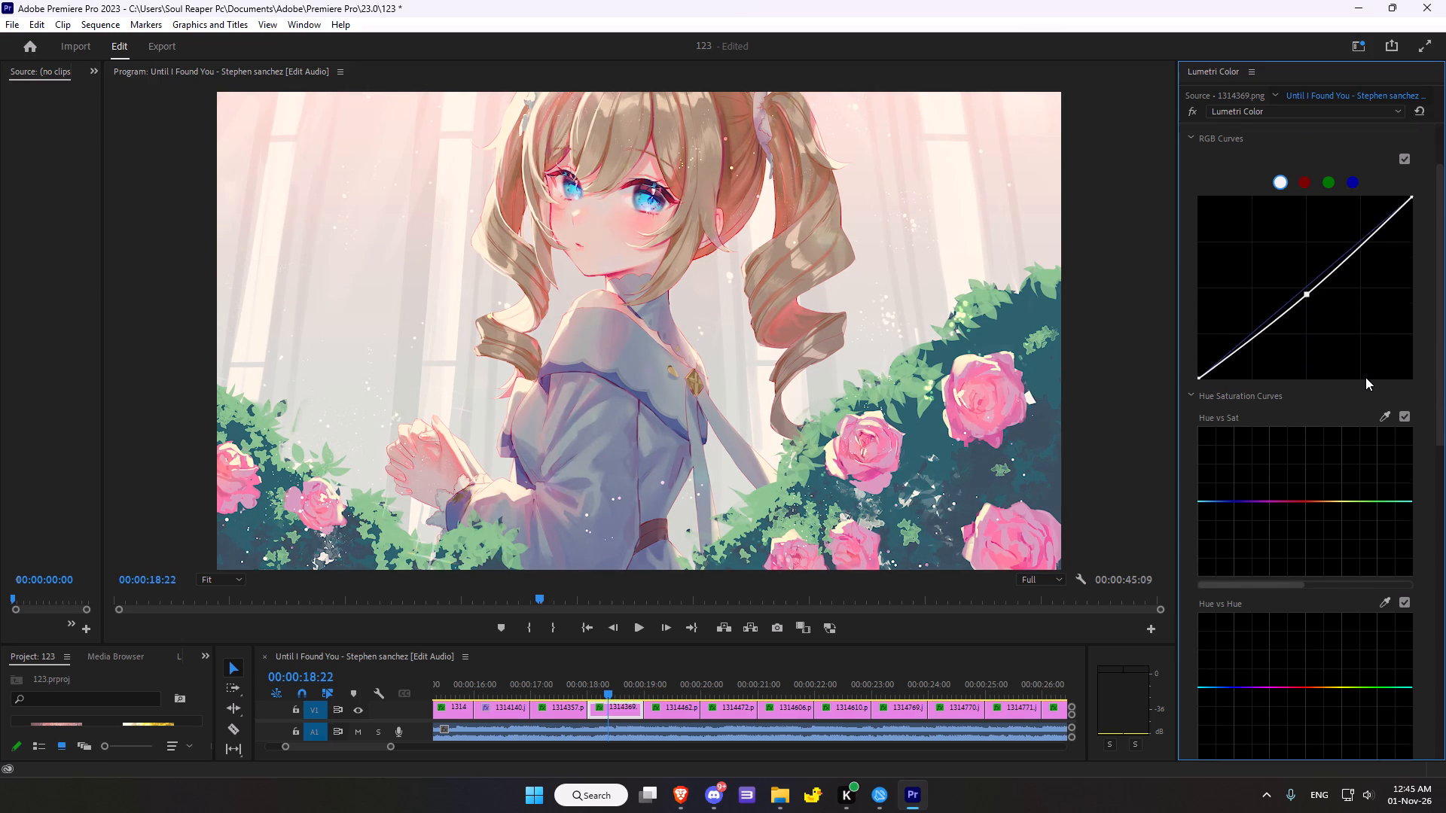
{"action": "scroll", "coordinate": [1365, 377], "scroll_direction": "down", "scroll_amount": 6}
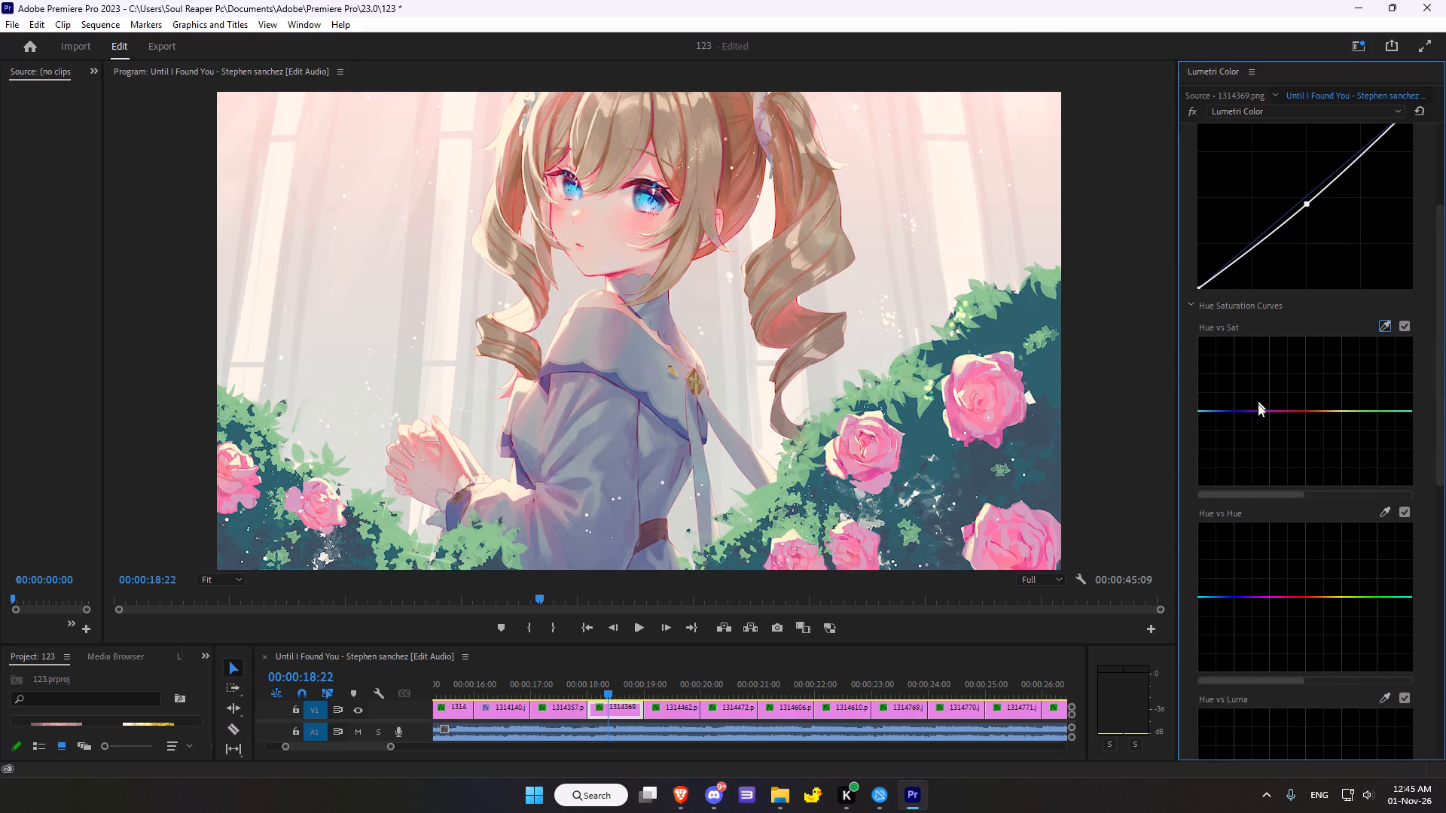
{"action": "scroll", "coordinate": [1252, 426], "scroll_direction": "down", "scroll_amount": 2}
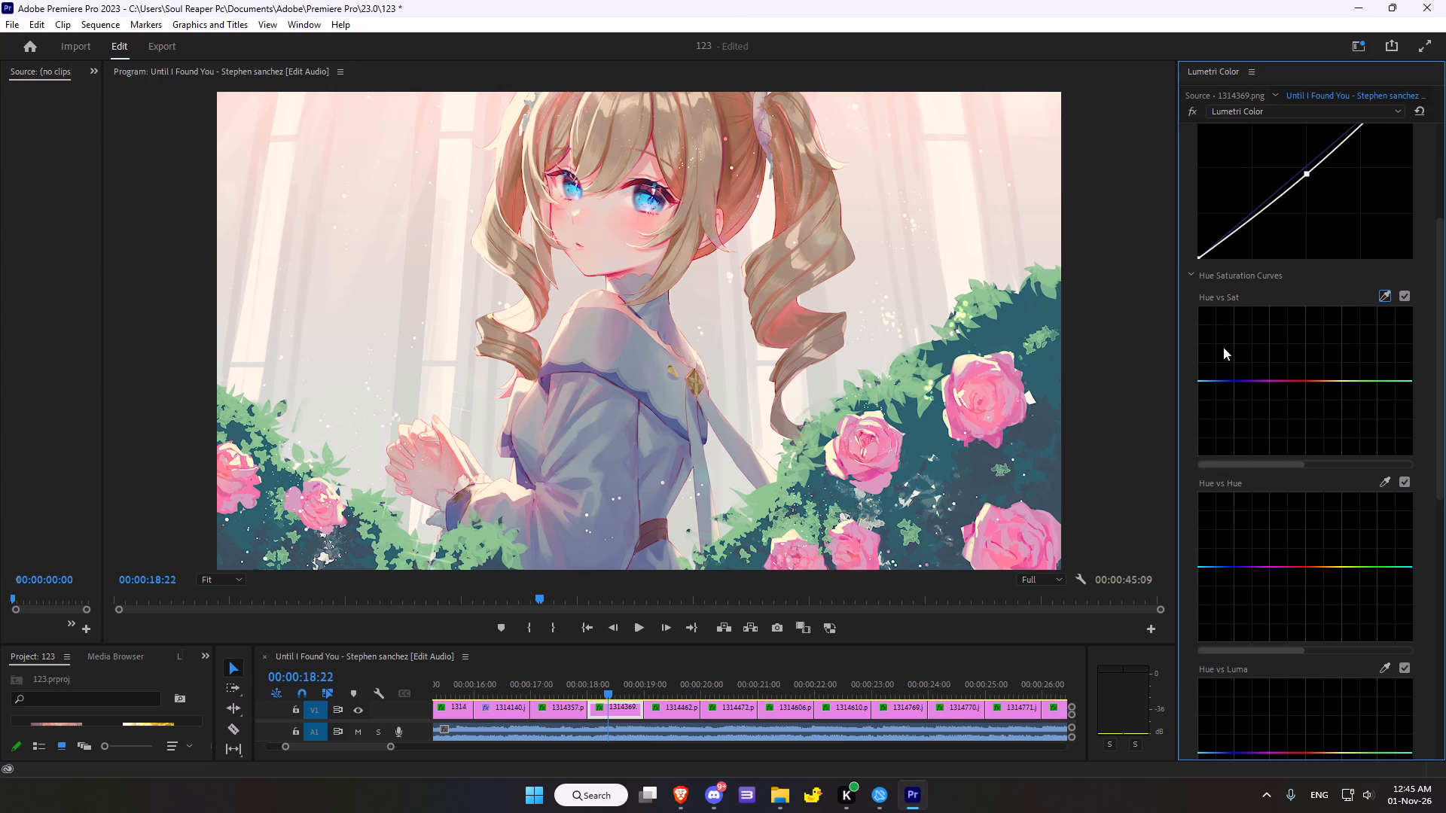
{"action": "left_click", "coordinate": [1385, 294]}
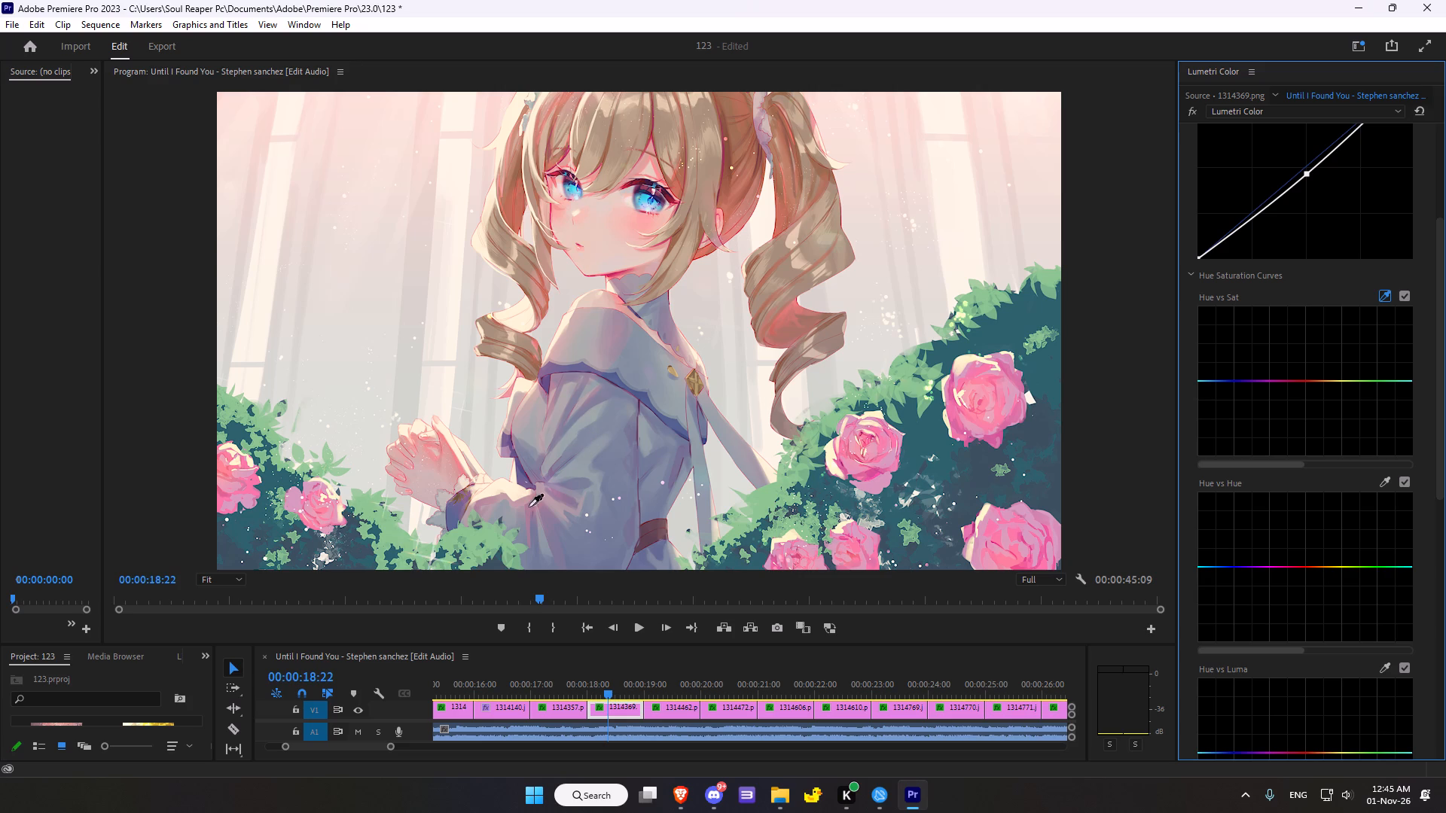
{"action": "left_click", "coordinate": [869, 476]}
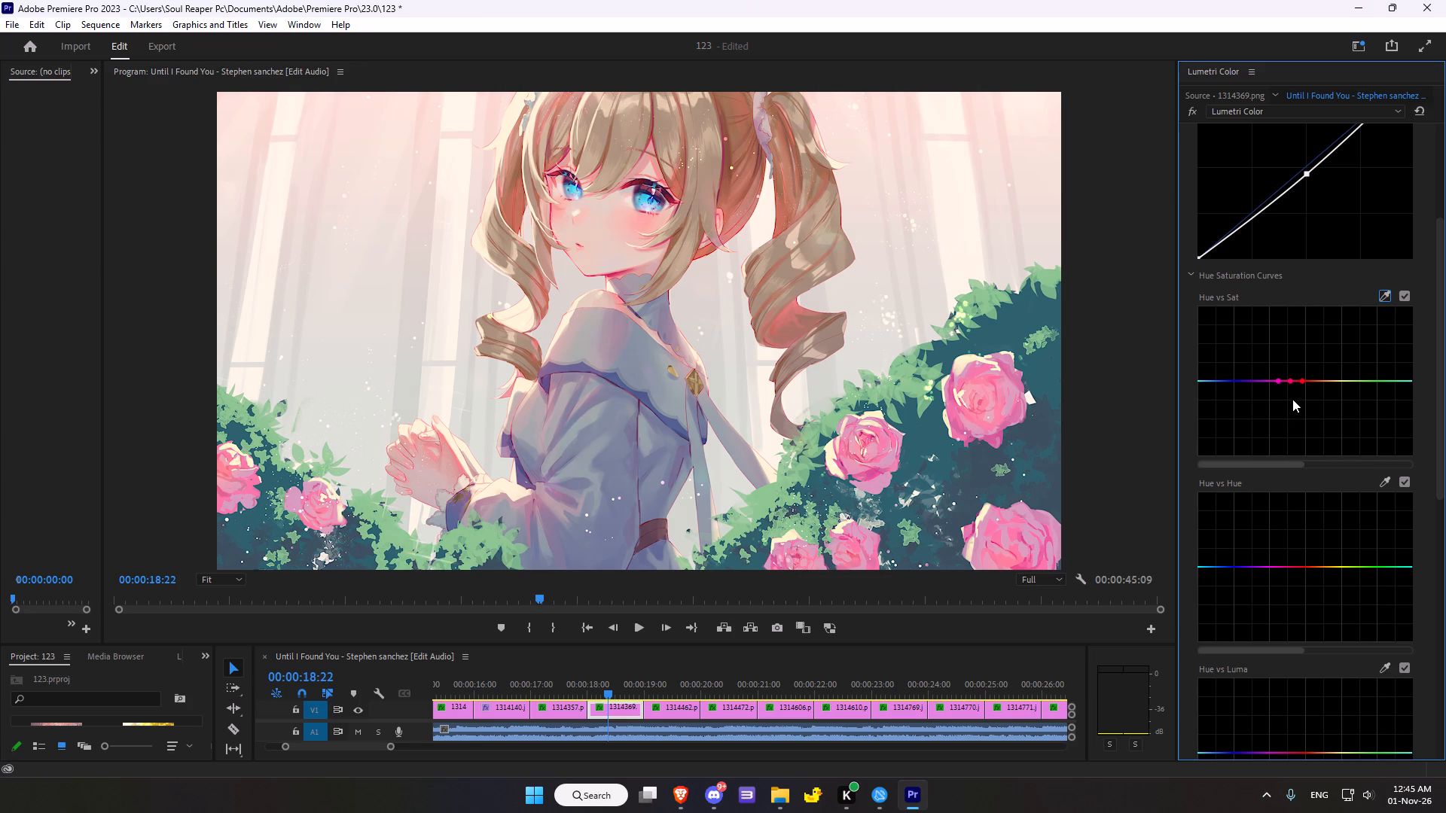
{"action": "left_click_drag", "start_coordinate": [1291, 384], "coordinate": [1290, 364]}
{"action": "left_click_drag", "start_coordinate": [1290, 364], "coordinate": [1286, 383]}
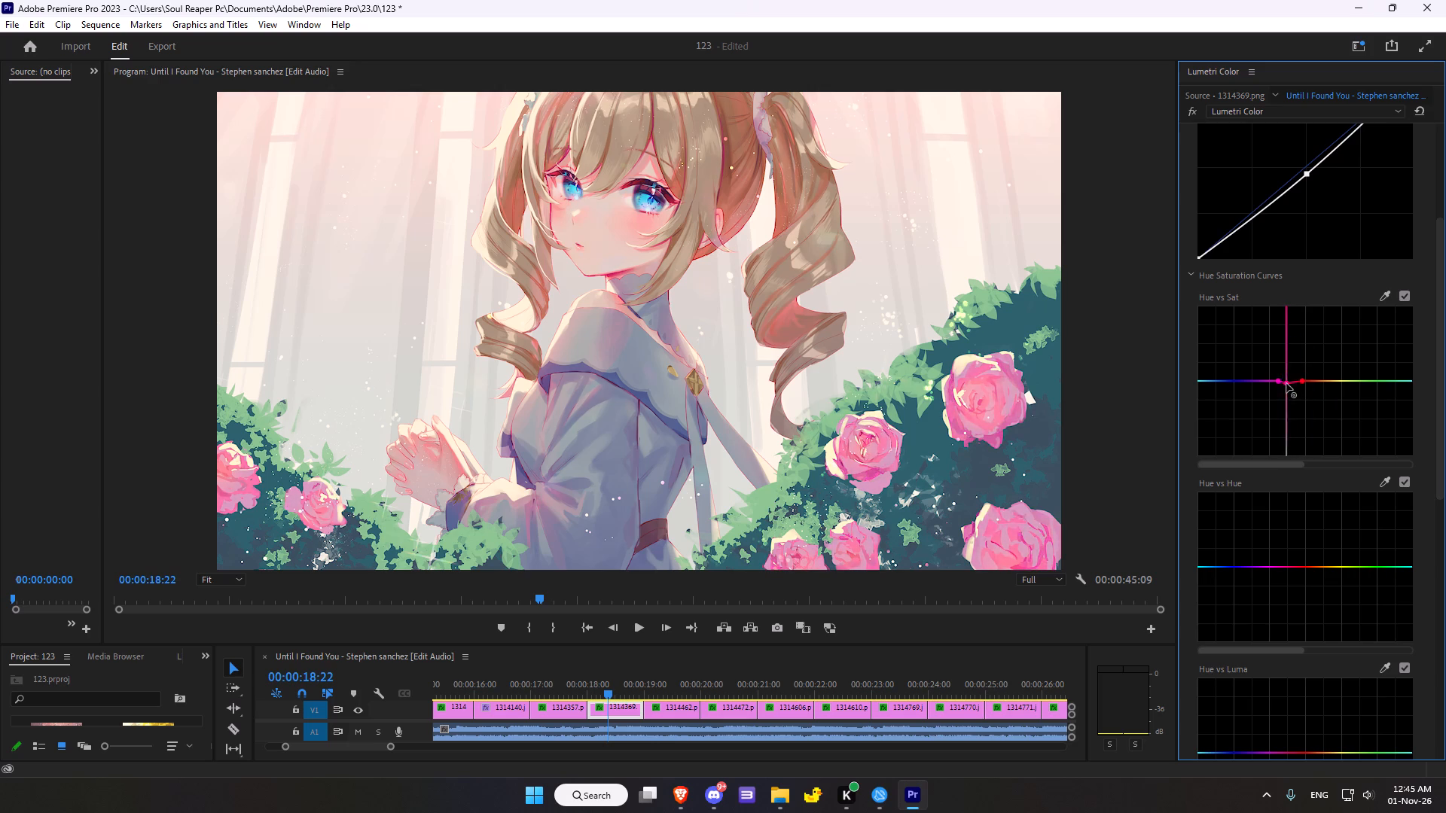
{"action": "left_click_drag", "start_coordinate": [1286, 383], "coordinate": [1290, 385]}
{"action": "left_click_drag", "start_coordinate": [1290, 385], "coordinate": [1292, 373]}
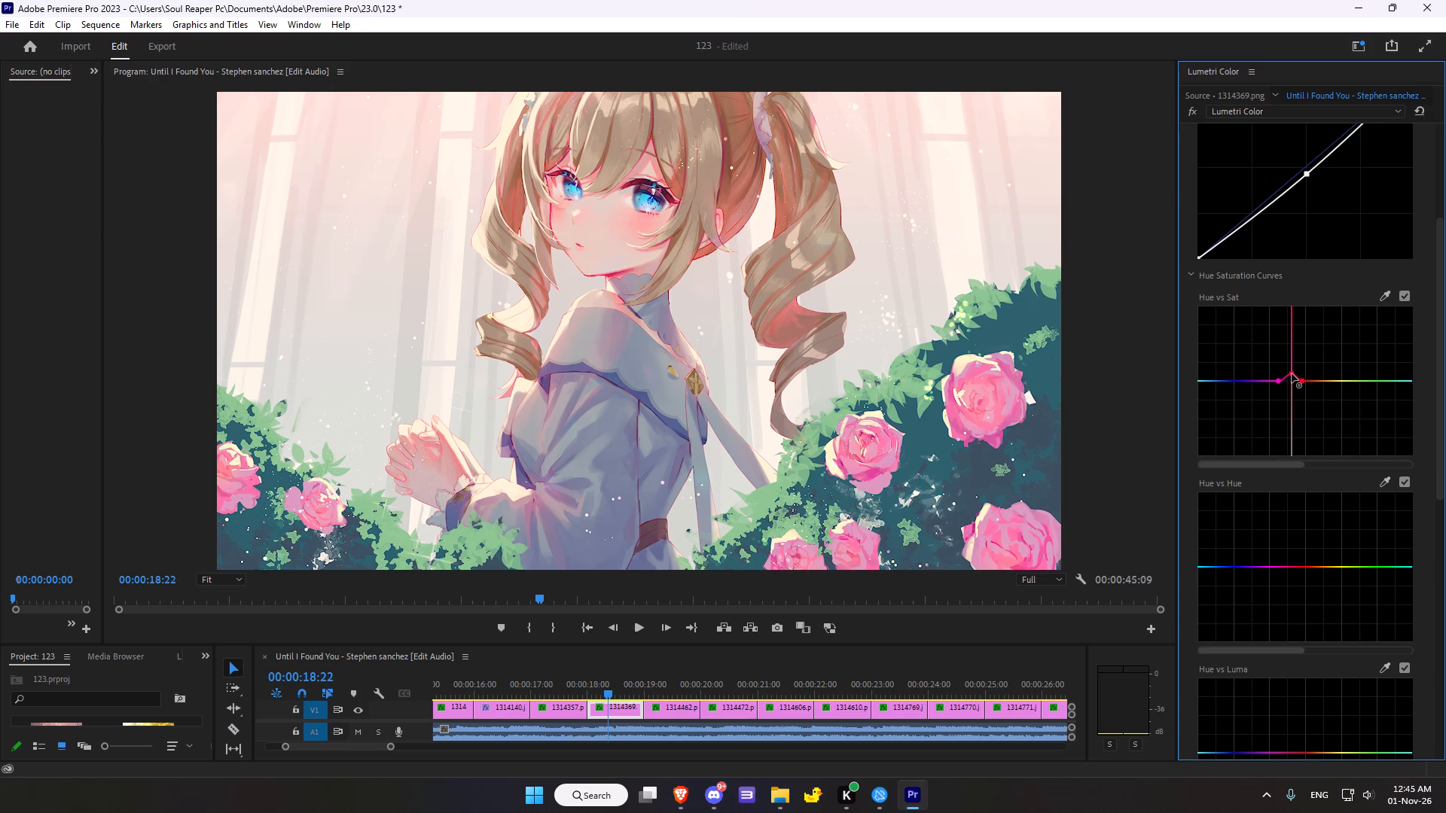
{"action": "left_click_drag", "start_coordinate": [1292, 373], "coordinate": [1289, 376]}
Sample the green leaves beside the roses for the Hue vs Hue curve and raise the middle control point very slightly.
{"action": "left_click", "coordinate": [1383, 484]}
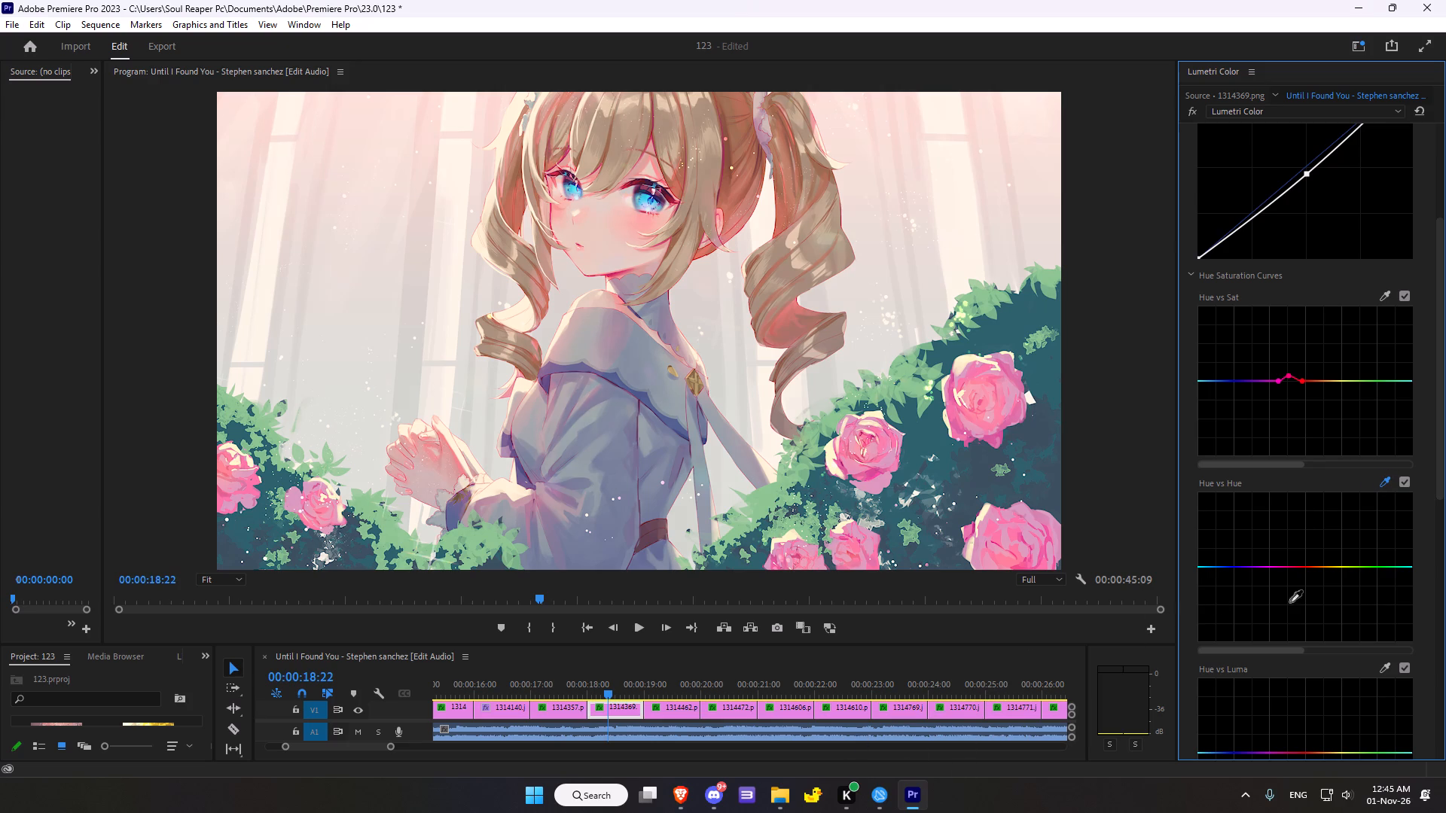
{"action": "left_click", "coordinate": [921, 391]}
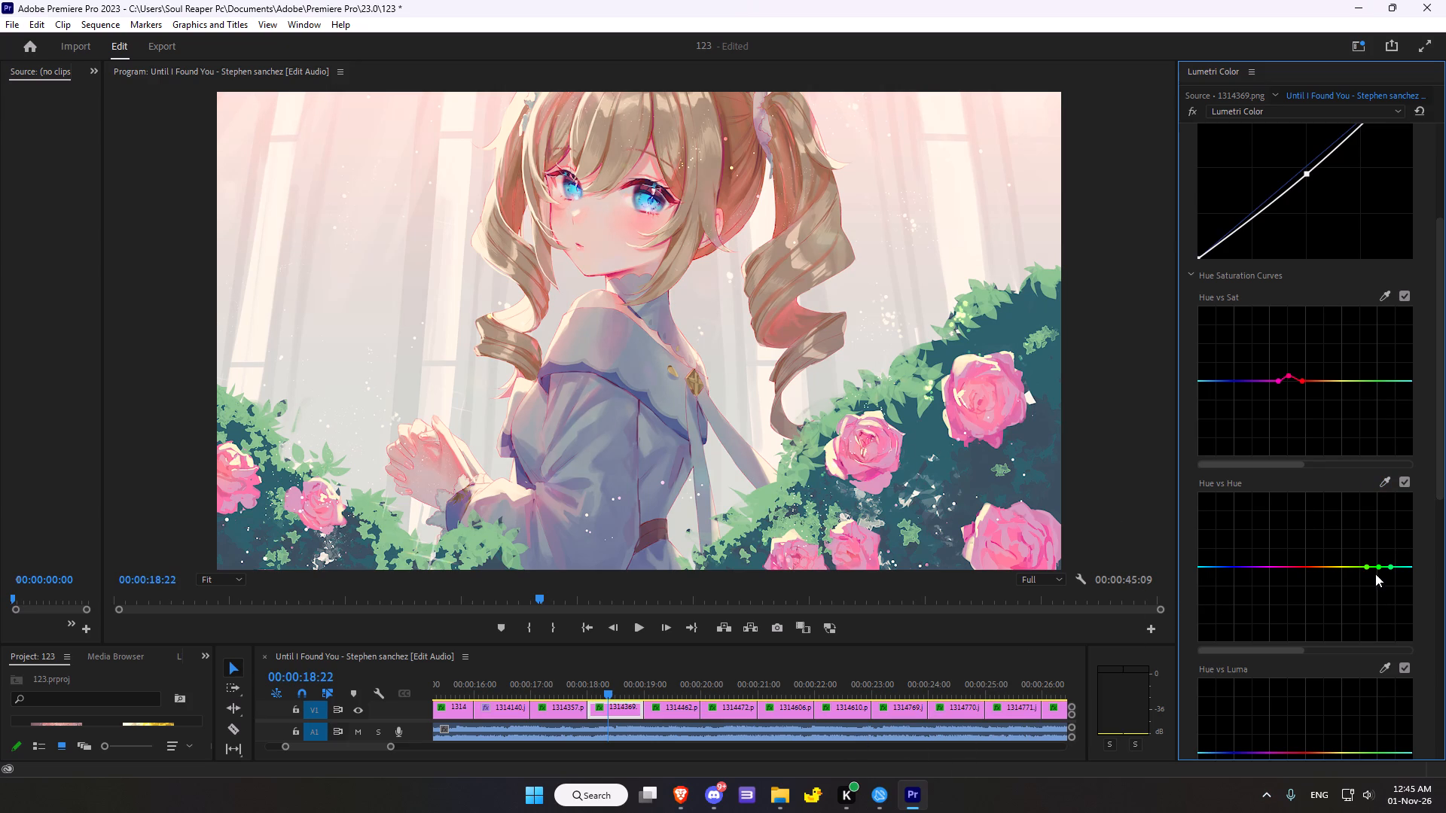
{"action": "left_click", "coordinate": [1379, 568]}
Sample the girl's facial skin tone for the Hue vs Luma curve and lower the middle control point slightly to darken the orange-reds.
{"action": "scroll", "coordinate": [1268, 577], "scroll_direction": "down", "scroll_amount": 6}
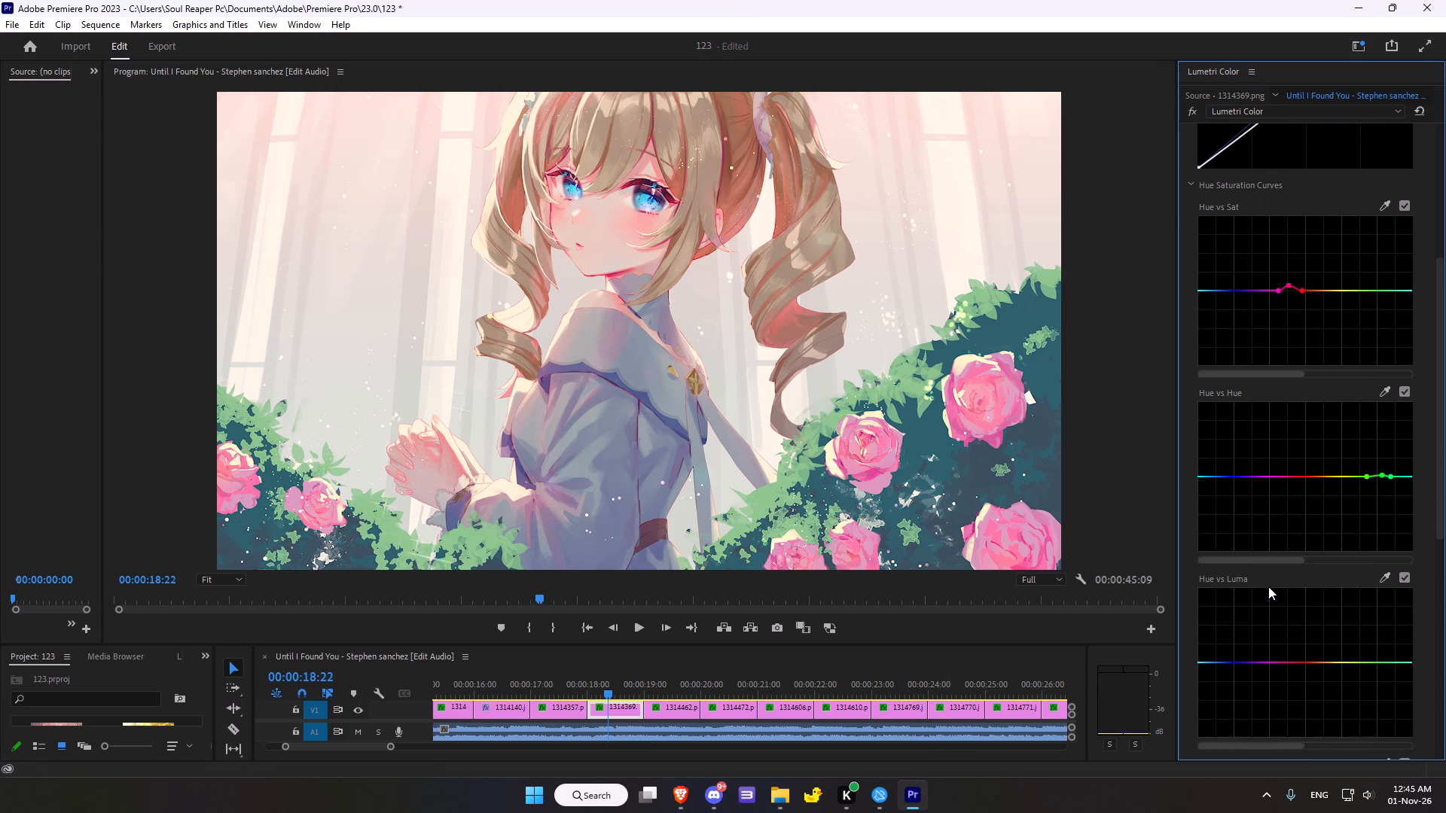
{"action": "scroll", "coordinate": [1268, 587], "scroll_direction": "down", "scroll_amount": 11}
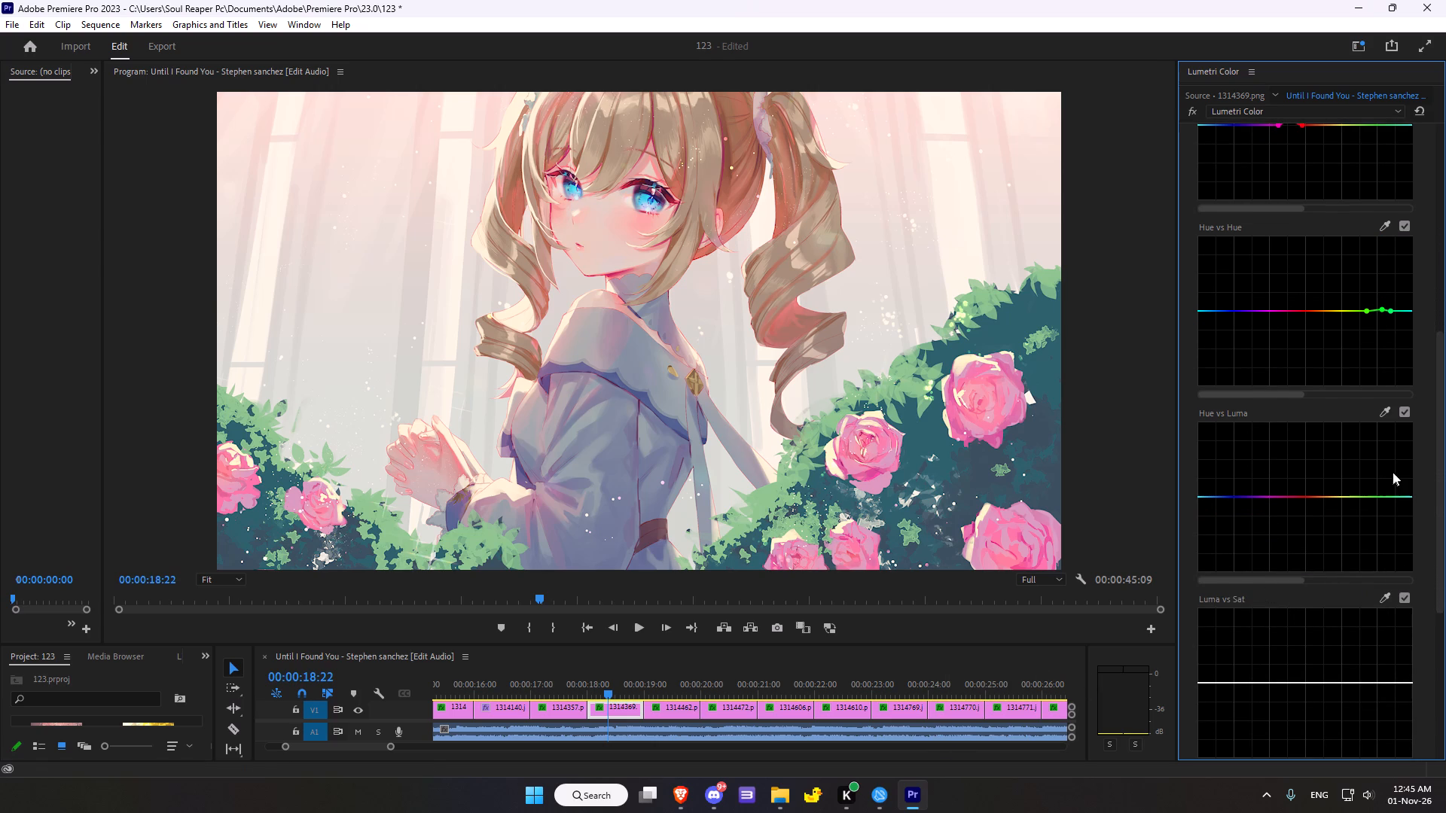
{"action": "scroll", "coordinate": [1403, 468], "scroll_direction": "down", "scroll_amount": 2}
{"action": "left_click", "coordinate": [1389, 384]}
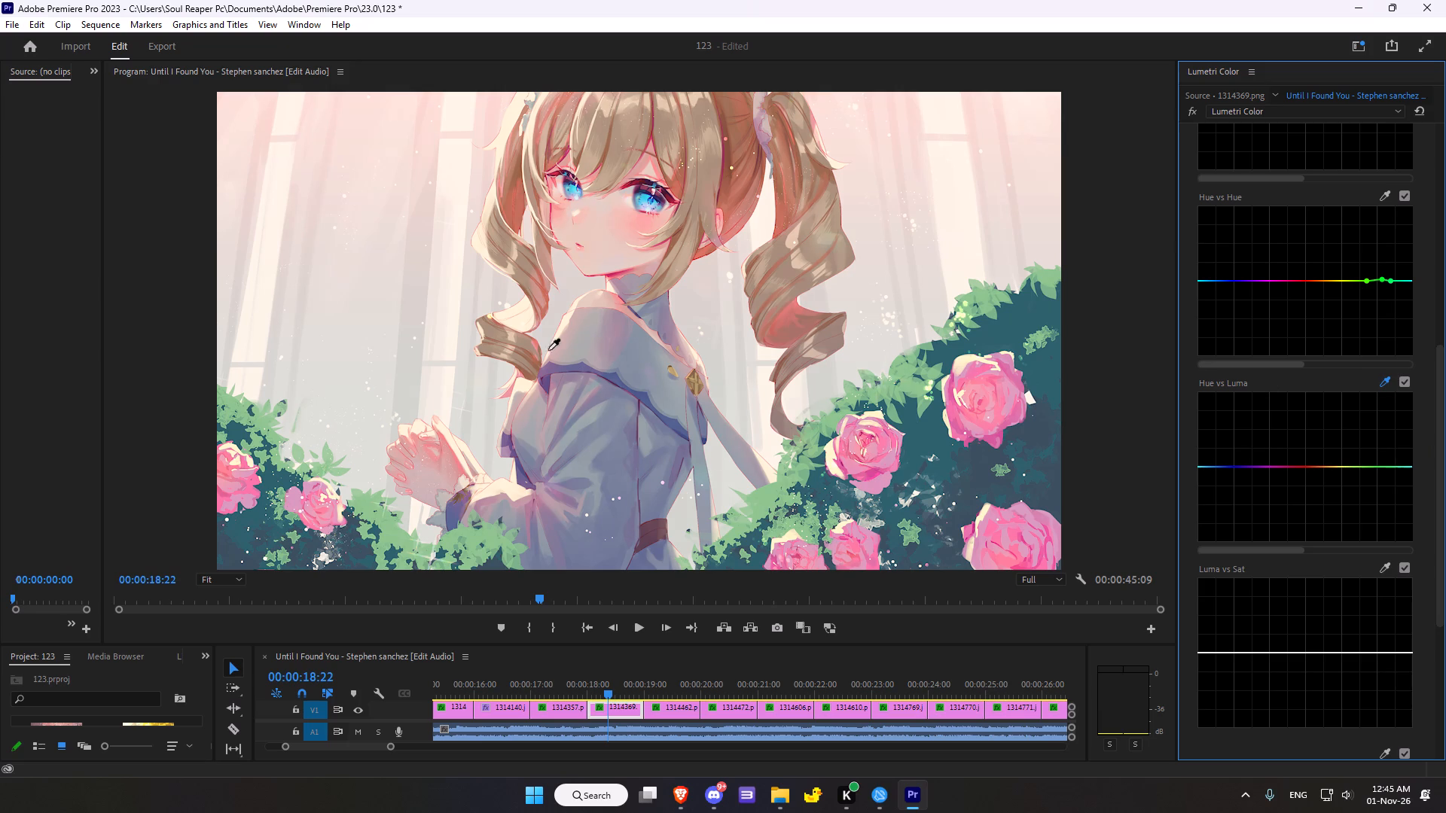
{"action": "left_click", "coordinate": [633, 219]}
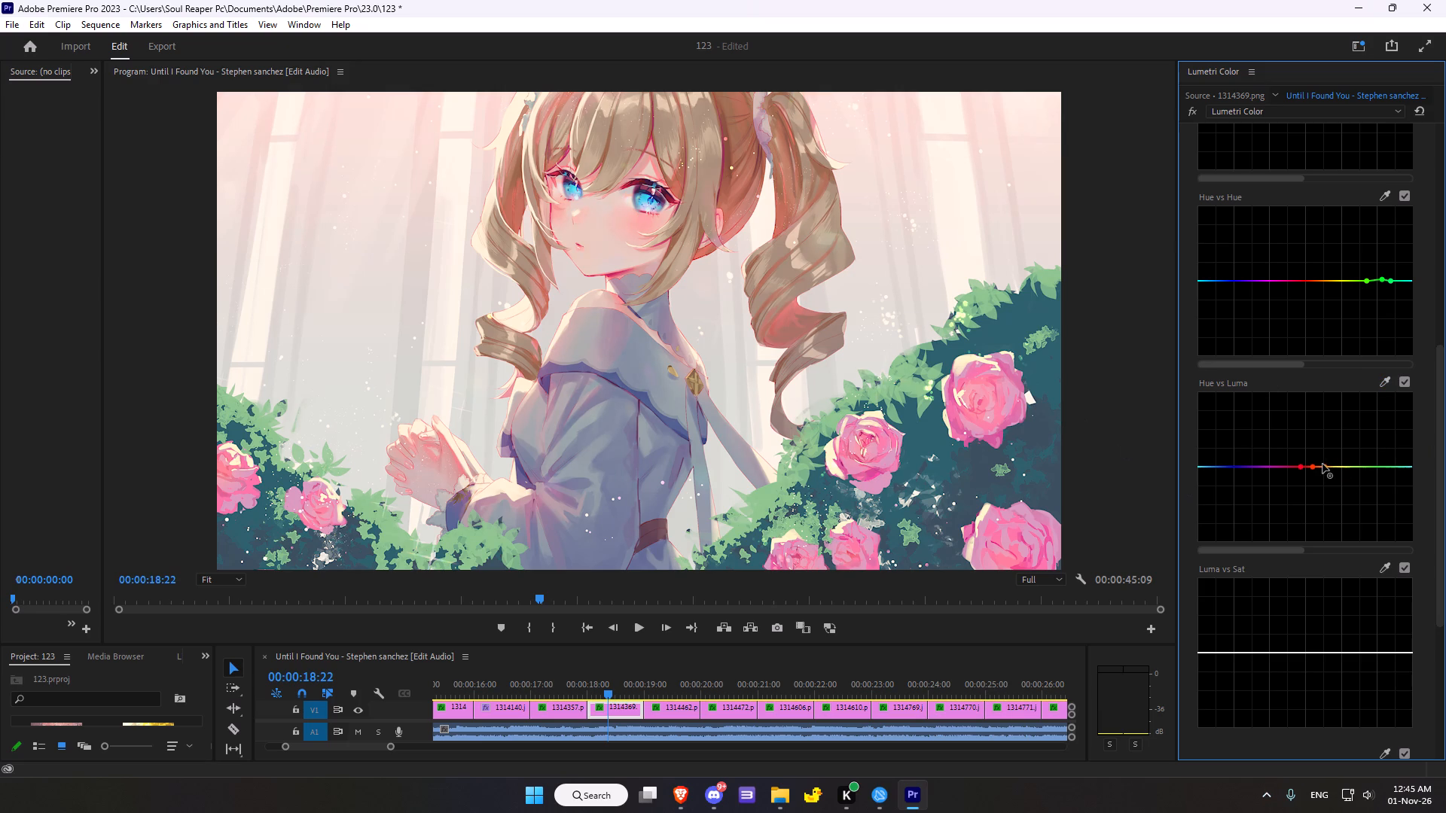
{"action": "left_click", "coordinate": [1316, 467]}
{"action": "left_click", "coordinate": [1319, 474]}
{"action": "left_click", "coordinate": [1319, 471]}
Sample the pale background beside the hair for the Luma vs Sat curve.
{"action": "scroll", "coordinate": [1332, 462], "scroll_direction": "down", "scroll_amount": 6}
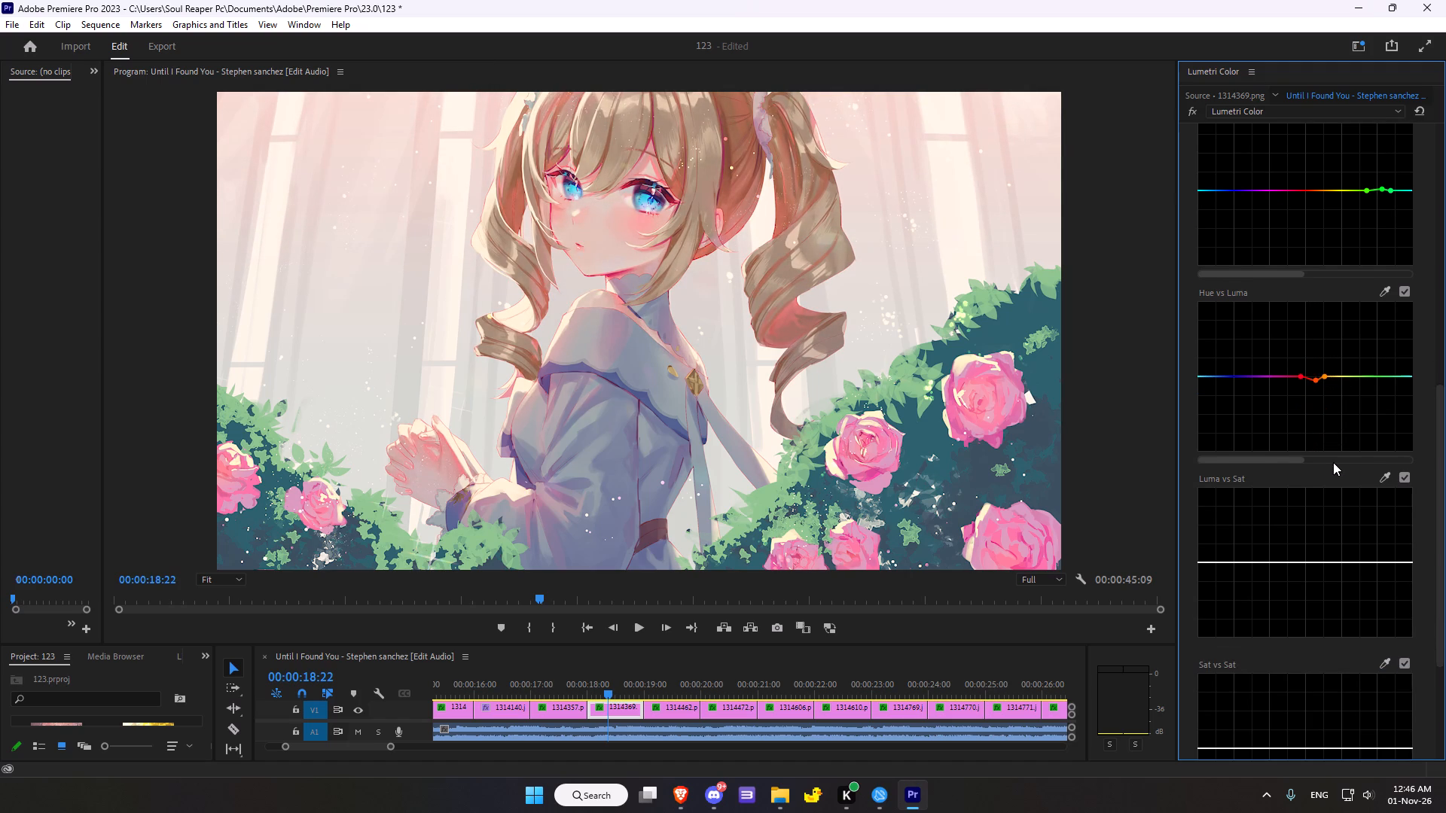
{"action": "scroll", "coordinate": [1333, 462], "scroll_direction": "down", "scroll_amount": 2}
{"action": "left_click", "coordinate": [1391, 446]}
{"action": "left_click", "coordinate": [1386, 447]}
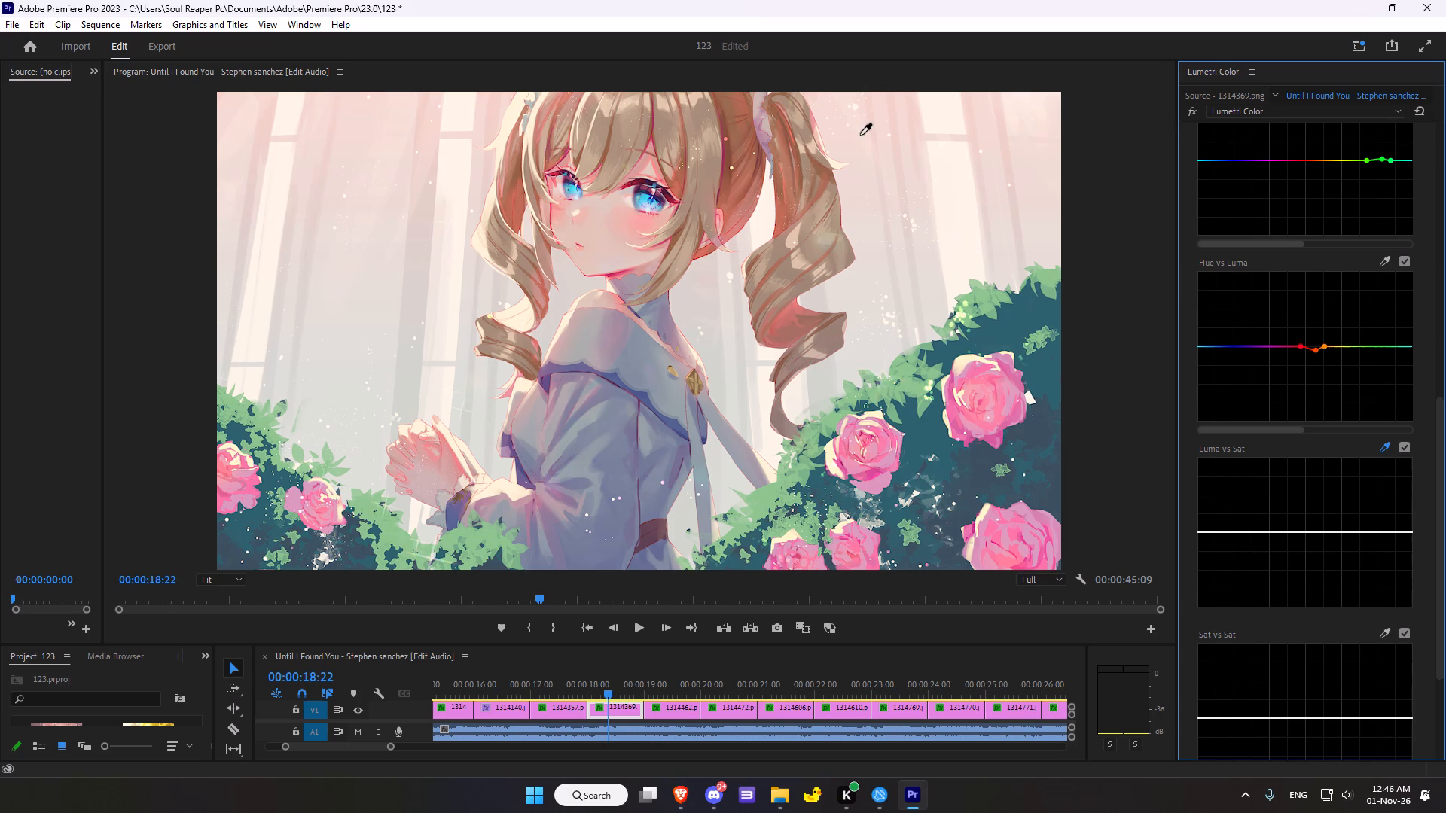
{"action": "left_click", "coordinate": [860, 130]}
Sample the dark foliage between the roses for the Luma vs Sat curve and raise its middle control point to a moderate peak.
{"action": "left_click", "coordinate": [1385, 450]}
{"action": "left_click", "coordinate": [978, 487]}
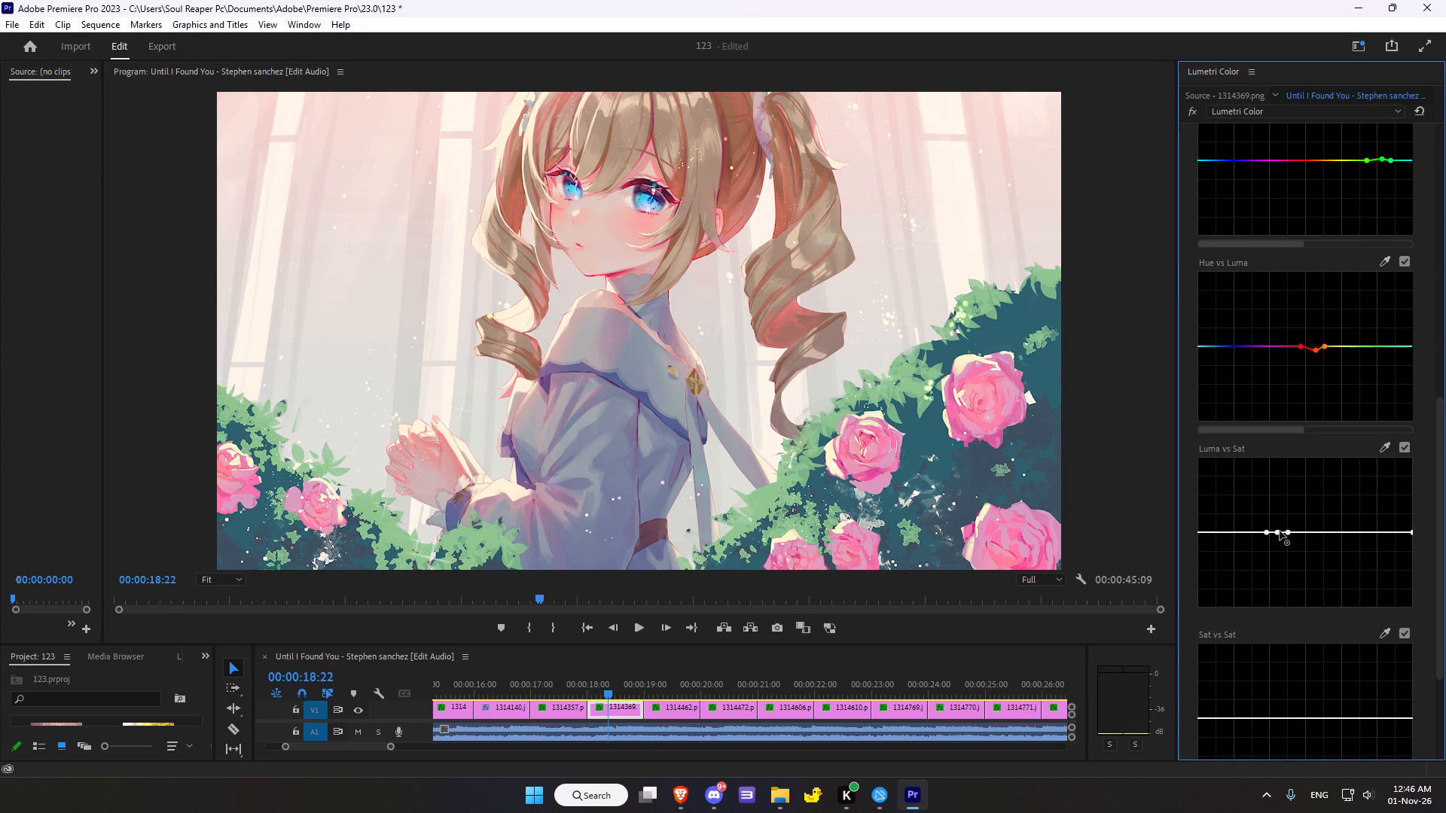
{"action": "left_click_drag", "start_coordinate": [1280, 531], "coordinate": [1282, 540]}
{"action": "left_click_drag", "start_coordinate": [1282, 540], "coordinate": [1248, 526]}
{"action": "left_click_drag", "start_coordinate": [1248, 526], "coordinate": [1280, 507]}
{"action": "left_click_drag", "start_coordinate": [1280, 507], "coordinate": [1274, 534]}
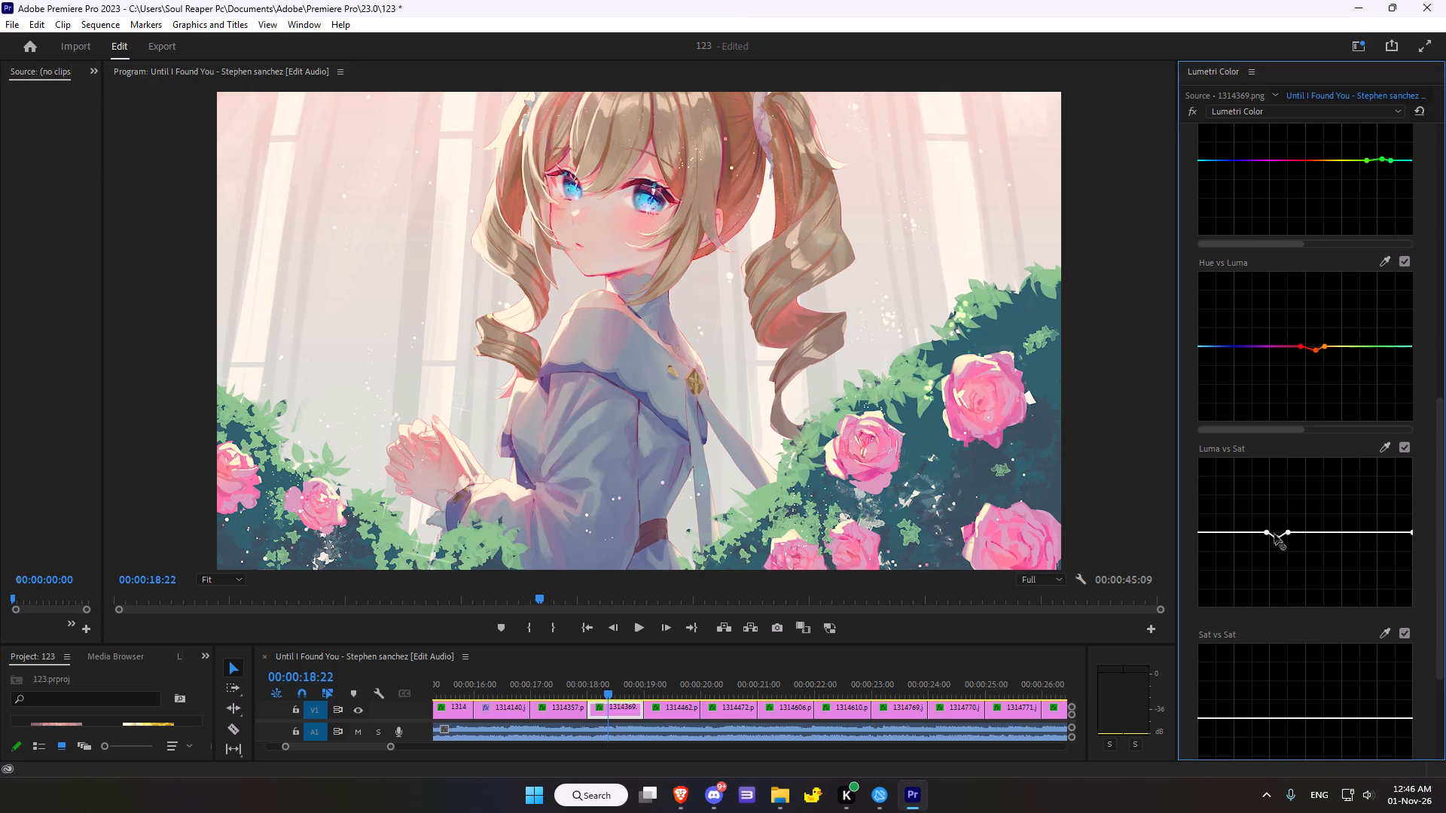
{"action": "left_click_drag", "start_coordinate": [1274, 534], "coordinate": [1285, 561]}
{"action": "left_click_drag", "start_coordinate": [1285, 561], "coordinate": [1292, 647]}
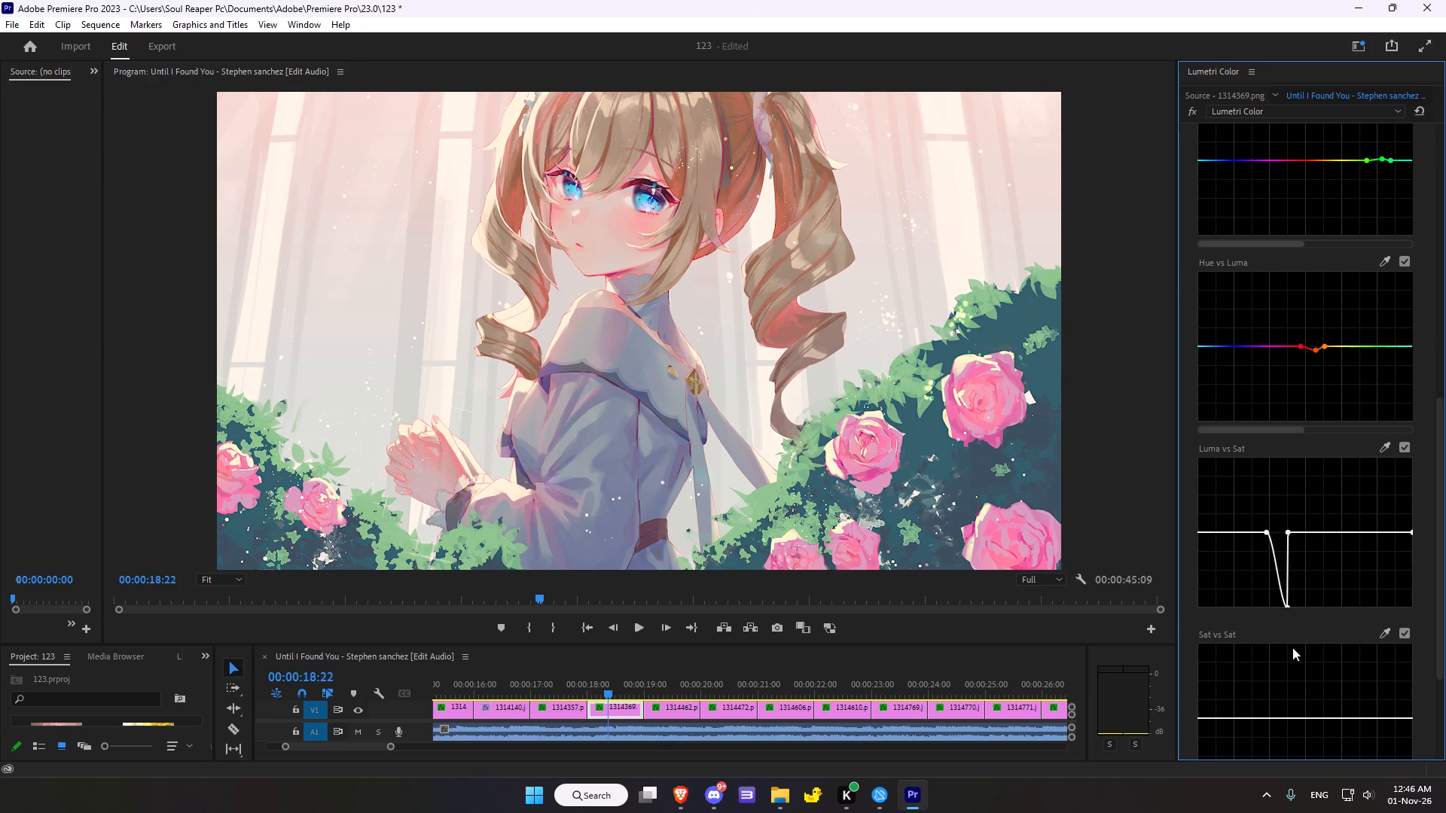
{"action": "left_click_drag", "start_coordinate": [1292, 647], "coordinate": [1283, 512]}
Sample the blue-grey dress for the Sat vs Sat curve and raise the middle control point slightly above the baseline.
{"action": "scroll", "coordinate": [1304, 539], "scroll_direction": "down", "scroll_amount": 4}
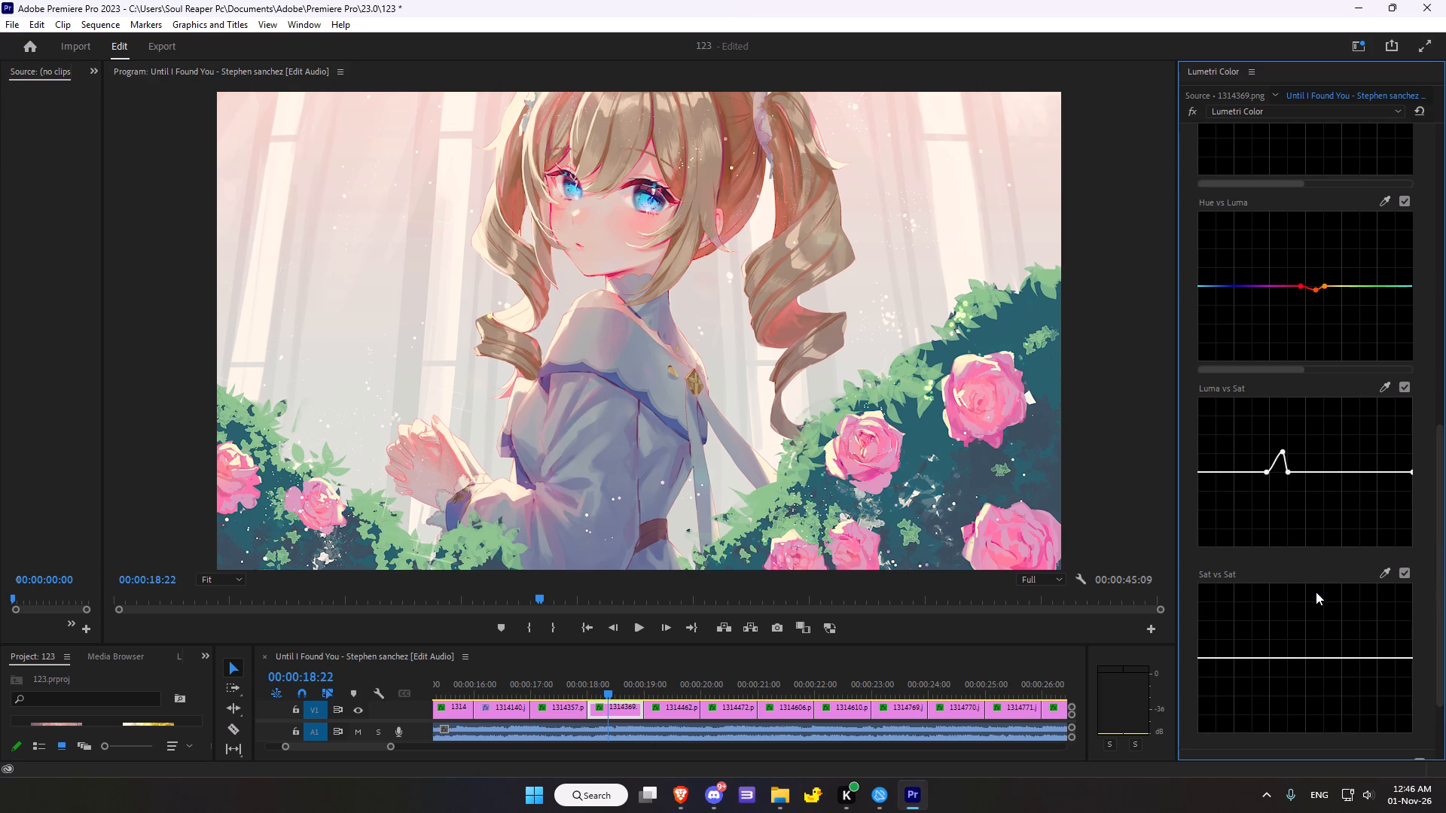
{"action": "left_click", "coordinate": [1383, 574]}
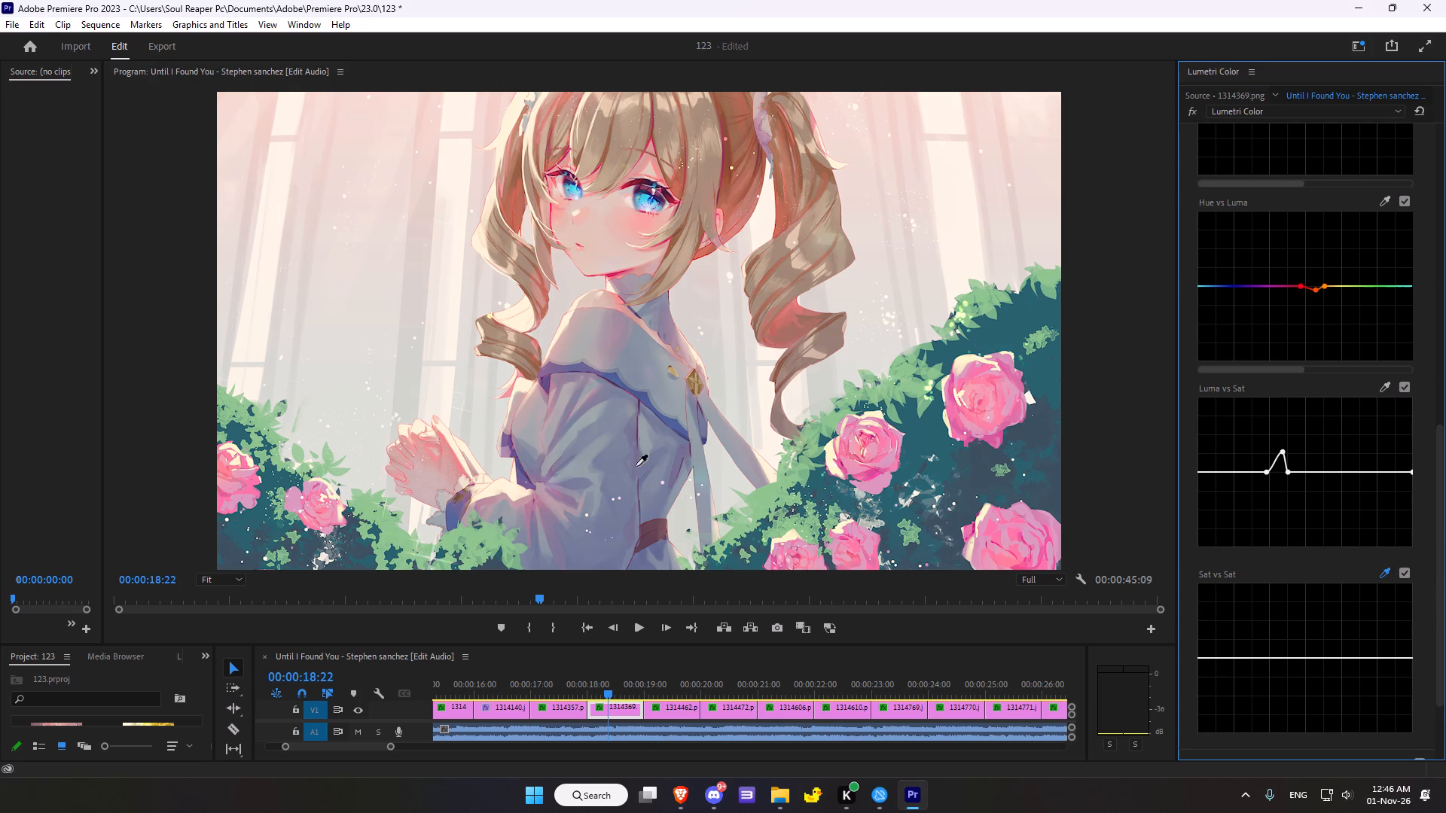
{"action": "left_click", "coordinate": [643, 398]}
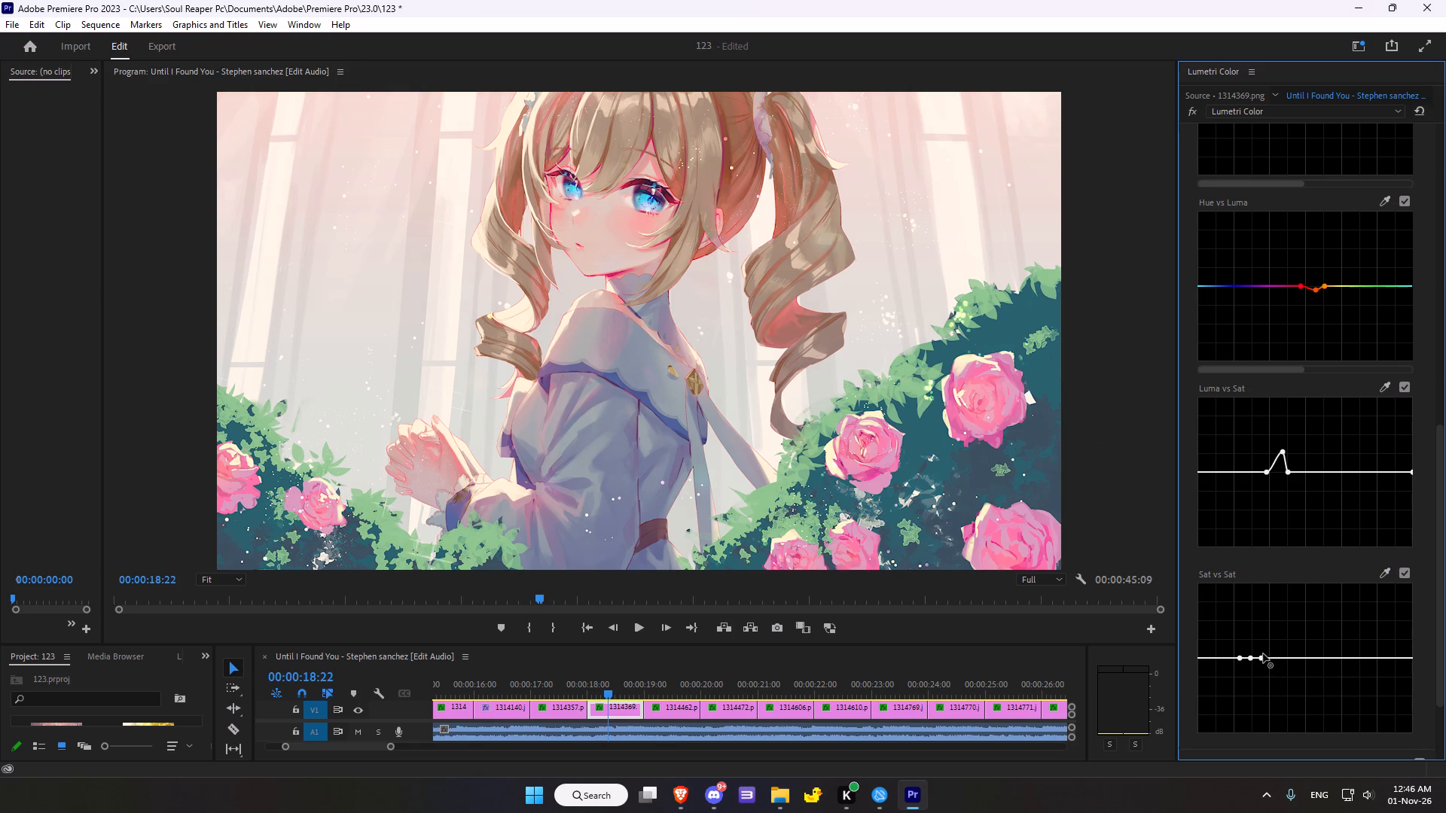
{"action": "left_click_drag", "start_coordinate": [1252, 659], "coordinate": [1245, 632]}
{"action": "left_click_drag", "start_coordinate": [1245, 632], "coordinate": [1239, 631]}
{"action": "left_click_drag", "start_coordinate": [1239, 631], "coordinate": [1254, 617]}
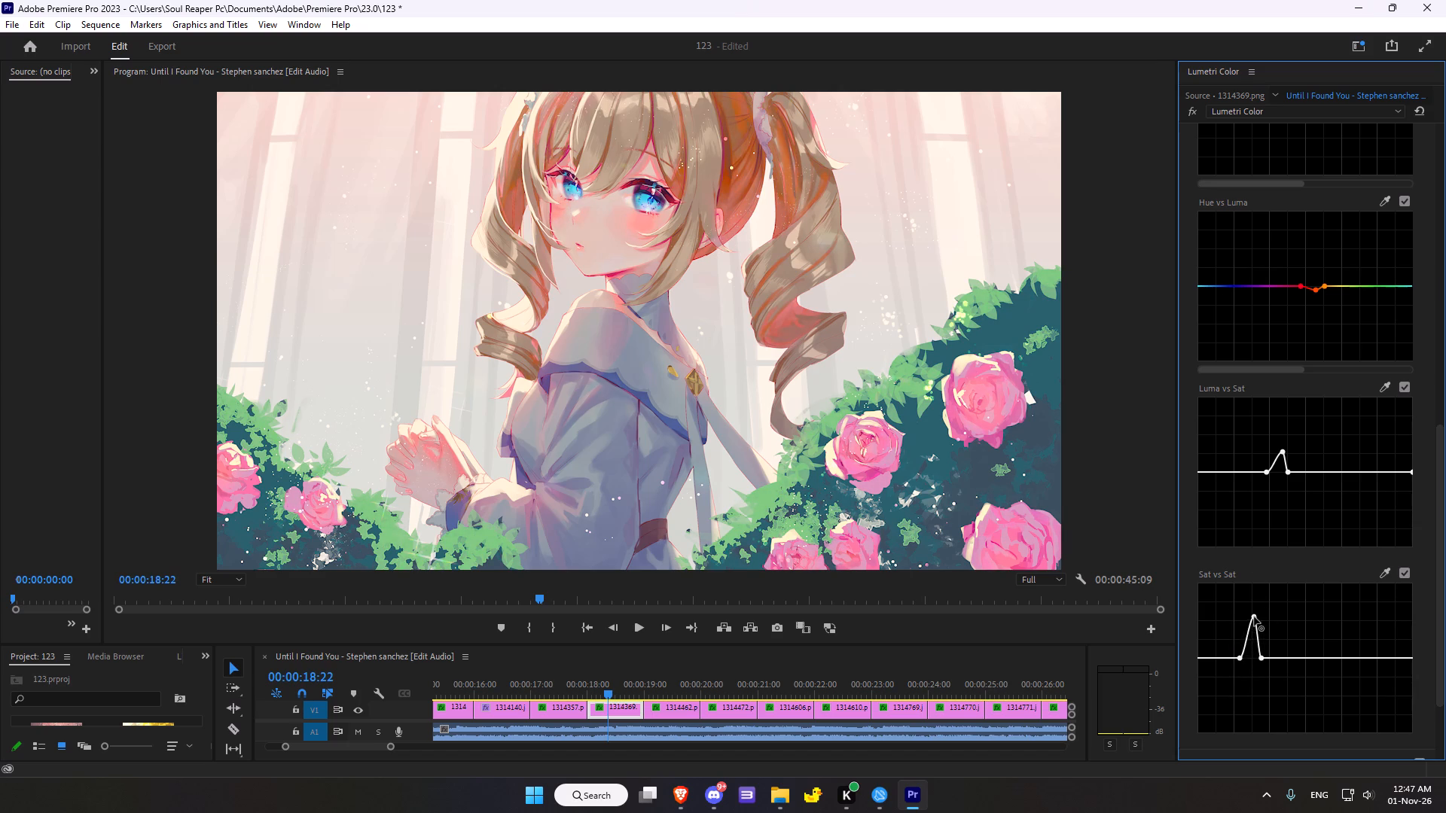
{"action": "left_click_drag", "start_coordinate": [1254, 617], "coordinate": [1251, 653]}
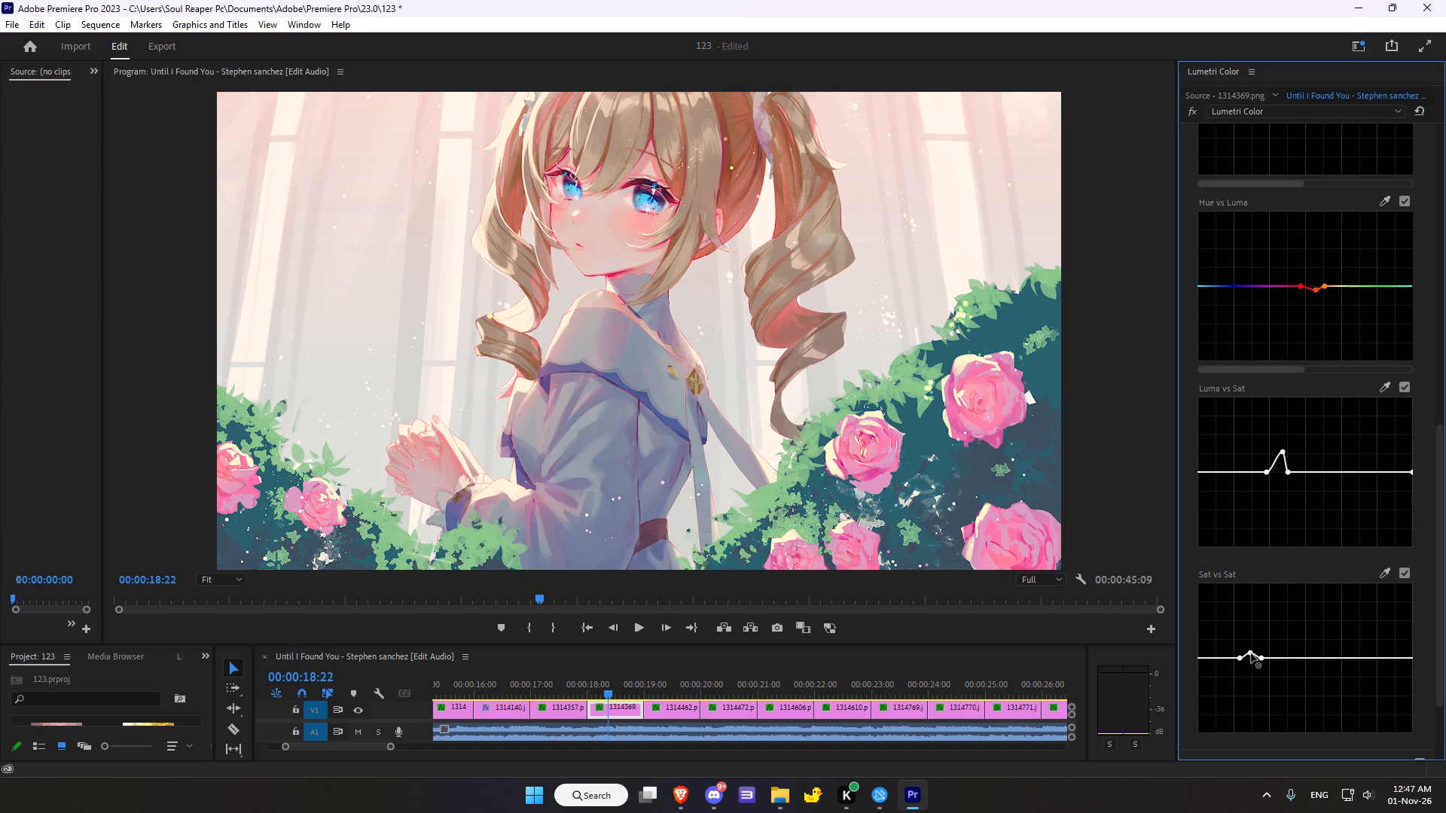
{"action": "left_click_drag", "start_coordinate": [1251, 653], "coordinate": [1250, 650]}
{"action": "left_click_drag", "start_coordinate": [1250, 650], "coordinate": [1250, 653]}
Sample the dress's blue for the Hue vs Sat curve and raise its middle control point to a moderate peak, boosting the blues.
{"action": "scroll", "coordinate": [1313, 612], "scroll_direction": "down", "scroll_amount": 1}
{"action": "scroll", "coordinate": [1313, 612], "scroll_direction": "up", "scroll_amount": 20}
{"action": "scroll", "coordinate": [1313, 612], "scroll_direction": "up", "scroll_amount": 1}
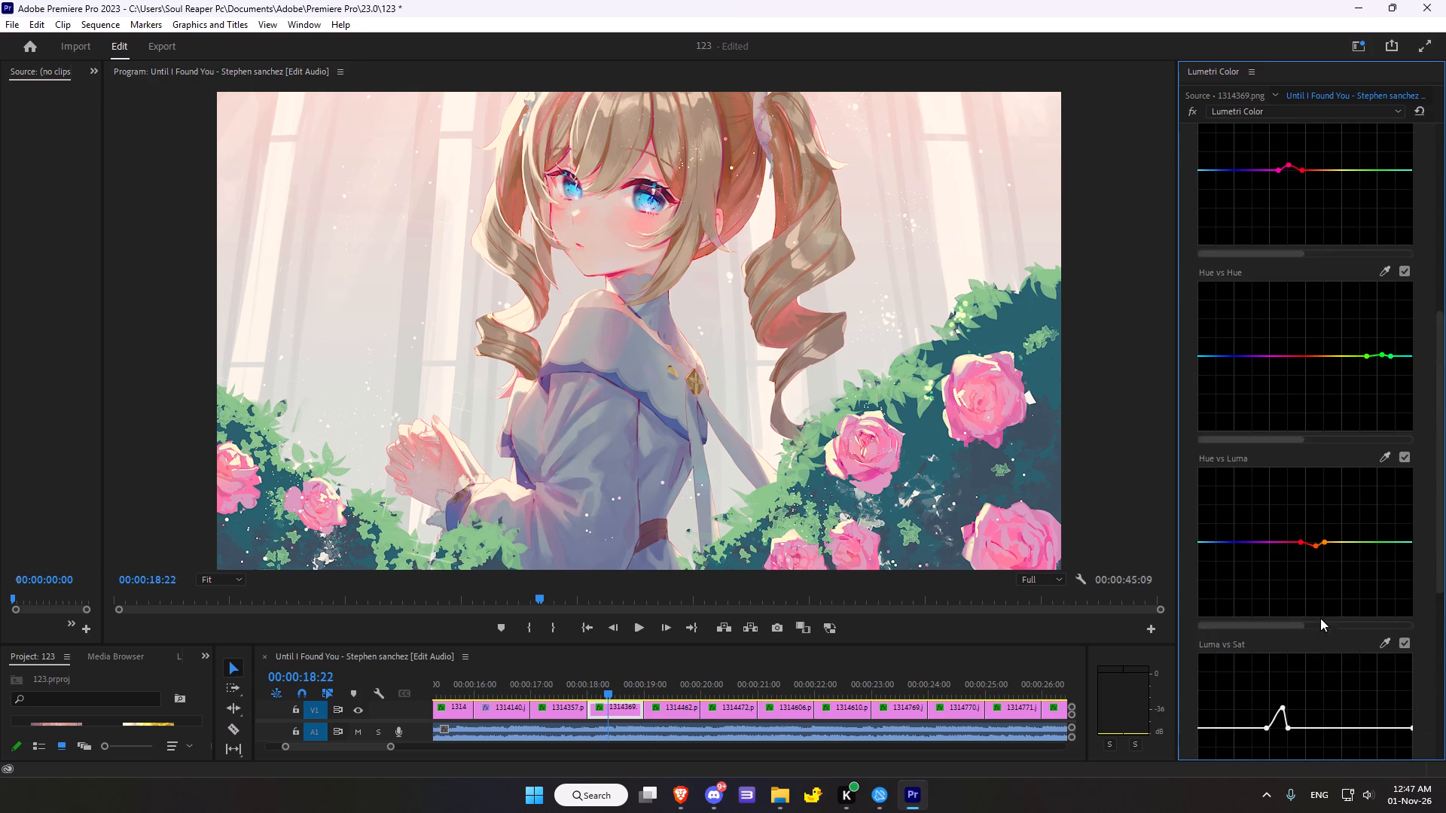
{"action": "scroll", "coordinate": [1320, 618], "scroll_direction": "up", "scroll_amount": 10}
{"action": "left_click", "coordinate": [1383, 282]}
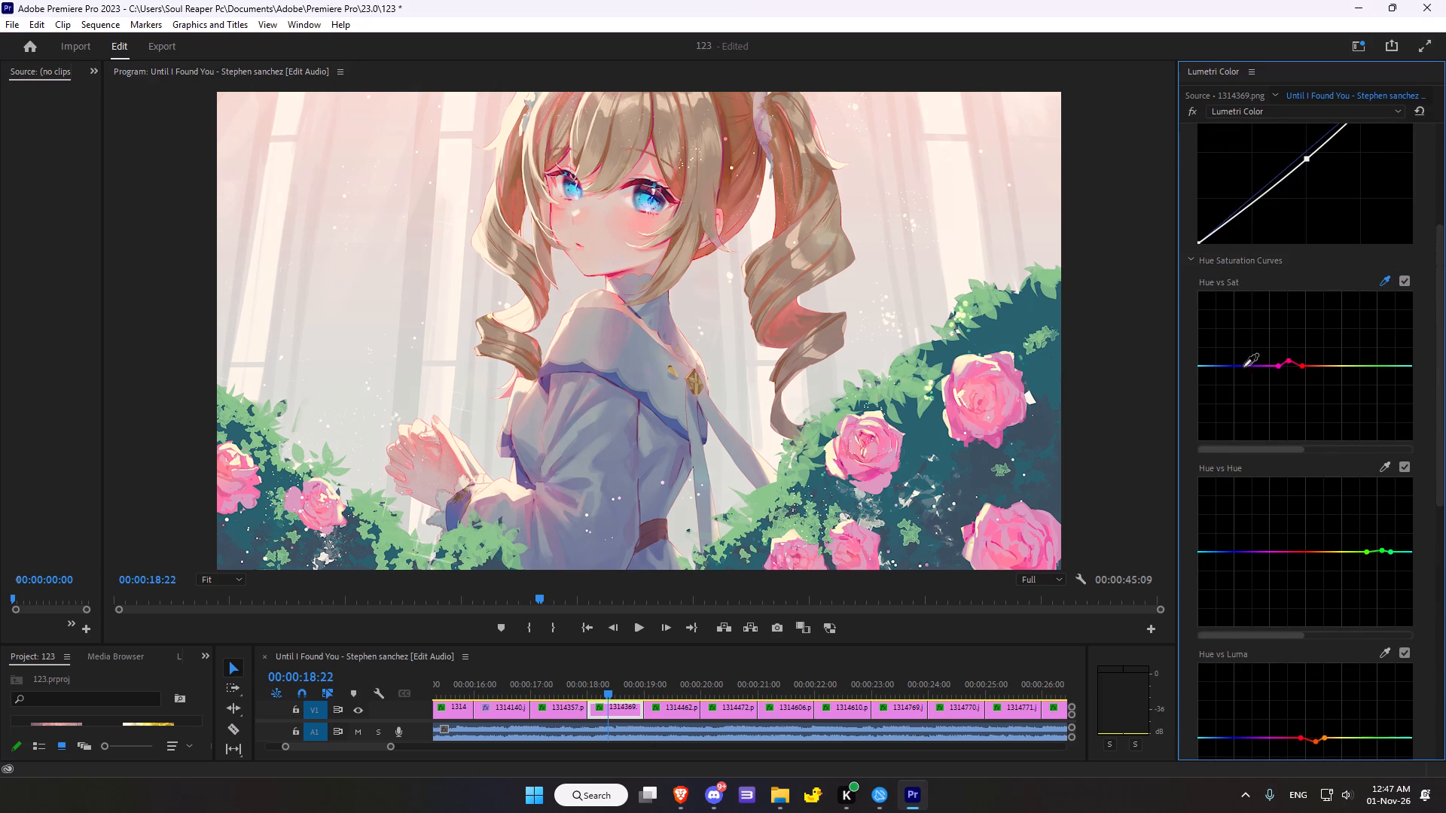
{"action": "left_click", "coordinate": [614, 379]}
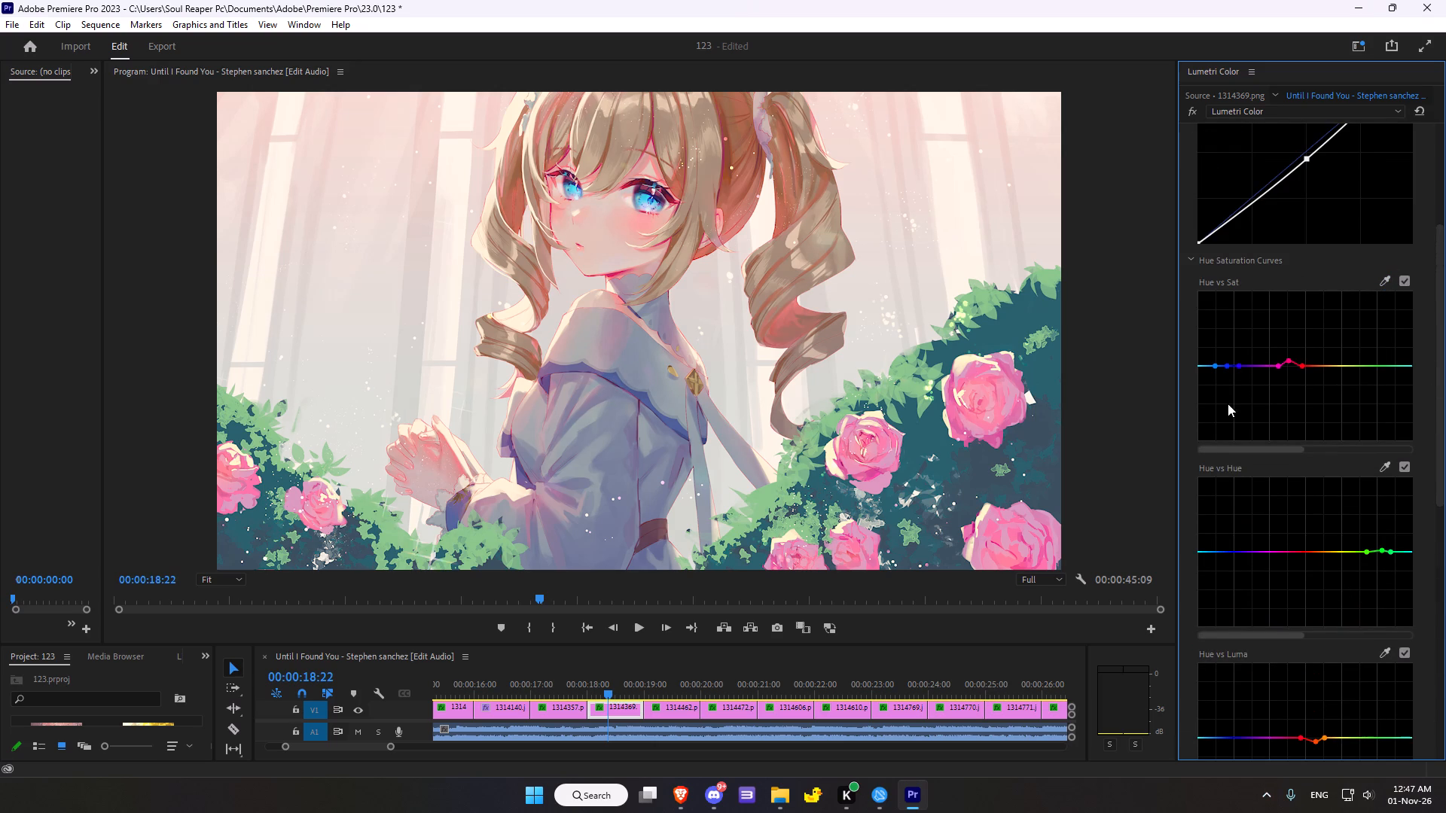
{"action": "left_click_drag", "start_coordinate": [1225, 370], "coordinate": [1233, 362]}
{"action": "left_click_drag", "start_coordinate": [1233, 362], "coordinate": [1234, 343]}
{"action": "left_click_drag", "start_coordinate": [1234, 343], "coordinate": [1228, 343]}
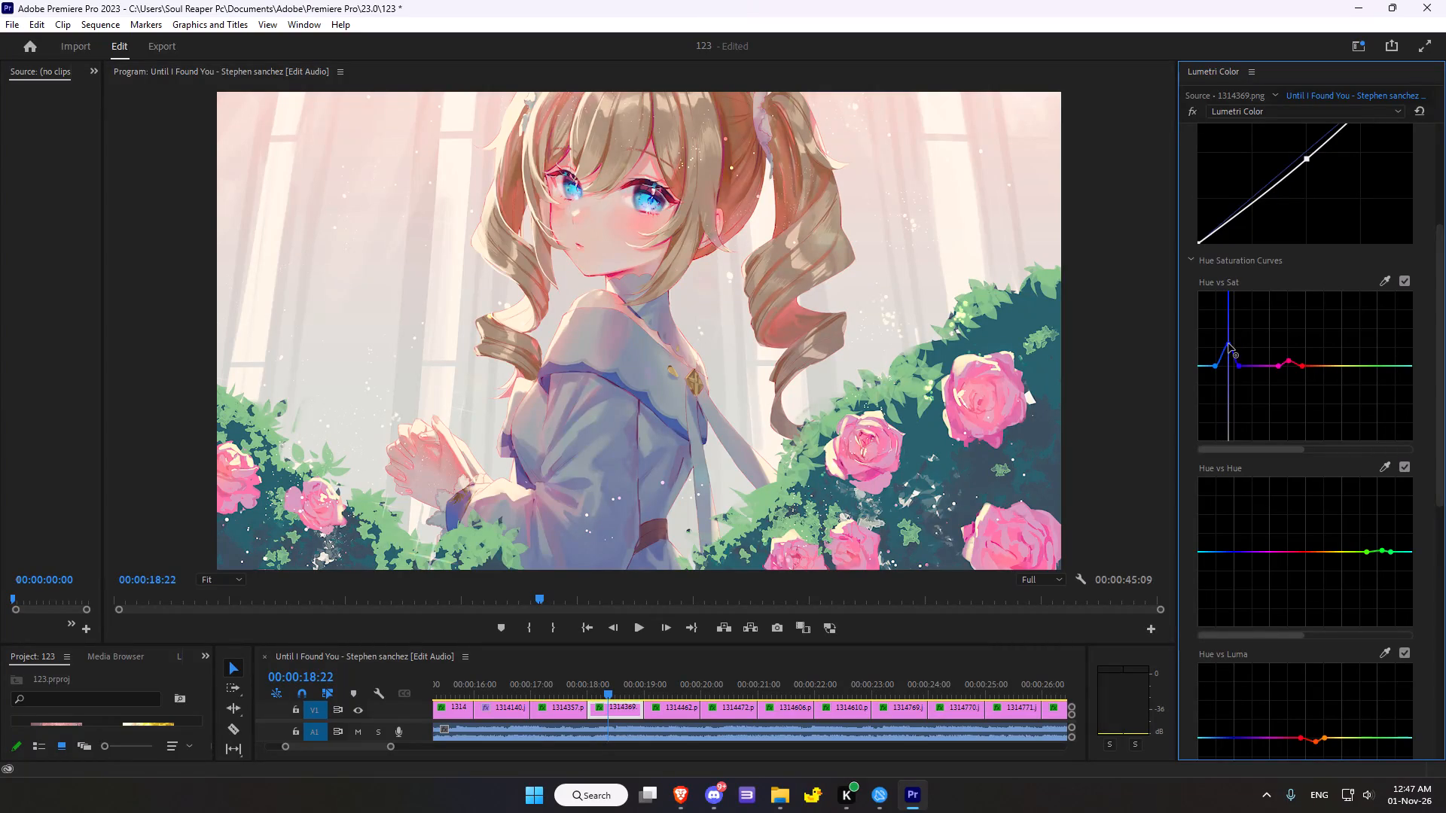
{"action": "left_click_drag", "start_coordinate": [1228, 343], "coordinate": [1228, 340]}
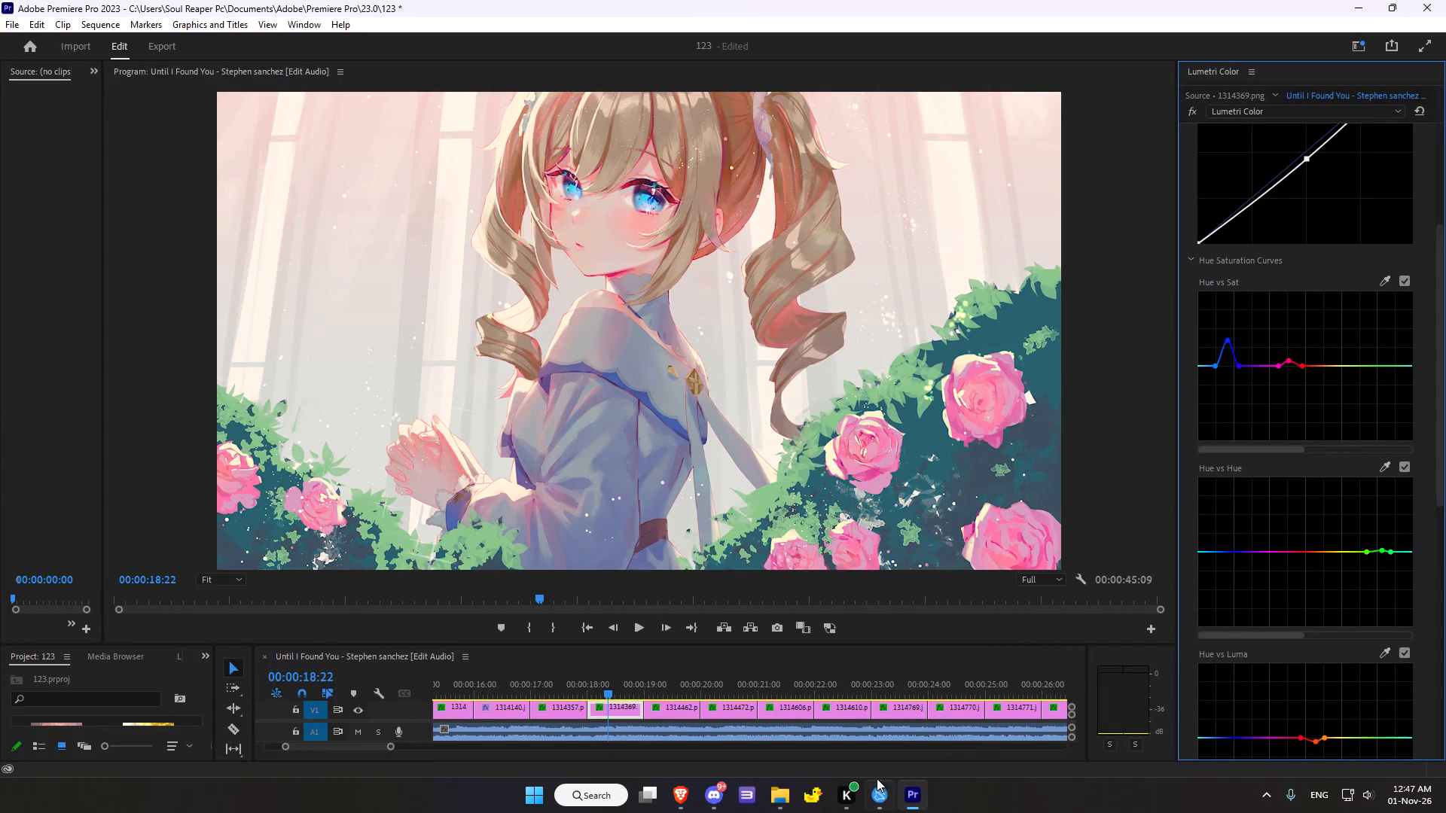
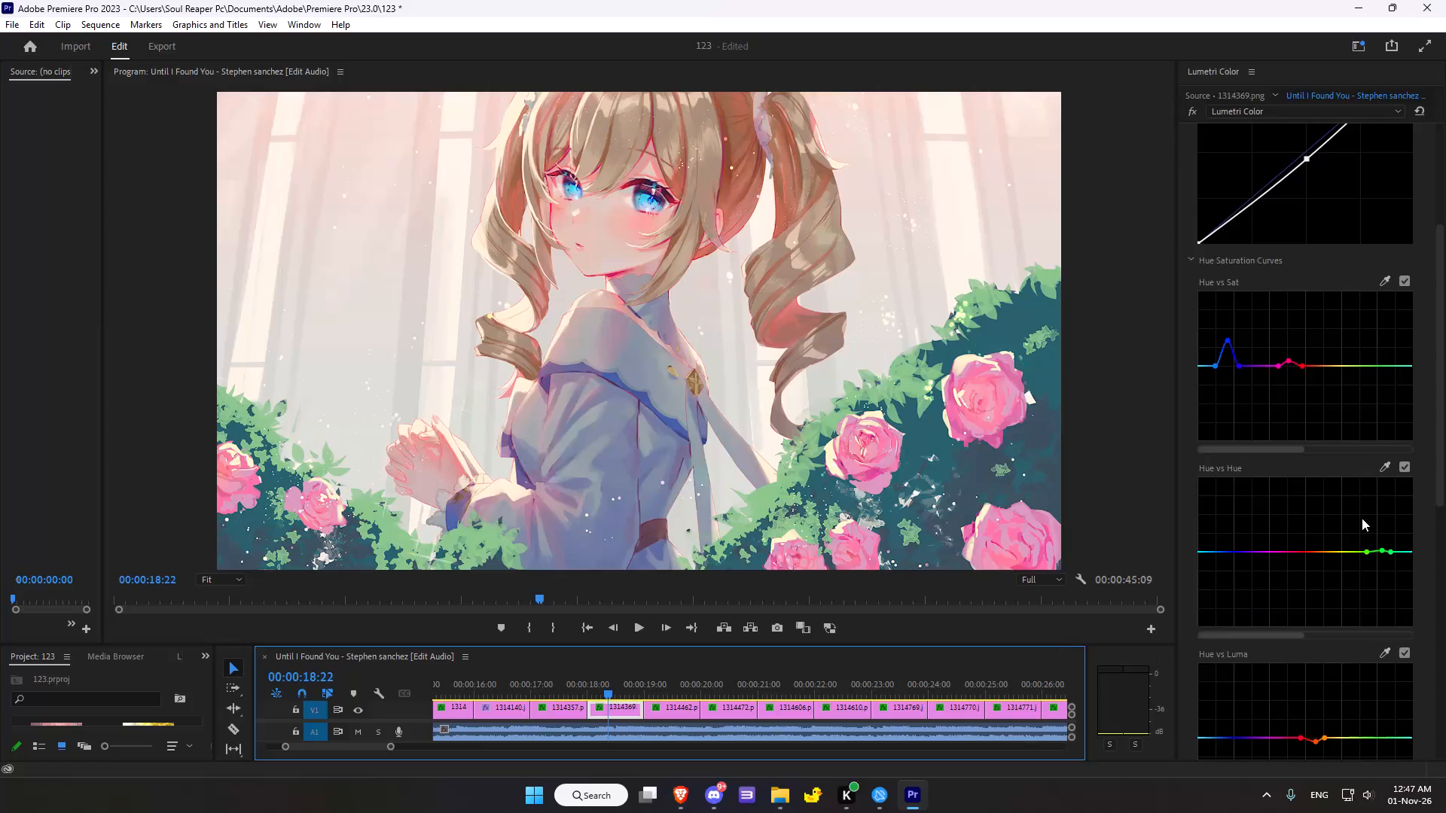
Shift the Luma vs Sat curve's peak slightly toward the darker tones for clip 1314369.
{"action": "scroll", "coordinate": [1362, 518], "scroll_direction": "down", "scroll_amount": 5}
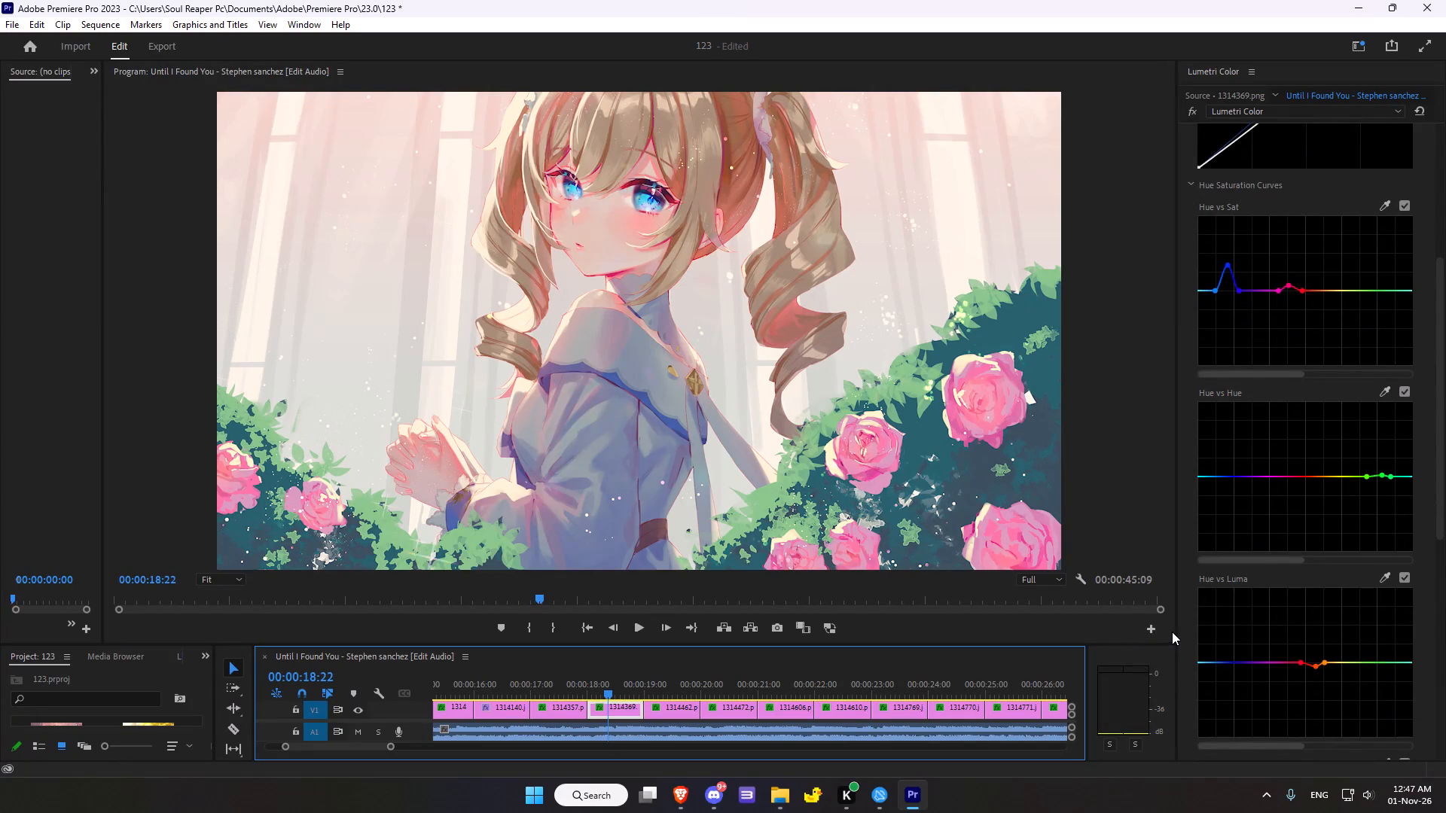
{"action": "left_click", "coordinate": [1172, 632]}
{"action": "left_click", "coordinate": [1185, 623]}
{"action": "scroll", "coordinate": [1304, 578], "scroll_direction": "down", "scroll_amount": 6}
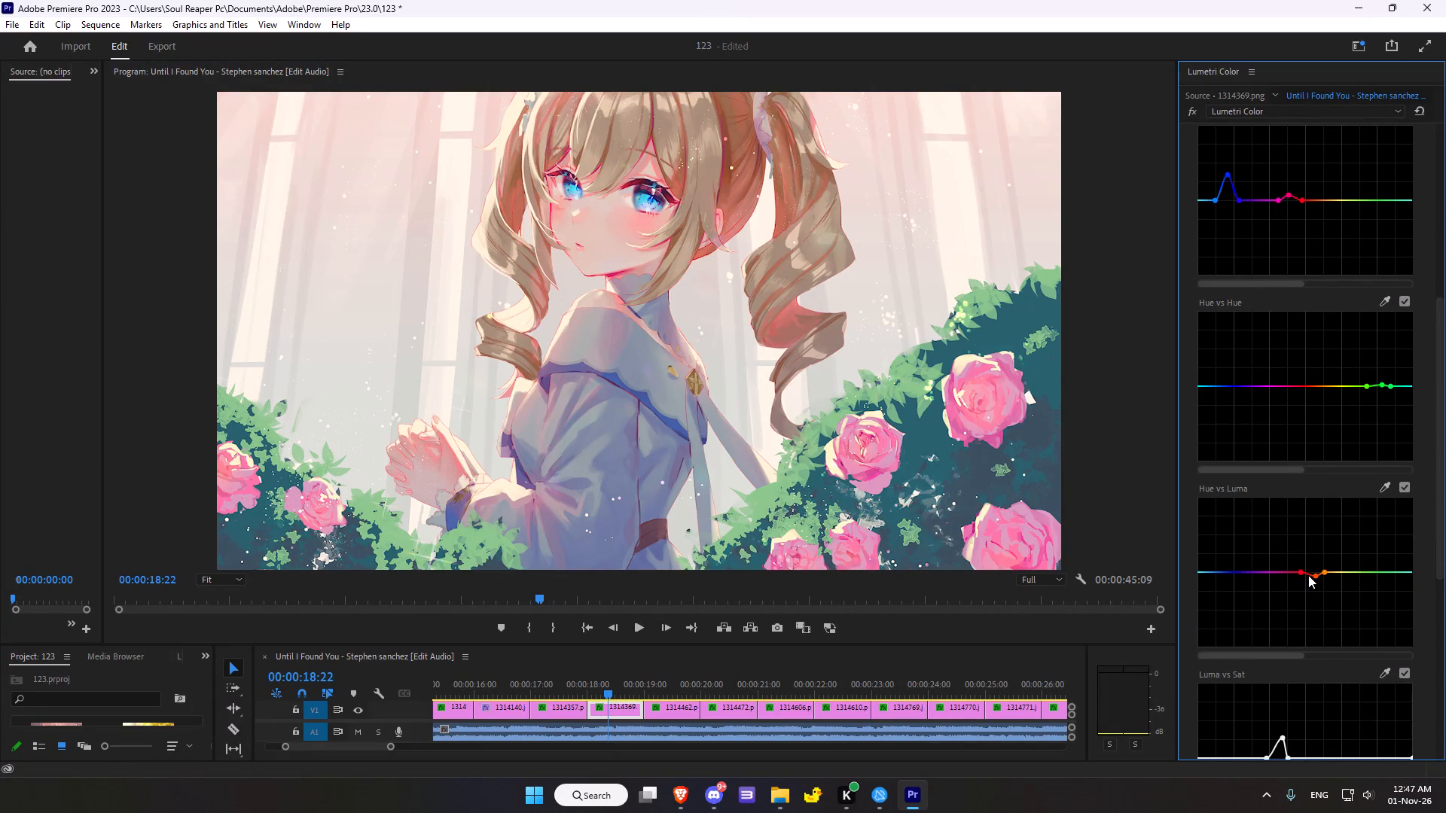
{"action": "scroll", "coordinate": [1309, 575], "scroll_direction": "down", "scroll_amount": 12}
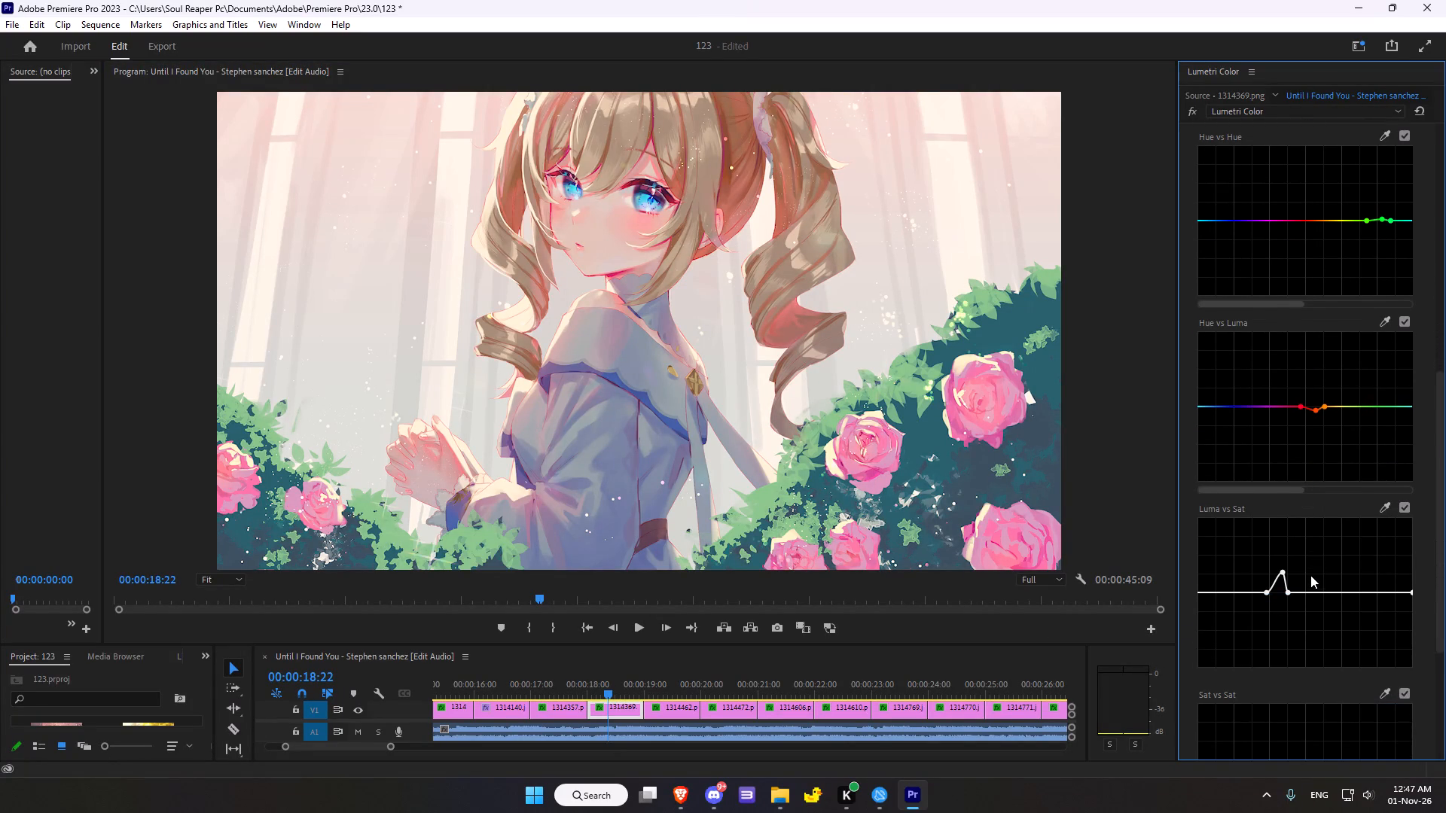
{"action": "left_click", "coordinate": [1282, 556]}
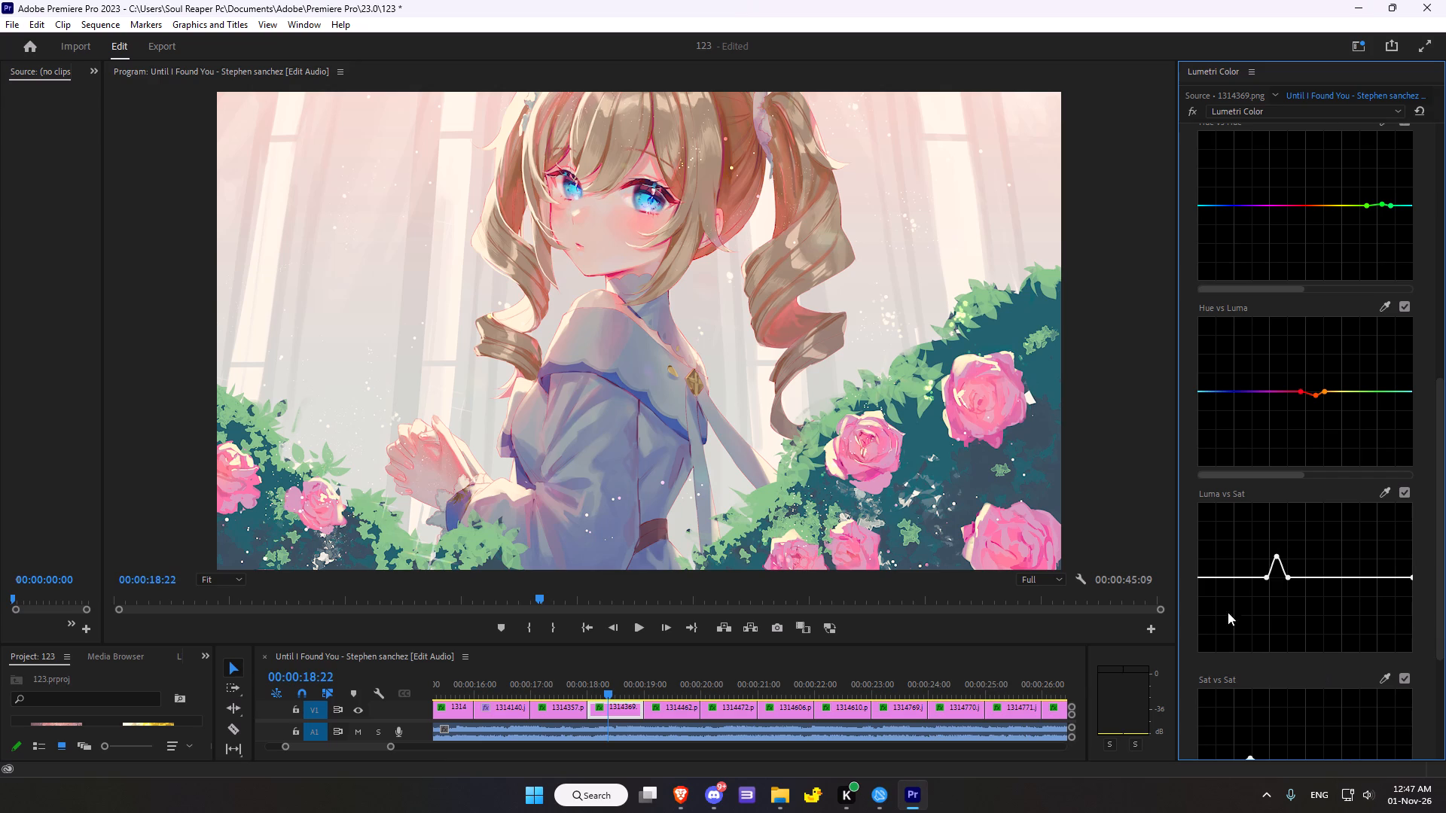
Nudge the Midtones colour wheel very slightly toward magenta-red, resetting the first greenish-yellow attempt.
{"action": "scroll", "coordinate": [1266, 562], "scroll_direction": "down", "scroll_amount": 4}
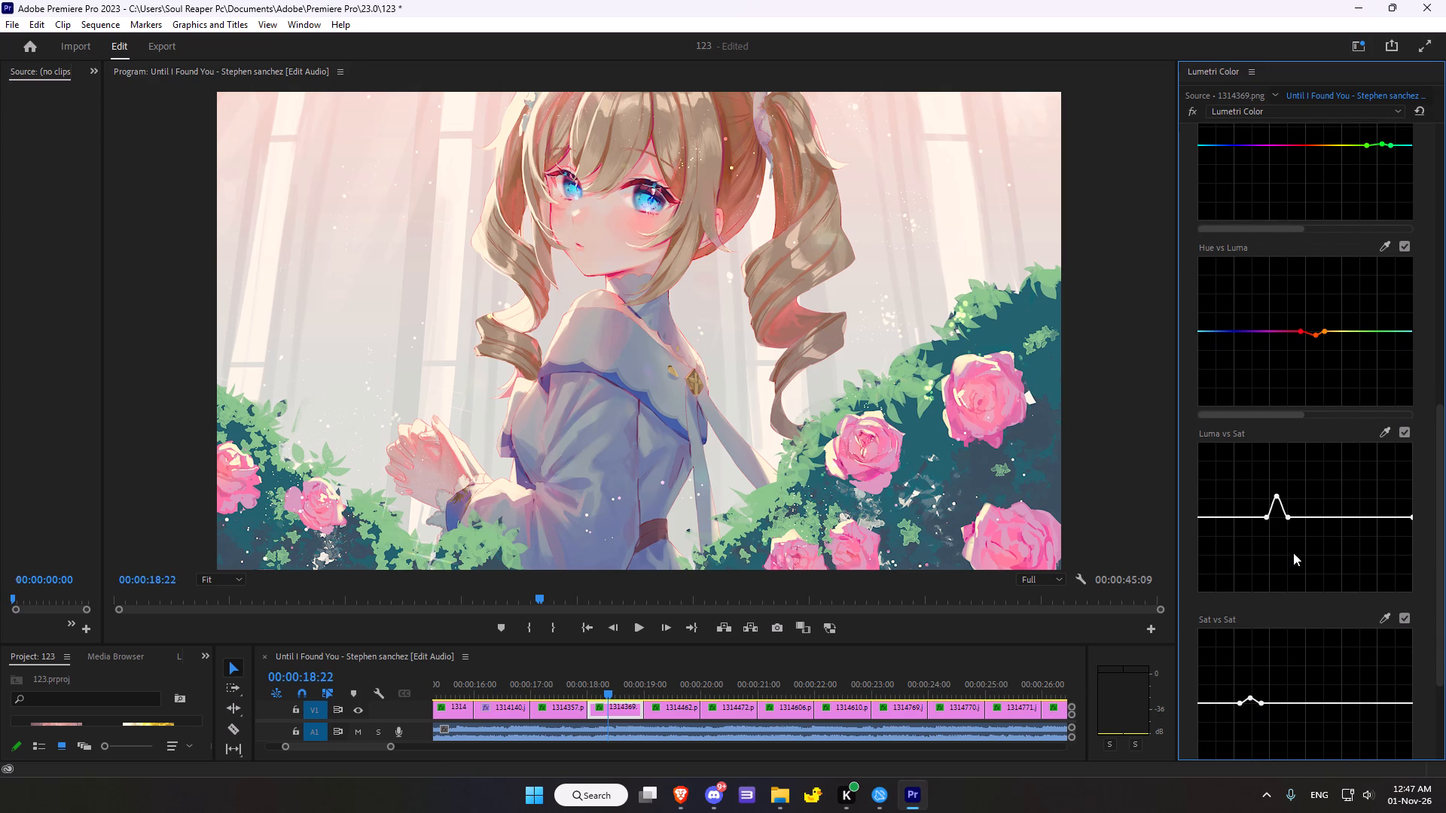
{"action": "scroll", "coordinate": [1293, 553], "scroll_direction": "down", "scroll_amount": 1}
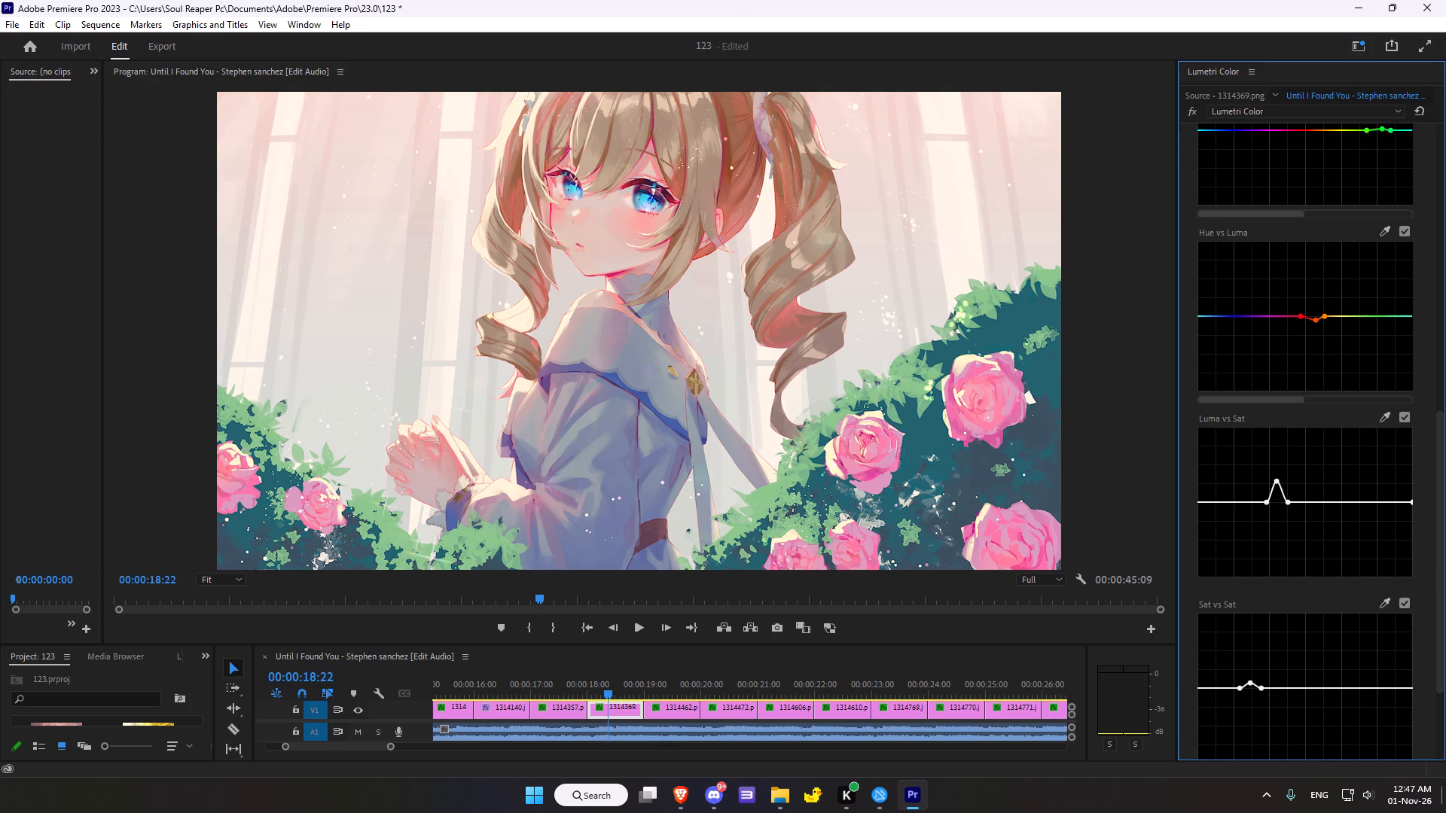
{"action": "scroll", "coordinate": [1315, 595], "scroll_direction": "down", "scroll_amount": 2}
{"action": "scroll", "coordinate": [1392, 637], "scroll_direction": "down", "scroll_amount": 4}
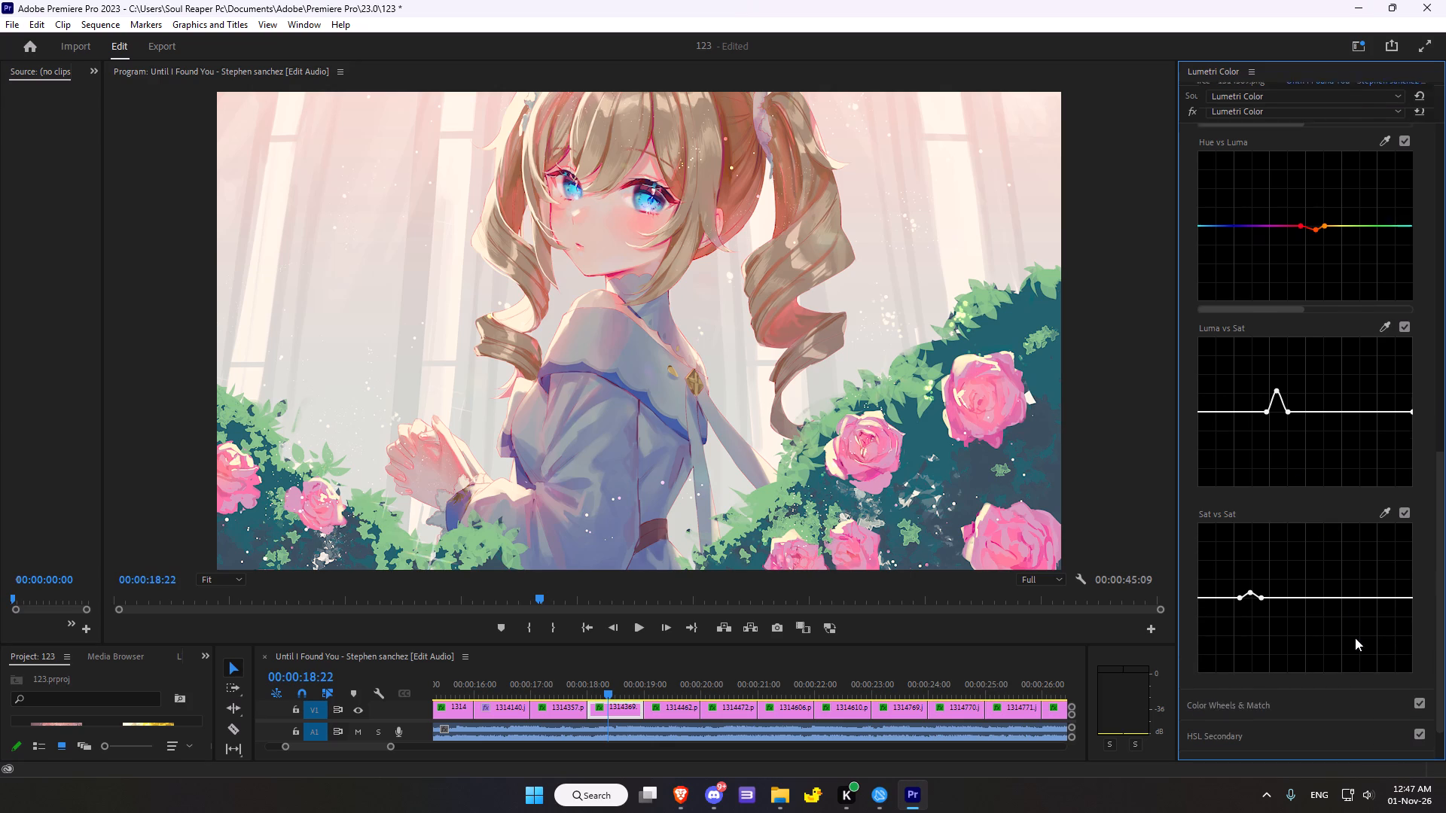
{"action": "scroll", "coordinate": [1355, 638], "scroll_direction": "down", "scroll_amount": 4}
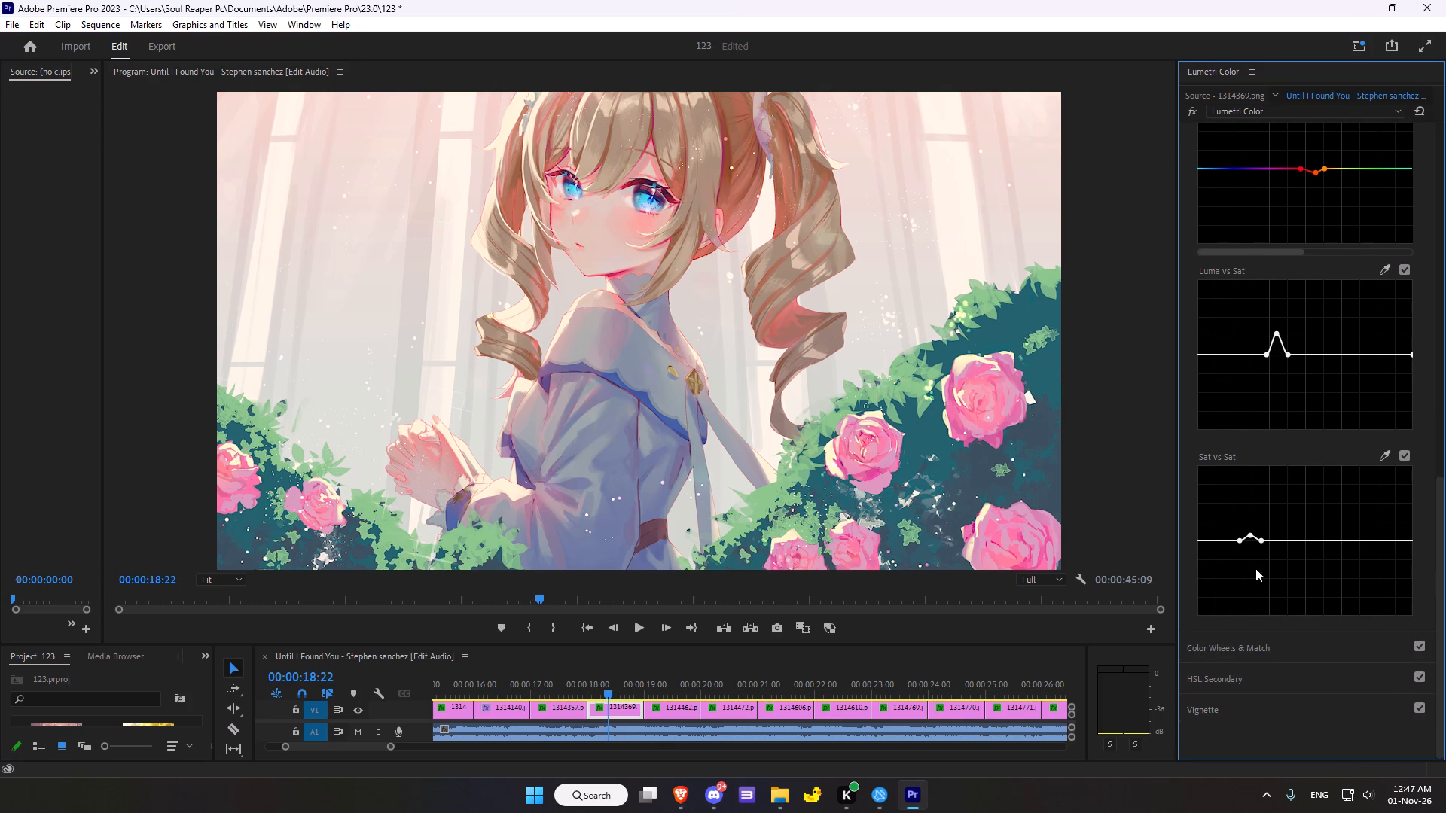
{"action": "left_click", "coordinate": [1250, 647]}
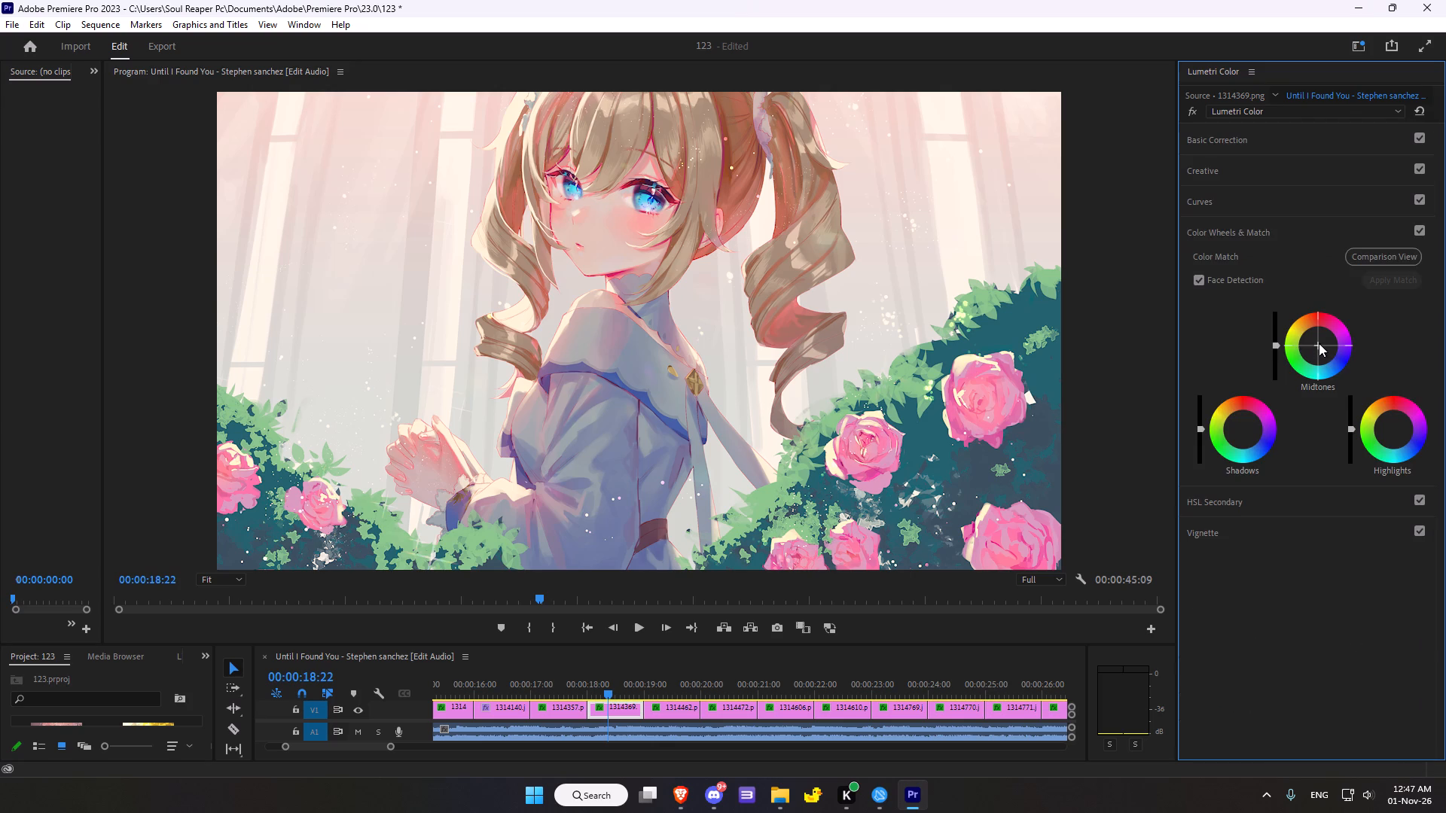
{"action": "left_click", "coordinate": [1317, 343]}
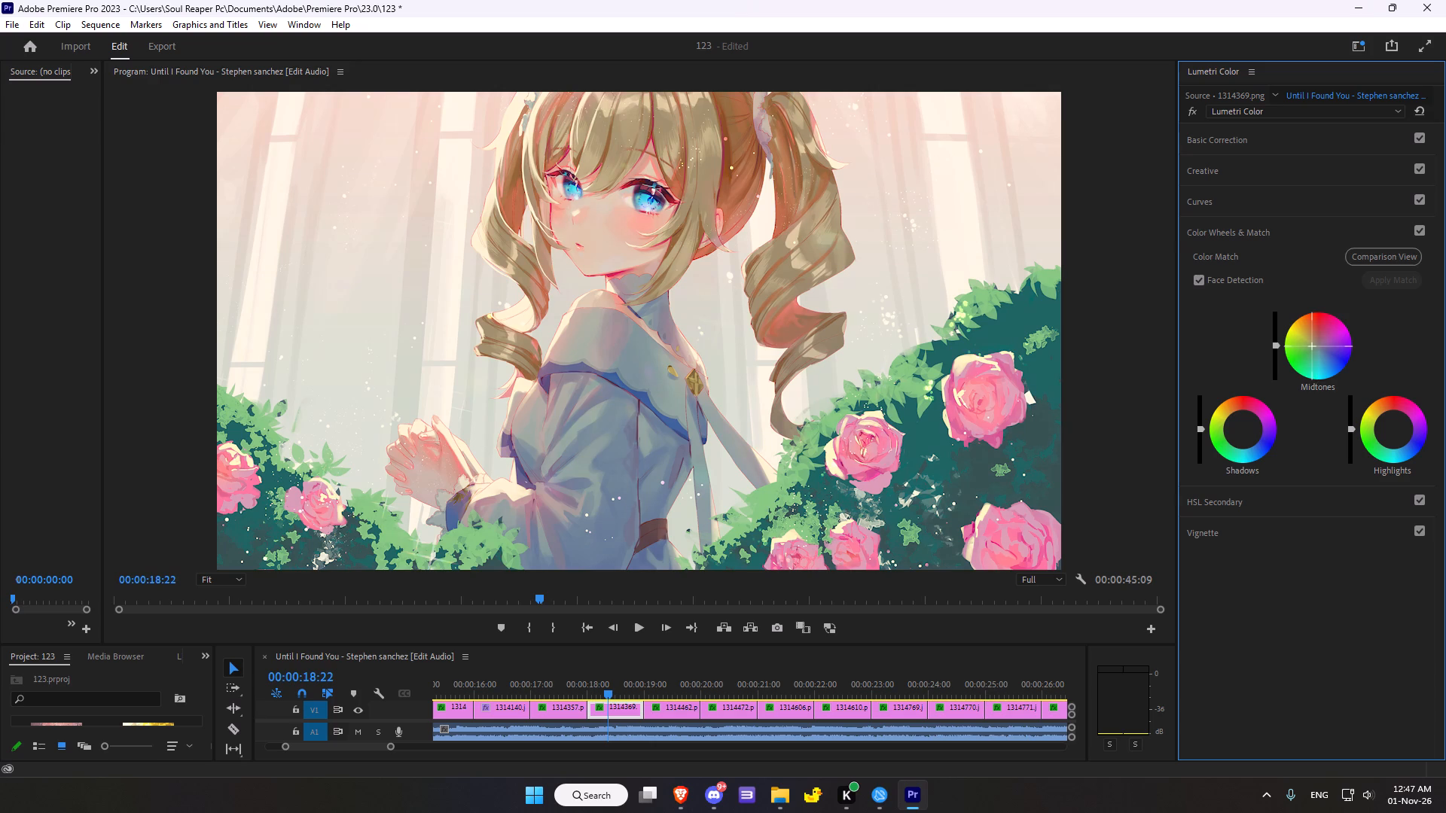
{"action": "double_click", "coordinate": [1317, 344]}
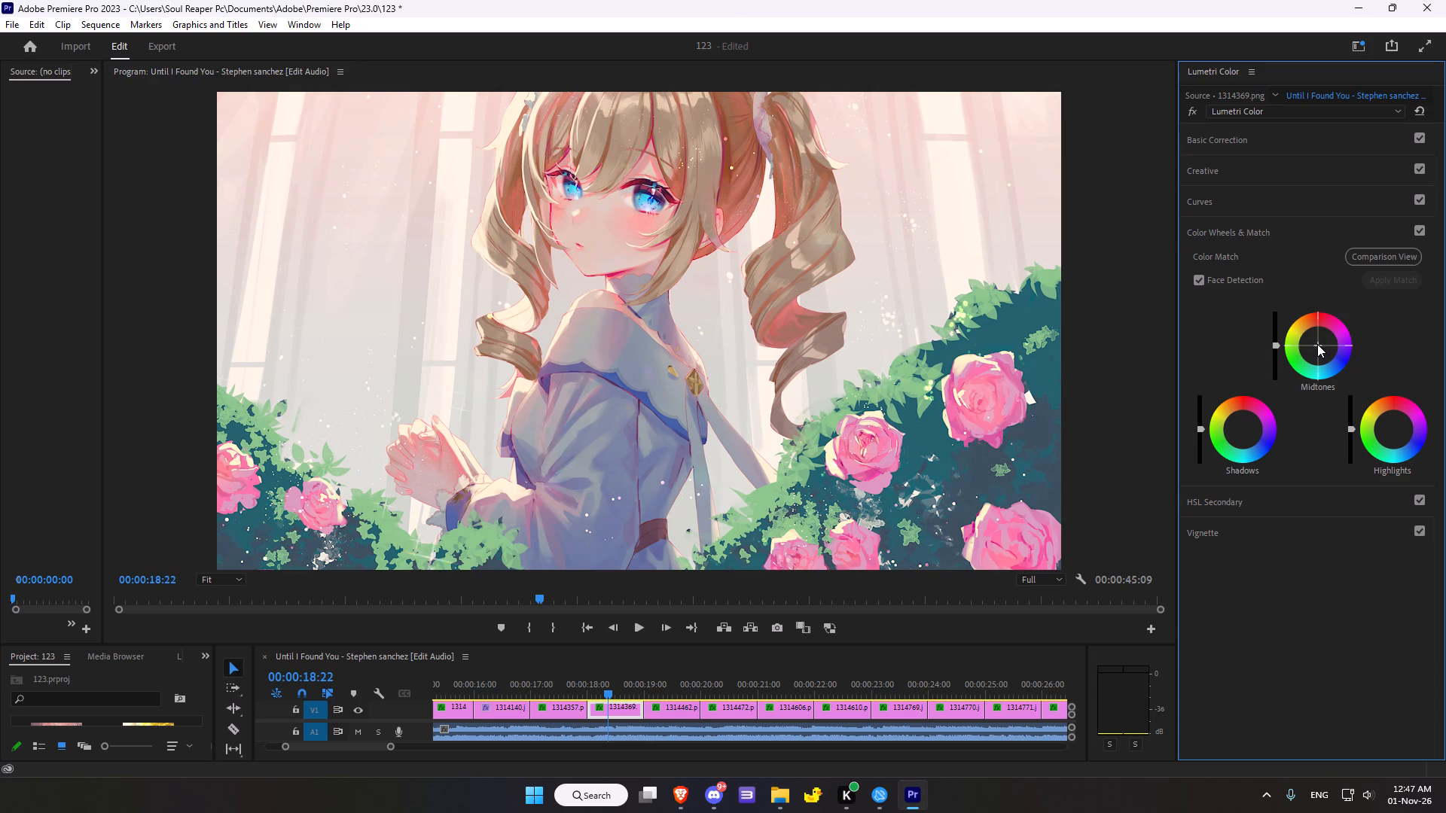
{"action": "left_click_drag", "start_coordinate": [1318, 343], "coordinate": [1332, 328]}
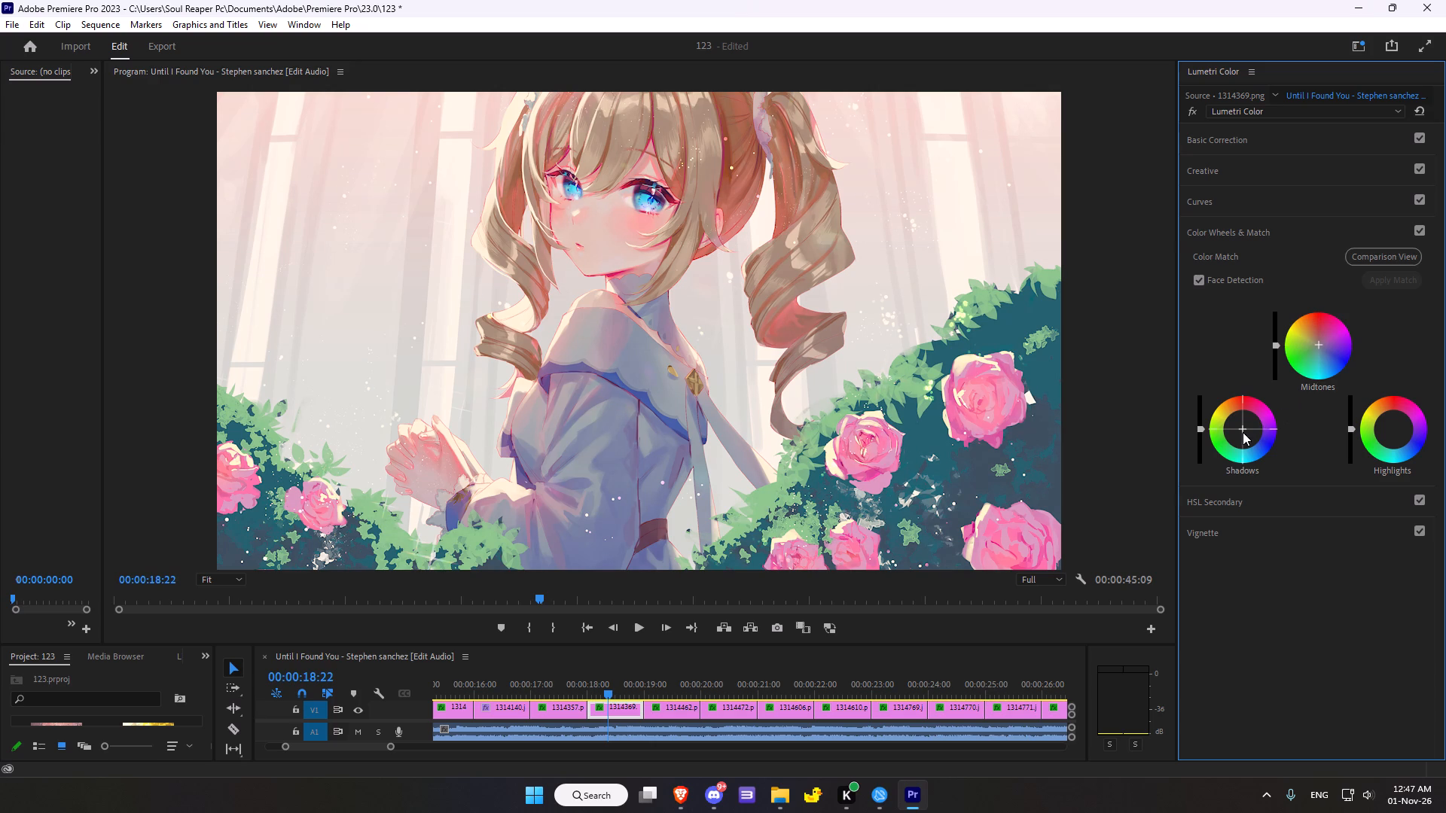
Nudge the Shadows colour wheel very slightly toward red, resetting the first attempt.
{"action": "left_click_drag", "start_coordinate": [1242, 433], "coordinate": [1224, 379]}
{"action": "double_click", "coordinate": [1242, 433]}
{"action": "left_click_drag", "start_coordinate": [1242, 430], "coordinate": [1238, 417]}
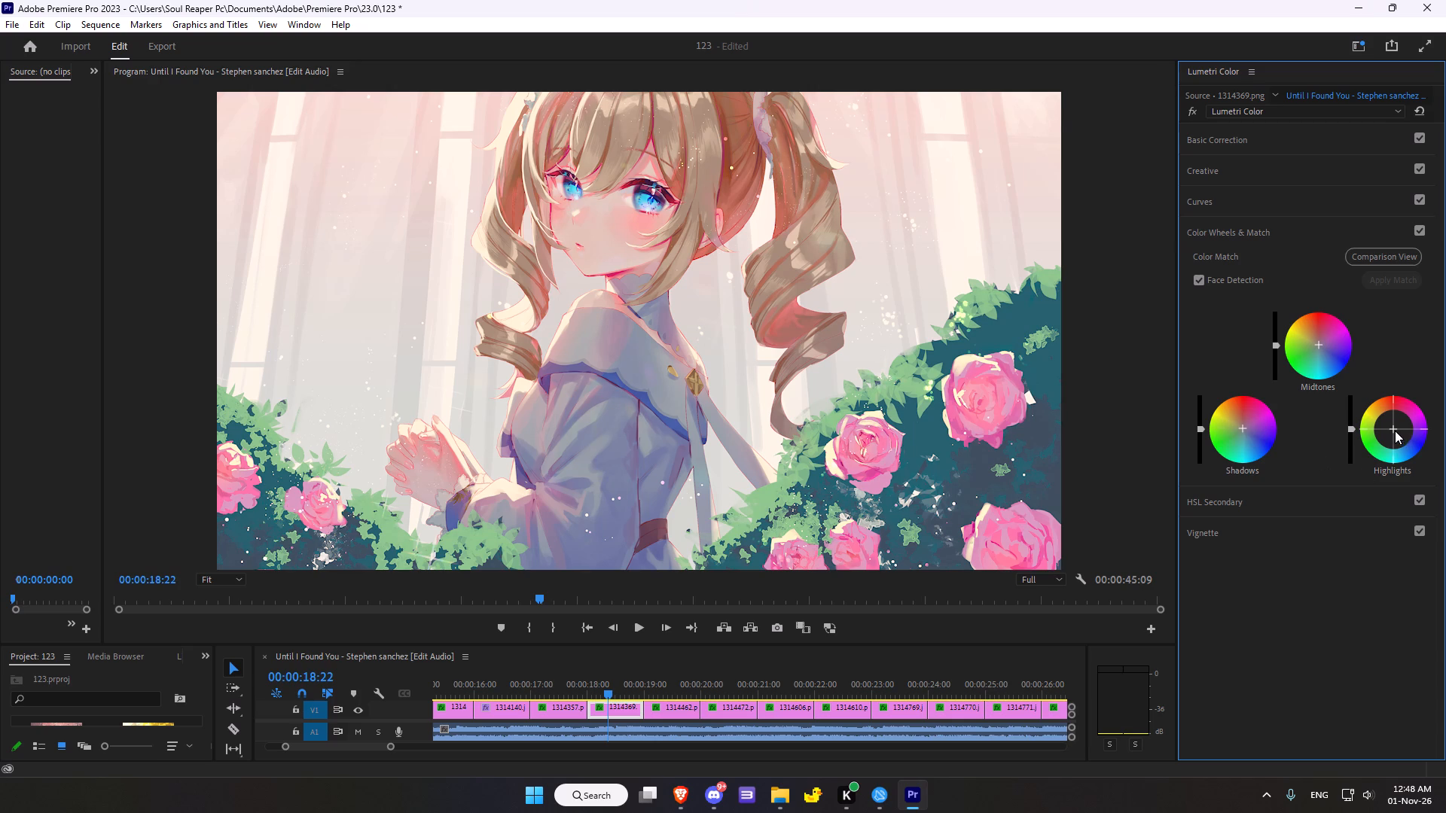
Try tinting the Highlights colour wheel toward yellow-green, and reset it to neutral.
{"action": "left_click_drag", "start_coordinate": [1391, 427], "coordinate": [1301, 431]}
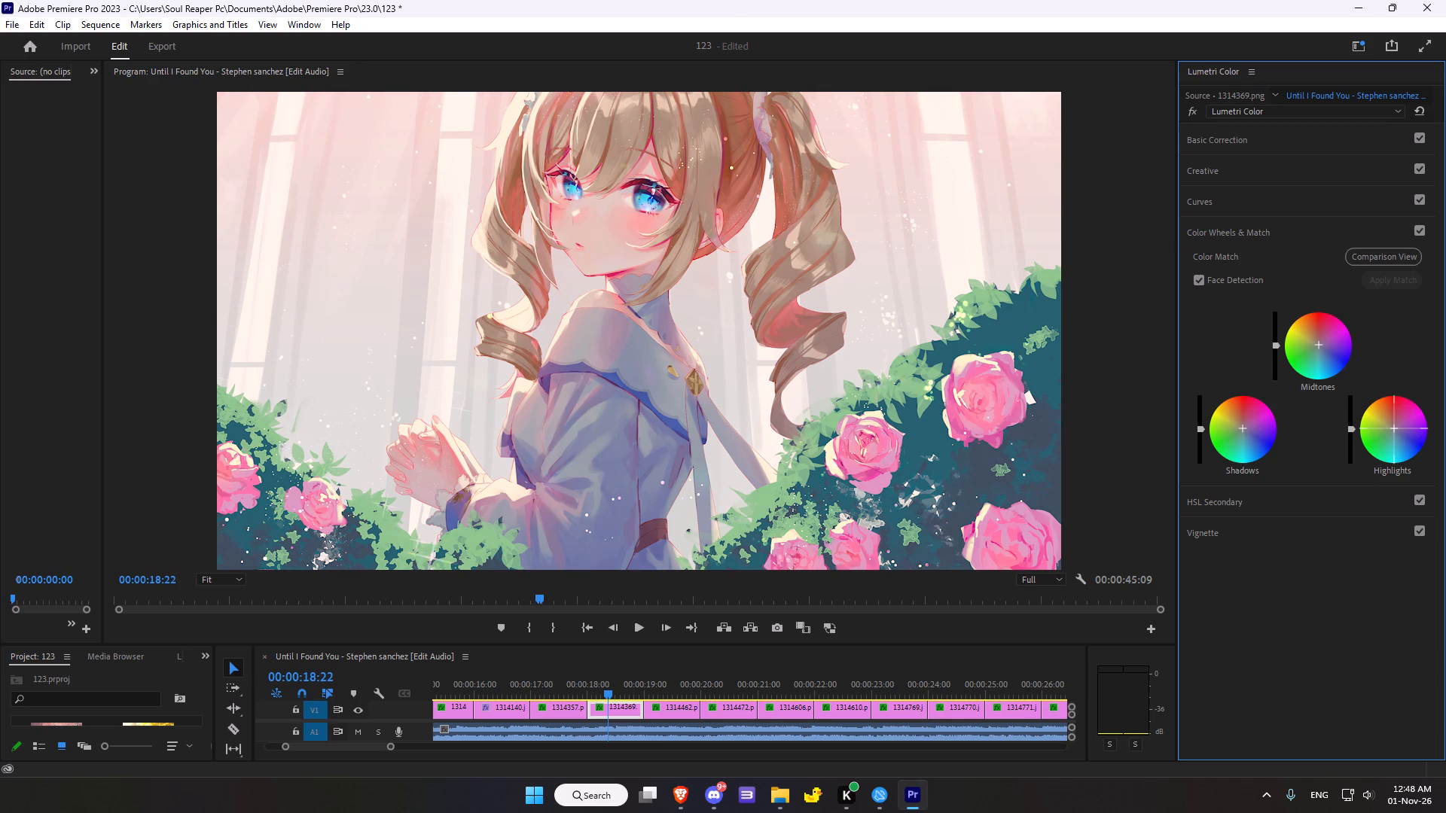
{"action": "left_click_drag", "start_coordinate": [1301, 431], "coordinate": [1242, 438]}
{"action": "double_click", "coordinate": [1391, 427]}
Add a subtle vignette to clip 1314369 with Amount -0.3, Midpoint 46.7 and Feather 51.1.
{"action": "left_click", "coordinate": [1222, 530]}
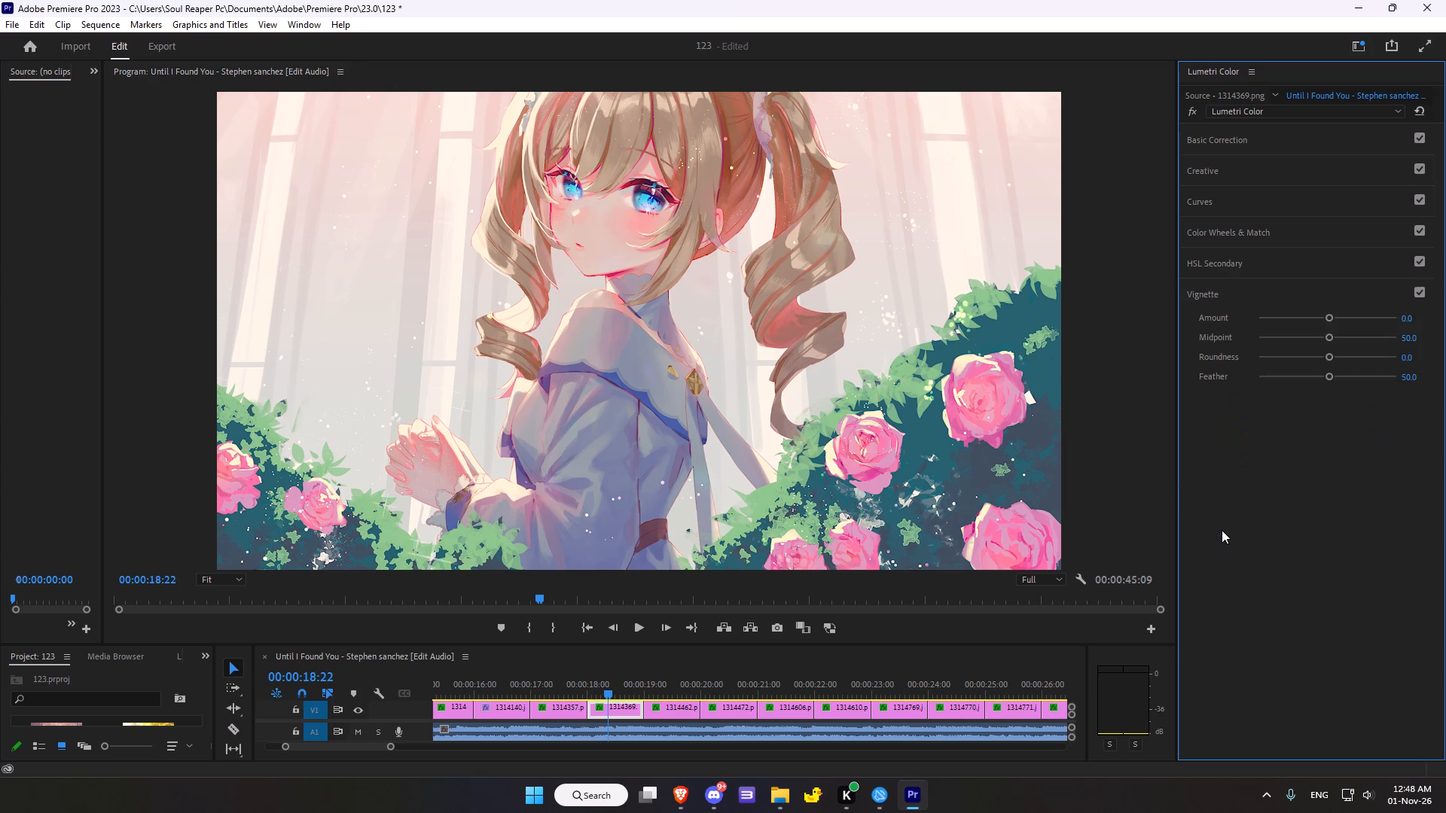
{"action": "left_click", "coordinate": [1326, 318]}
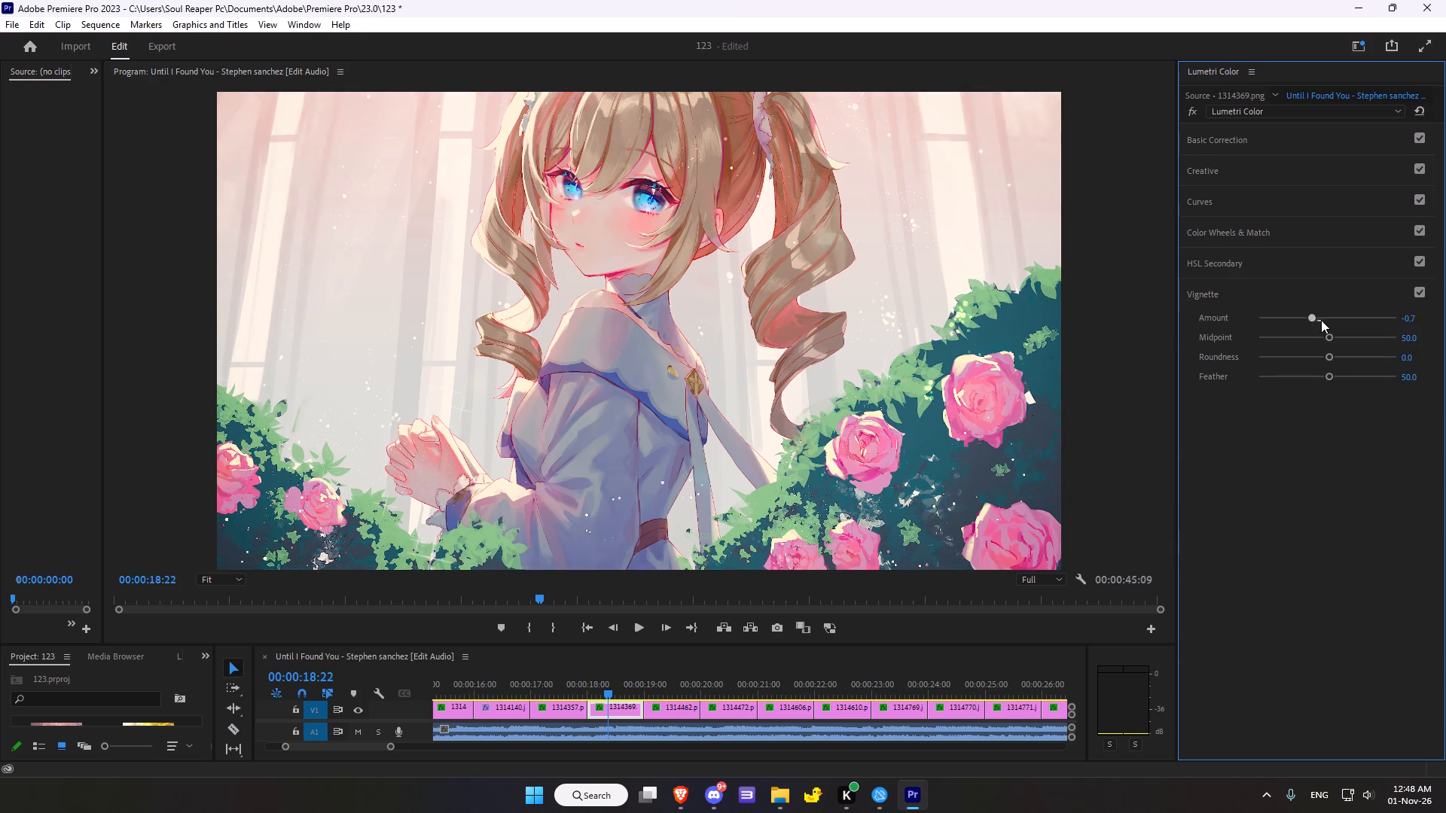
{"action": "left_click_drag", "start_coordinate": [1329, 336], "coordinate": [1327, 337]}
{"action": "left_click_drag", "start_coordinate": [1327, 337], "coordinate": [1322, 349]}
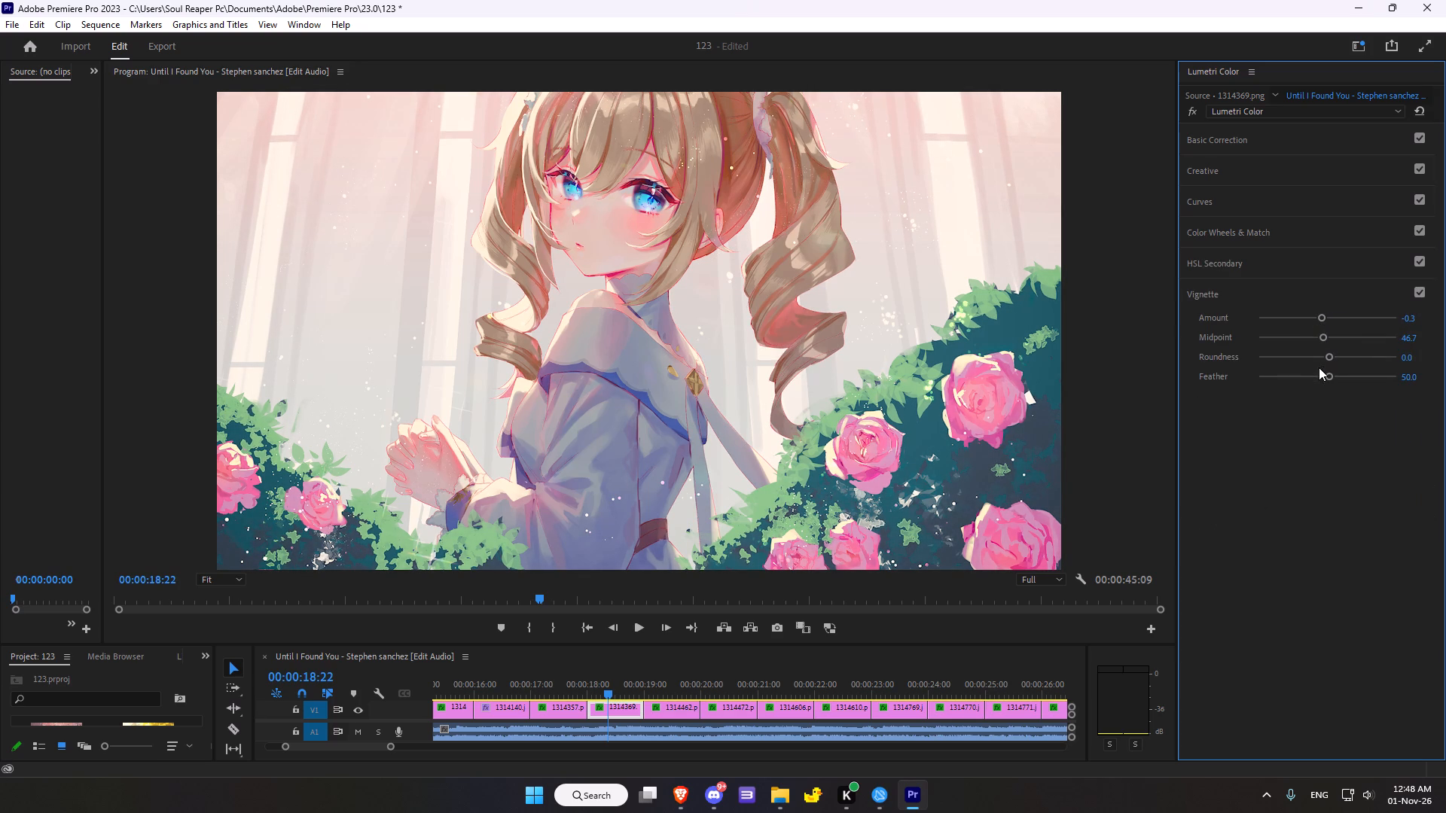
{"action": "left_click", "coordinate": [1332, 377]}
Compare clip 1314369 with its Lumetri Color grade bypassed and enabled.
{"action": "scroll", "coordinate": [841, 580], "scroll_direction": "down", "scroll_amount": 7}
{"action": "scroll", "coordinate": [841, 580], "scroll_direction": "up", "scroll_amount": 13}
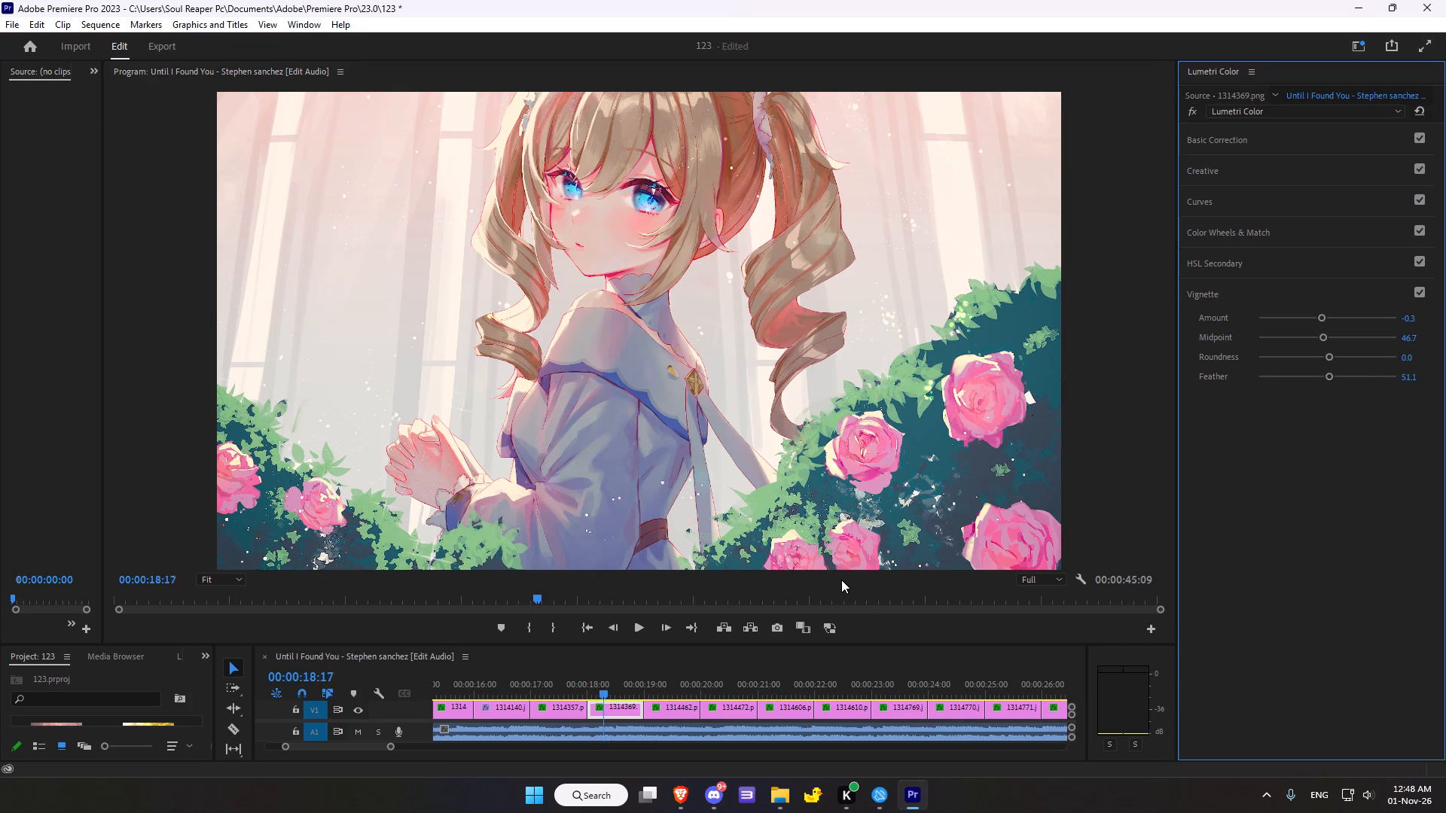
{"action": "scroll", "coordinate": [841, 580], "scroll_direction": "up", "scroll_amount": 12}
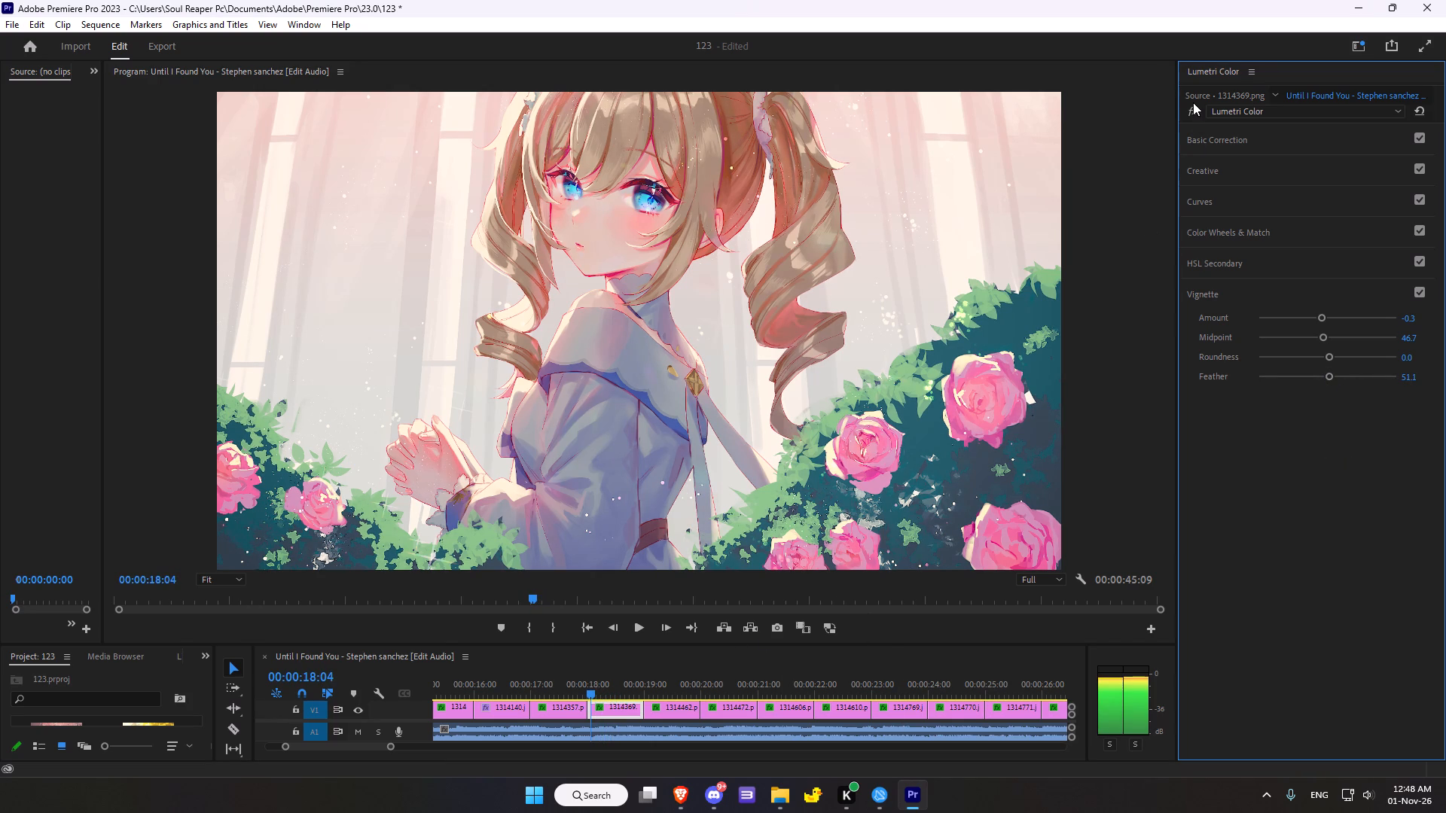
{"action": "left_click", "coordinate": [1193, 102]}
{"action": "left_click", "coordinate": [1193, 111]}
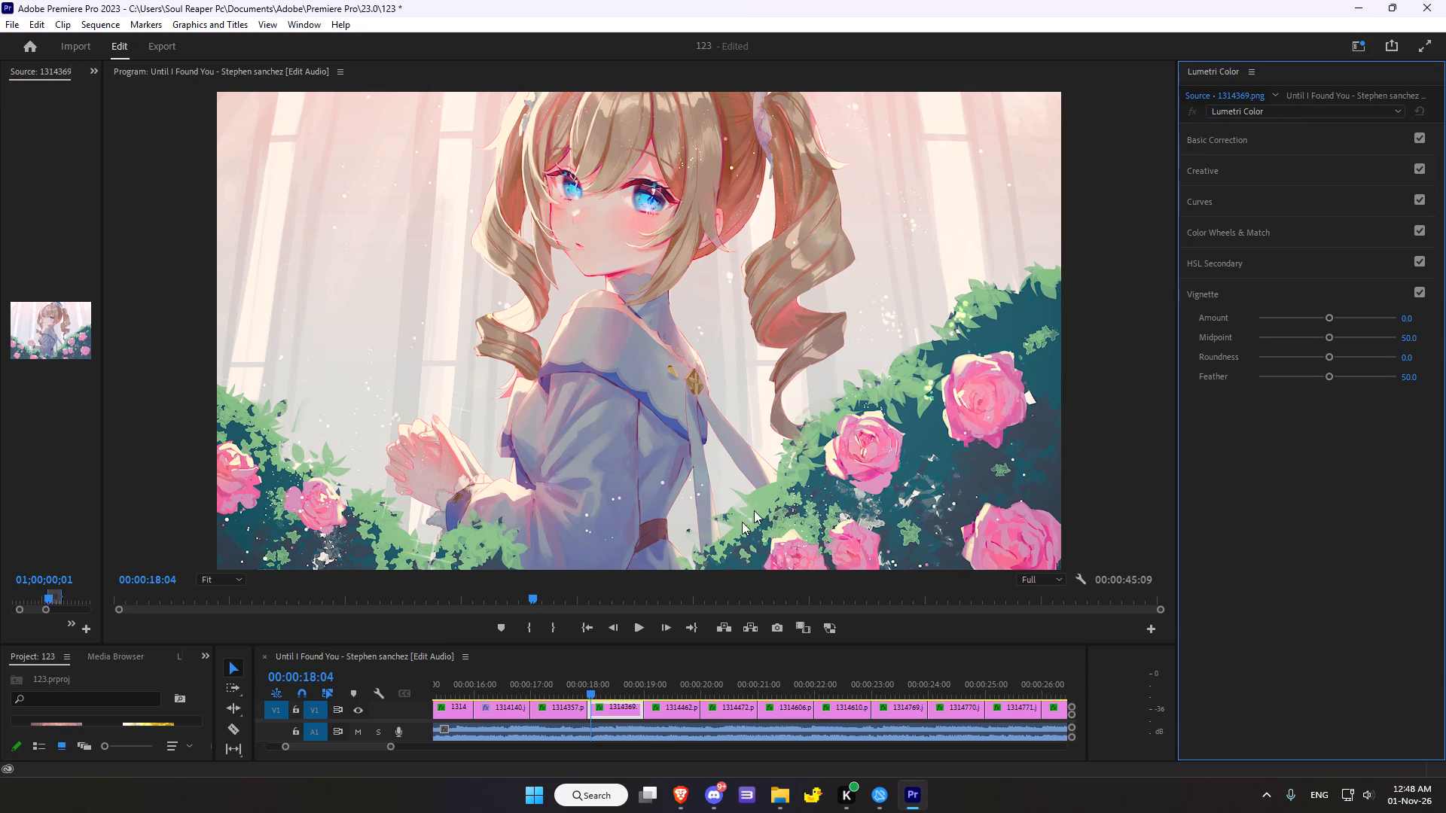
{"action": "left_click", "coordinate": [680, 676]}
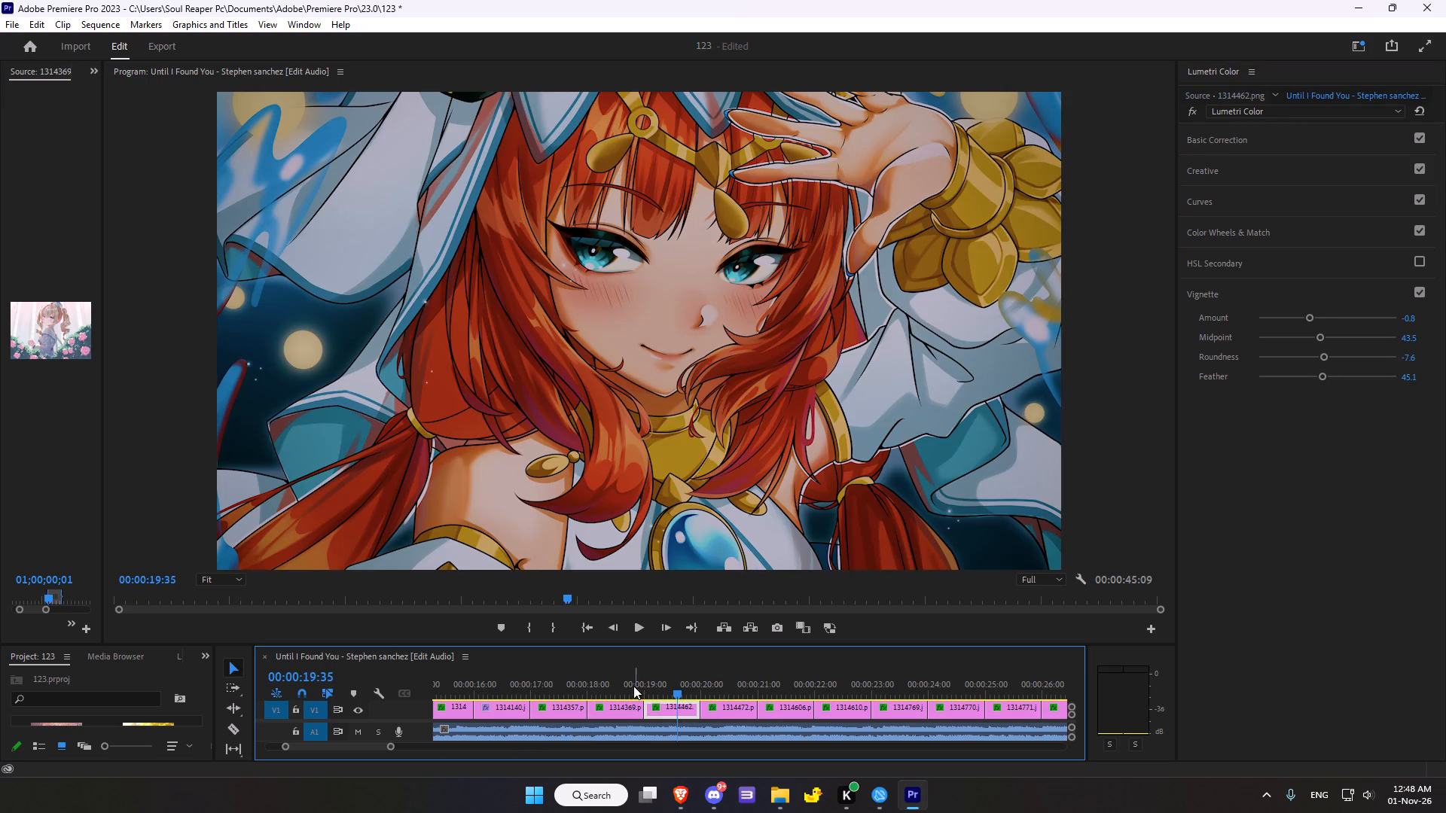
{"action": "left_click", "coordinate": [622, 680]}
{"action": "left_click", "coordinate": [1192, 111]}
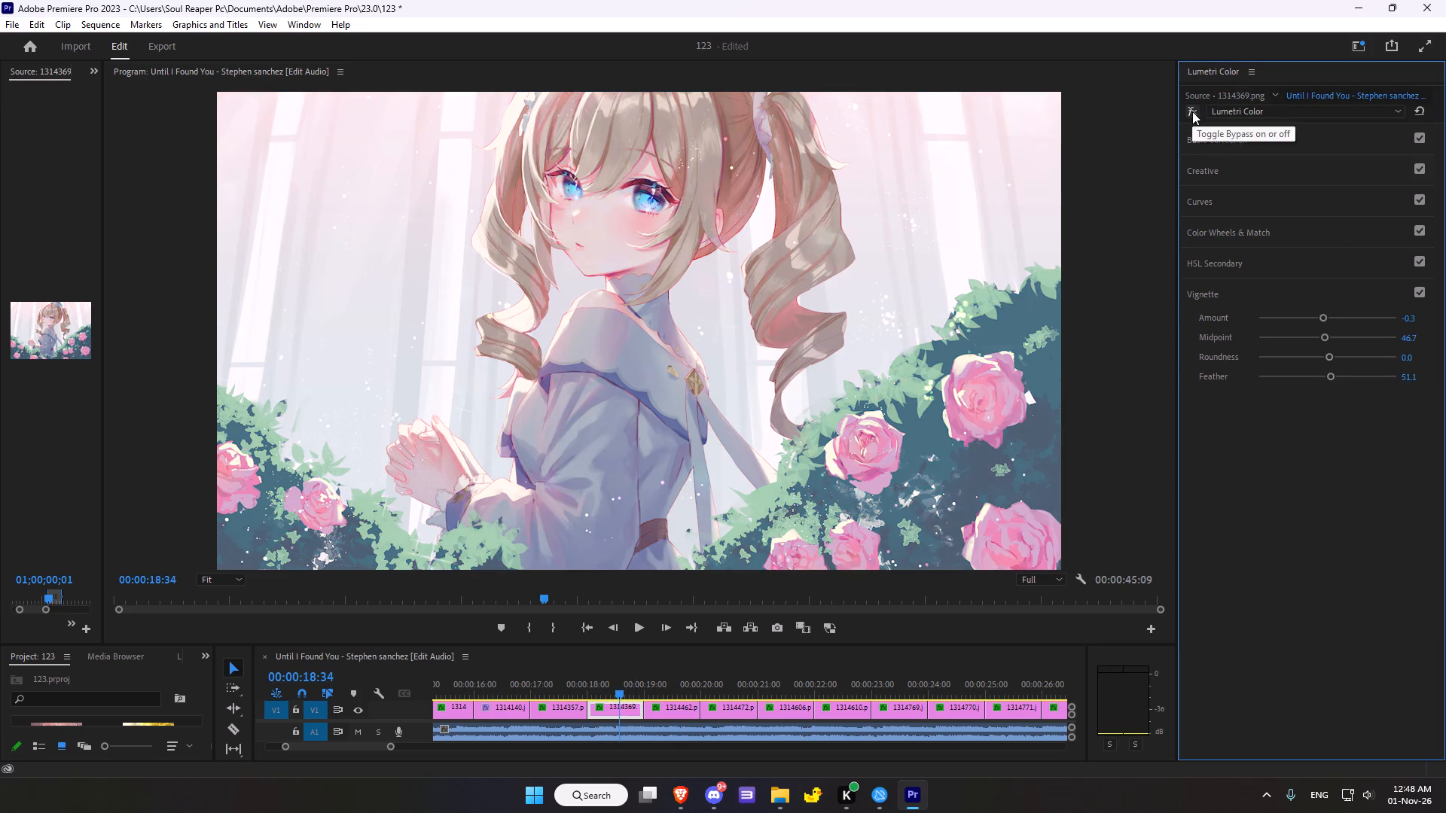
{"action": "left_click", "coordinate": [1192, 111]}
Move to clip 1314462, compare its existing grade with the original image, and reset its Lumetri Color effect.
{"action": "scroll", "coordinate": [763, 577], "scroll_direction": "down", "scroll_amount": 3}
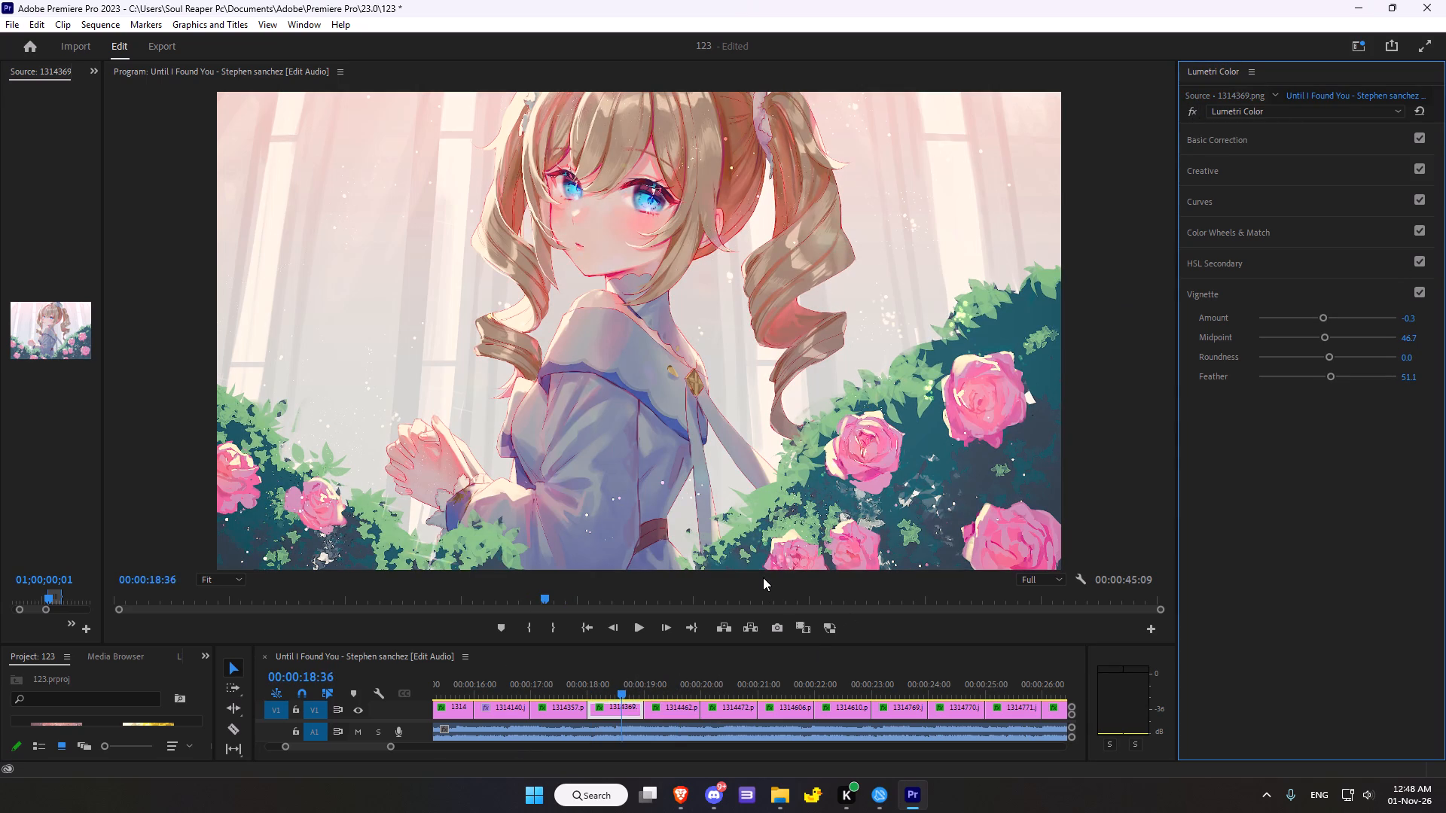
{"action": "scroll", "coordinate": [763, 577], "scroll_direction": "down", "scroll_amount": 11}
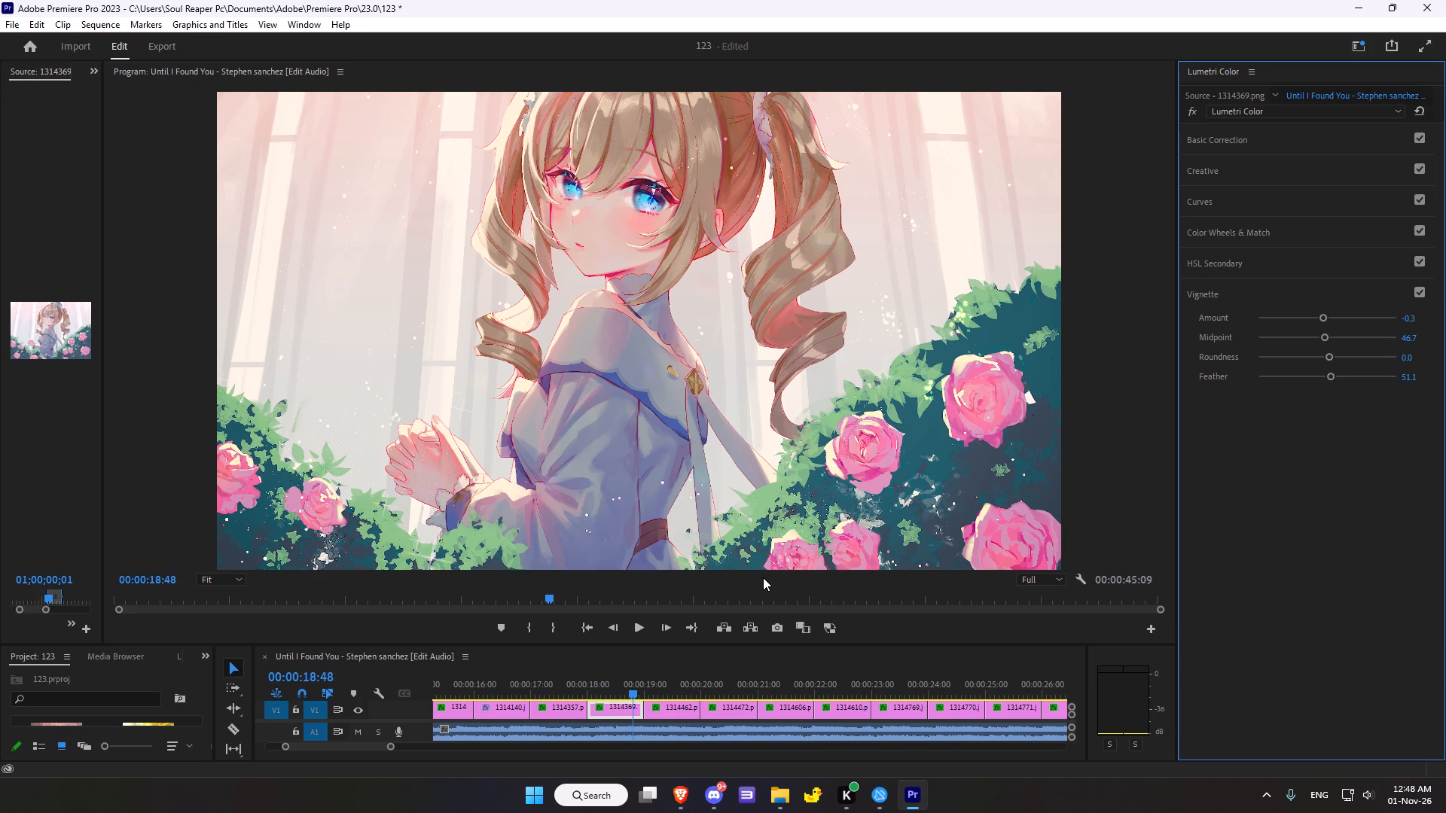
{"action": "scroll", "coordinate": [763, 577], "scroll_direction": "down", "scroll_amount": 16}
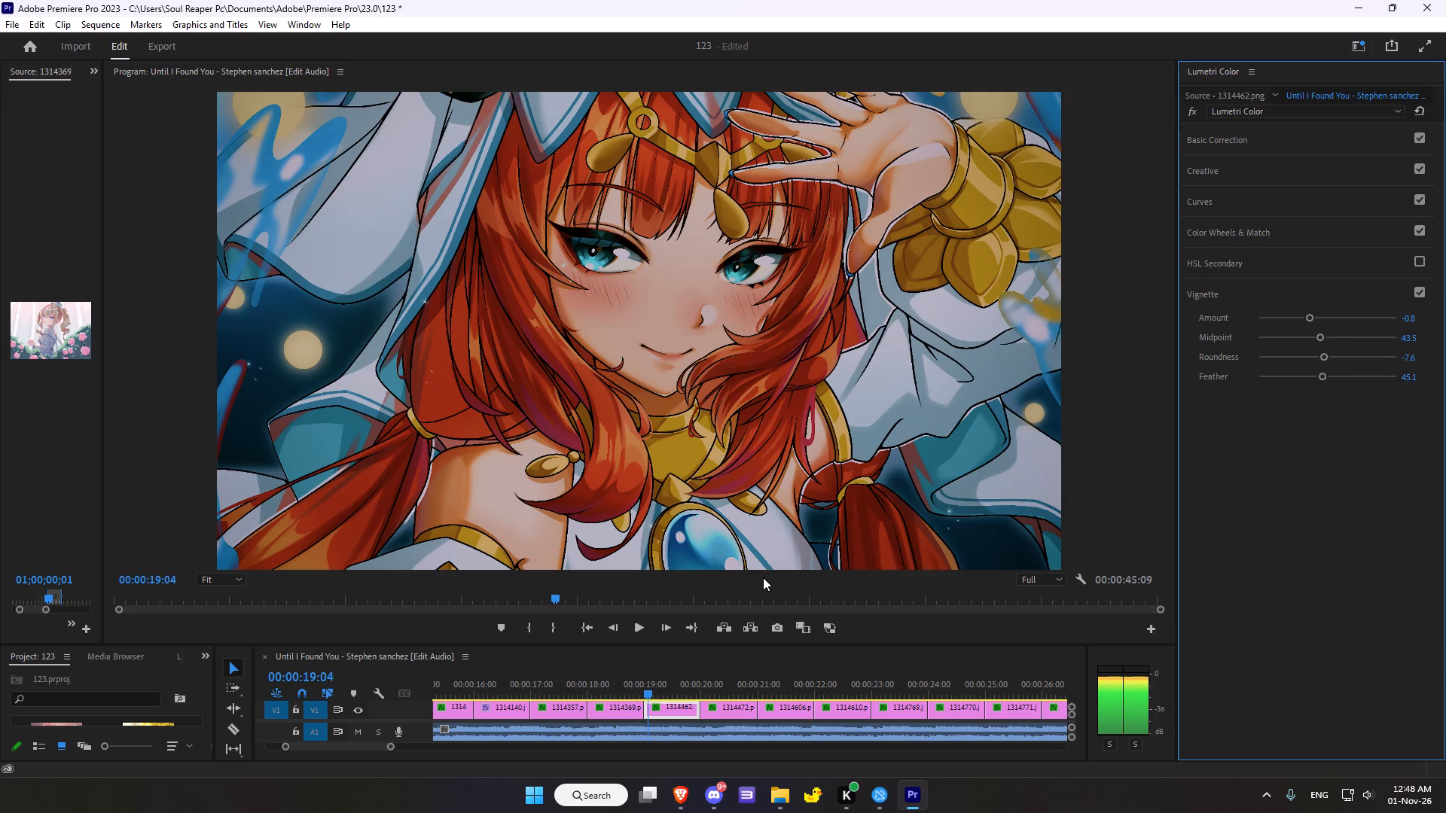
{"action": "scroll", "coordinate": [763, 577], "scroll_direction": "down", "scroll_amount": 19}
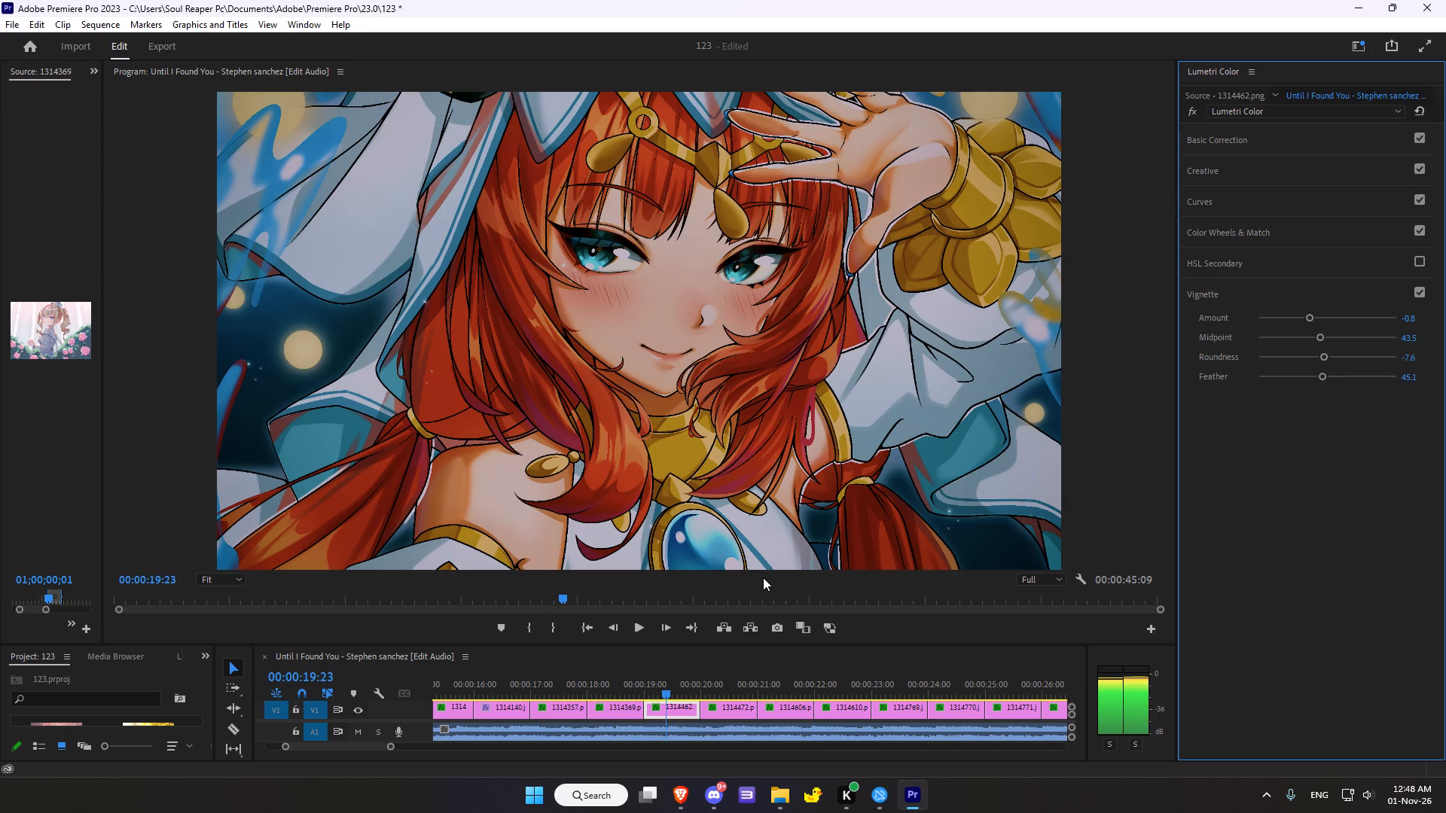
{"action": "scroll", "coordinate": [763, 577], "scroll_direction": "down", "scroll_amount": 1}
{"action": "scroll", "coordinate": [861, 664], "scroll_direction": "down", "scroll_amount": 3}
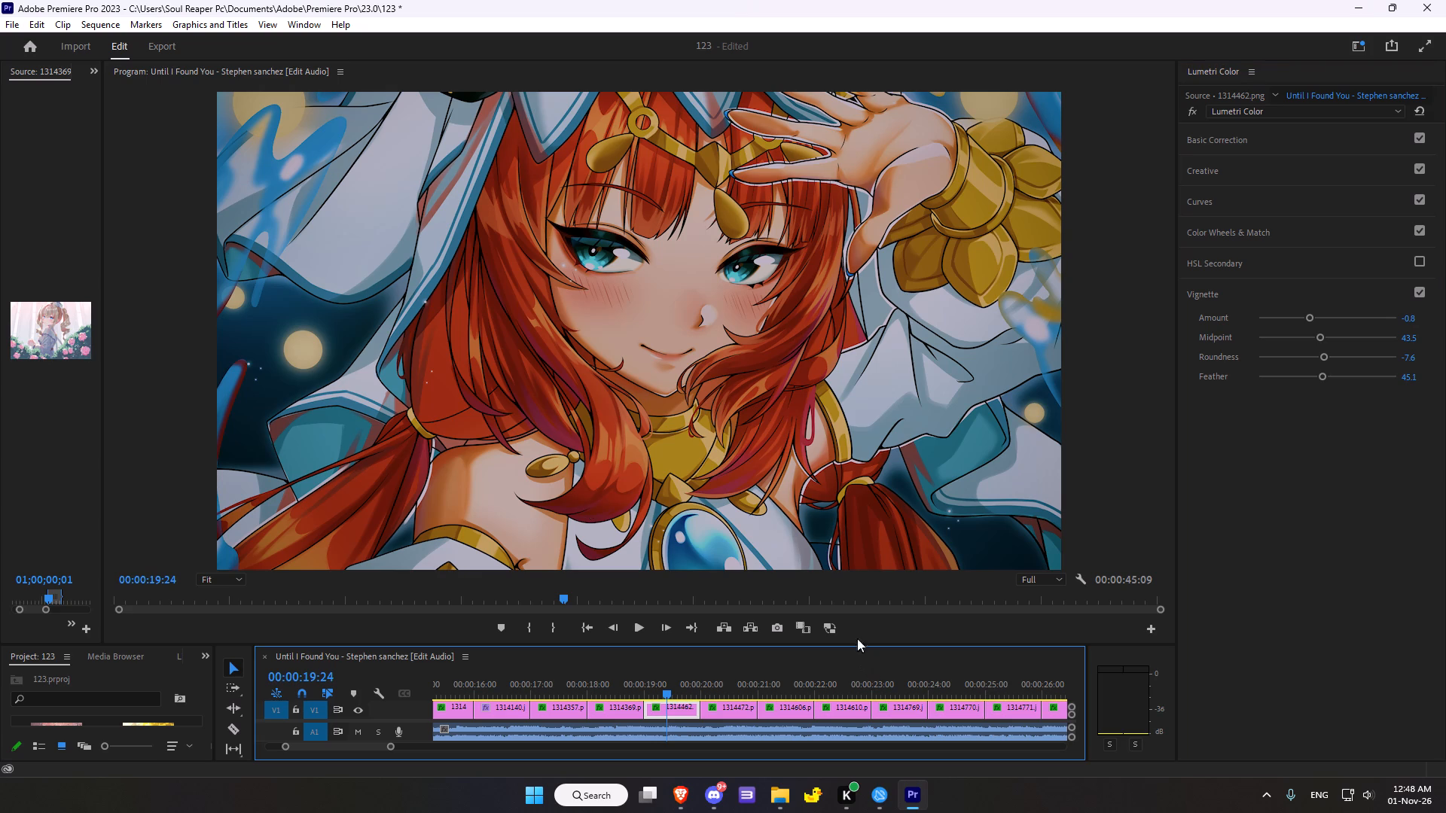
{"action": "scroll", "coordinate": [852, 596], "scroll_direction": "down", "scroll_amount": 1}
{"action": "left_click", "coordinate": [1194, 105]}
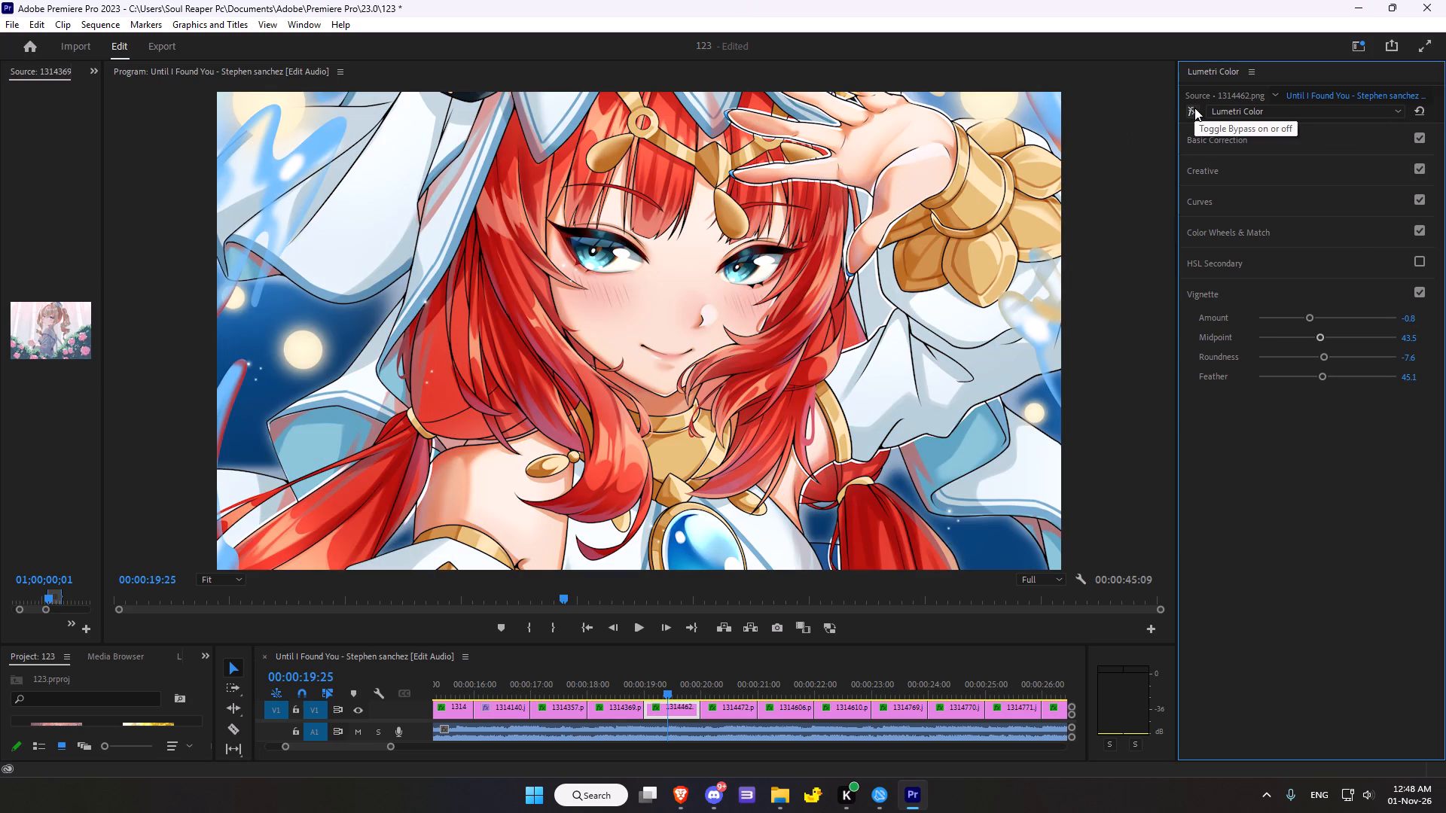
{"action": "left_click", "coordinate": [1194, 108]}
{"action": "left_click", "coordinate": [1425, 115]}
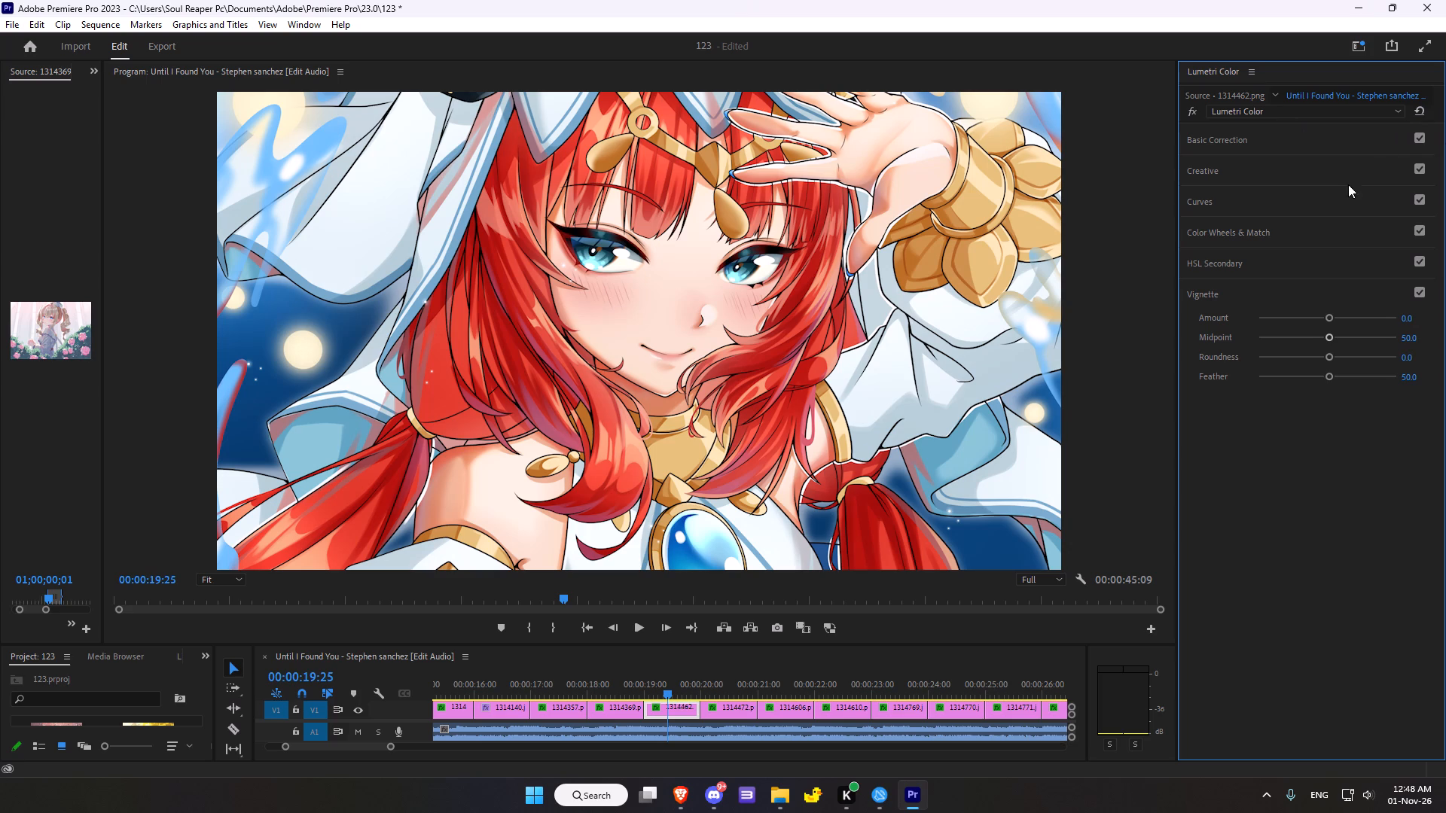
In clip 1314462's Basic Correction colour settings, set Temperature to -13.0, Tint to -3.3 and Saturation to 96.7.
{"action": "left_click", "coordinate": [1256, 134]}
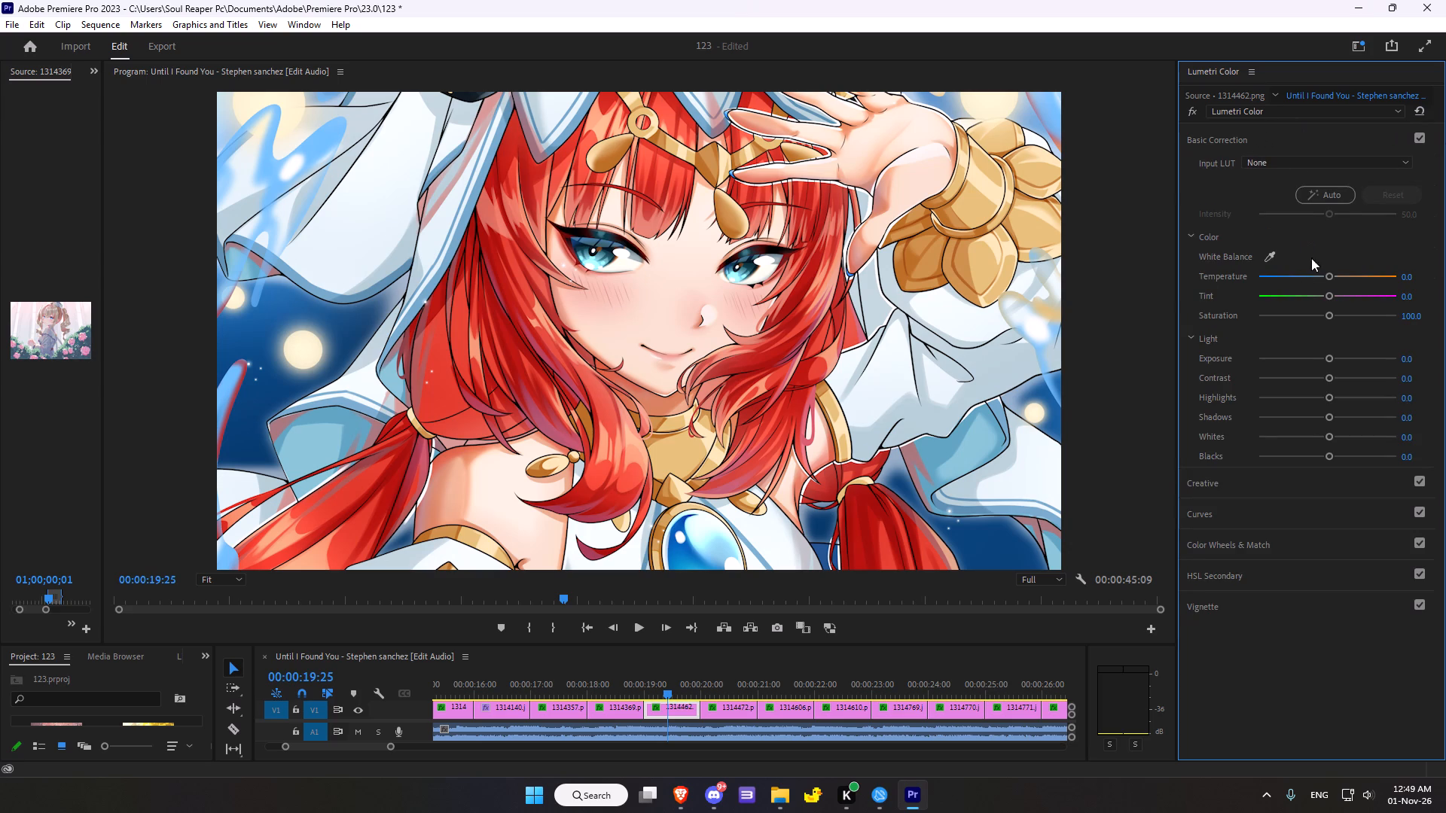
{"action": "left_click_drag", "start_coordinate": [1330, 277], "coordinate": [1322, 279]}
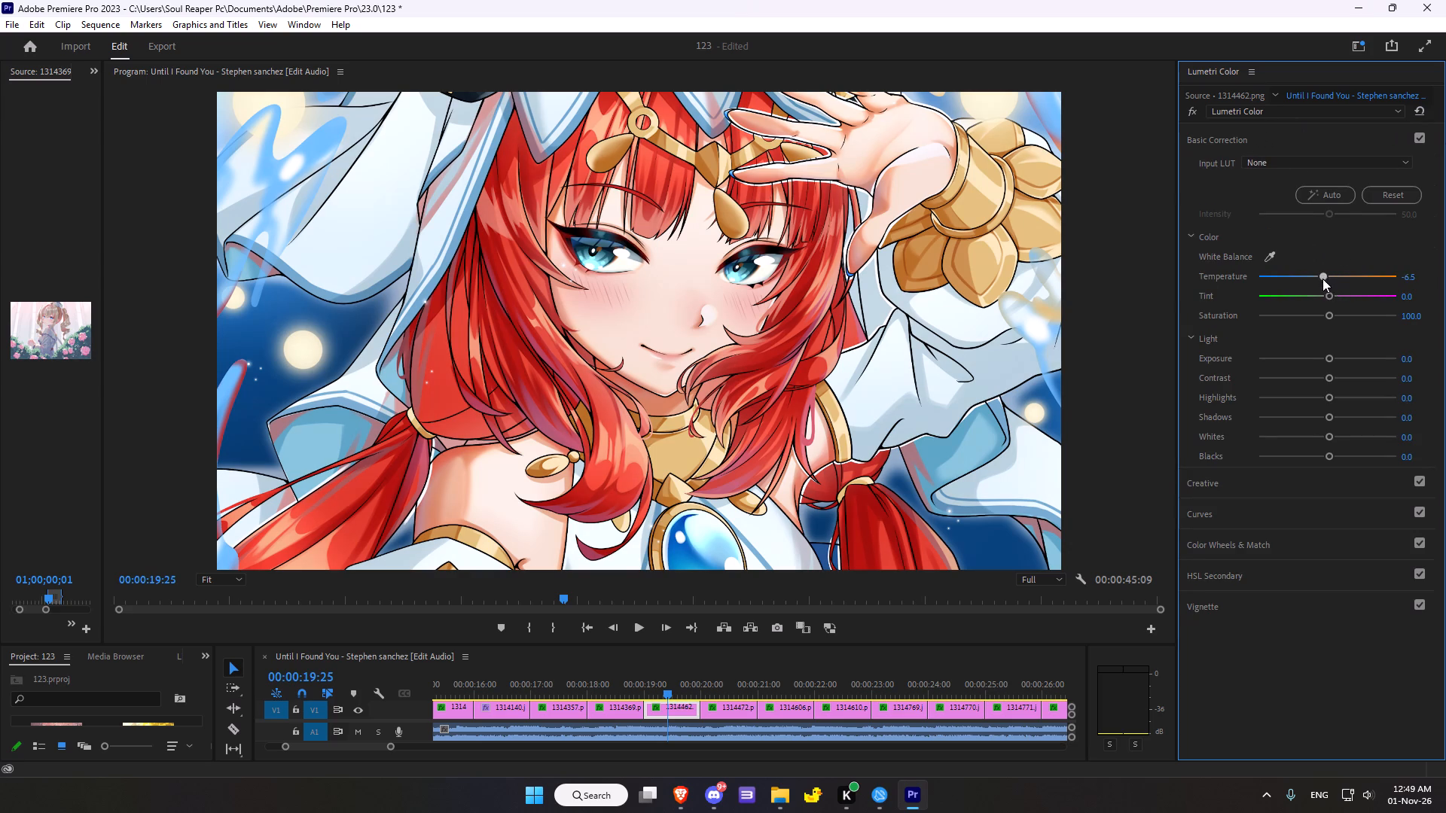
{"action": "left_click_drag", "start_coordinate": [1322, 279], "coordinate": [1311, 274]}
{"action": "left_click", "coordinate": [1311, 274]}
{"action": "left_click", "coordinate": [1312, 275]}
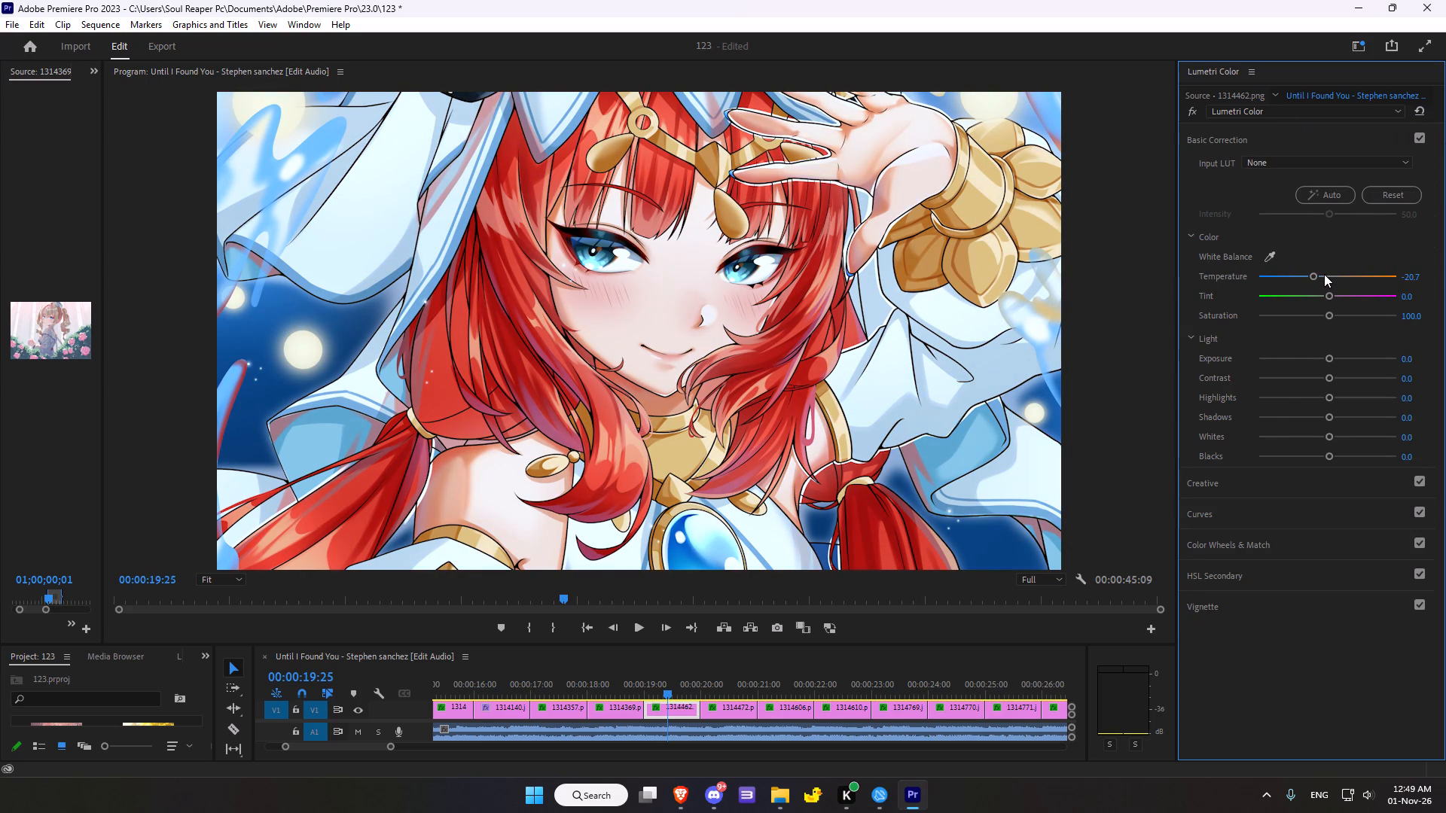
{"action": "double_click", "coordinate": [1322, 274]}
{"action": "left_click_drag", "start_coordinate": [1333, 279], "coordinate": [1338, 278]}
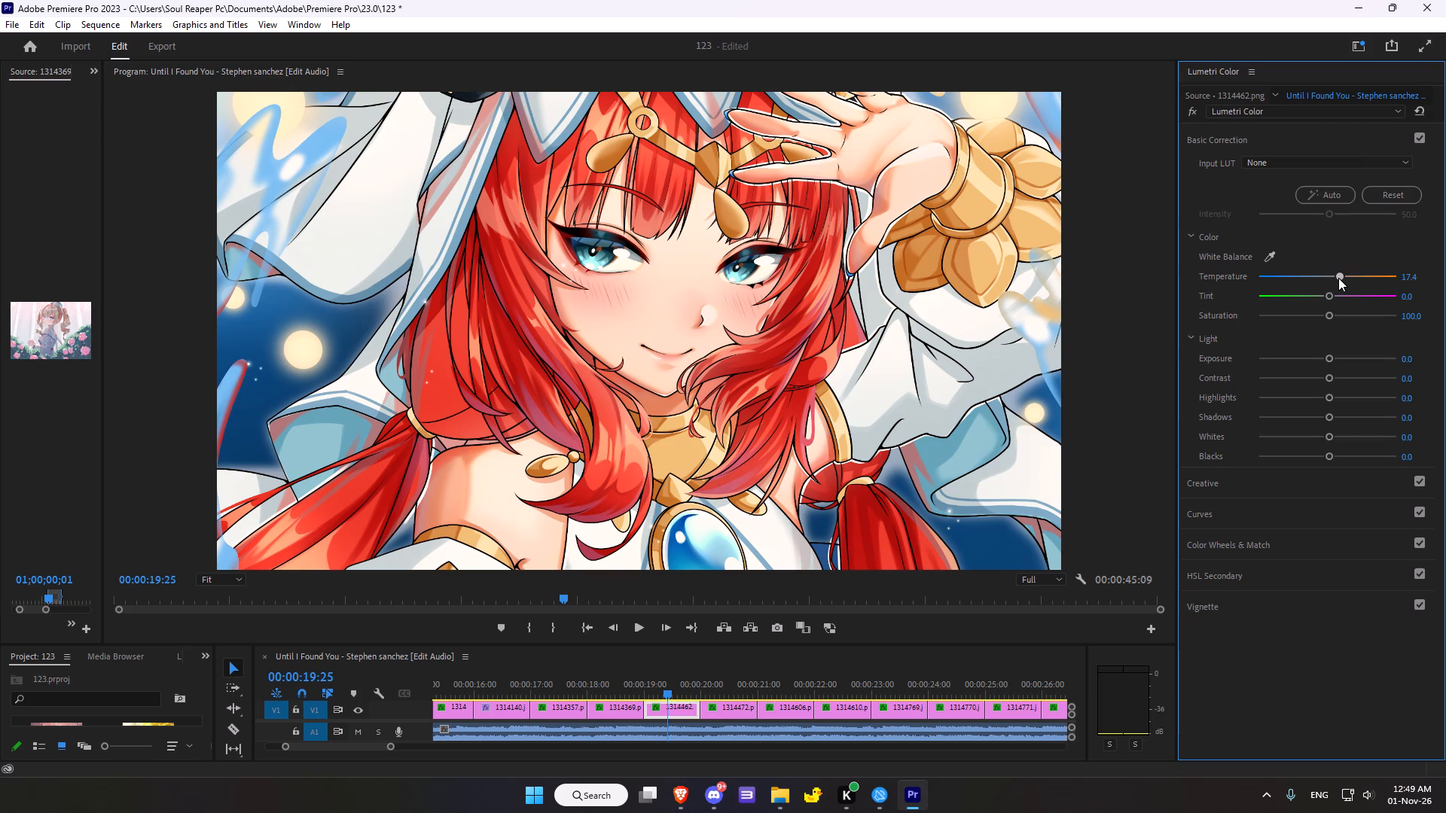
{"action": "left_click_drag", "start_coordinate": [1338, 278], "coordinate": [1323, 281]}
{"action": "left_click_drag", "start_coordinate": [1323, 281], "coordinate": [1317, 282]}
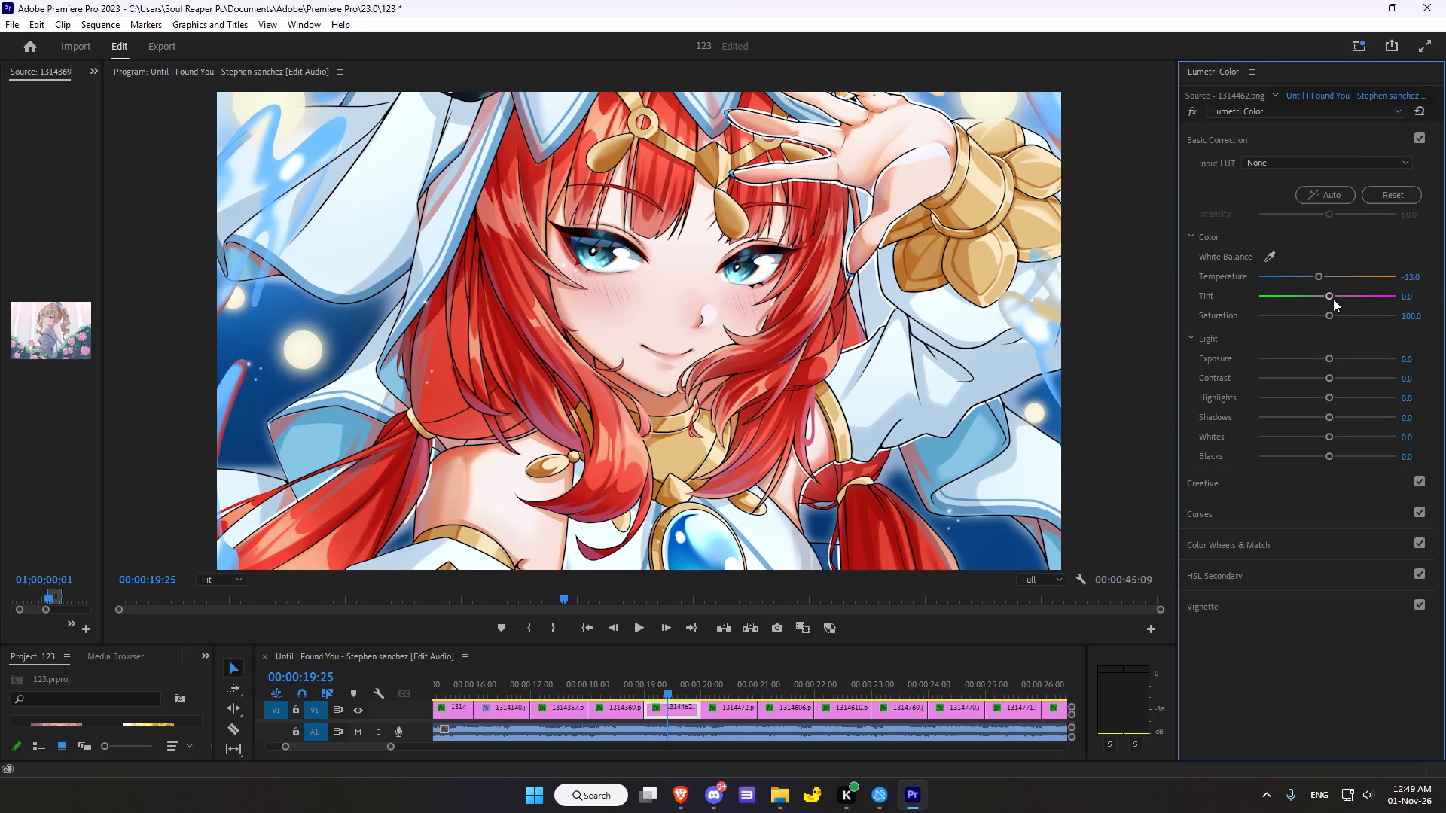
{"action": "left_click_drag", "start_coordinate": [1333, 299], "coordinate": [1322, 297]}
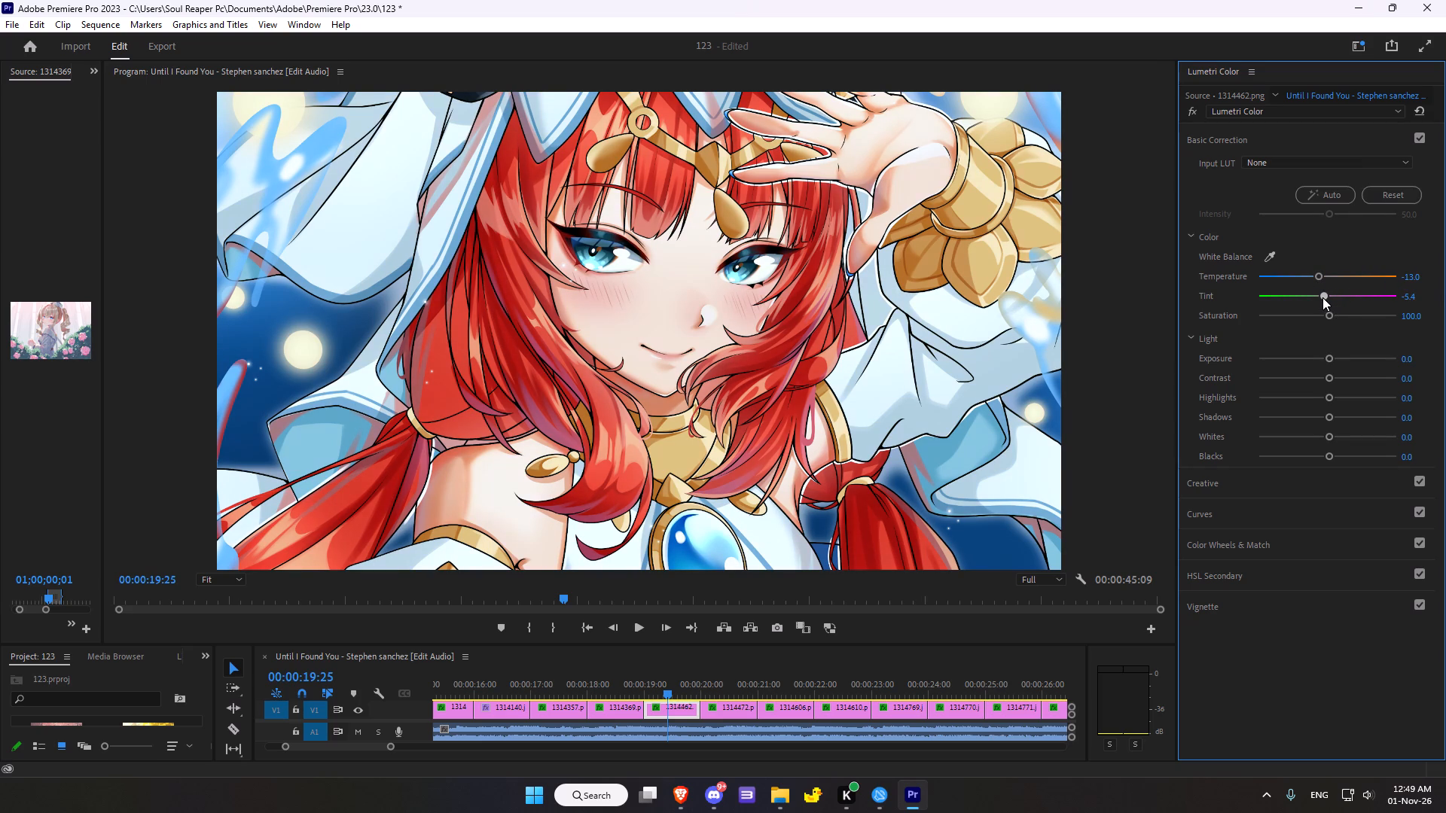
{"action": "left_click_drag", "start_coordinate": [1322, 297], "coordinate": [1324, 297]}
{"action": "left_click_drag", "start_coordinate": [1331, 312], "coordinate": [1327, 312]}
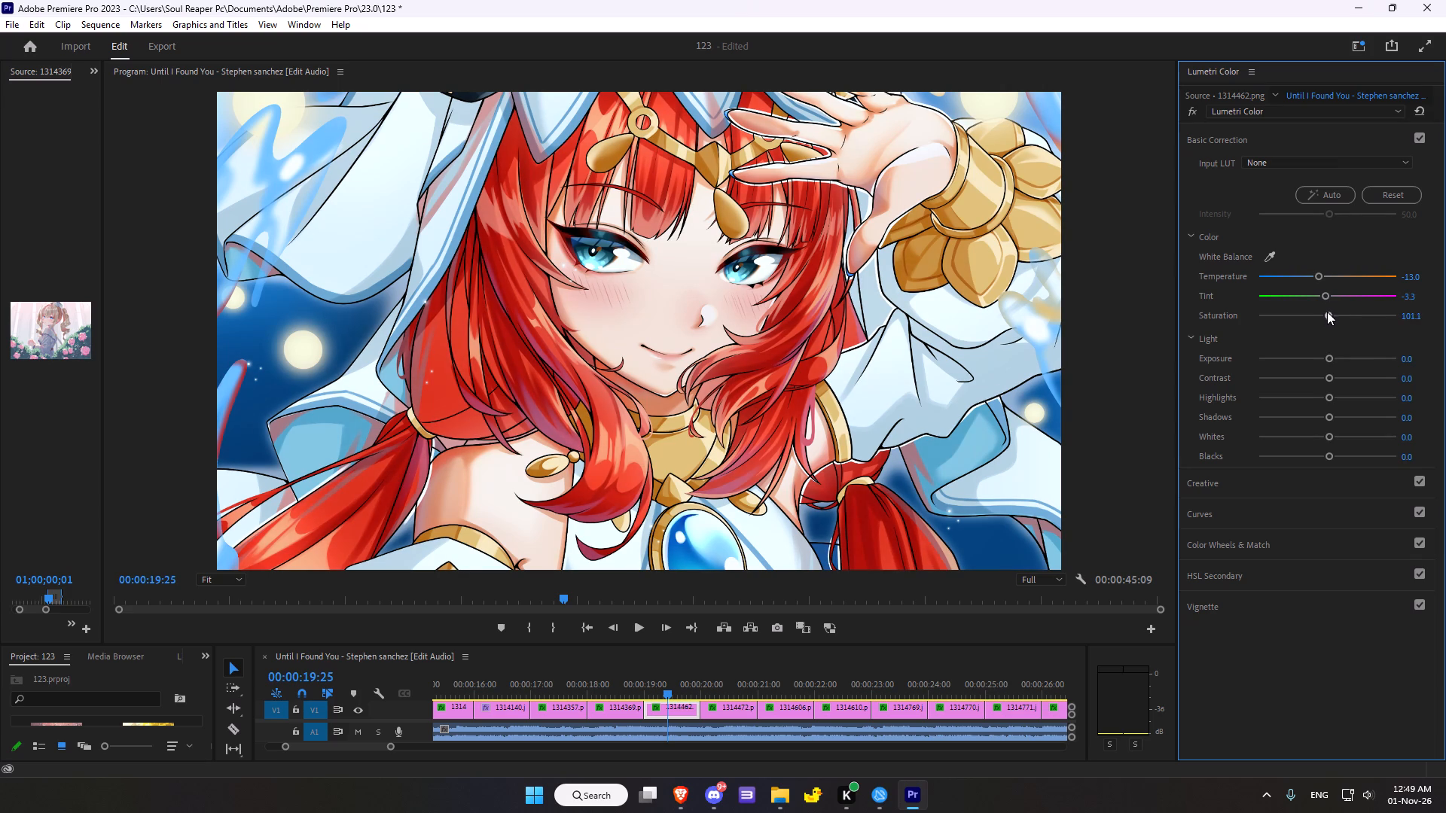
{"action": "left_click_drag", "start_coordinate": [1327, 312], "coordinate": [1323, 313]}
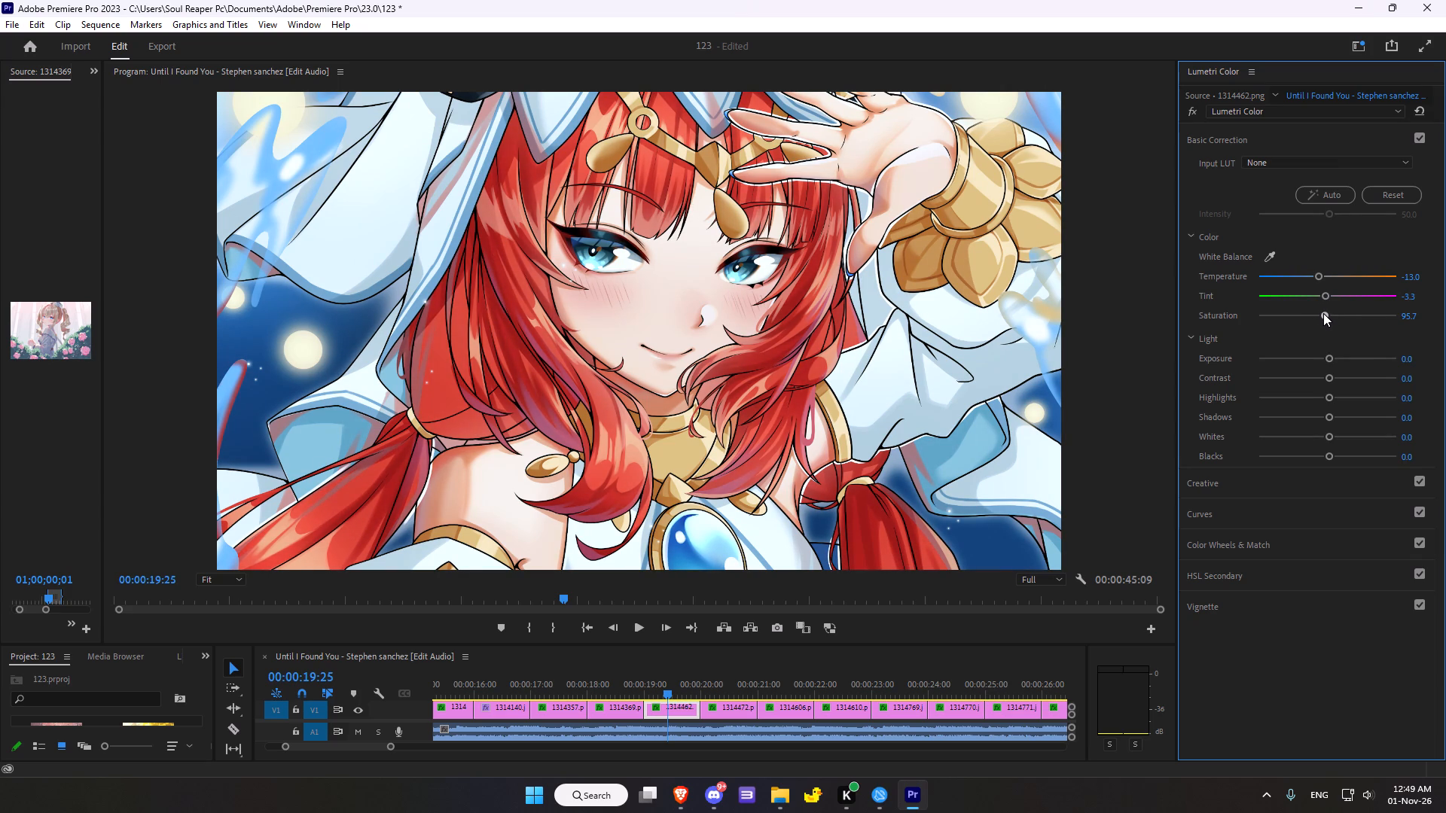
{"action": "left_click_drag", "start_coordinate": [1323, 313], "coordinate": [1324, 312]}
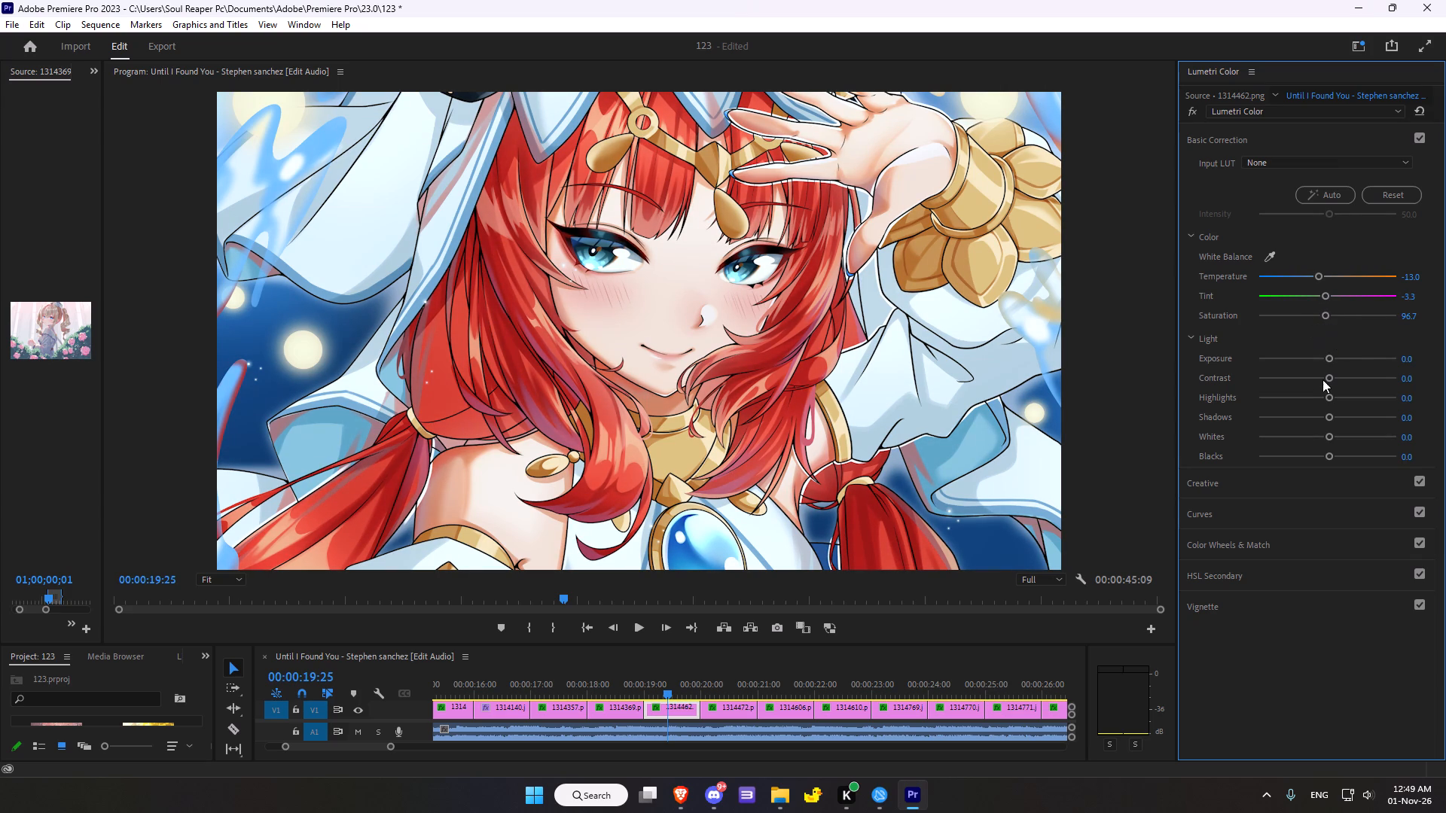
Adjust the clip's Light settings to Exposure -0.4, Contrast 14.1, Highlights -6.5, Shadows 4.3, Whites 3.3 and Blacks 14.1.
{"action": "left_click_drag", "start_coordinate": [1326, 358], "coordinate": [1324, 361]}
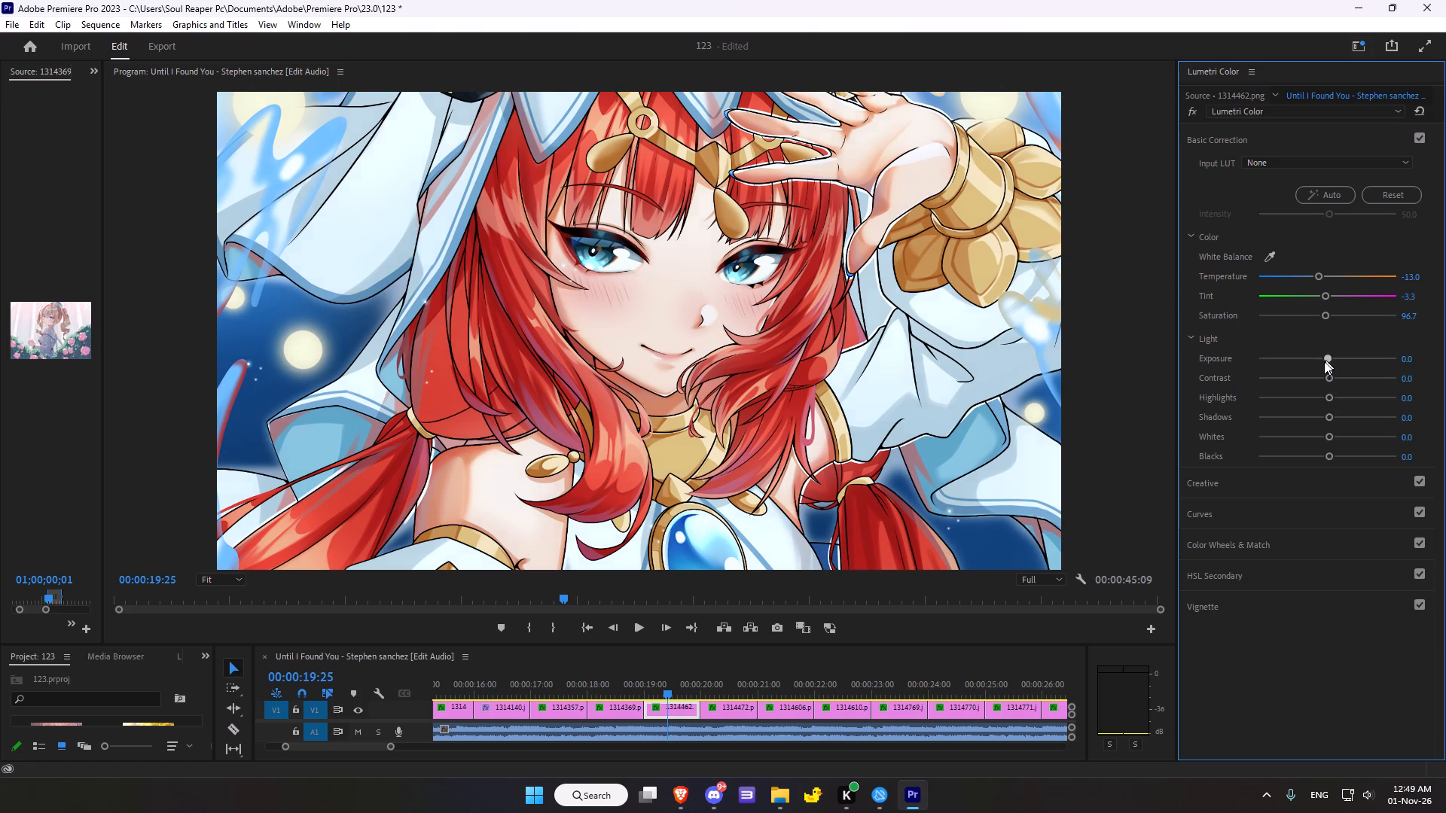
{"action": "left_click_drag", "start_coordinate": [1324, 361], "coordinate": [1320, 364]}
{"action": "left_click_drag", "start_coordinate": [1329, 379], "coordinate": [1340, 372]}
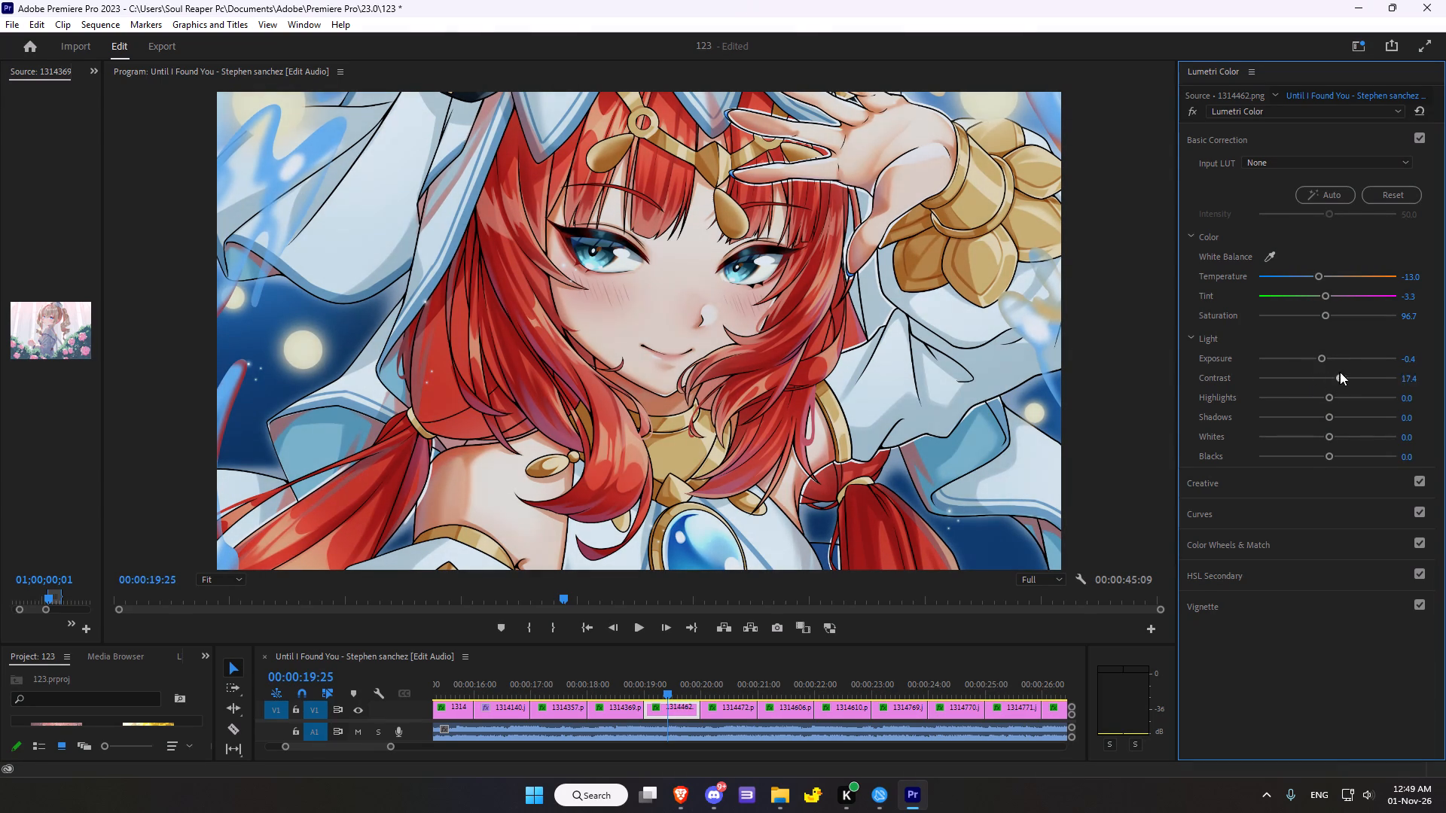
{"action": "left_click_drag", "start_coordinate": [1340, 372], "coordinate": [1336, 373]}
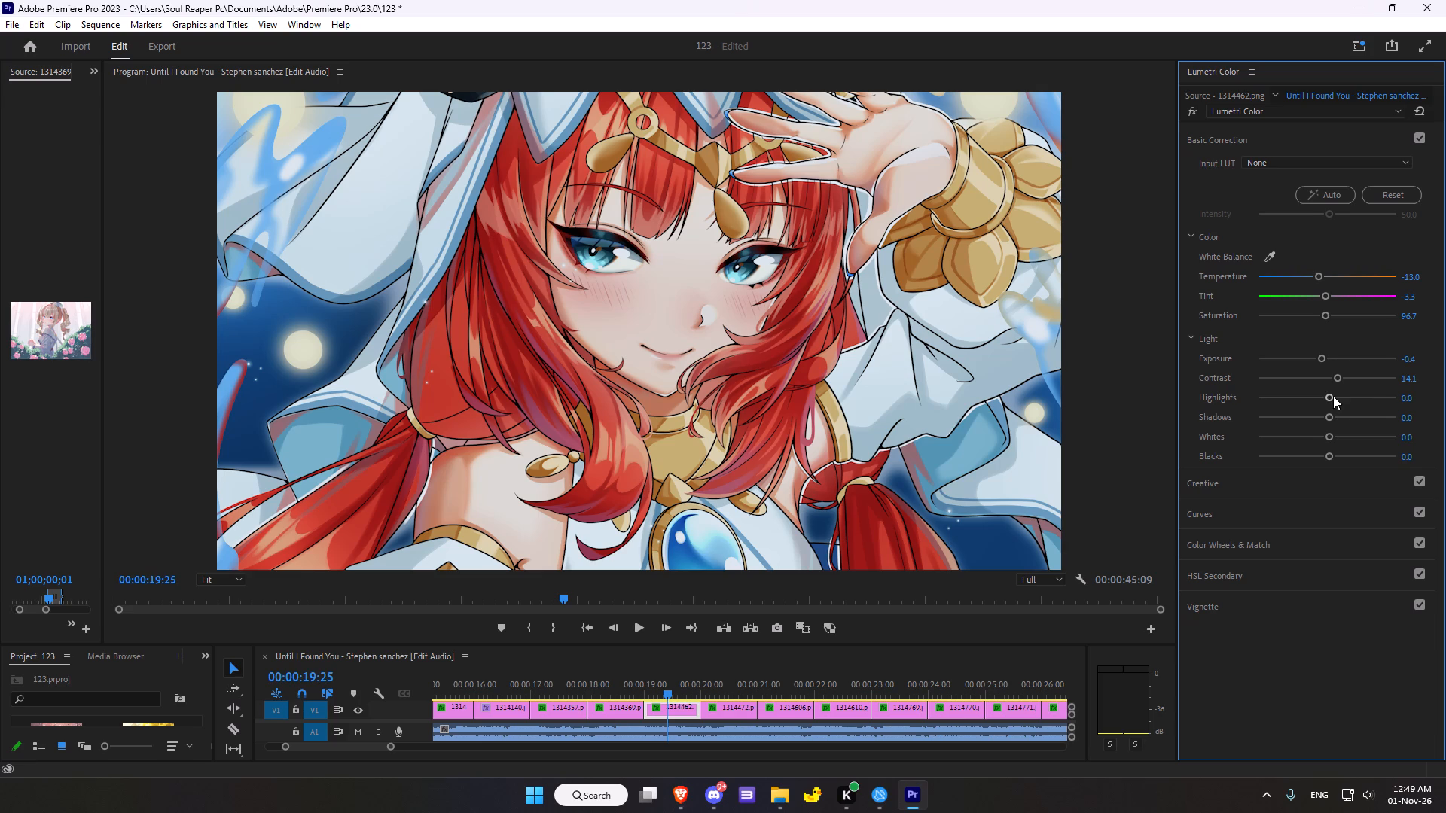
{"action": "left_click_drag", "start_coordinate": [1328, 397], "coordinate": [1322, 382]}
{"action": "left_click", "coordinate": [1330, 418]}
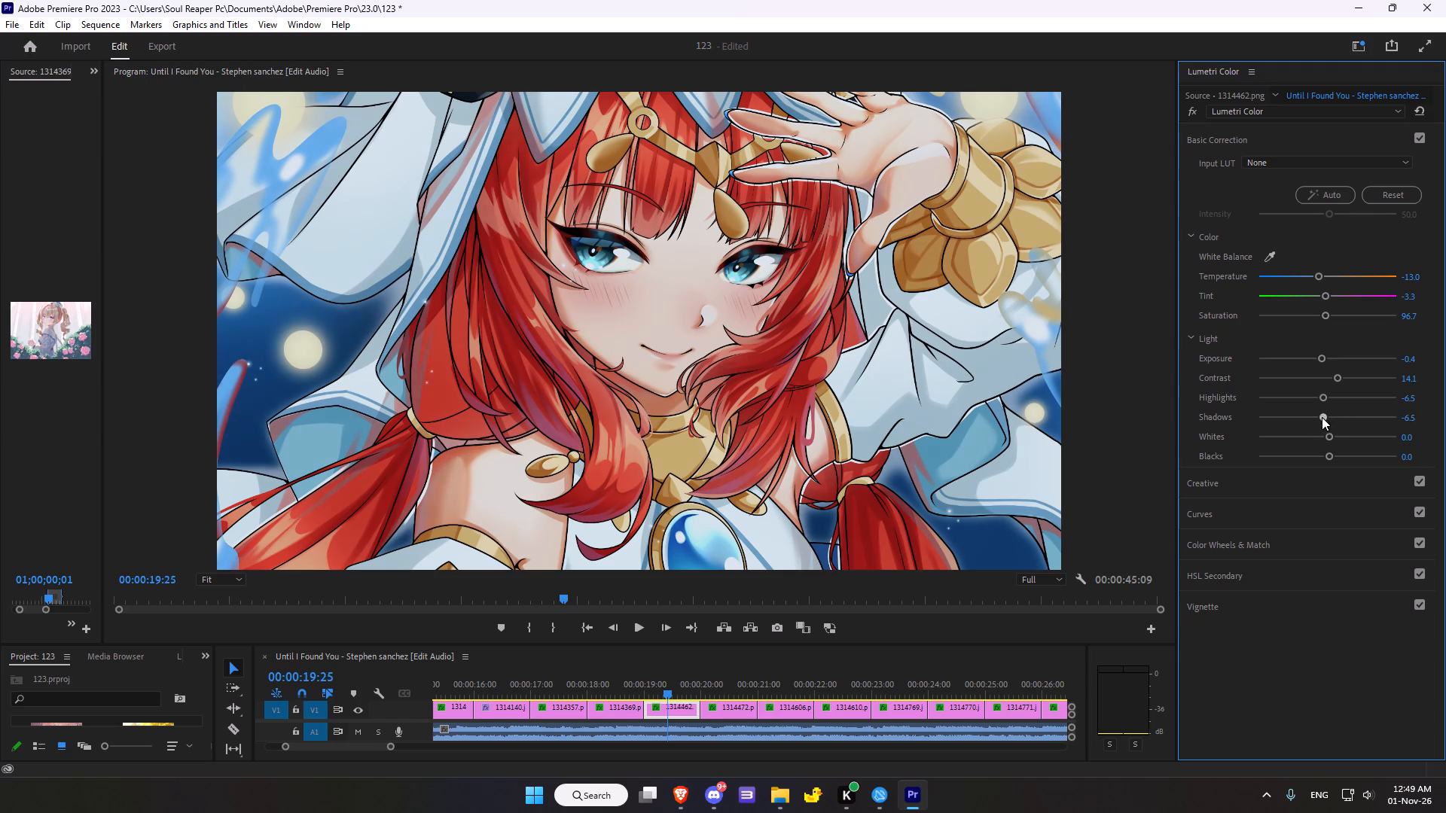
{"action": "left_click", "coordinate": [1331, 434]}
{"action": "left_click", "coordinate": [1331, 457]}
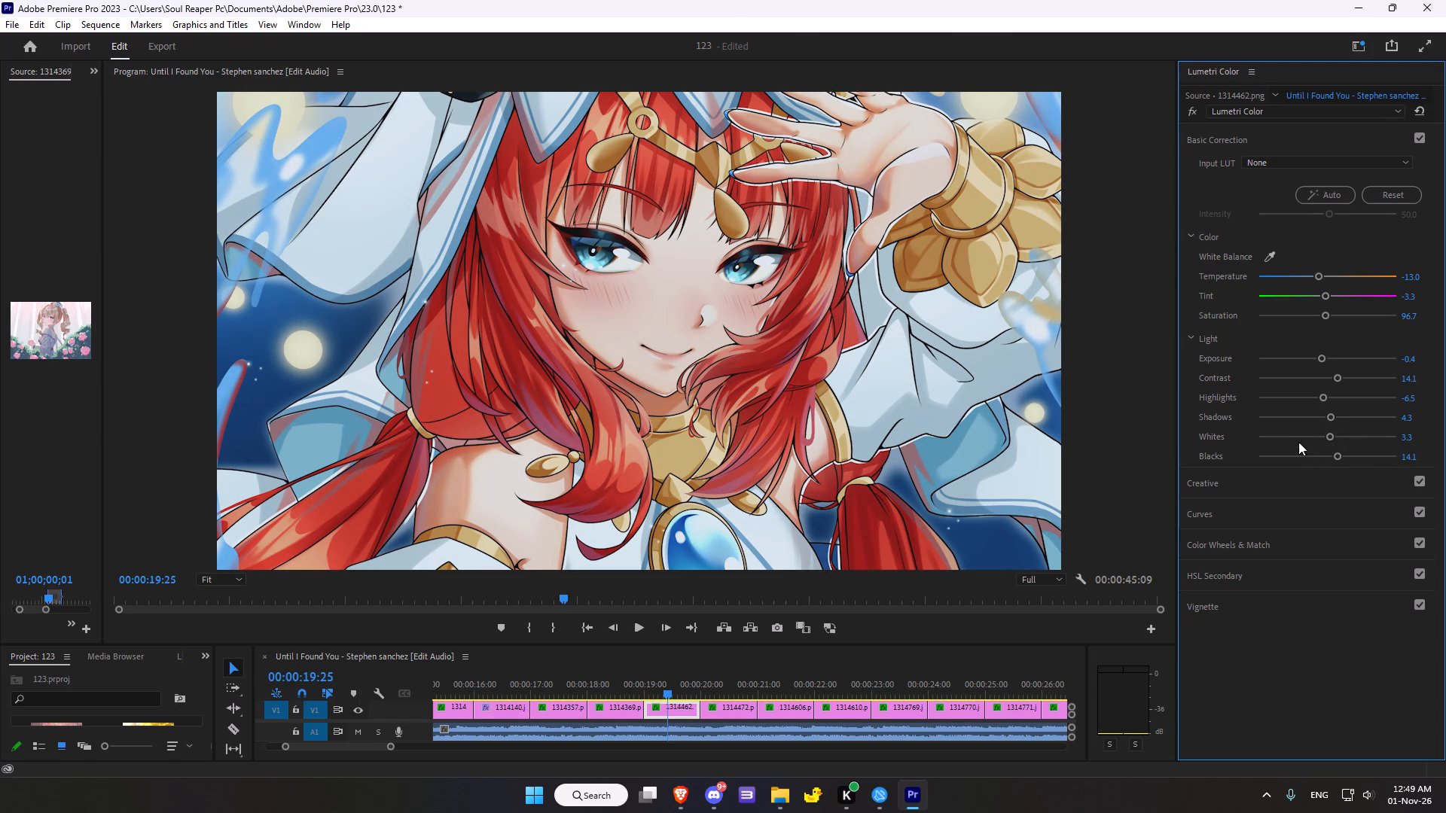
In the Creative adjustments of clip 1314462, set Sharpen to 71.7, Vibrance to 9.8 and Saturation to 96.7.
{"action": "left_click", "coordinate": [1205, 484]}
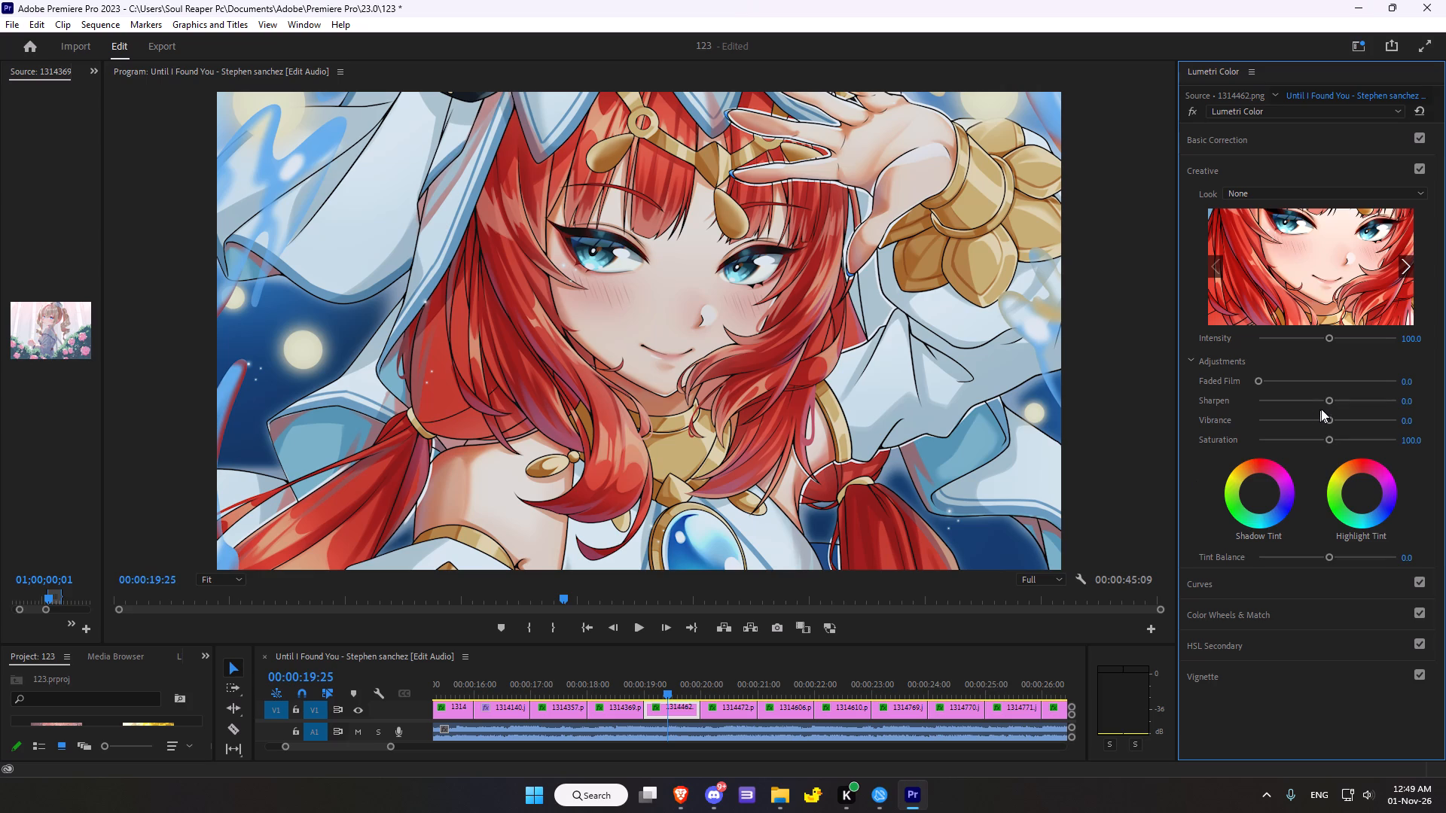
{"action": "left_click_drag", "start_coordinate": [1334, 400], "coordinate": [1375, 394]}
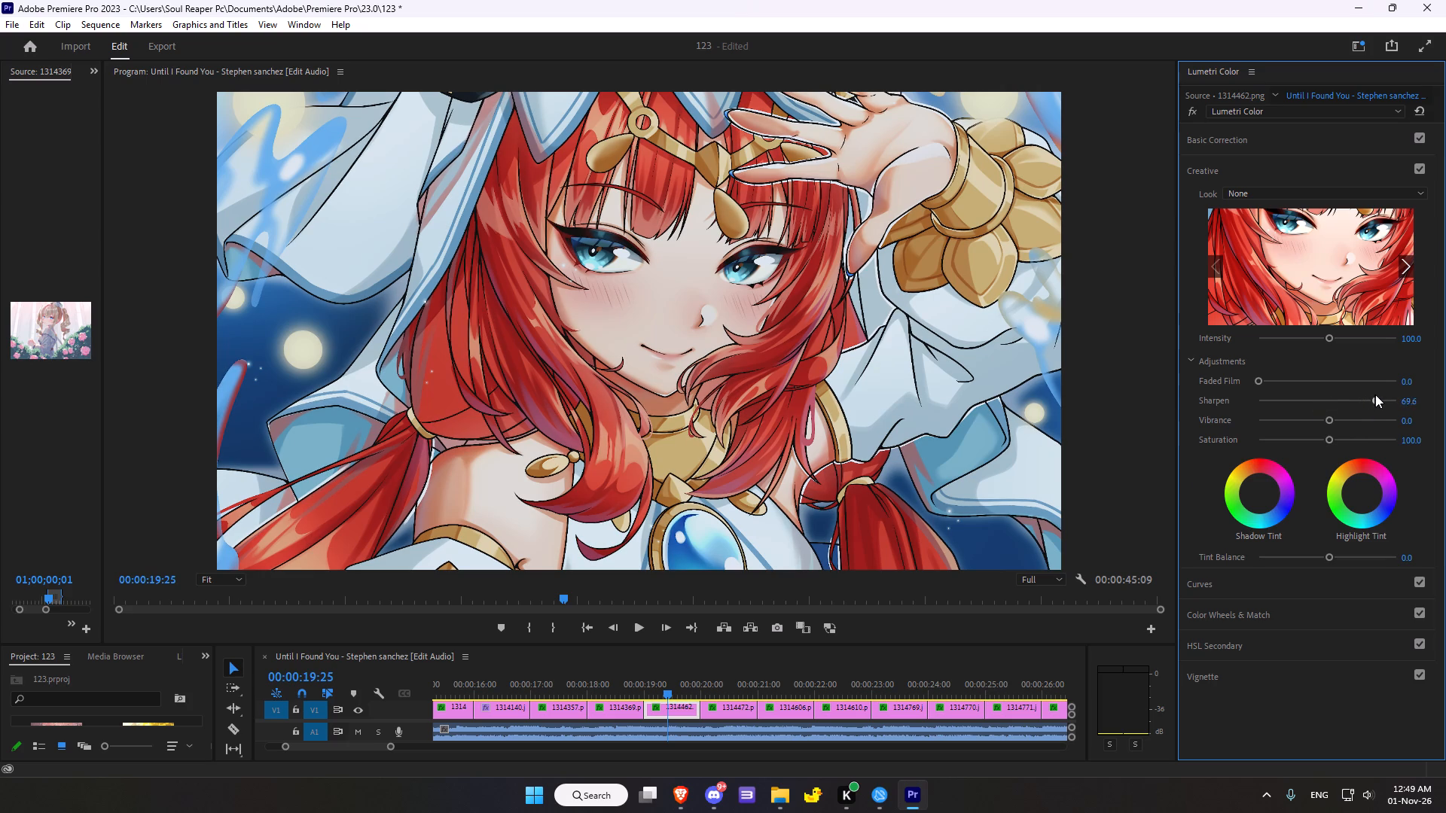
{"action": "left_click_drag", "start_coordinate": [1375, 394], "coordinate": [1376, 395]}
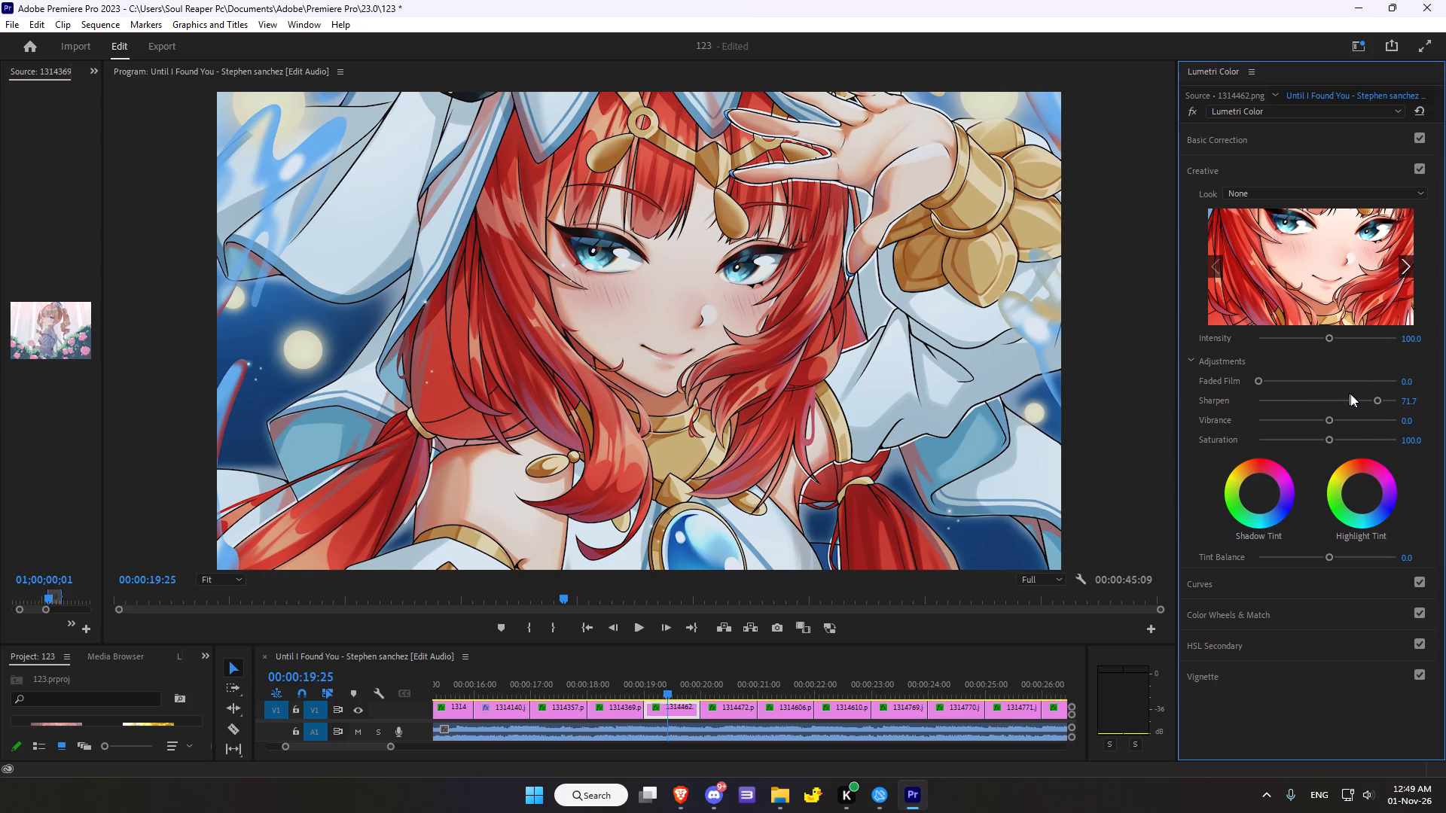
{"action": "right_click", "coordinate": [1362, 406]}
{"action": "left_click", "coordinate": [1413, 476]}
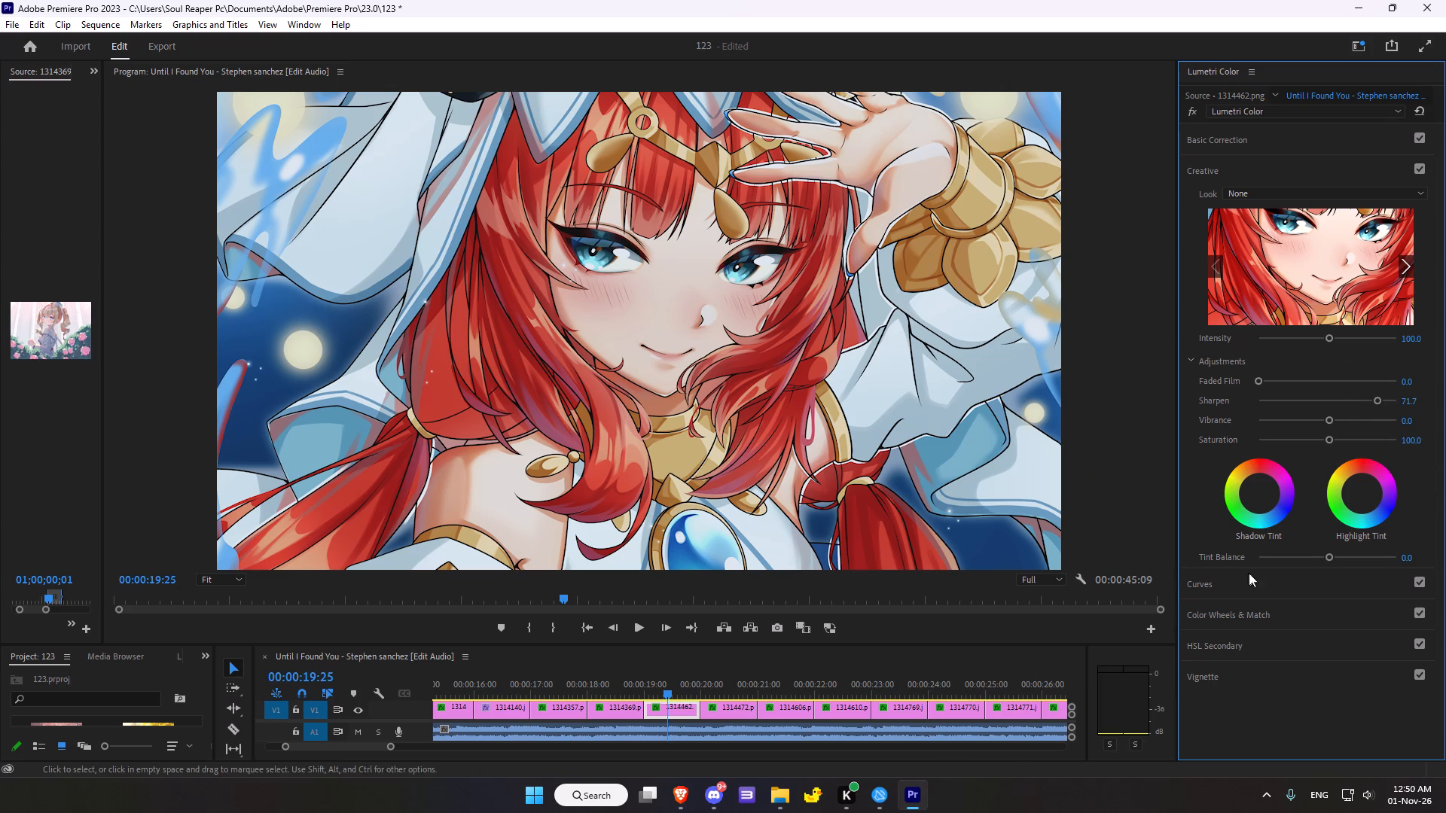
{"action": "left_click", "coordinate": [1331, 420]}
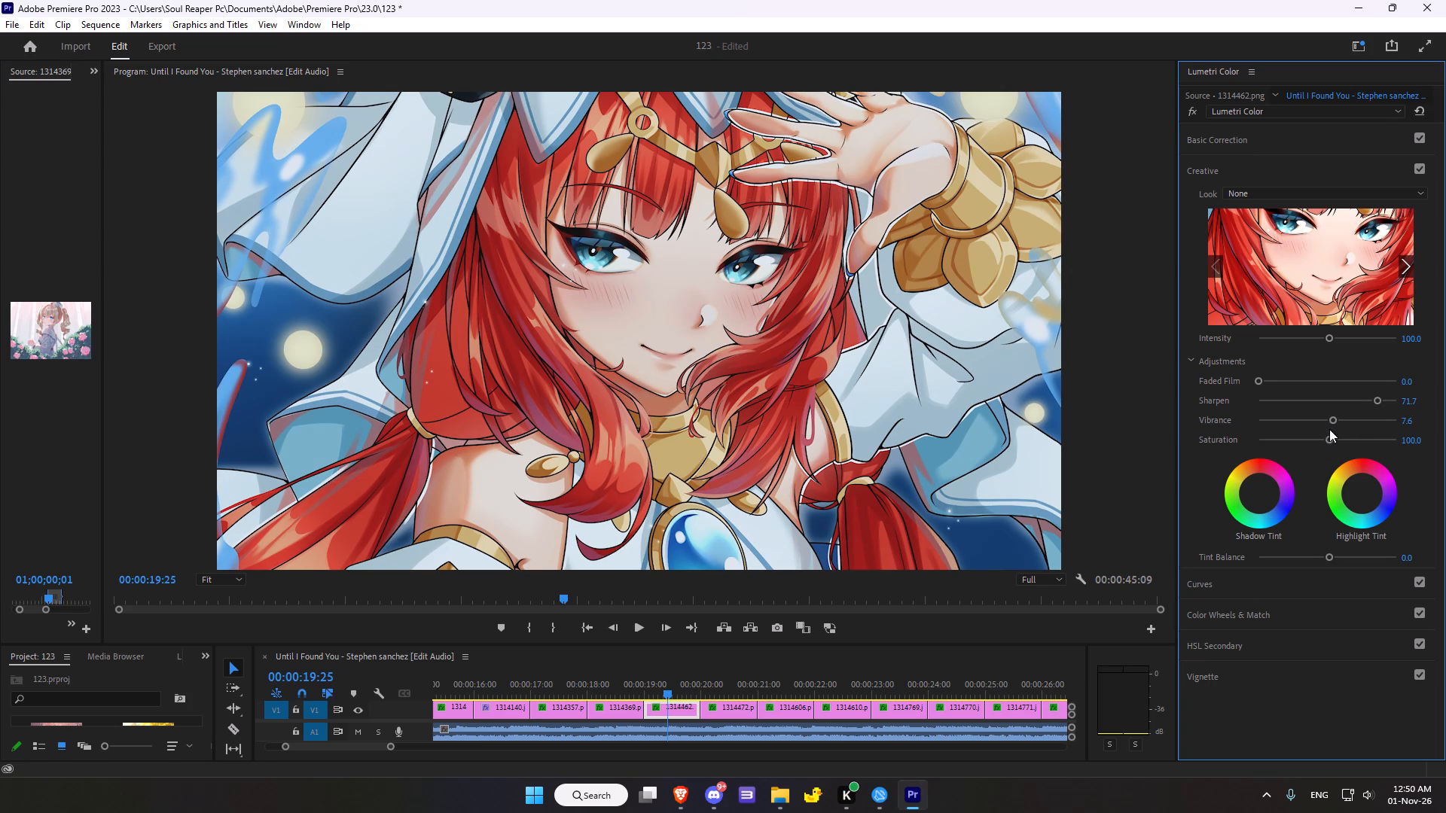
{"action": "left_click", "coordinate": [1333, 418]}
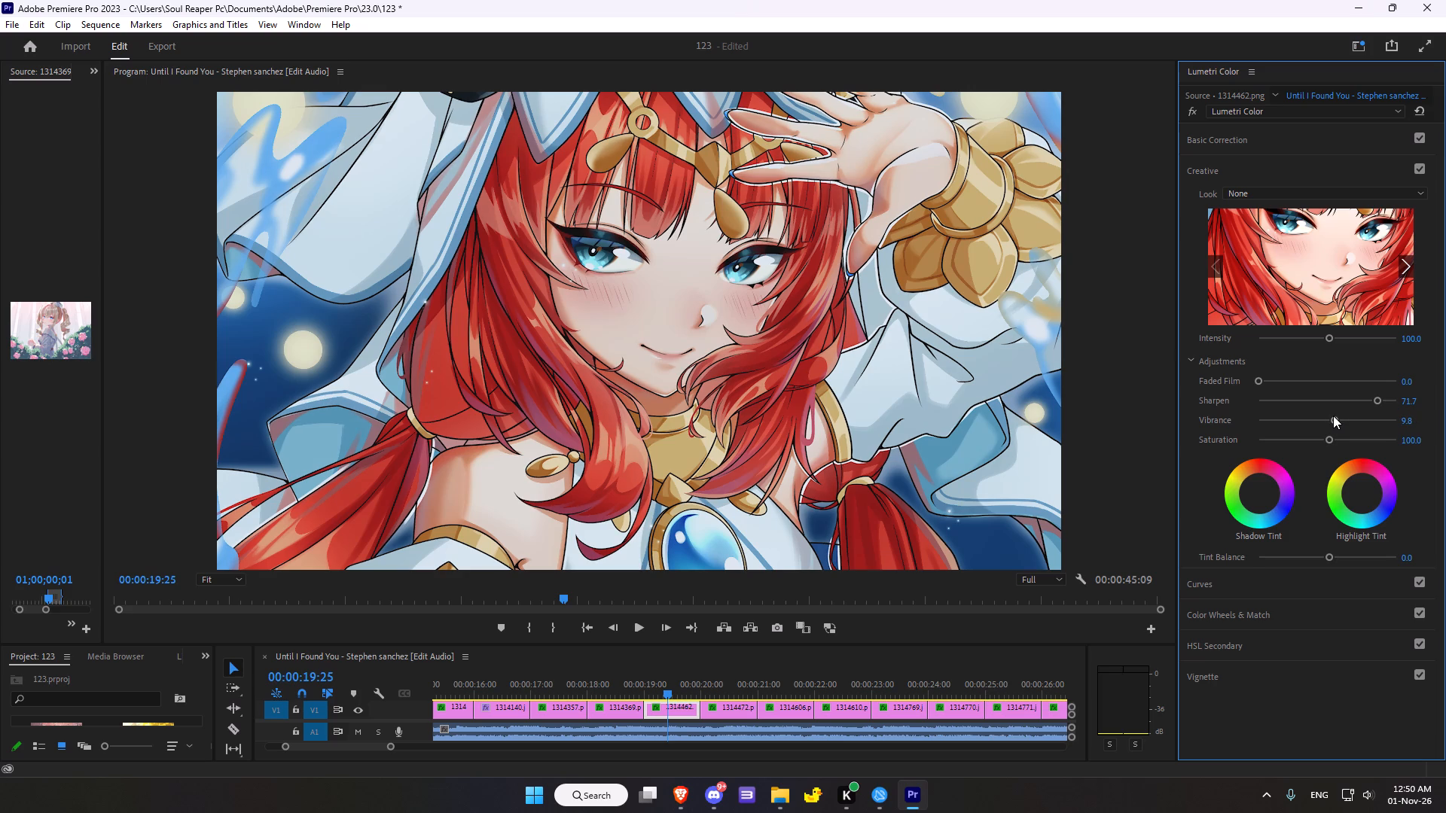
{"action": "scroll", "coordinate": [1333, 416], "scroll_direction": "down", "scroll_amount": 4}
{"action": "left_click", "coordinate": [1331, 440]}
{"action": "left_click_drag", "start_coordinate": [1331, 440], "coordinate": [1348, 436]}
{"action": "left_click", "coordinate": [1330, 441]}
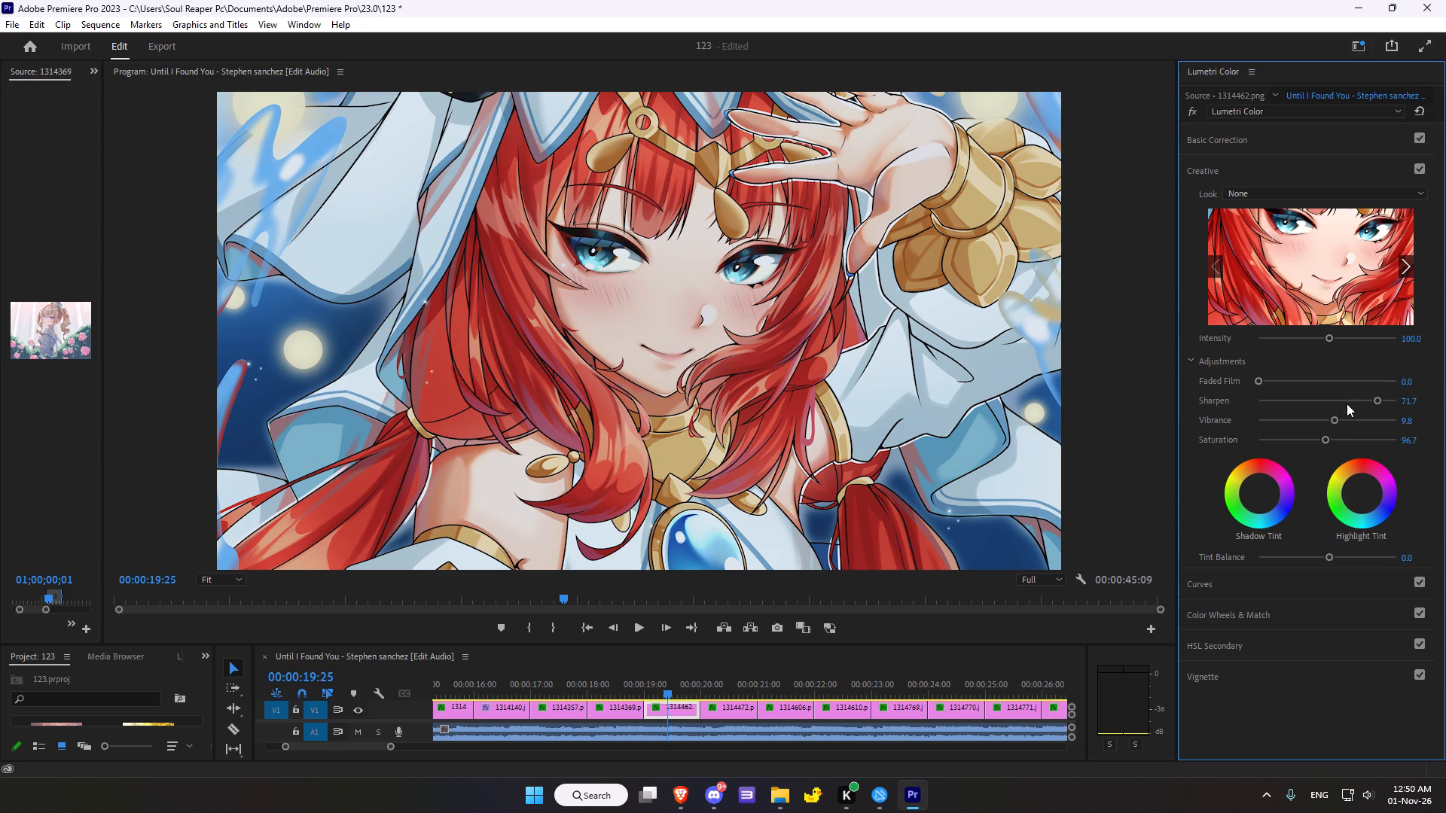
Tint the clip's shadows slightly toward yellow and its highlights toward purple with the Creative tint wheels.
{"action": "left_click_drag", "start_coordinate": [1259, 494], "coordinate": [1227, 428]}
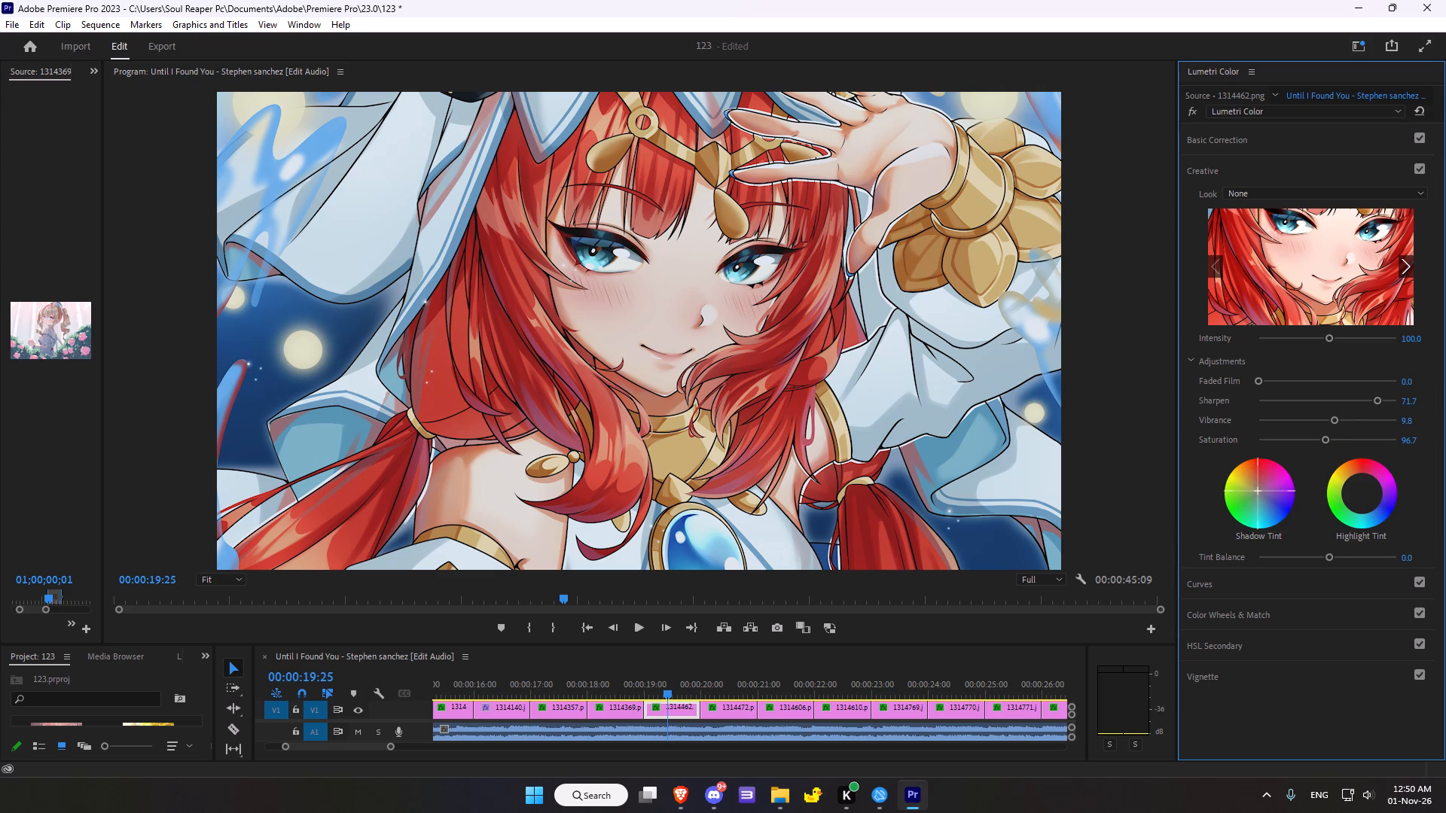
{"action": "left_click_drag", "start_coordinate": [1227, 428], "coordinate": [1204, 458]}
{"action": "left_click_drag", "start_coordinate": [1359, 491], "coordinate": [1393, 478]}
Add a midtone point to the white RGB curve and pull it slightly below the diagonal.
{"action": "scroll", "coordinate": [1264, 566], "scroll_direction": "down", "scroll_amount": 1}
{"action": "left_click", "coordinate": [1226, 586]}
{"action": "left_click", "coordinate": [1200, 583]}
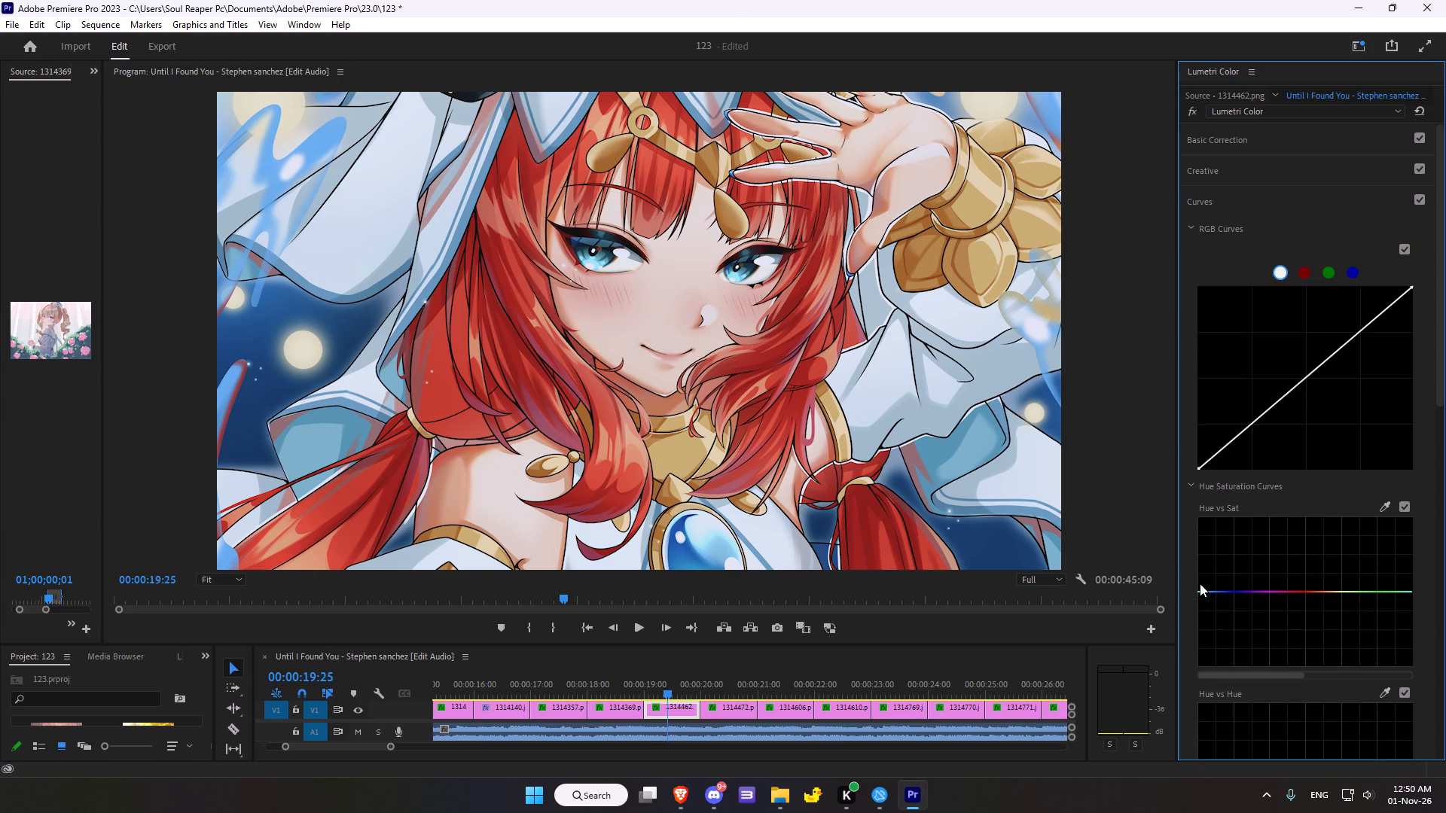
{"action": "left_click", "coordinate": [1306, 376]}
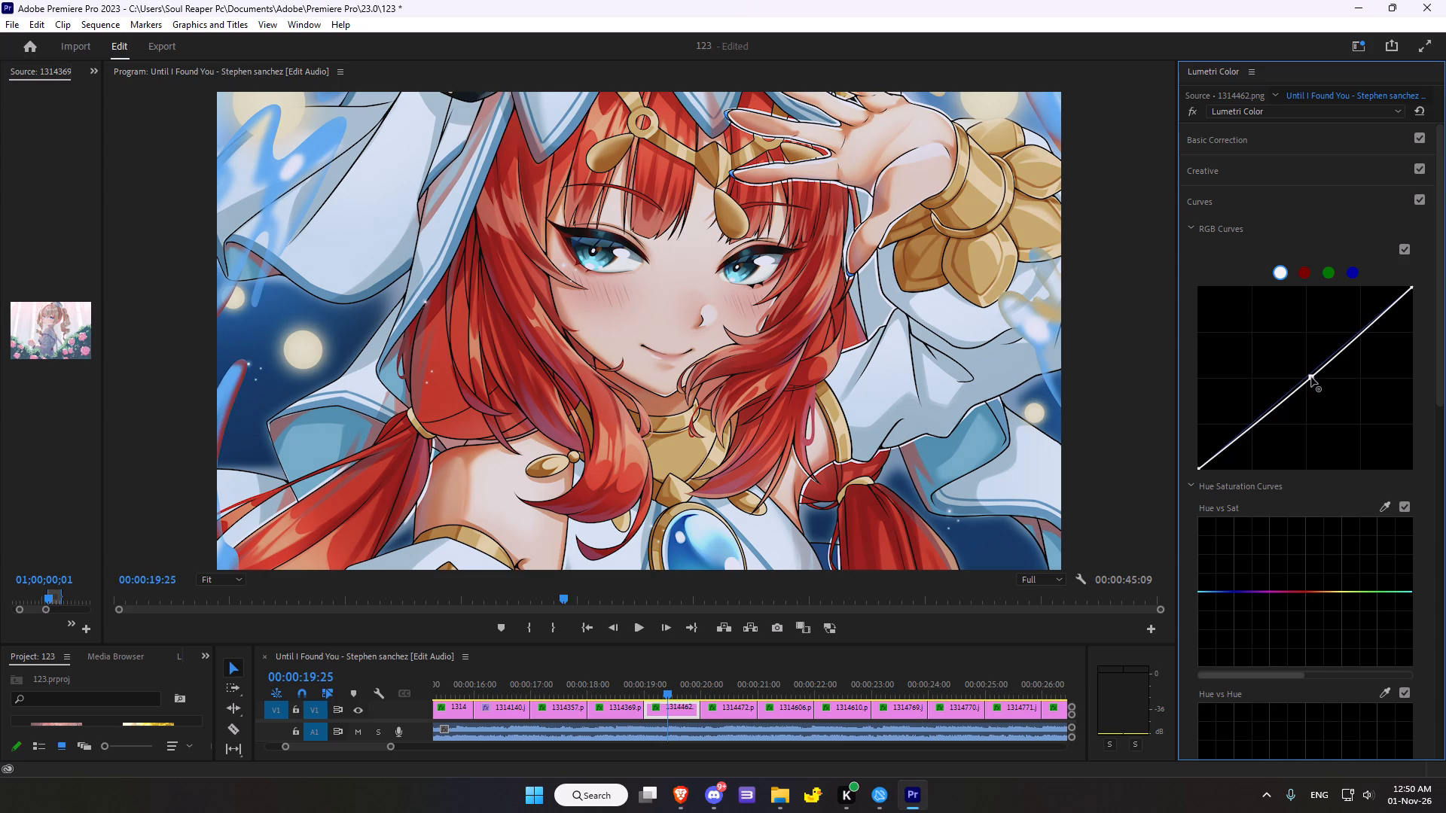
Sample the gold bracelet for the Hue vs Sat curve, raise its orange point slightly, and compare the image with and without the curve.
{"action": "scroll", "coordinate": [1336, 383], "scroll_direction": "down", "scroll_amount": 4}
{"action": "left_click", "coordinate": [1387, 442]}
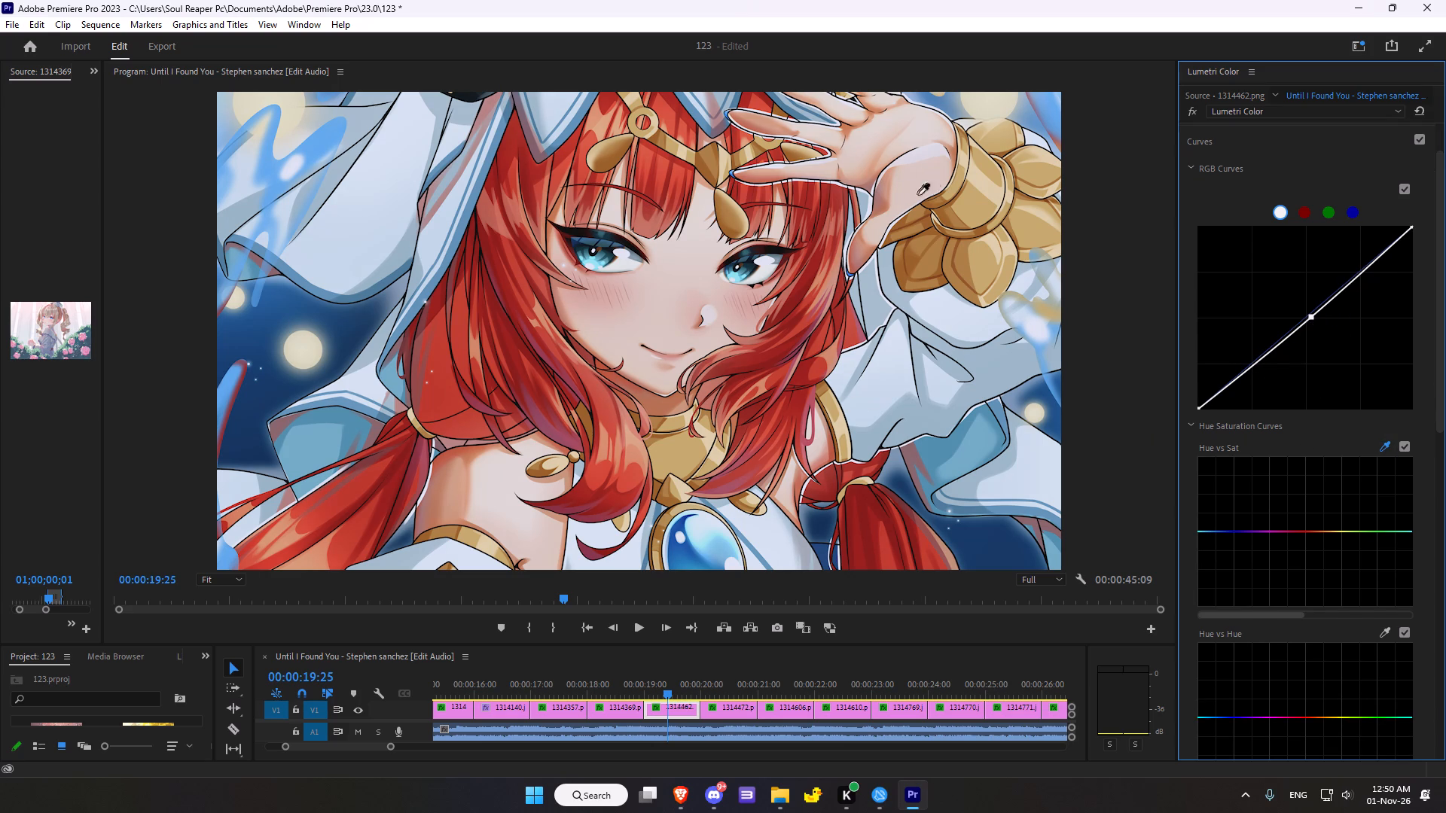
{"action": "left_click", "coordinate": [969, 197]}
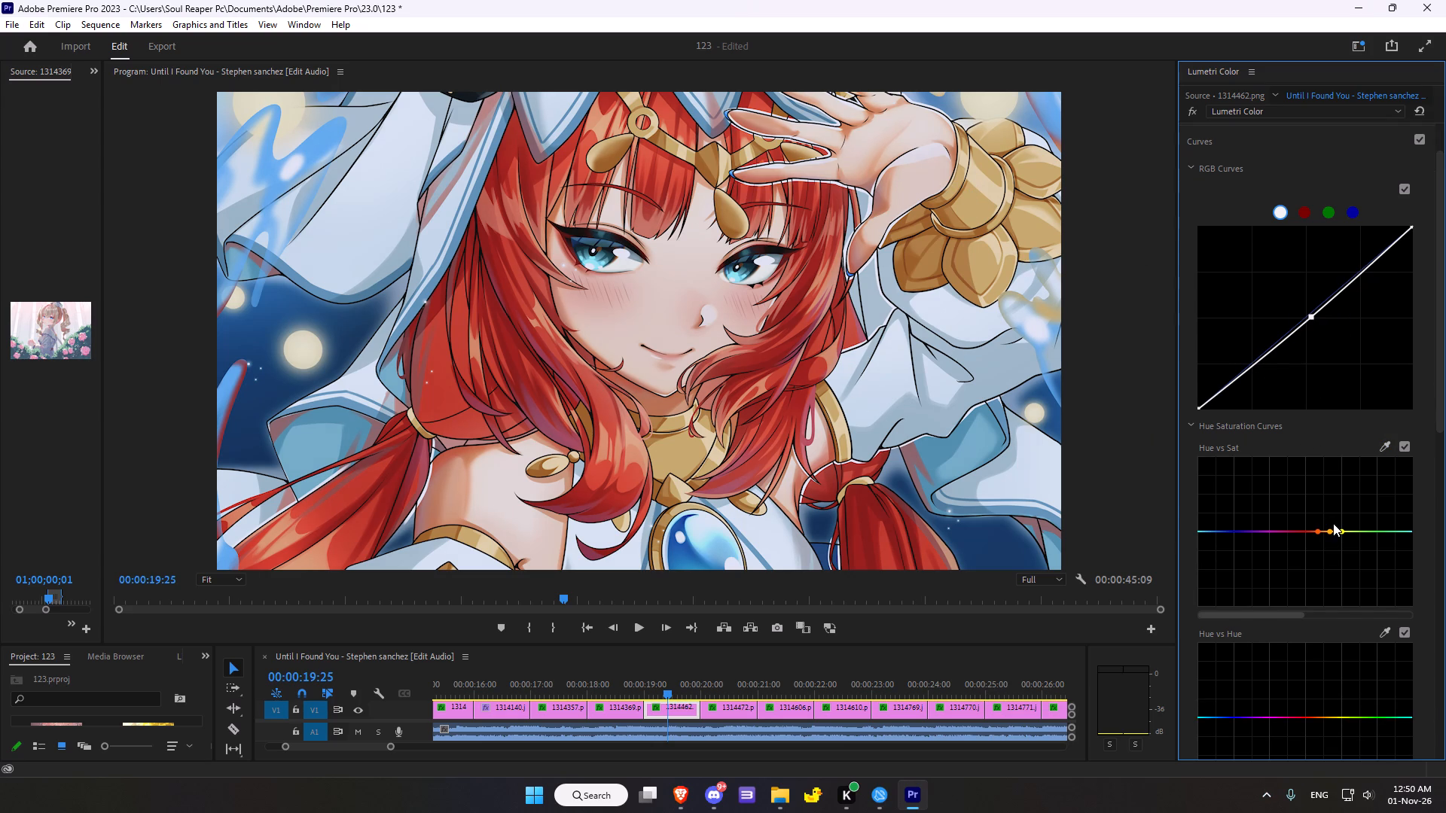
{"action": "left_click_drag", "start_coordinate": [1329, 529], "coordinate": [1329, 513]}
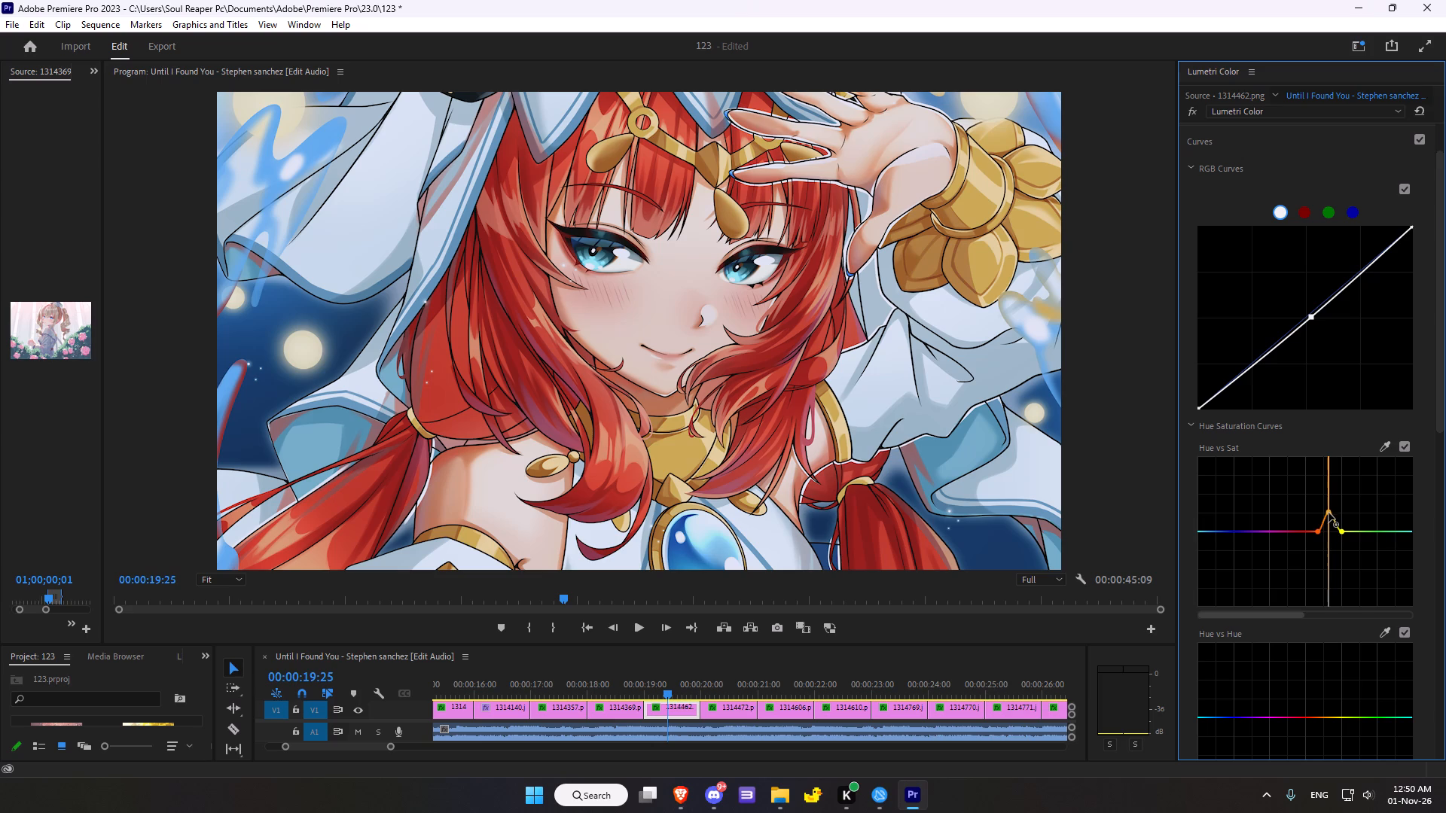
{"action": "left_click_drag", "start_coordinate": [1329, 513], "coordinate": [1329, 539]}
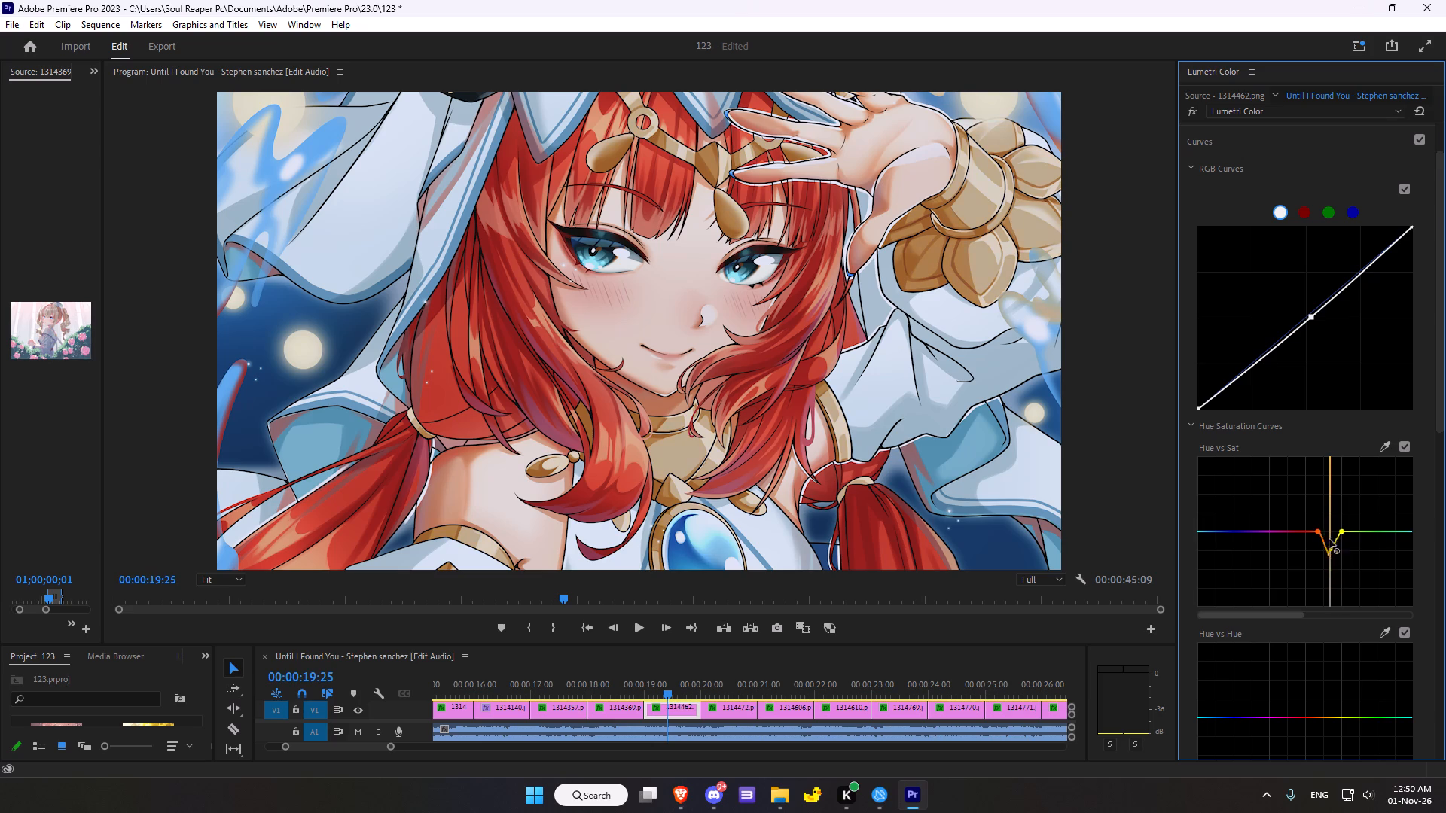
{"action": "left_click_drag", "start_coordinate": [1329, 539], "coordinate": [1329, 516]}
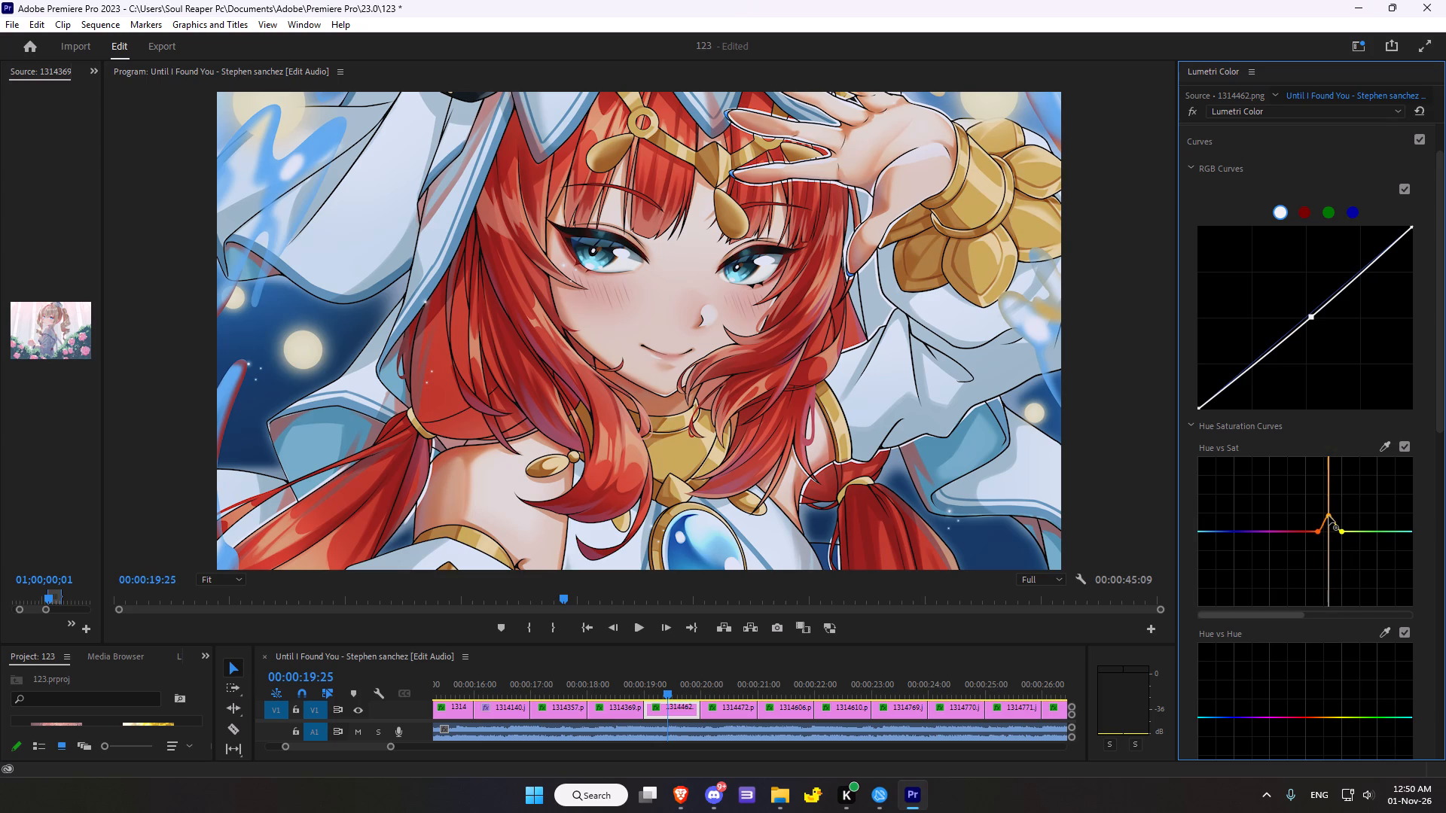
{"action": "left_click_drag", "start_coordinate": [1329, 516], "coordinate": [1326, 467]}
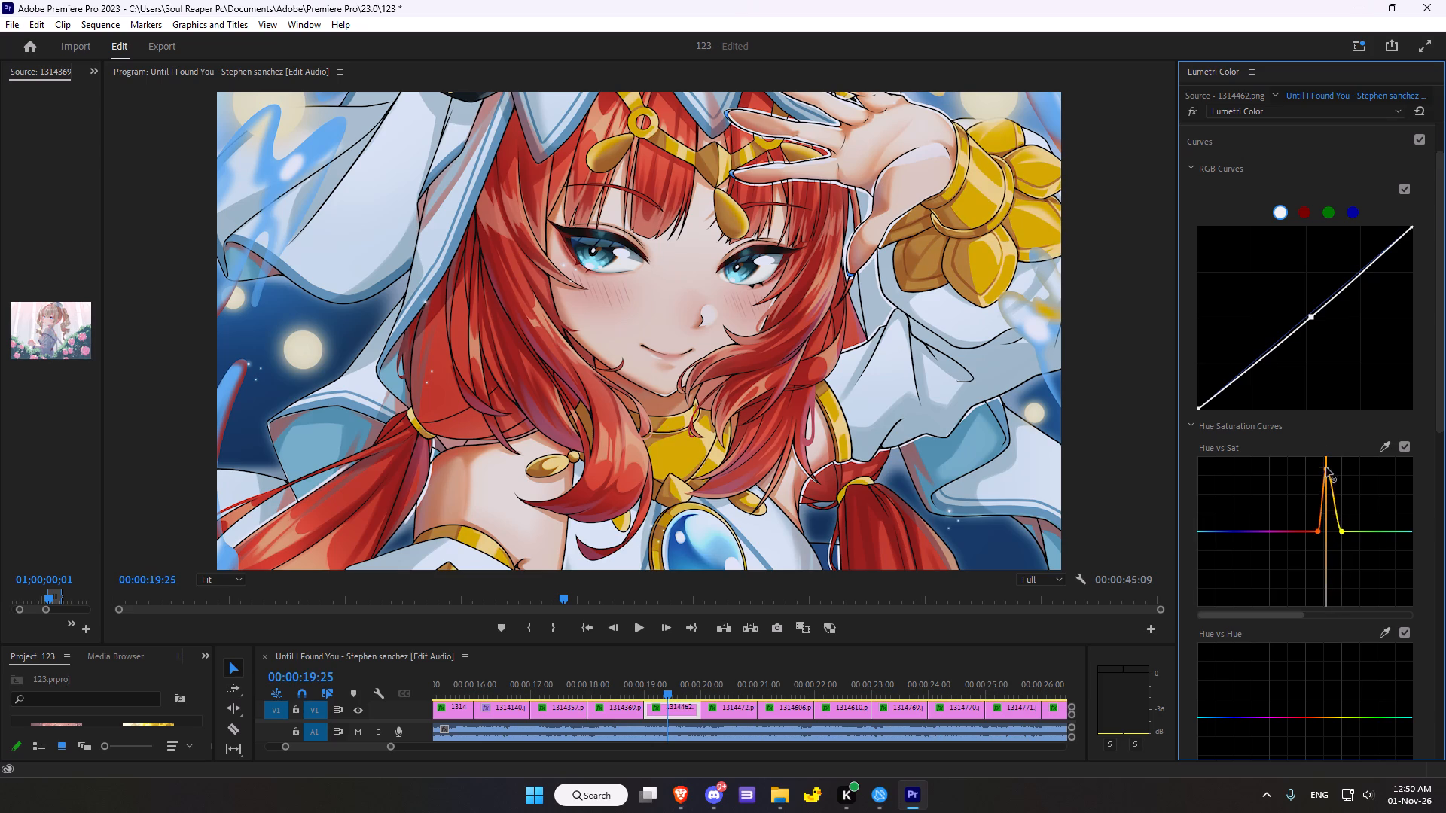
{"action": "left_click_drag", "start_coordinate": [1326, 467], "coordinate": [1330, 580]}
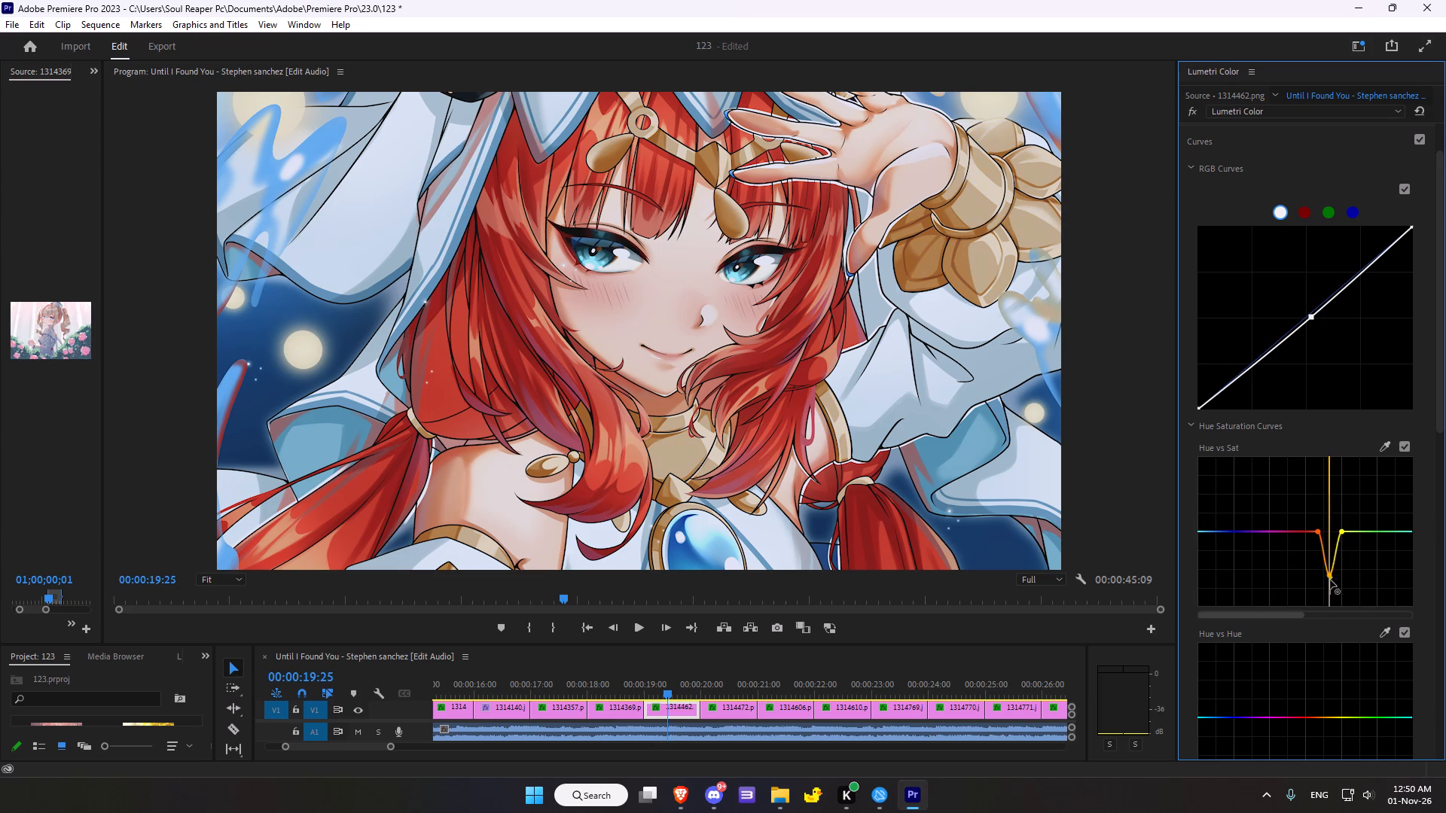
{"action": "left_click_drag", "start_coordinate": [1330, 580], "coordinate": [1333, 537]}
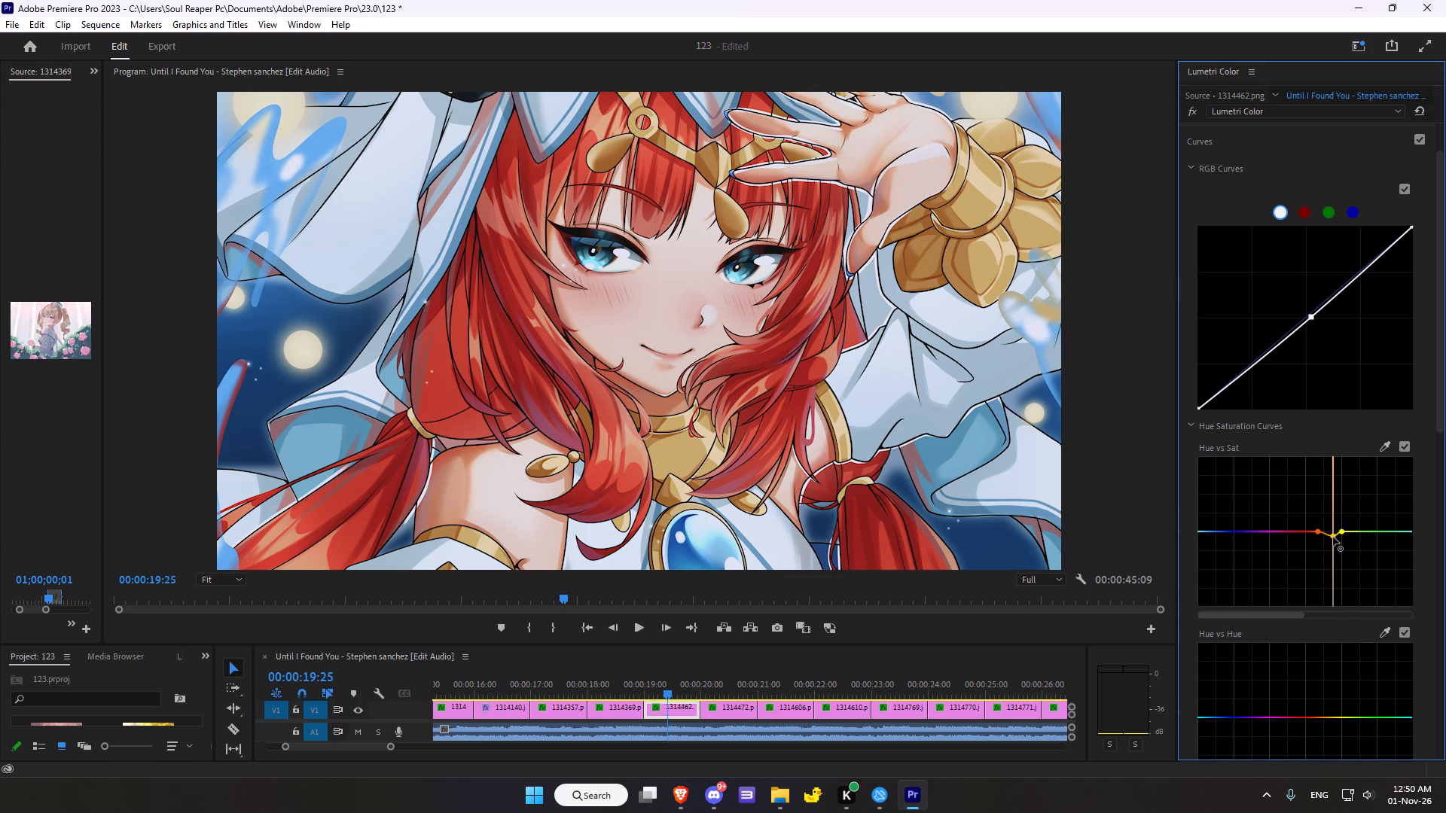
{"action": "left_click_drag", "start_coordinate": [1333, 537], "coordinate": [1325, 523]}
{"action": "left_click_drag", "start_coordinate": [1325, 523], "coordinate": [1328, 507]}
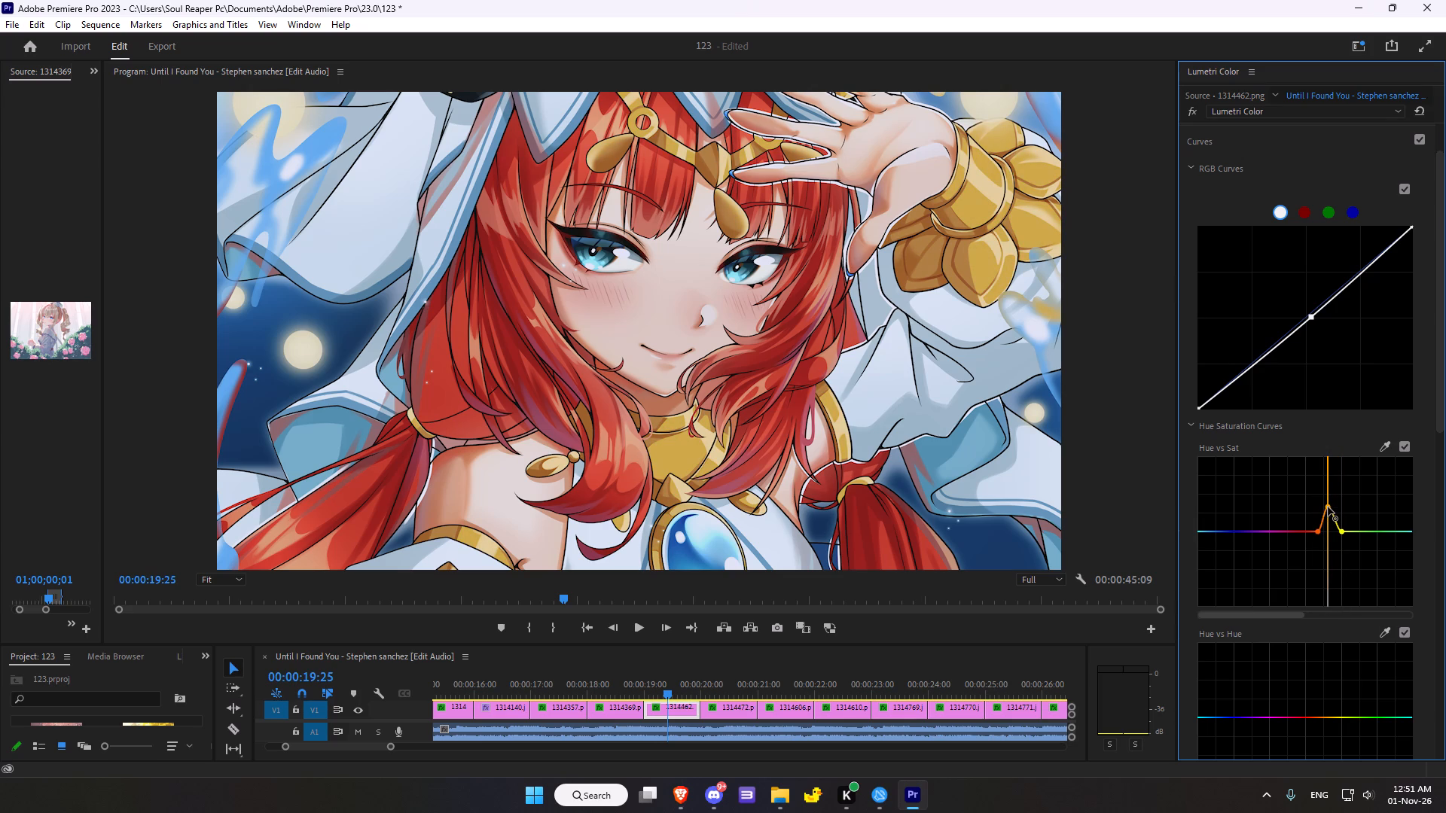
{"action": "left_click_drag", "start_coordinate": [1328, 507], "coordinate": [1328, 513]}
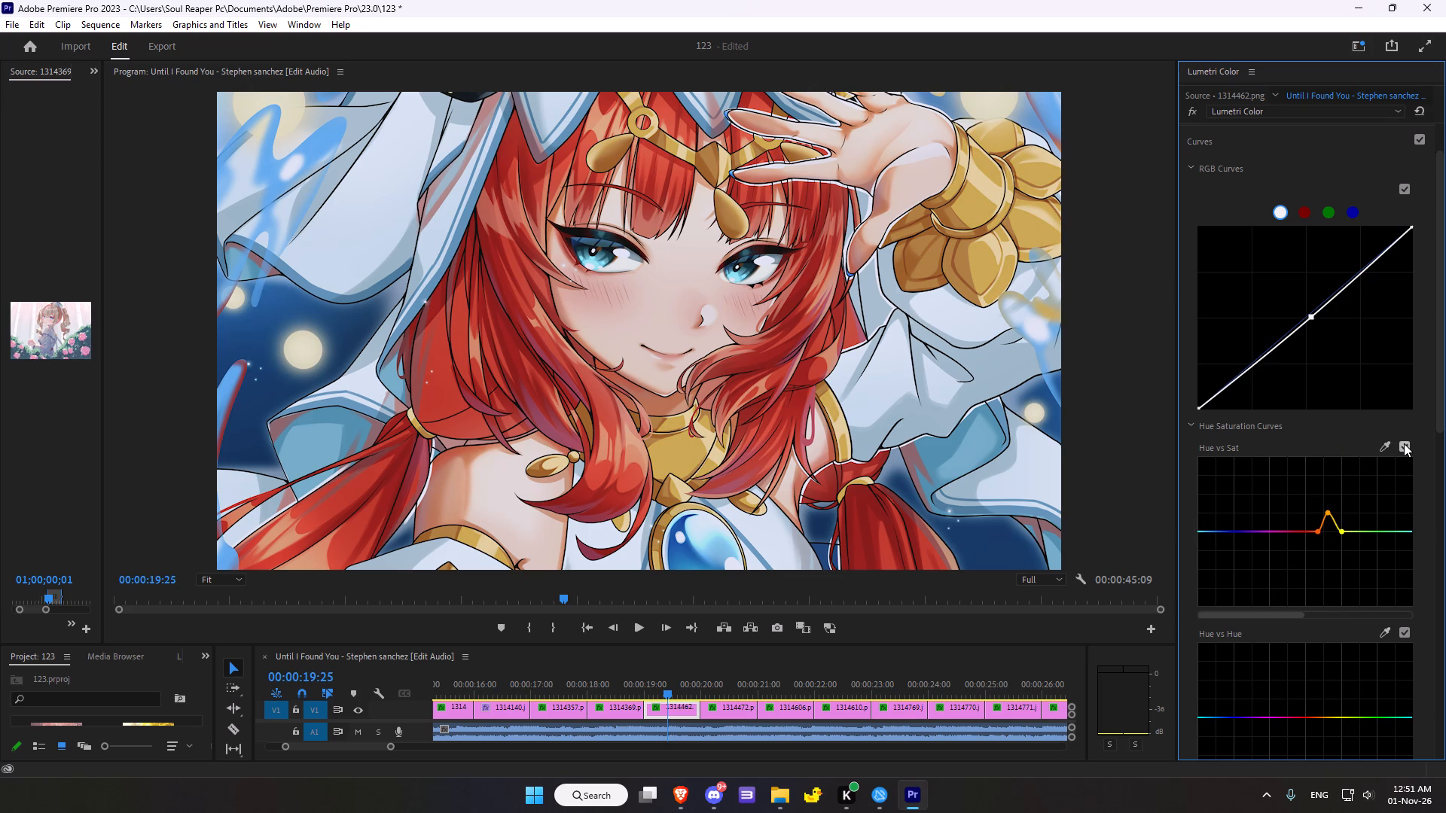
{"action": "left_click", "coordinate": [1404, 443]}
{"action": "left_click", "coordinate": [1404, 443]}
{"action": "double_click", "coordinate": [1404, 443]}
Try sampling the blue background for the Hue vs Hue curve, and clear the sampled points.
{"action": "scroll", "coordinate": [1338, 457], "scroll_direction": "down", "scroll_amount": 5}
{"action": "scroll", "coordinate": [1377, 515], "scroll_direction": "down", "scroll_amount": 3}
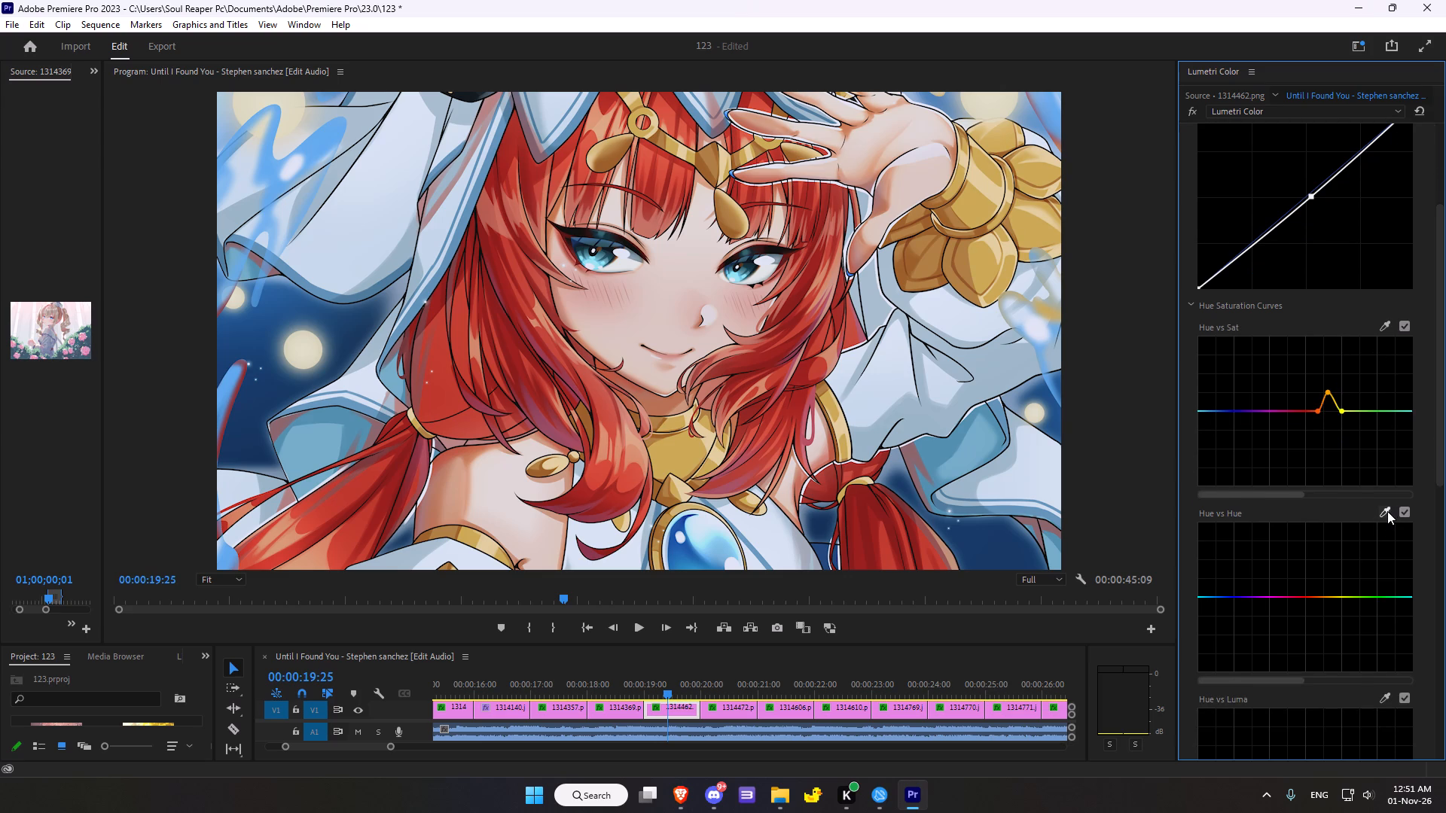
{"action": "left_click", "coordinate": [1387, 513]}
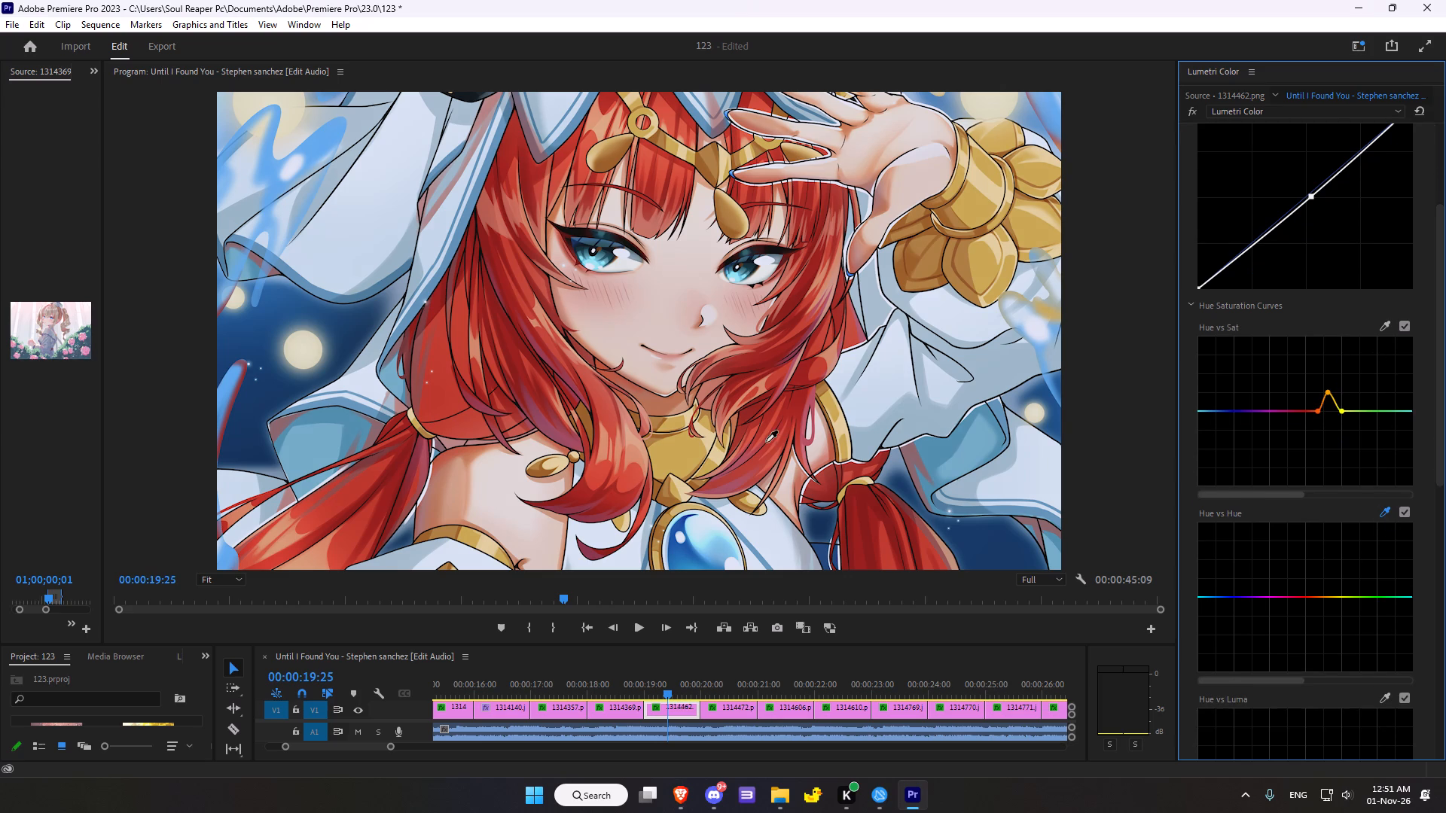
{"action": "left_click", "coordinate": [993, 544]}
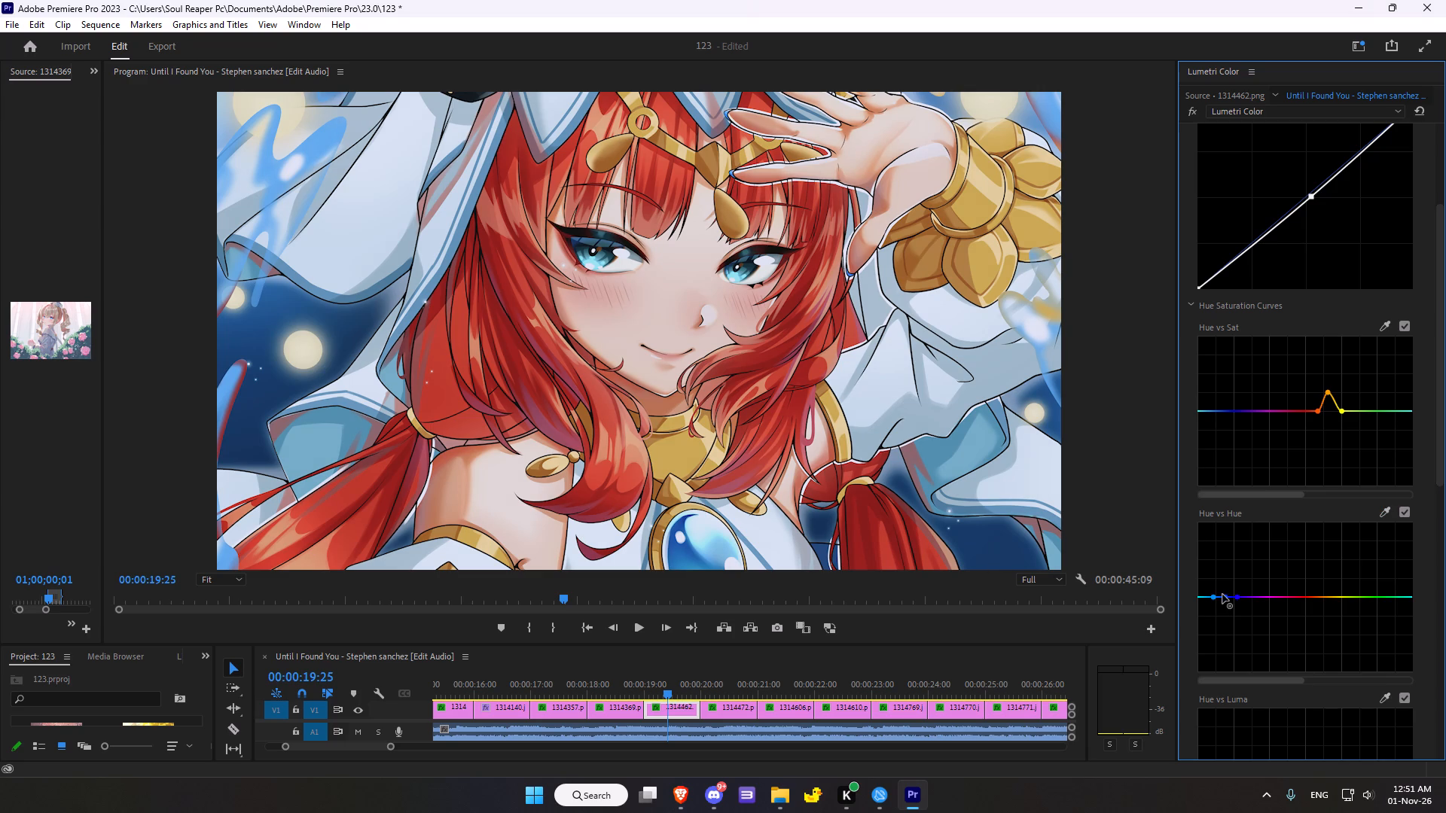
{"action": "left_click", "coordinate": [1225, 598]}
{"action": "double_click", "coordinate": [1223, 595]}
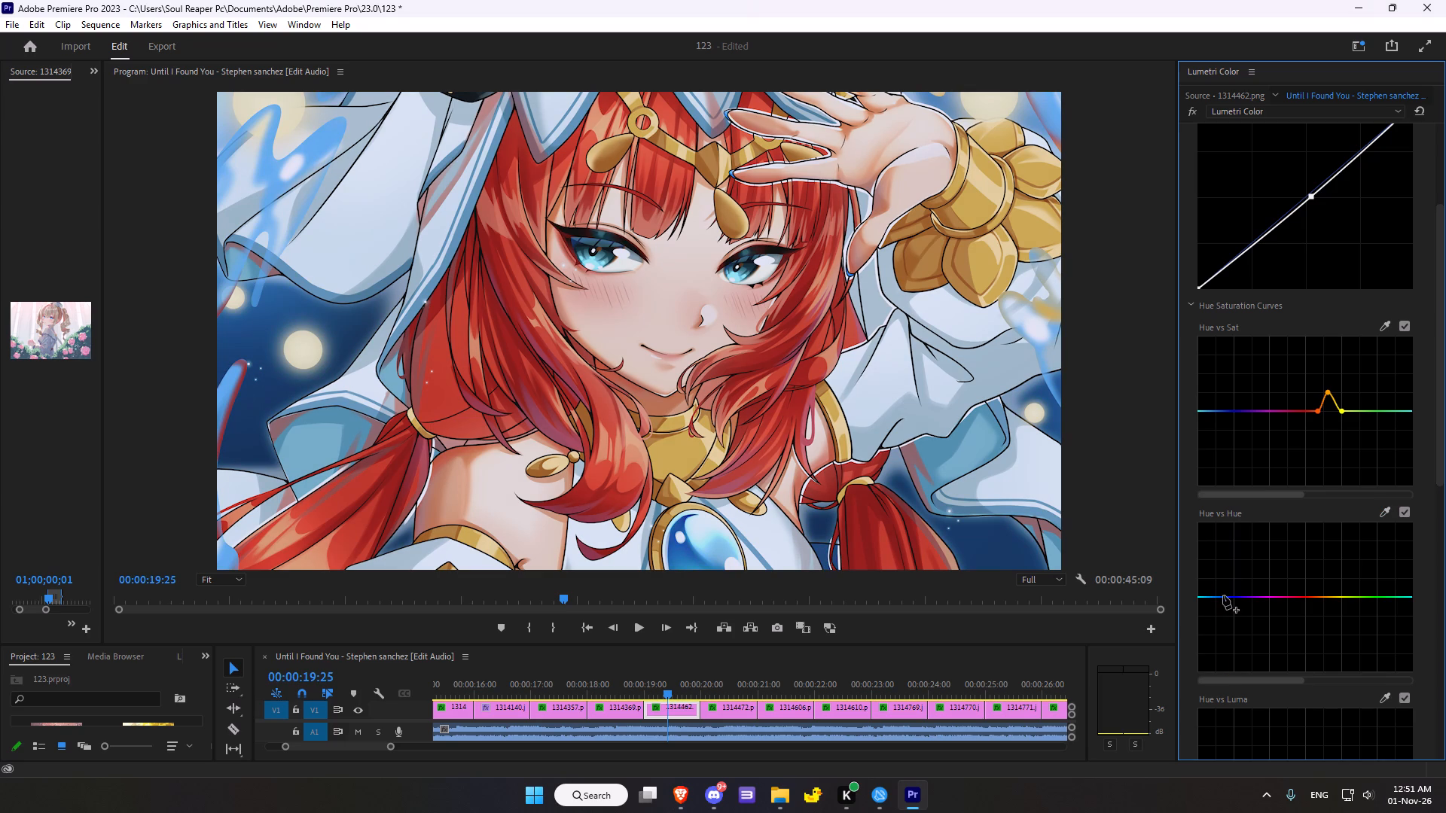
Sample the red hair for the Hue vs Sat curve, lower its red point slightly, and compare with the curve off and on.
{"action": "scroll", "coordinate": [1271, 577], "scroll_direction": "down", "scroll_amount": 5}
{"action": "left_click", "coordinate": [1387, 257]}
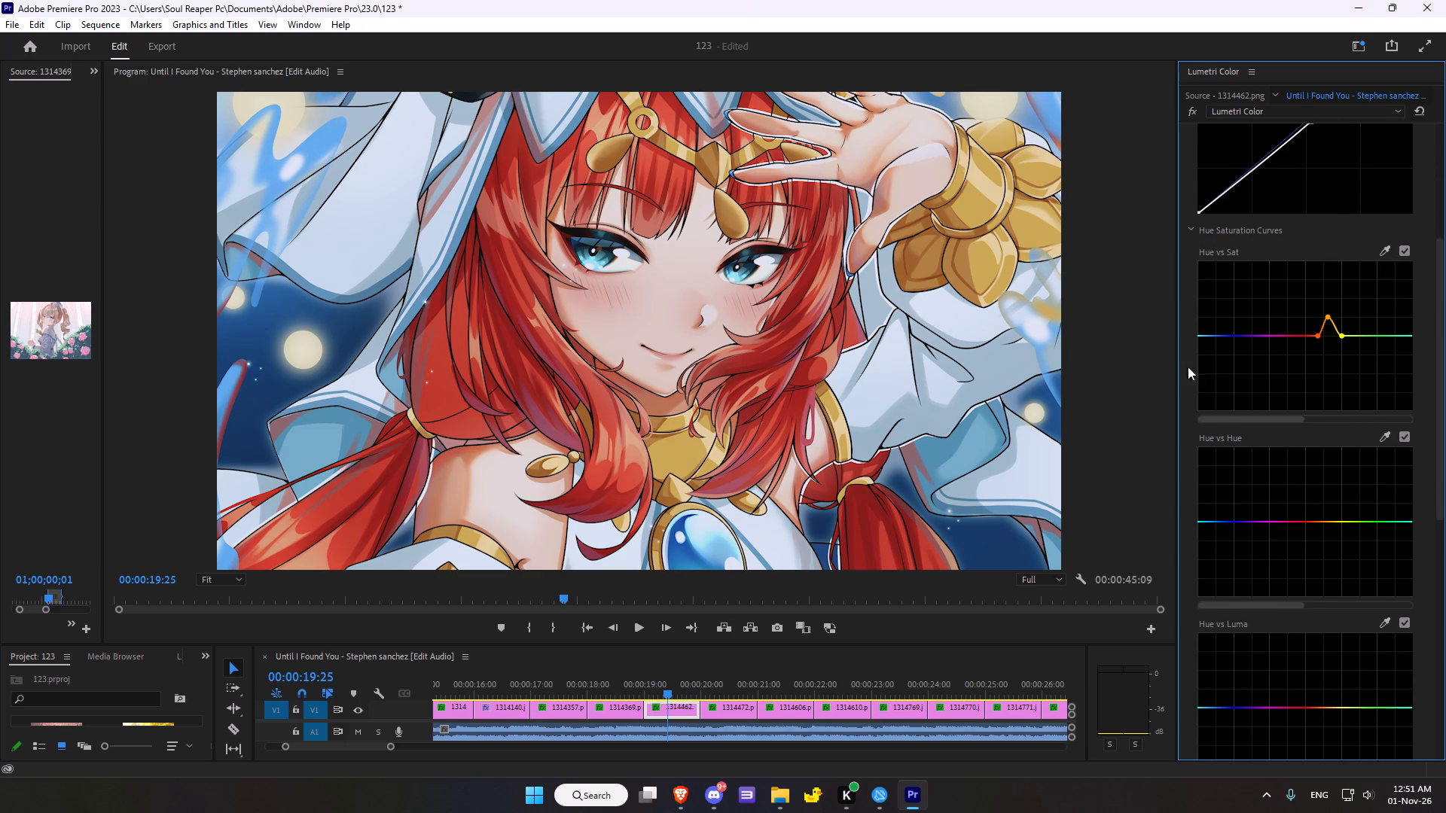
{"action": "left_click", "coordinate": [1389, 258]}
{"action": "left_click", "coordinate": [1385, 250]}
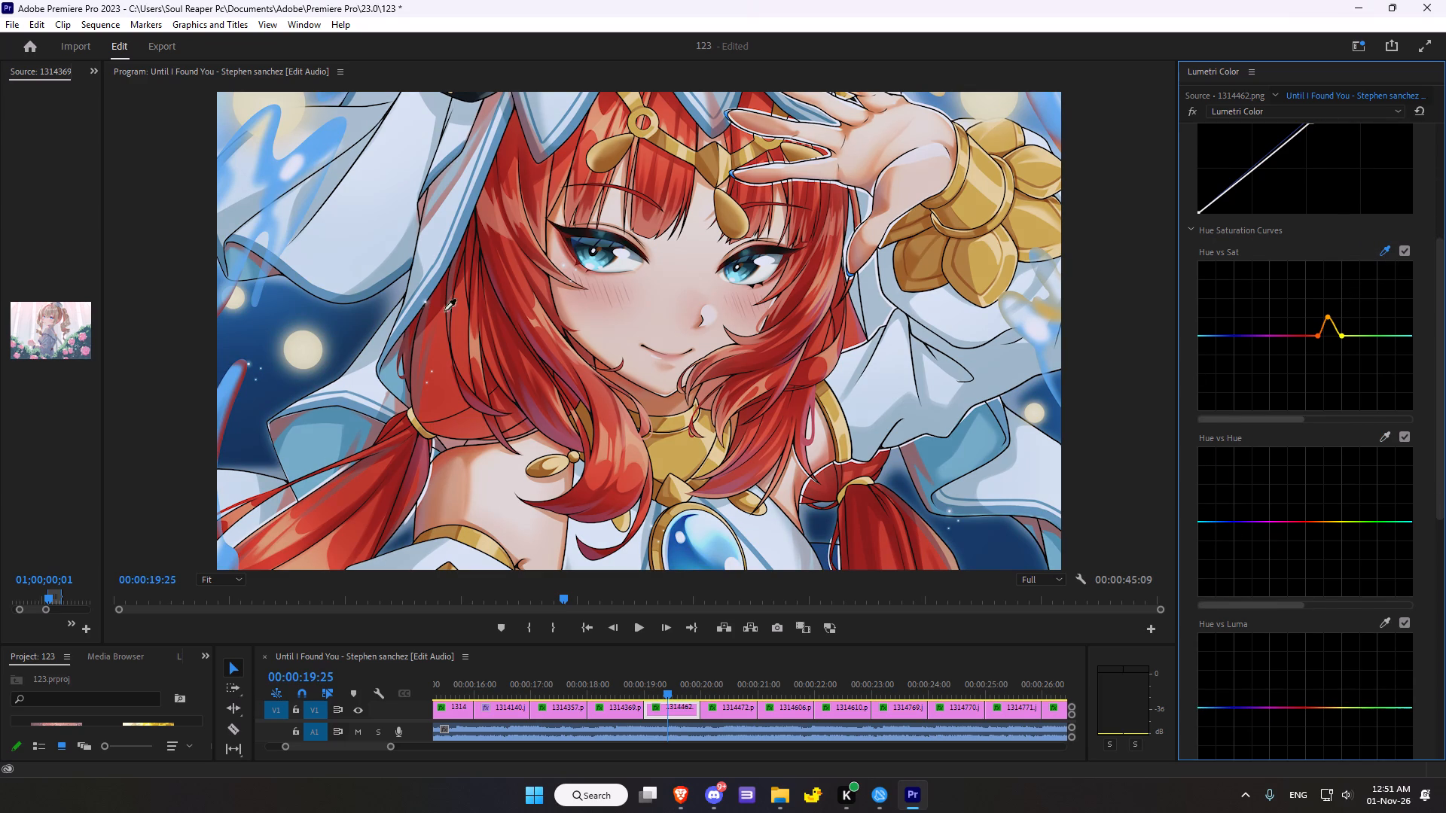
{"action": "left_click", "coordinate": [457, 321]}
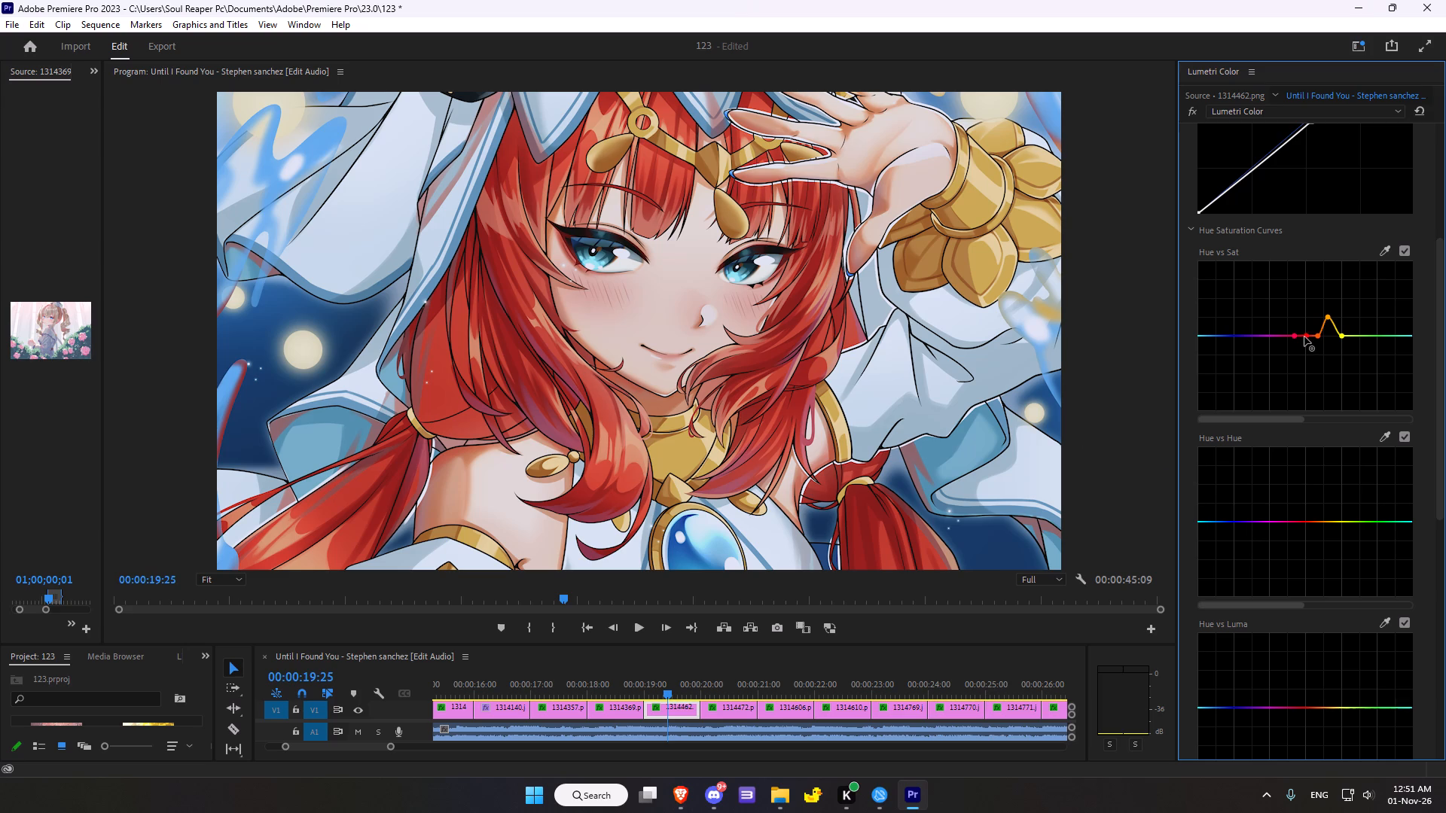
{"action": "left_click", "coordinate": [1304, 338]}
{"action": "left_click", "coordinate": [1401, 252]}
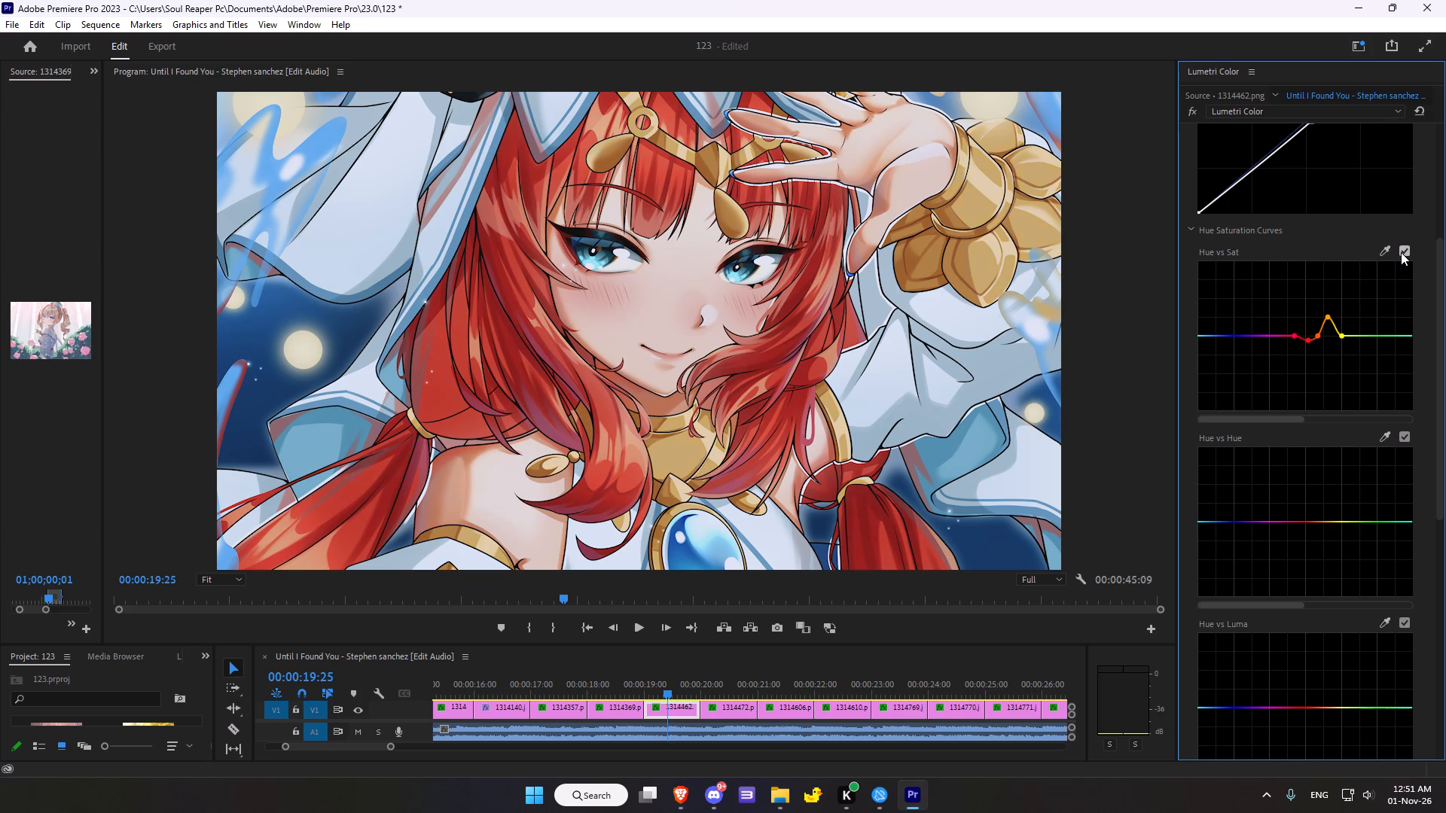
{"action": "left_click", "coordinate": [1401, 252]}
{"action": "left_click", "coordinate": [1401, 252]}
{"action": "left_click", "coordinate": [1401, 252]}
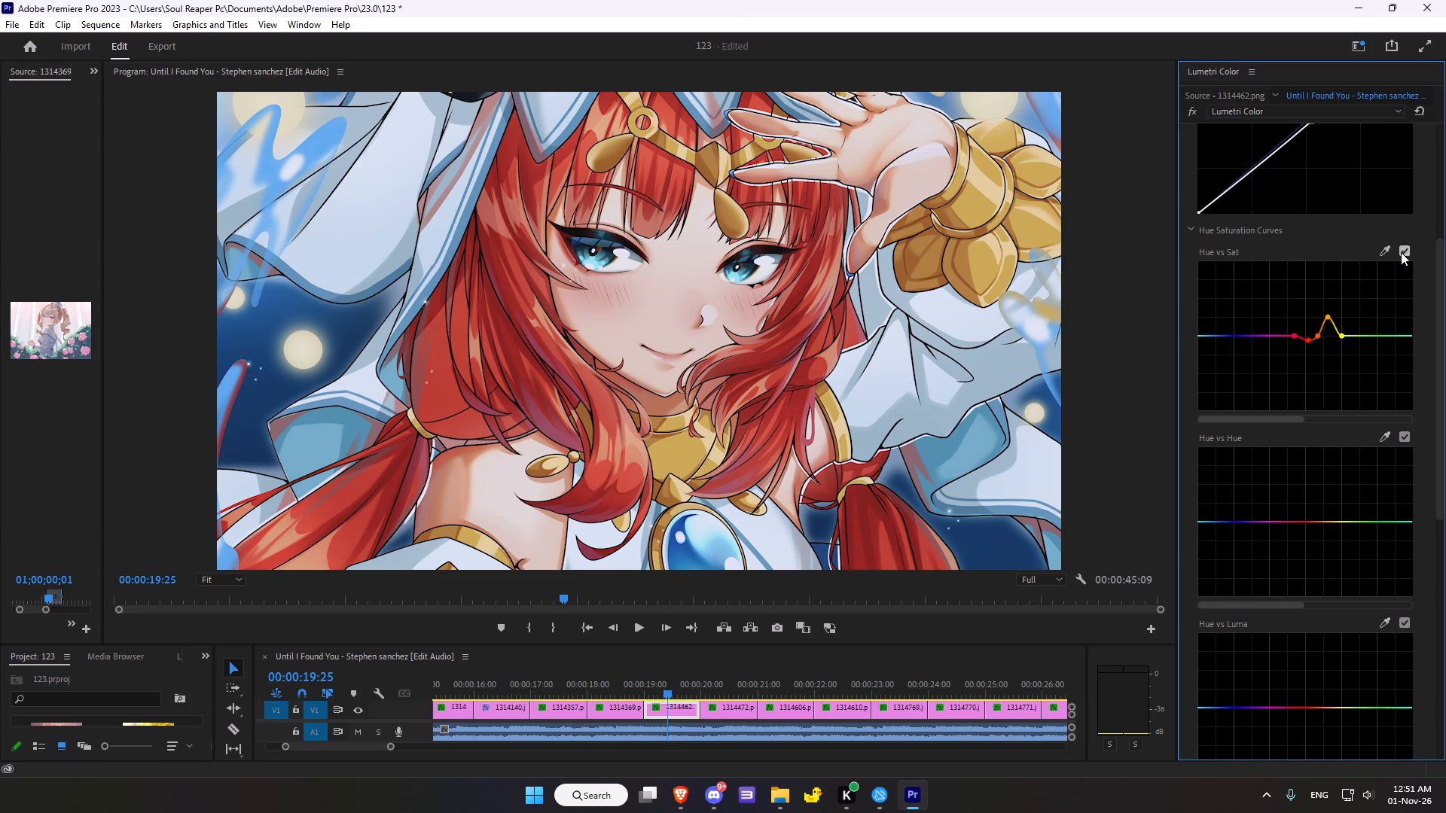
{"action": "left_click", "coordinate": [1399, 252]}
{"action": "right_click", "coordinate": [1397, 253]}
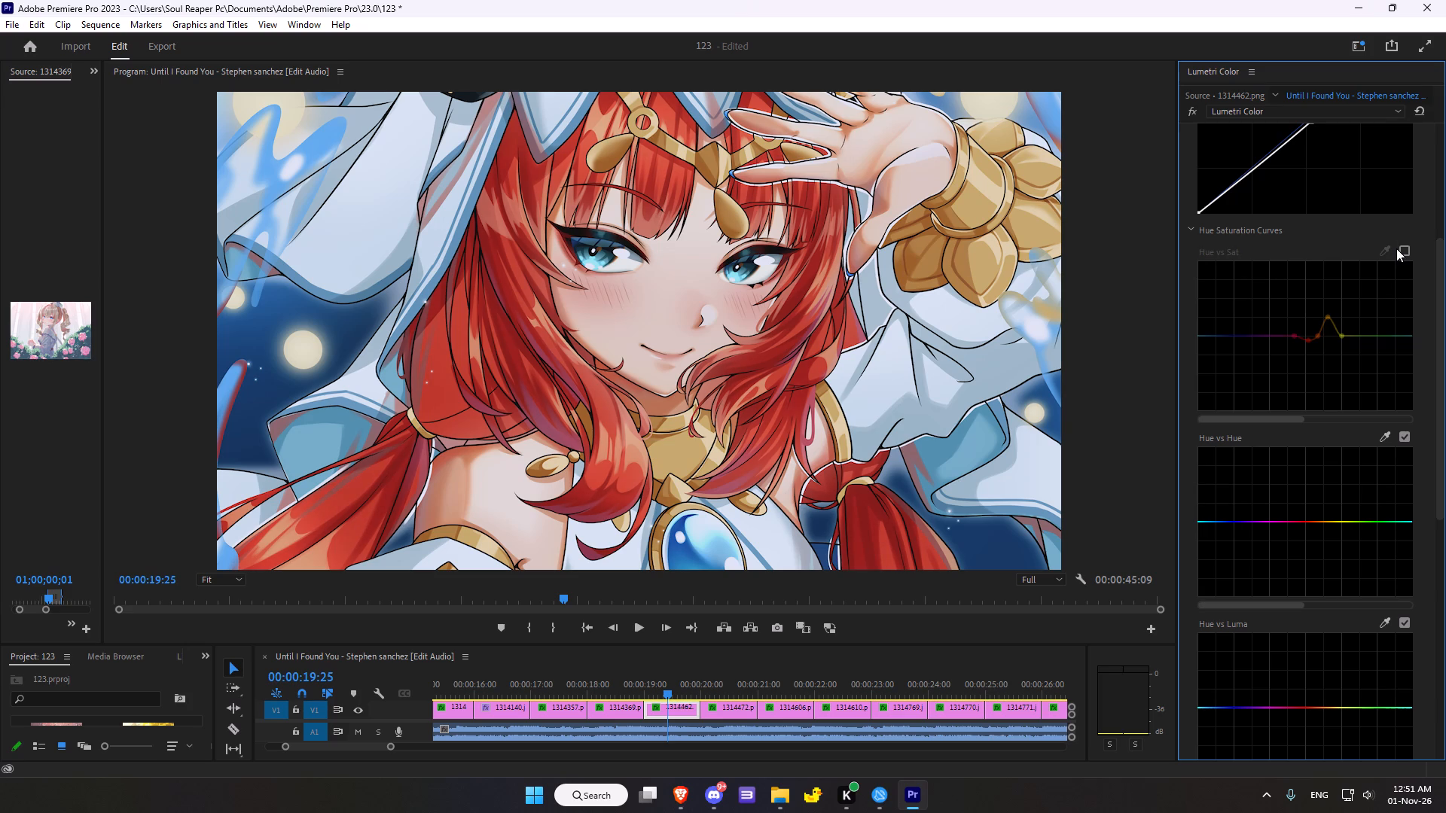
{"action": "left_click", "coordinate": [1399, 250]}
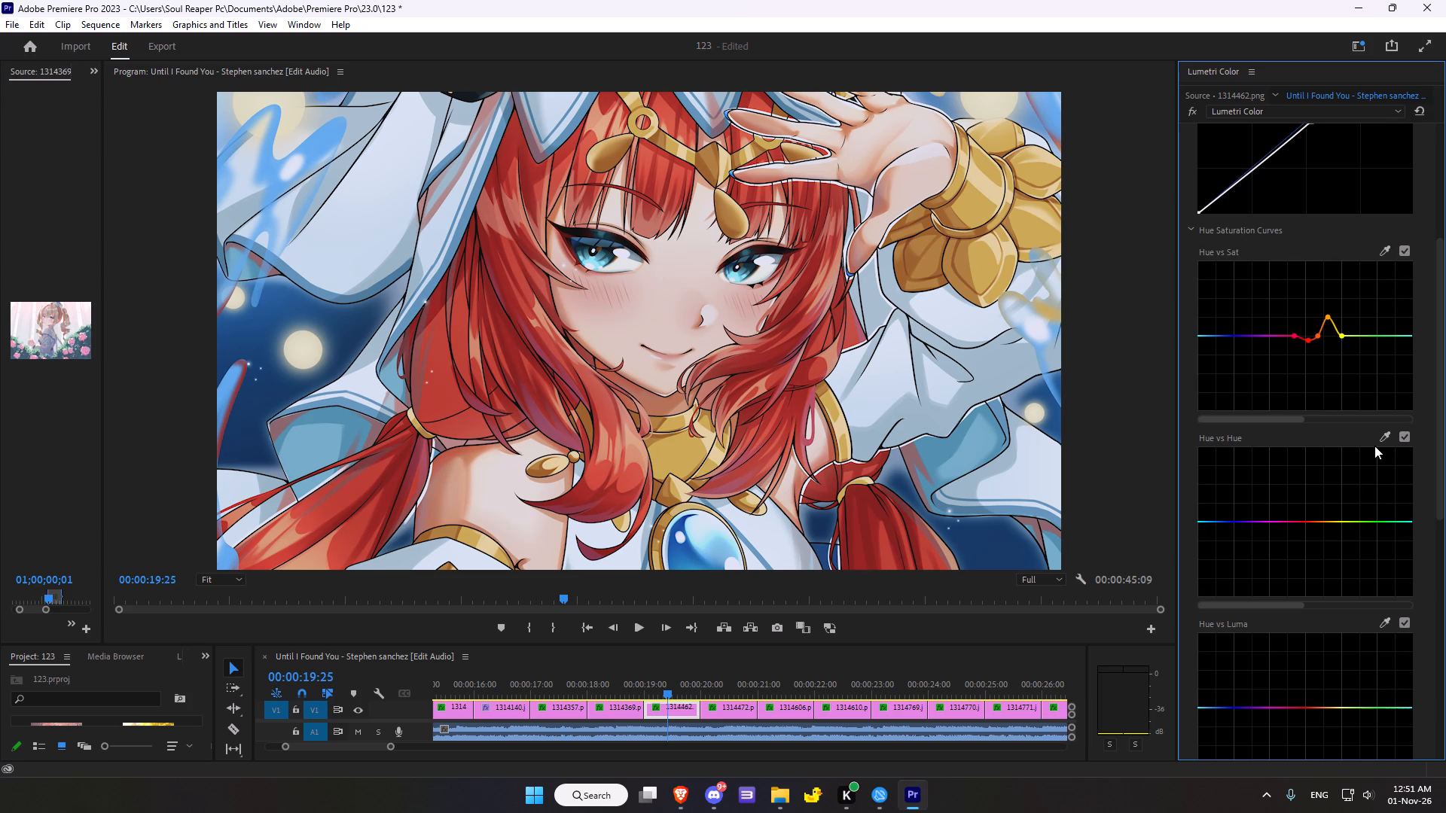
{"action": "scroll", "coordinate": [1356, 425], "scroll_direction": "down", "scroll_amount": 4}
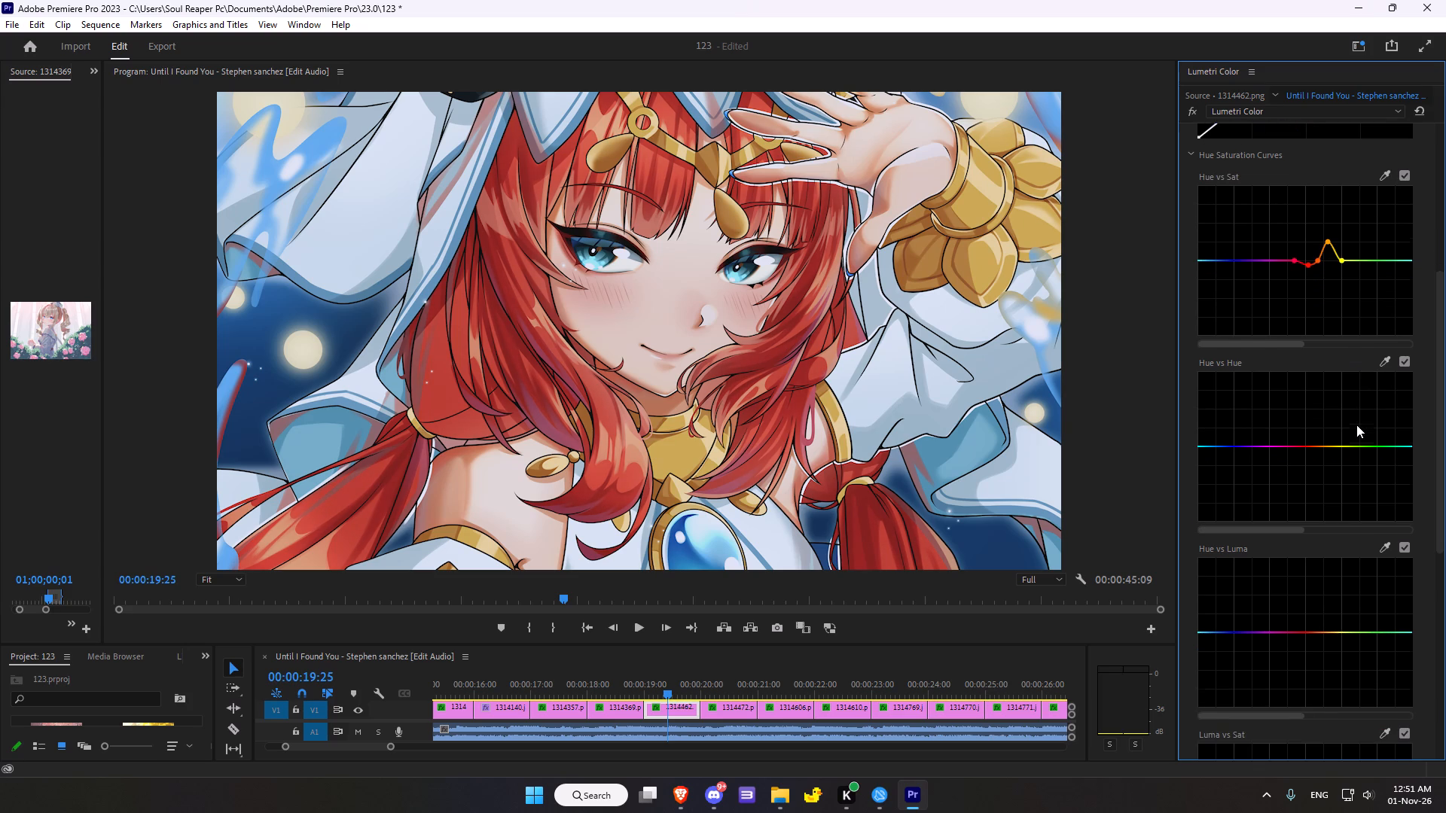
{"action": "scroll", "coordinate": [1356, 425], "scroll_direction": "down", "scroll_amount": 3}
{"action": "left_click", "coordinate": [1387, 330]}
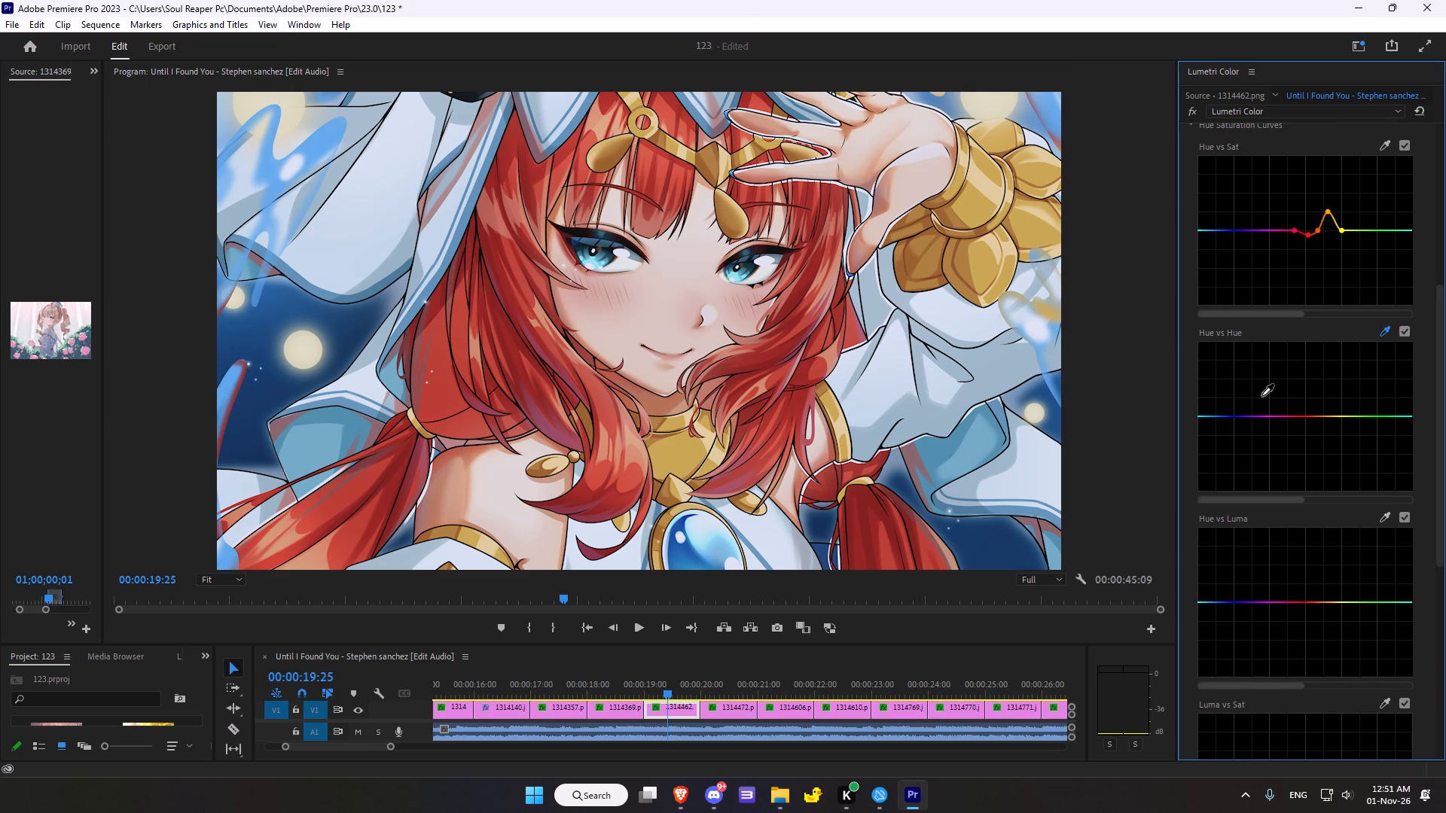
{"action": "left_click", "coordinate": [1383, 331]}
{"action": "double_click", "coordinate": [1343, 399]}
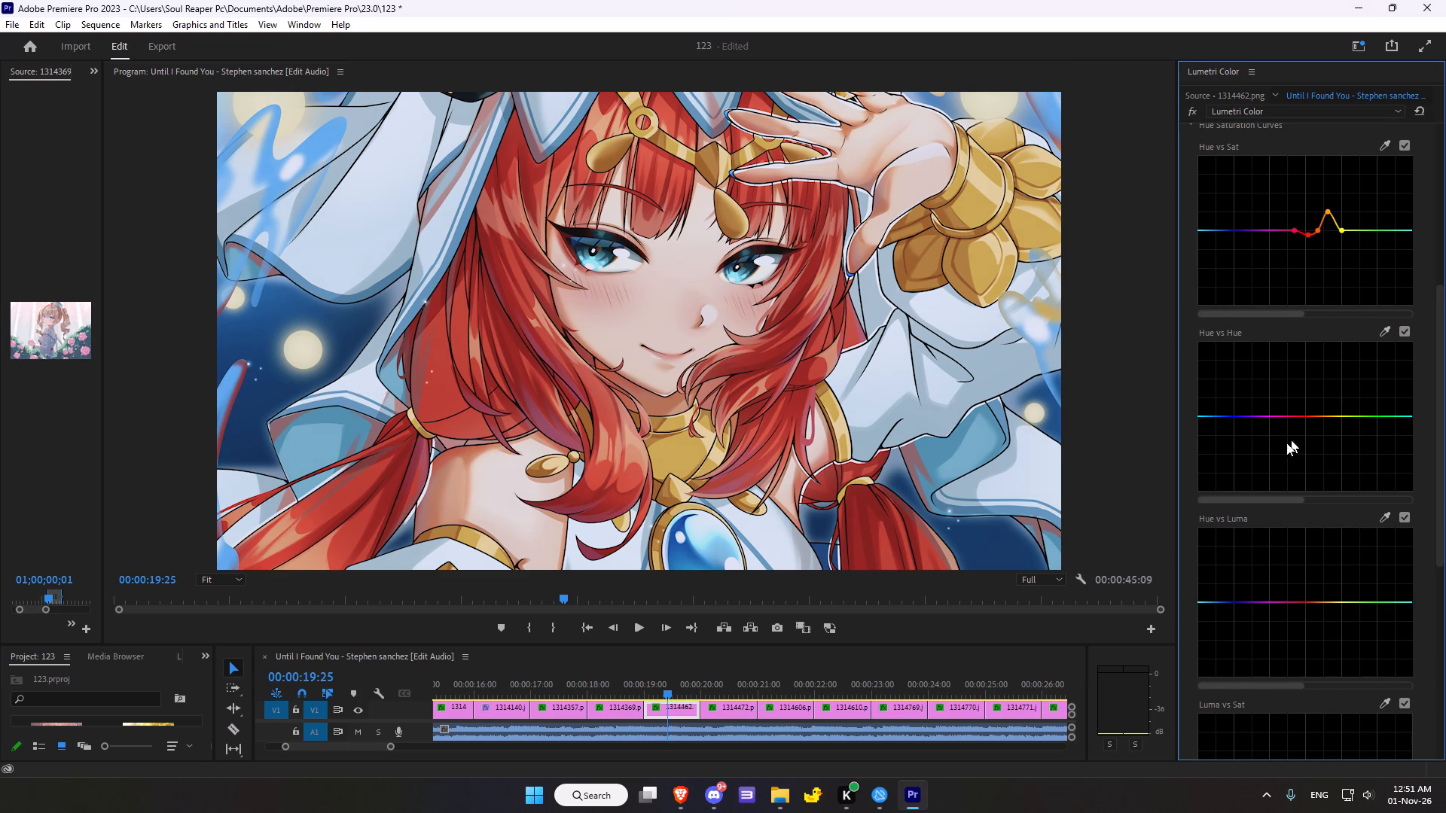
Sample the glowing orb and the dark blue background for the Luma vs Sat curve, and raise the dark tone's middle point slightly.
{"action": "scroll", "coordinate": [1221, 512], "scroll_direction": "down", "scroll_amount": 4}
{"action": "scroll", "coordinate": [1212, 440], "scroll_direction": "down", "scroll_amount": 13}
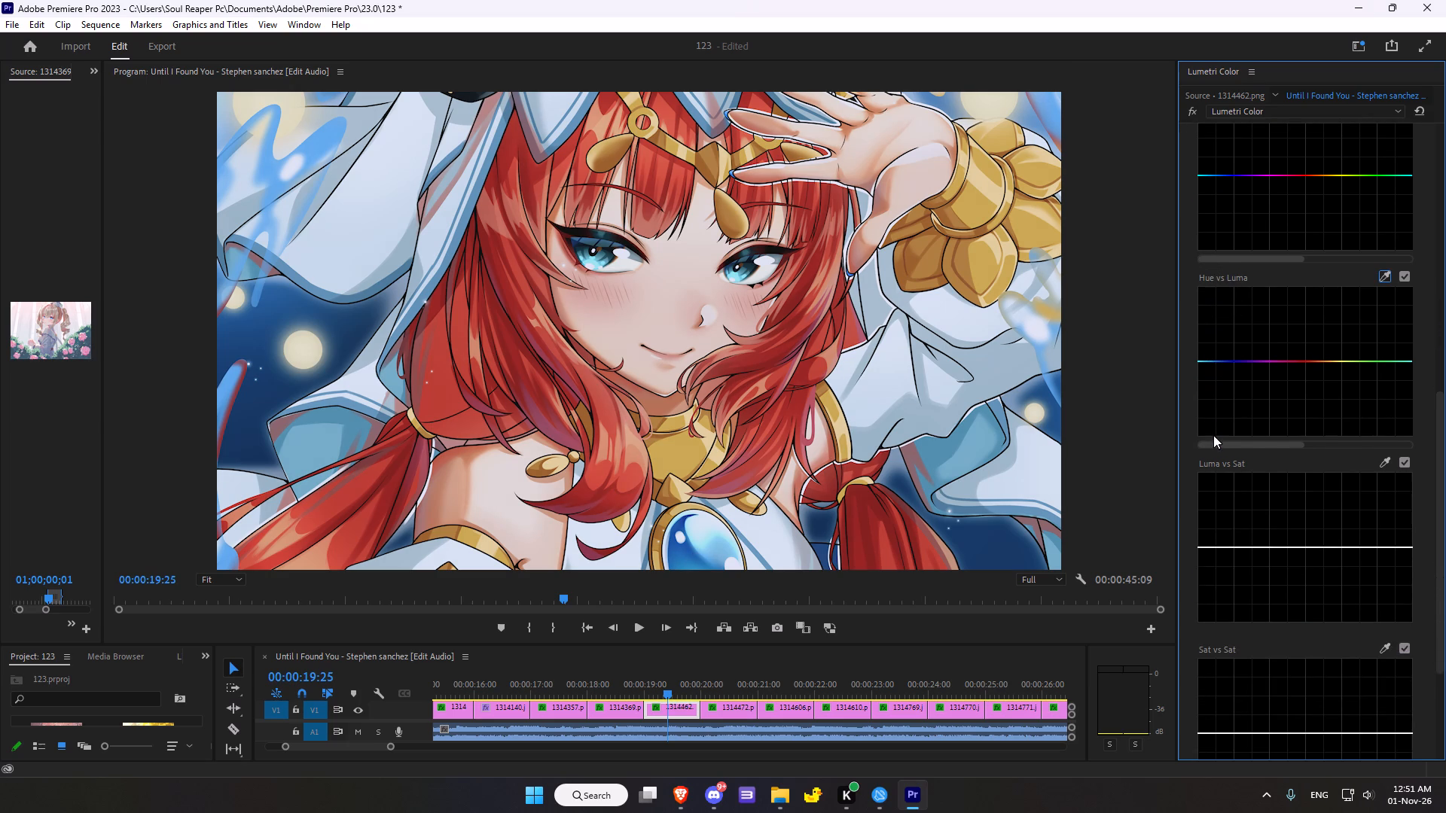
{"action": "scroll", "coordinate": [1213, 435], "scroll_direction": "down", "scroll_amount": 5}
{"action": "left_click", "coordinate": [1387, 365]}
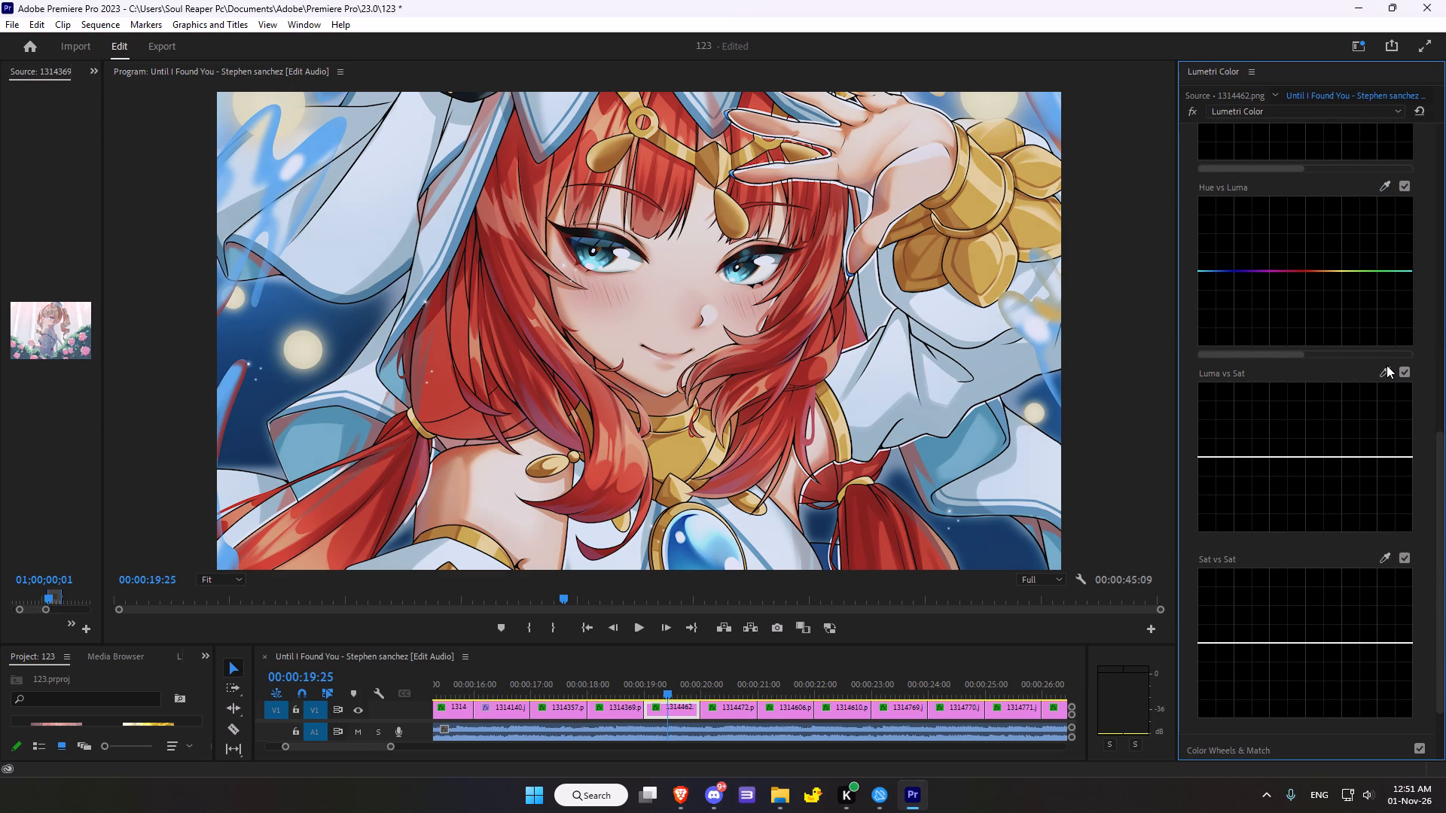
{"action": "left_click", "coordinate": [1386, 368]}
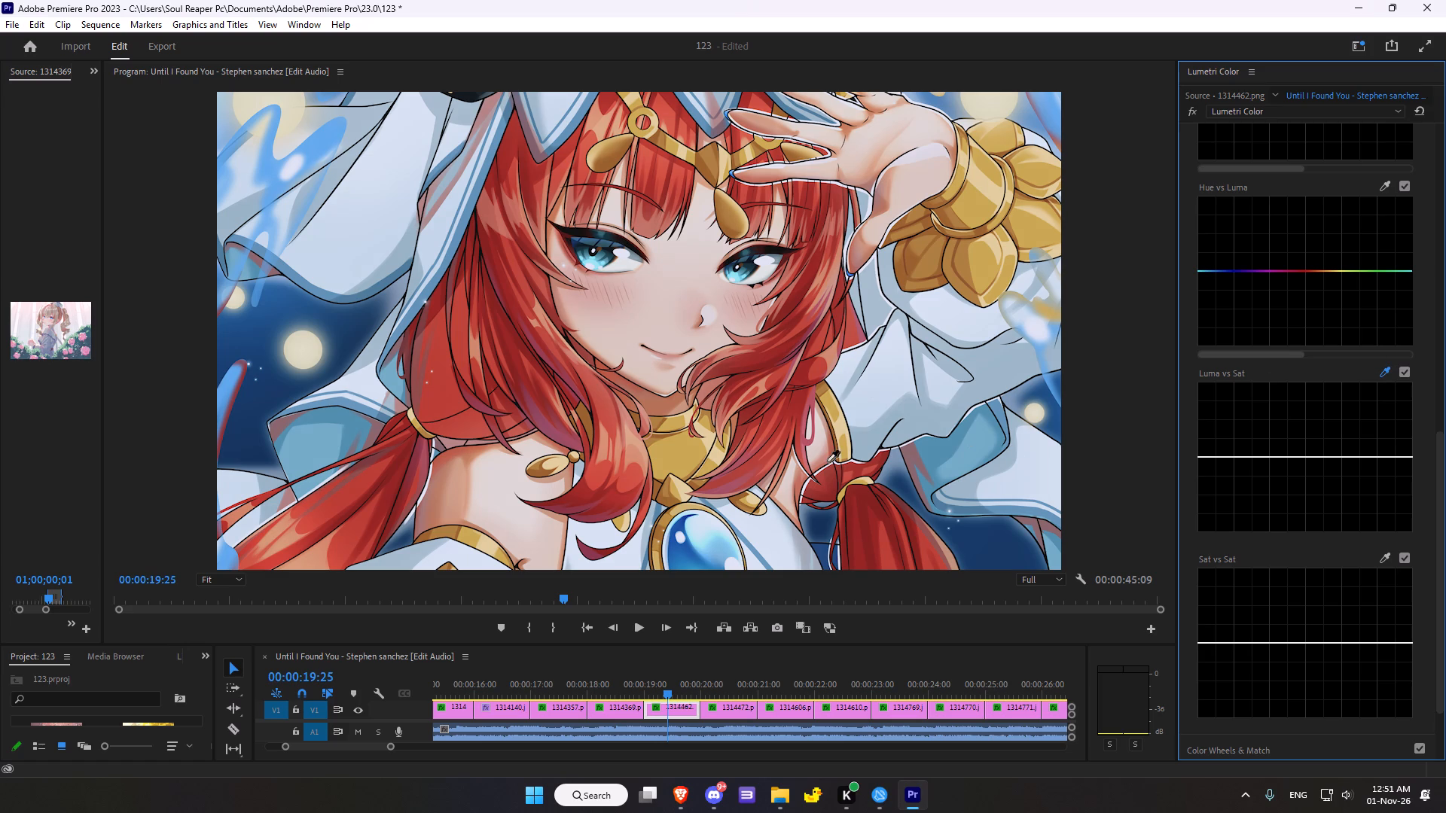
{"action": "left_click", "coordinate": [305, 345]}
{"action": "left_click", "coordinate": [1382, 370]}
{"action": "left_click", "coordinate": [989, 544]}
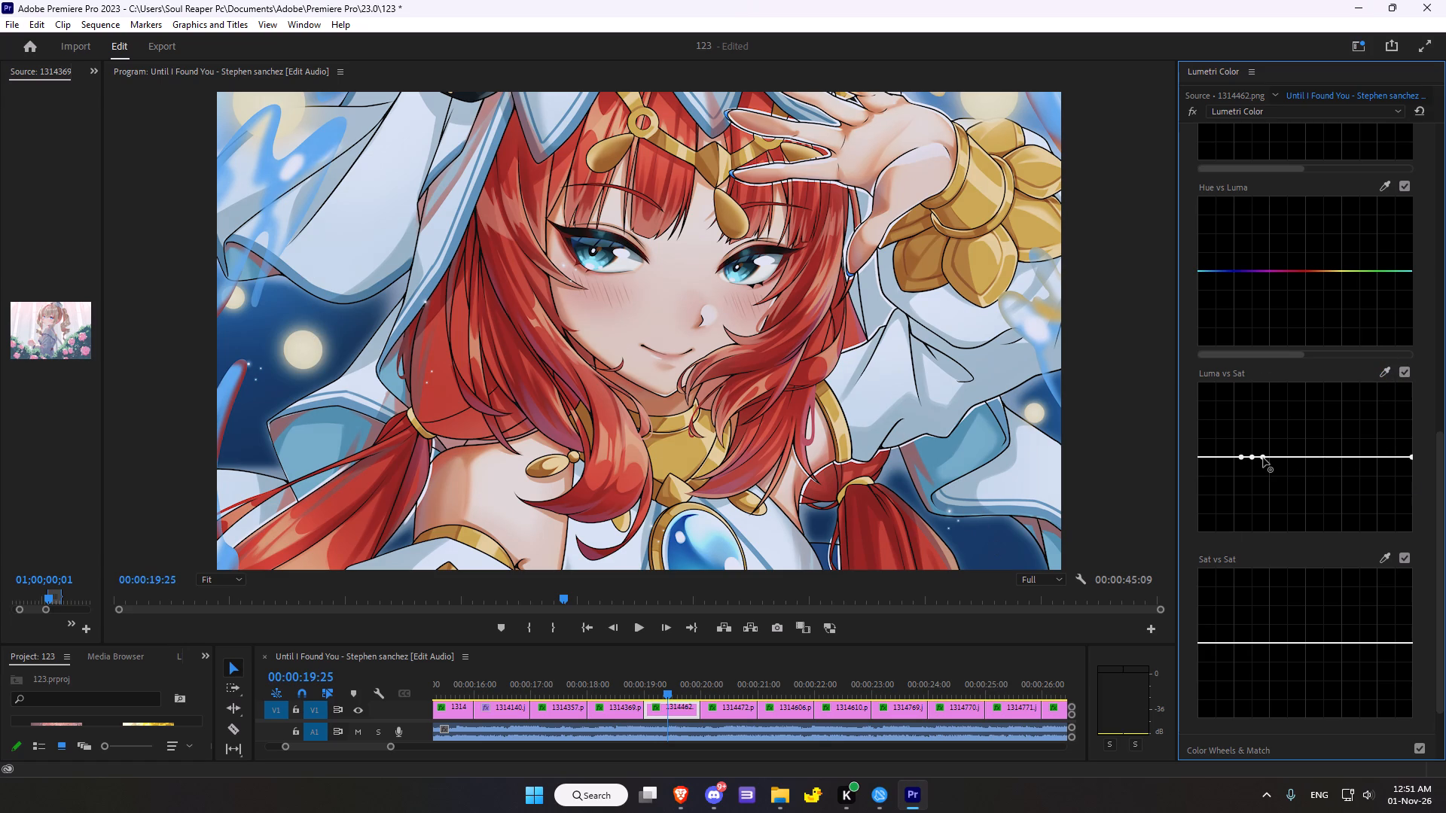
{"action": "left_click_drag", "start_coordinate": [1252, 456], "coordinate": [1248, 449]}
{"action": "left_click_drag", "start_coordinate": [1248, 449], "coordinate": [1248, 455]}
{"action": "left_click_drag", "start_coordinate": [1248, 455], "coordinate": [1251, 443]}
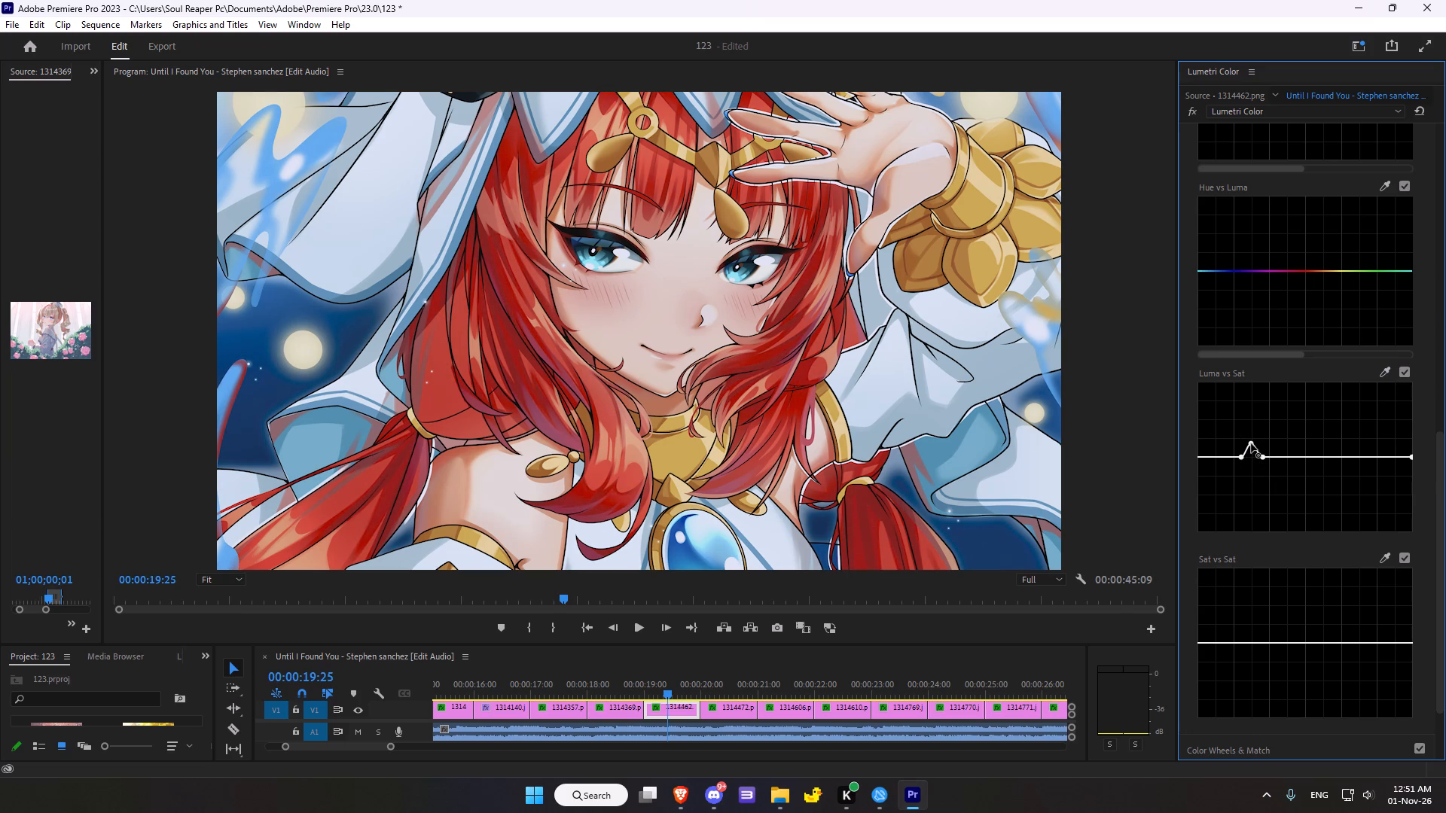
Lower the raised dark-tone point slightly on the Luma vs Sat curve of clip 1314462.
{"action": "left_click_drag", "start_coordinate": [1251, 443], "coordinate": [1251, 448]}
Go to clip 1314472, compare its image with the Lumetri Color effect bypassed and enabled, and reset the effect.
{"action": "scroll", "coordinate": [715, 583], "scroll_direction": "down", "scroll_amount": 8}
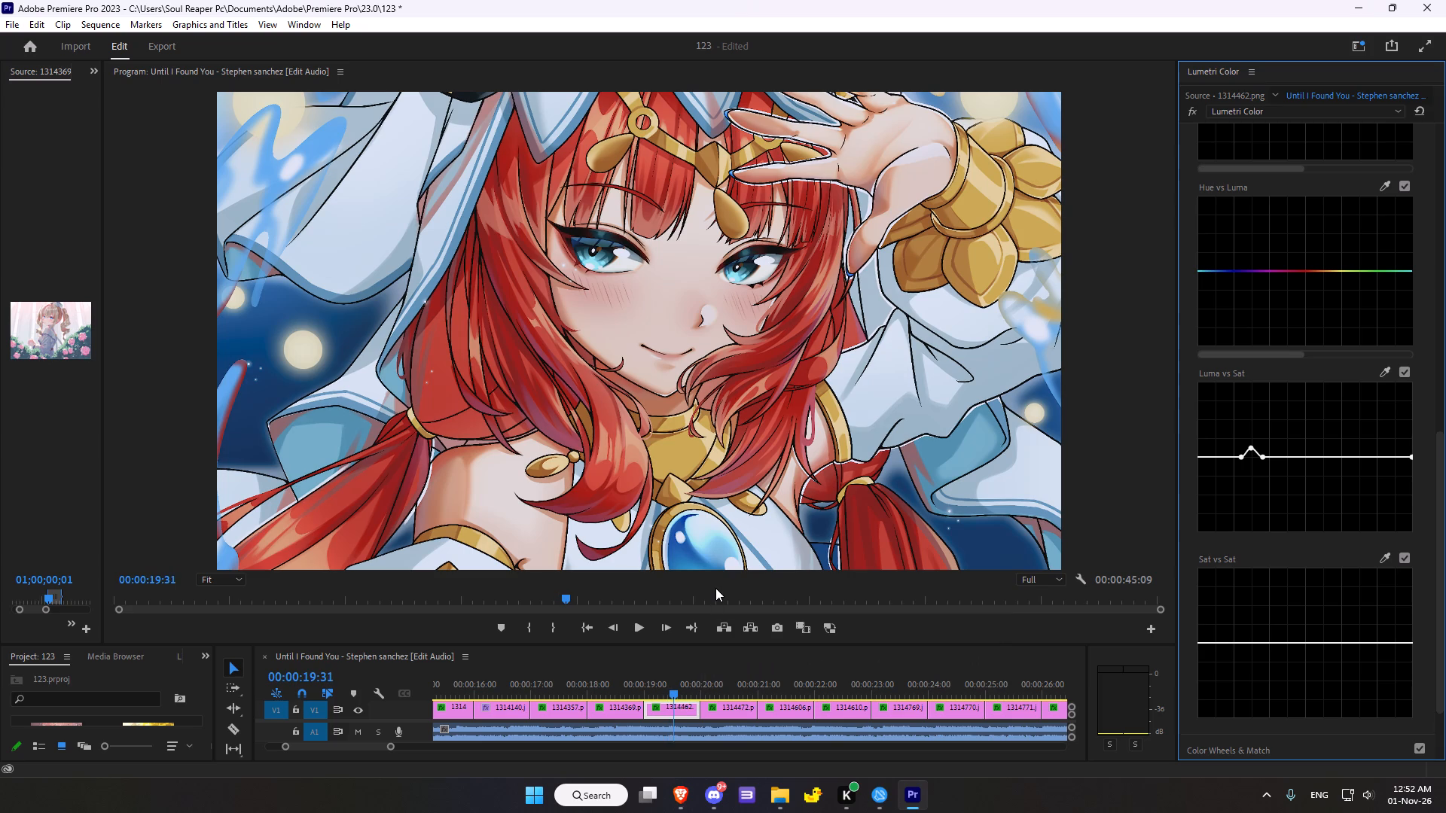
{"action": "scroll", "coordinate": [715, 588], "scroll_direction": "down", "scroll_amount": 16}
{"action": "scroll", "coordinate": [715, 589], "scroll_direction": "down", "scroll_amount": 6}
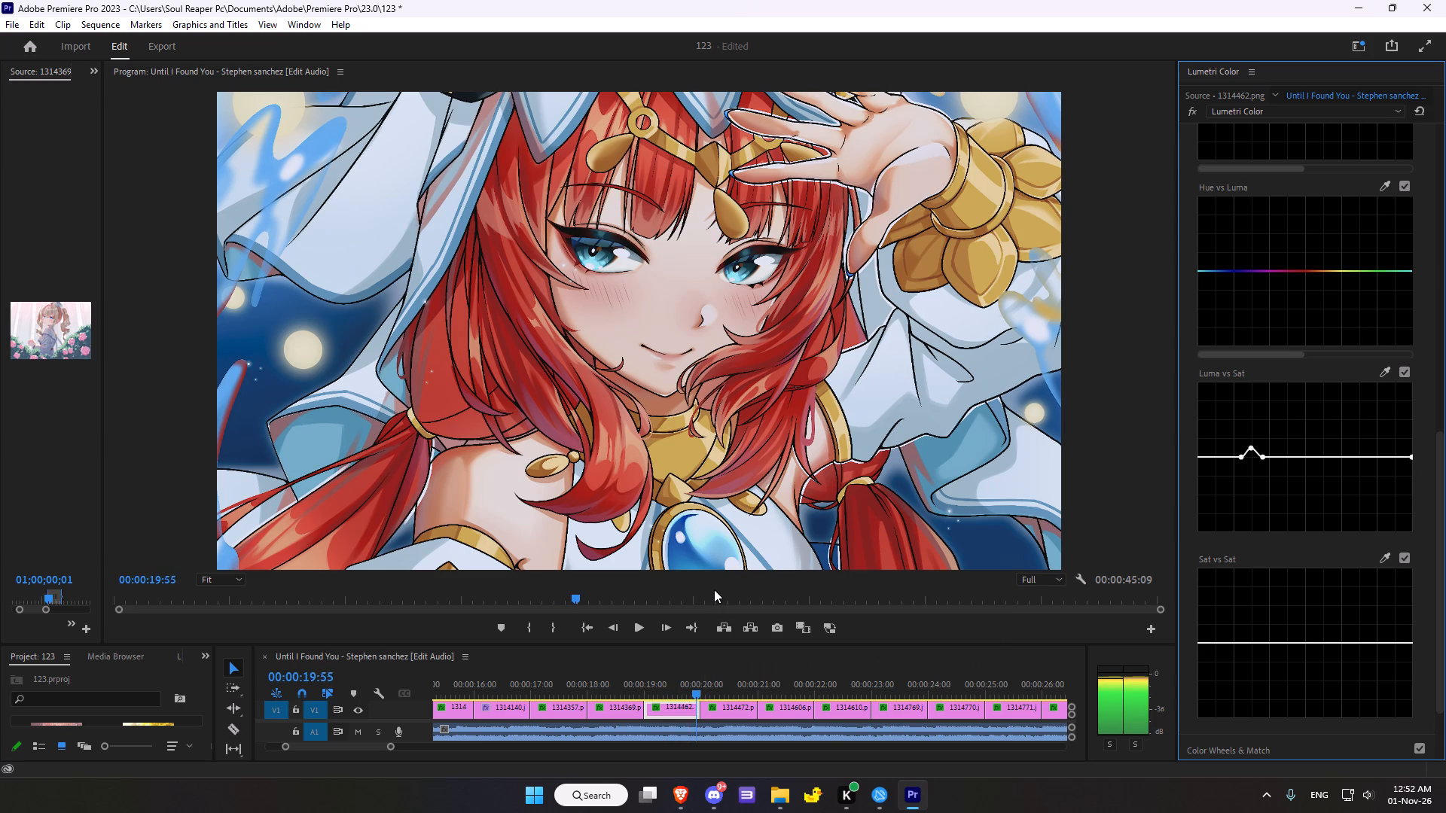
{"action": "scroll", "coordinate": [714, 589], "scroll_direction": "down", "scroll_amount": 17}
{"action": "scroll", "coordinate": [712, 589], "scroll_direction": "down", "scroll_amount": 6}
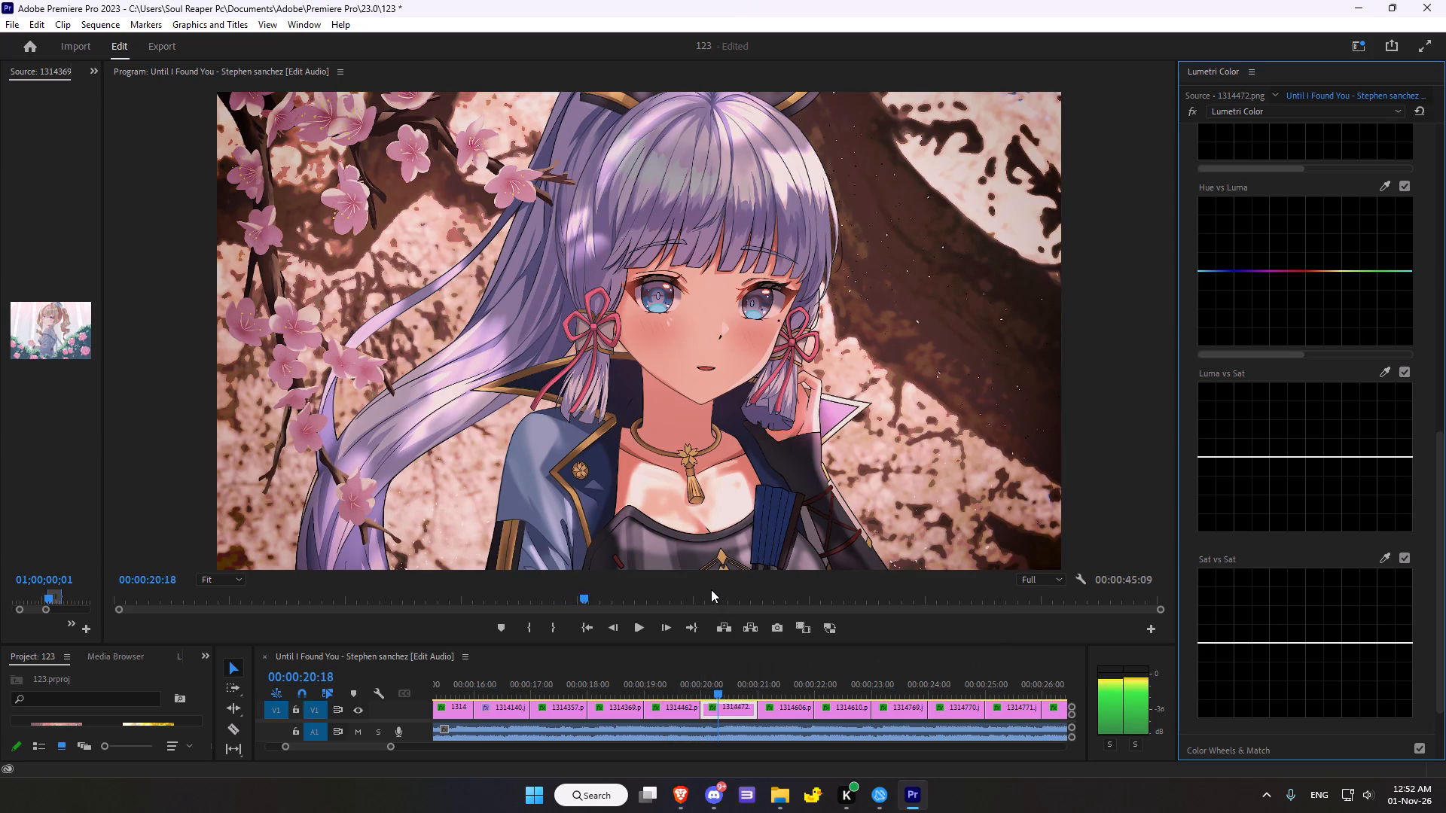
{"action": "scroll", "coordinate": [711, 589], "scroll_direction": "down", "scroll_amount": 7}
{"action": "scroll", "coordinate": [709, 589], "scroll_direction": "up", "scroll_amount": 2}
{"action": "scroll", "coordinate": [709, 589], "scroll_direction": "down", "scroll_amount": 1}
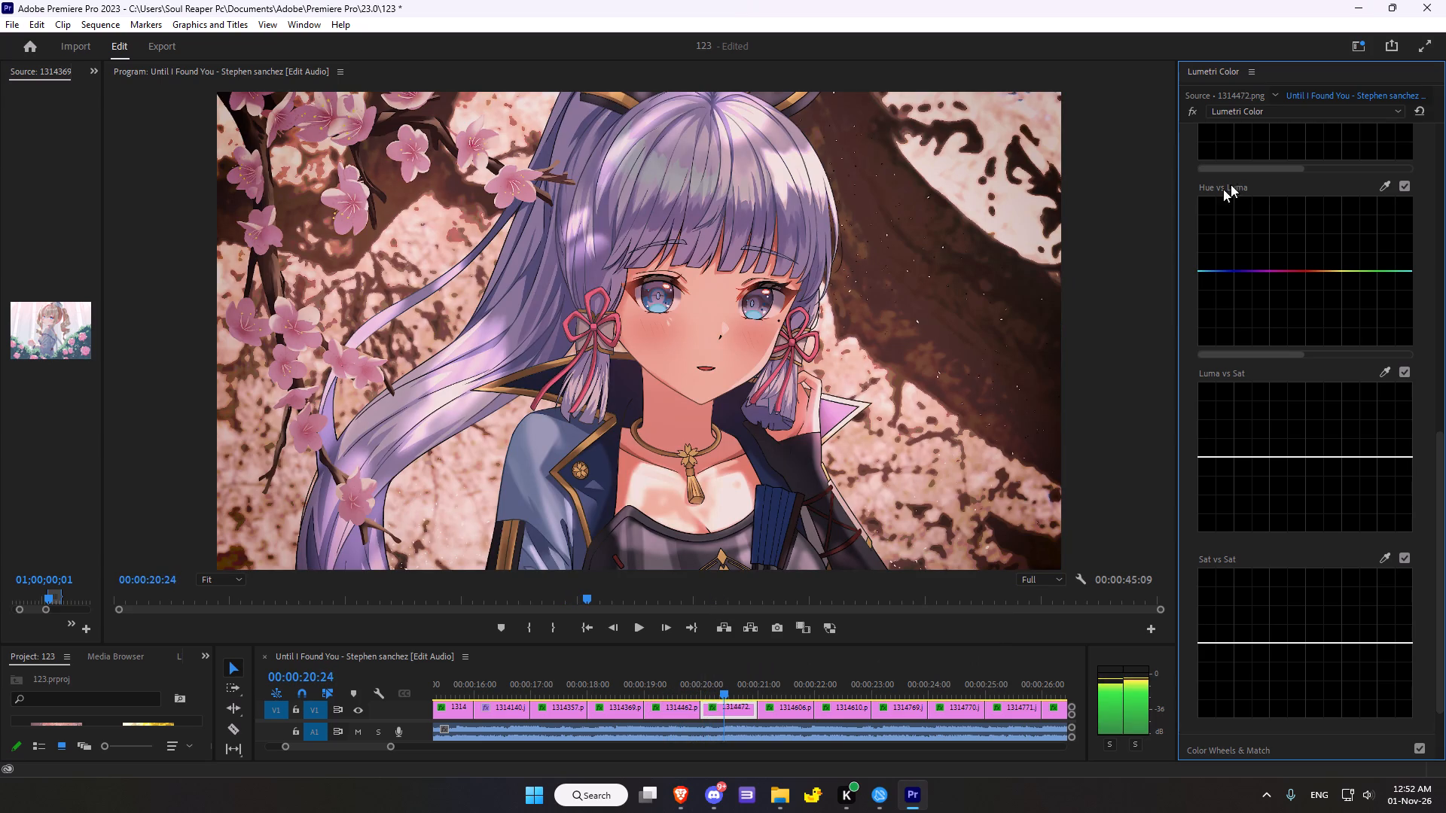
{"action": "left_click", "coordinate": [1190, 112]}
{"action": "left_click", "coordinate": [1190, 112]}
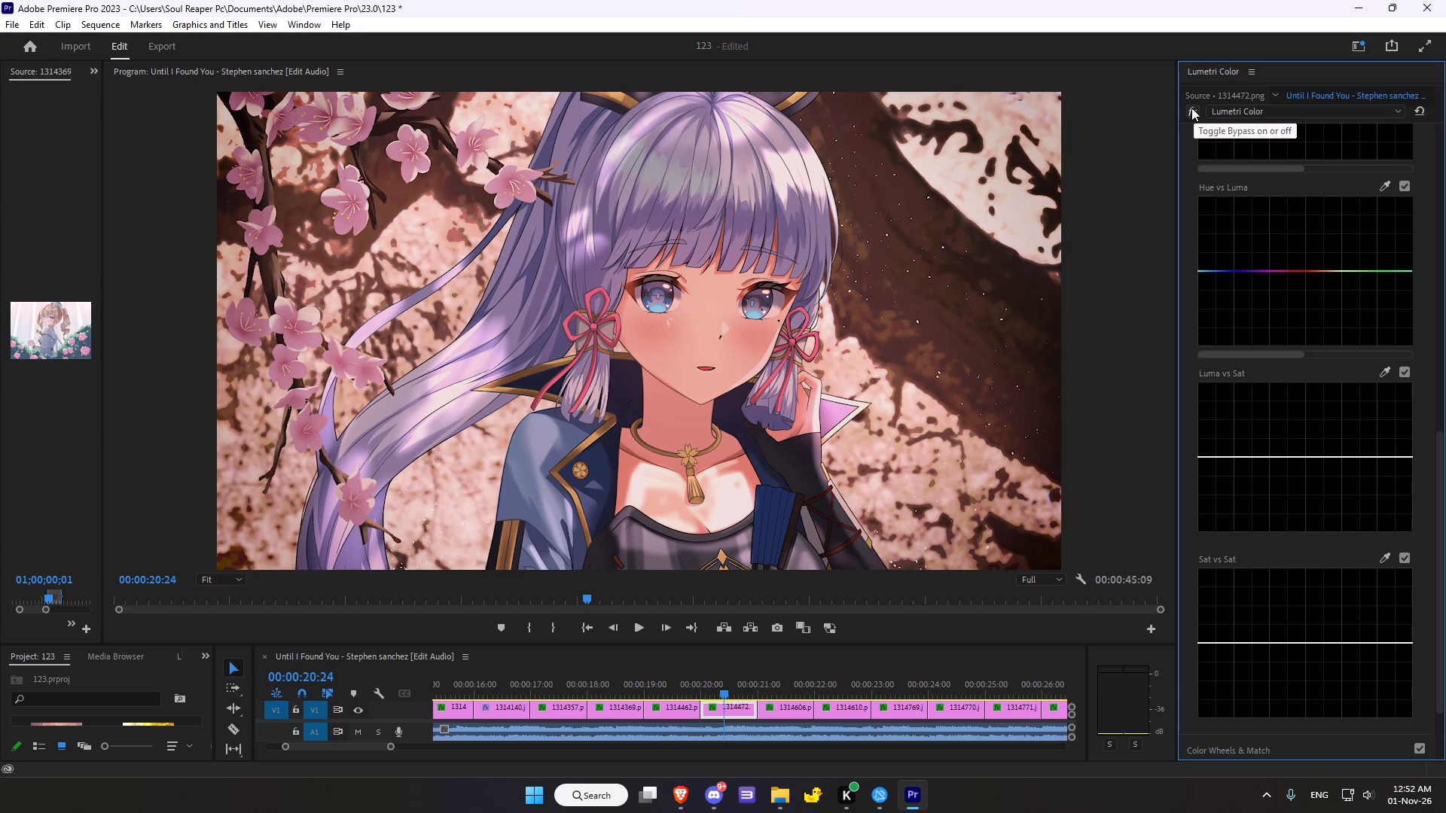
{"action": "left_click", "coordinate": [1191, 108]}
{"action": "left_click", "coordinate": [1191, 108]}
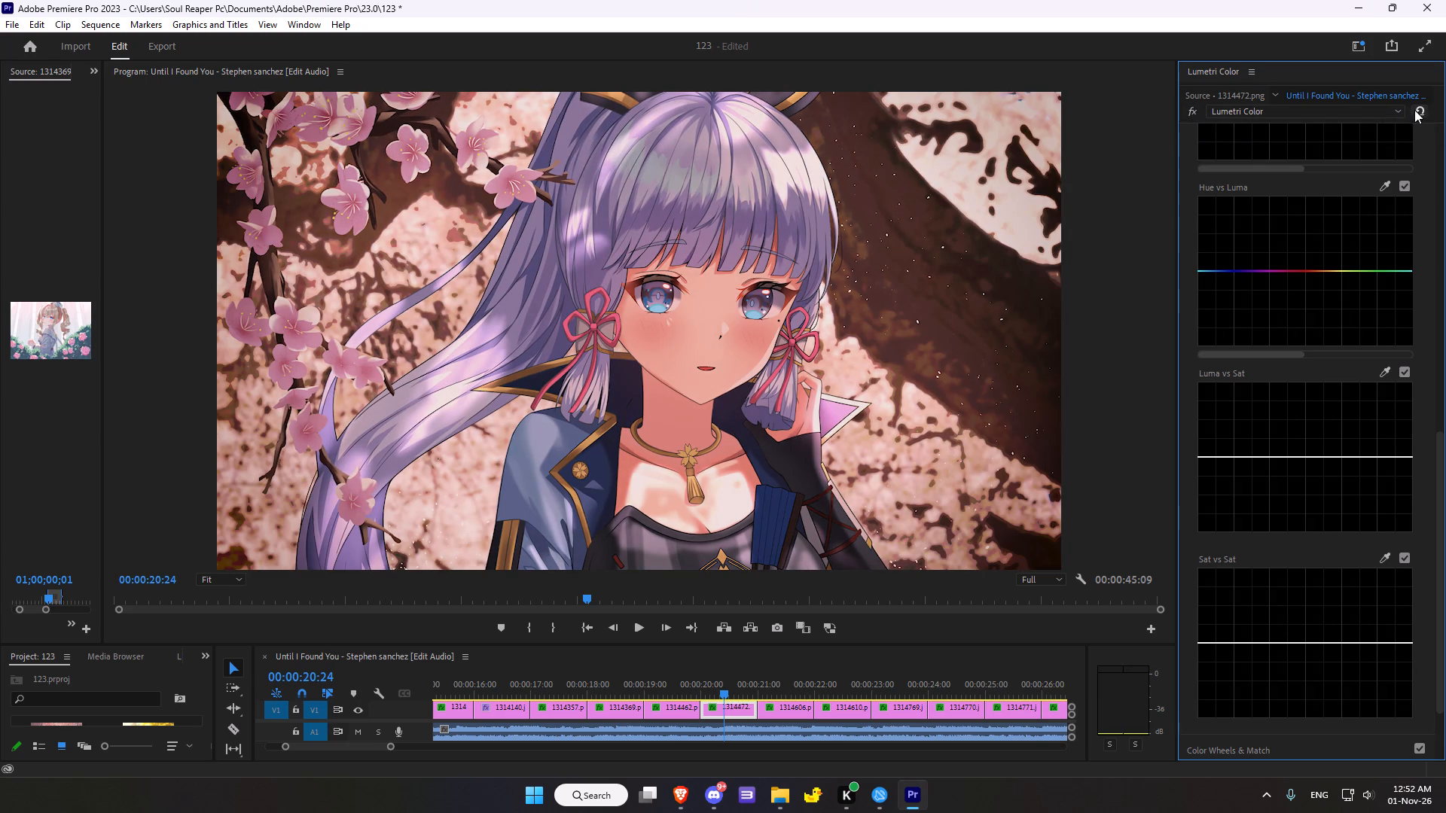
{"action": "left_click", "coordinate": [1420, 111]}
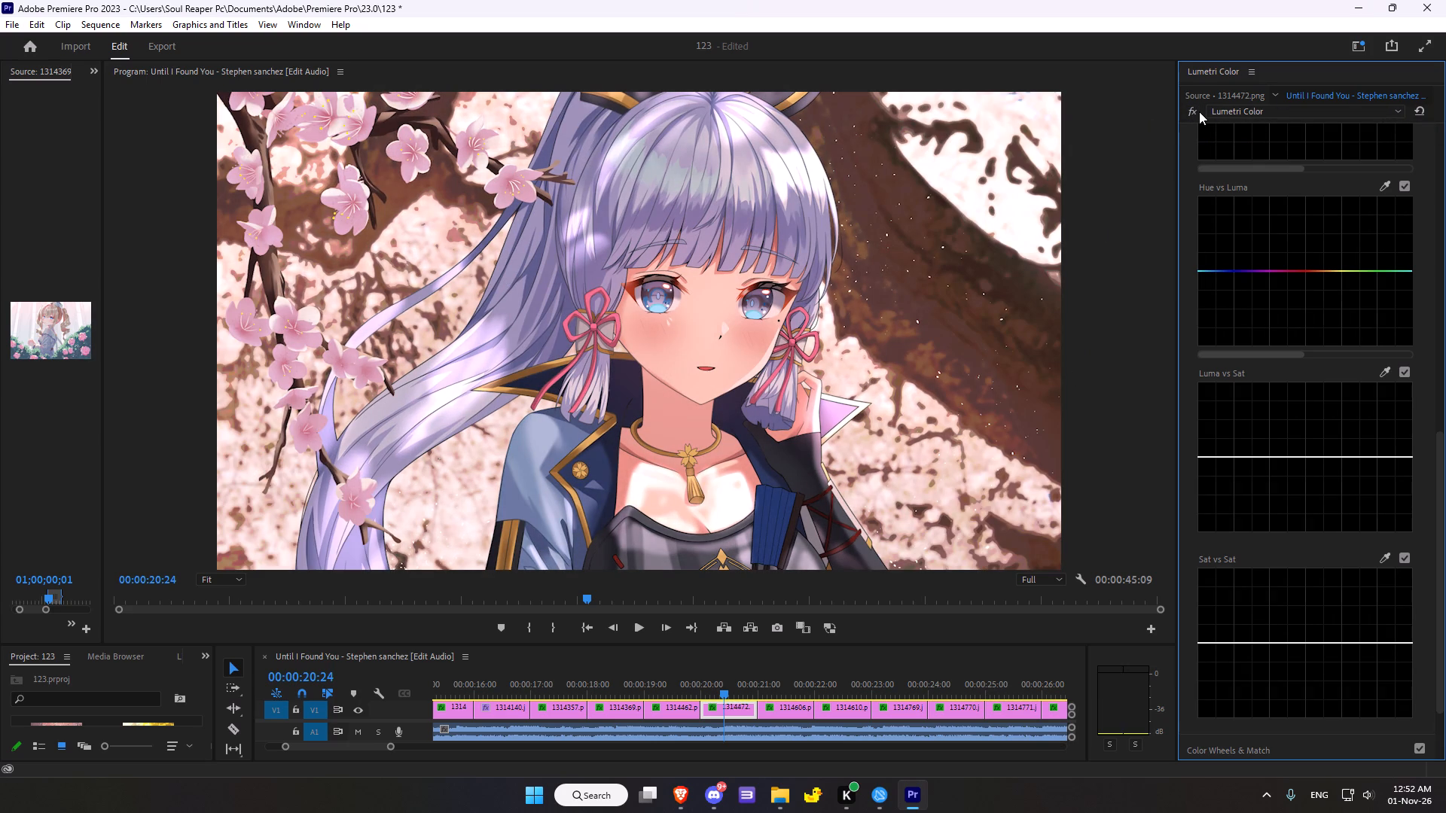
Look over the curves of clip 1314472 and compare its image with the preceding clip 1314462.
{"action": "scroll", "coordinate": [1282, 182], "scroll_direction": "up", "scroll_amount": 10}
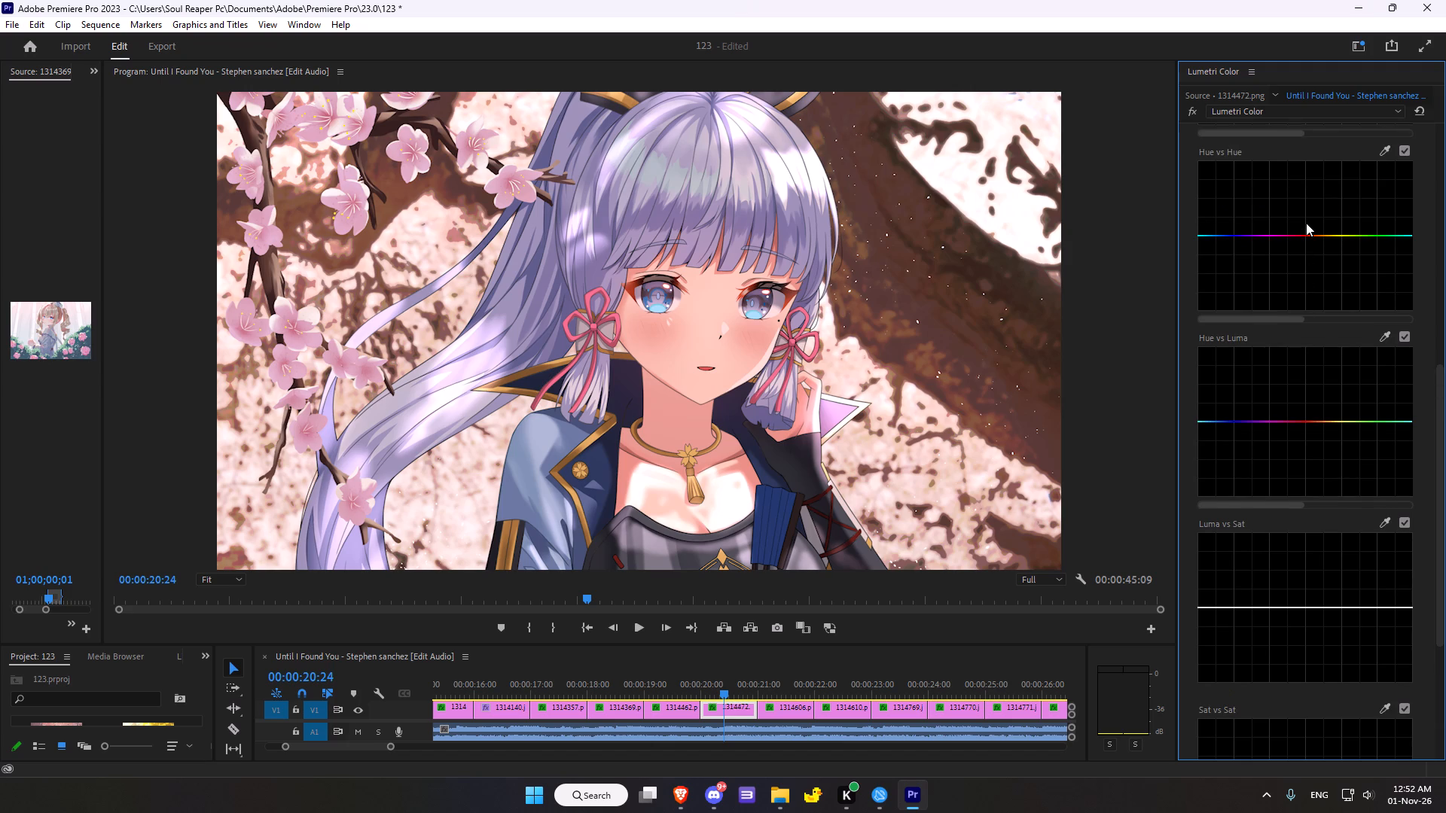
{"action": "scroll", "coordinate": [1306, 224], "scroll_direction": "down", "scroll_amount": 11}
{"action": "scroll", "coordinate": [1258, 237], "scroll_direction": "up", "scroll_amount": 2}
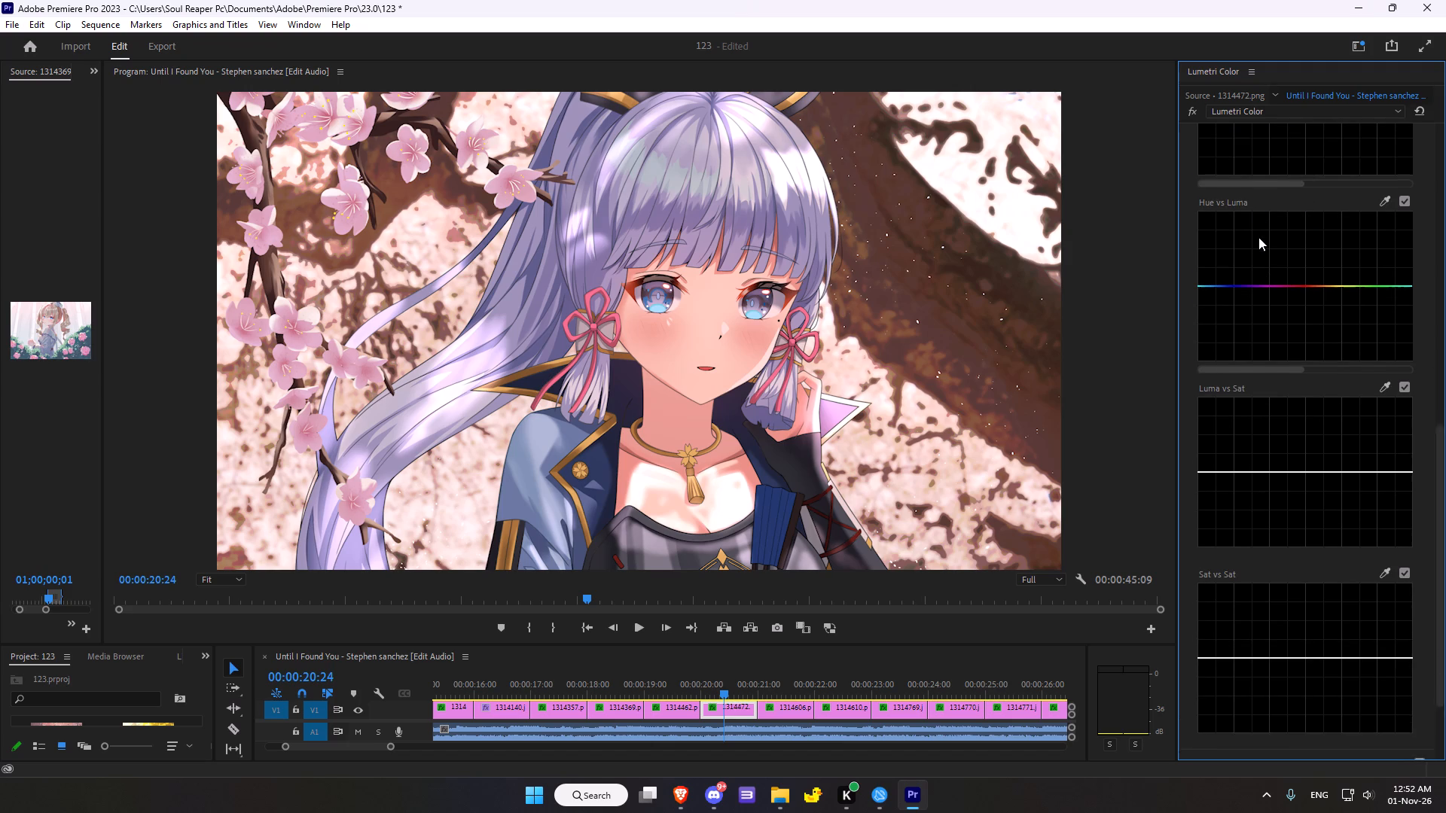
{"action": "scroll", "coordinate": [1258, 237], "scroll_direction": "up", "scroll_amount": 20}
{"action": "scroll", "coordinate": [1258, 237], "scroll_direction": "up", "scroll_amount": 16}
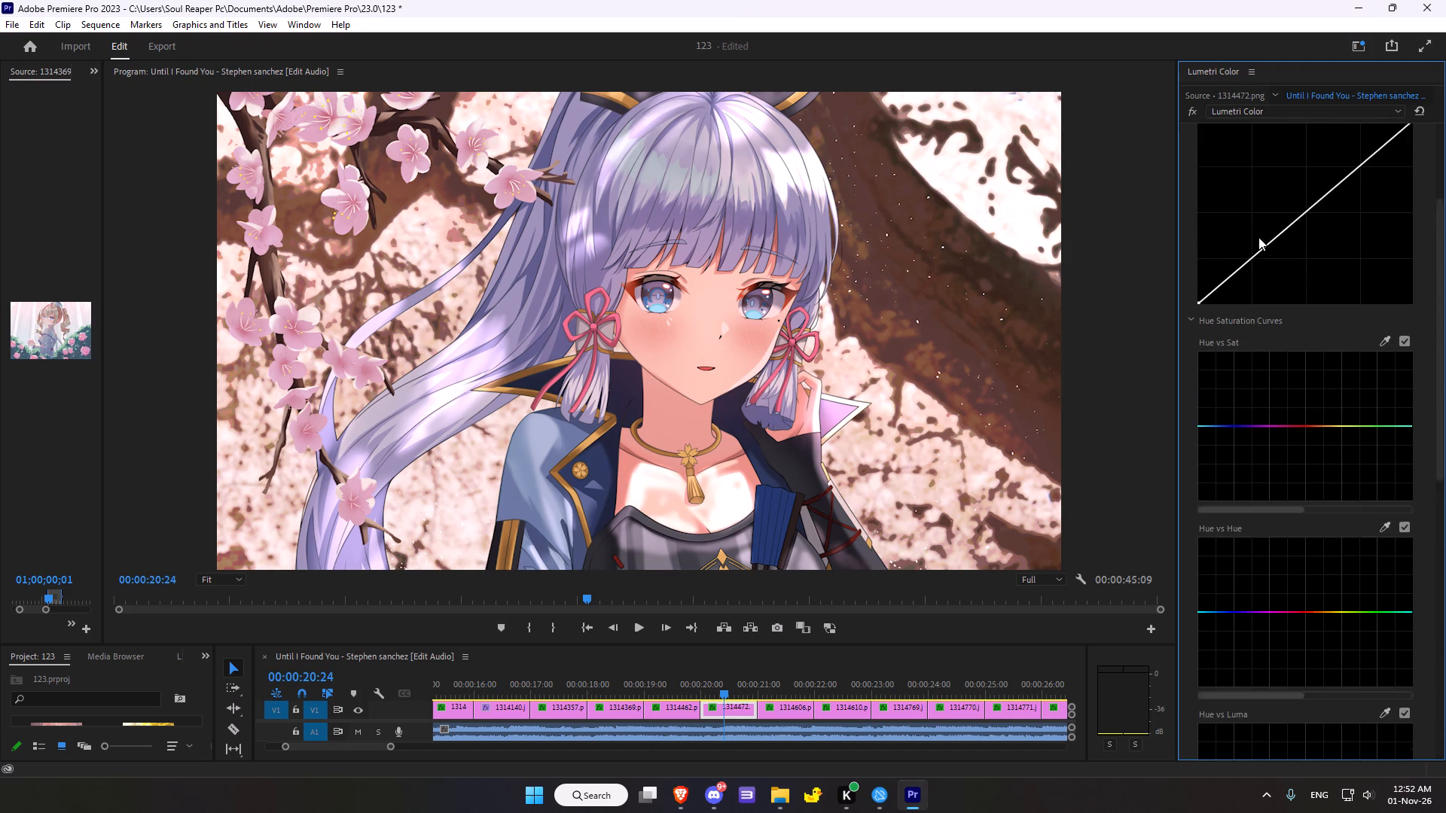
{"action": "scroll", "coordinate": [1258, 237], "scroll_direction": "up", "scroll_amount": 18}
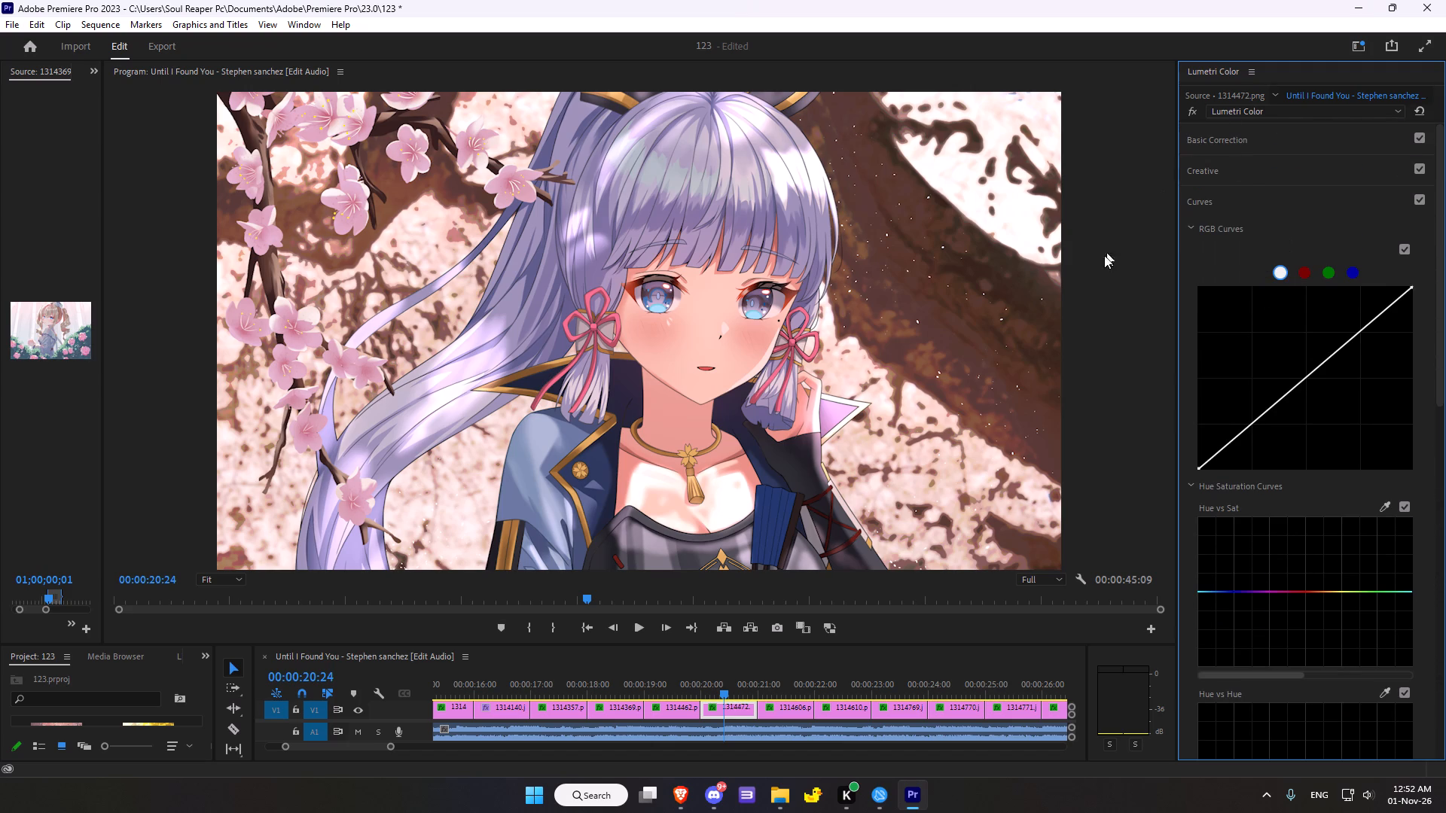
{"action": "left_click_drag", "start_coordinate": [723, 689], "coordinate": [711, 690]}
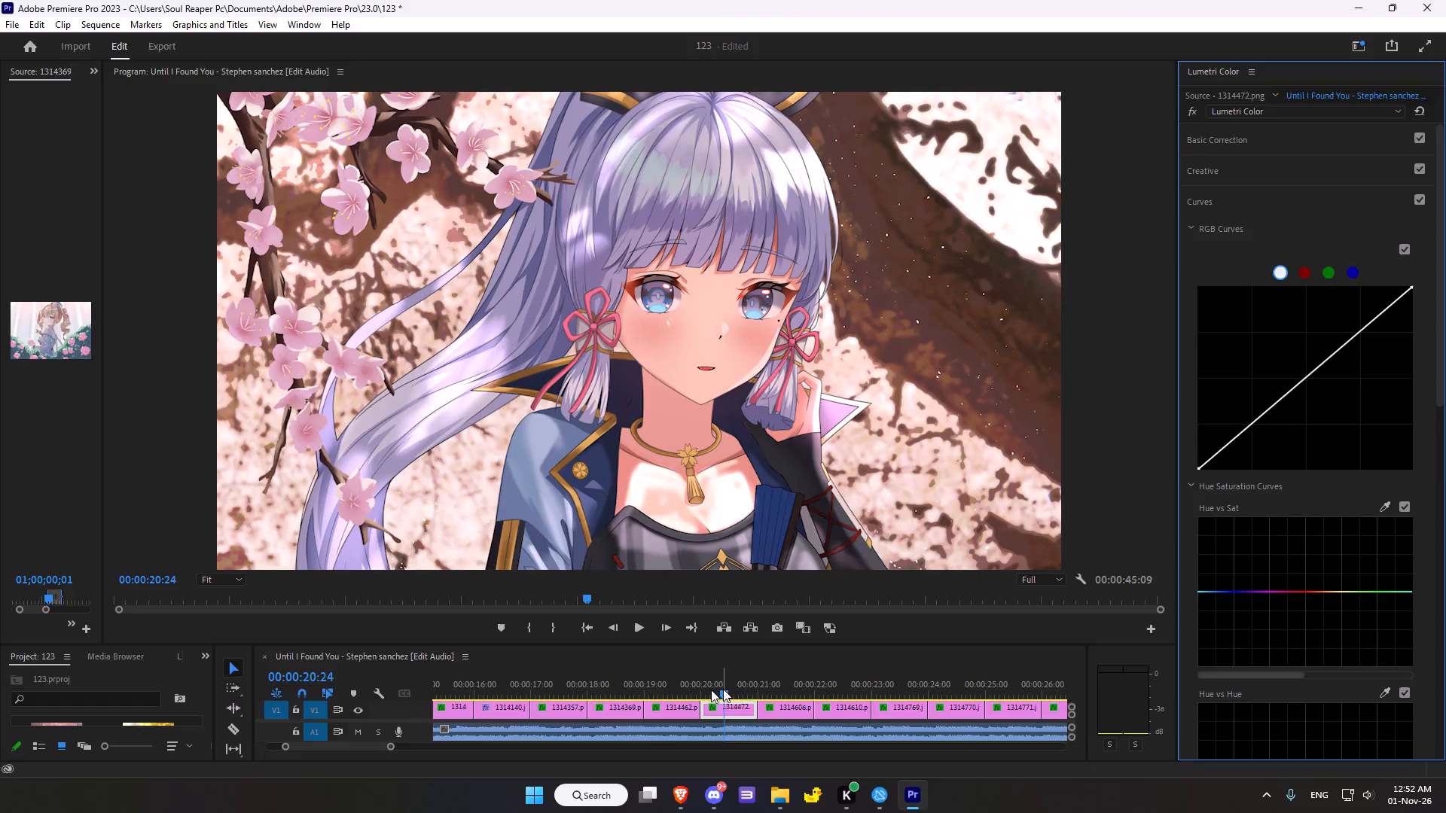
{"action": "left_click_drag", "start_coordinate": [711, 690], "coordinate": [685, 693]}
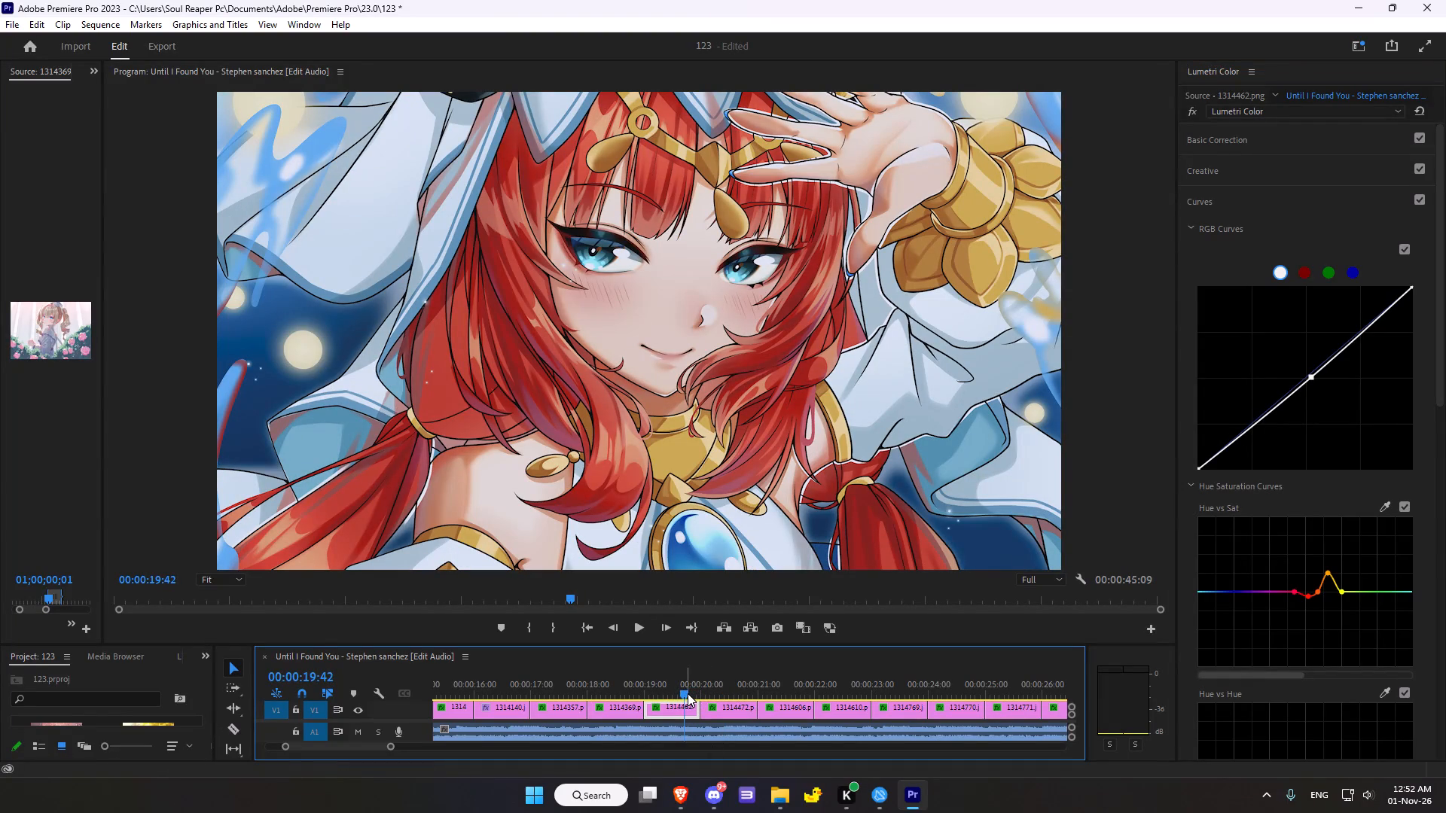
{"action": "left_click_drag", "start_coordinate": [685, 694], "coordinate": [725, 683]}
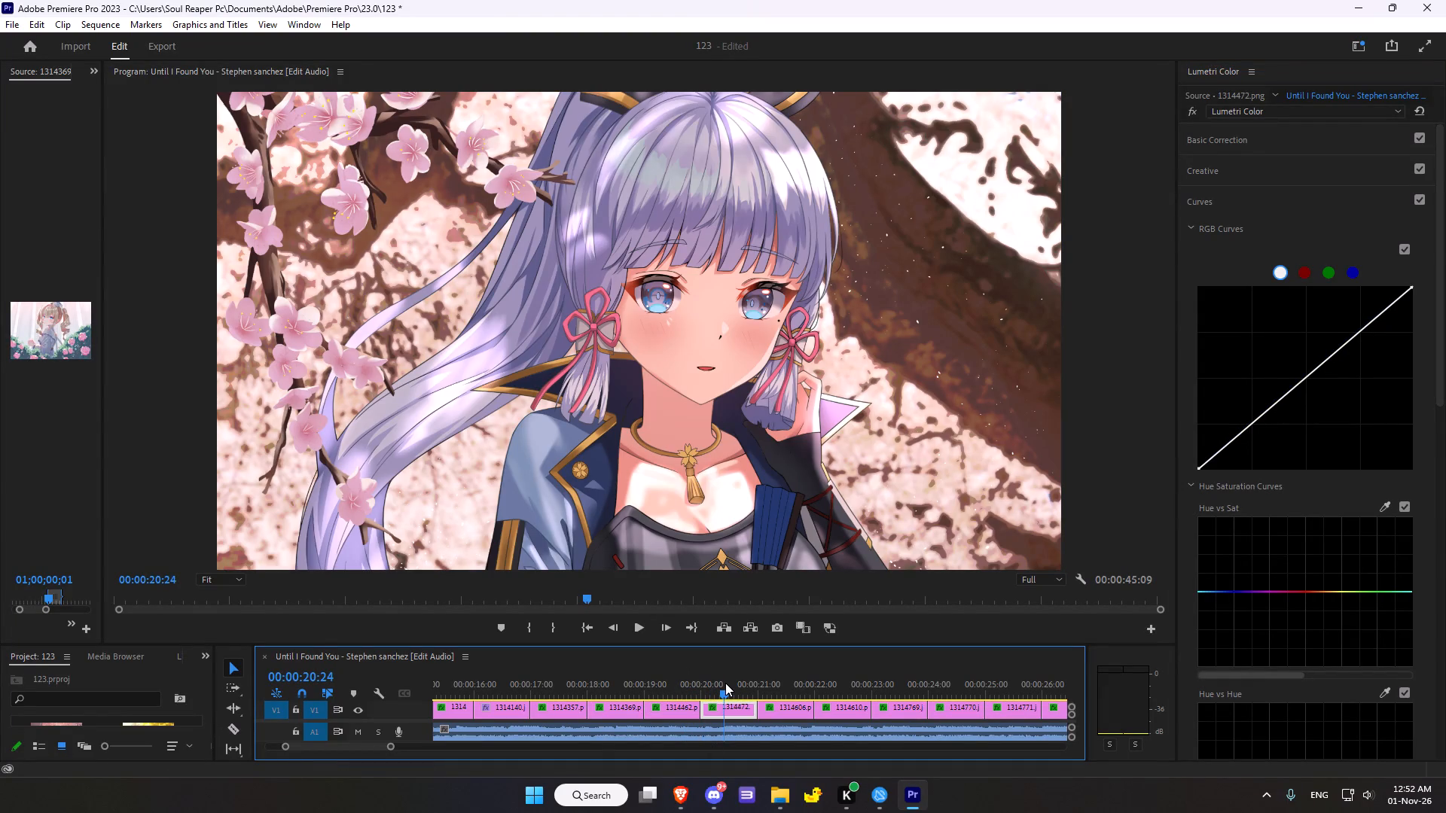
{"action": "left_click_drag", "start_coordinate": [725, 683], "coordinate": [706, 682]}
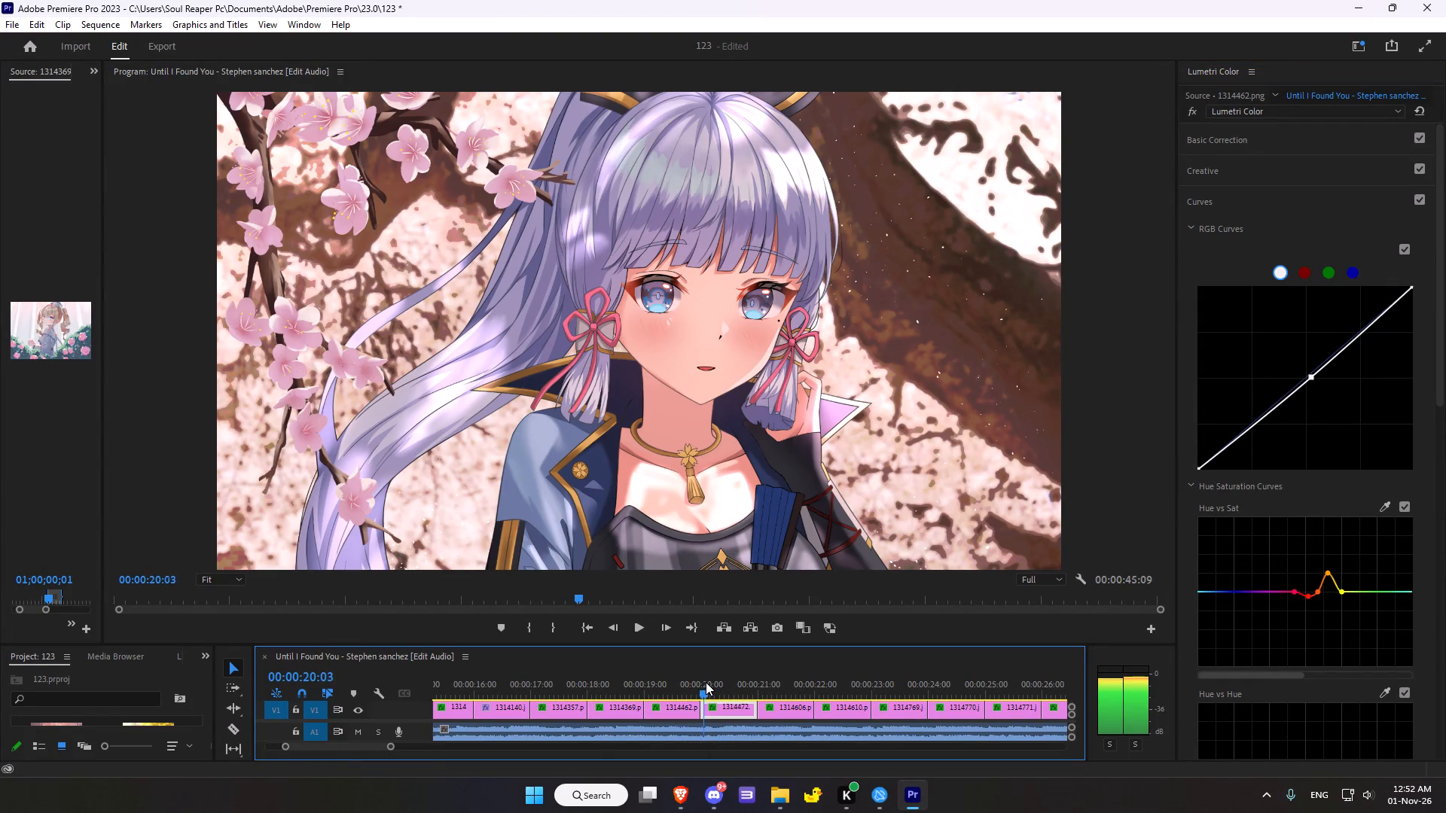
{"action": "left_click_drag", "start_coordinate": [706, 682], "coordinate": [716, 681]}
{"action": "left_click_drag", "start_coordinate": [711, 687], "coordinate": [722, 684]}
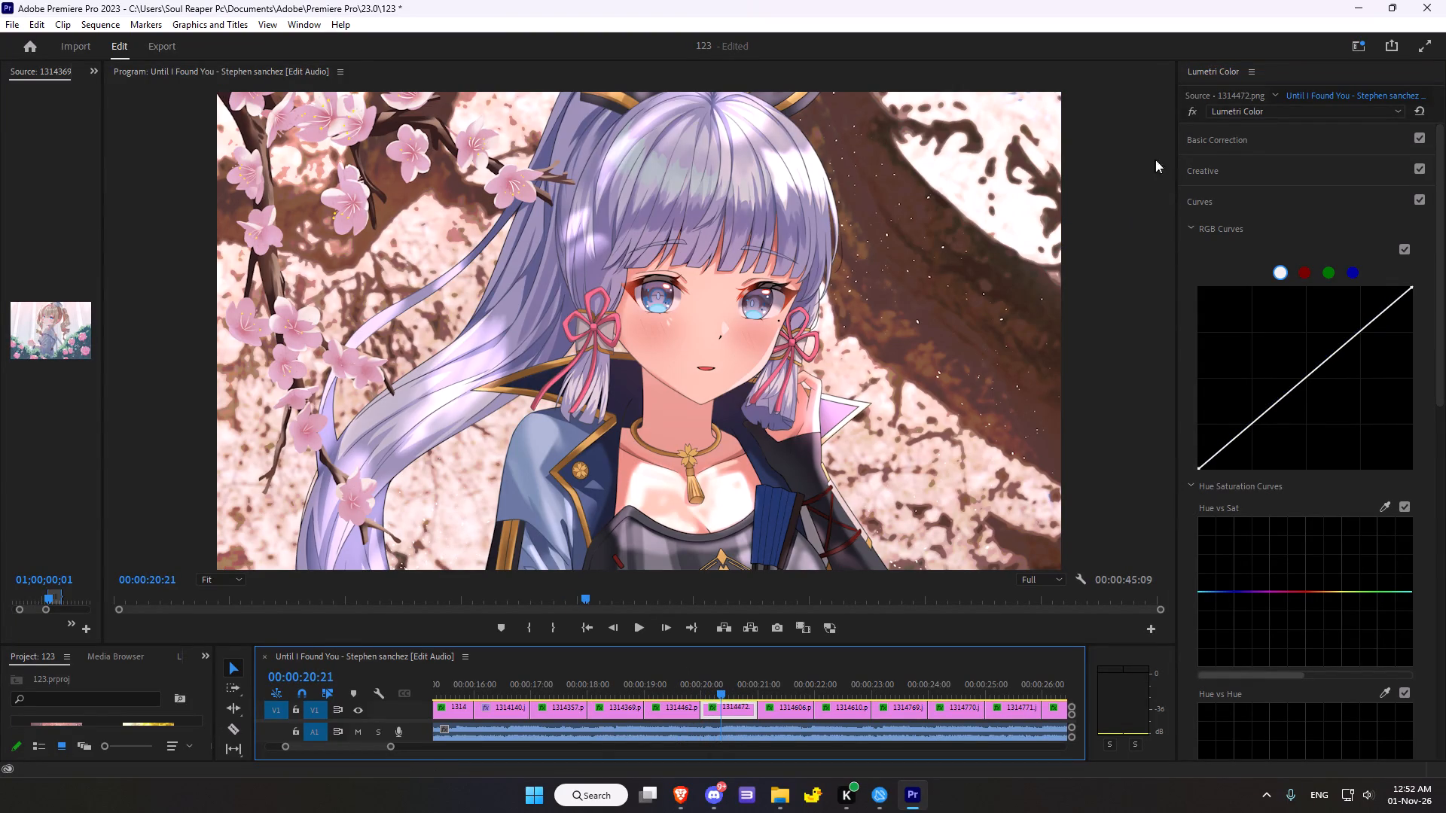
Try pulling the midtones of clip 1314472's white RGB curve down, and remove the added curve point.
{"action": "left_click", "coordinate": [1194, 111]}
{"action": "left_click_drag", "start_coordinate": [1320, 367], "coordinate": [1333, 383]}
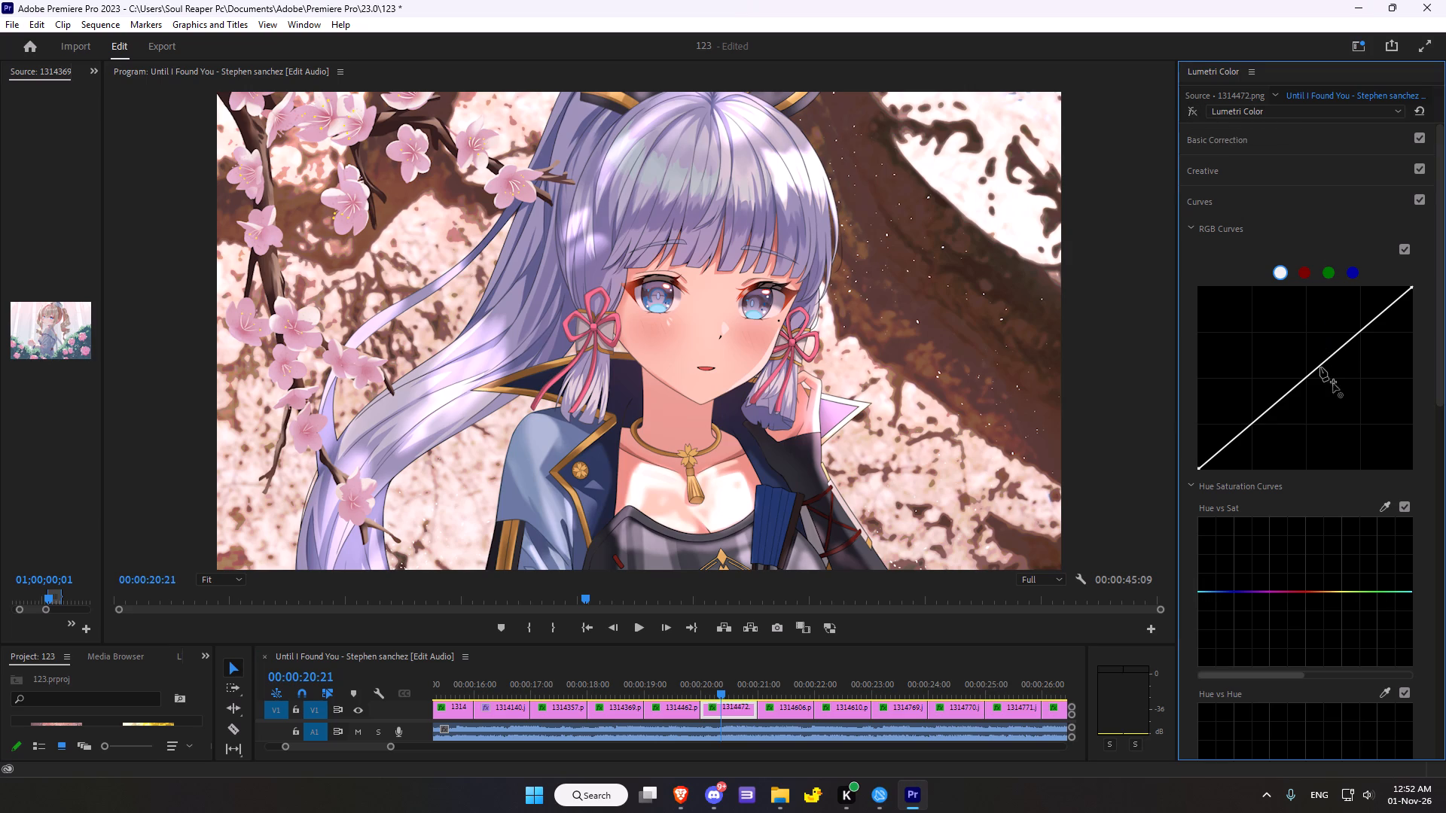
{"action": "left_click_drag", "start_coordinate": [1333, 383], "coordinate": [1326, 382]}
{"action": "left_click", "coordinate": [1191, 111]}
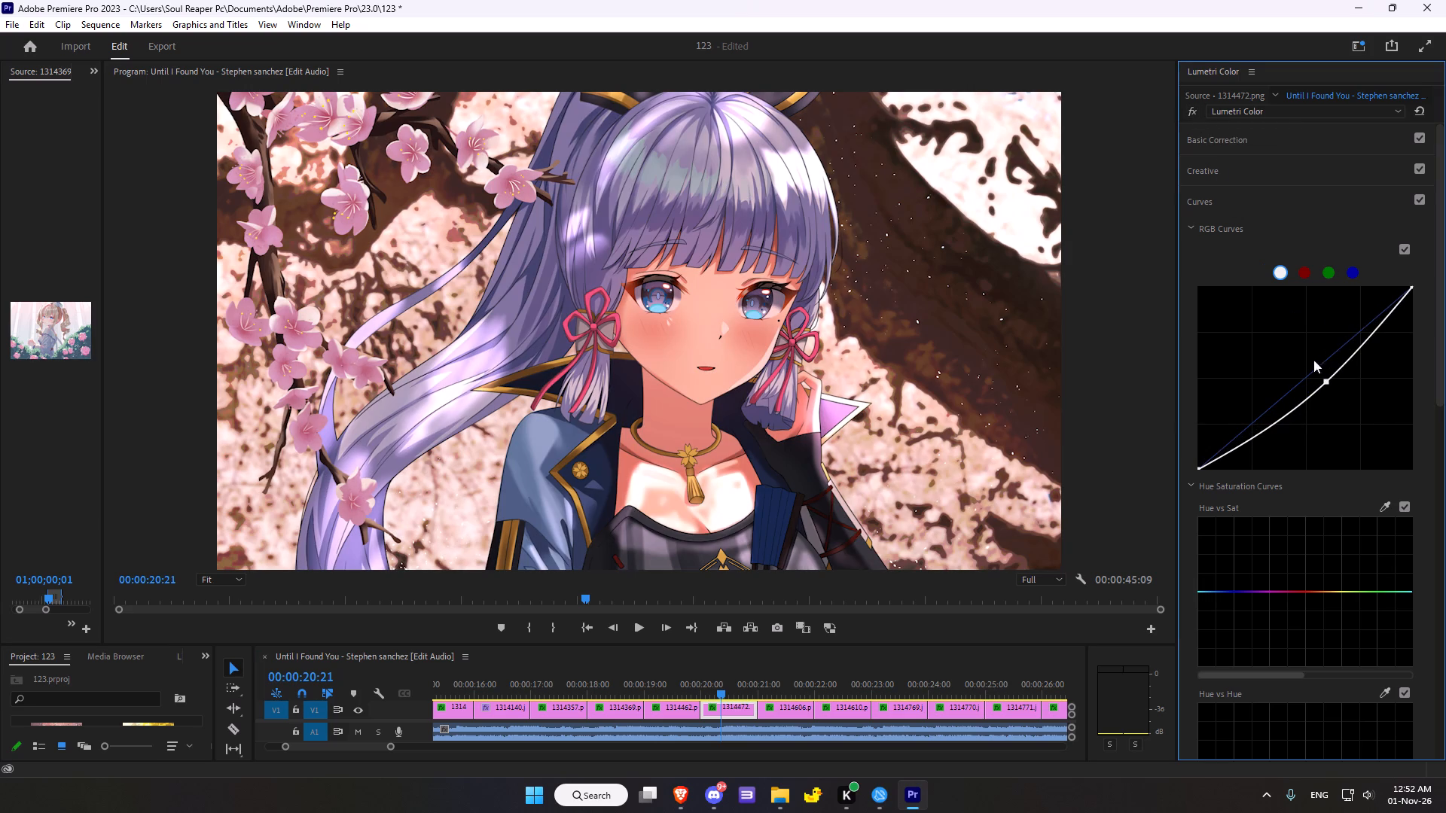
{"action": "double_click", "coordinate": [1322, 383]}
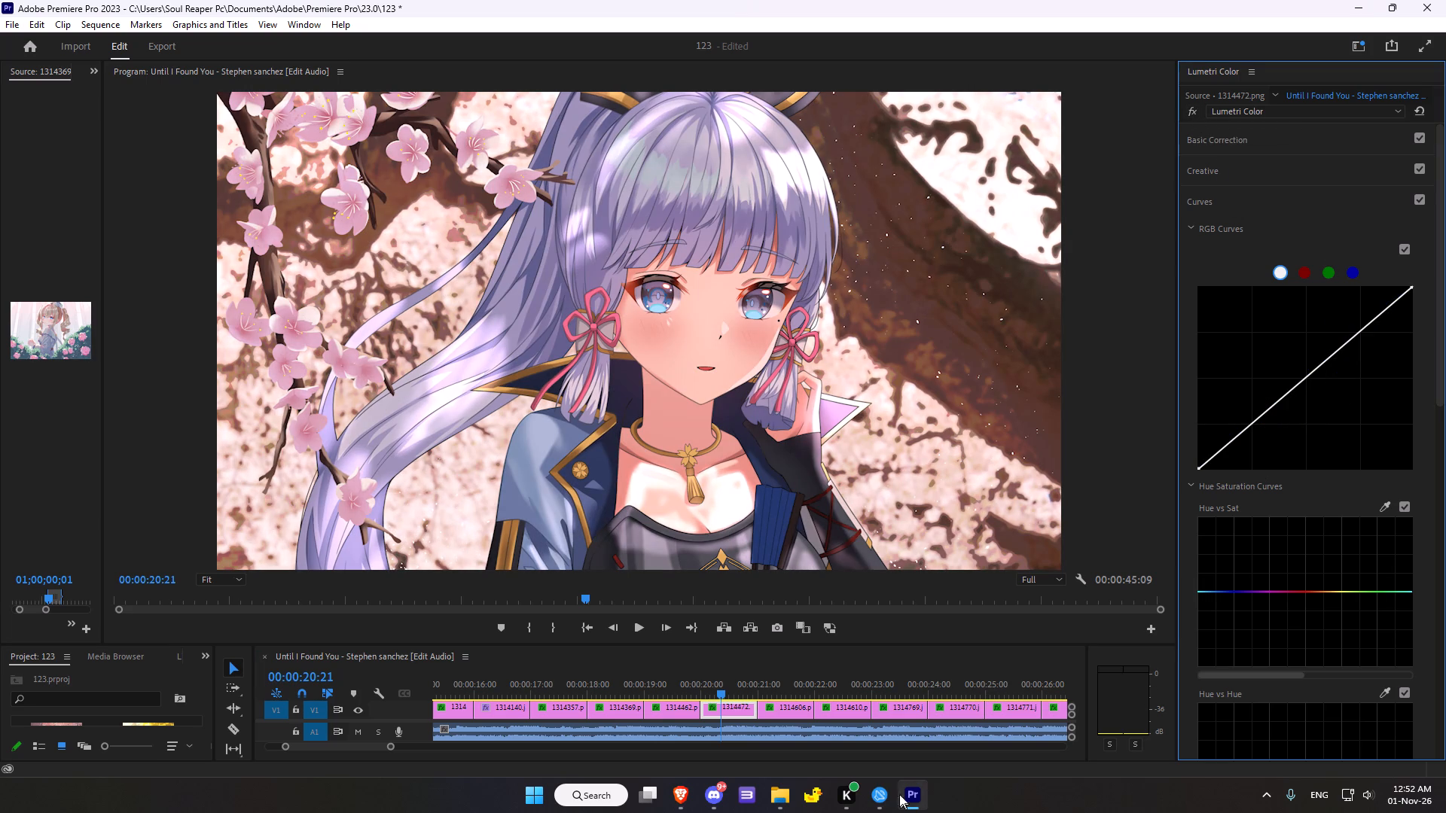
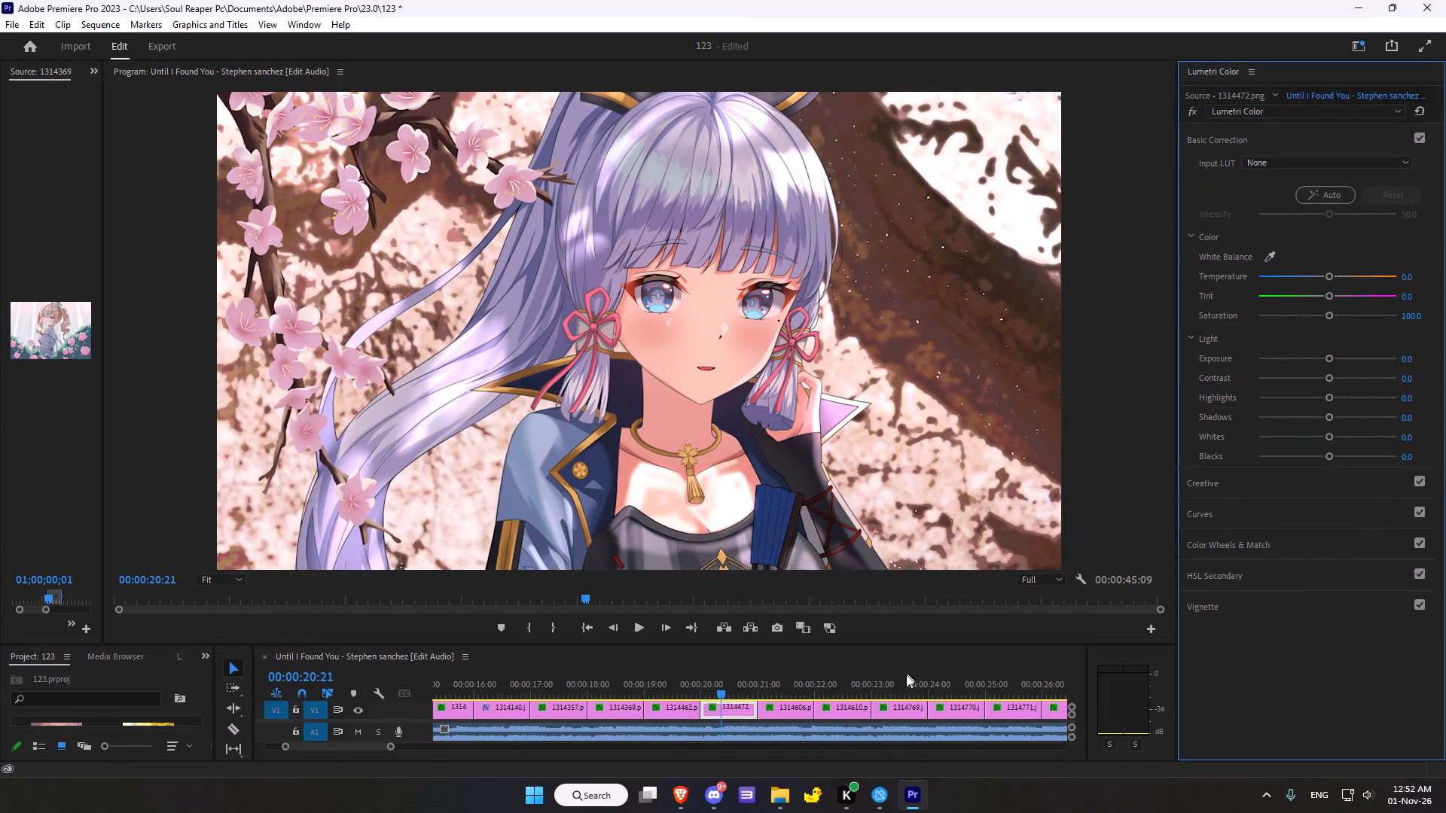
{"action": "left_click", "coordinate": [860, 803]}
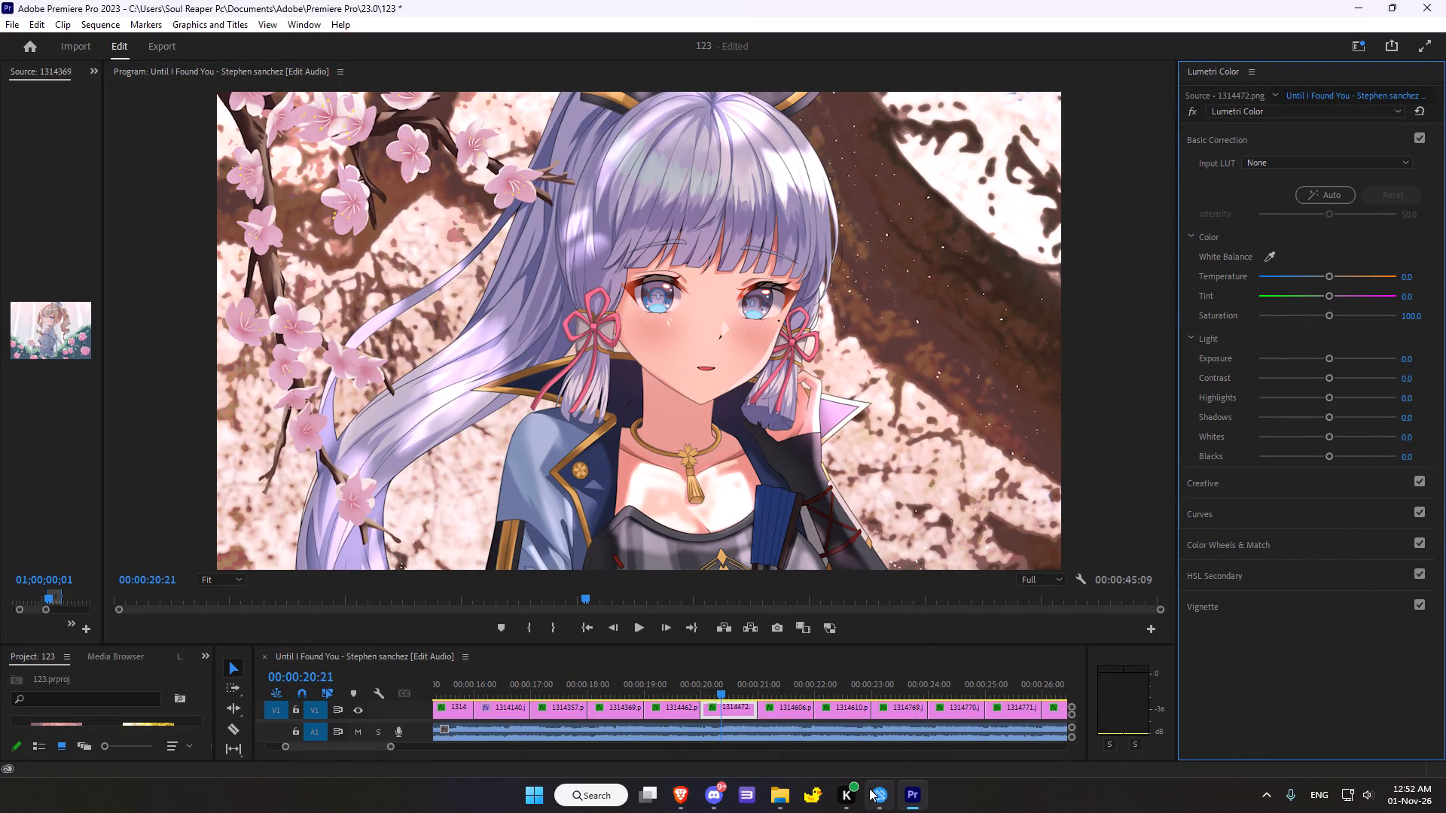
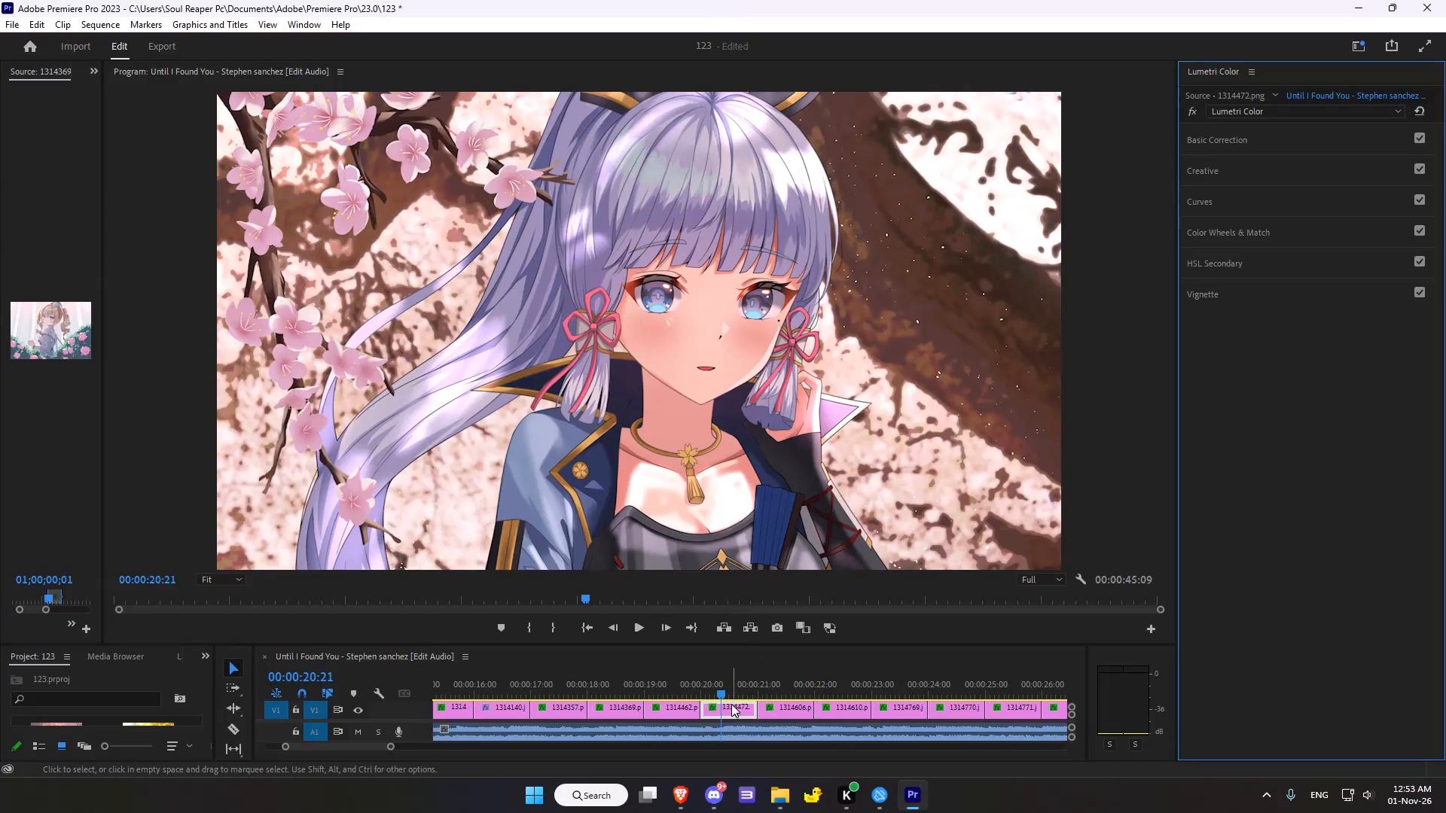
Place the playhead at 00:00:20:31 within clip 1314472 and open its Basic Correction settings.
{"action": "left_click_drag", "start_coordinate": [722, 690], "coordinate": [731, 687]}
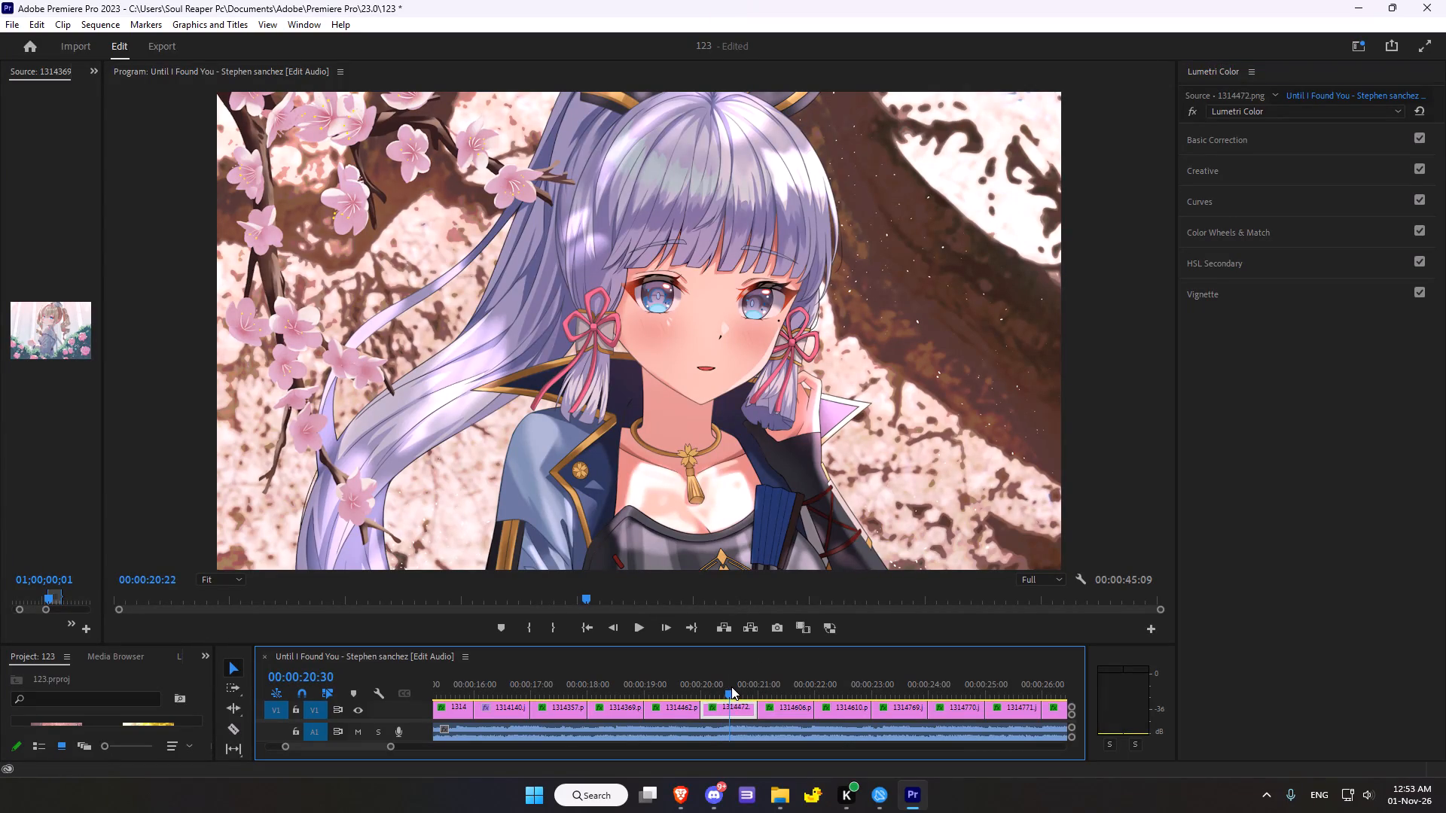
{"action": "left_click_drag", "start_coordinate": [731, 687], "coordinate": [732, 687]}
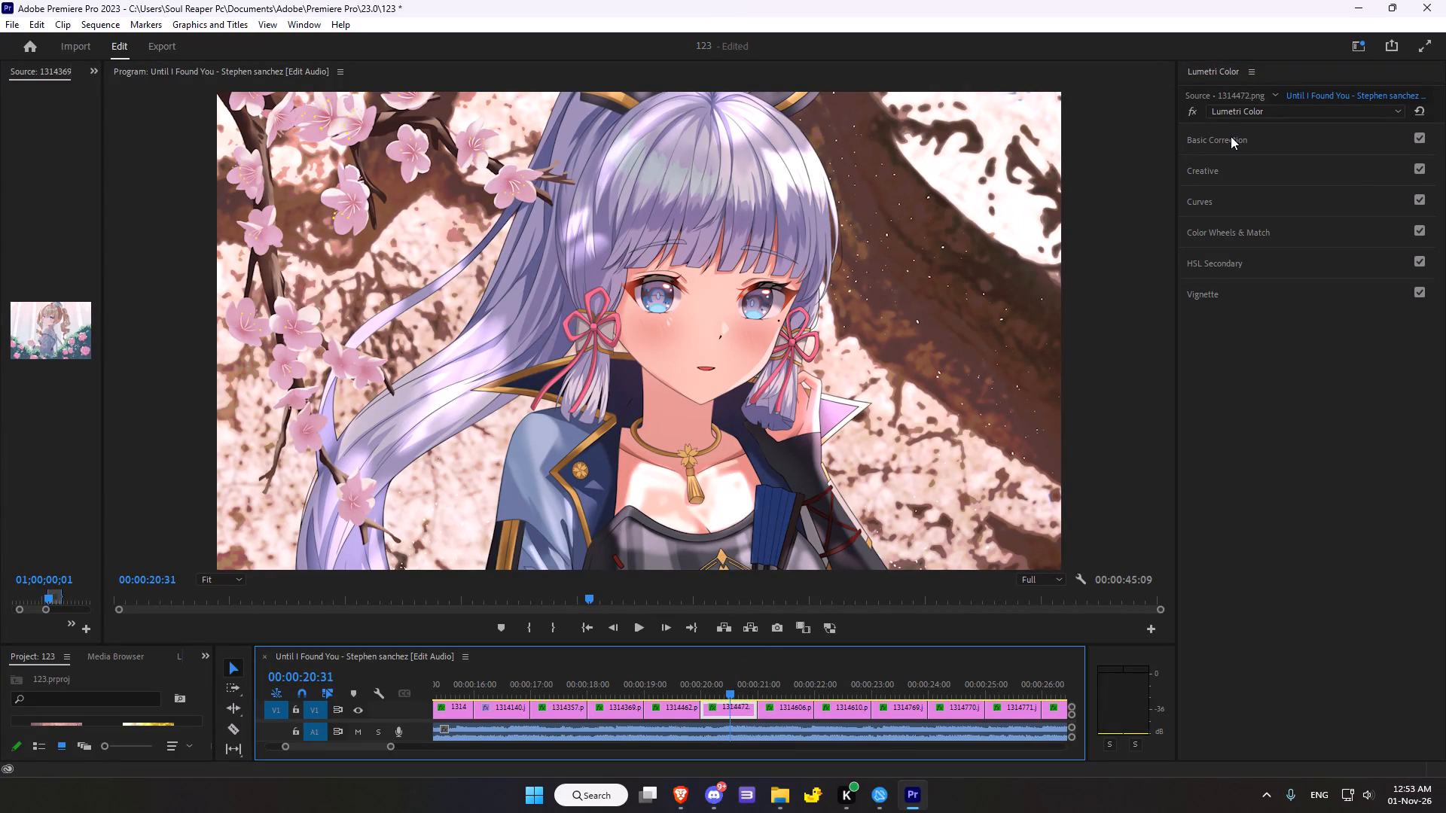
{"action": "left_click", "coordinate": [1231, 136]}
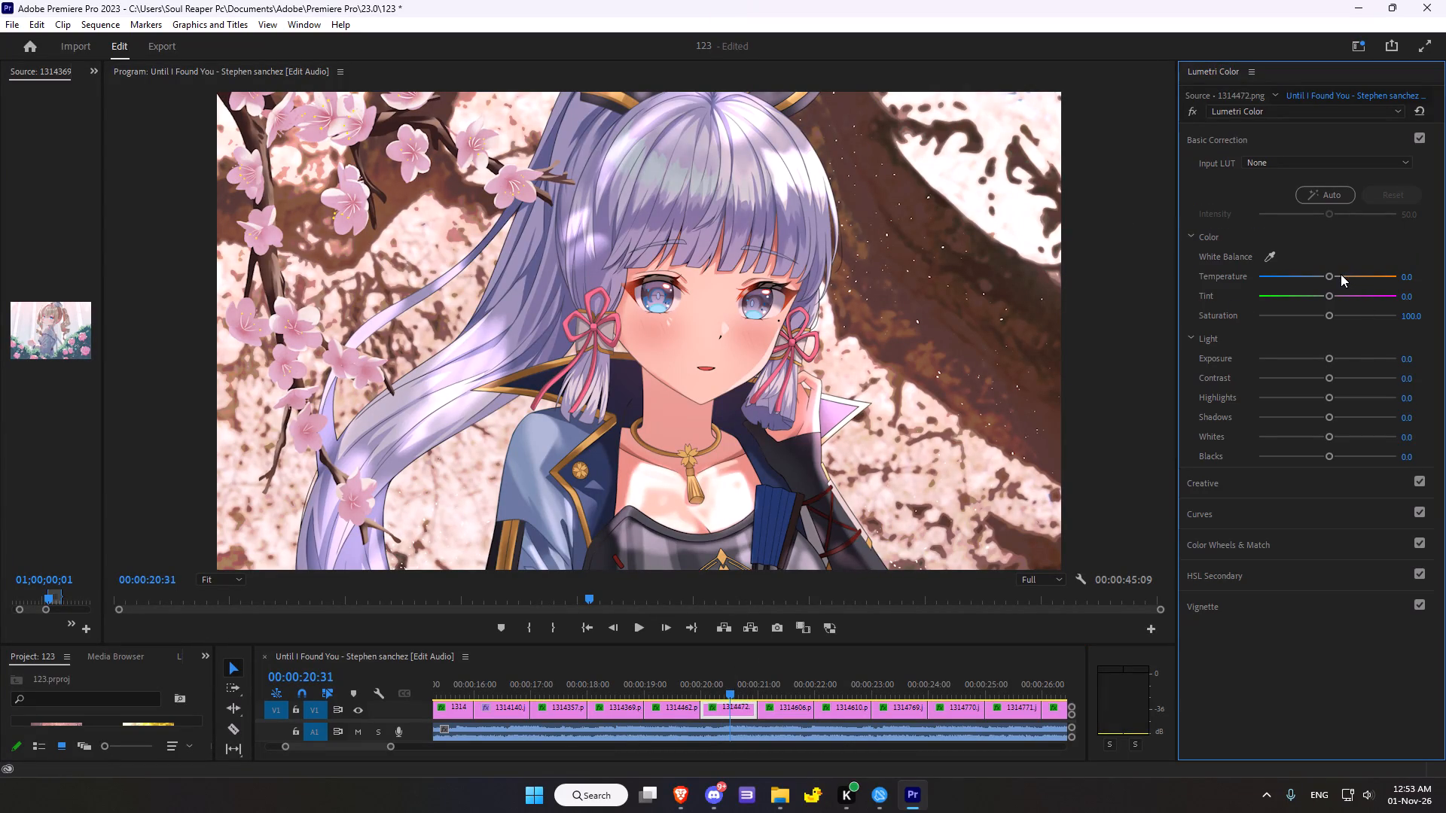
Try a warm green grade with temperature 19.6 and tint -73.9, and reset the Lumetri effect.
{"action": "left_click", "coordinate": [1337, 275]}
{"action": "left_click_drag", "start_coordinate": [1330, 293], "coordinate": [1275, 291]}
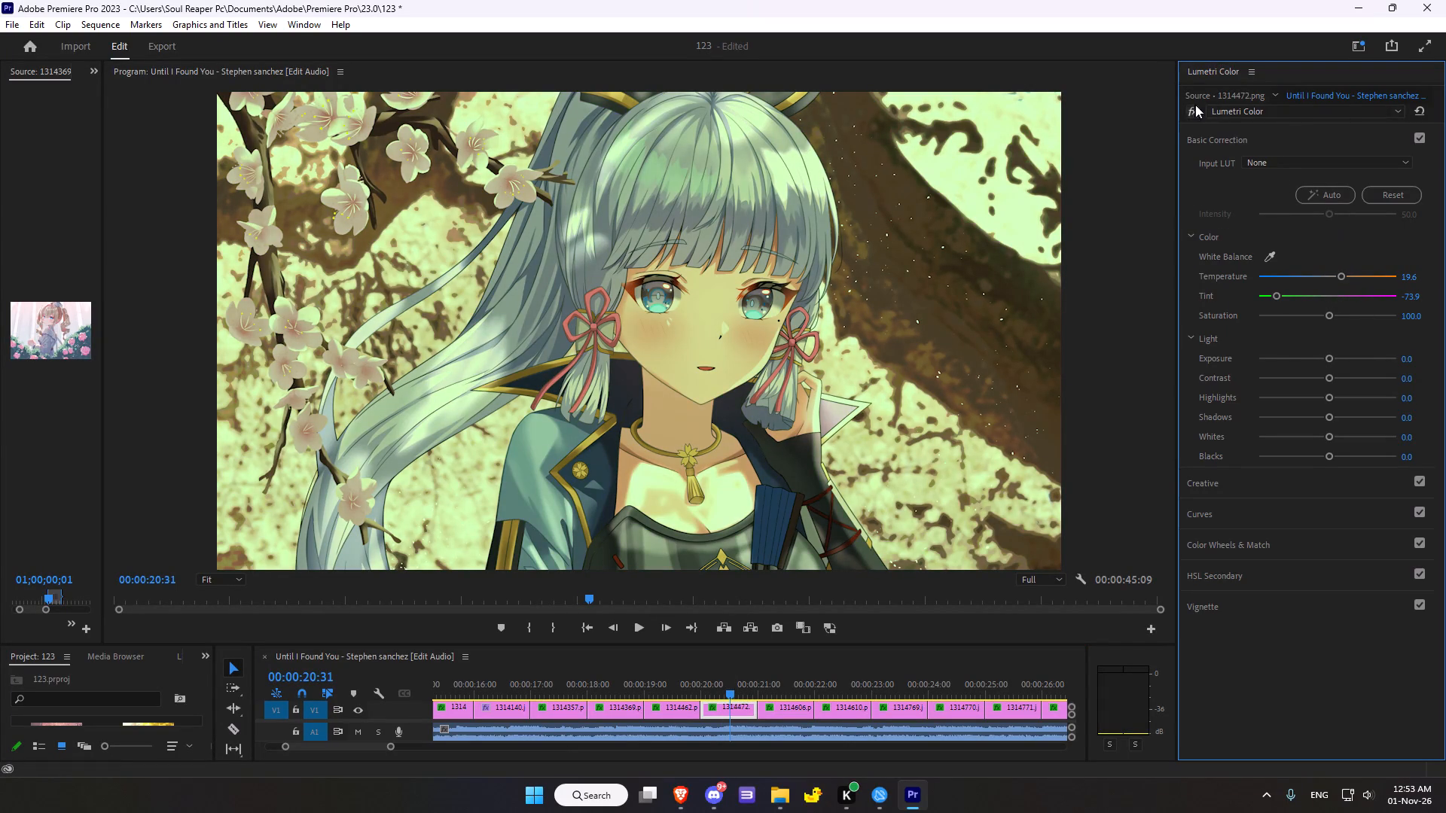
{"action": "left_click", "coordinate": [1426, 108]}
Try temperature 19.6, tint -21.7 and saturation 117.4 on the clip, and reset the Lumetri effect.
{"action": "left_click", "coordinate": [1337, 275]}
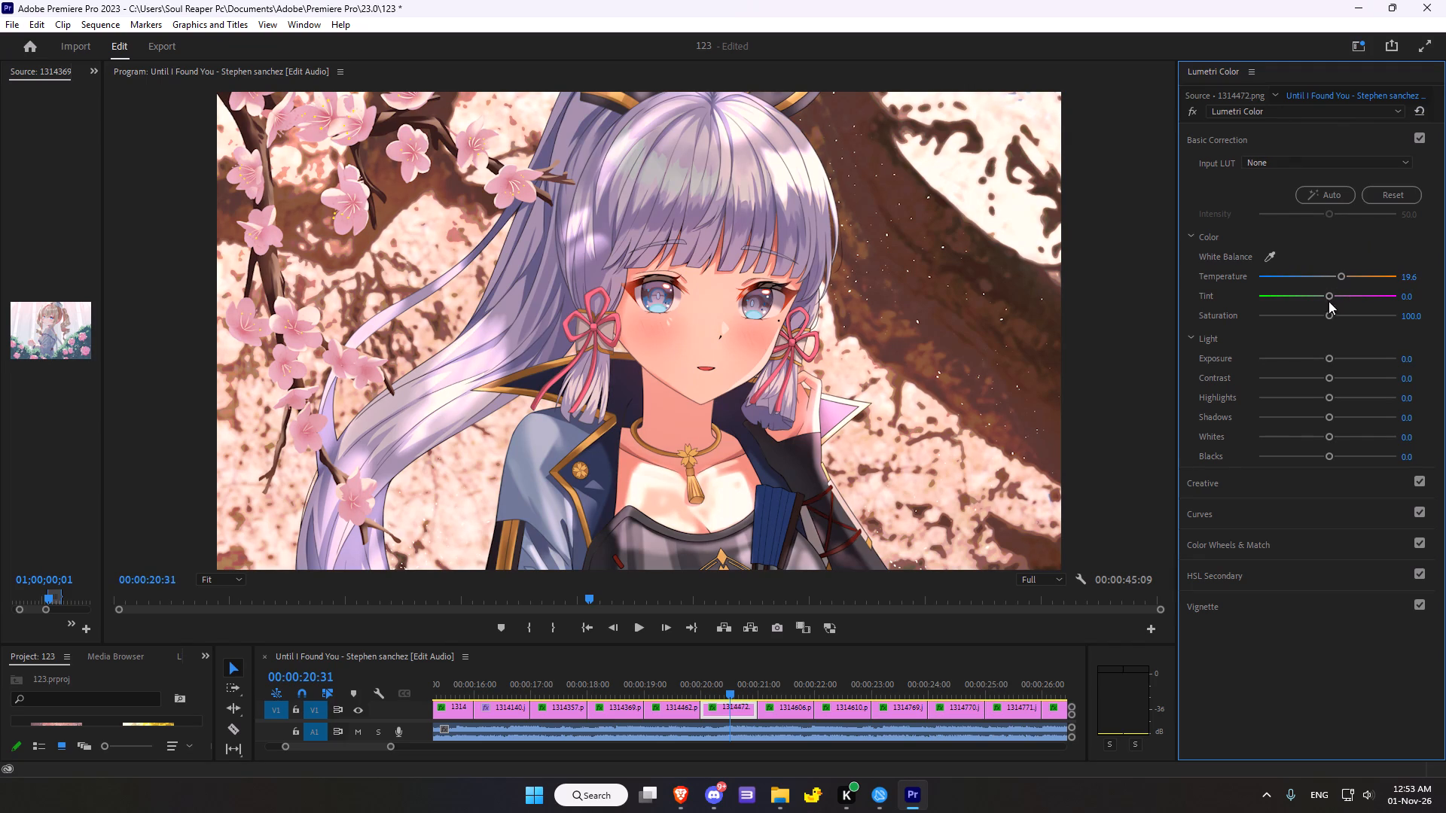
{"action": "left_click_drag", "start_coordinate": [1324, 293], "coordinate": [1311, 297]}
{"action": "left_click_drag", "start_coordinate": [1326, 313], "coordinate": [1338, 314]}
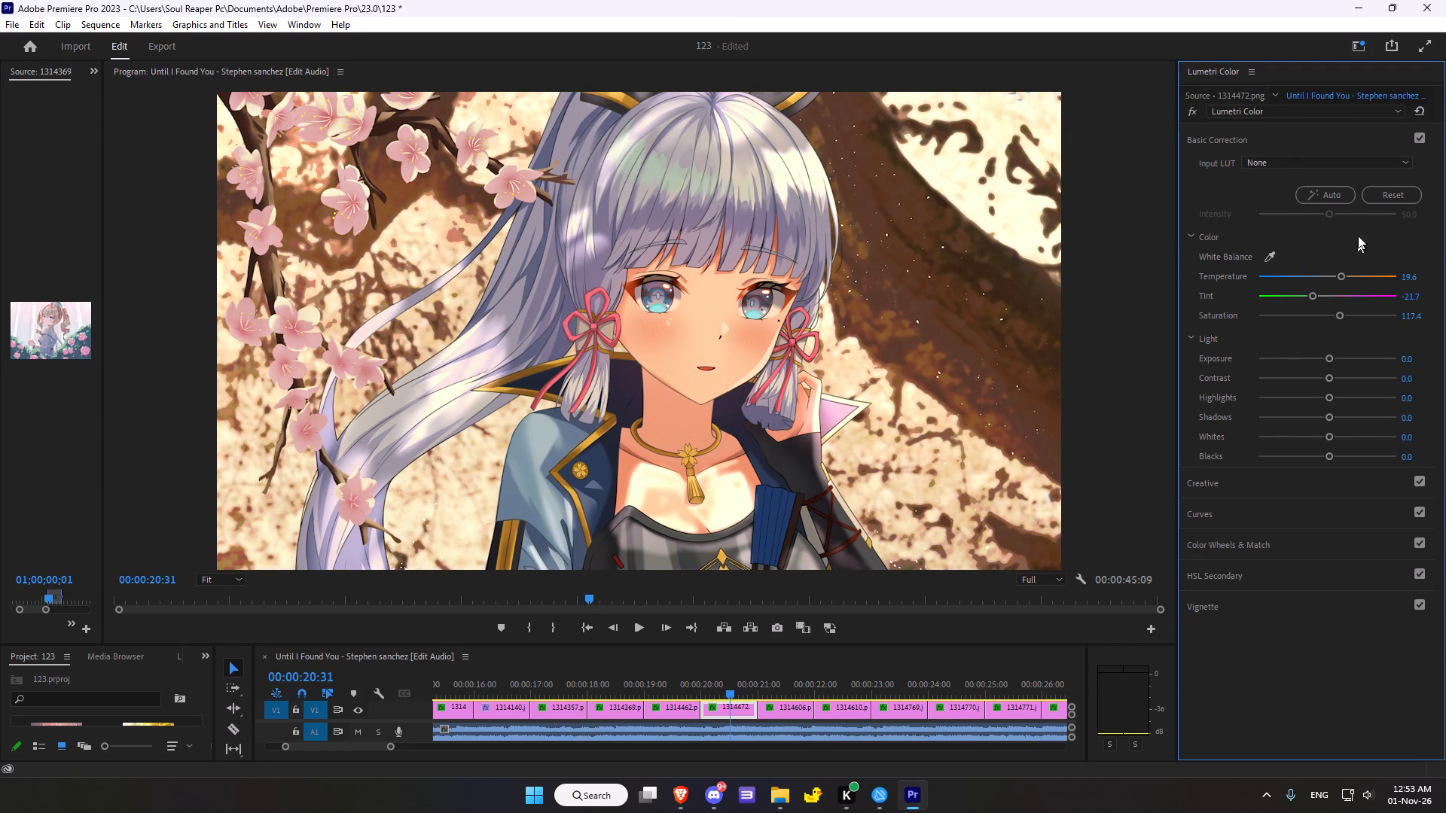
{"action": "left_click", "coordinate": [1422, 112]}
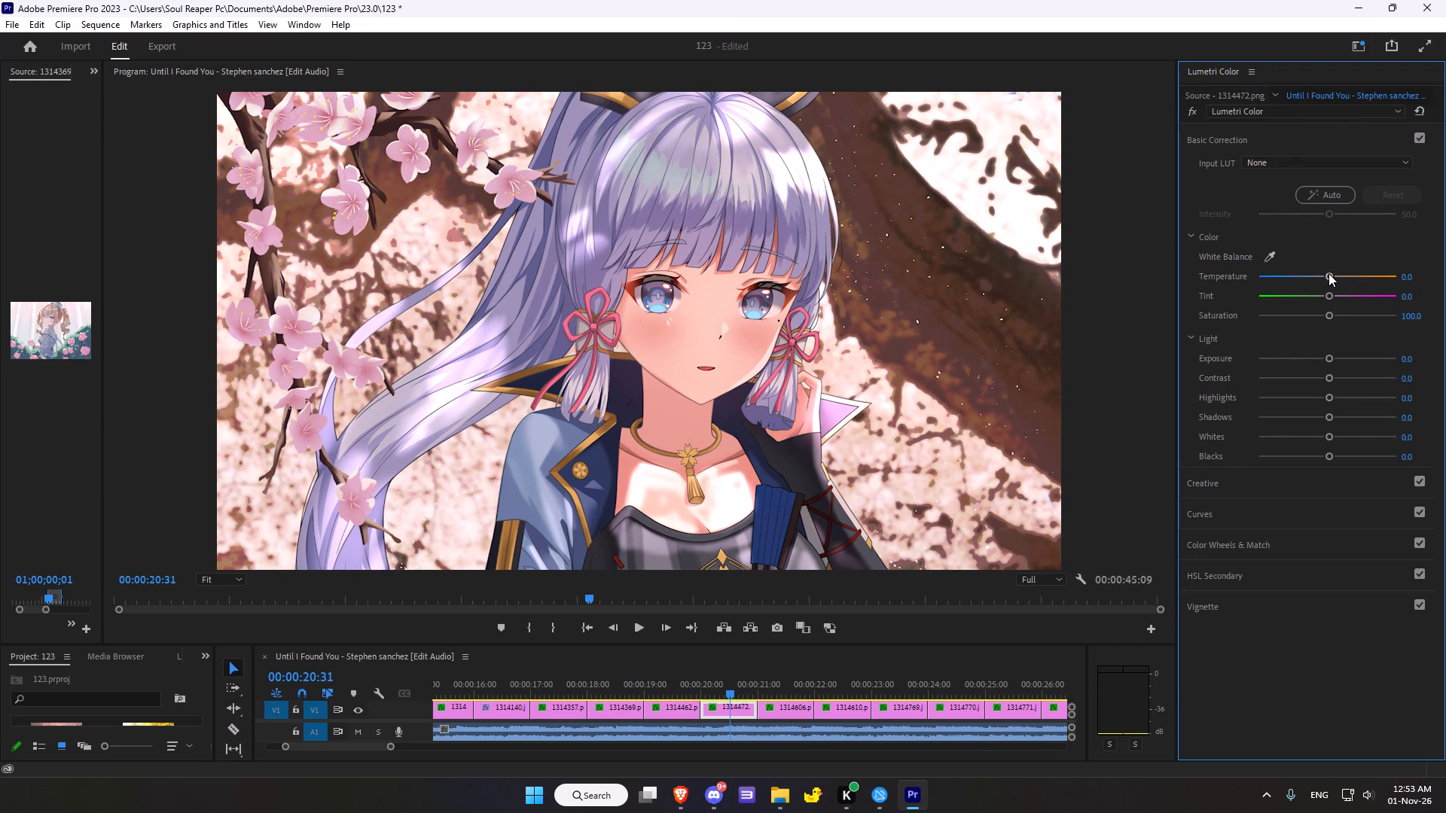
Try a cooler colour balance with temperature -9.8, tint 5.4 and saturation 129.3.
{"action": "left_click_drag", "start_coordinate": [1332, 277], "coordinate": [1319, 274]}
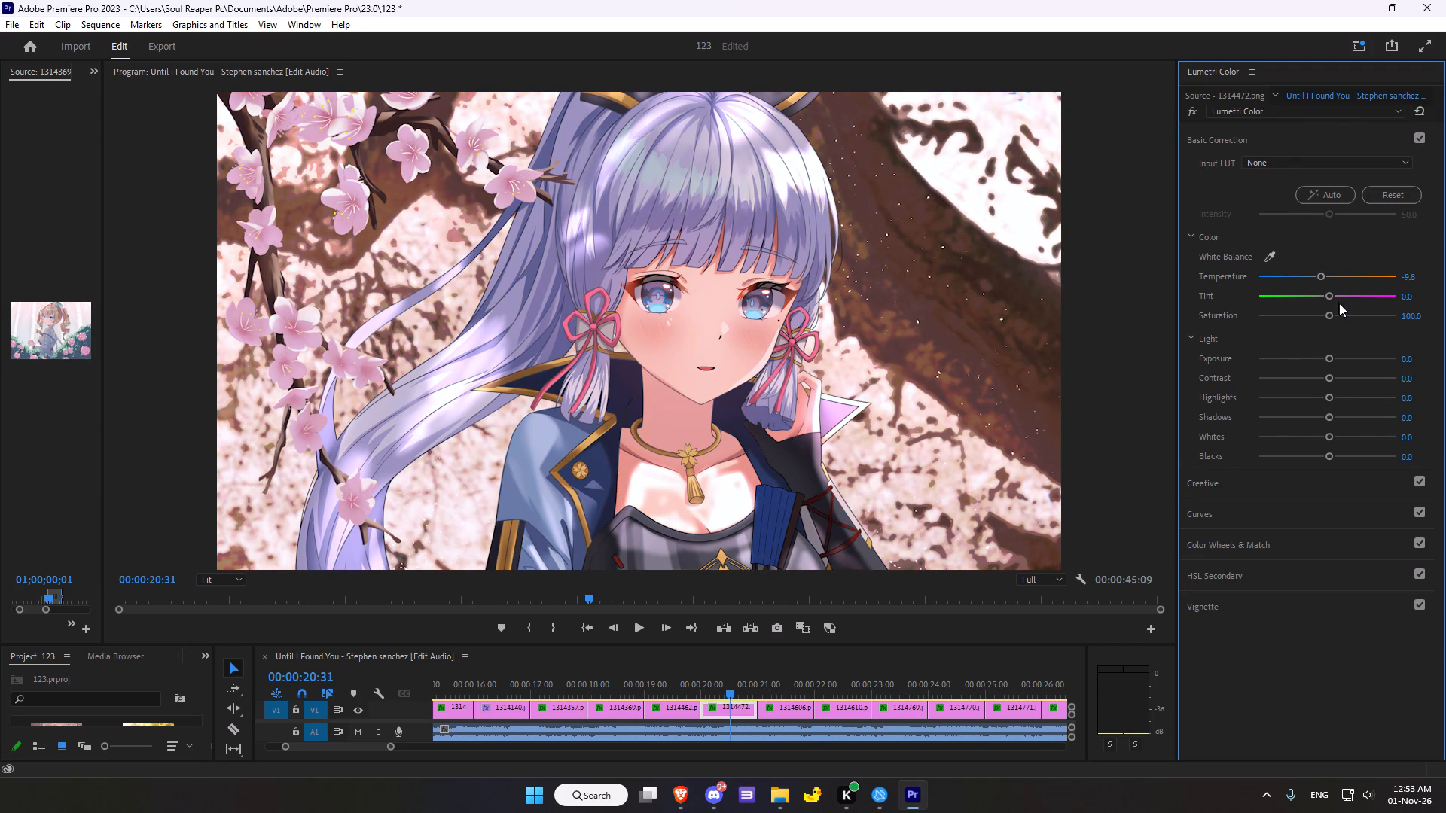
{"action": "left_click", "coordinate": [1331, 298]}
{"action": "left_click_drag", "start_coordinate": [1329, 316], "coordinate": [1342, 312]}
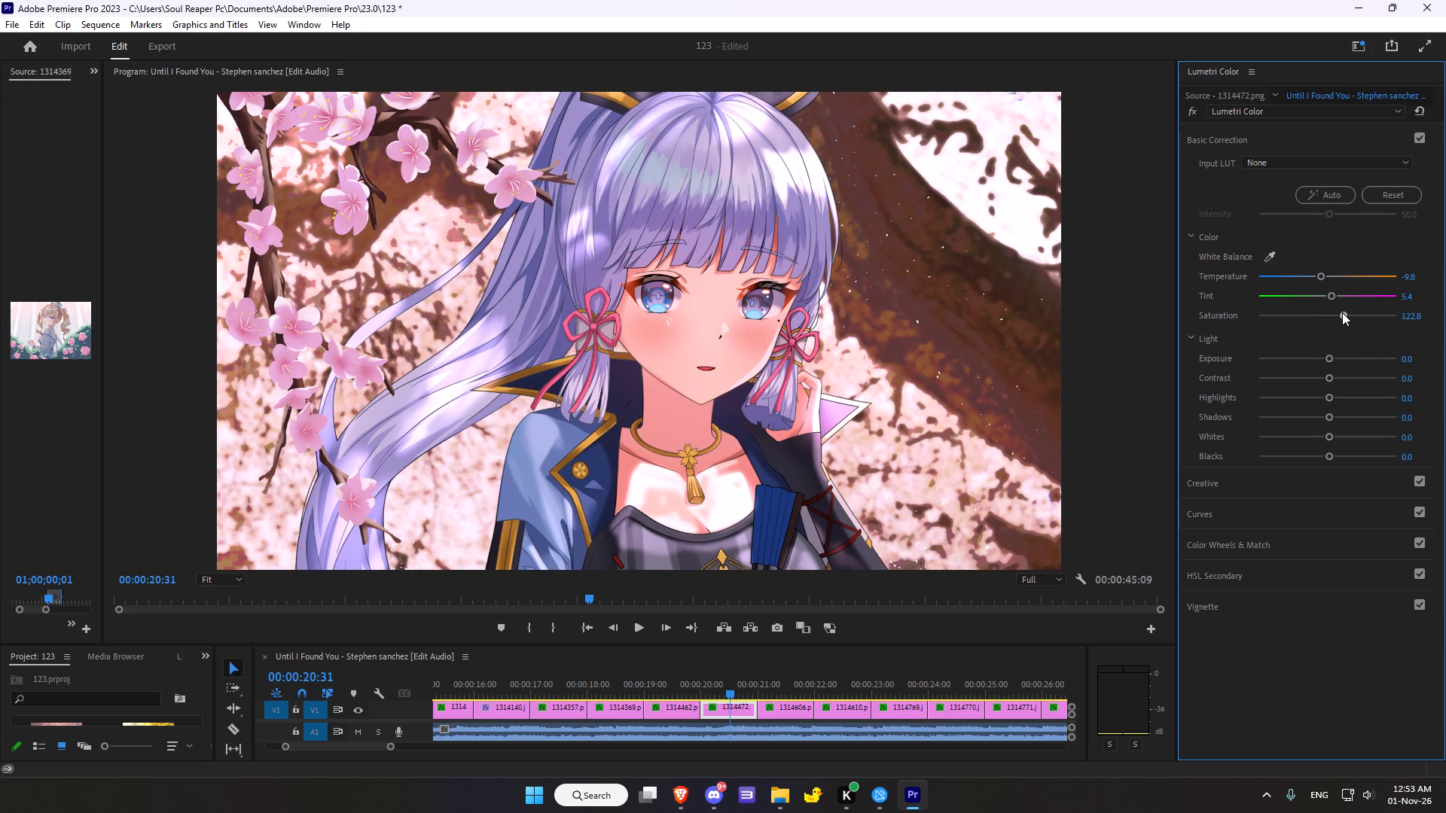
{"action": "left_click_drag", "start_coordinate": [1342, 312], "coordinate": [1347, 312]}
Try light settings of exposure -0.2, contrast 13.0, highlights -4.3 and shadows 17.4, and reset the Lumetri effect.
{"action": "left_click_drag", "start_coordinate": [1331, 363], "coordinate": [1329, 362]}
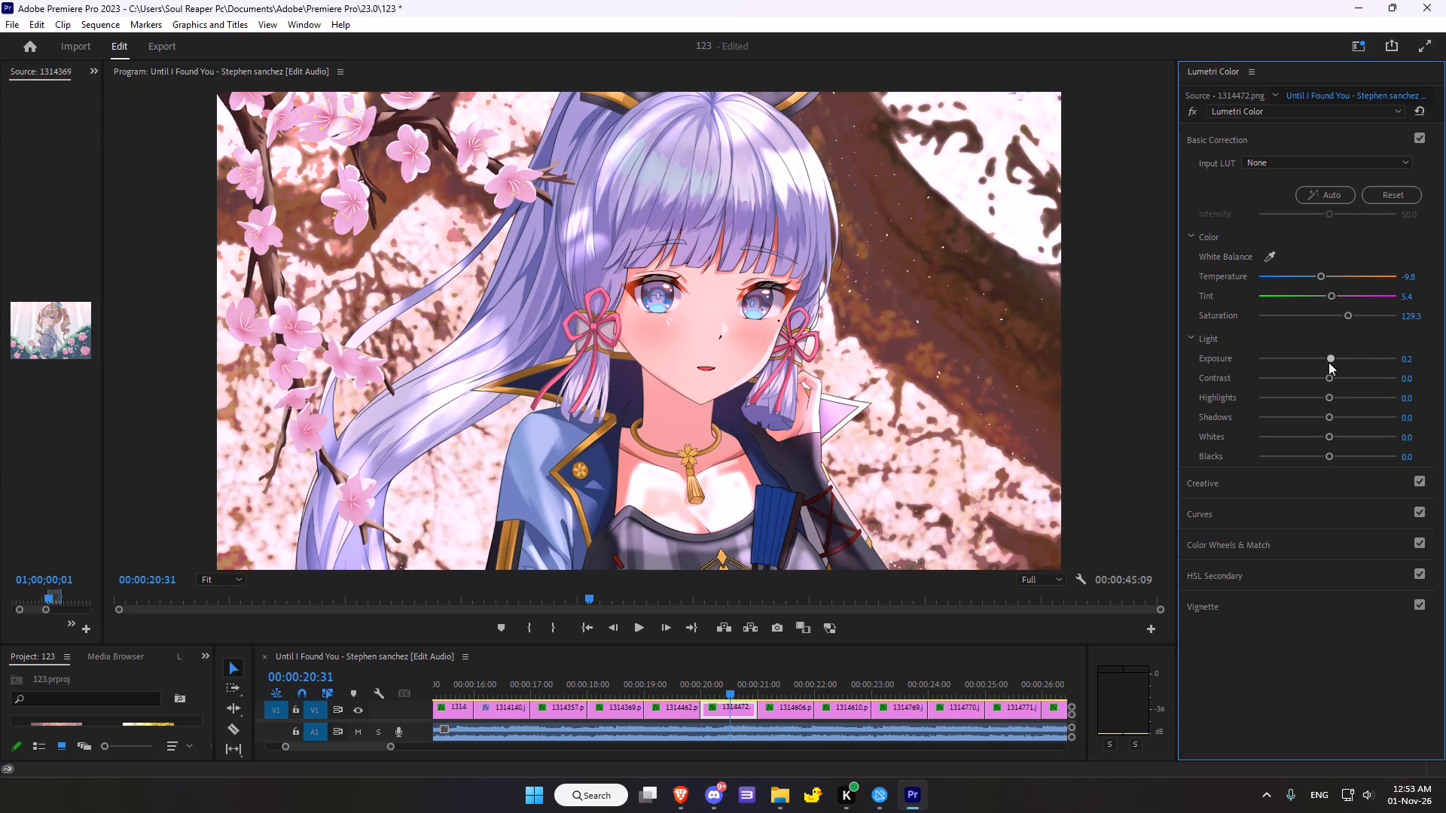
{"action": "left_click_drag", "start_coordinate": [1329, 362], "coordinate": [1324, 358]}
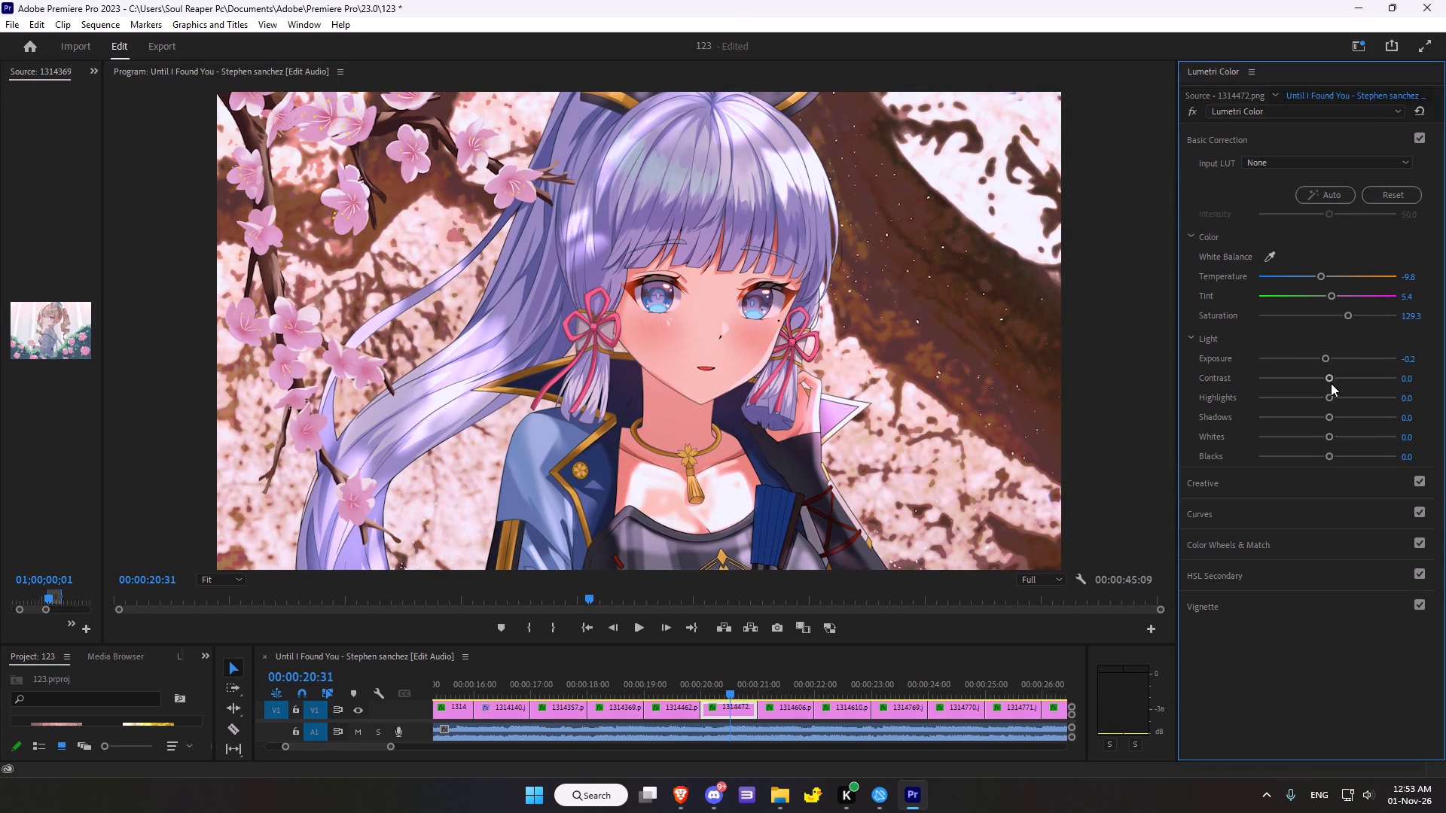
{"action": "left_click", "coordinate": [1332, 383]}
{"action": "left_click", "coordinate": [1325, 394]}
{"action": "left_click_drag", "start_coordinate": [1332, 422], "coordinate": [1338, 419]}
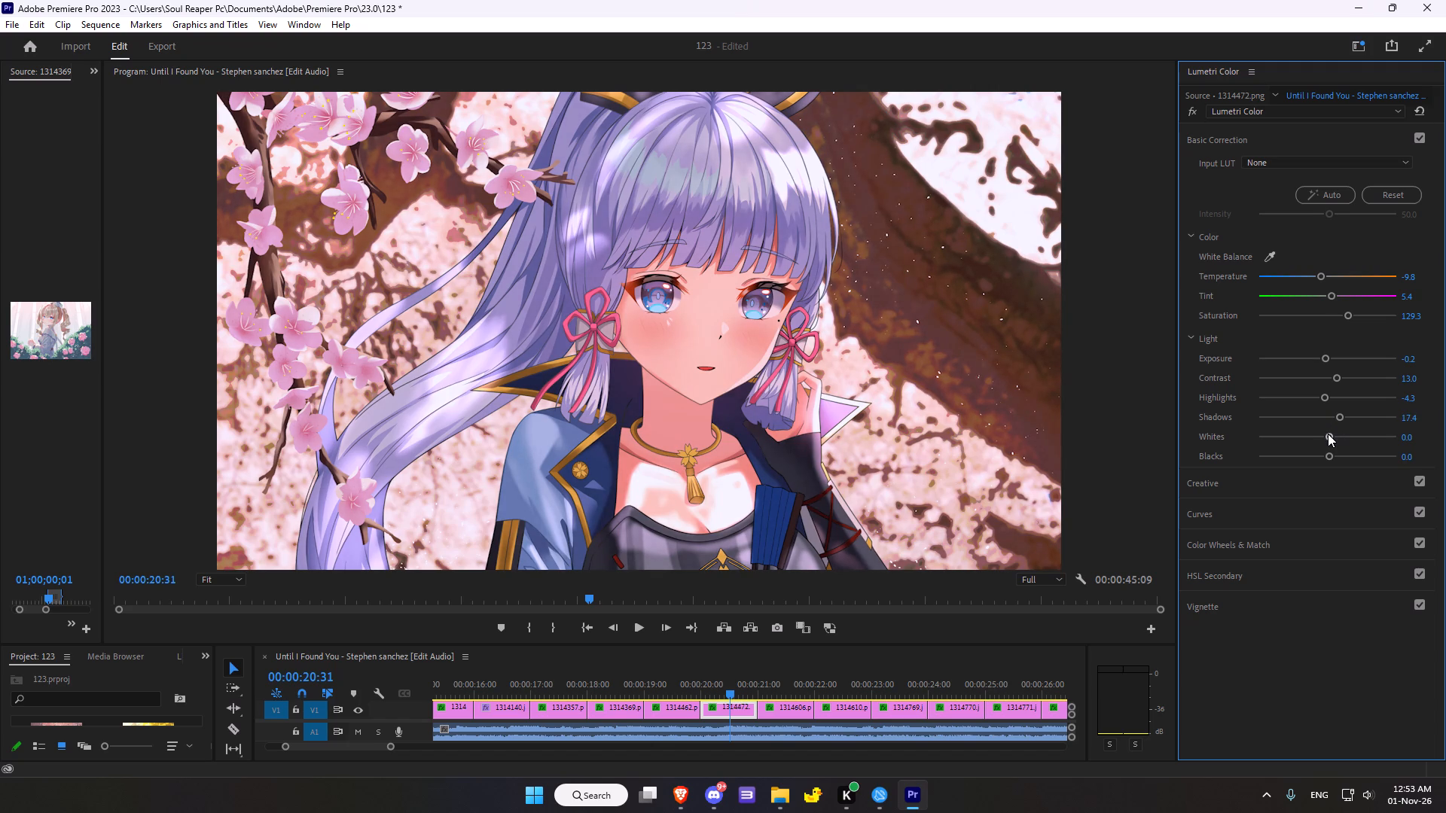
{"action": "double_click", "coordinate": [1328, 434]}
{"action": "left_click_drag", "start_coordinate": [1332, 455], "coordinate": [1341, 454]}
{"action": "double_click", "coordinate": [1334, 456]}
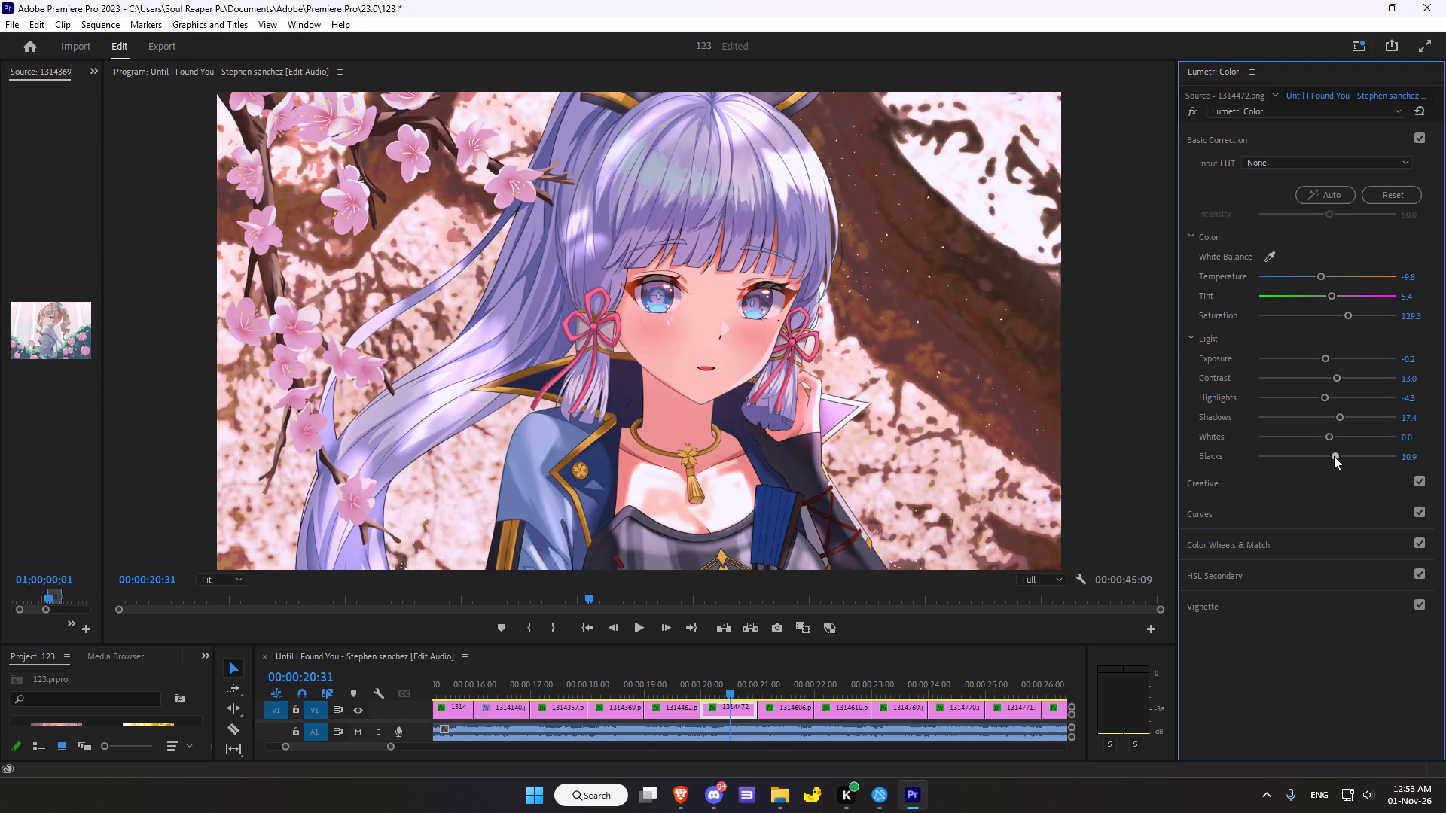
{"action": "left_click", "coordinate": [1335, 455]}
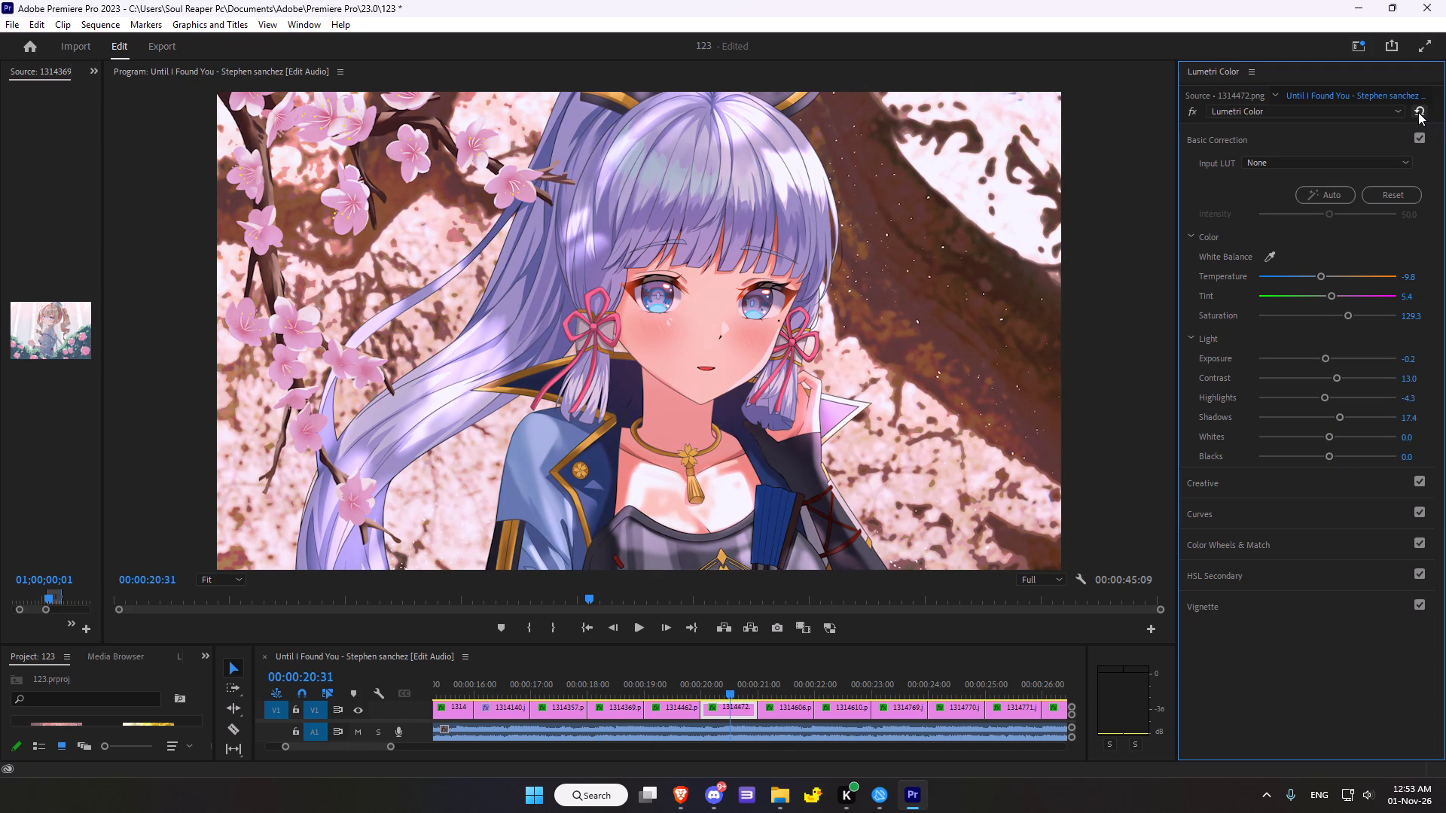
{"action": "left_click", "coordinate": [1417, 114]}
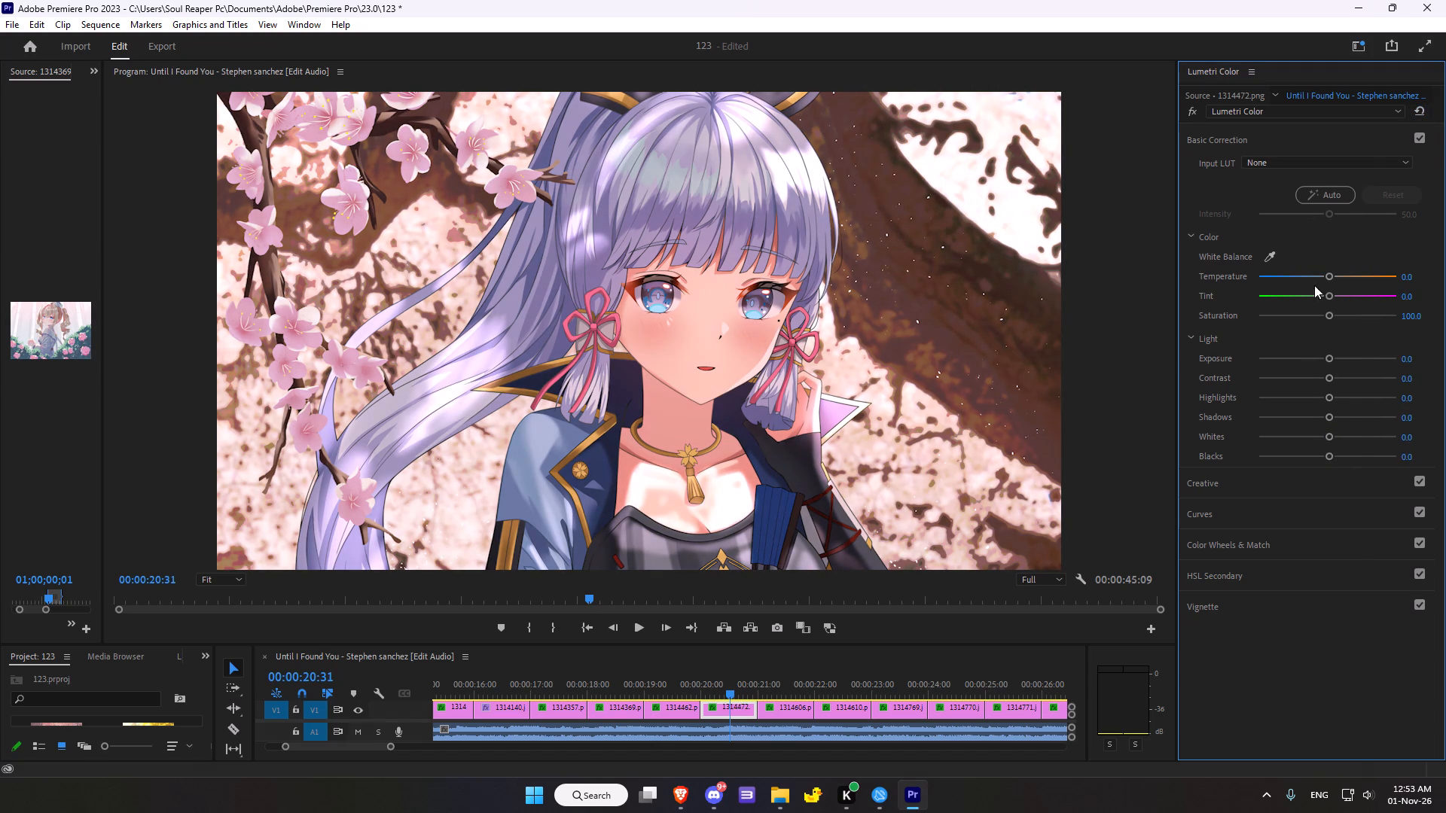
Set clip 1314472's Basic Correction to temperature about -10.9, tint about -3.3 and saturation about 114.1.
{"action": "left_click_drag", "start_coordinate": [1330, 278], "coordinate": [1319, 279]}
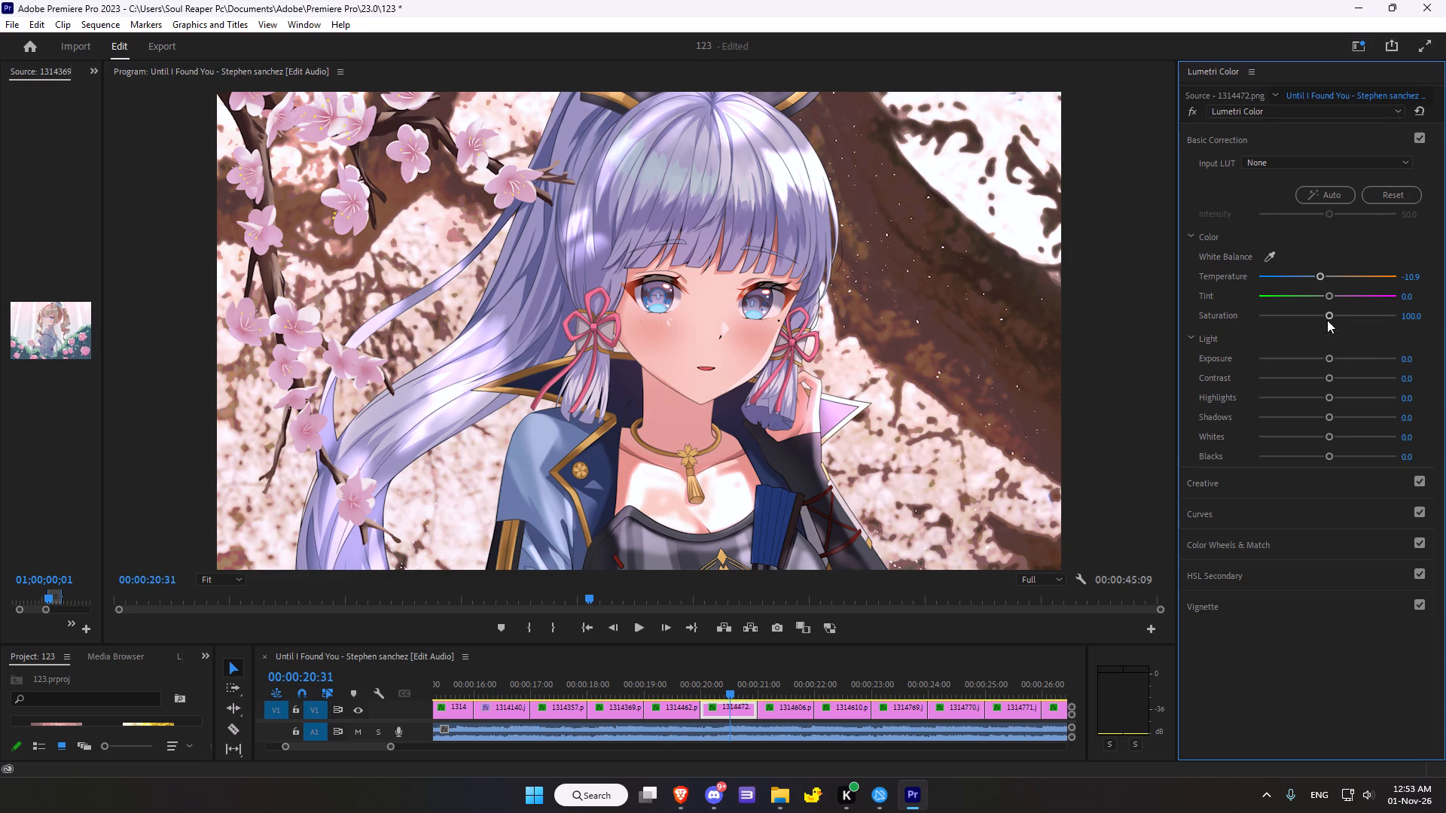
{"action": "left_click_drag", "start_coordinate": [1329, 313], "coordinate": [1336, 310]}
{"action": "left_click", "coordinate": [1328, 292]}
{"action": "scroll", "coordinate": [1319, 360], "scroll_direction": "down", "scroll_amount": 1}
Sharpen clip 1314472 to about 59.8 in the Creative adjustments.
{"action": "left_click", "coordinate": [1225, 488]}
{"action": "left_click_drag", "start_coordinate": [1260, 494], "coordinate": [1292, 410]}
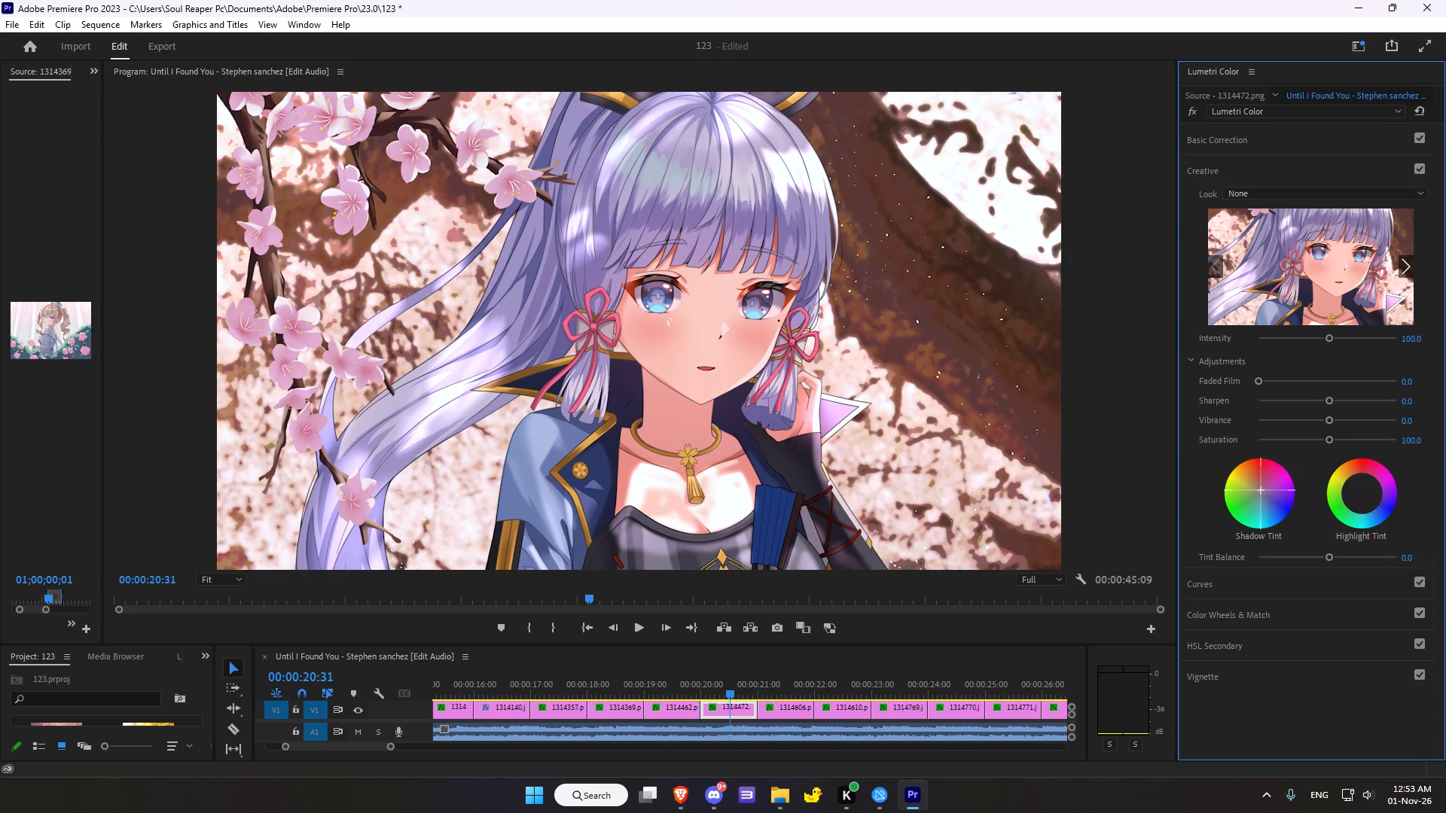
{"action": "left_click_drag", "start_coordinate": [1292, 410], "coordinate": [1295, 390]}
{"action": "left_click_drag", "start_coordinate": [1329, 400], "coordinate": [1381, 391]}
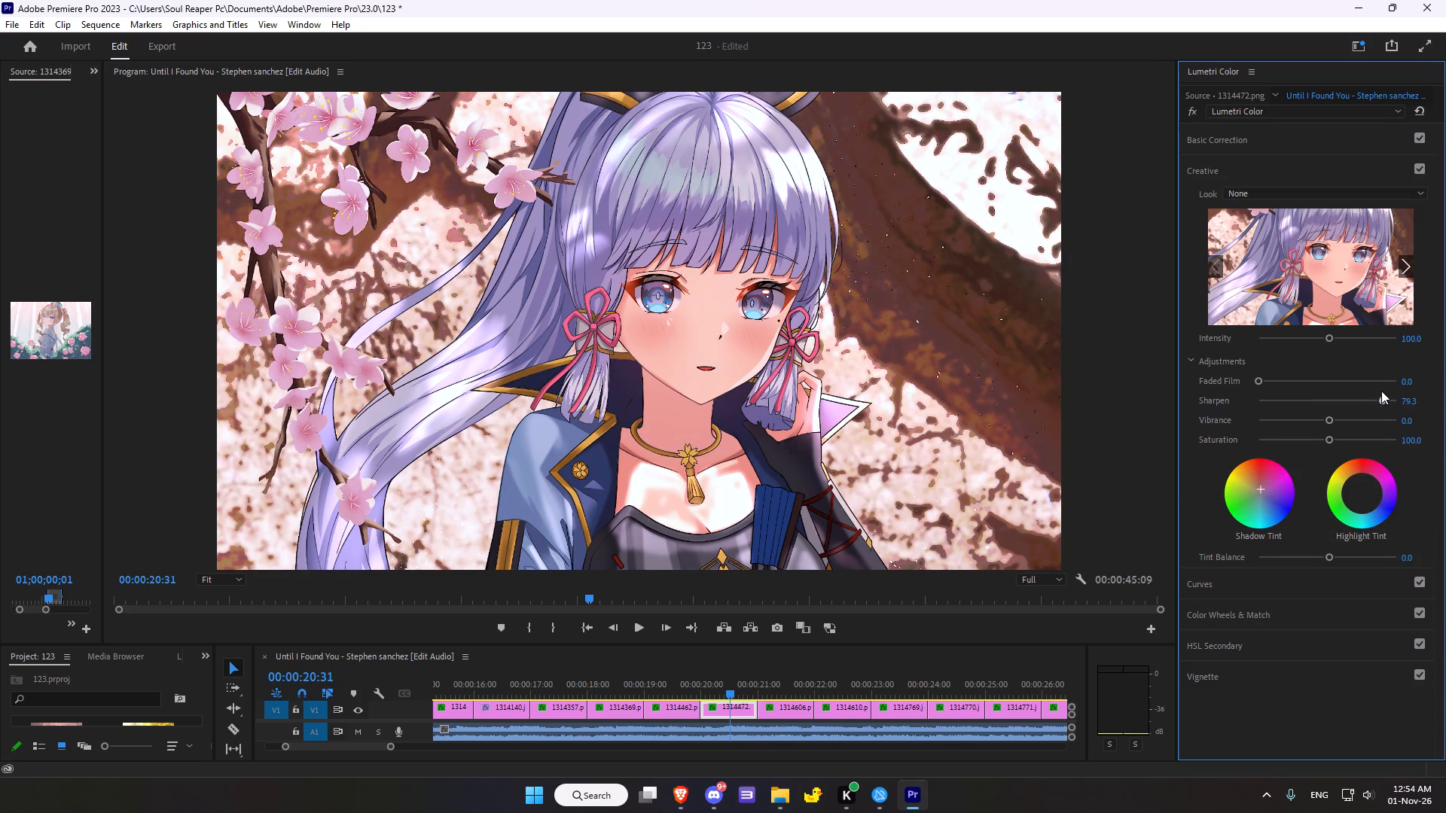
{"action": "left_click_drag", "start_coordinate": [1381, 391], "coordinate": [1368, 395]}
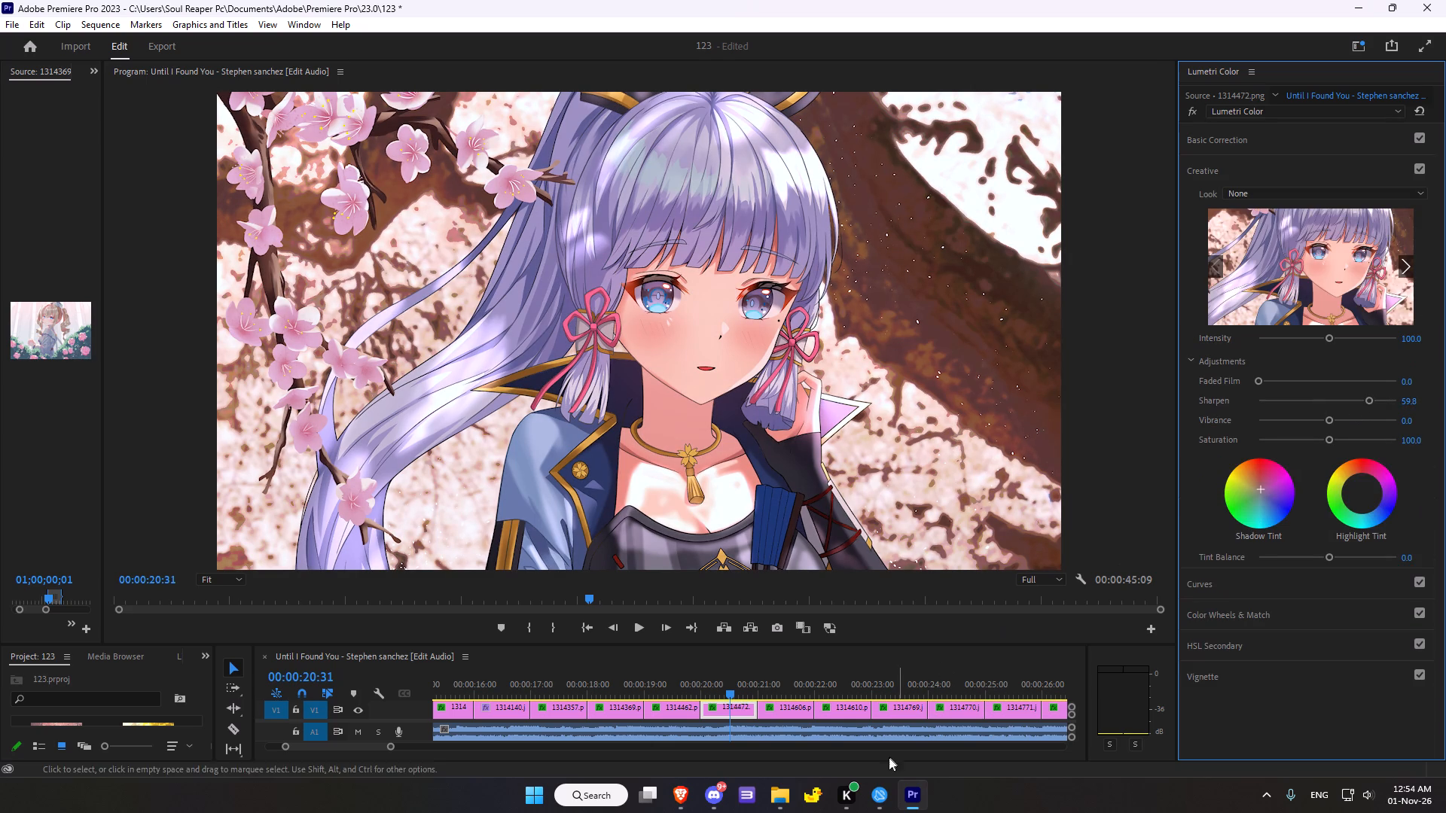
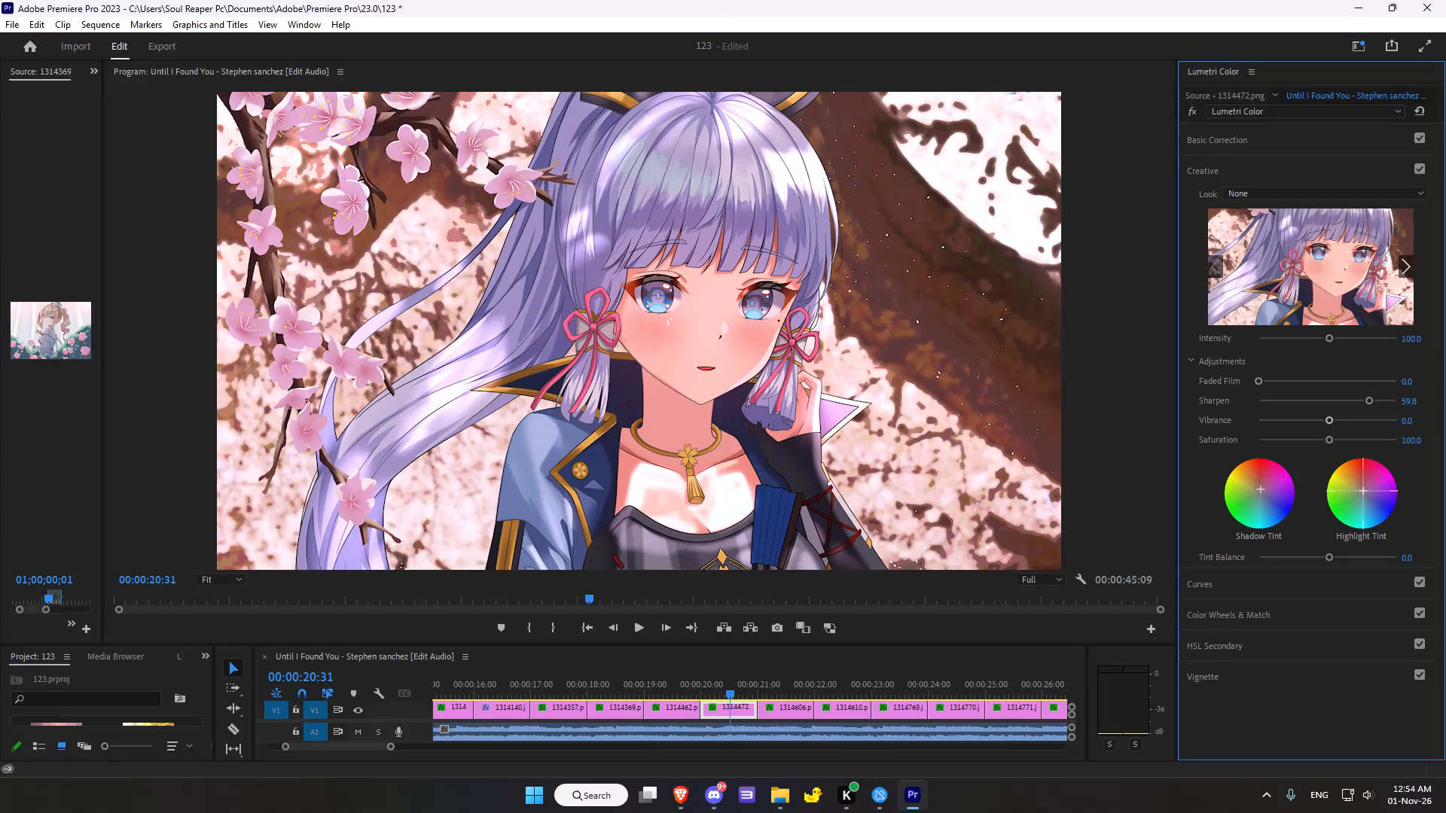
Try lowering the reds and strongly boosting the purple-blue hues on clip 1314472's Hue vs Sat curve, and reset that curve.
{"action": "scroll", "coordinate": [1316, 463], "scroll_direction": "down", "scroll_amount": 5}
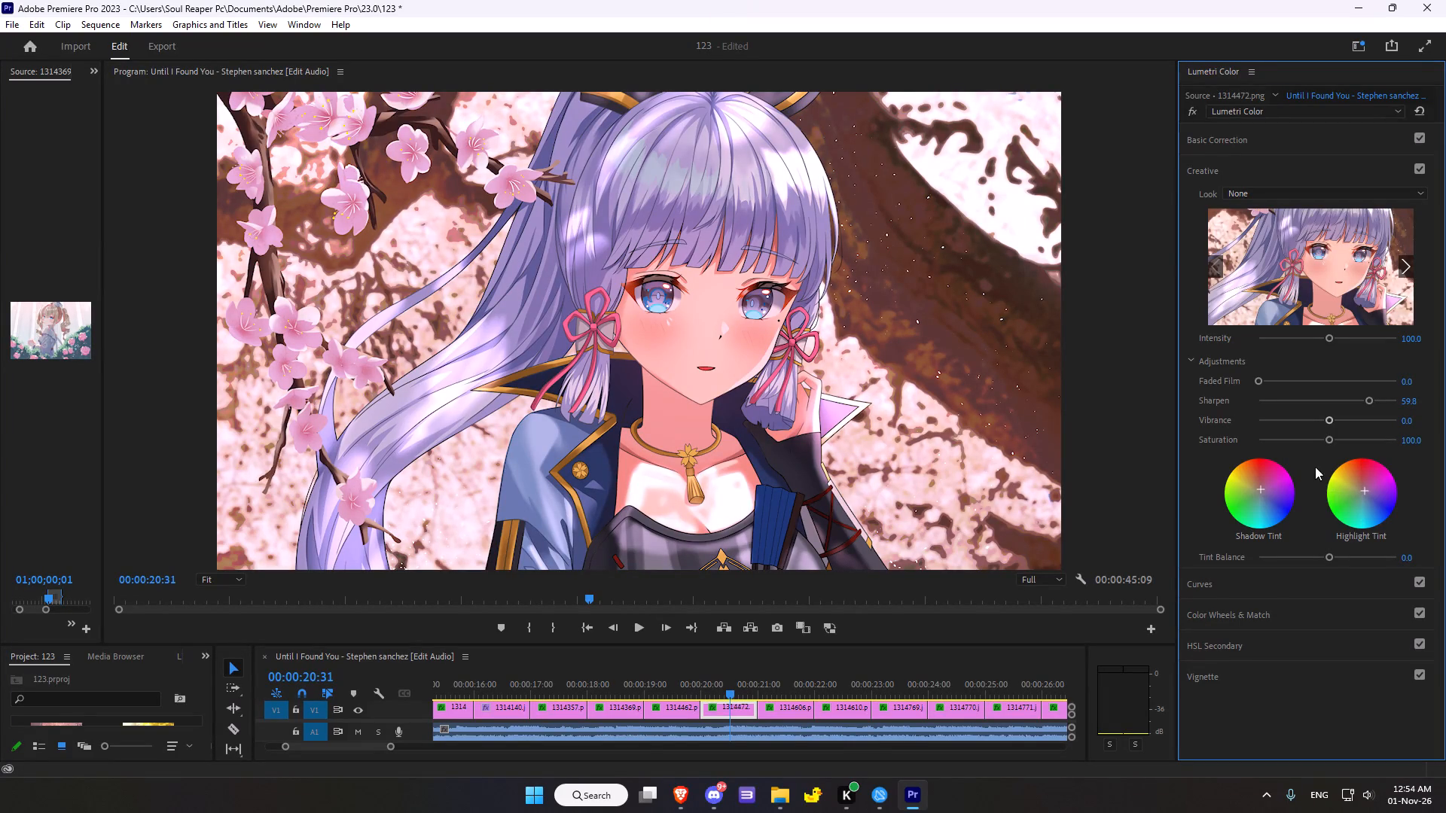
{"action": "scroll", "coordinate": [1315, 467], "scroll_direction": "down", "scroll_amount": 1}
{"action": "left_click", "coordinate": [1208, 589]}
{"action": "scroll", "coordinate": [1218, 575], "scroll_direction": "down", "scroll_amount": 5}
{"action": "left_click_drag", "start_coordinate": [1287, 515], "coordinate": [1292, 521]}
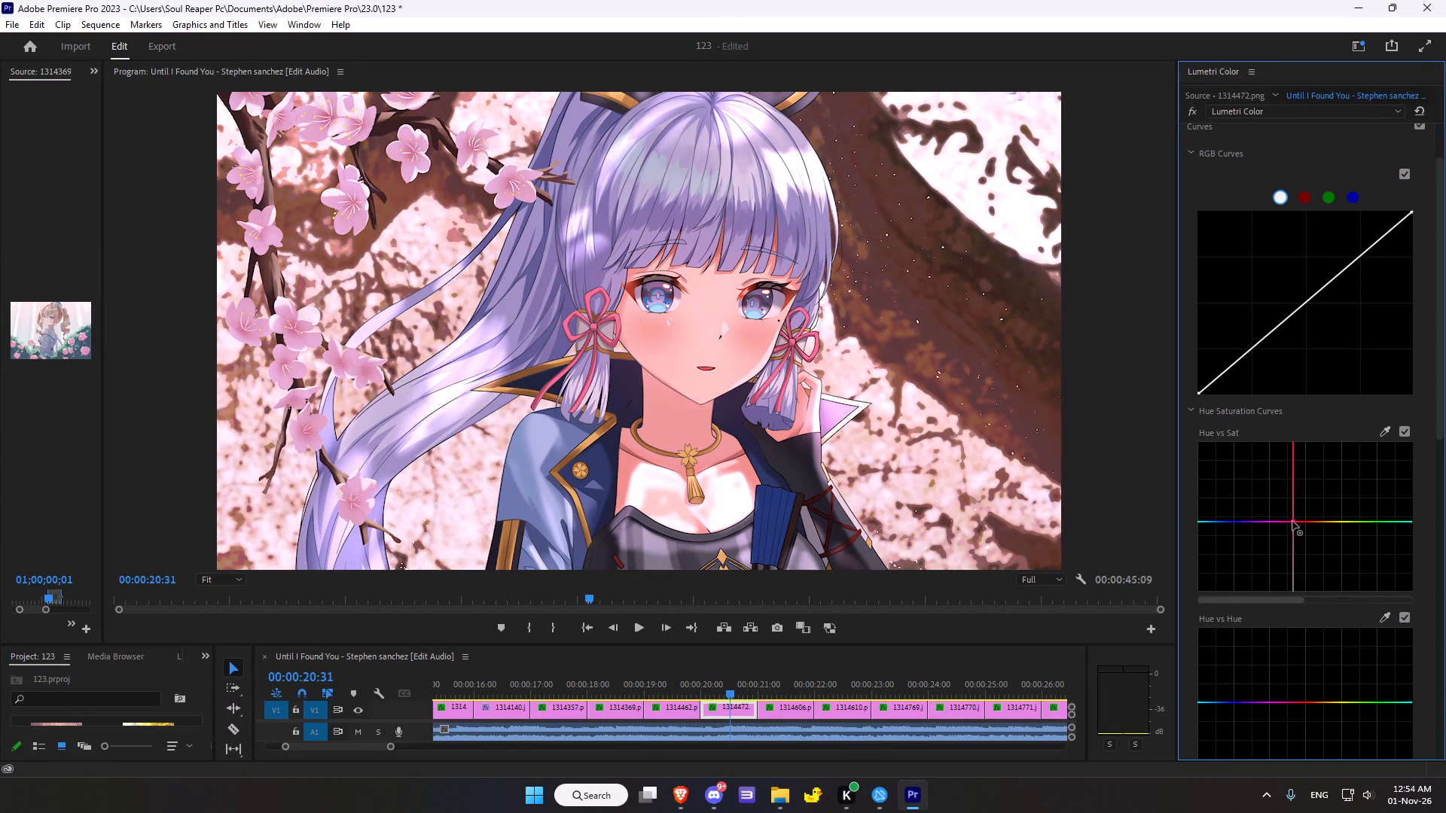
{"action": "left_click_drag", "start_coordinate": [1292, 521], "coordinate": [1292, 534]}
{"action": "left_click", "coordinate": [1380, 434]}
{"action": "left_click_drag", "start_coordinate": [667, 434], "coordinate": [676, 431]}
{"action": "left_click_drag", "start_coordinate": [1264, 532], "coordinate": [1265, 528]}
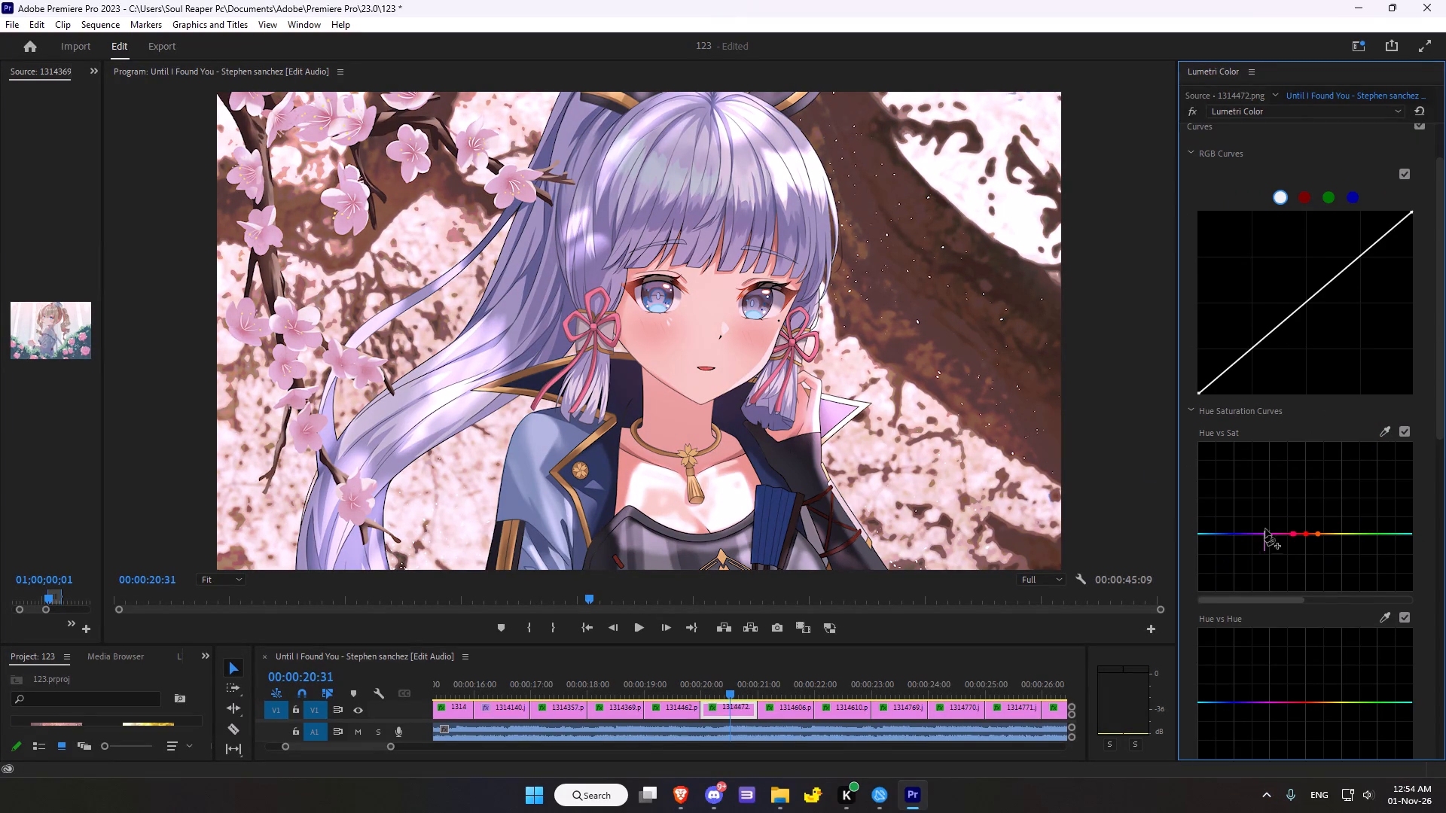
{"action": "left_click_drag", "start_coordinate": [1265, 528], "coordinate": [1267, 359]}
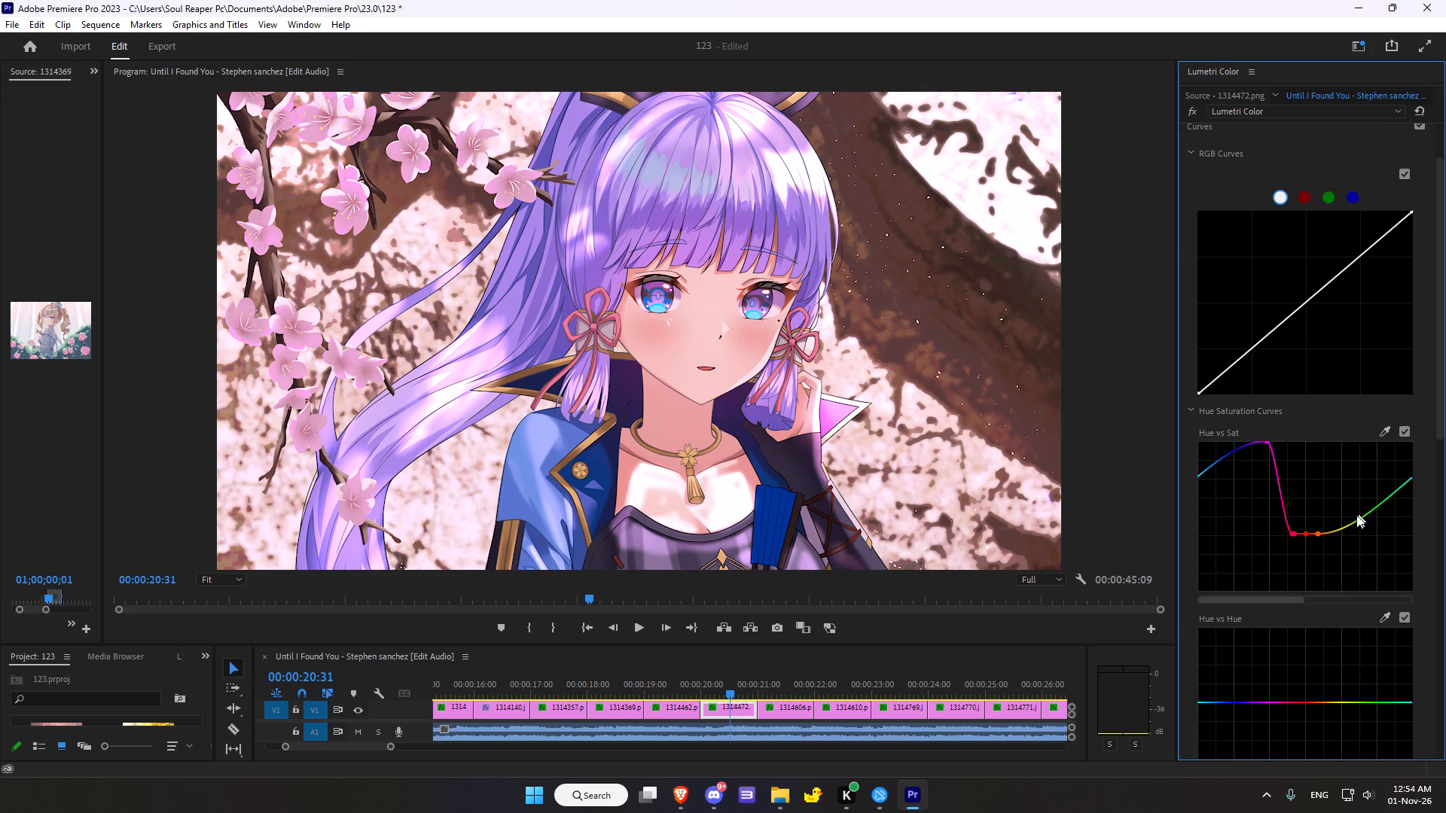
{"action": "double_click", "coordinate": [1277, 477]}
Raise the Hue vs Sat curve slightly with a single control point in the reds.
{"action": "left_click_drag", "start_coordinate": [1309, 520], "coordinate": [1309, 516]}
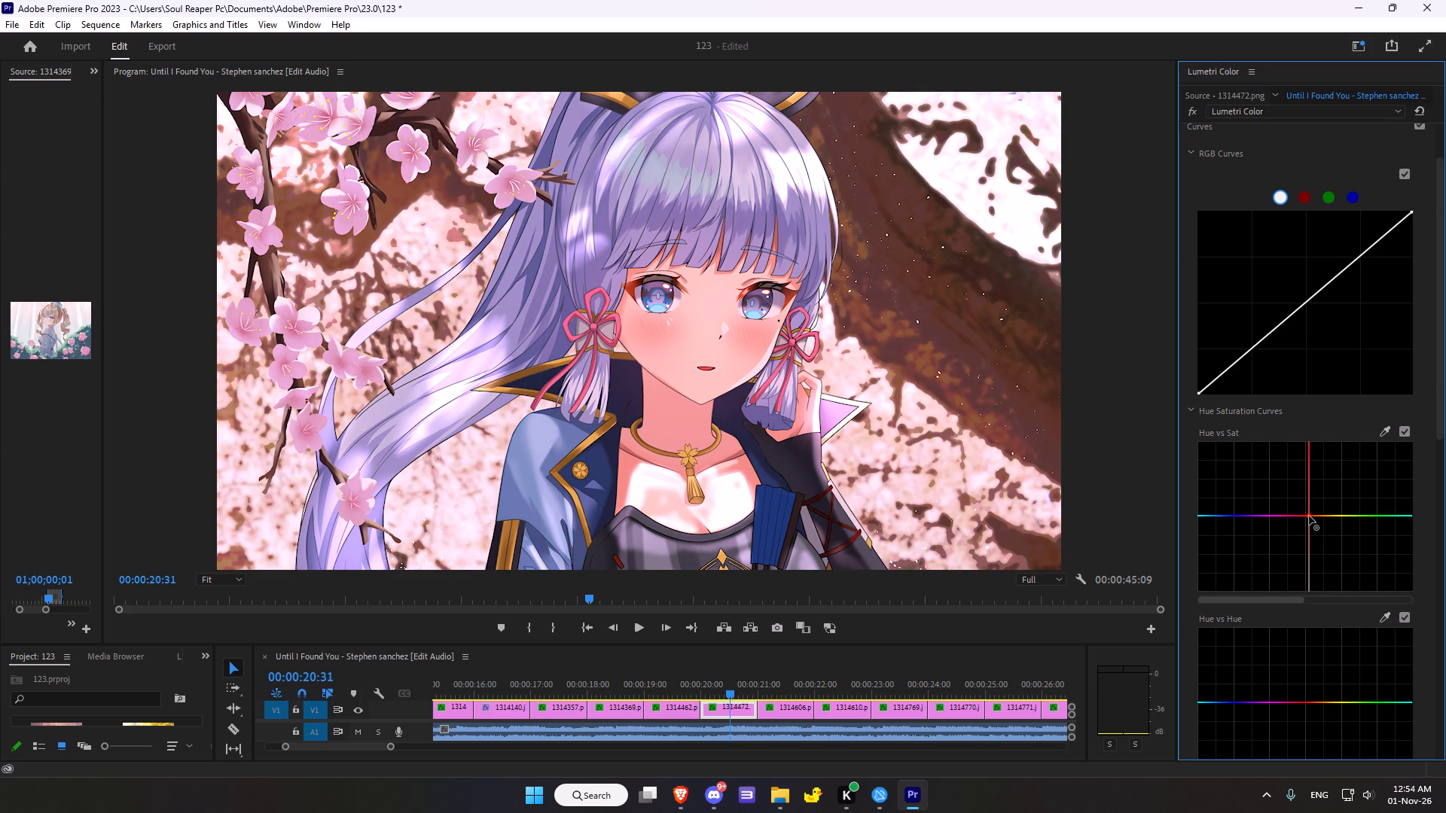
{"action": "left_click_drag", "start_coordinate": [1309, 516], "coordinate": [1308, 508]}
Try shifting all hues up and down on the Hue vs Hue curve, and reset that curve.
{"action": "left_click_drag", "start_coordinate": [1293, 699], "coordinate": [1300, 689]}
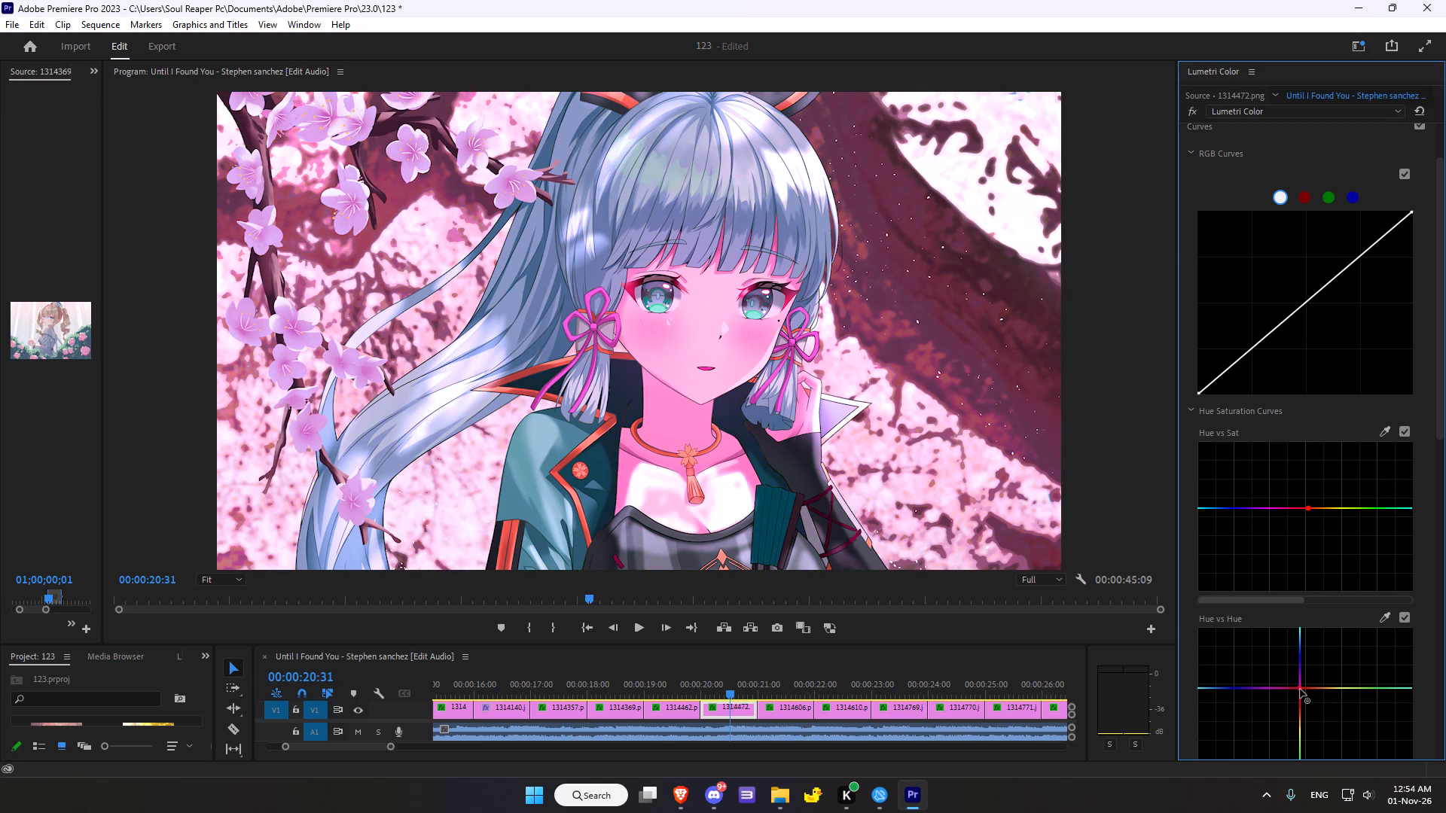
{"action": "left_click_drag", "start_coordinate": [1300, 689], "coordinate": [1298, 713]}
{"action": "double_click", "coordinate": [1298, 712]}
Sample the pink hair ribbon for the Hue vs Hue curve and raise its middle point slightly.
{"action": "scroll", "coordinate": [1313, 592], "scroll_direction": "down", "scroll_amount": 13}
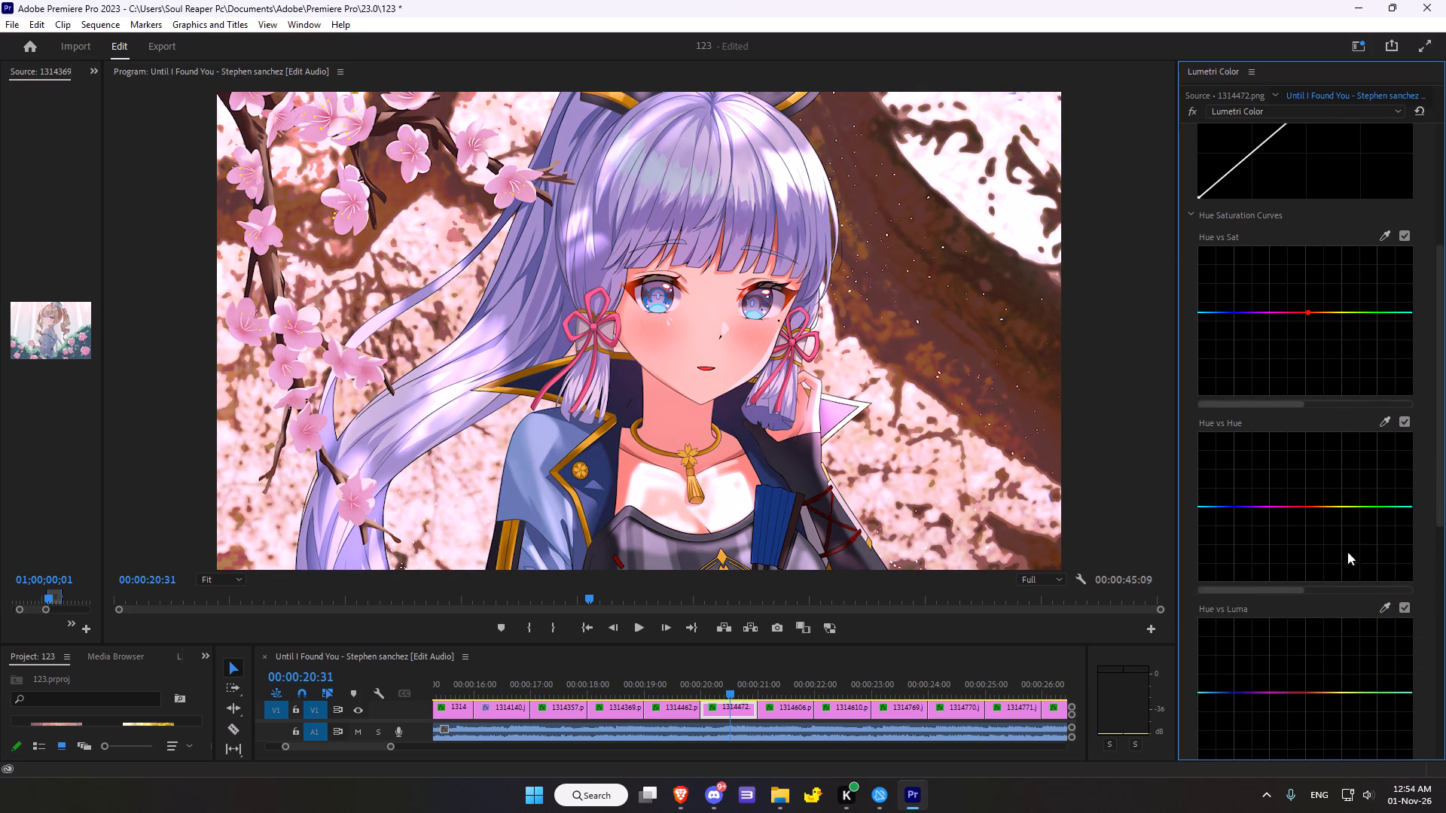
{"action": "scroll", "coordinate": [1310, 528], "scroll_direction": "down", "scroll_amount": 2}
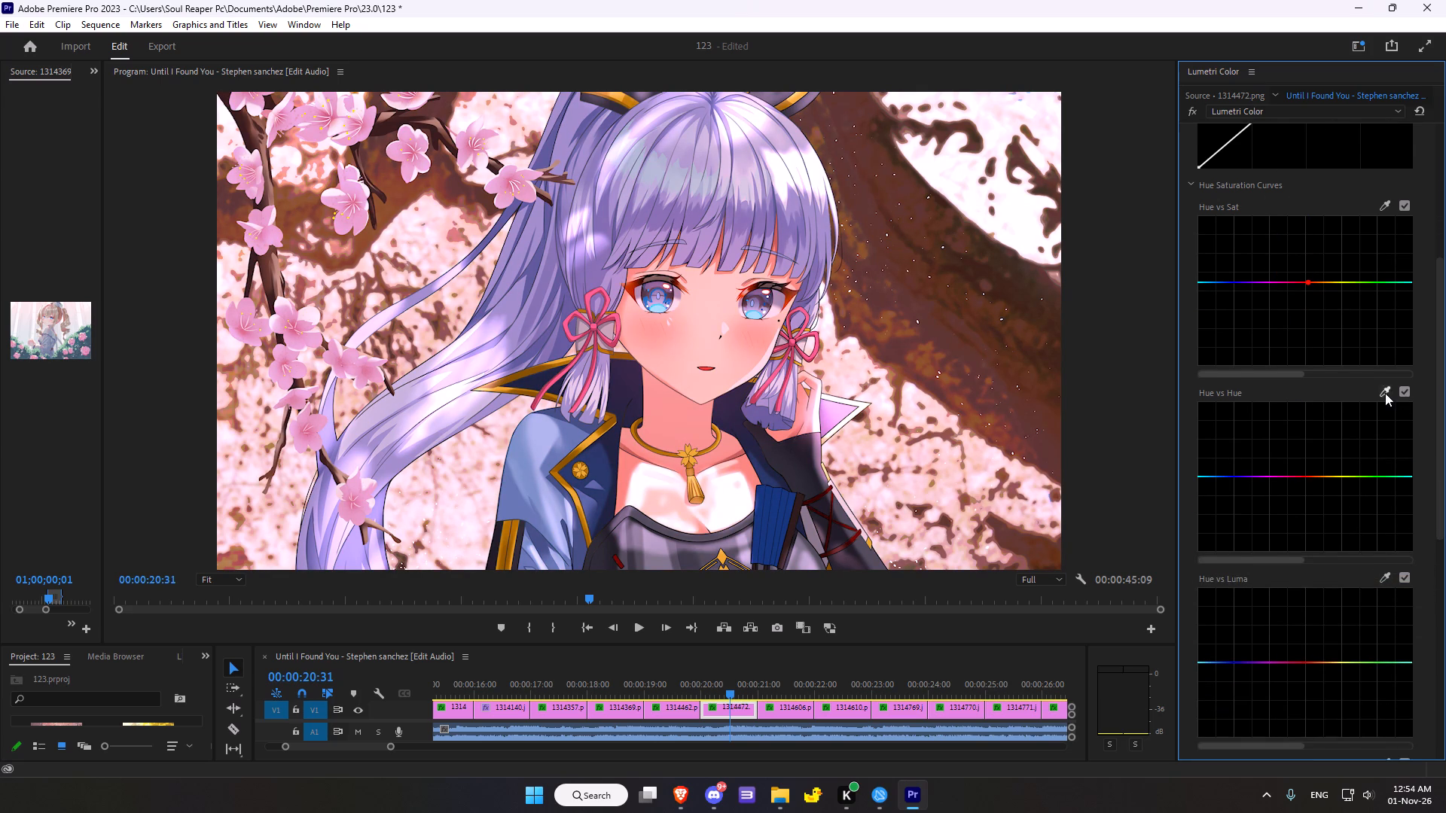
{"action": "left_click", "coordinate": [1383, 393]}
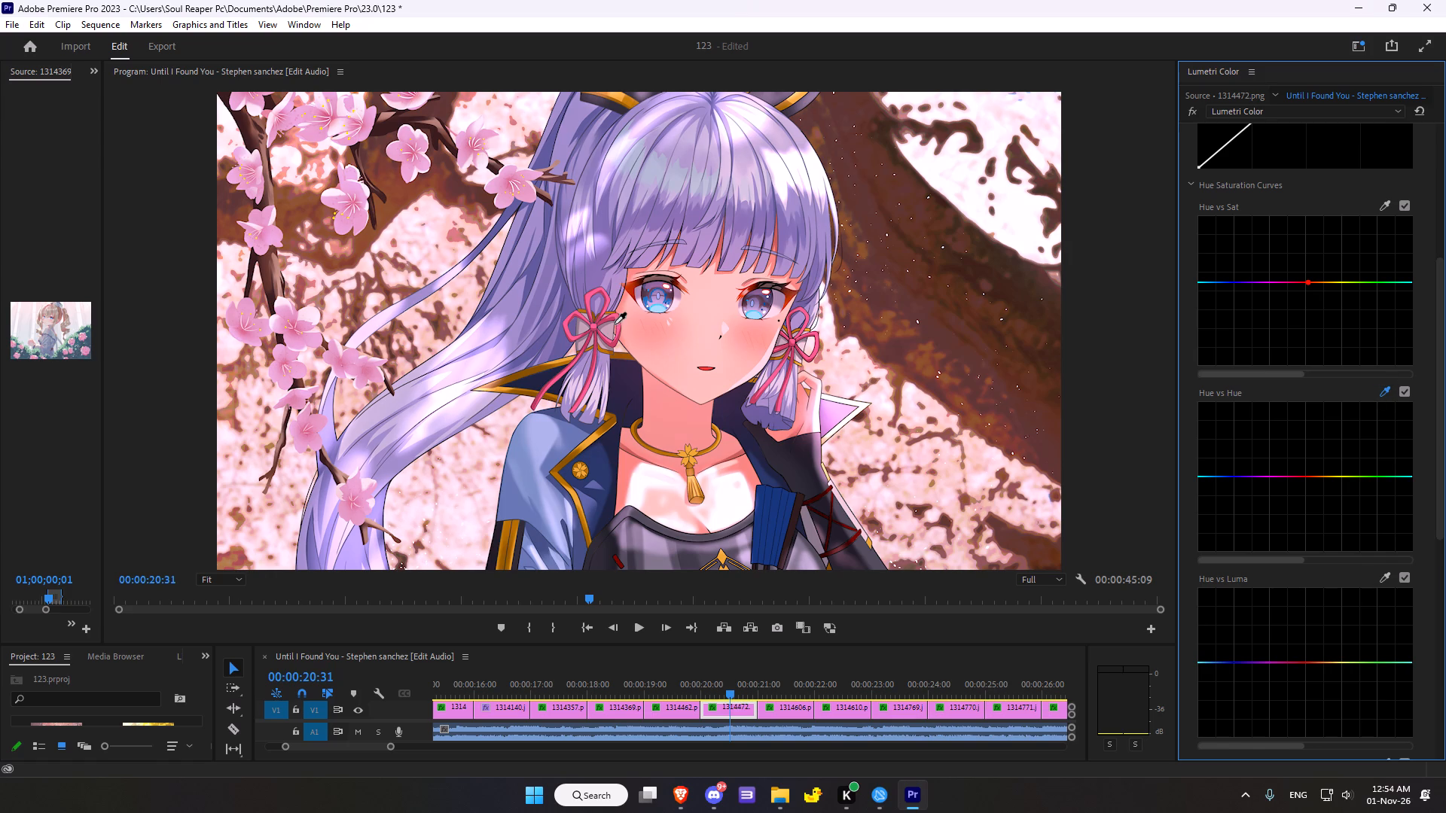
{"action": "left_click", "coordinate": [615, 318]}
{"action": "left_click_drag", "start_coordinate": [1300, 480], "coordinate": [1301, 465]}
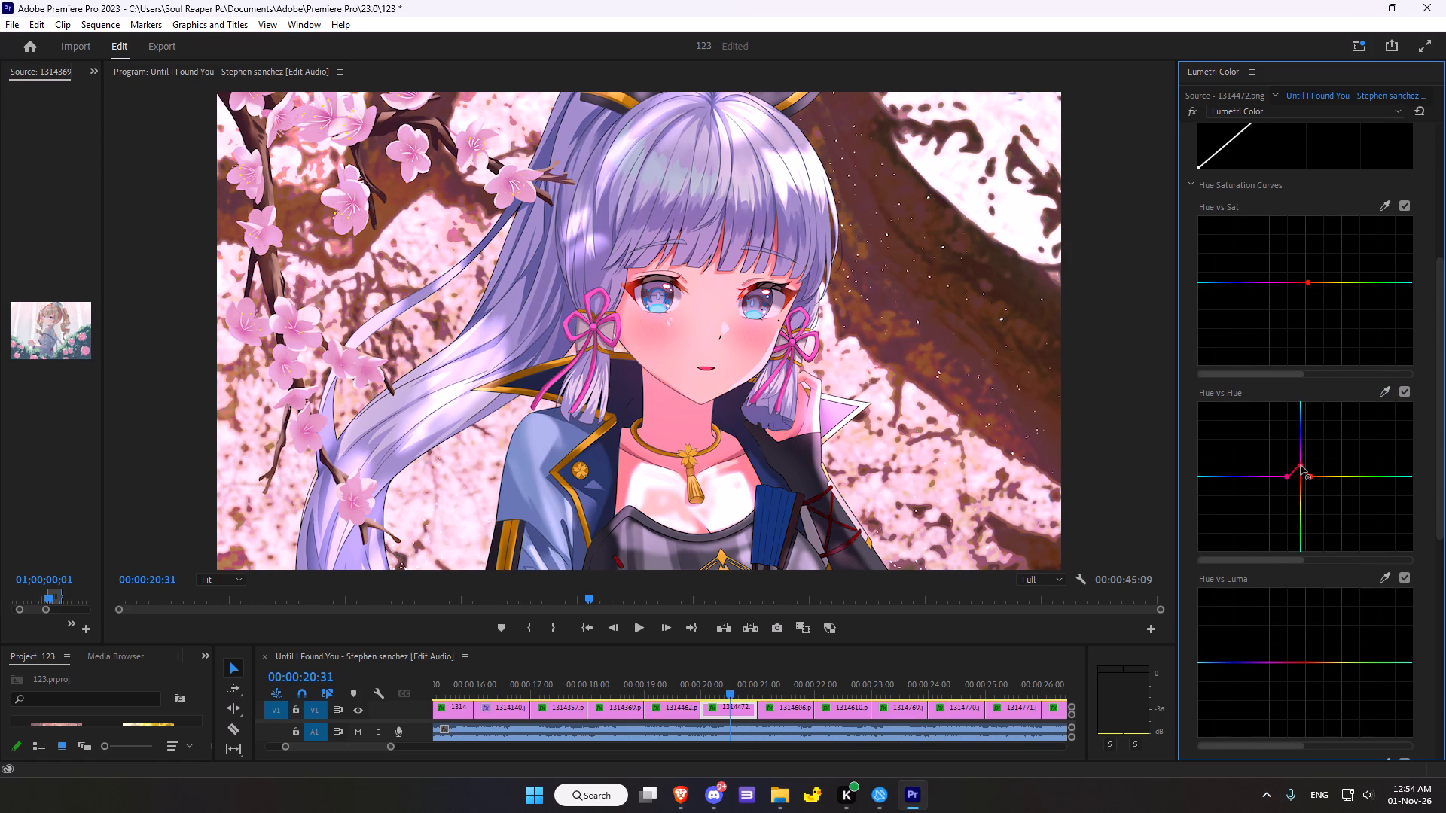
{"action": "left_click_drag", "start_coordinate": [1301, 465], "coordinate": [1296, 473]}
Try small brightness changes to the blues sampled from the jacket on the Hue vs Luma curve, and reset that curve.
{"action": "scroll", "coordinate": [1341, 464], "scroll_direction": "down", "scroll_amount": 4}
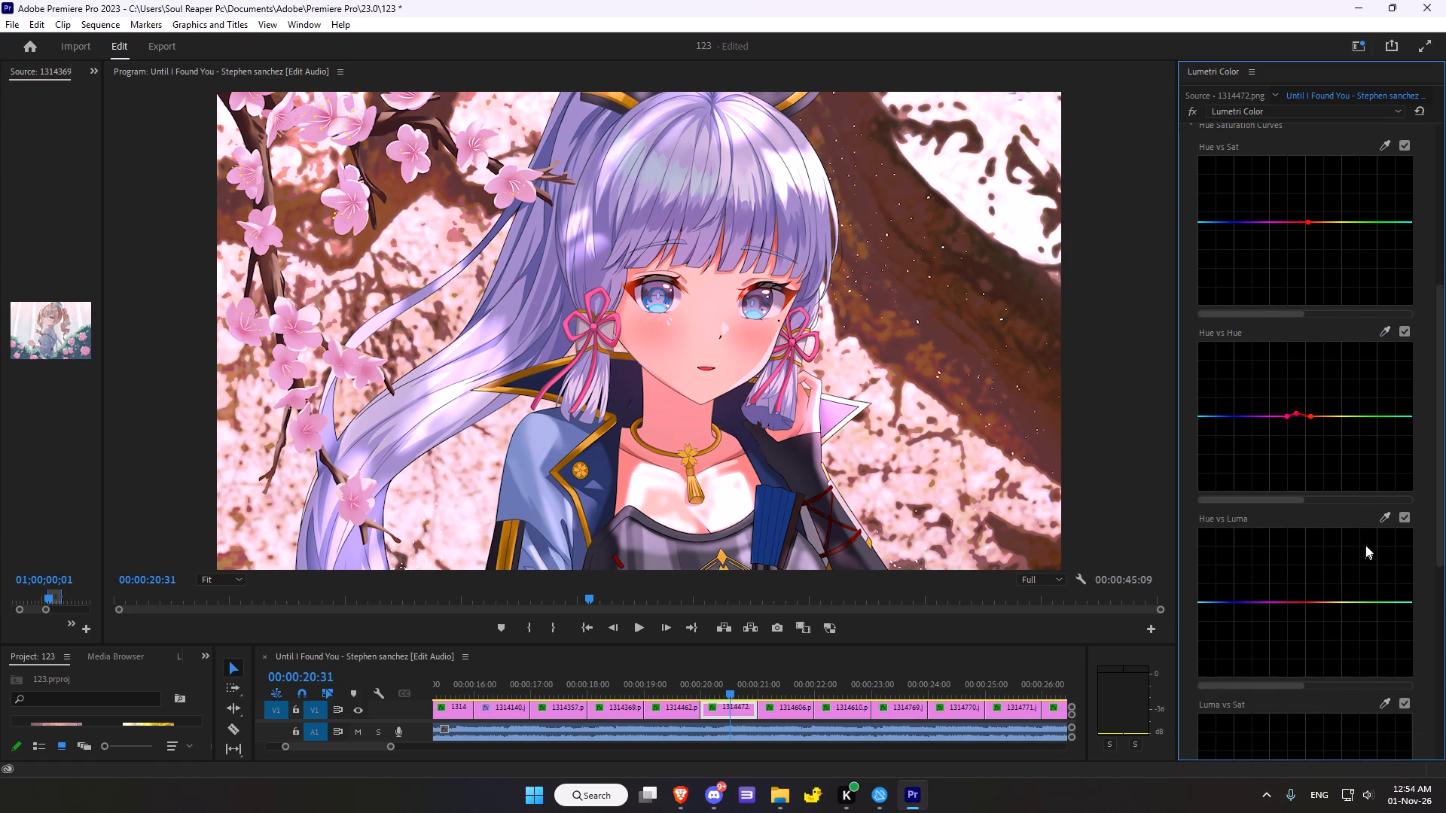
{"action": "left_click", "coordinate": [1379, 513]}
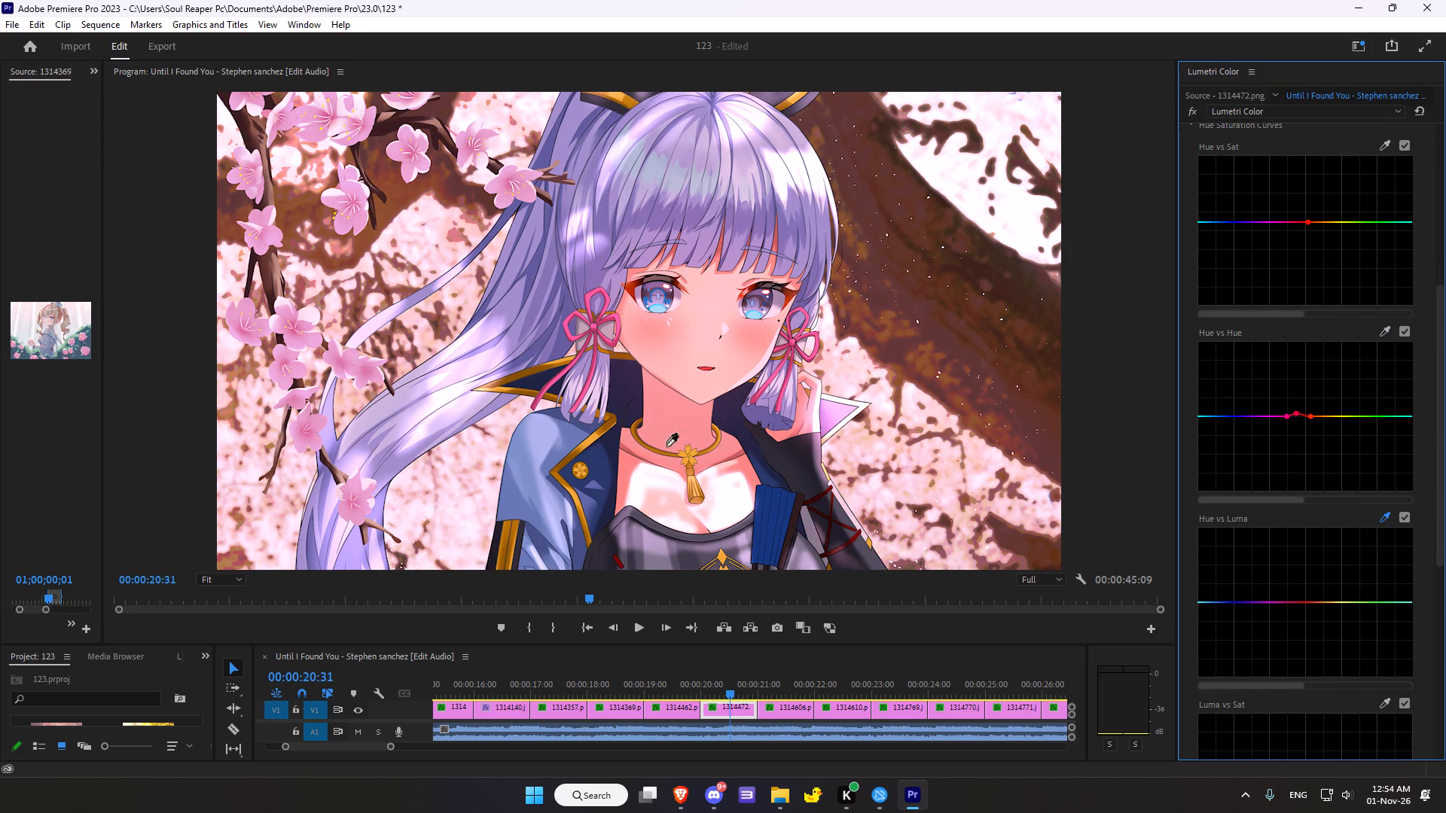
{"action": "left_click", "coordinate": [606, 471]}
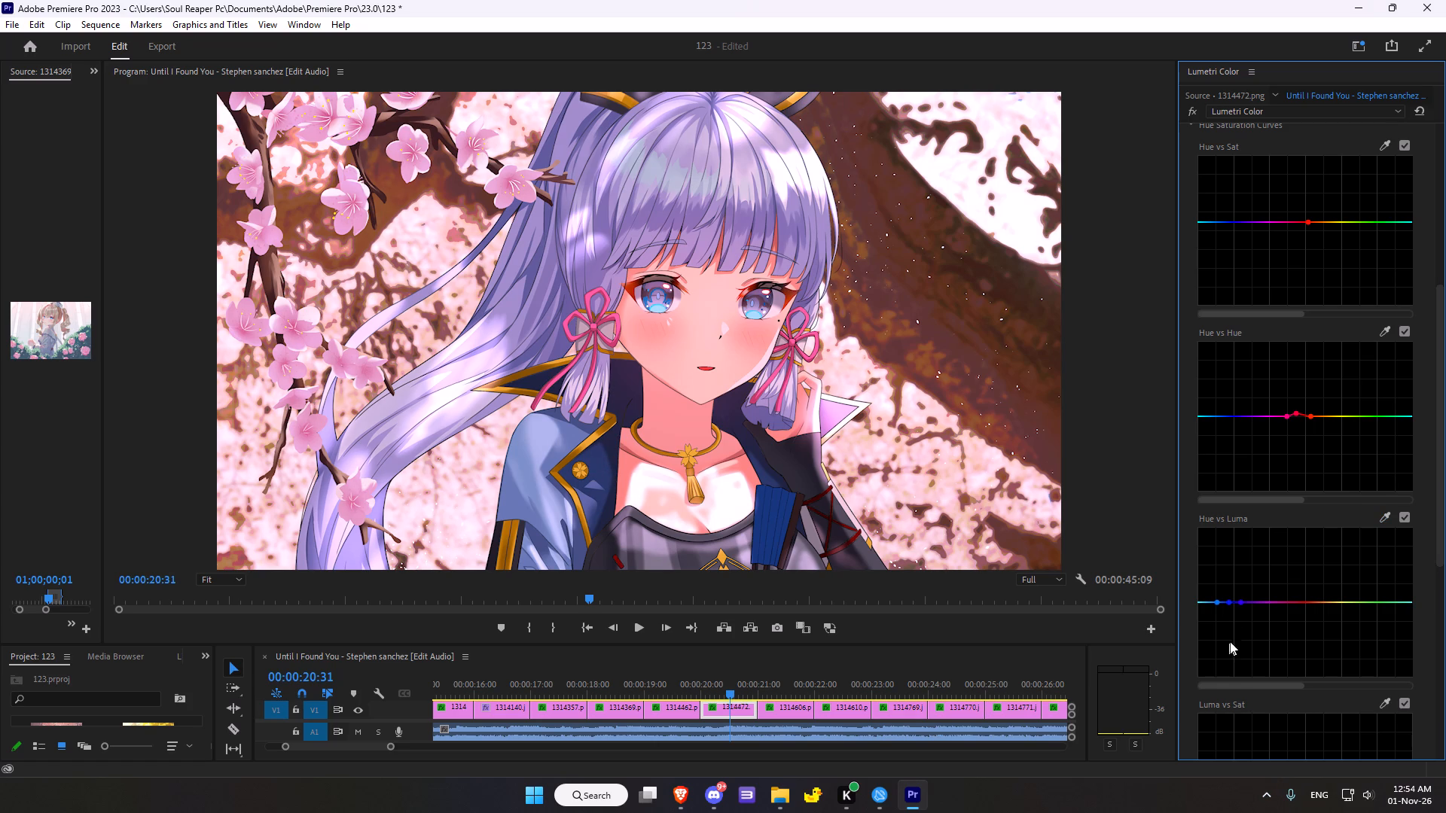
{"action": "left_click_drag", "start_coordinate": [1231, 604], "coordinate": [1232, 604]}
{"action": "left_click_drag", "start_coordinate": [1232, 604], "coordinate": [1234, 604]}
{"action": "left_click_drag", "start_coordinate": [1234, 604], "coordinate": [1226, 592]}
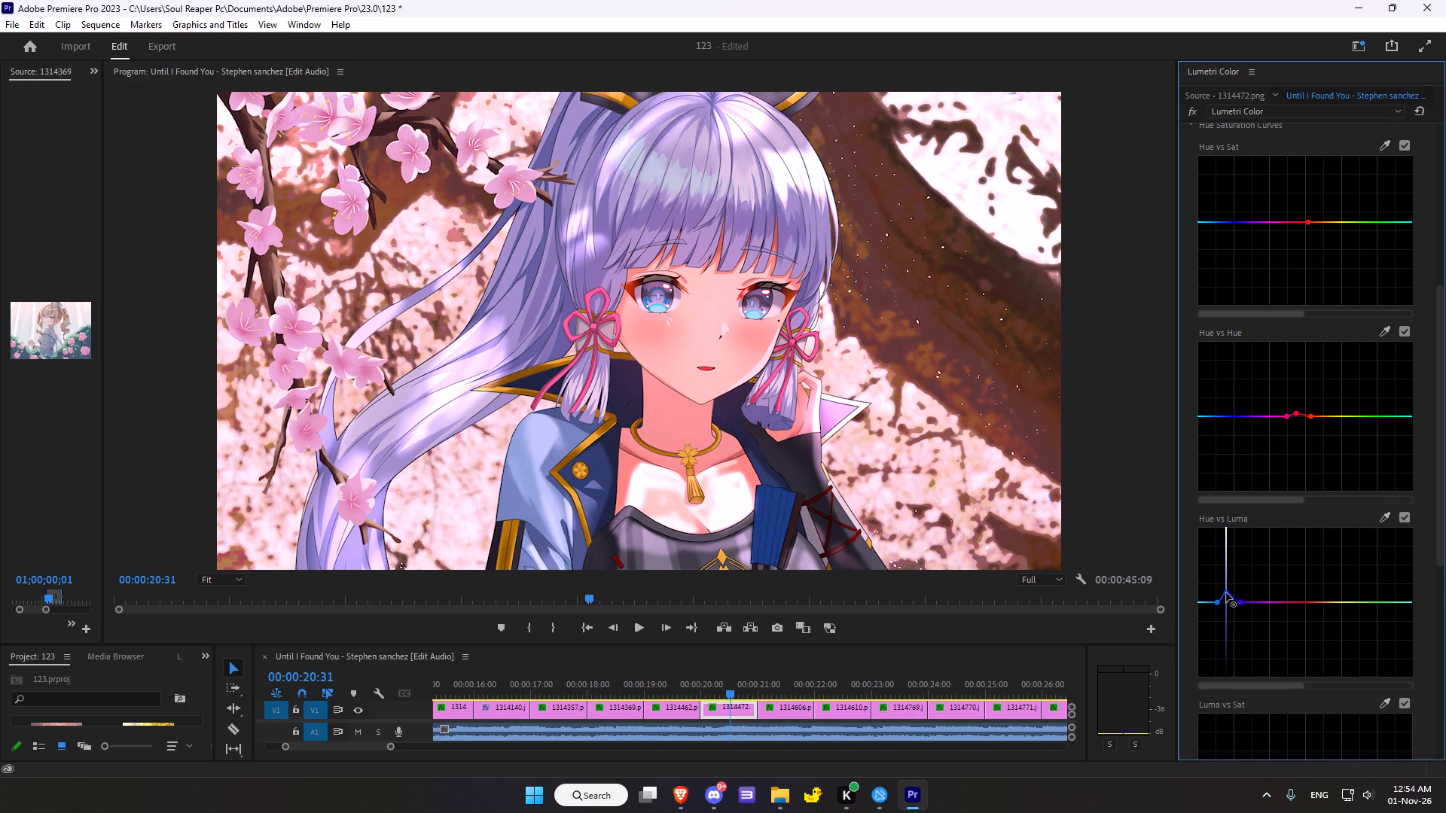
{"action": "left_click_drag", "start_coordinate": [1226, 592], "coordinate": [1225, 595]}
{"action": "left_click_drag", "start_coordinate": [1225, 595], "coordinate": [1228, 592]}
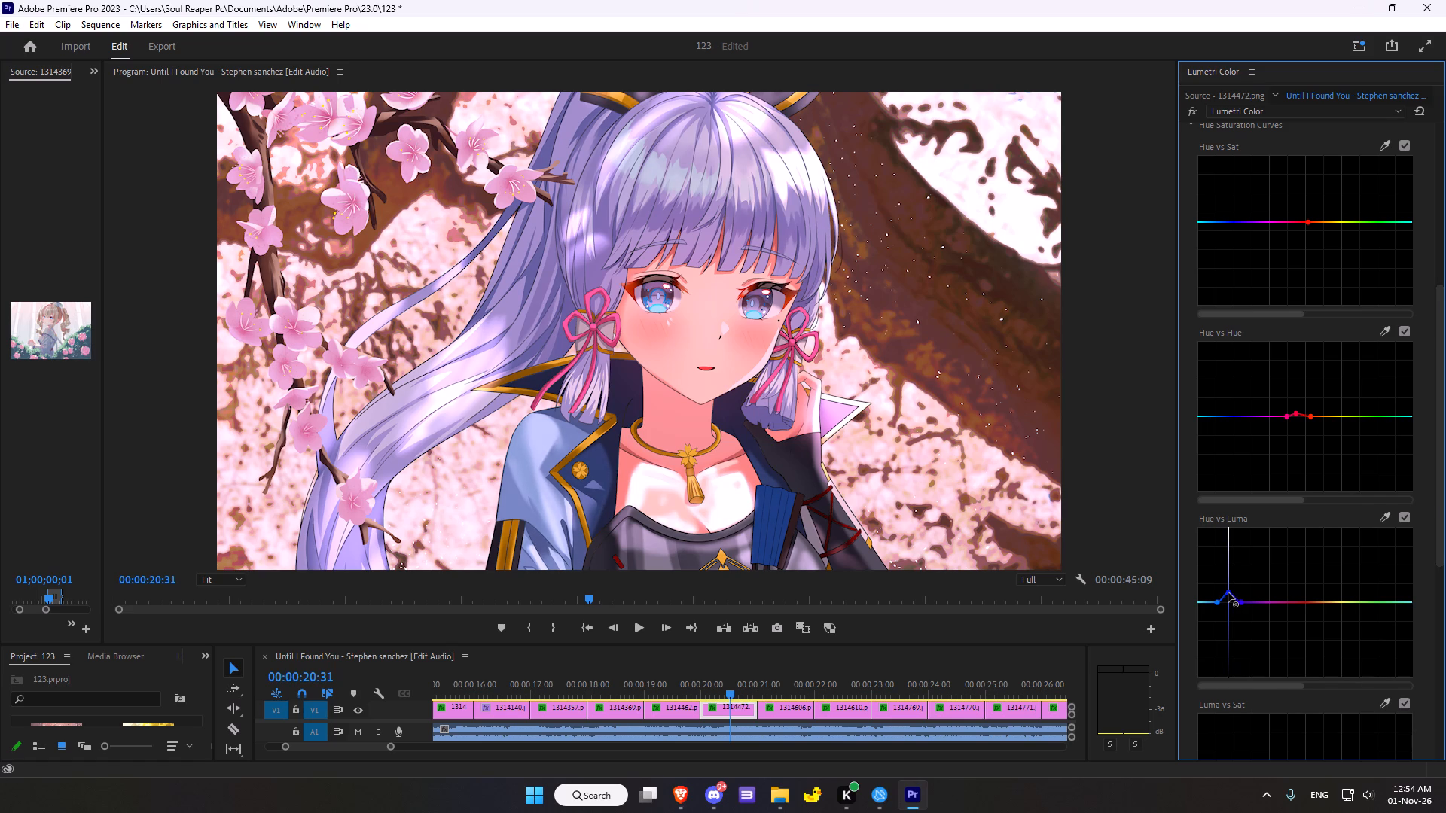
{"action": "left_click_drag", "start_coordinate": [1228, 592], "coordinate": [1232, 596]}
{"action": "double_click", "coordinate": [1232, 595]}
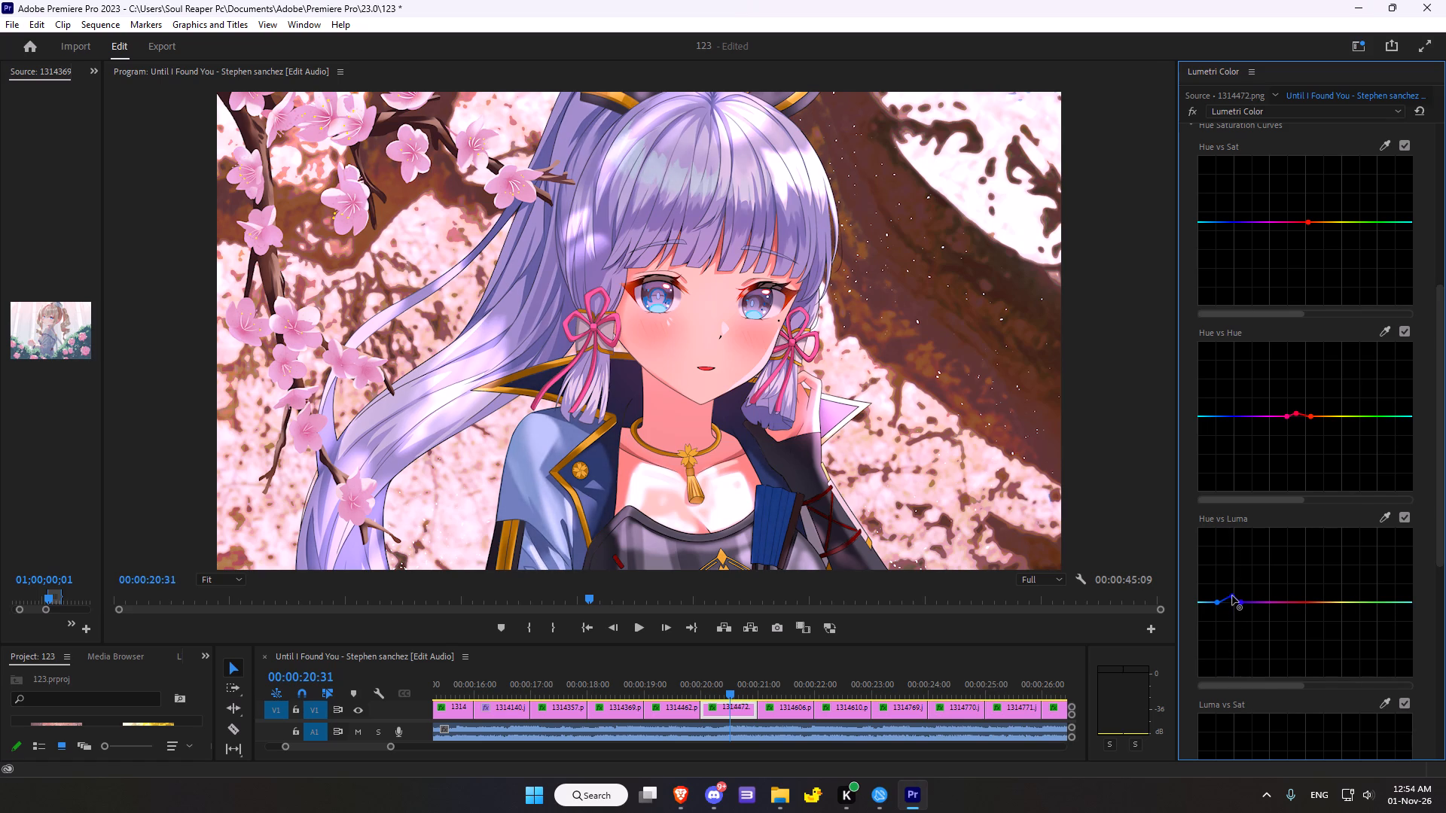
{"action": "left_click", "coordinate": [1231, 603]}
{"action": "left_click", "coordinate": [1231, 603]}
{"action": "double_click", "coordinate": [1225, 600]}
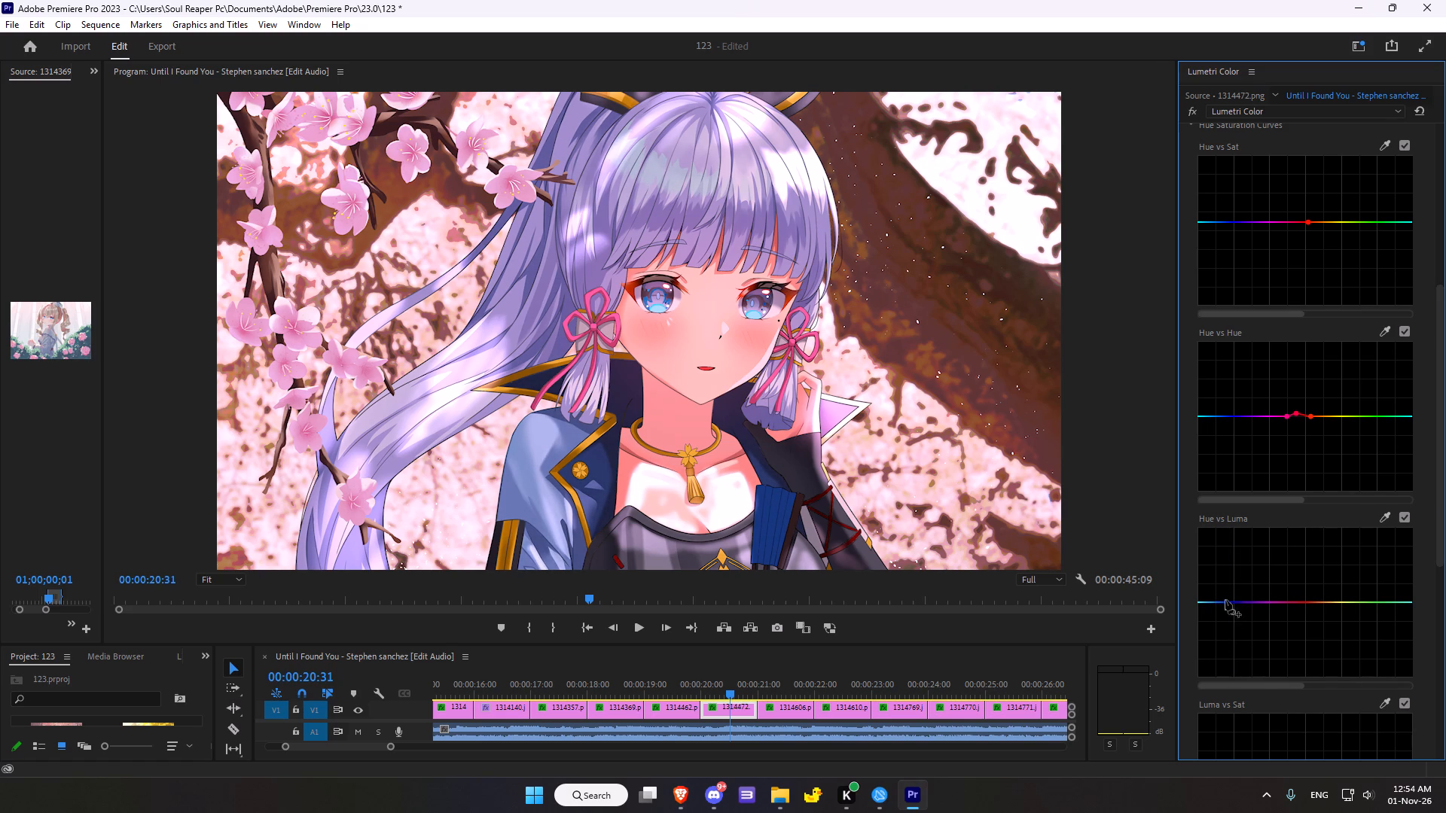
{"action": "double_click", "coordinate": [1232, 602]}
Add a vignette to clip 1314472 with amount about -1.4, midpoint about 44.6, roundness about 42.4 and feather about 22.3.
{"action": "scroll", "coordinate": [1301, 615], "scroll_direction": "down", "scroll_amount": 5}
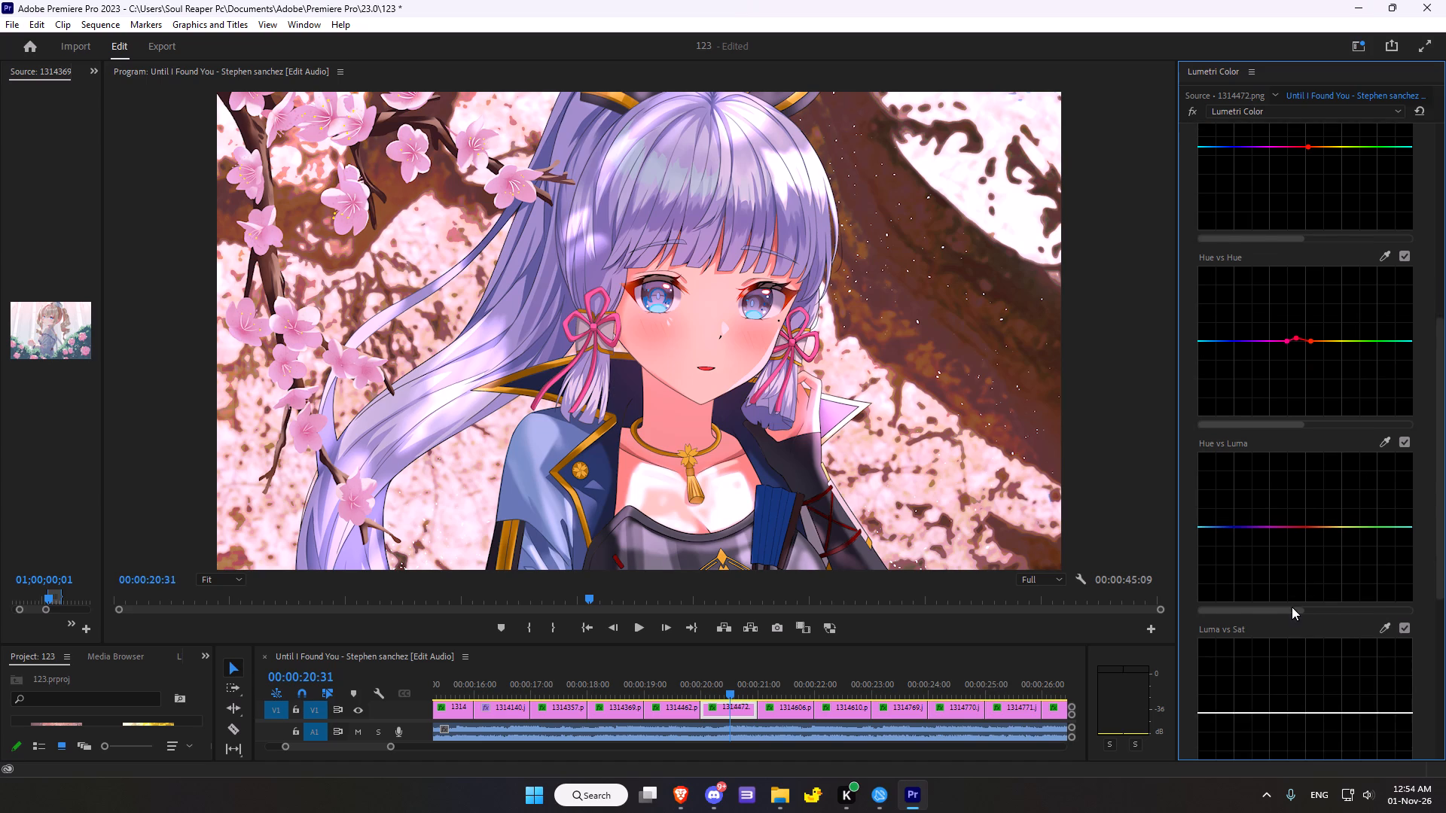
{"action": "scroll", "coordinate": [1292, 607], "scroll_direction": "down", "scroll_amount": 20}
{"action": "scroll", "coordinate": [1292, 607], "scroll_direction": "down", "scroll_amount": 10}
{"action": "left_click", "coordinate": [1209, 711]}
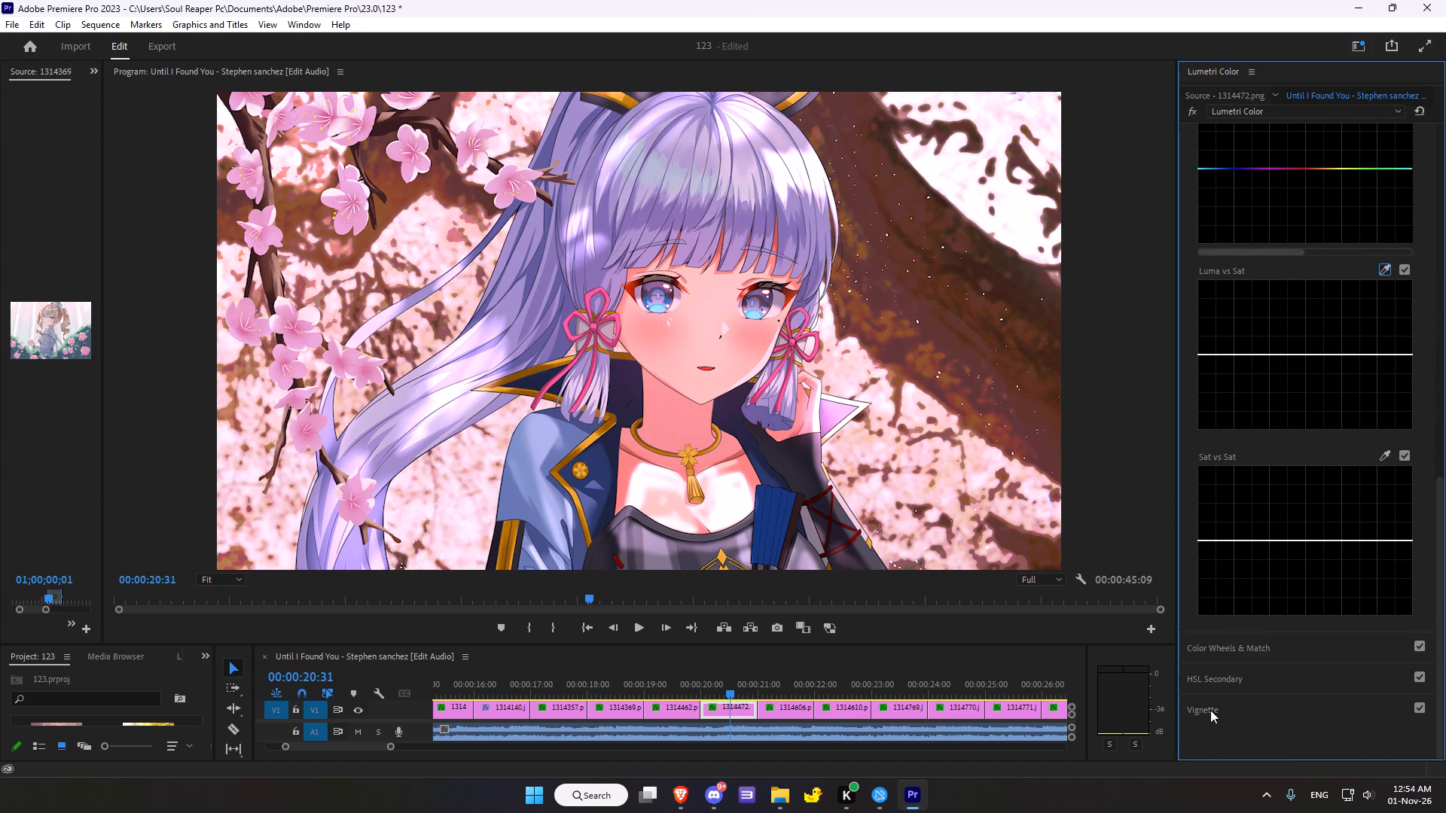
{"action": "left_click", "coordinate": [1208, 710]}
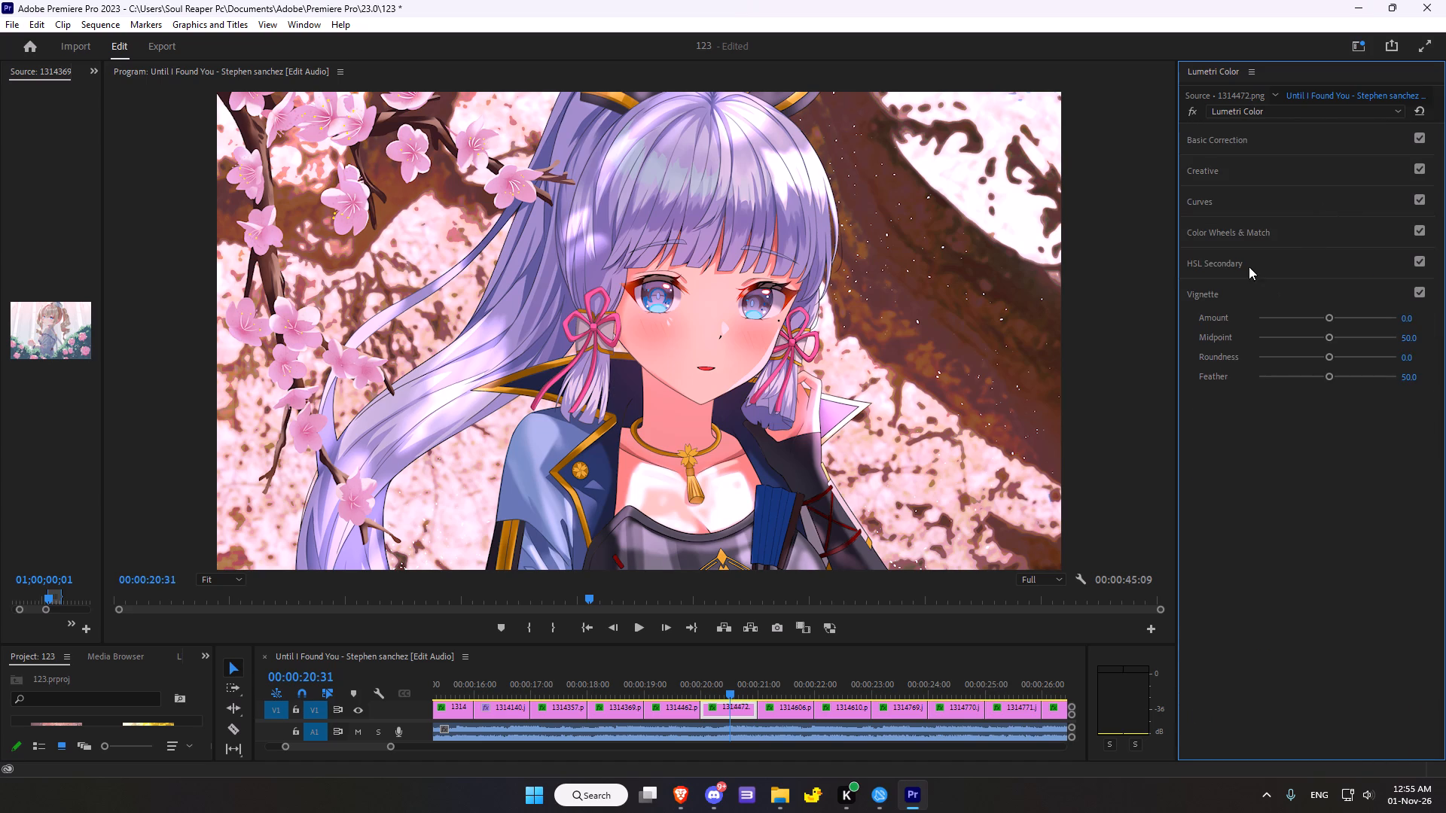
{"action": "left_click_drag", "start_coordinate": [1325, 314], "coordinate": [1319, 315]}
{"action": "left_click_drag", "start_coordinate": [1319, 315], "coordinate": [1299, 321]}
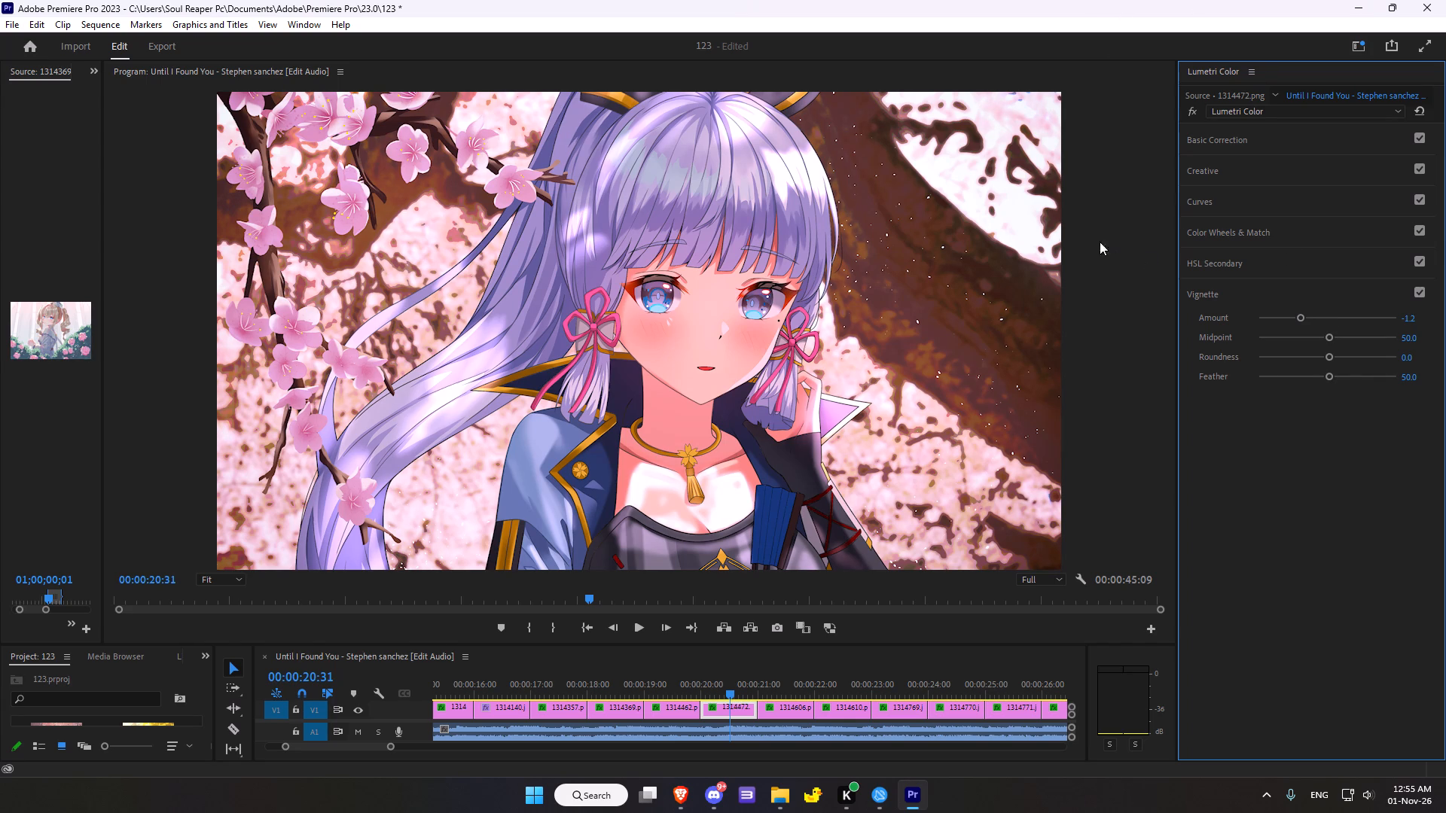
{"action": "left_click", "coordinate": [1332, 336]}
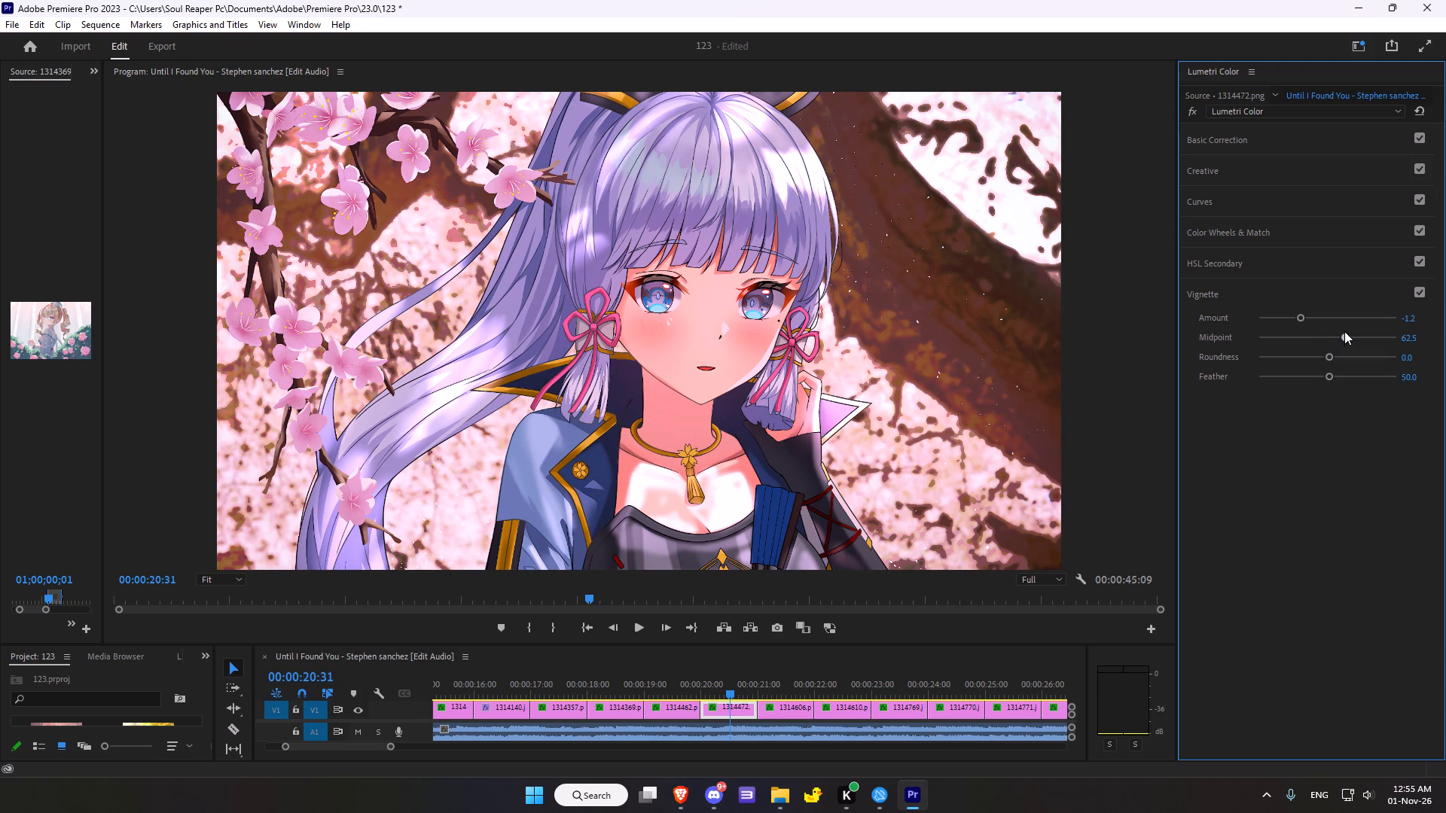
{"action": "left_click_drag", "start_coordinate": [1332, 343], "coordinate": [1315, 343]}
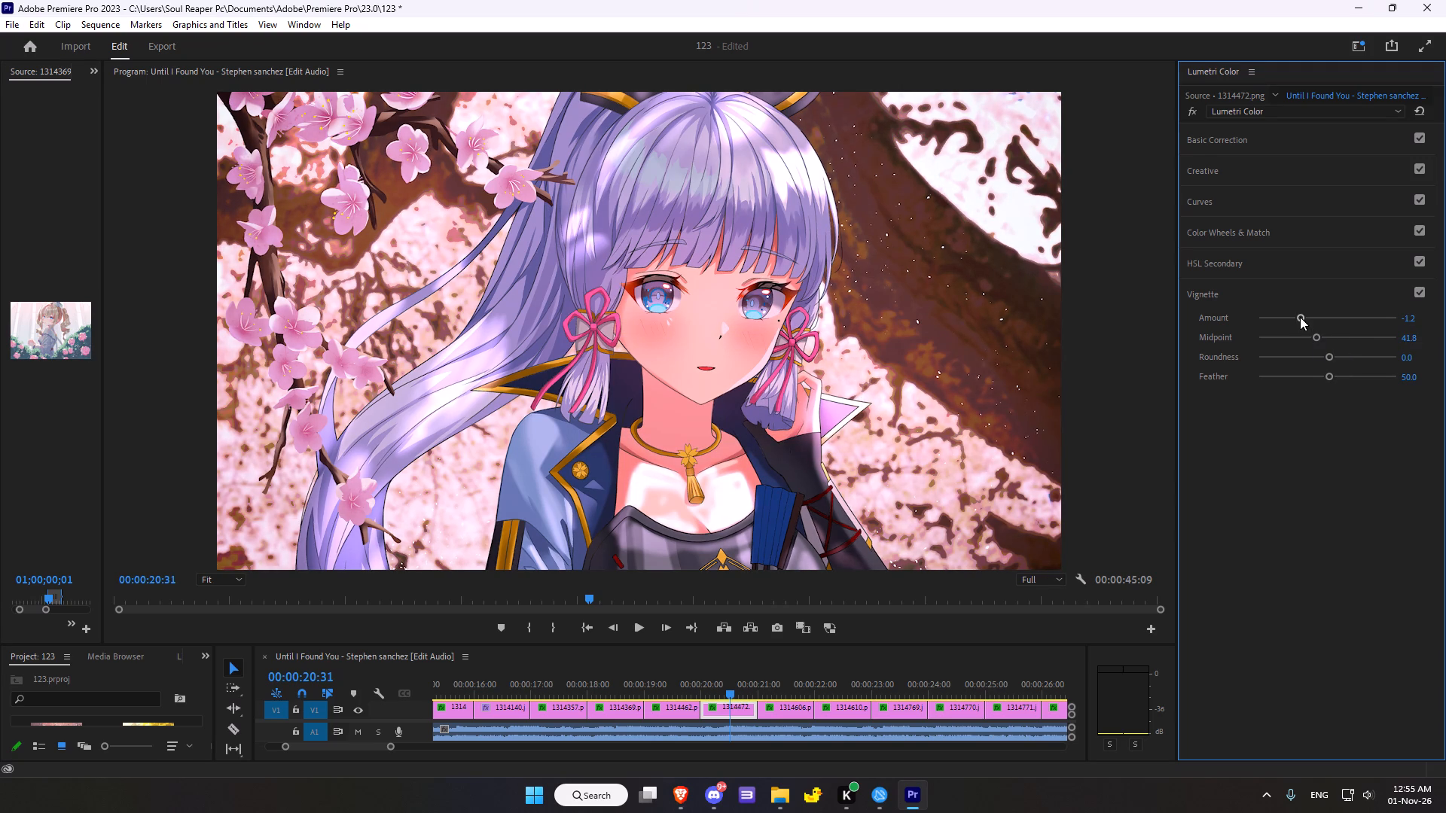
{"action": "left_click", "coordinate": [1300, 317]}
{"action": "left_click", "coordinate": [1322, 340]}
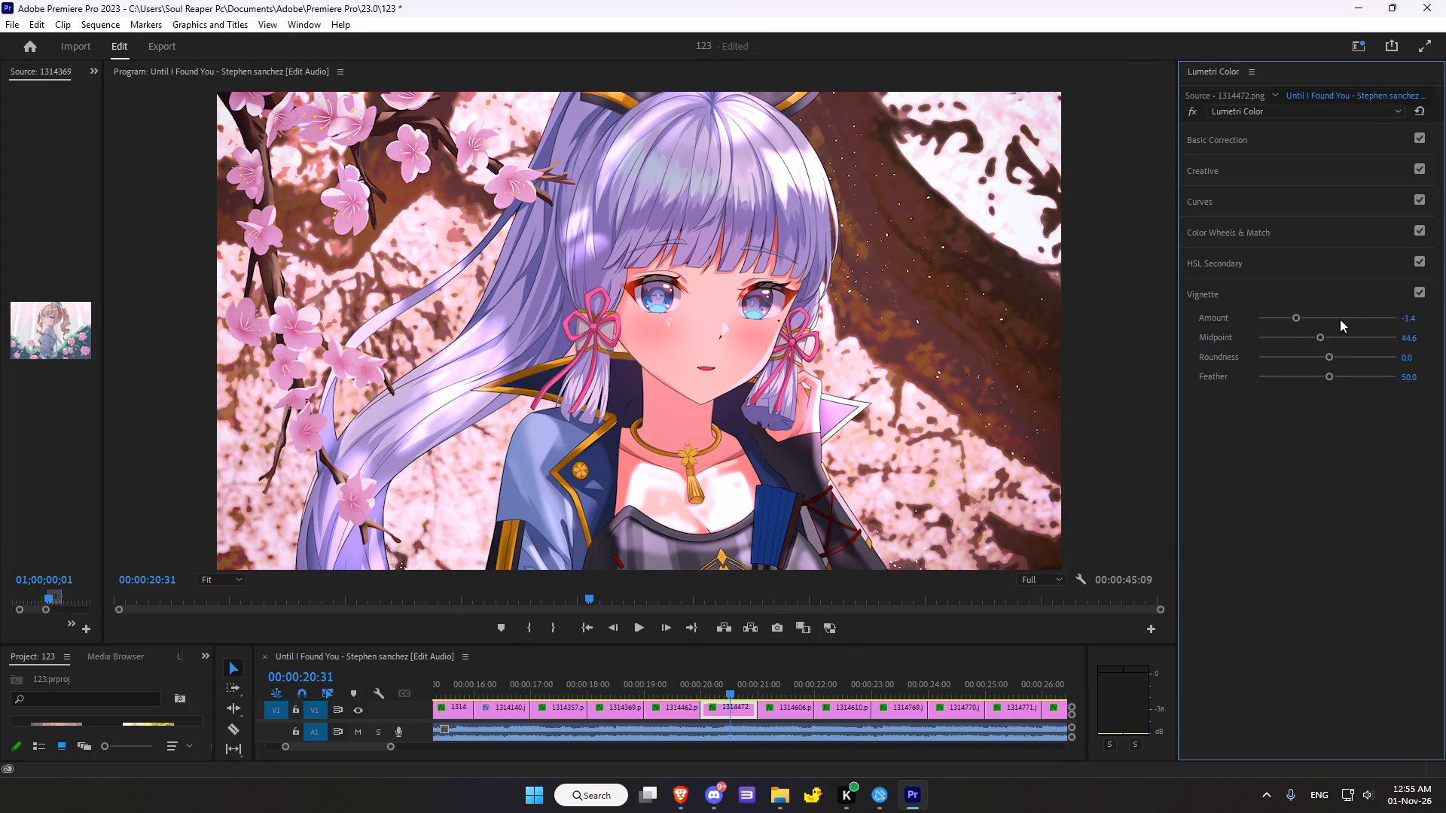
{"action": "left_click_drag", "start_coordinate": [1332, 358], "coordinate": [1295, 355]}
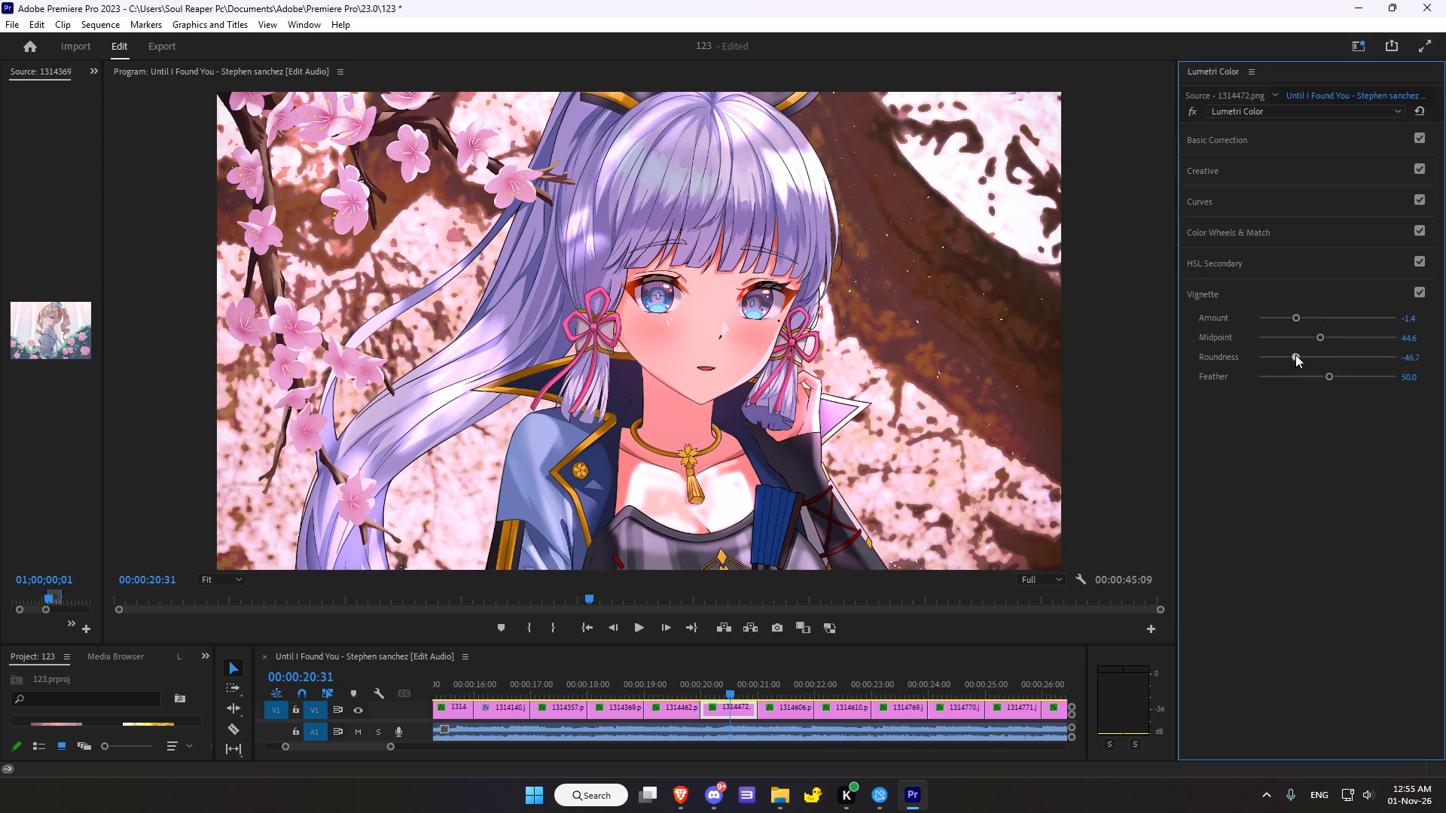
{"action": "left_click_drag", "start_coordinate": [1295, 355], "coordinate": [1356, 347]}
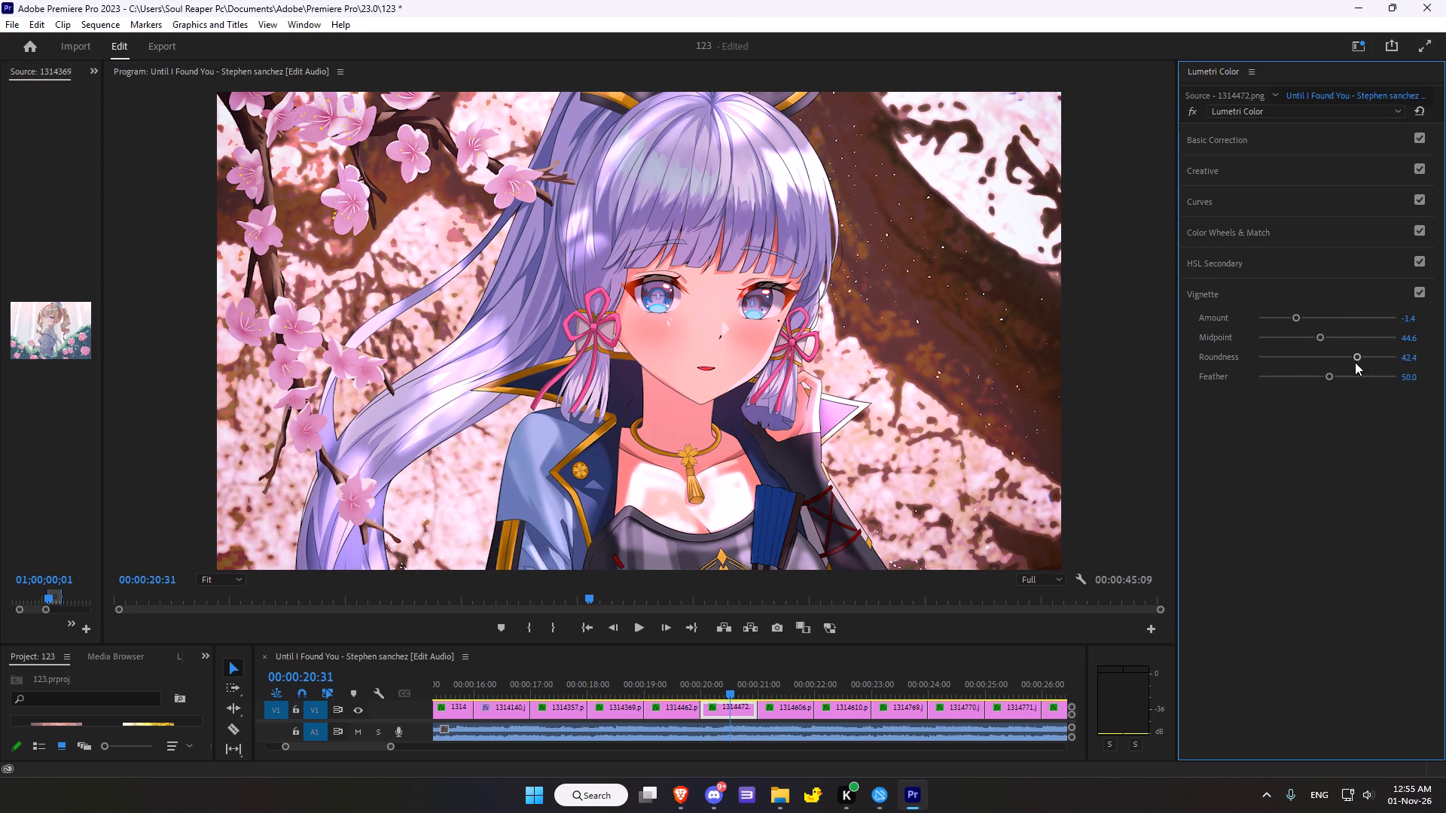
{"action": "left_click_drag", "start_coordinate": [1327, 378], "coordinate": [1288, 380]}
Strengthen the vignette to amount about -1.9, midpoint about 32.1 and feather about 20.7.
{"action": "left_click_drag", "start_coordinate": [1296, 317], "coordinate": [1287, 316]}
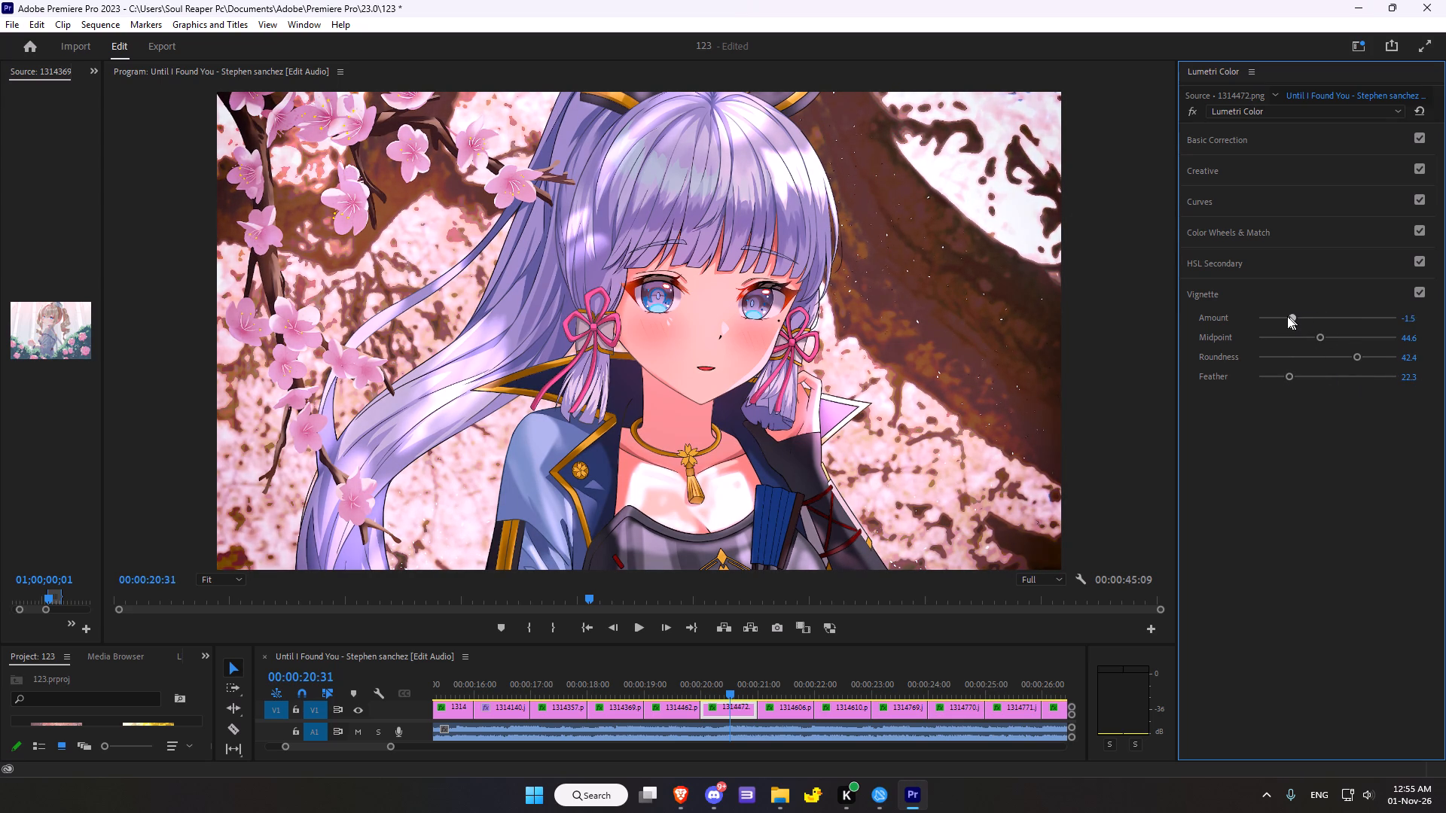
{"action": "left_click_drag", "start_coordinate": [1287, 316], "coordinate": [1283, 327]}
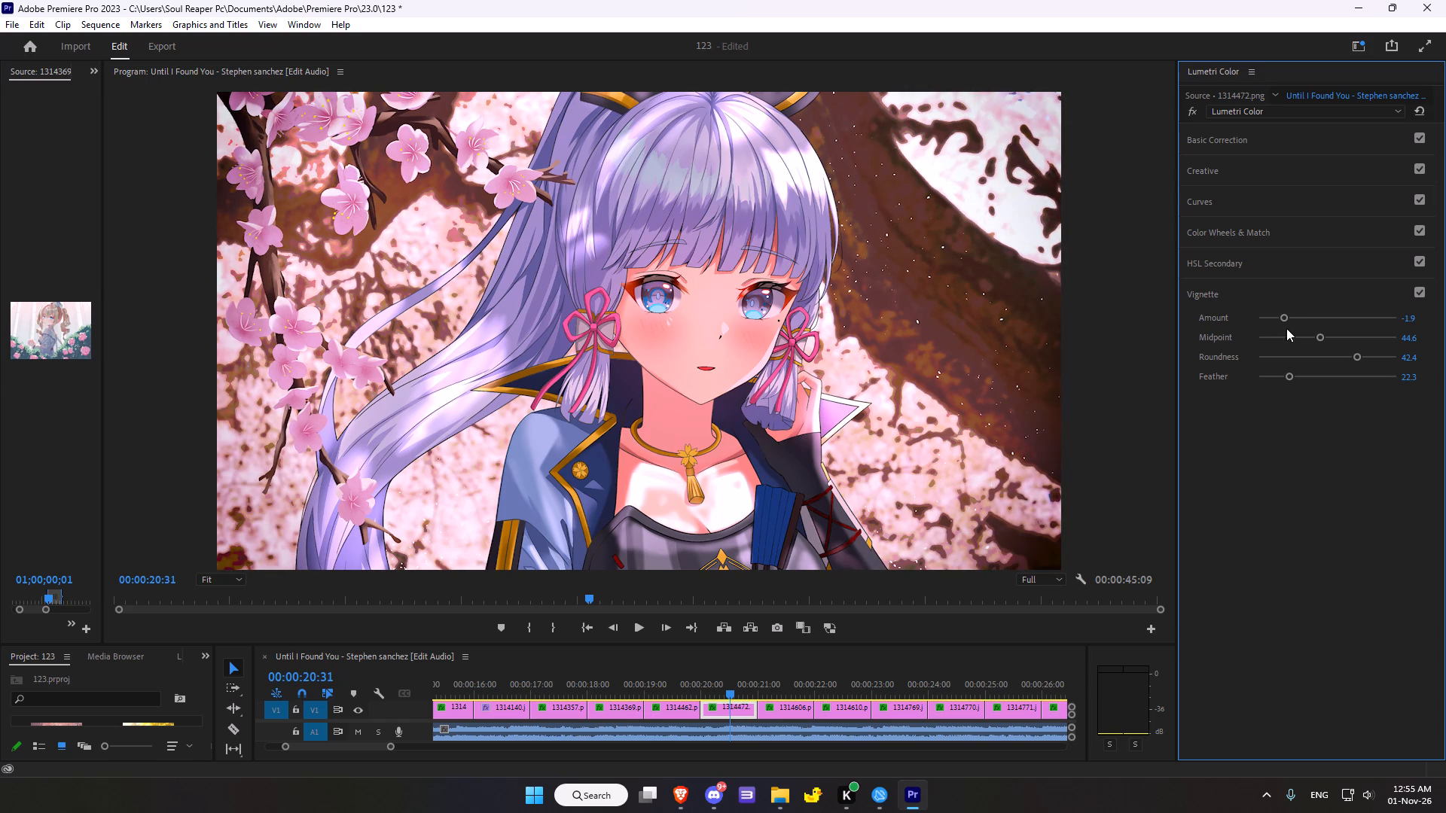
{"action": "left_click_drag", "start_coordinate": [1319, 336], "coordinate": [1301, 341]}
{"action": "left_click", "coordinate": [1356, 355]}
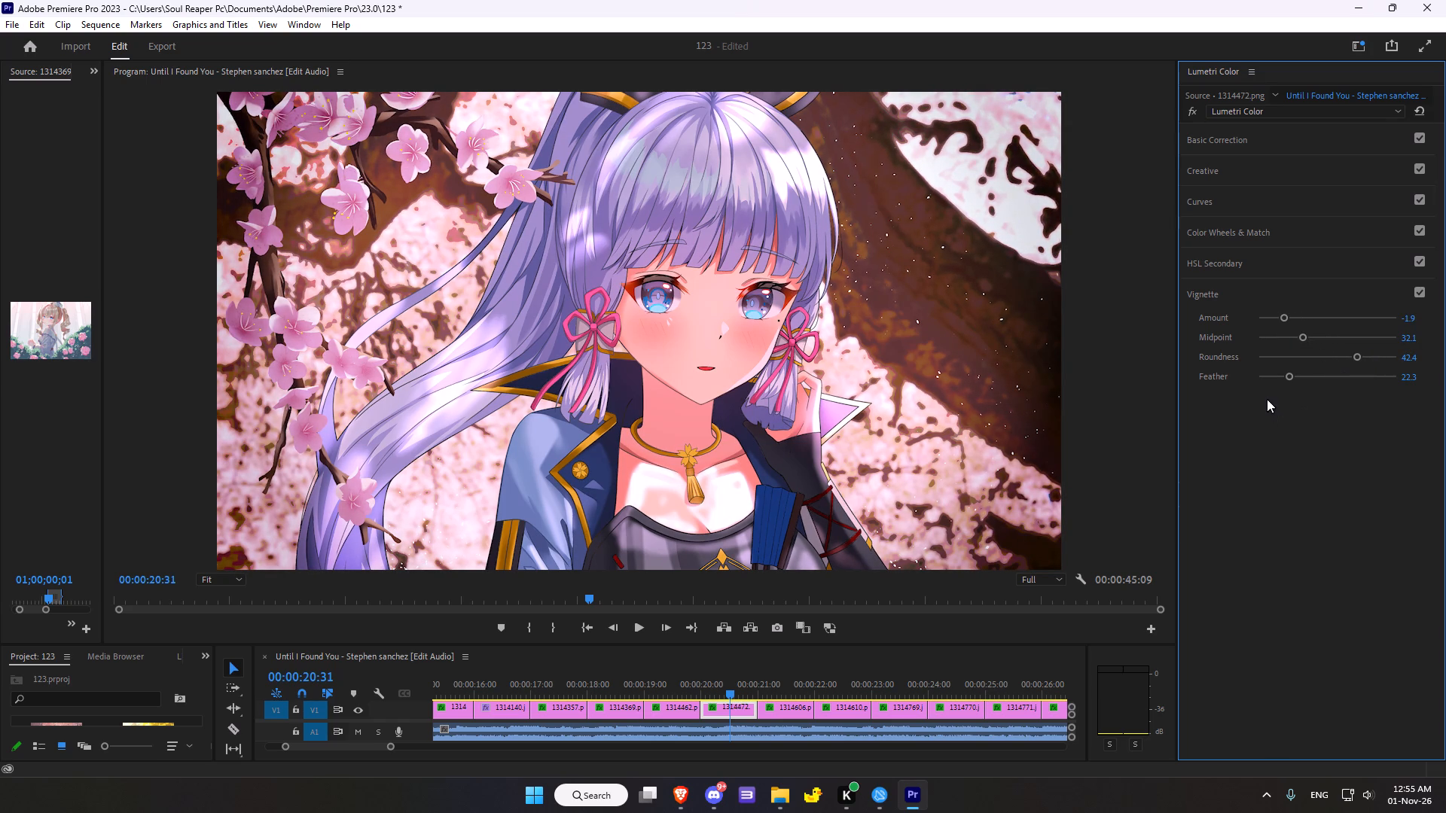
{"action": "left_click", "coordinate": [1283, 376]}
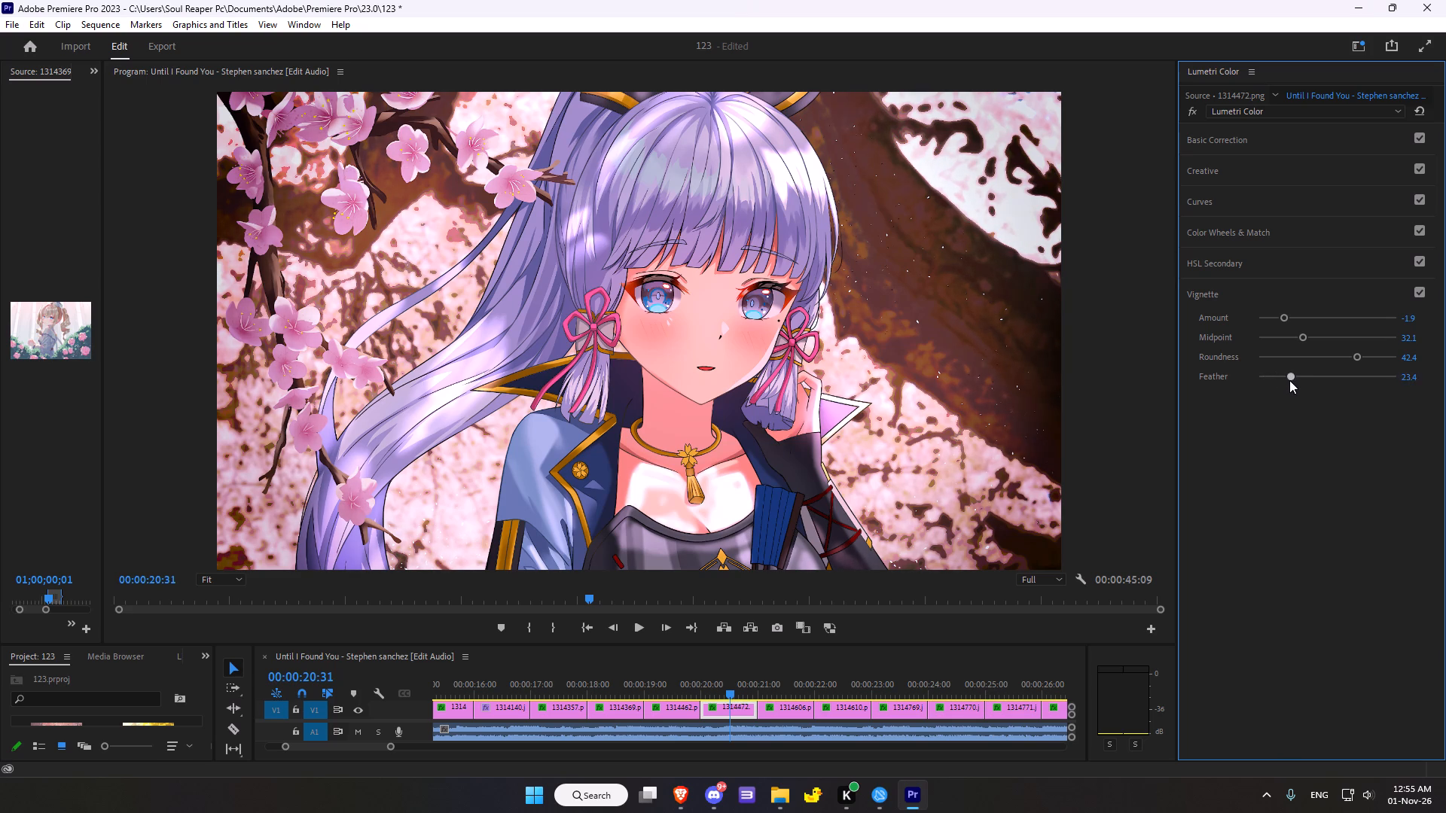
{"action": "scroll", "coordinate": [1287, 396], "scroll_direction": "down", "scroll_amount": 2}
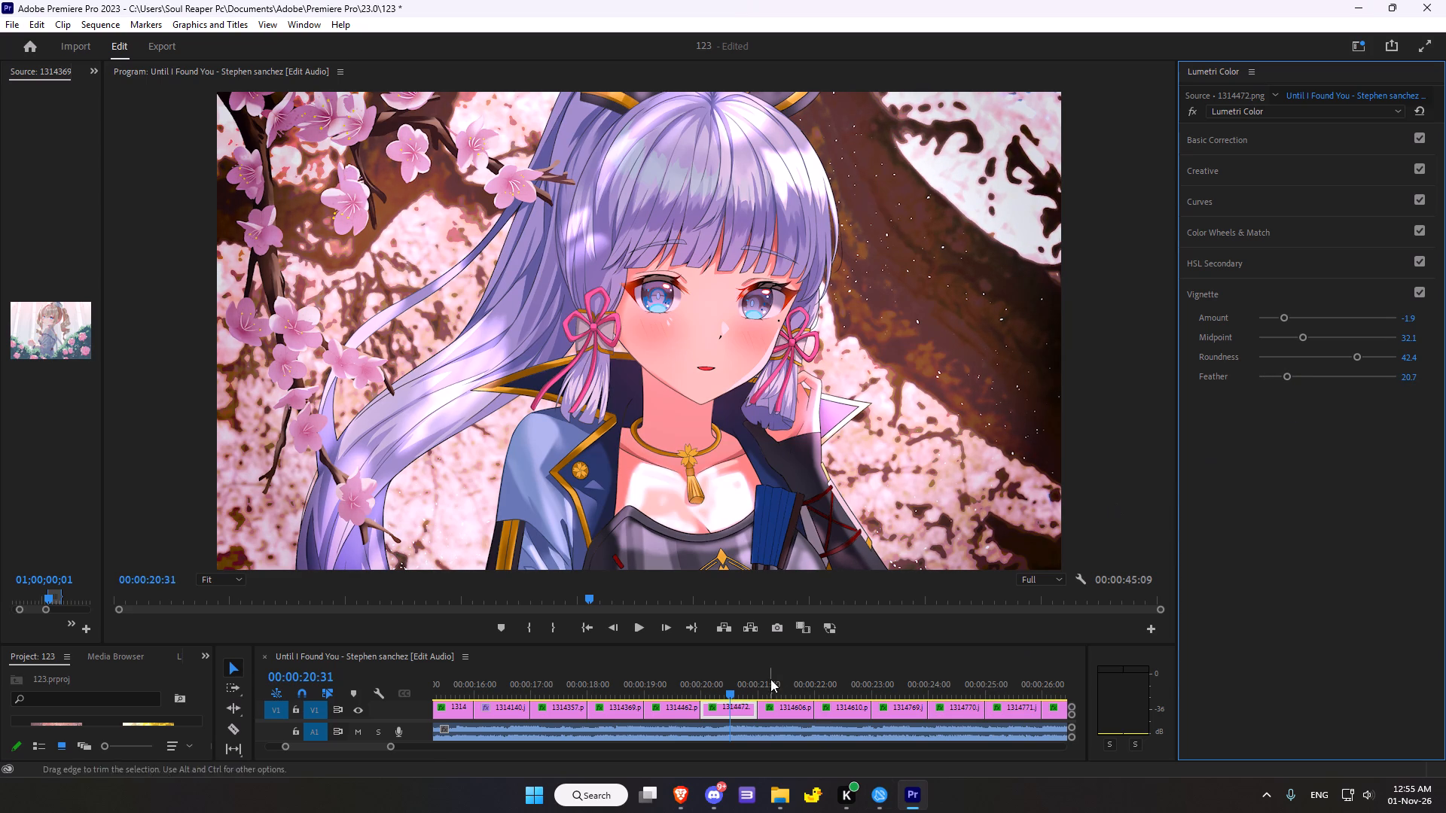
Move the playhead on to clip 1314606, reset its Lumetri Color effect, and switch the effect off and back on.
{"action": "scroll", "coordinate": [816, 596], "scroll_direction": "down", "scroll_amount": 9}
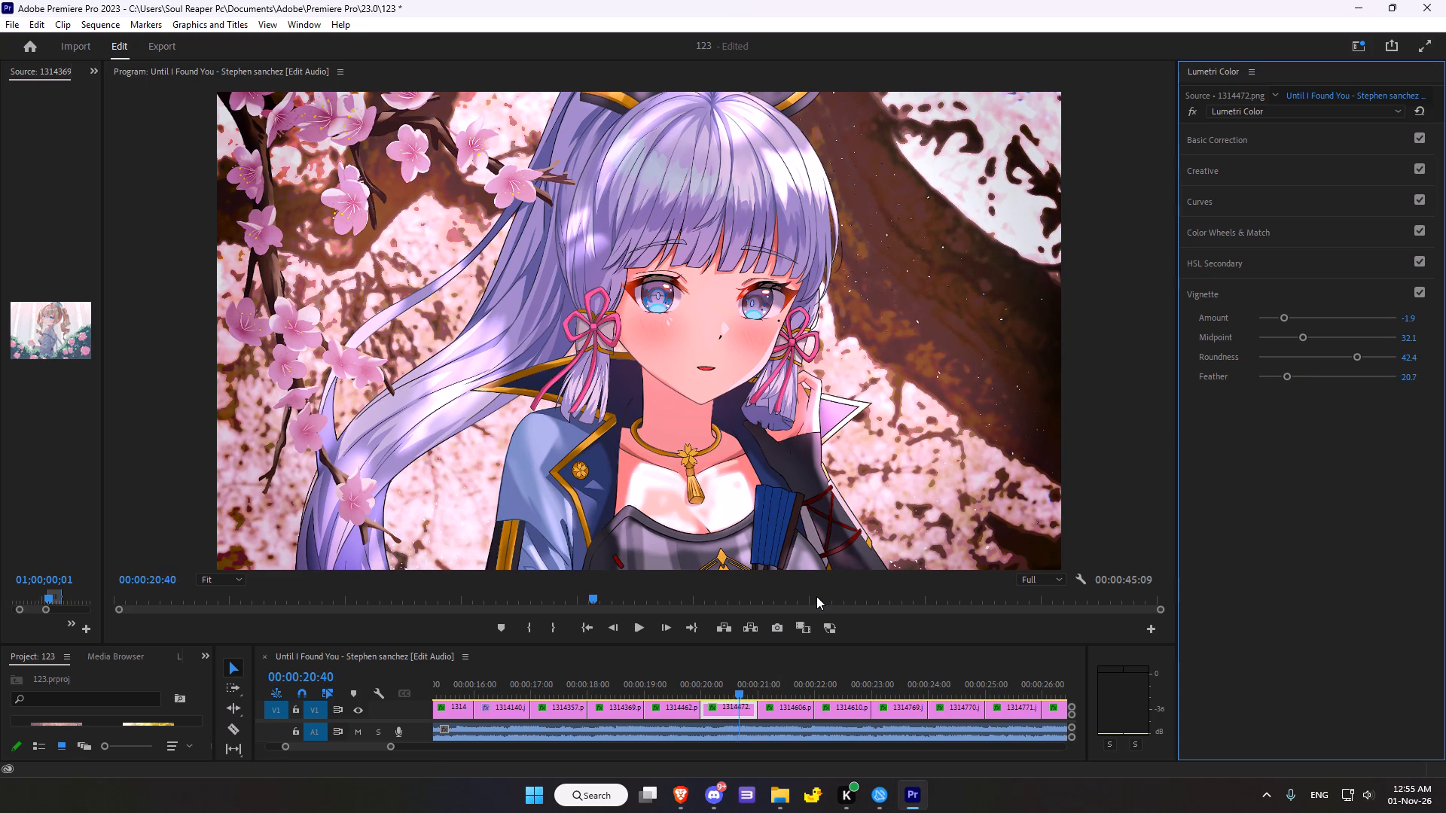
{"action": "scroll", "coordinate": [816, 596], "scroll_direction": "down", "scroll_amount": 10}
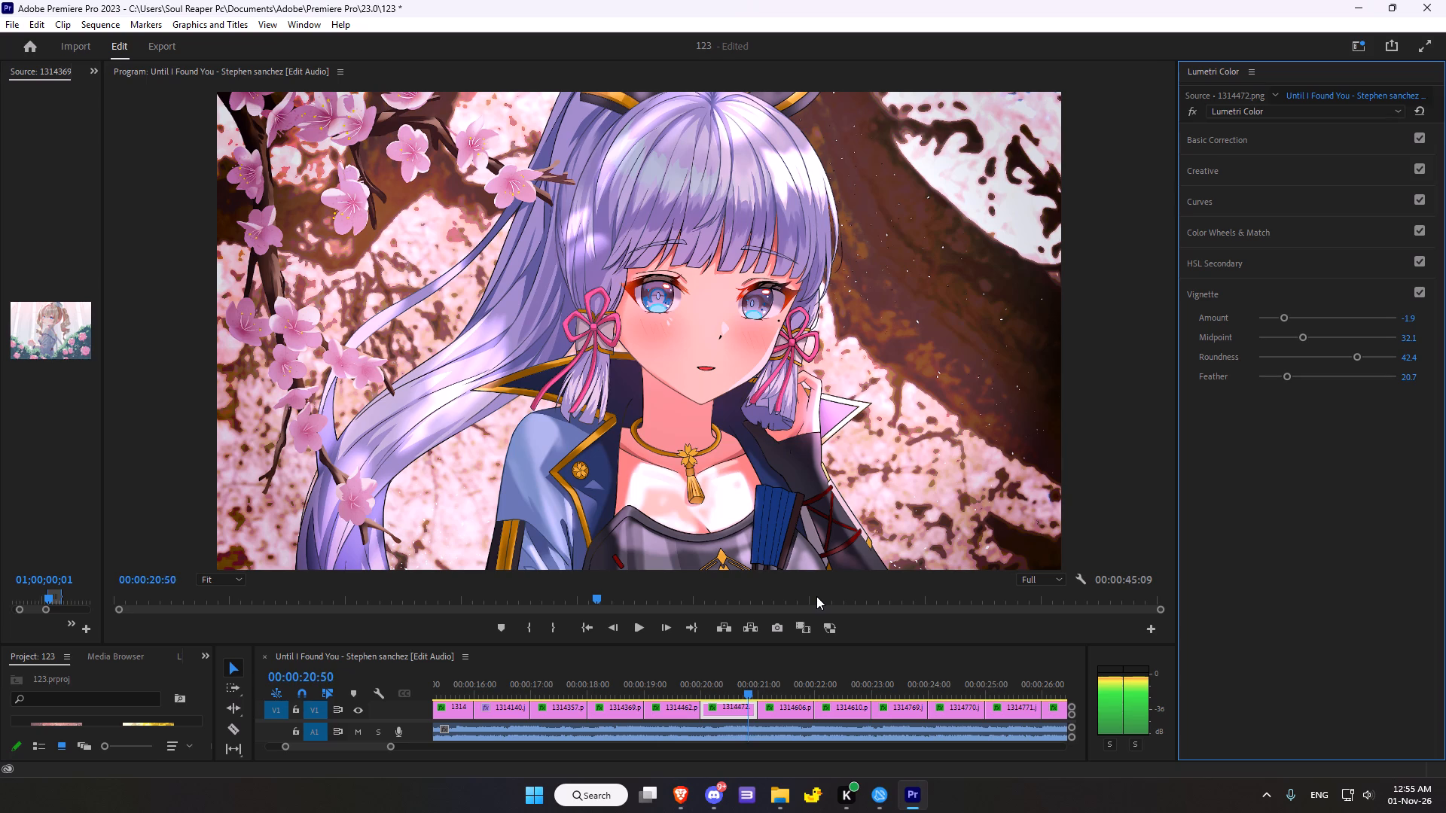
{"action": "scroll", "coordinate": [816, 596], "scroll_direction": "down", "scroll_amount": 5}
{"action": "scroll", "coordinate": [816, 596], "scroll_direction": "up", "scroll_amount": 1}
{"action": "scroll", "coordinate": [816, 596], "scroll_direction": "down", "scroll_amount": 16}
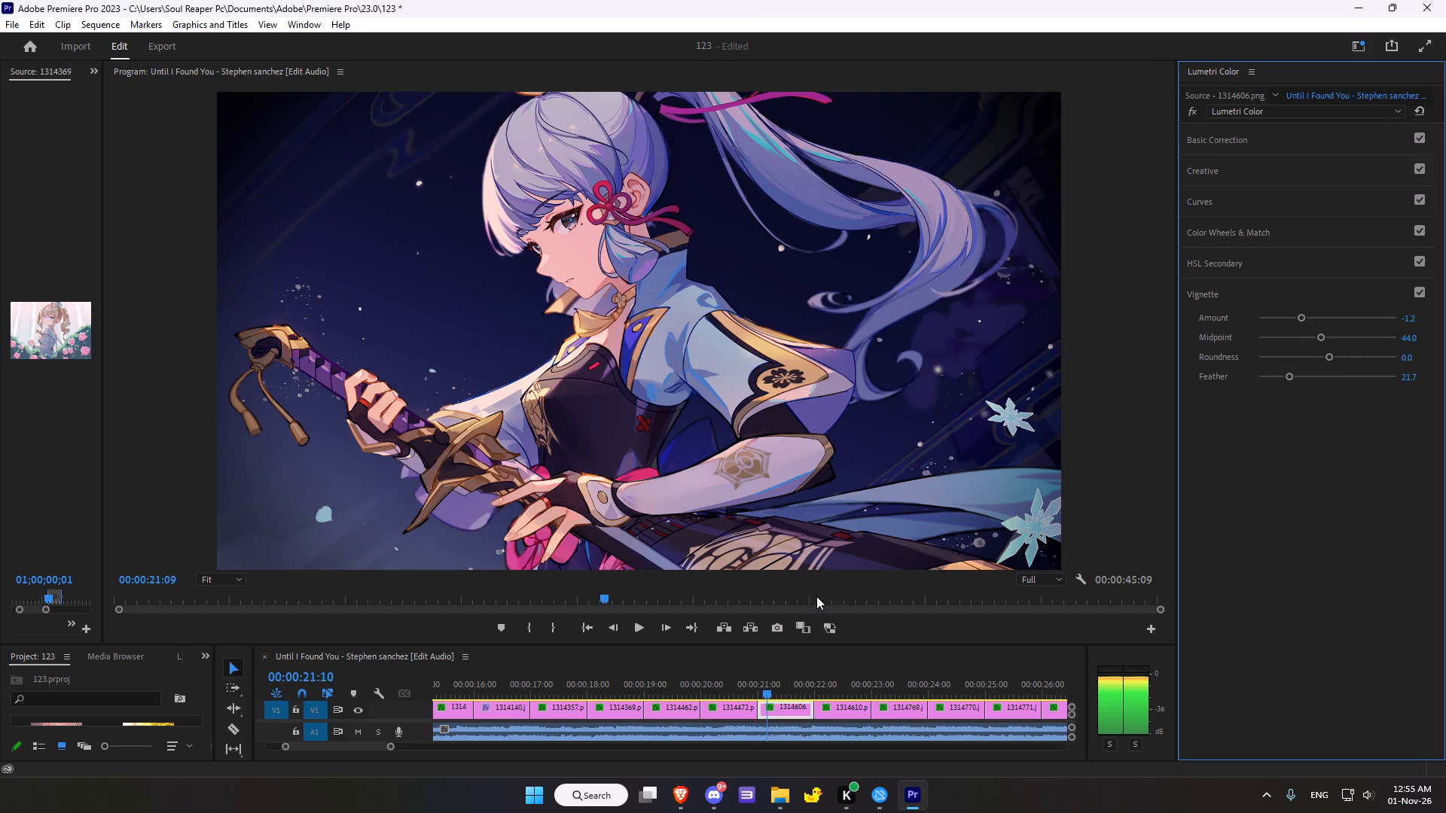
{"action": "scroll", "coordinate": [816, 596], "scroll_direction": "down", "scroll_amount": 20}
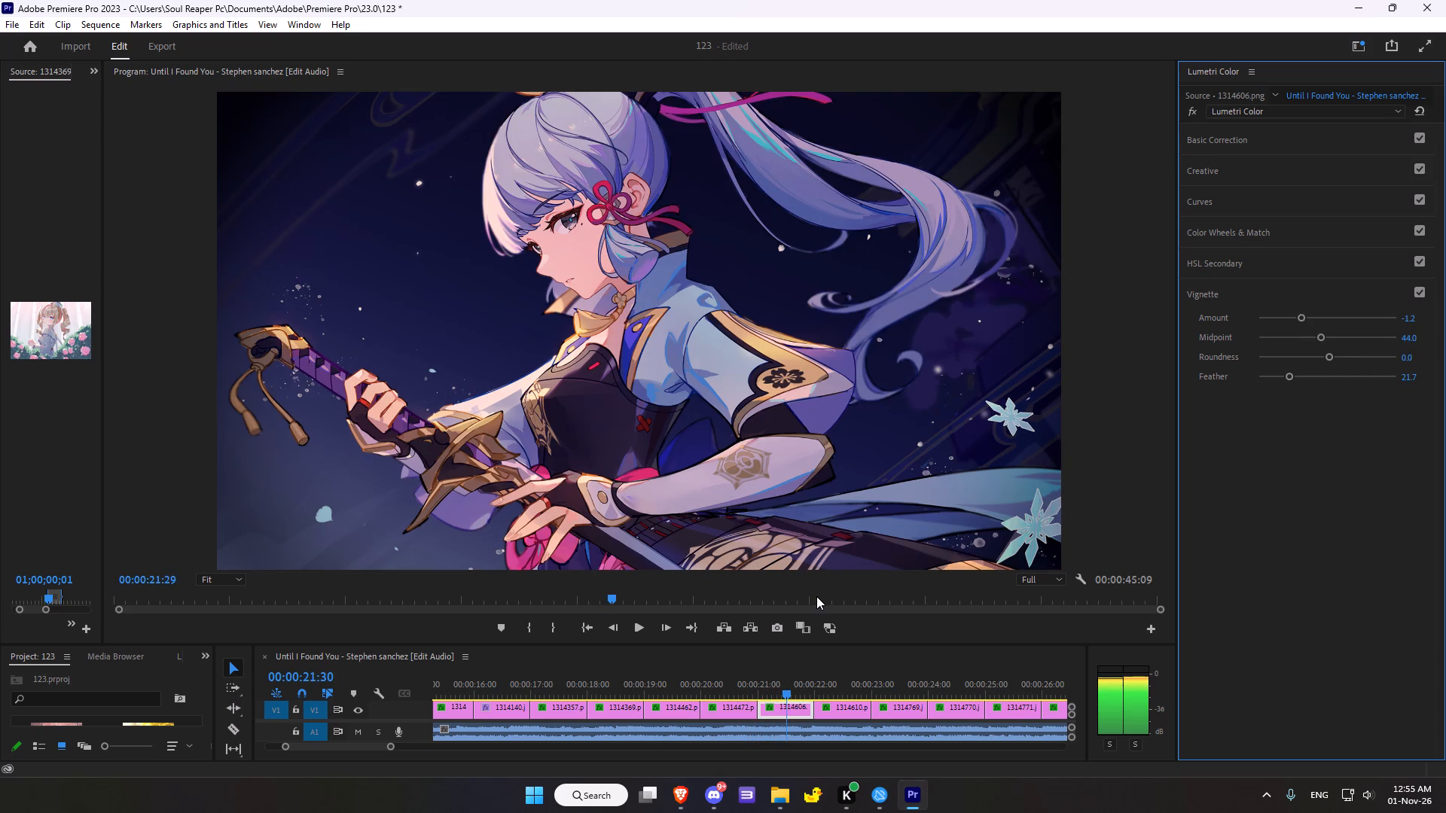
{"action": "scroll", "coordinate": [816, 596], "scroll_direction": "up", "scroll_amount": 2}
{"action": "scroll", "coordinate": [816, 596], "scroll_direction": "down", "scroll_amount": 1}
{"action": "left_click", "coordinate": [1423, 111]}
{"action": "left_click", "coordinate": [1193, 113]}
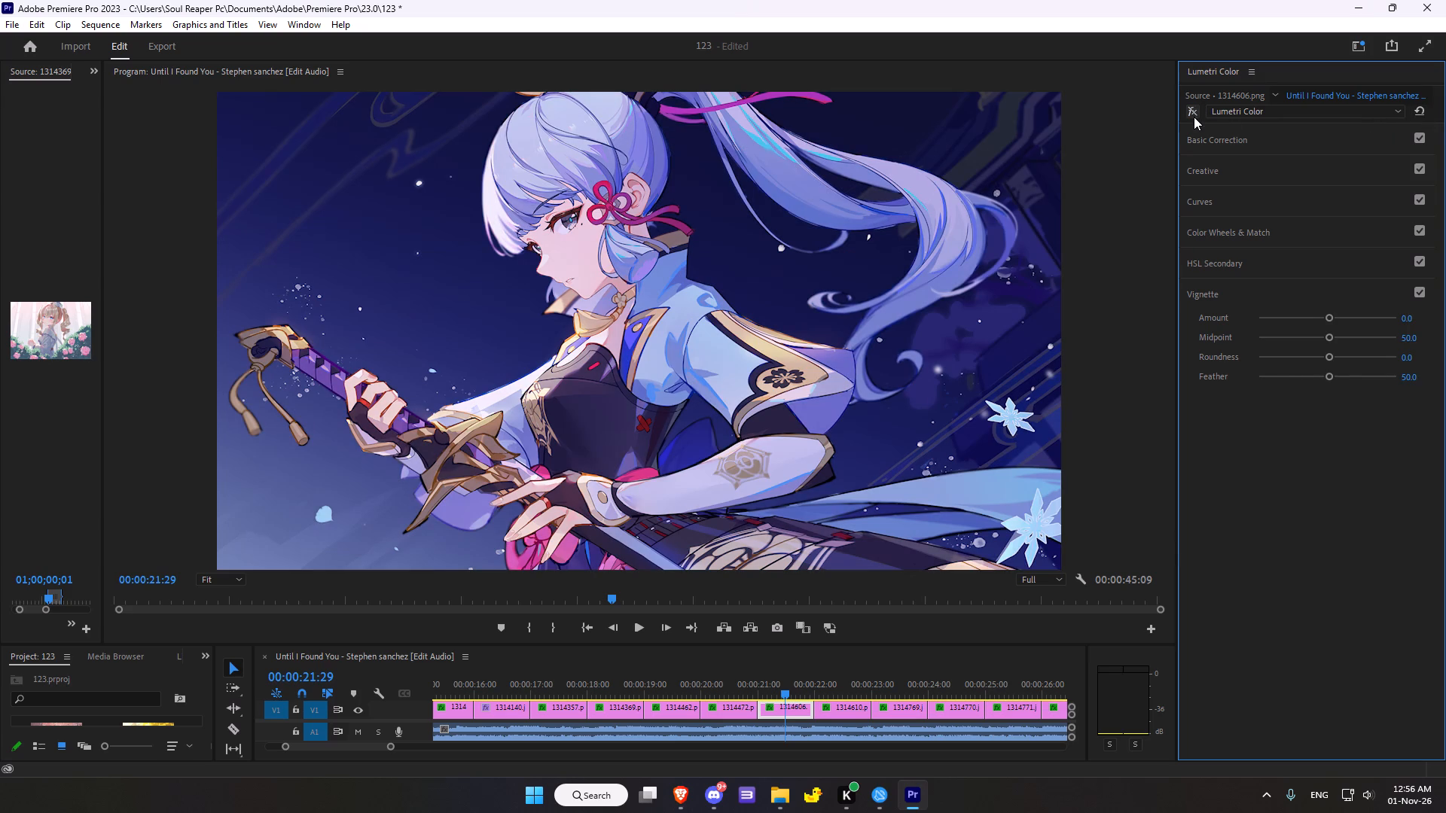
{"action": "left_click", "coordinate": [1197, 108]}
Set the Basic Correction colour of clip 1314606 to temperature about 18.5, tint about -1.1 and saturation about 93.5.
{"action": "scroll", "coordinate": [1299, 208], "scroll_direction": "up", "scroll_amount": 2}
{"action": "left_click", "coordinate": [1209, 145]}
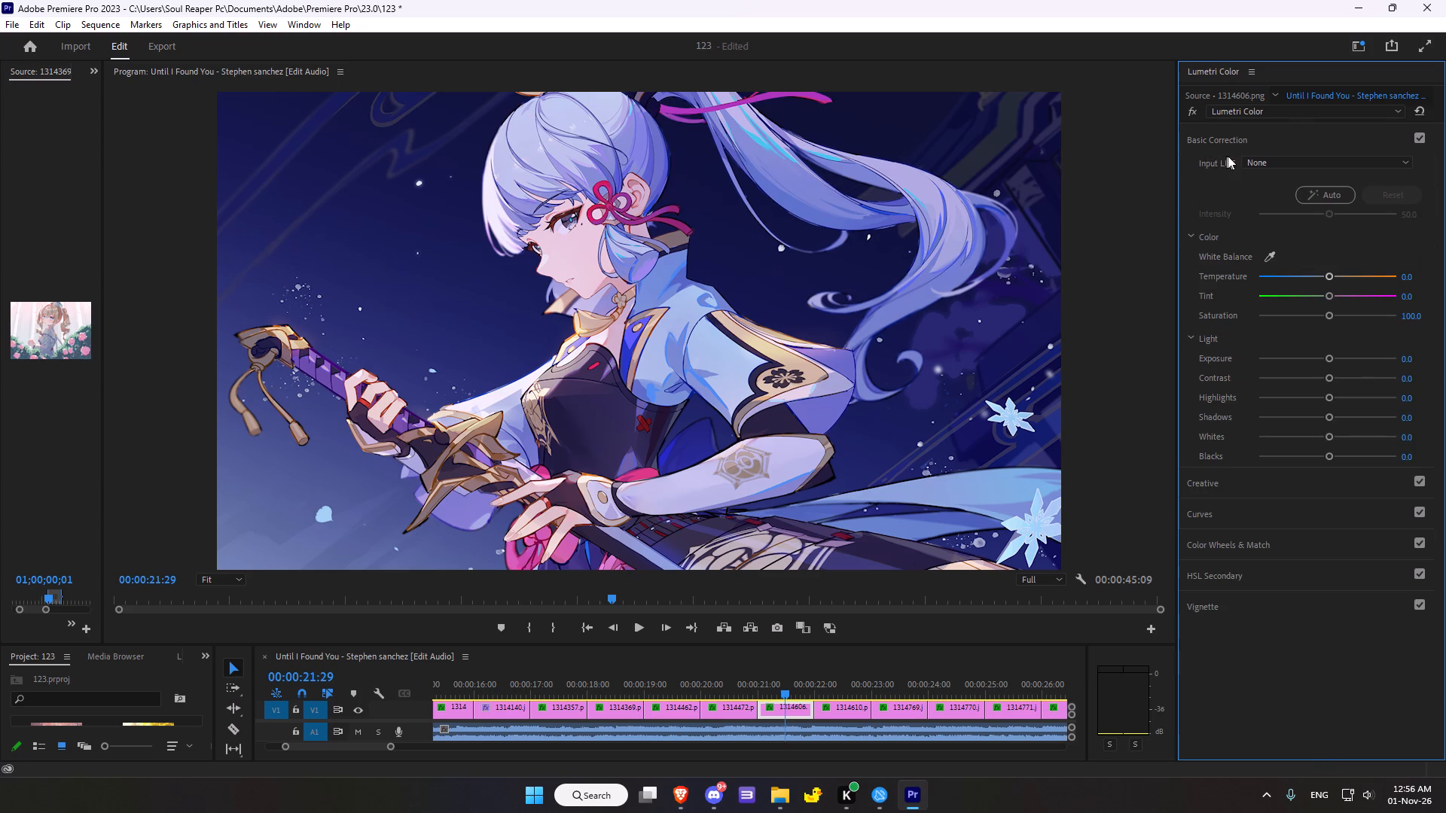
{"action": "left_click_drag", "start_coordinate": [1327, 278], "coordinate": [1342, 259]}
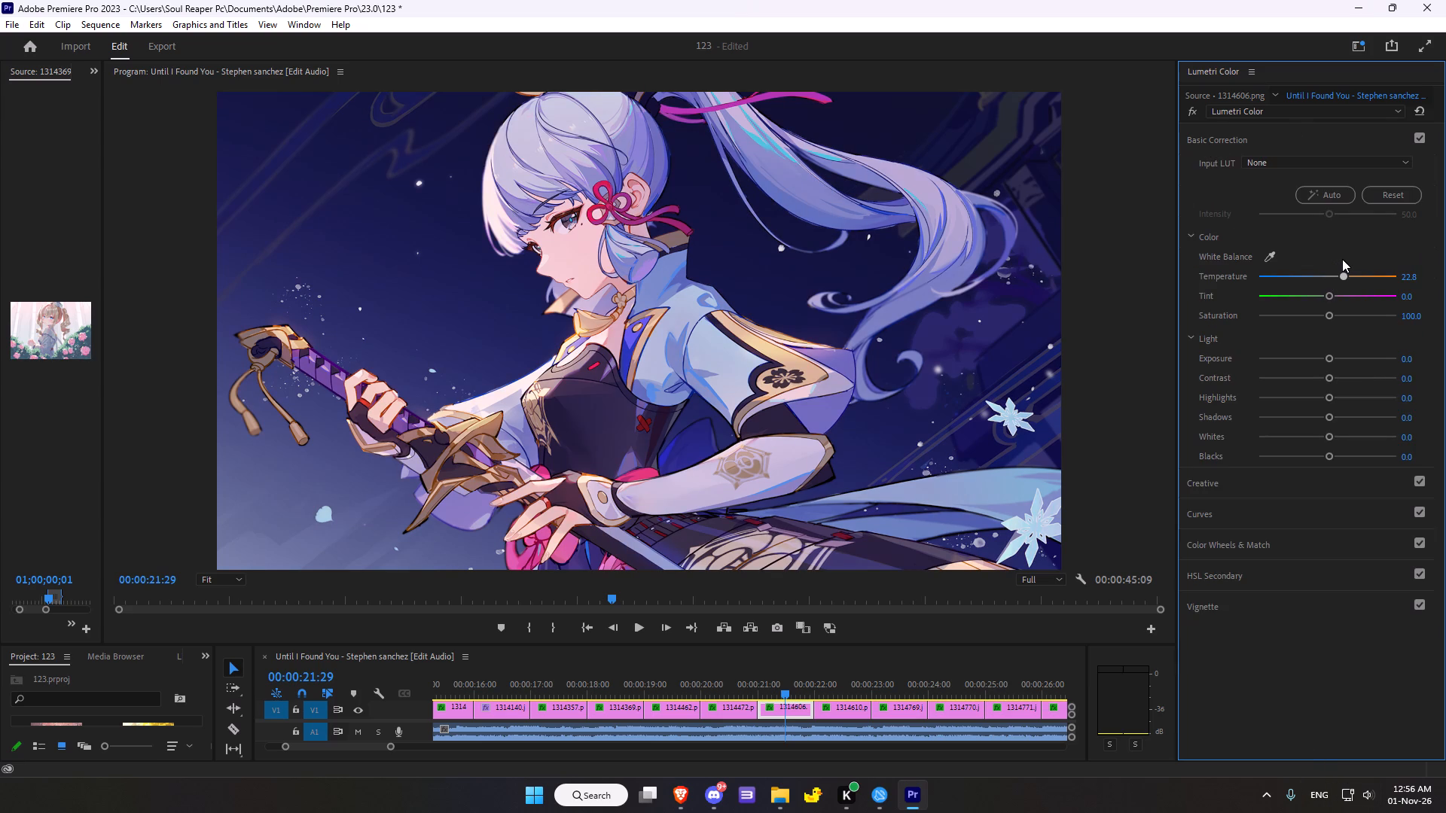
{"action": "left_click_drag", "start_coordinate": [1342, 259], "coordinate": [1339, 260]}
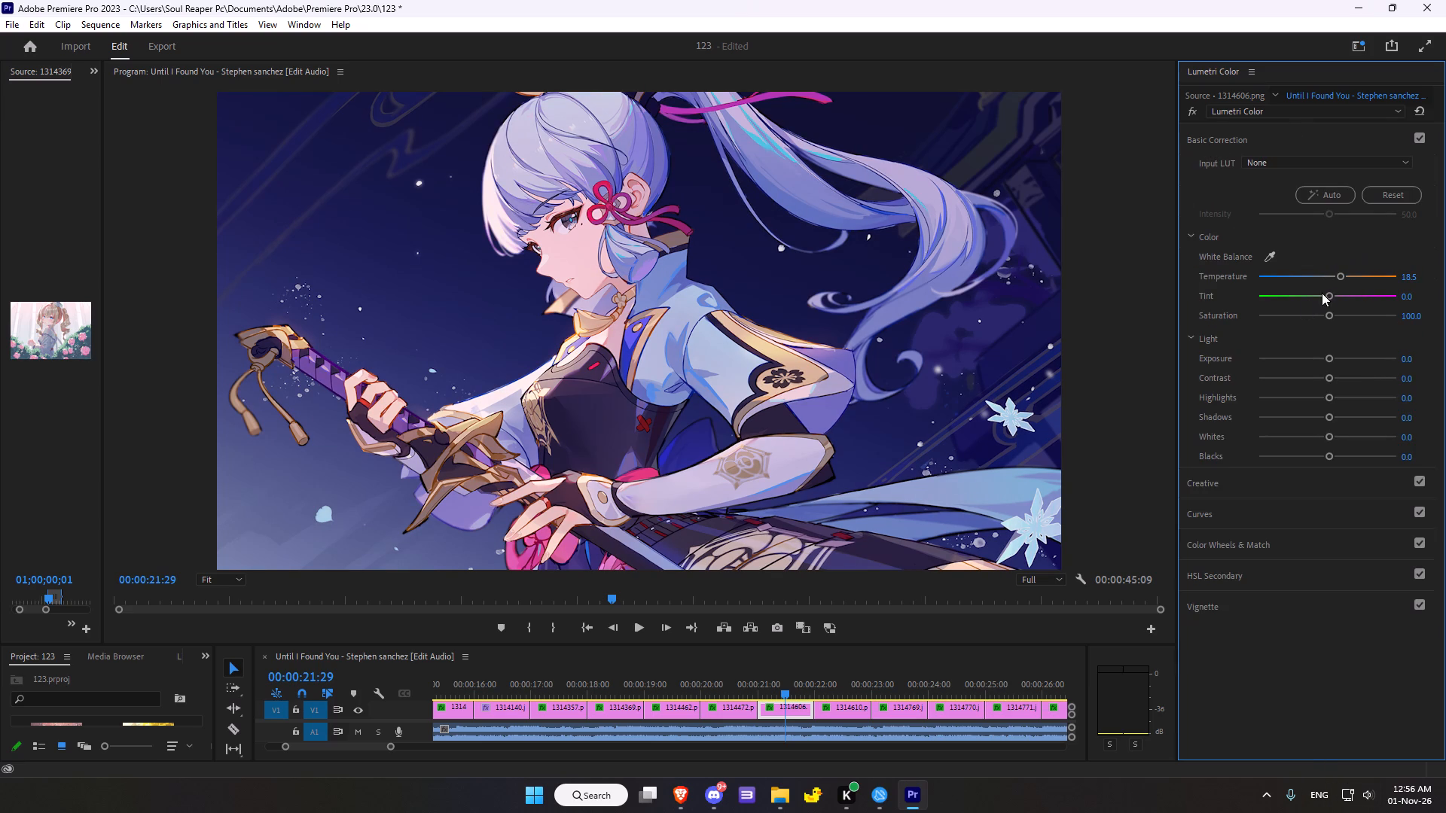
{"action": "left_click", "coordinate": [1330, 298]}
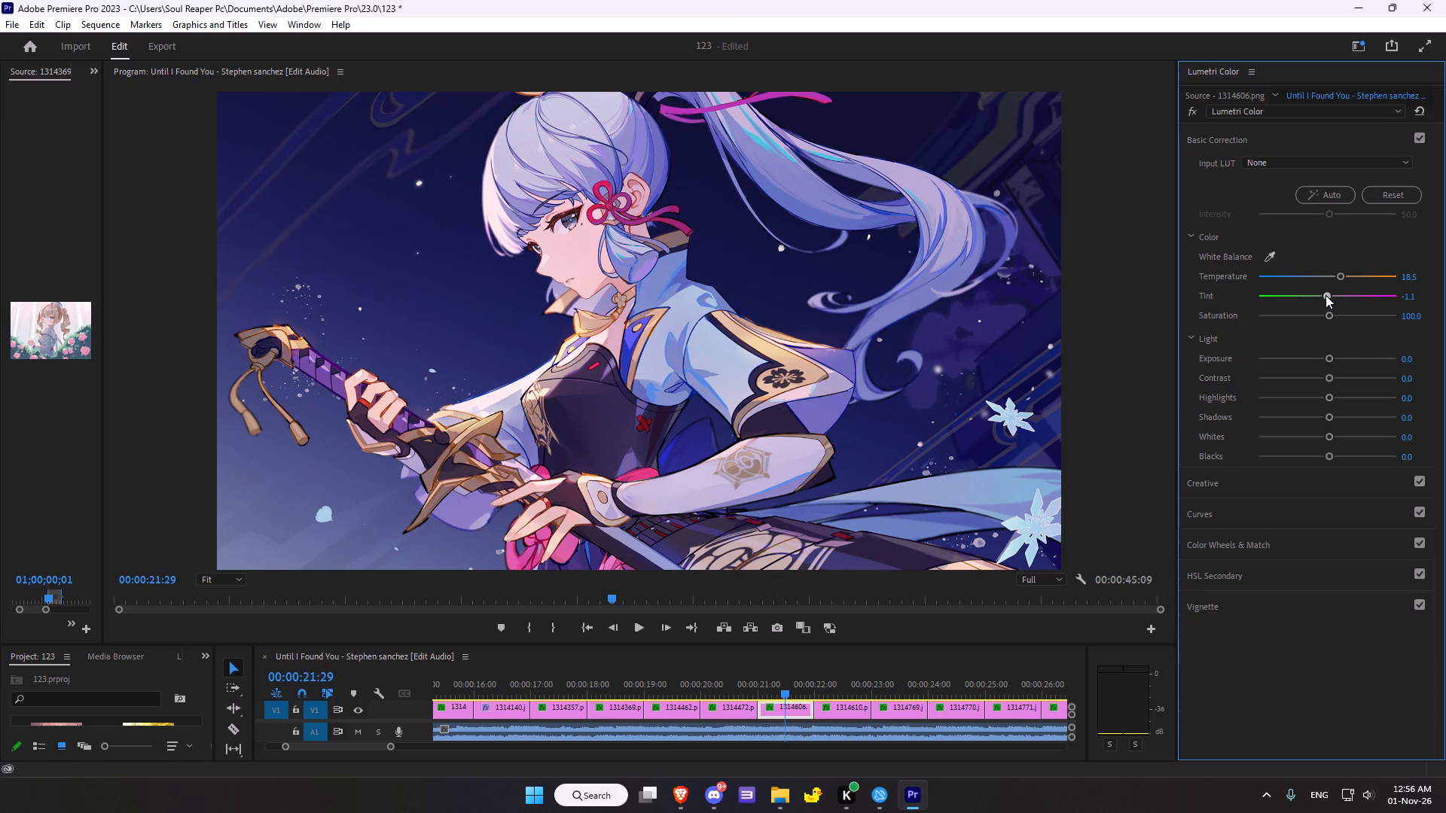
{"action": "left_click_drag", "start_coordinate": [1330, 315], "coordinate": [1336, 312]}
{"action": "left_click_drag", "start_coordinate": [1336, 312], "coordinate": [1323, 315]}
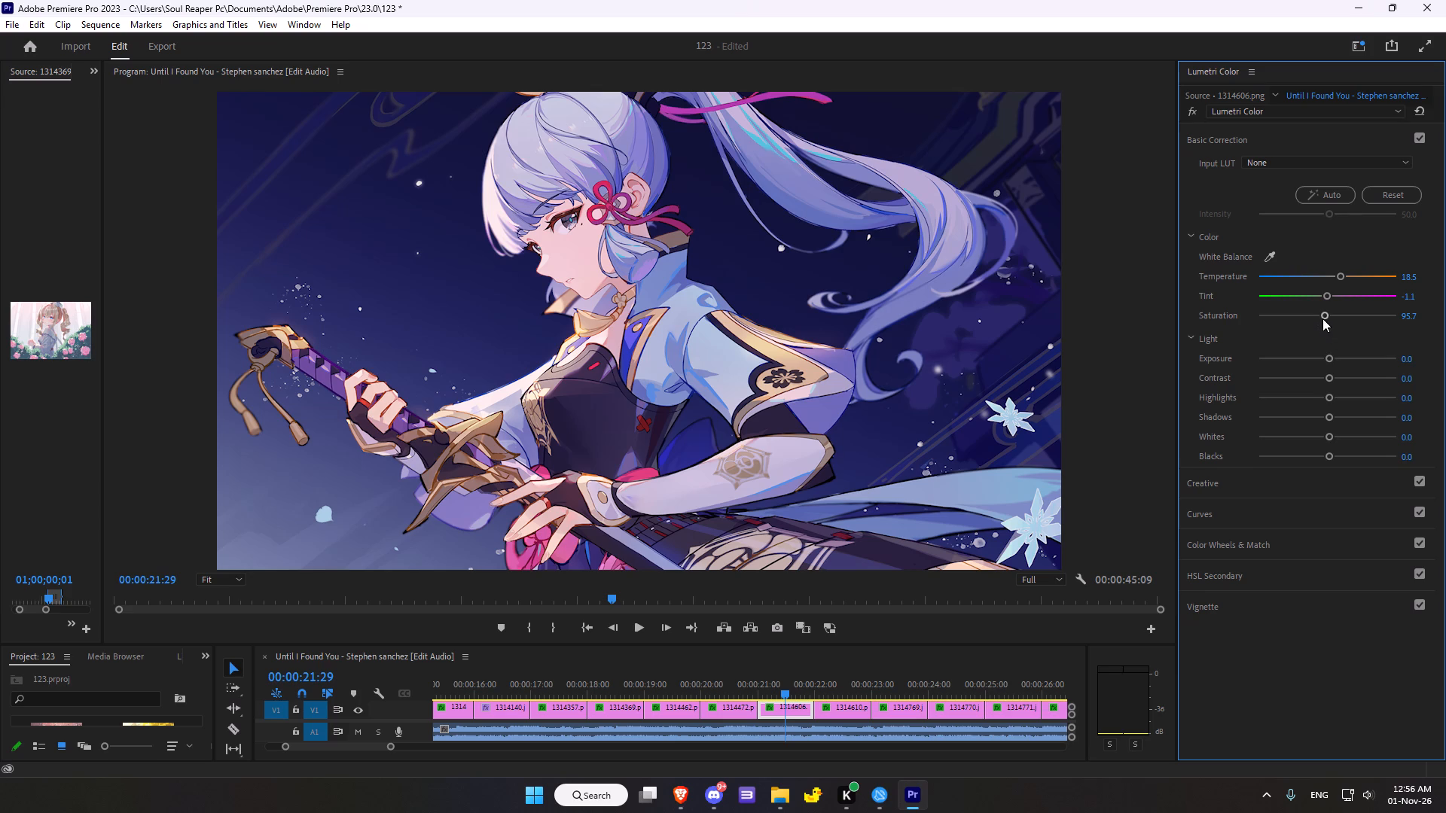
{"action": "left_click", "coordinate": [1322, 318]}
Set exposure to about 0.7, contrast 17.4, highlights -14.1, shadows 8.7, whites -12.0 and blacks 4.3 in Basic Correction.
{"action": "left_click", "coordinate": [1329, 358]}
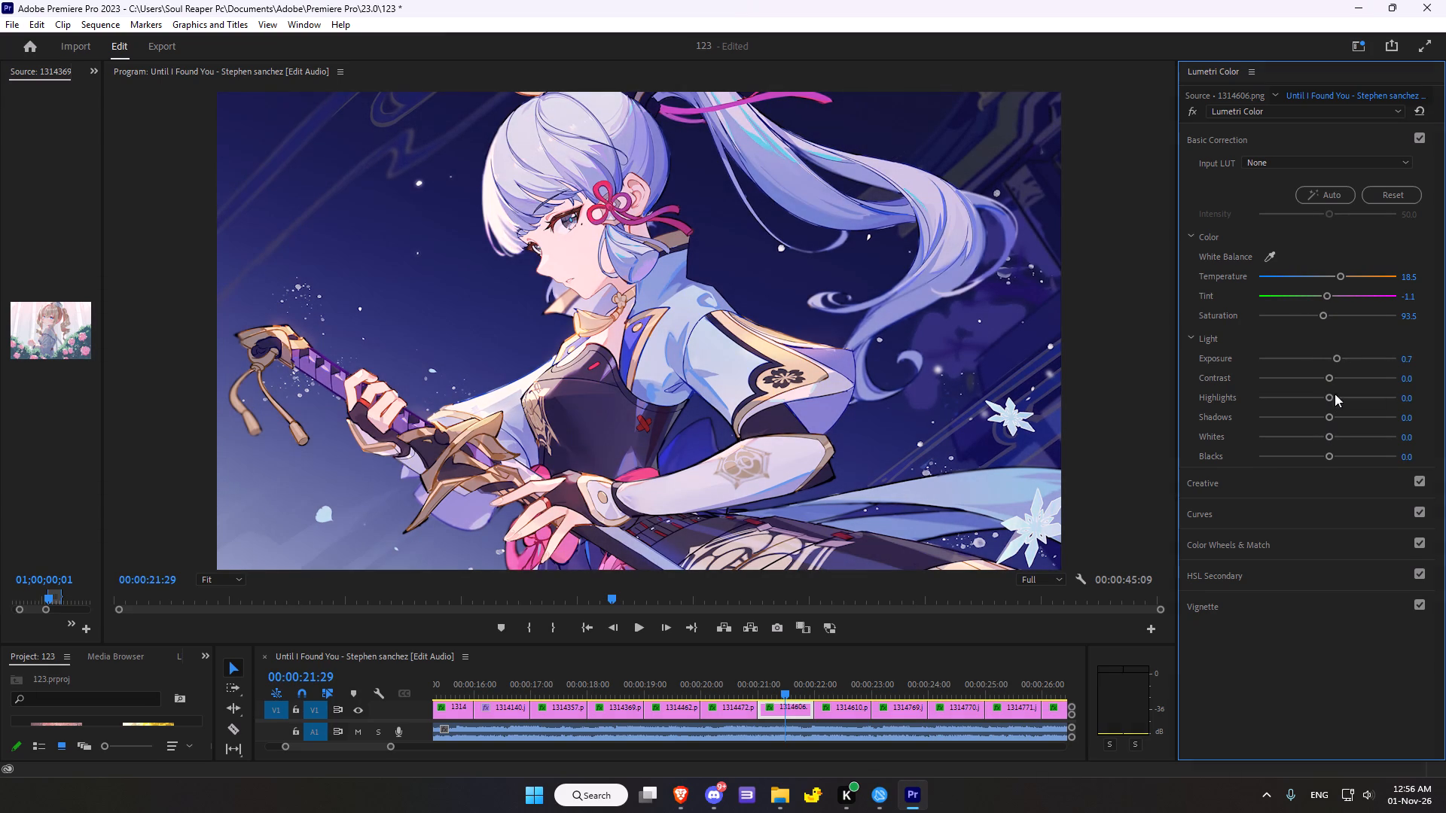
{"action": "left_click_drag", "start_coordinate": [1329, 379], "coordinate": [1340, 377]}
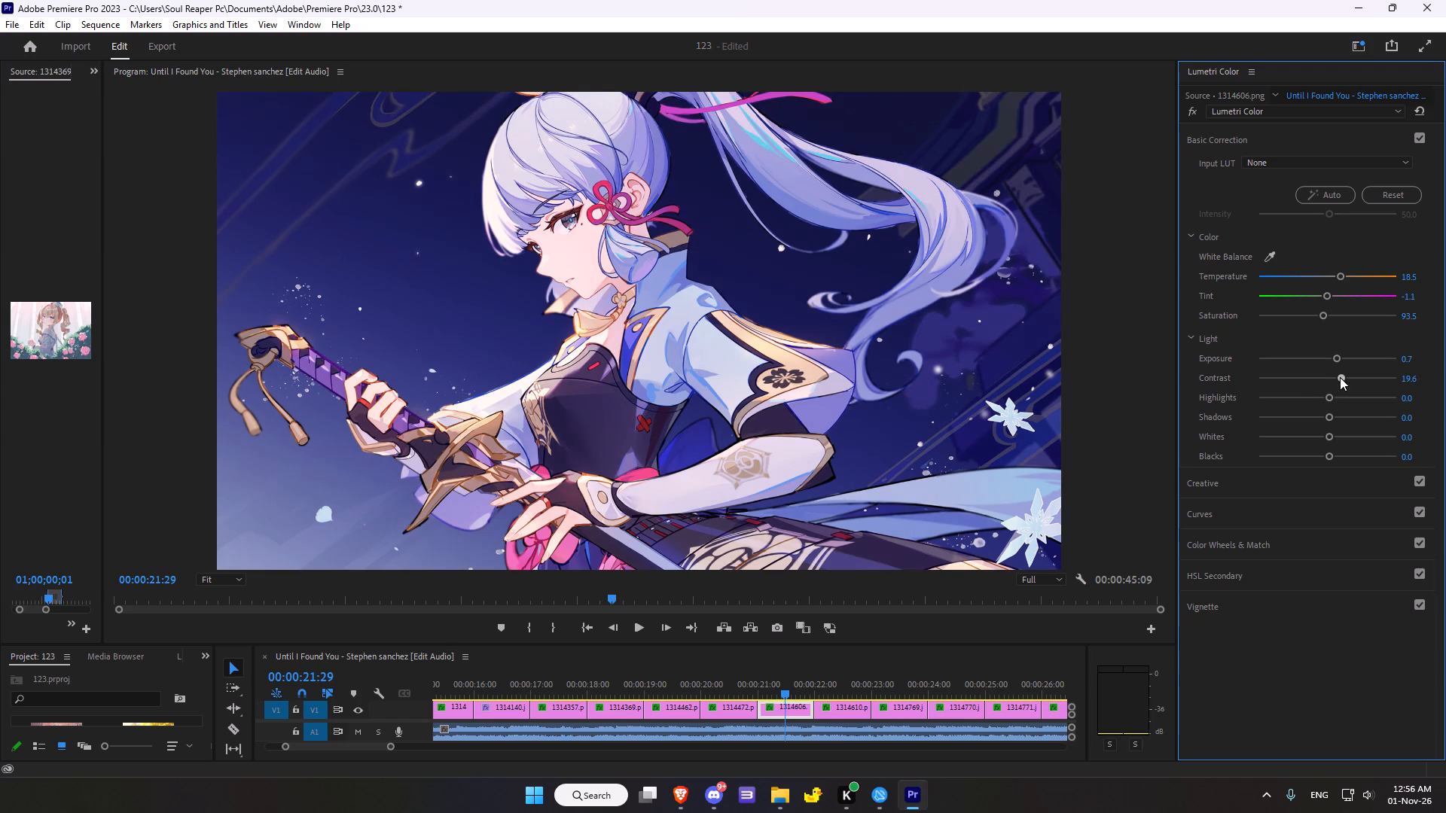
{"action": "left_click_drag", "start_coordinate": [1340, 377], "coordinate": [1338, 379]}
{"action": "left_click_drag", "start_coordinate": [1329, 400], "coordinate": [1316, 397]}
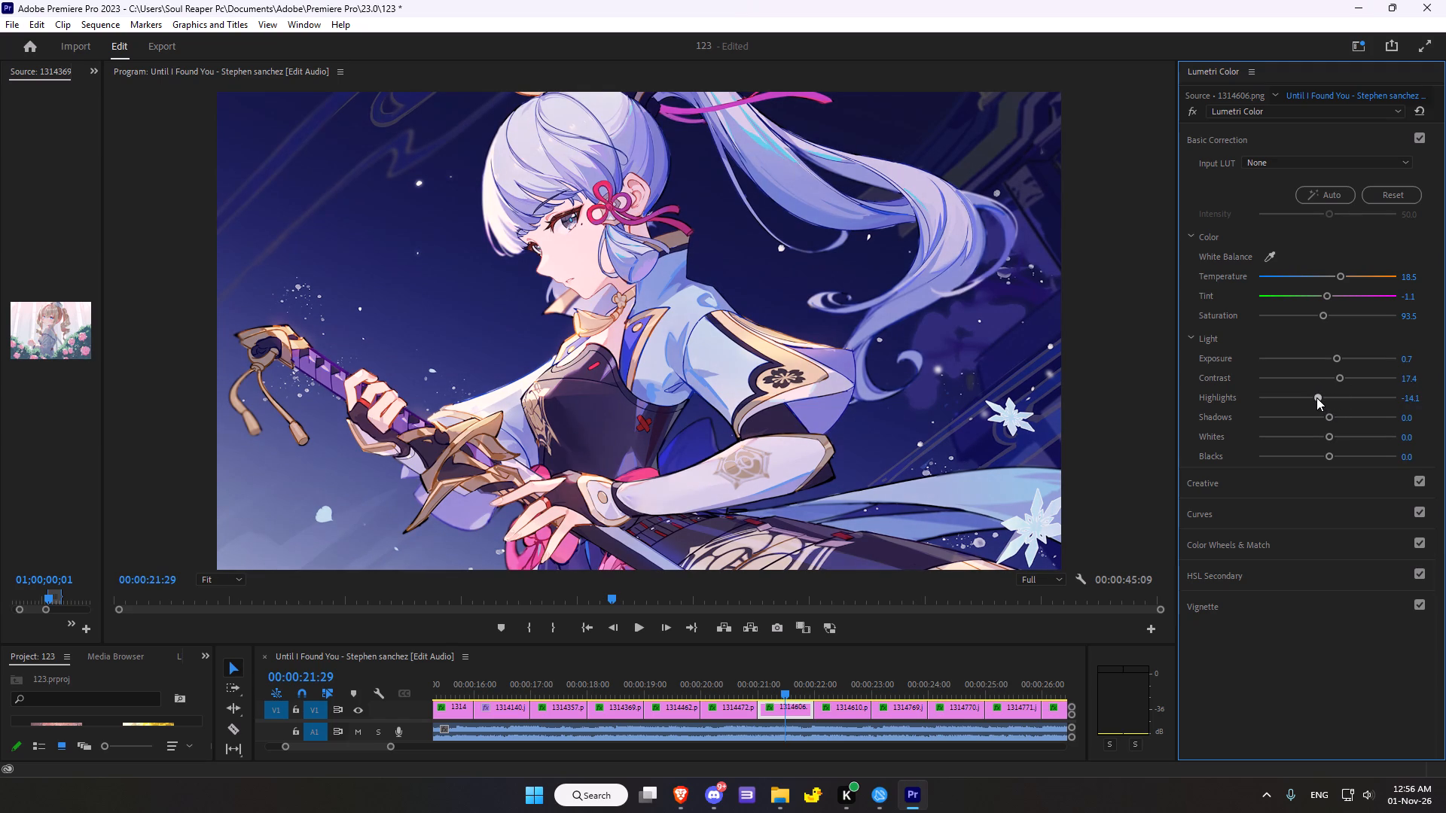
{"action": "left_click", "coordinate": [1326, 419]}
{"action": "left_click_drag", "start_coordinate": [1325, 433], "coordinate": [1322, 432]}
{"action": "left_click_drag", "start_coordinate": [1322, 432], "coordinate": [1318, 431]}
{"action": "left_click", "coordinate": [1331, 452]}
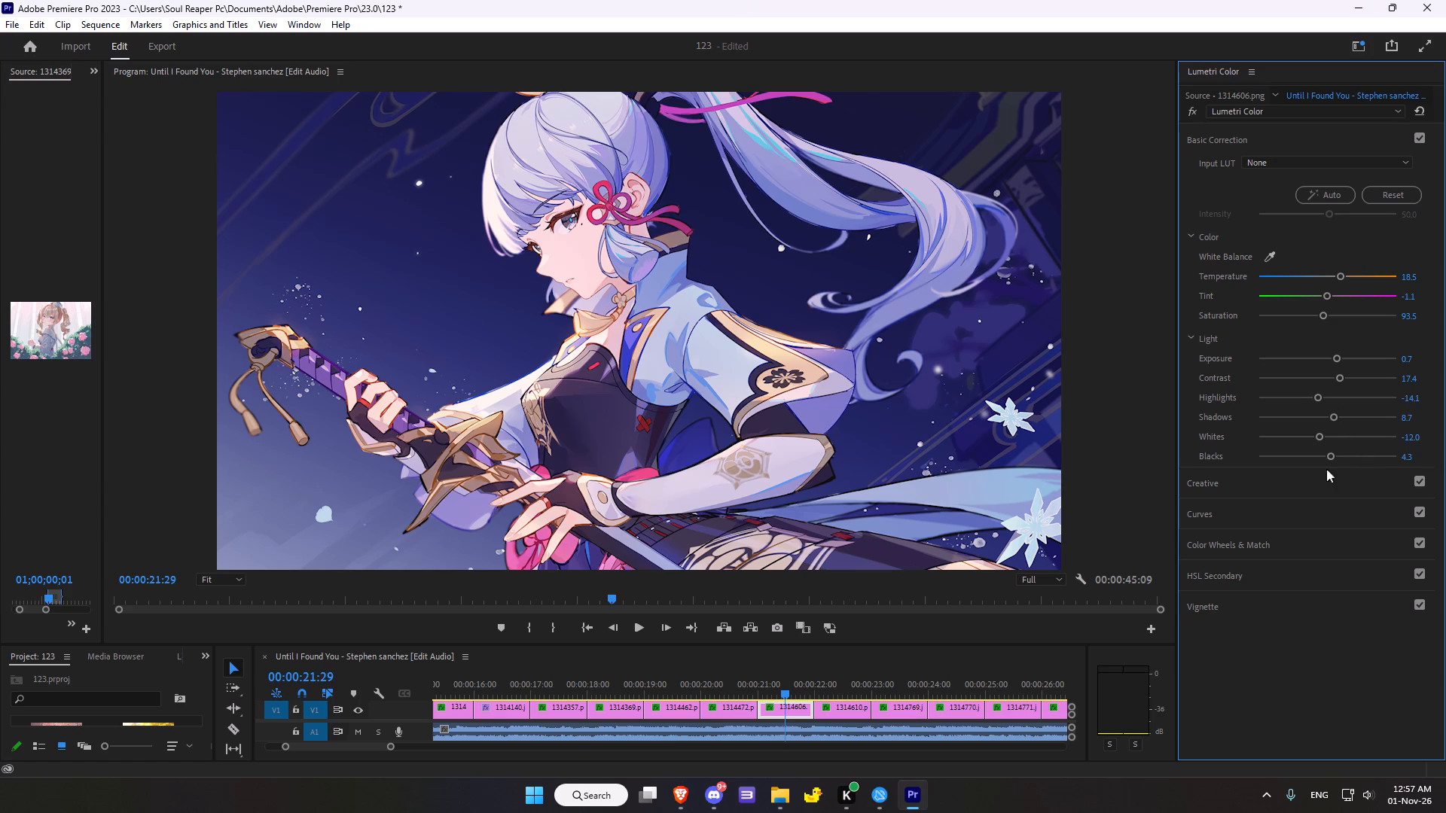
Set the Creative adjustments of clip 1314606 to sharpen about 63.0, vibrance about 53.3 and saturation about 126.1.
{"action": "scroll", "coordinate": [1314, 471], "scroll_direction": "down", "scroll_amount": 1}
{"action": "left_click", "coordinate": [1213, 479]}
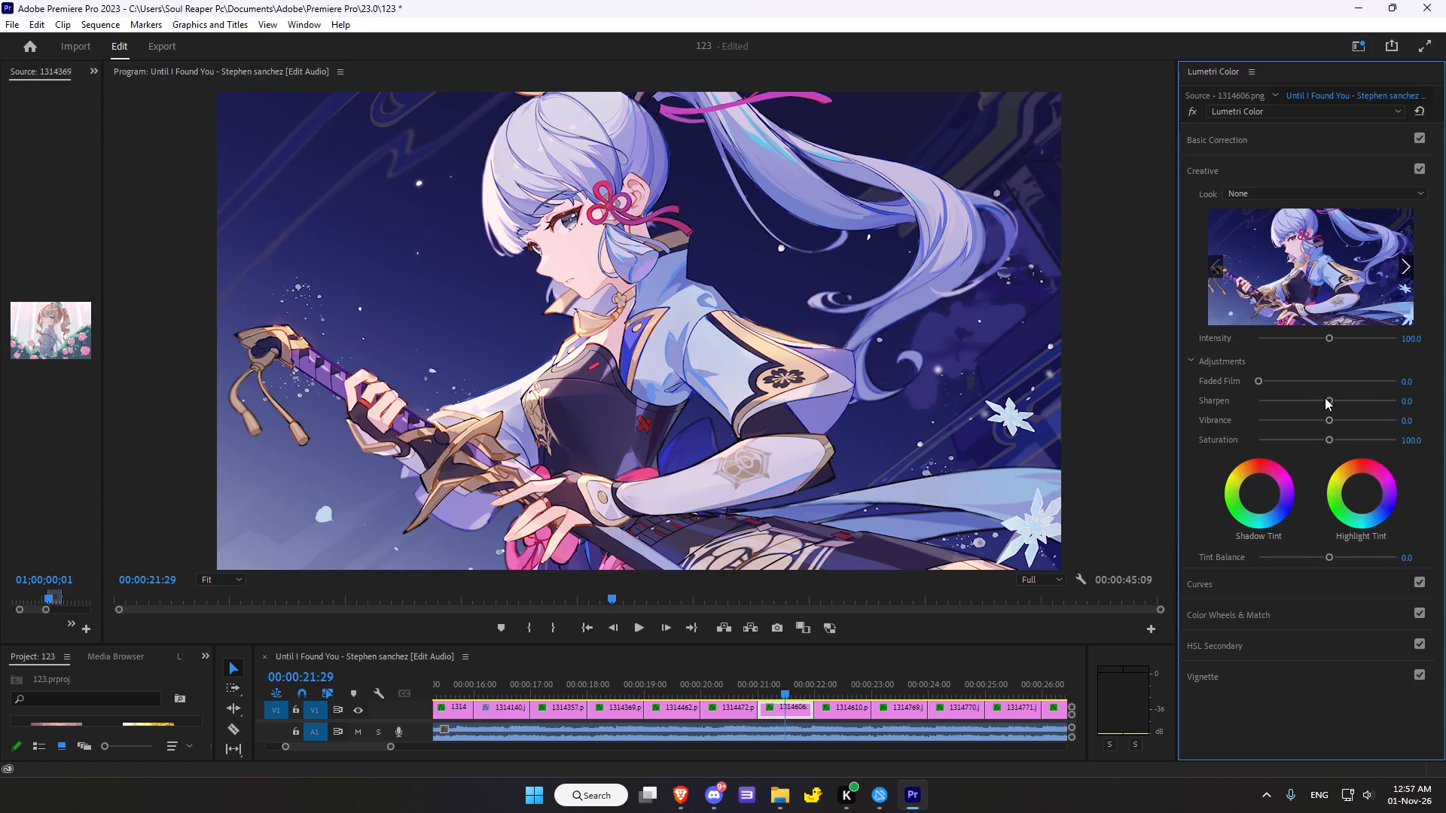
{"action": "left_click_drag", "start_coordinate": [1330, 397], "coordinate": [1370, 393]}
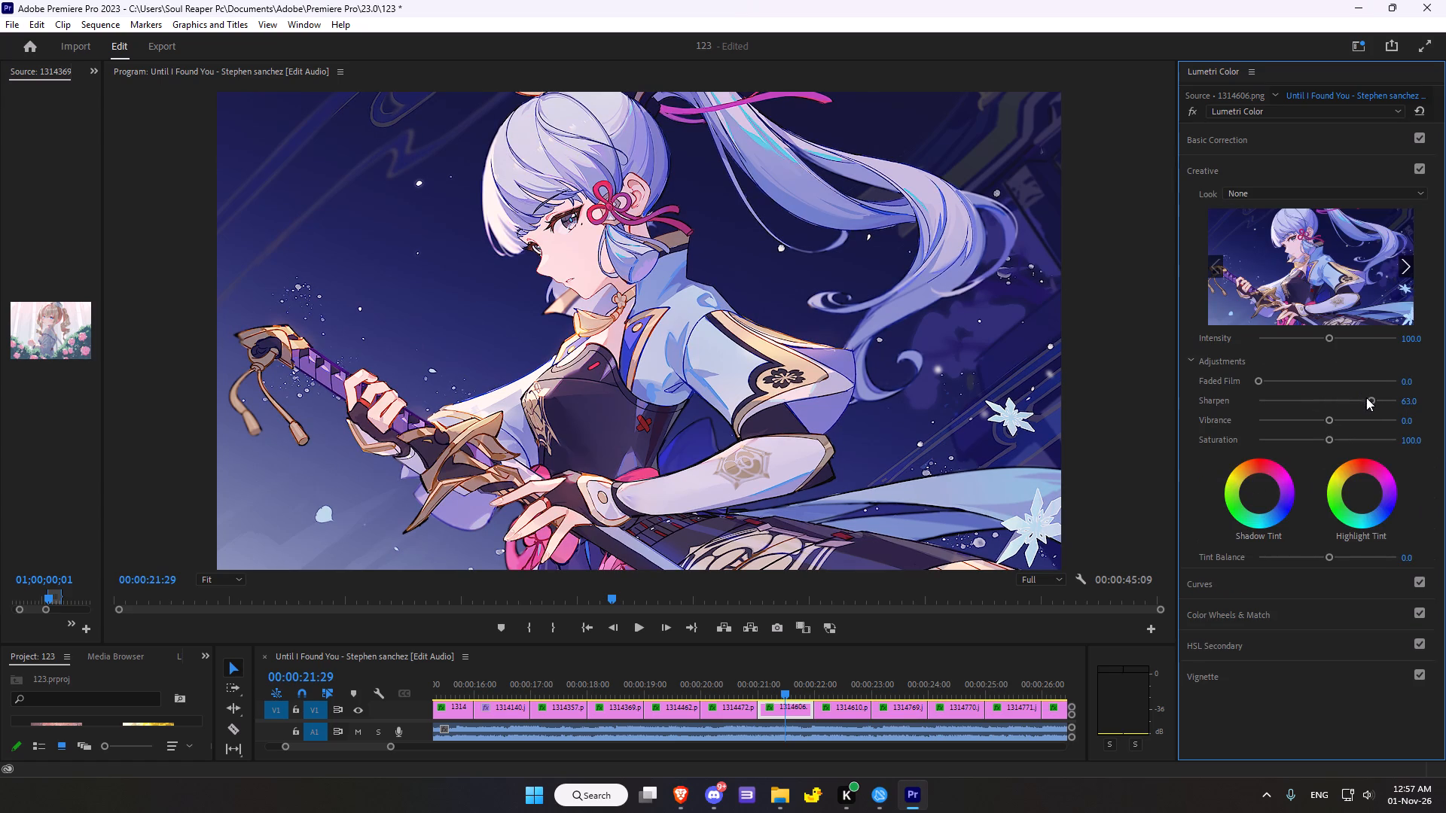
{"action": "left_click_drag", "start_coordinate": [1335, 420], "coordinate": [1332, 413]}
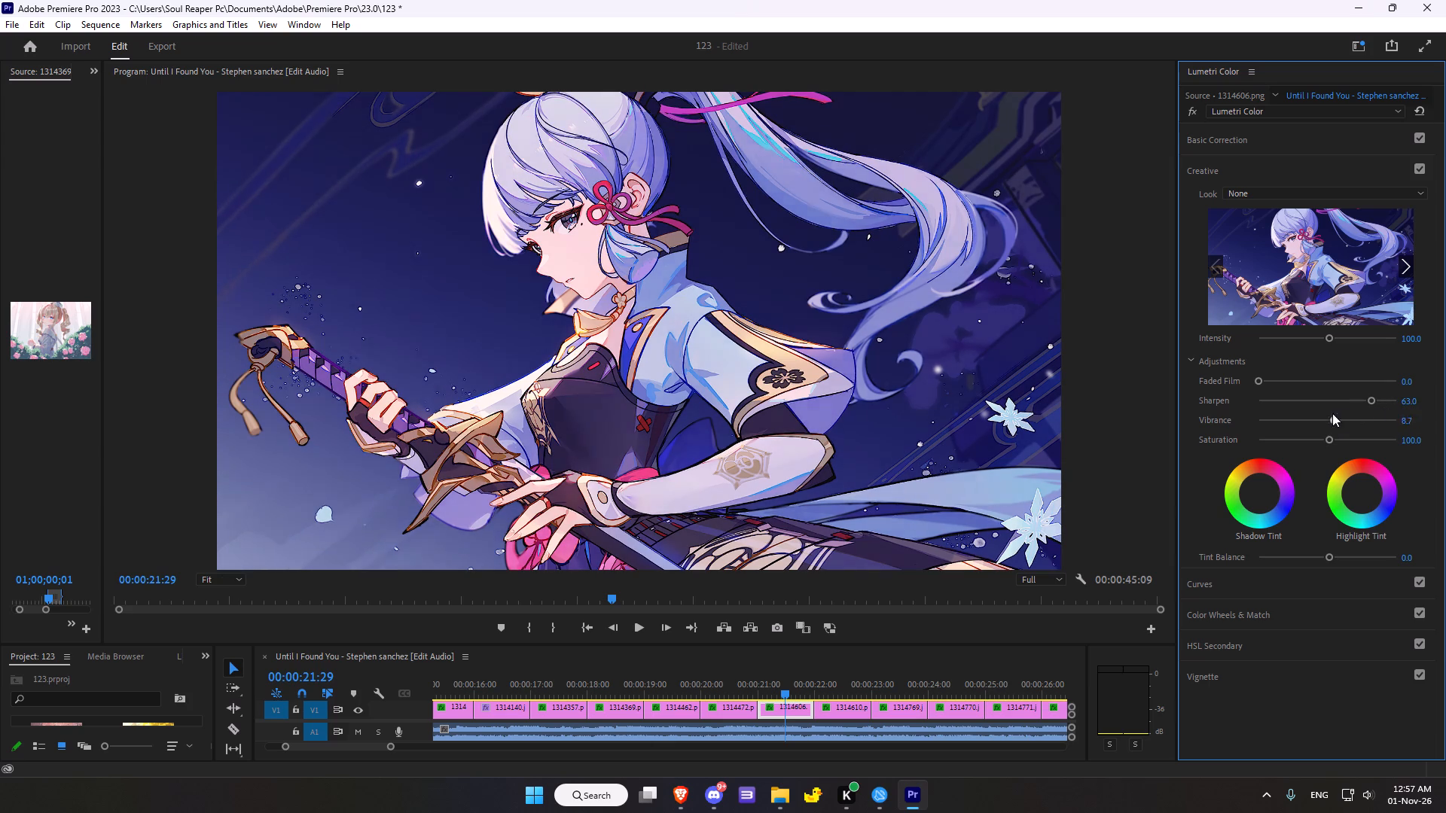
{"action": "left_click_drag", "start_coordinate": [1332, 413], "coordinate": [1363, 415]}
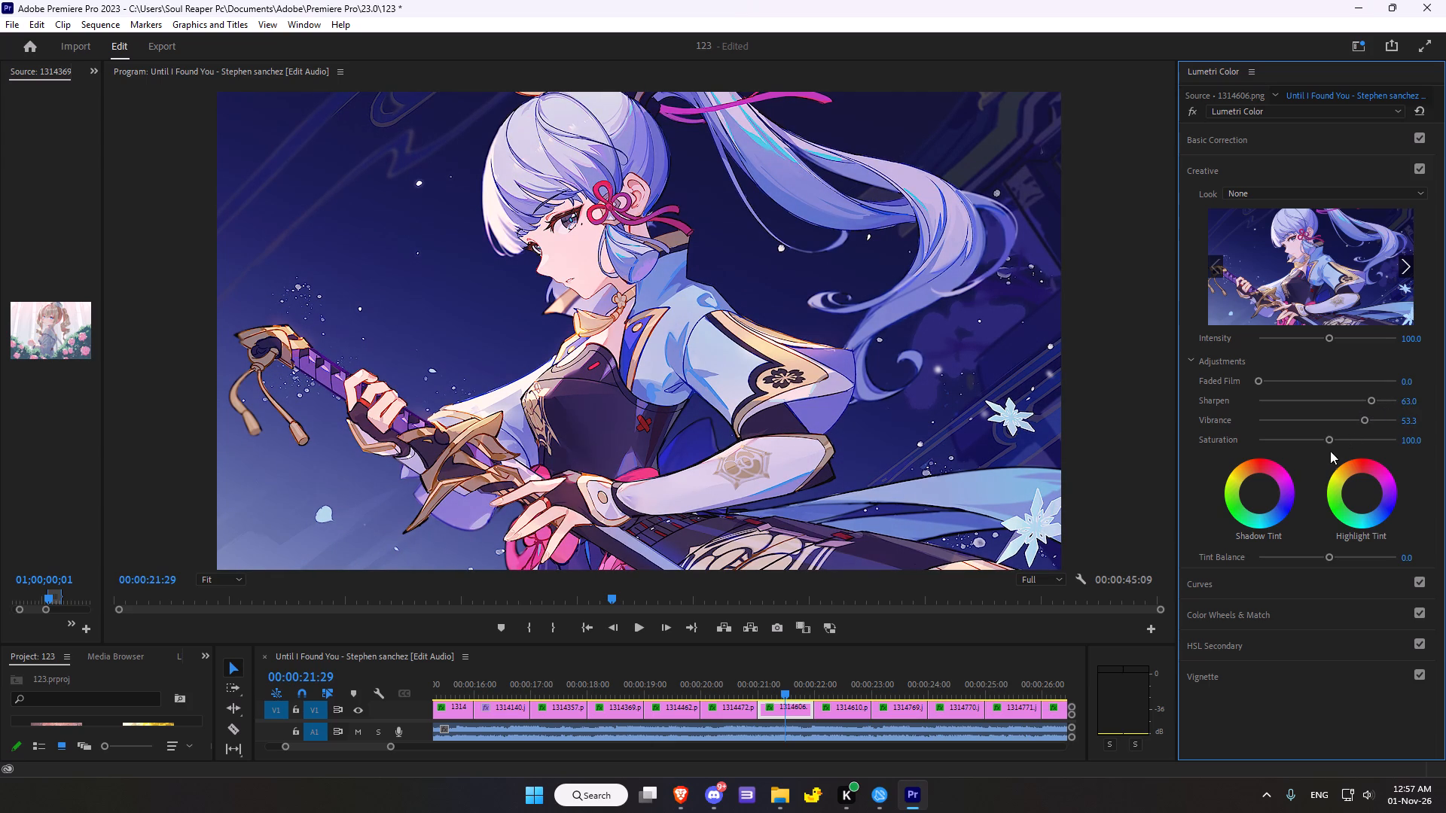
{"action": "left_click_drag", "start_coordinate": [1332, 443], "coordinate": [1342, 434]}
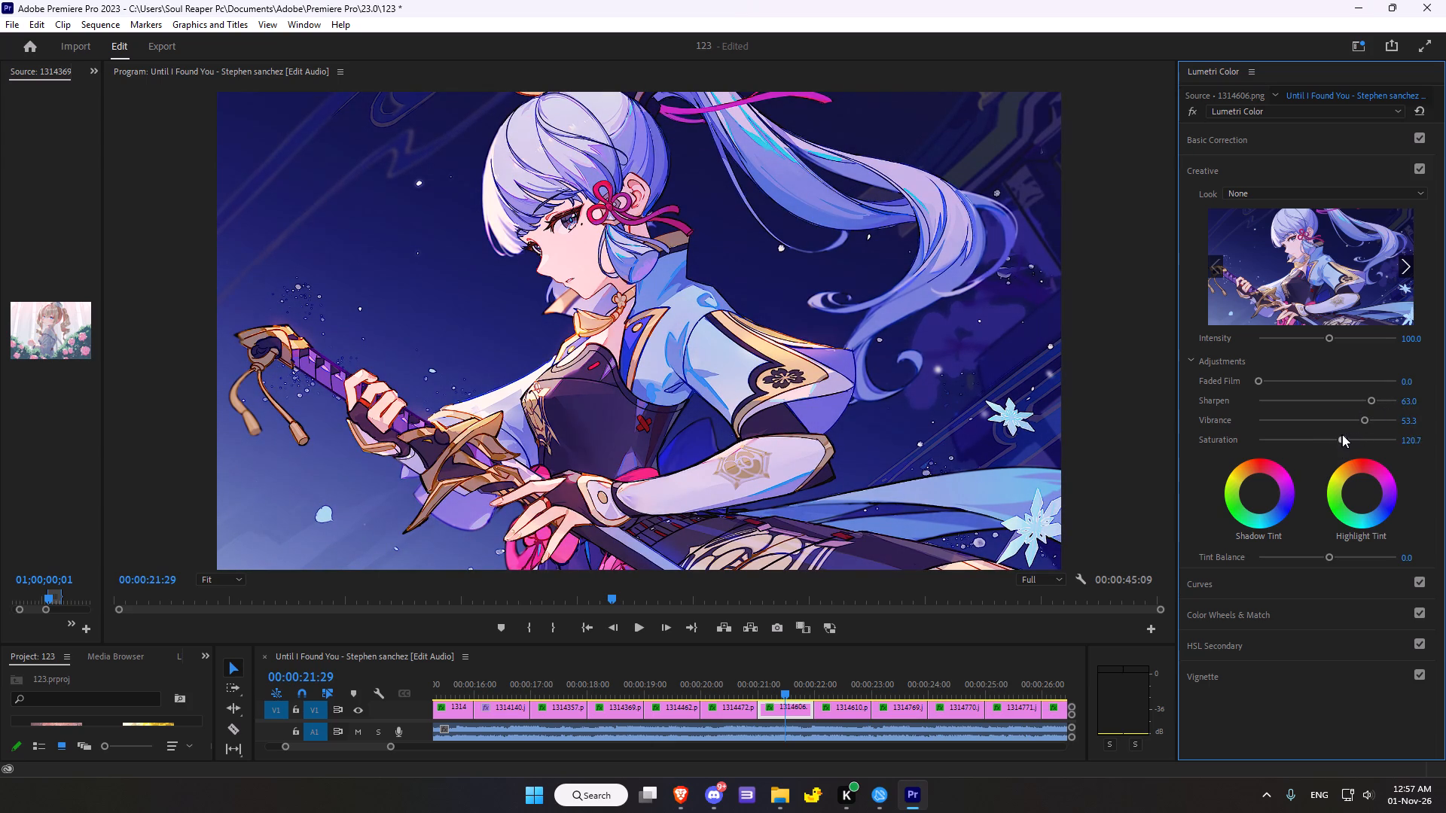
{"action": "left_click_drag", "start_coordinate": [1342, 434], "coordinate": [1344, 434]}
Adjust the shadow tint very slightly and shift the highlight tint a little towards magenta.
{"action": "left_click_drag", "start_coordinate": [1258, 492], "coordinate": [1221, 507]}
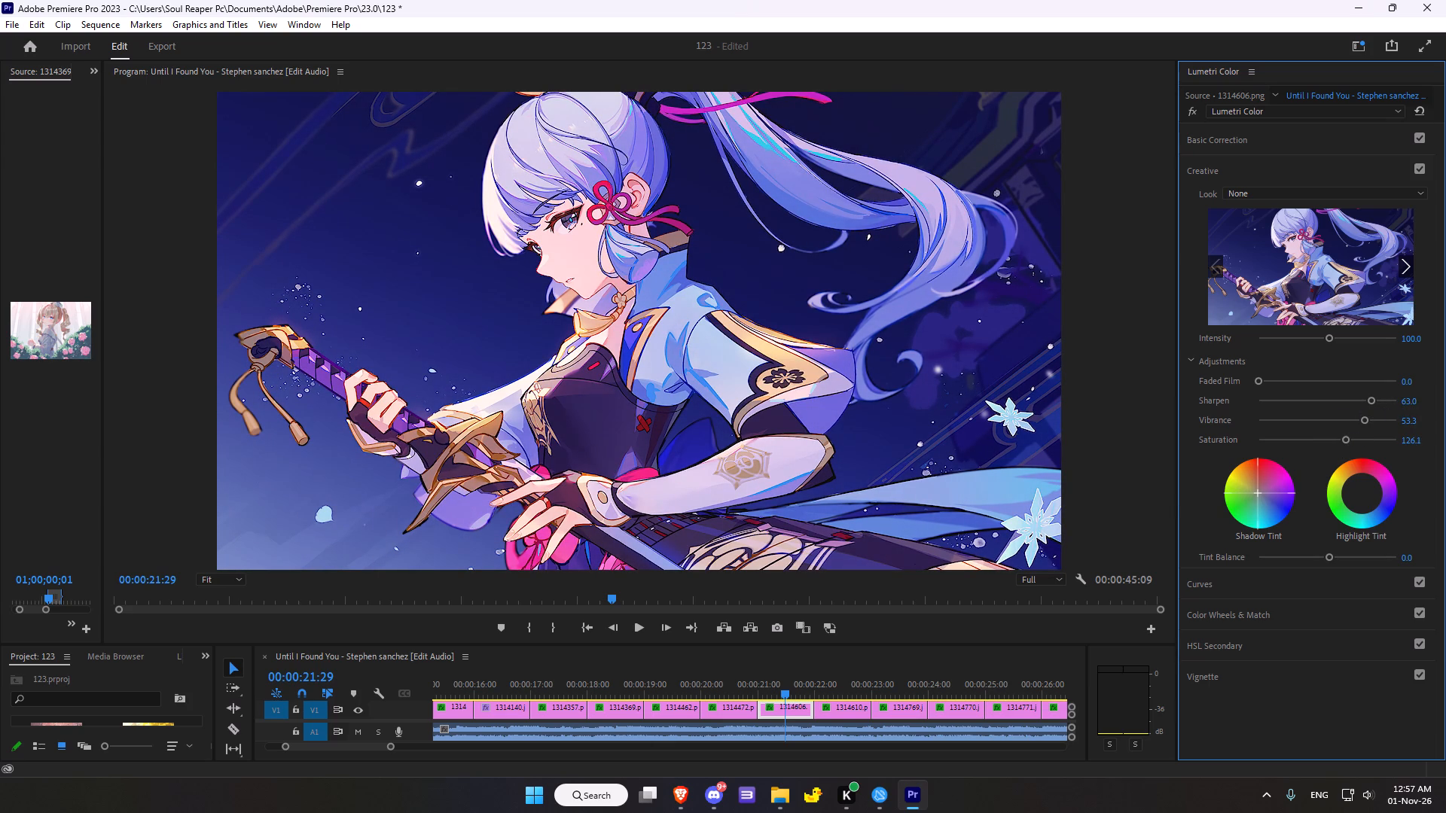
{"action": "left_click_drag", "start_coordinate": [1221, 507], "coordinate": [1228, 455]}
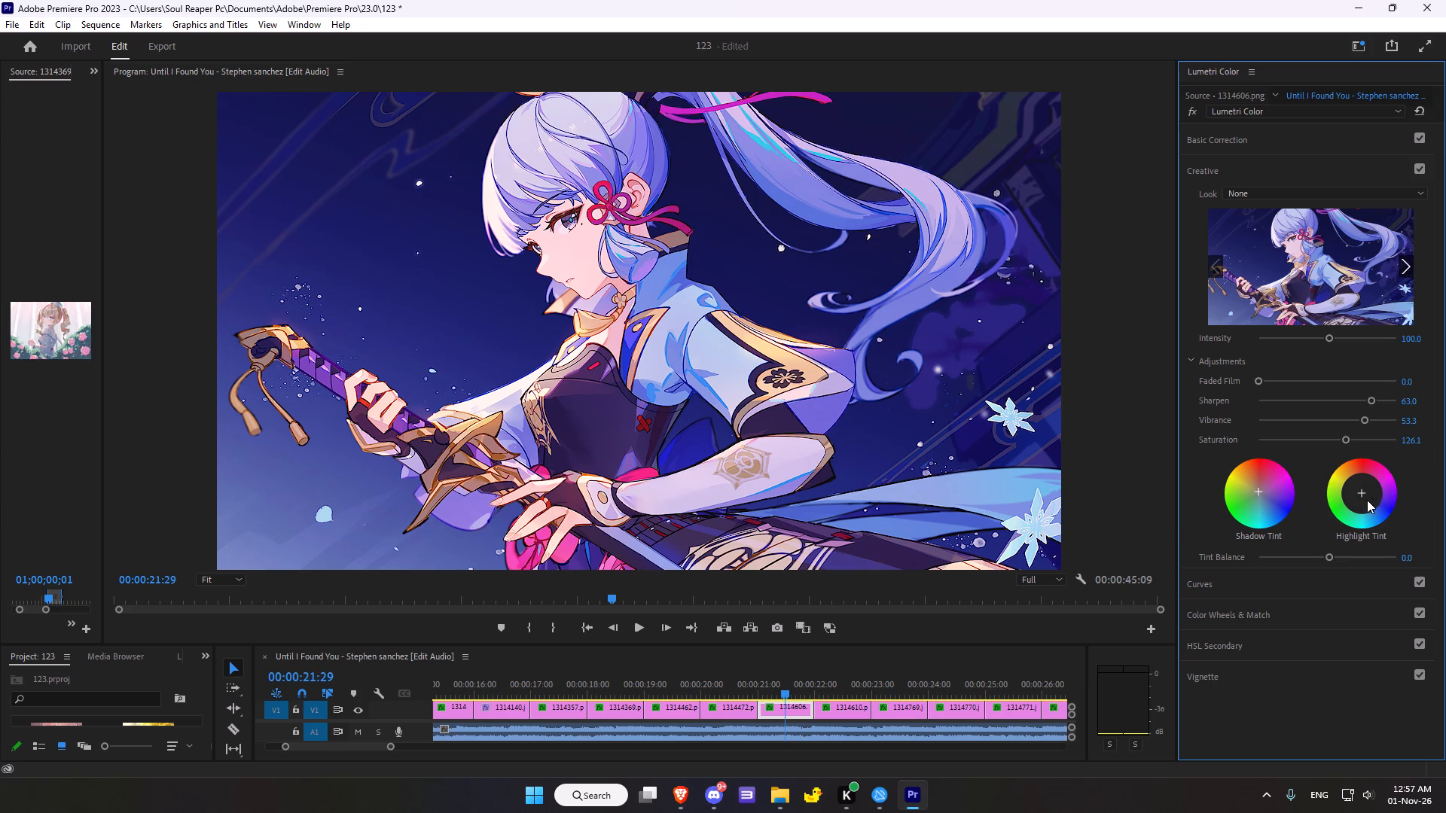
{"action": "left_click_drag", "start_coordinate": [1367, 489], "coordinate": [1394, 508]}
Reduce the Creative vibrance of clip 1314606 to about 41.3.
{"action": "left_click_drag", "start_coordinate": [1368, 419], "coordinate": [1347, 418]}
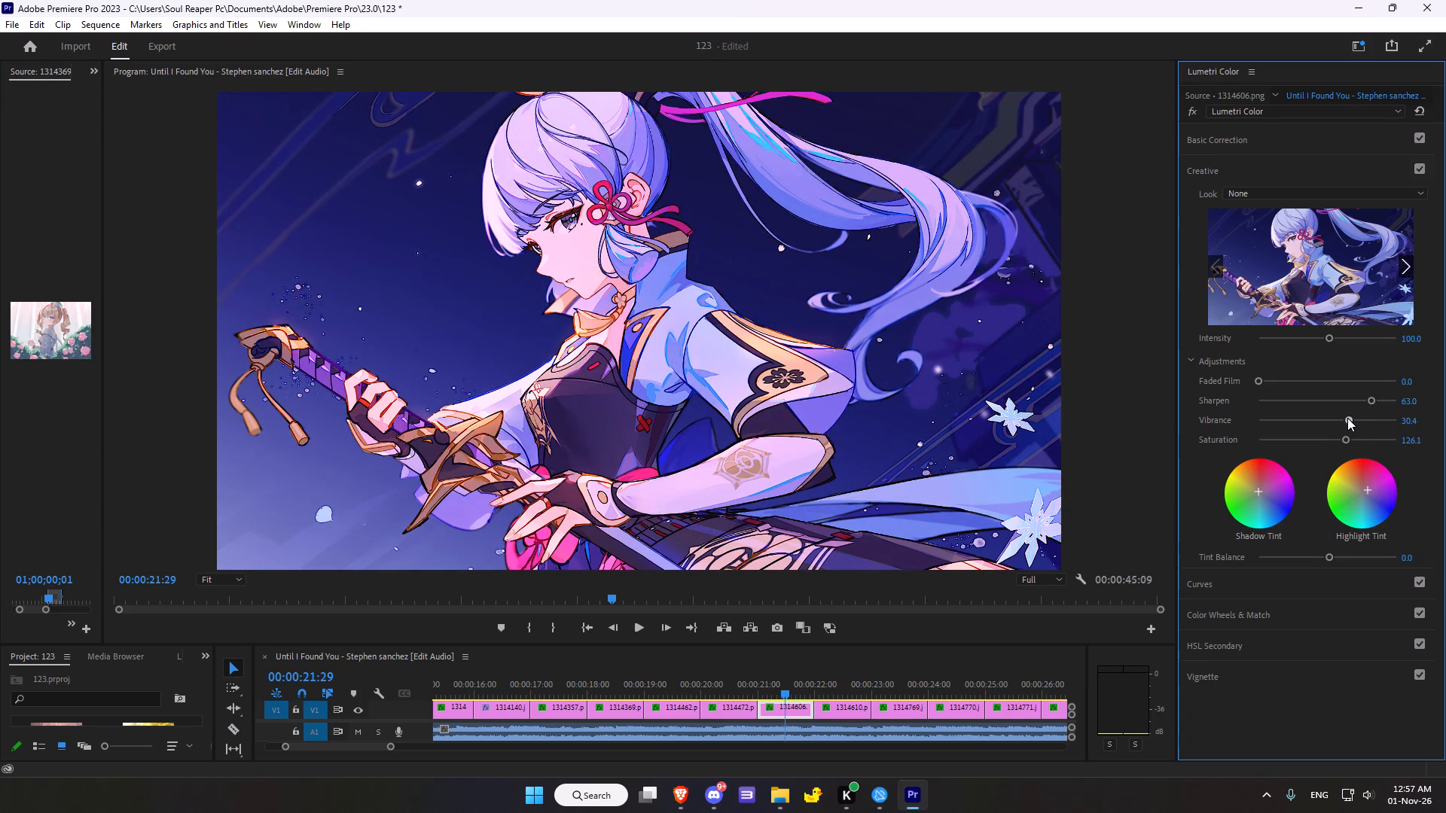
{"action": "left_click_drag", "start_coordinate": [1347, 418], "coordinate": [1355, 418]}
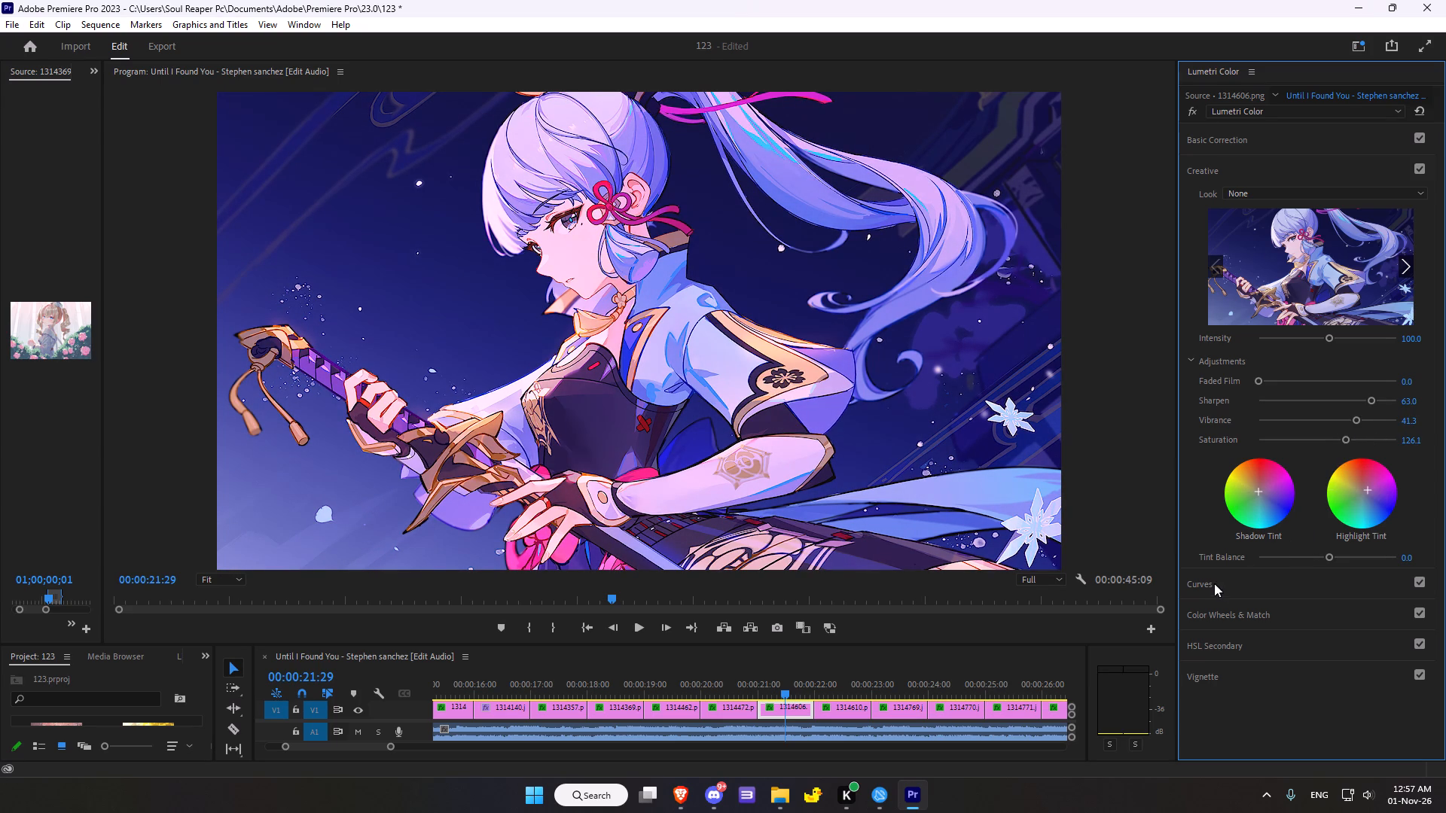
Add a point at the middle of the white RGB curve and raise it slightly.
{"action": "left_click", "coordinate": [1213, 582]}
{"action": "left_click", "coordinate": [1306, 376]}
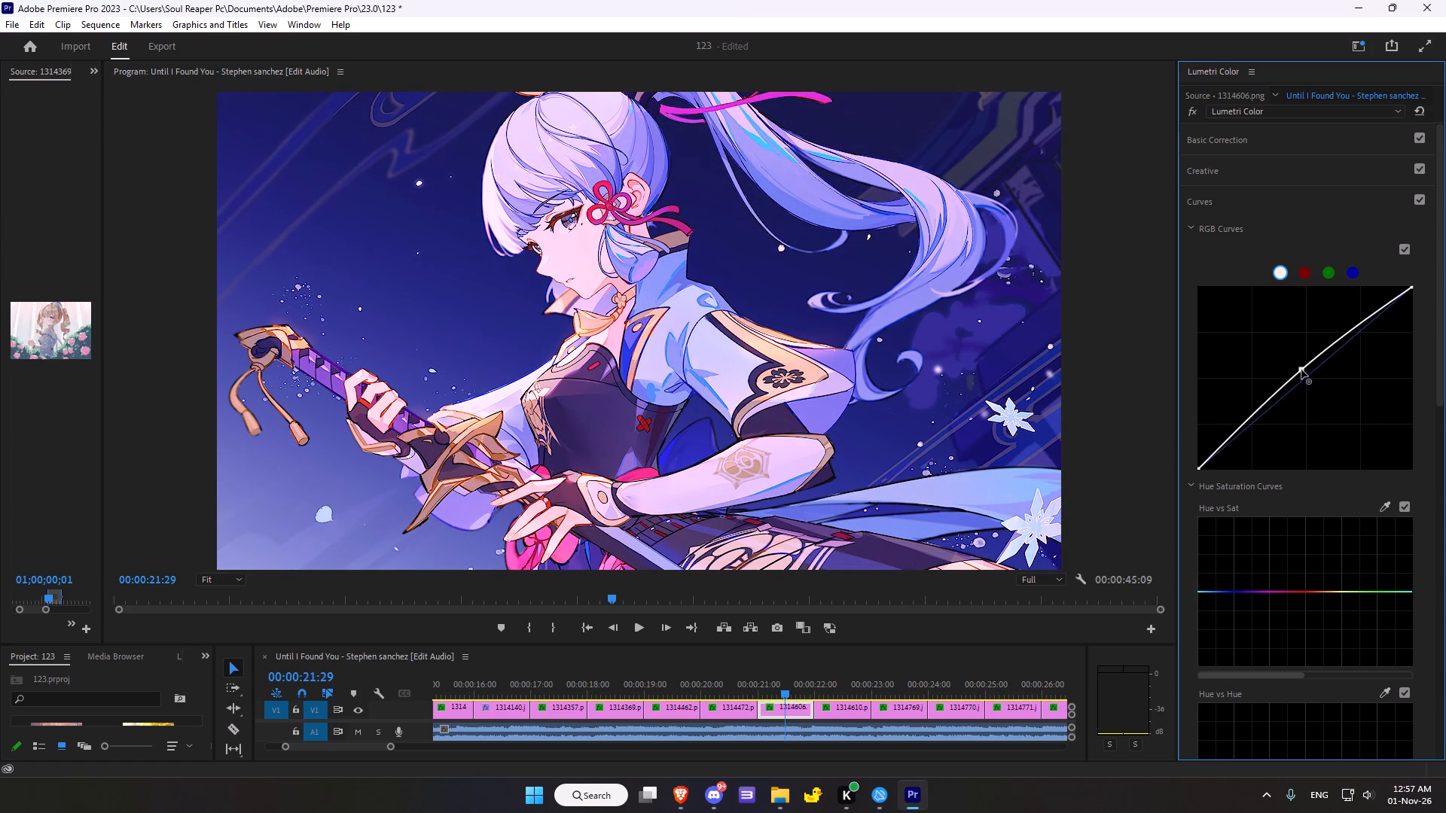
Sample the pink hair ribbon for the Hue vs Sat curve and lower its middle point slightly.
{"action": "scroll", "coordinate": [1348, 495], "scroll_direction": "down", "scroll_amount": 4}
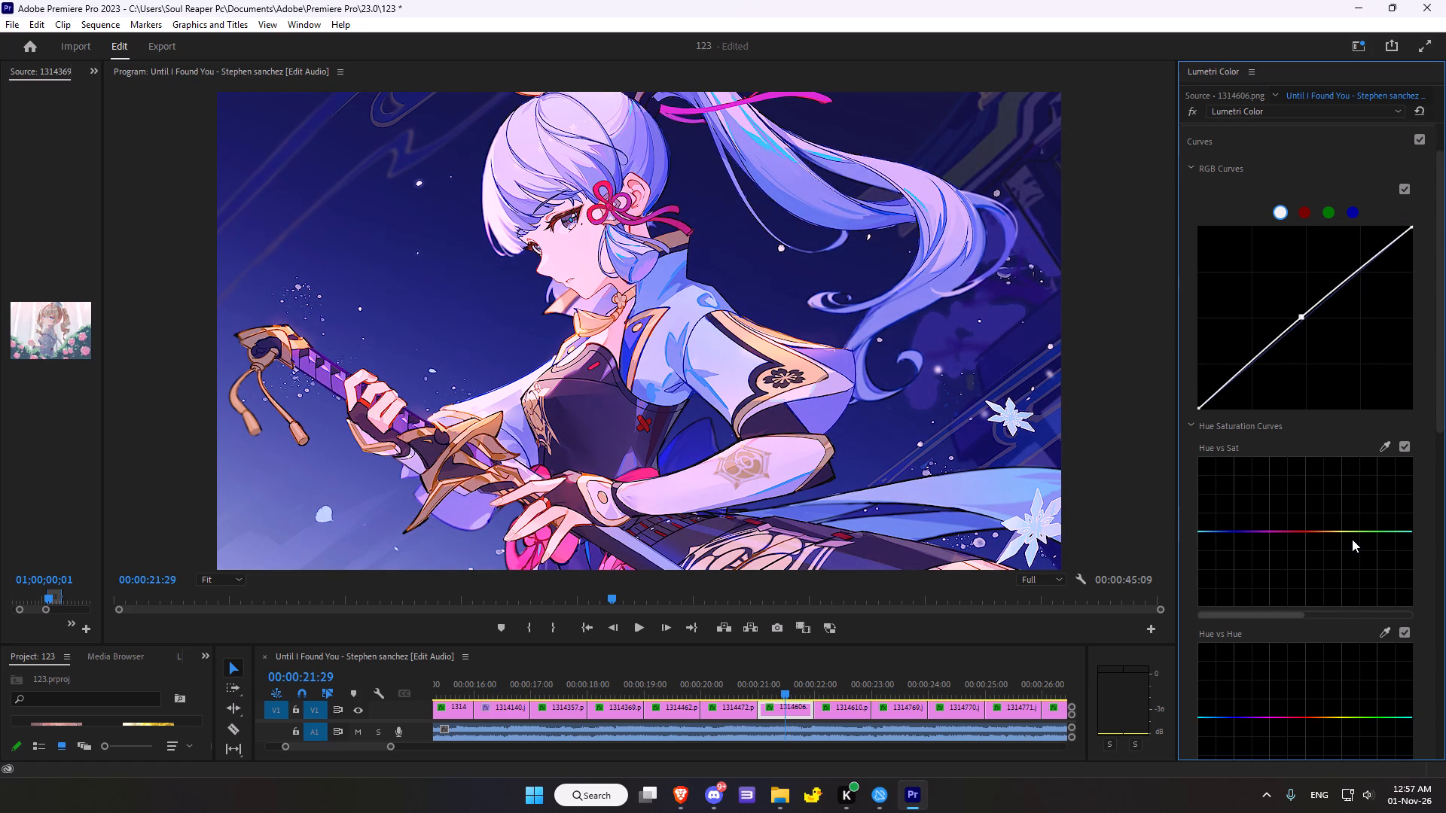
{"action": "left_click", "coordinate": [1384, 449]}
{"action": "left_click", "coordinate": [766, 95]}
{"action": "left_click", "coordinate": [1269, 533]}
Sample the blue background beside the ponytail for the Hue vs Sat curve and lower its middle point moderately to desaturate the blues.
{"action": "scroll", "coordinate": [1383, 528], "scroll_direction": "down", "scroll_amount": 6}
{"action": "scroll", "coordinate": [1289, 562], "scroll_direction": "down", "scroll_amount": 2}
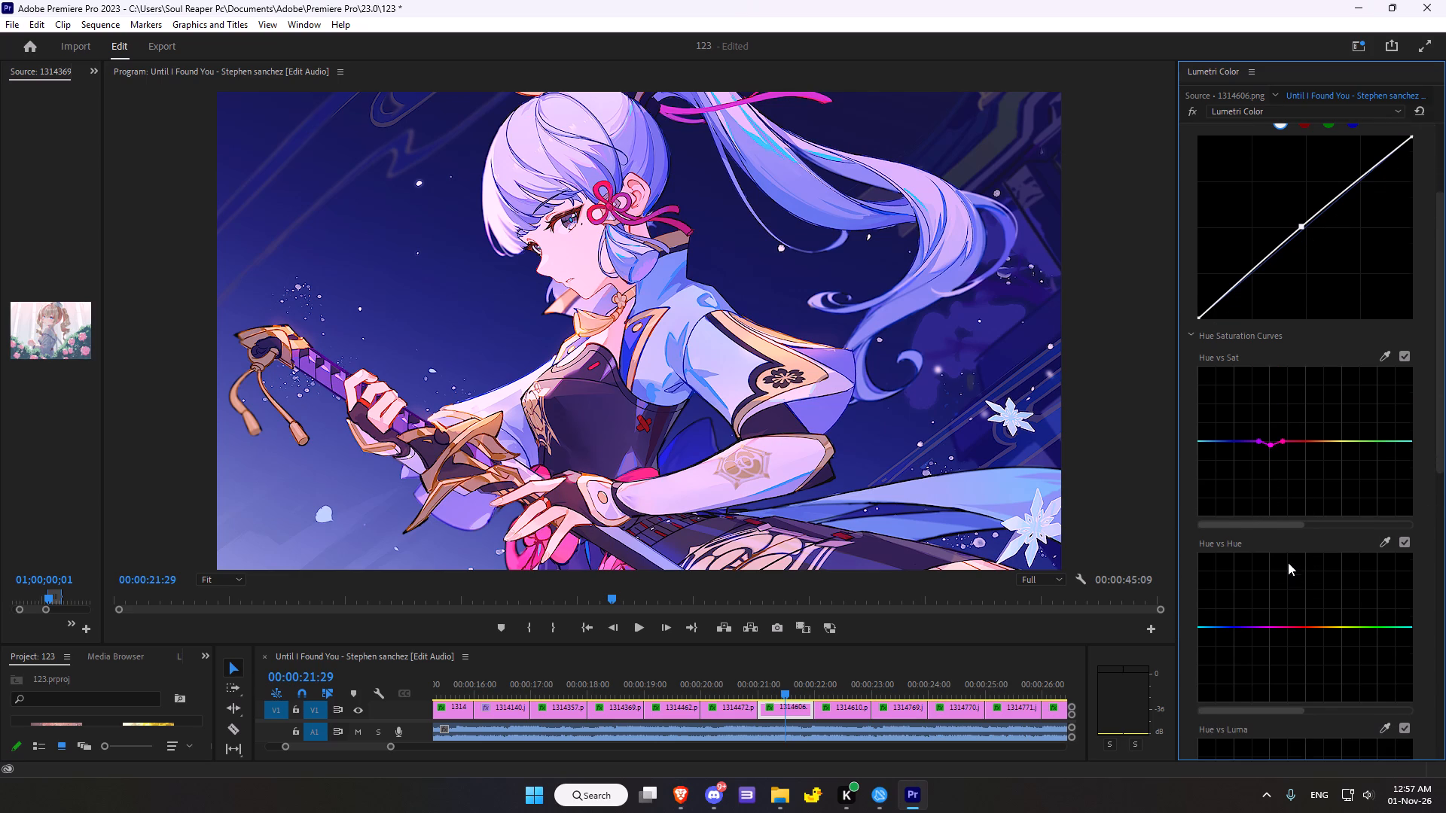
{"action": "scroll", "coordinate": [1288, 562], "scroll_direction": "down", "scroll_amount": 3}
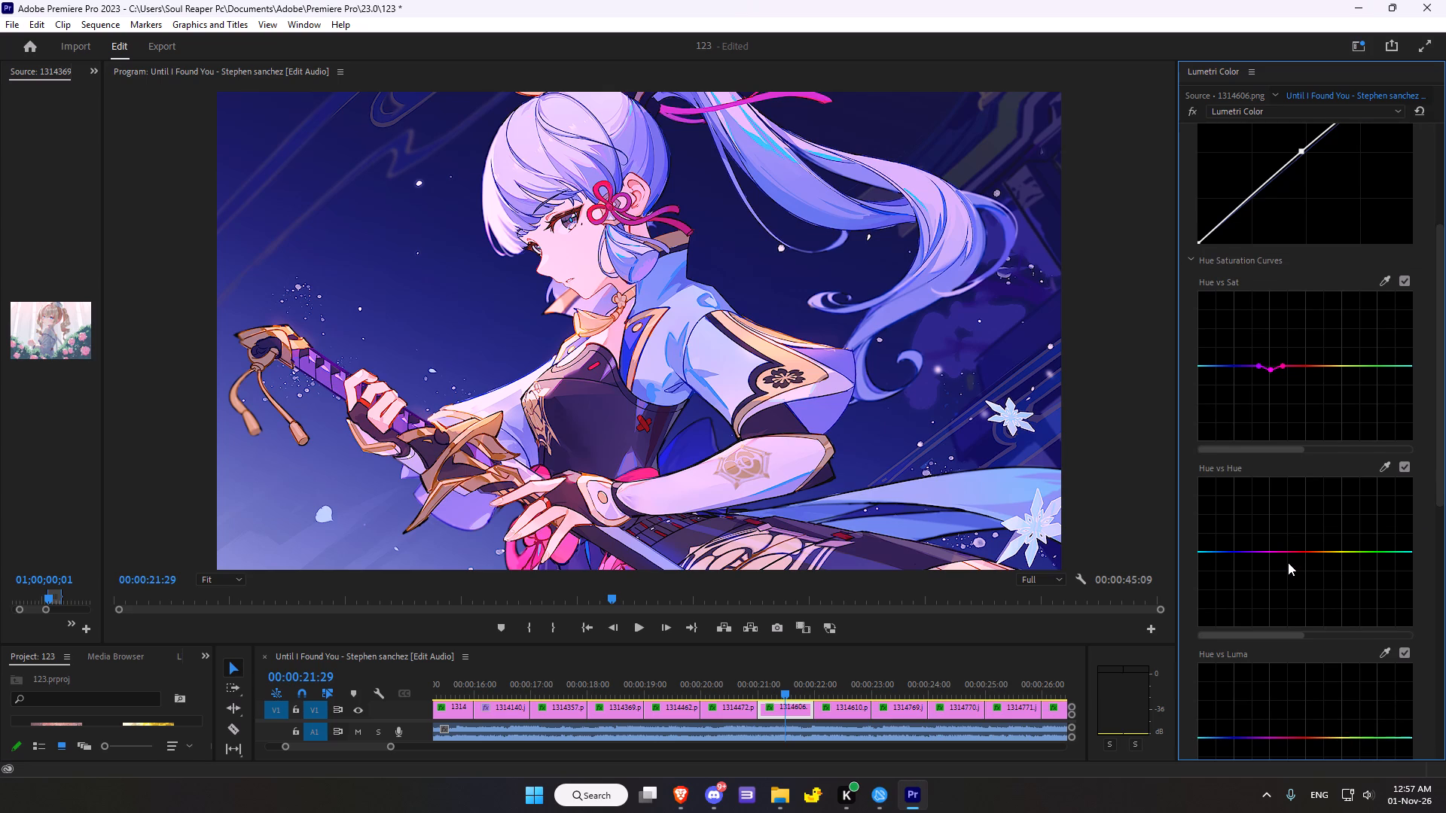
{"action": "scroll", "coordinate": [1288, 562], "scroll_direction": "down", "scroll_amount": 4}
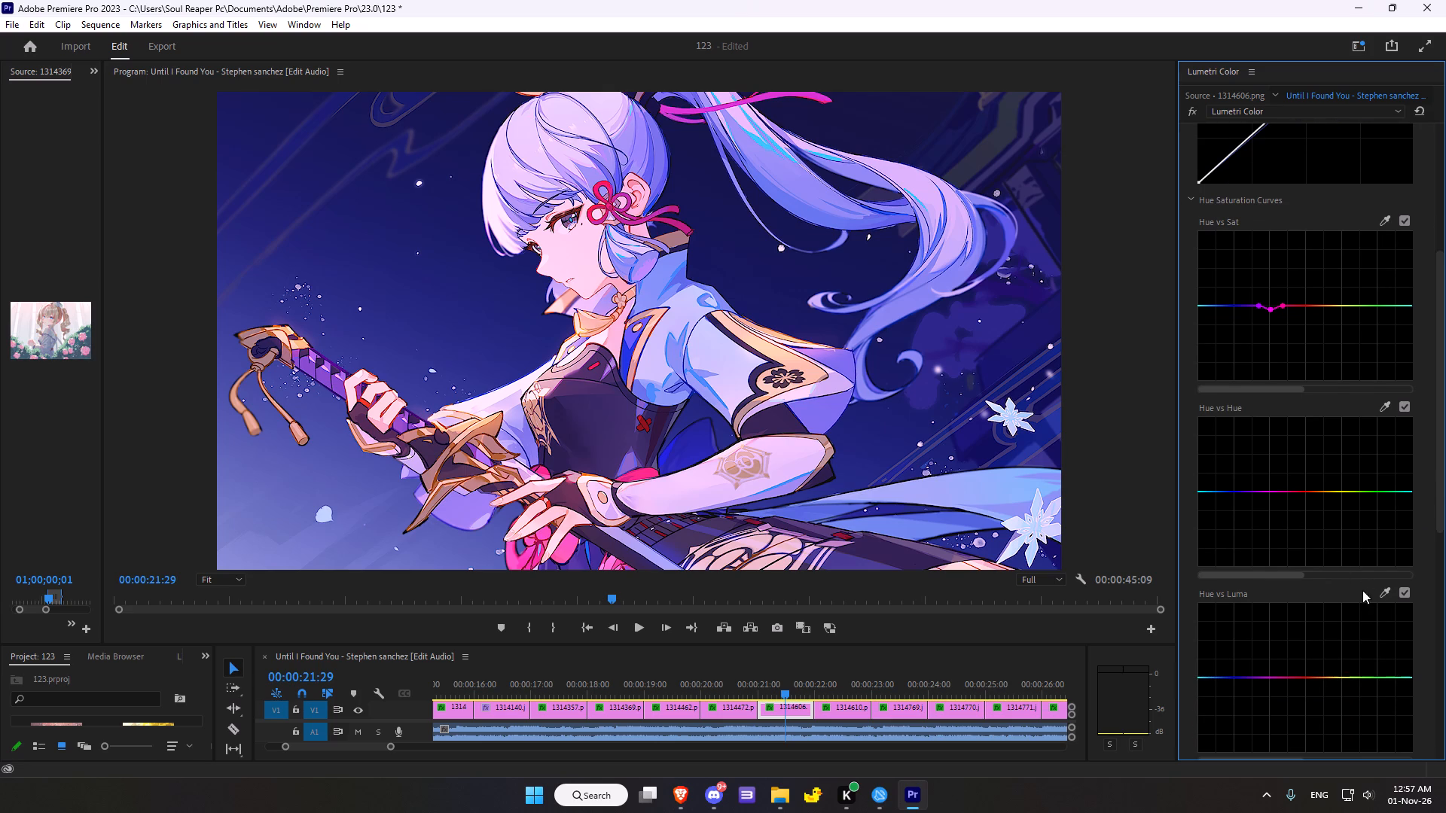
{"action": "left_click", "coordinate": [1387, 212]}
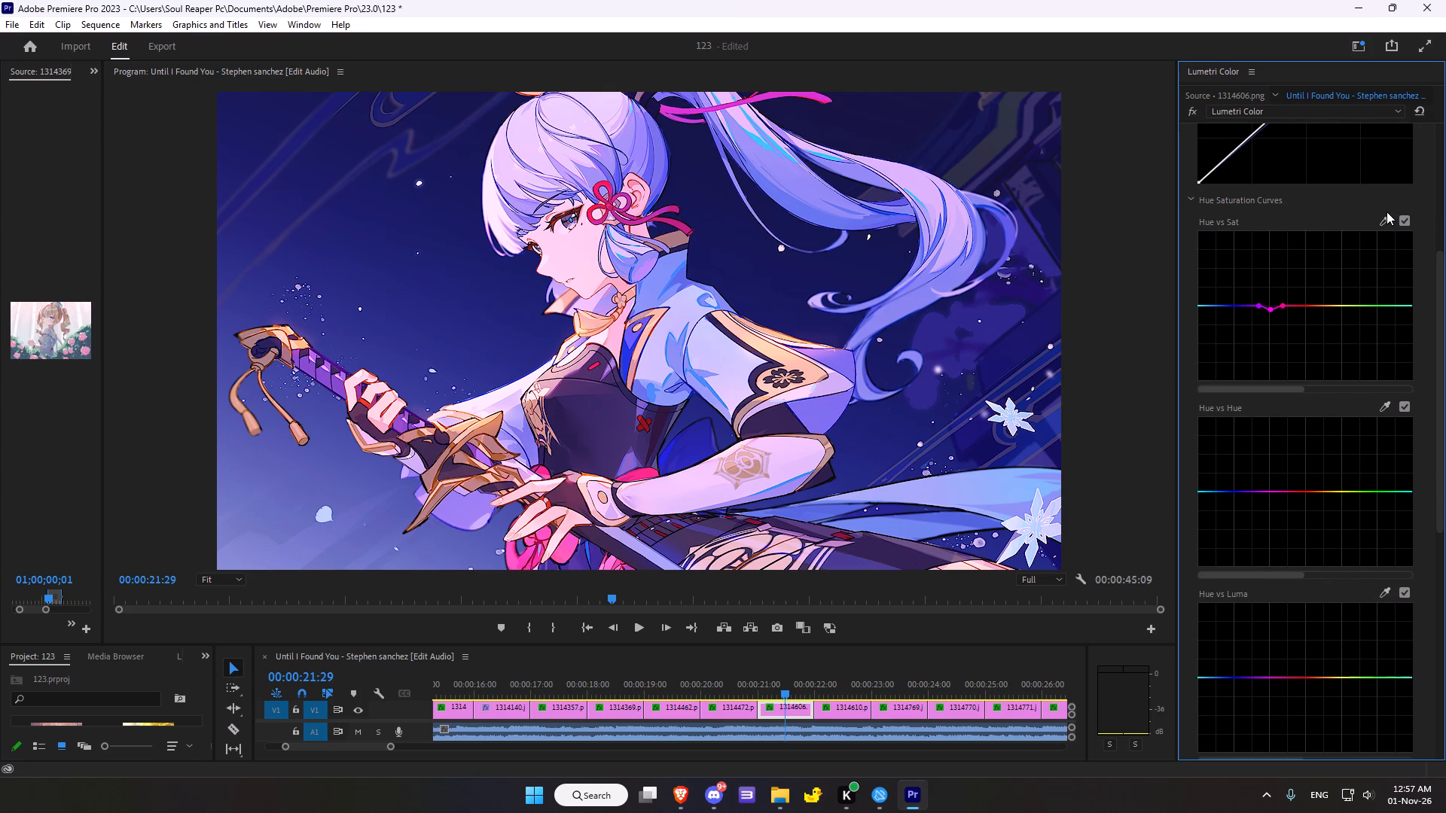
{"action": "left_click", "coordinate": [1386, 216]}
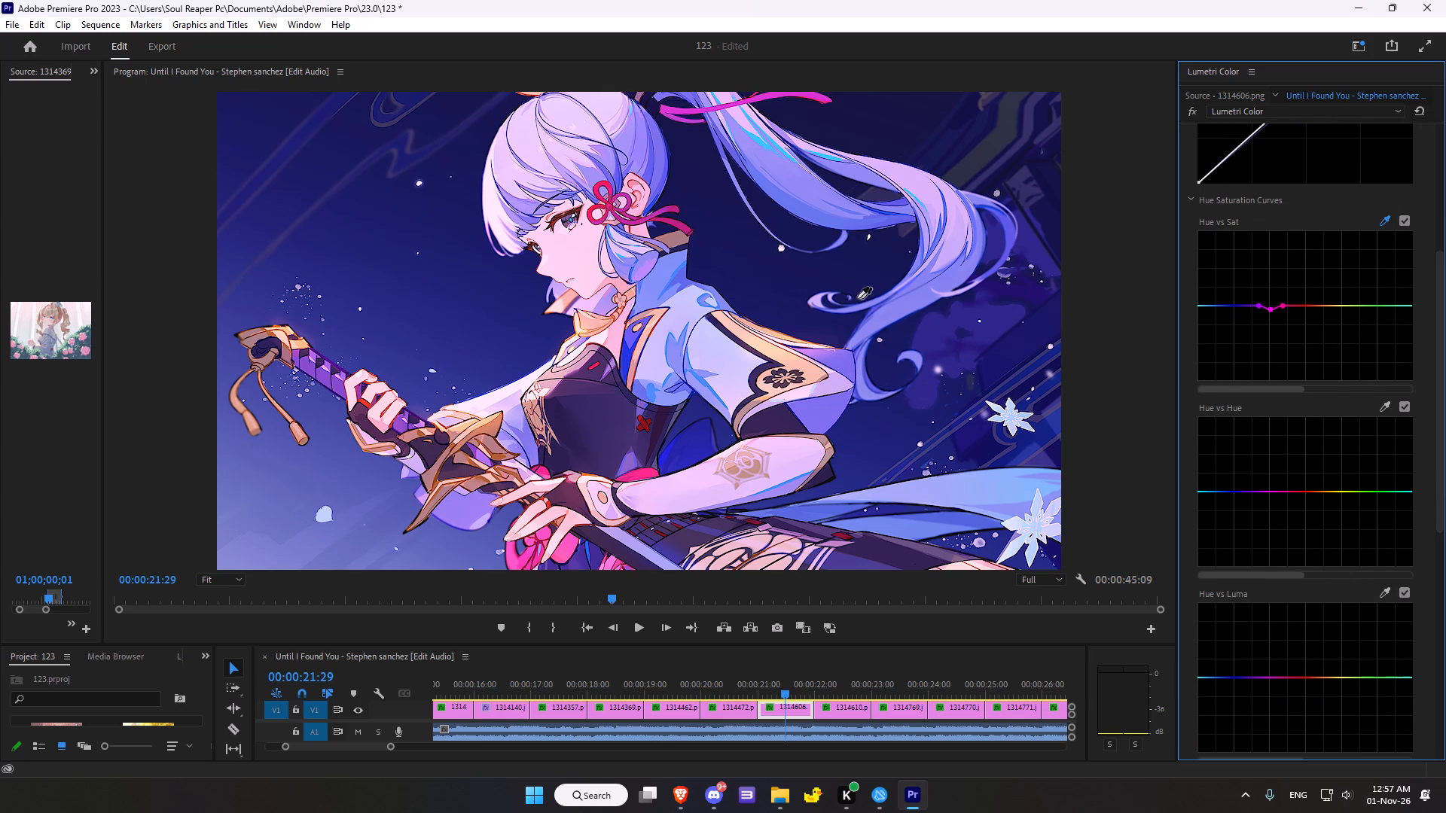
{"action": "left_click", "coordinate": [795, 273]}
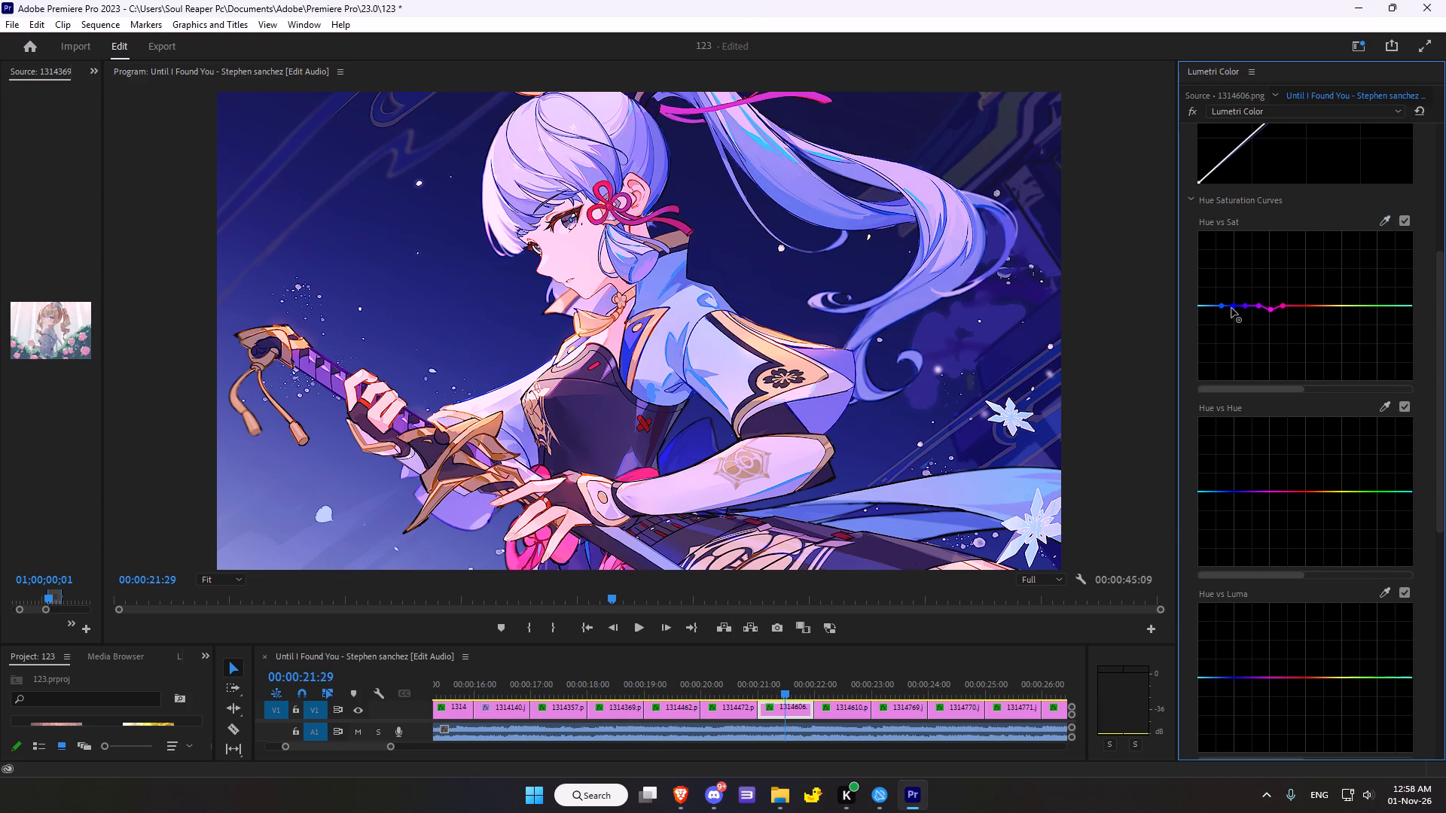
{"action": "left_click_drag", "start_coordinate": [1233, 306], "coordinate": [1238, 301]}
{"action": "left_click_drag", "start_coordinate": [1238, 301], "coordinate": [1236, 318]}
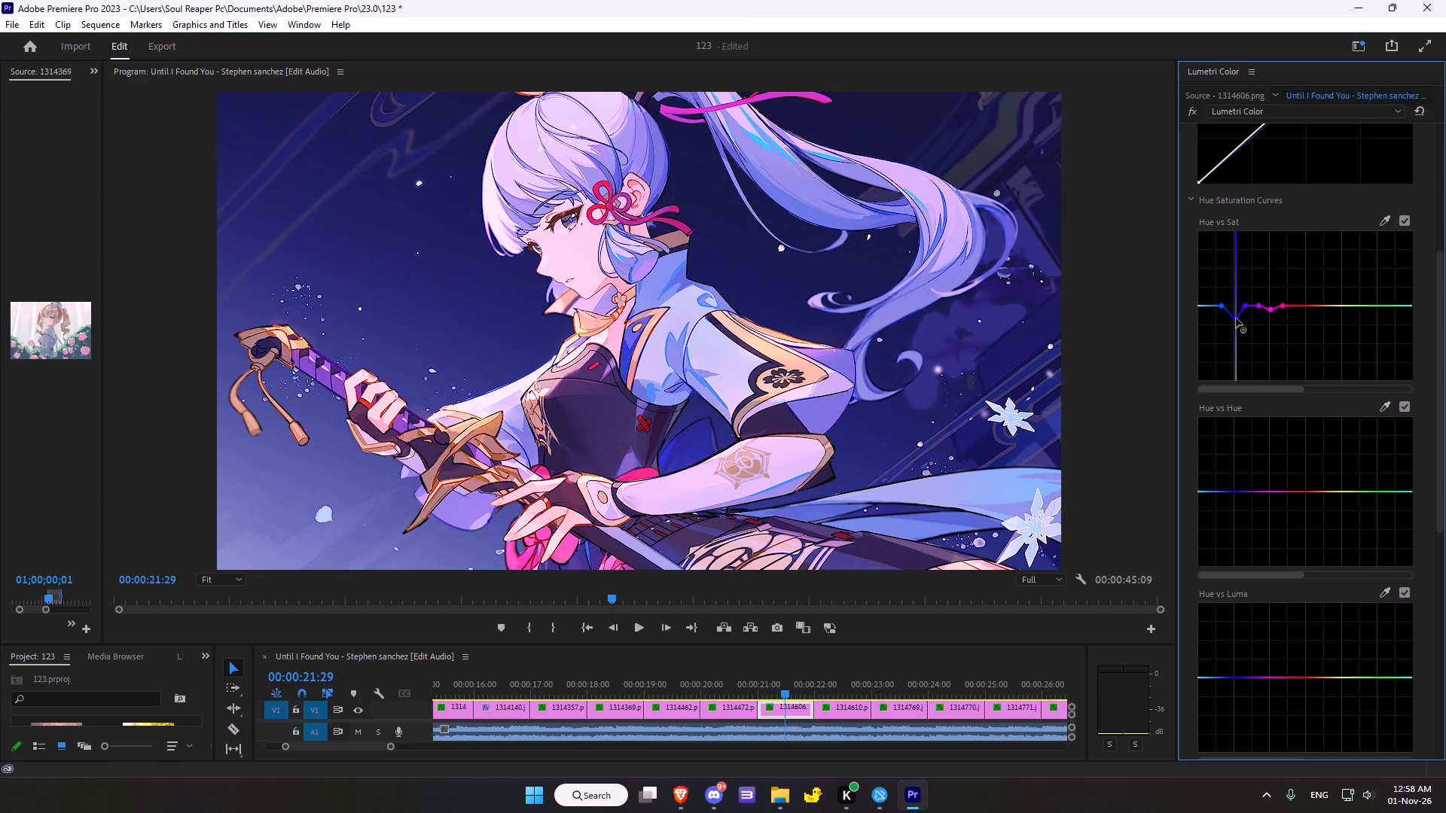
{"action": "left_click_drag", "start_coordinate": [1236, 318], "coordinate": [1234, 321]}
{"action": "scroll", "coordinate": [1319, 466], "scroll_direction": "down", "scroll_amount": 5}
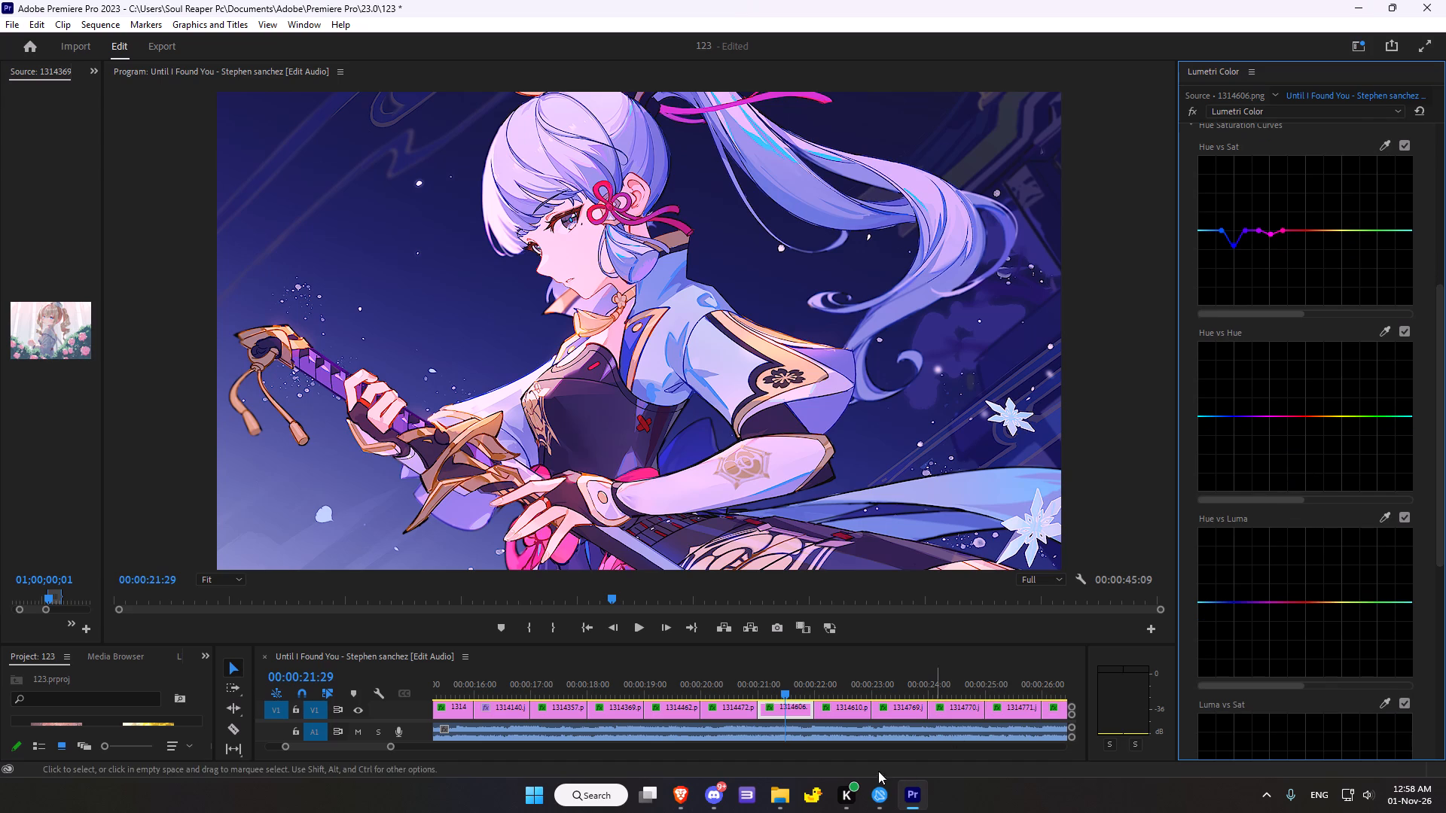
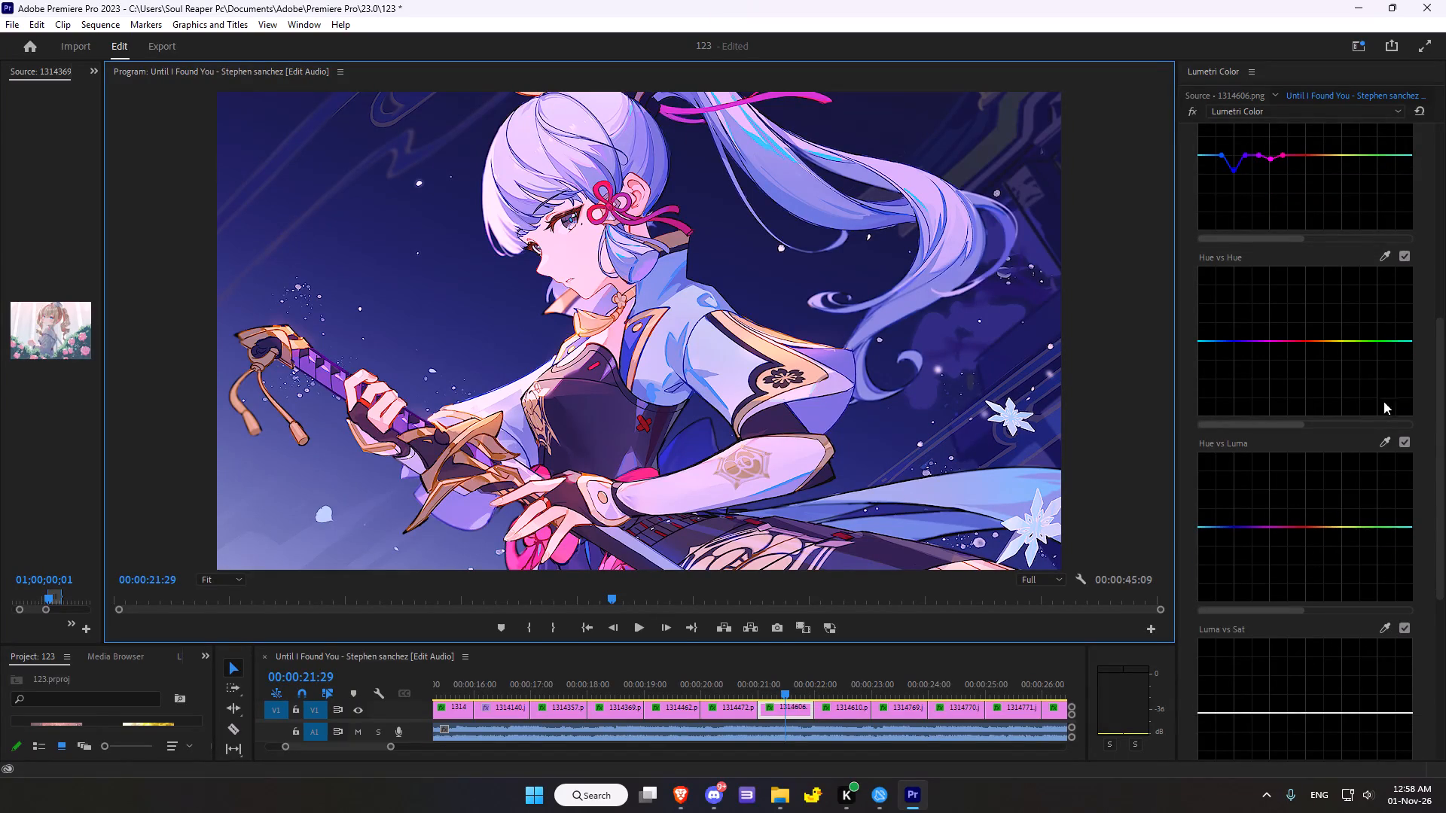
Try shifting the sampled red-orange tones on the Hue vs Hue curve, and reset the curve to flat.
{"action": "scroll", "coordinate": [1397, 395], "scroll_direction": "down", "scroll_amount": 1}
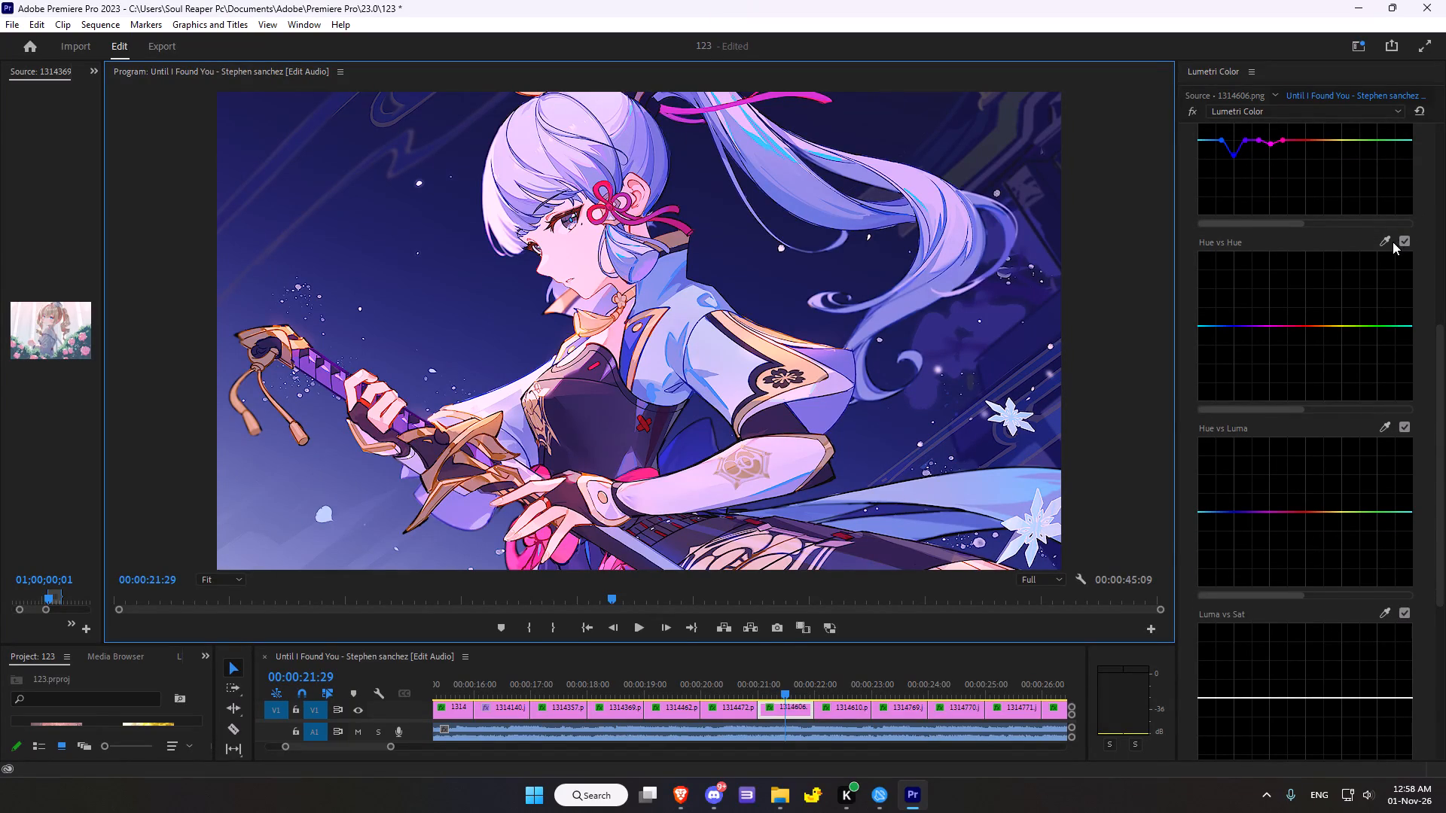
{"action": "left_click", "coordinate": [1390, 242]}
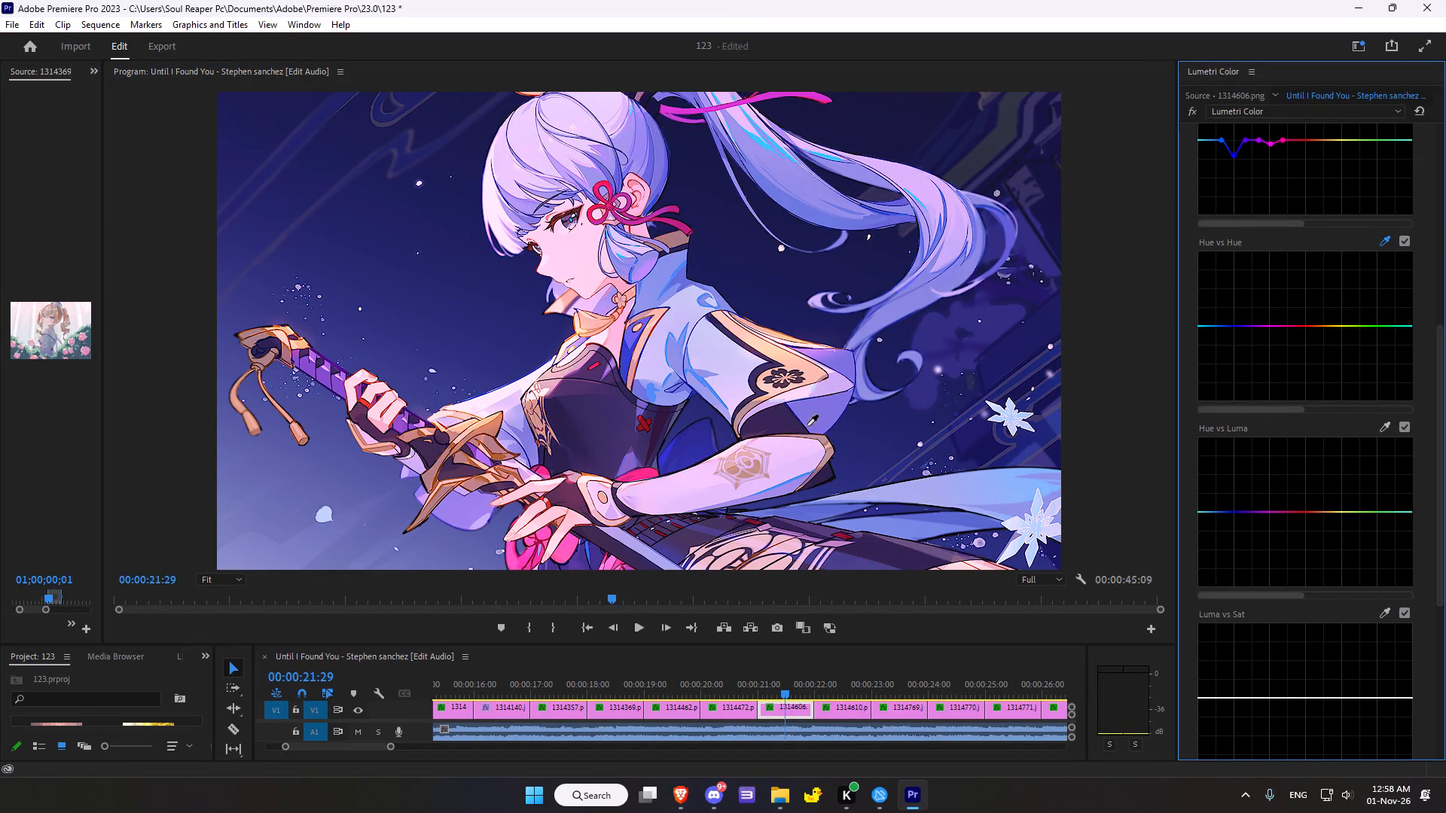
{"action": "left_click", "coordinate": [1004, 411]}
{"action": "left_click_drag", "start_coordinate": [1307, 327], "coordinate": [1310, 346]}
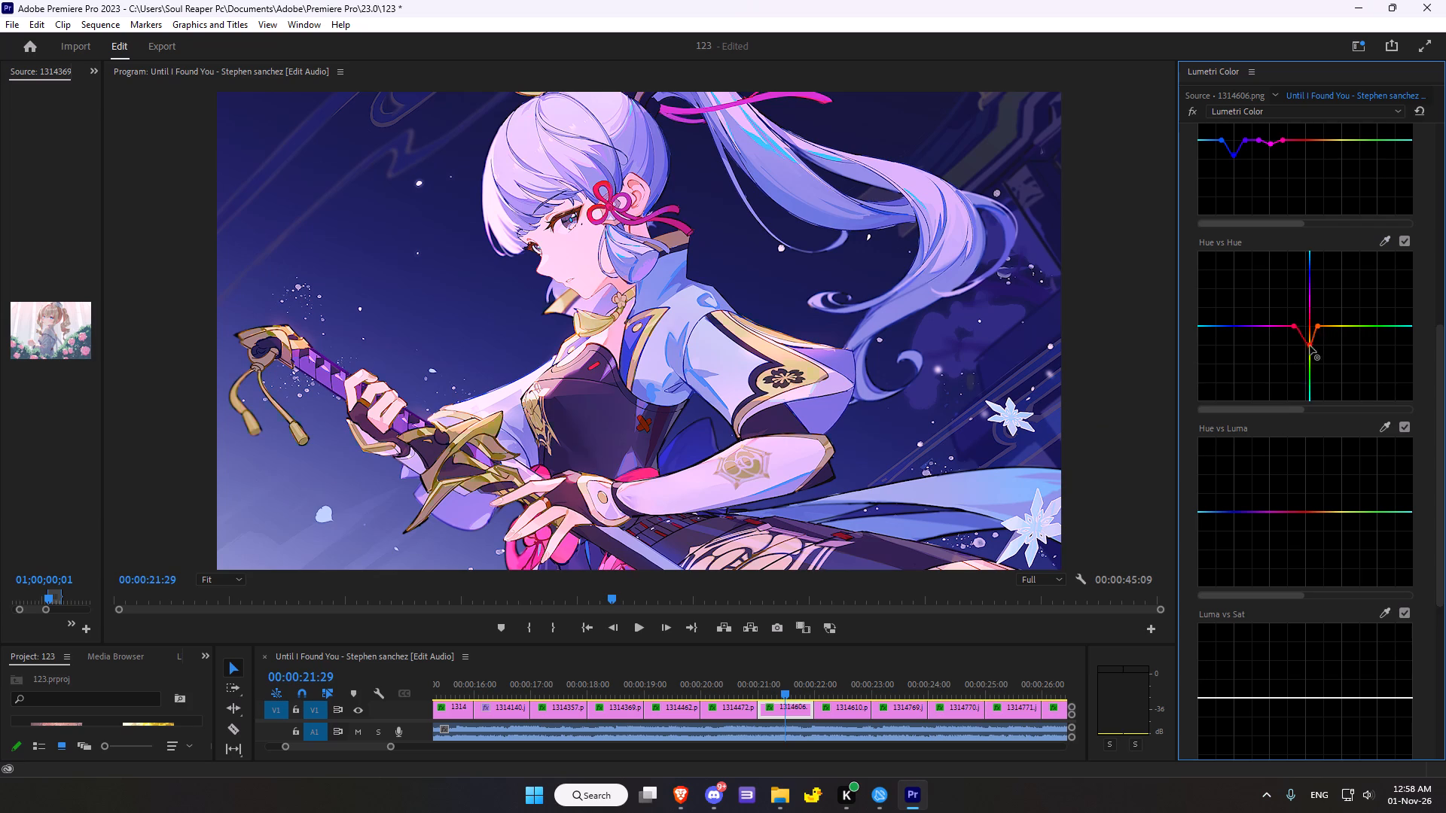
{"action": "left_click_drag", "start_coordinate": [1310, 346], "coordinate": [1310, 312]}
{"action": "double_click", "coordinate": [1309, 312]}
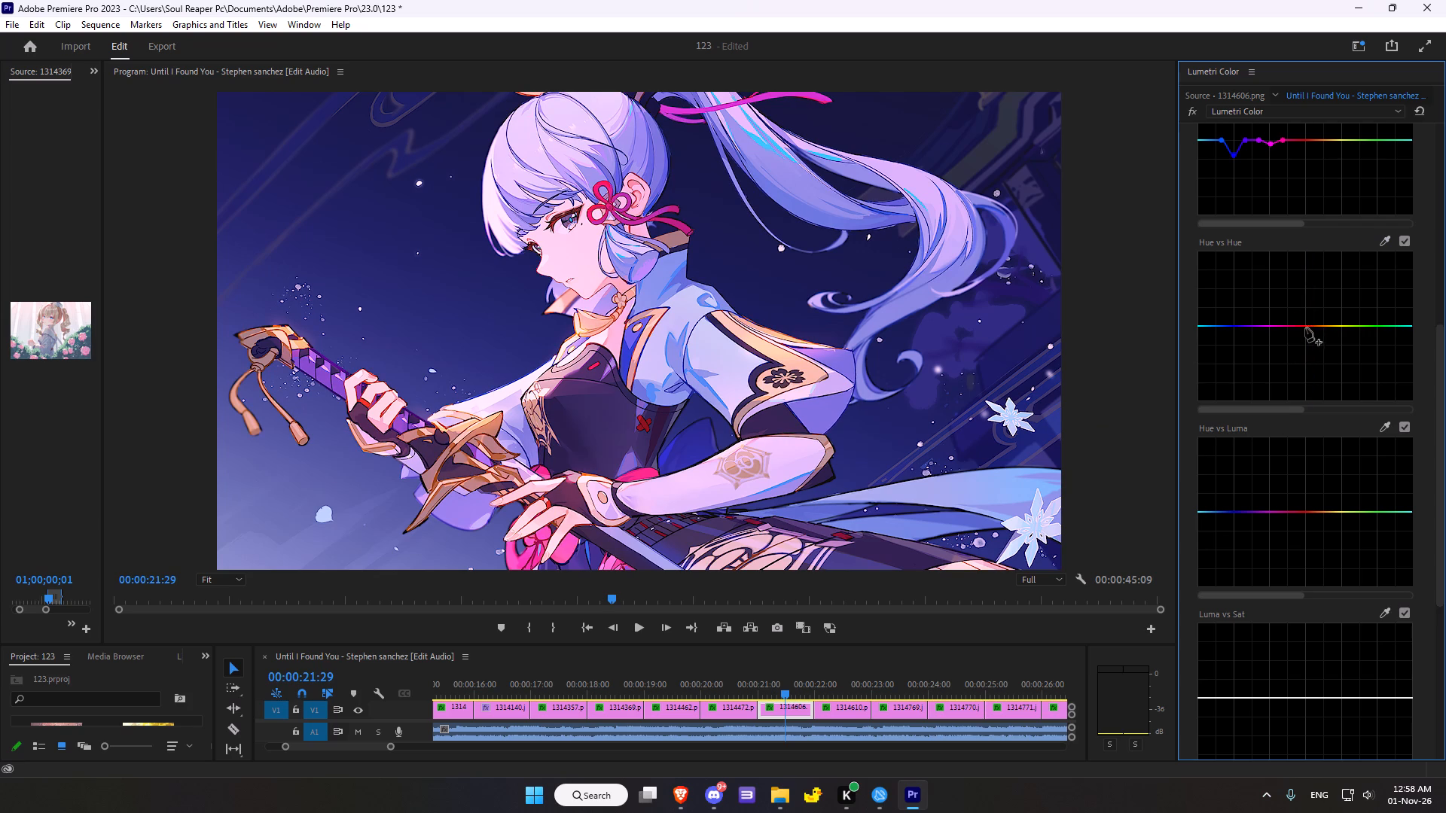
Sample the pink ribbon below the hand for the Hue vs Luma curve and raise its middle point slightly.
{"action": "left_click", "coordinate": [1380, 424]}
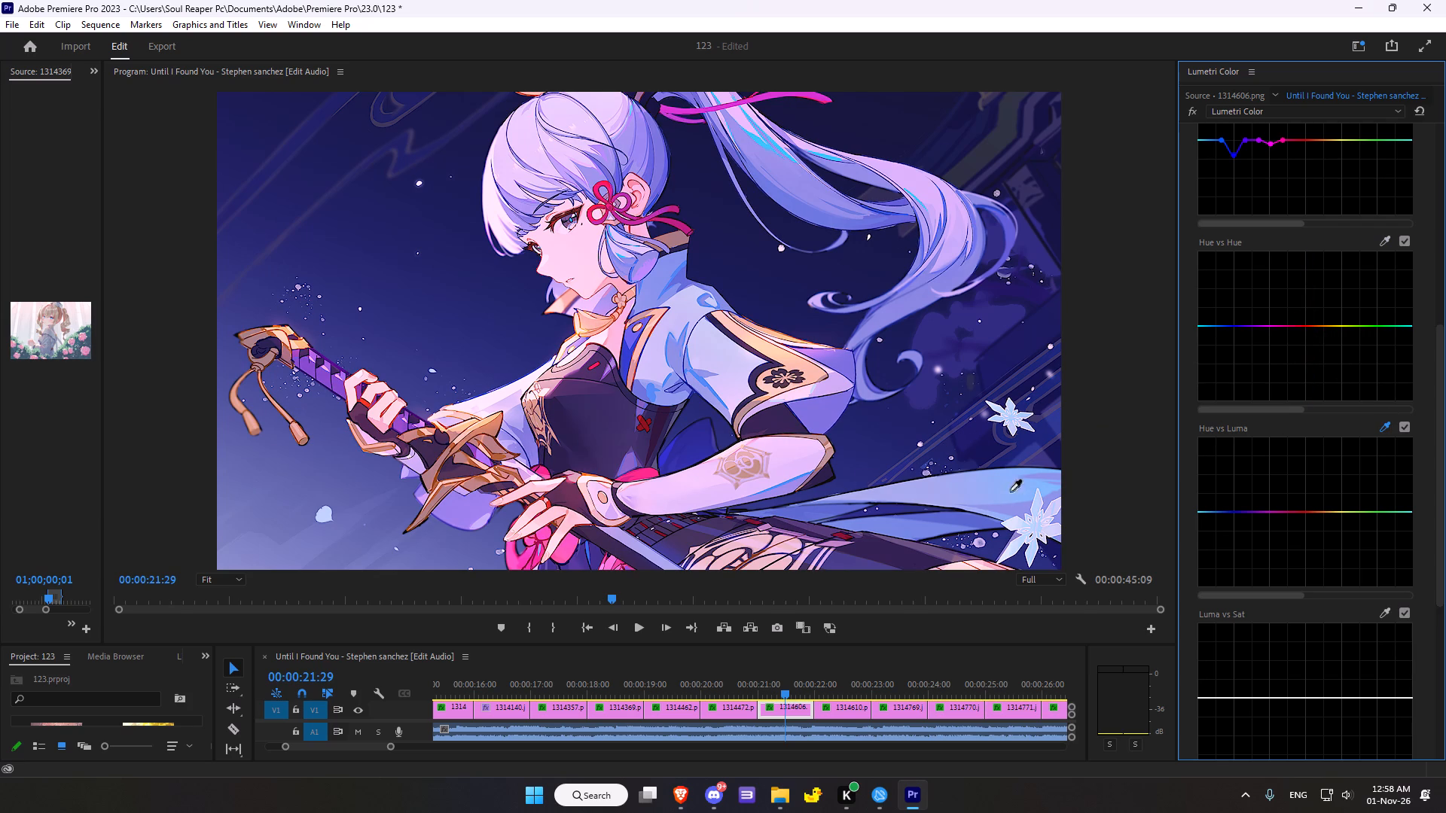
{"action": "left_click", "coordinate": [524, 556]}
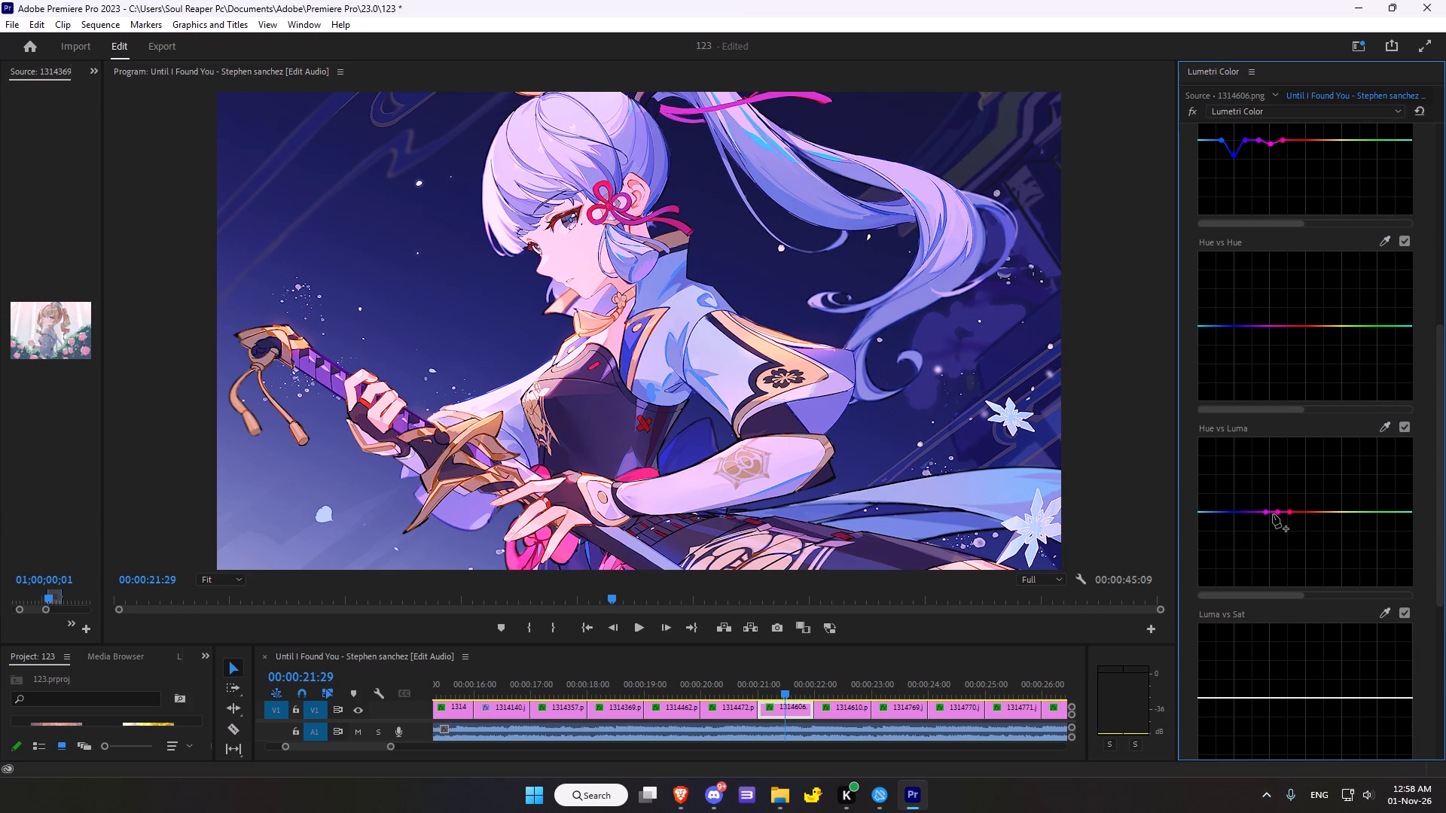
{"action": "left_click", "coordinate": [1280, 513]}
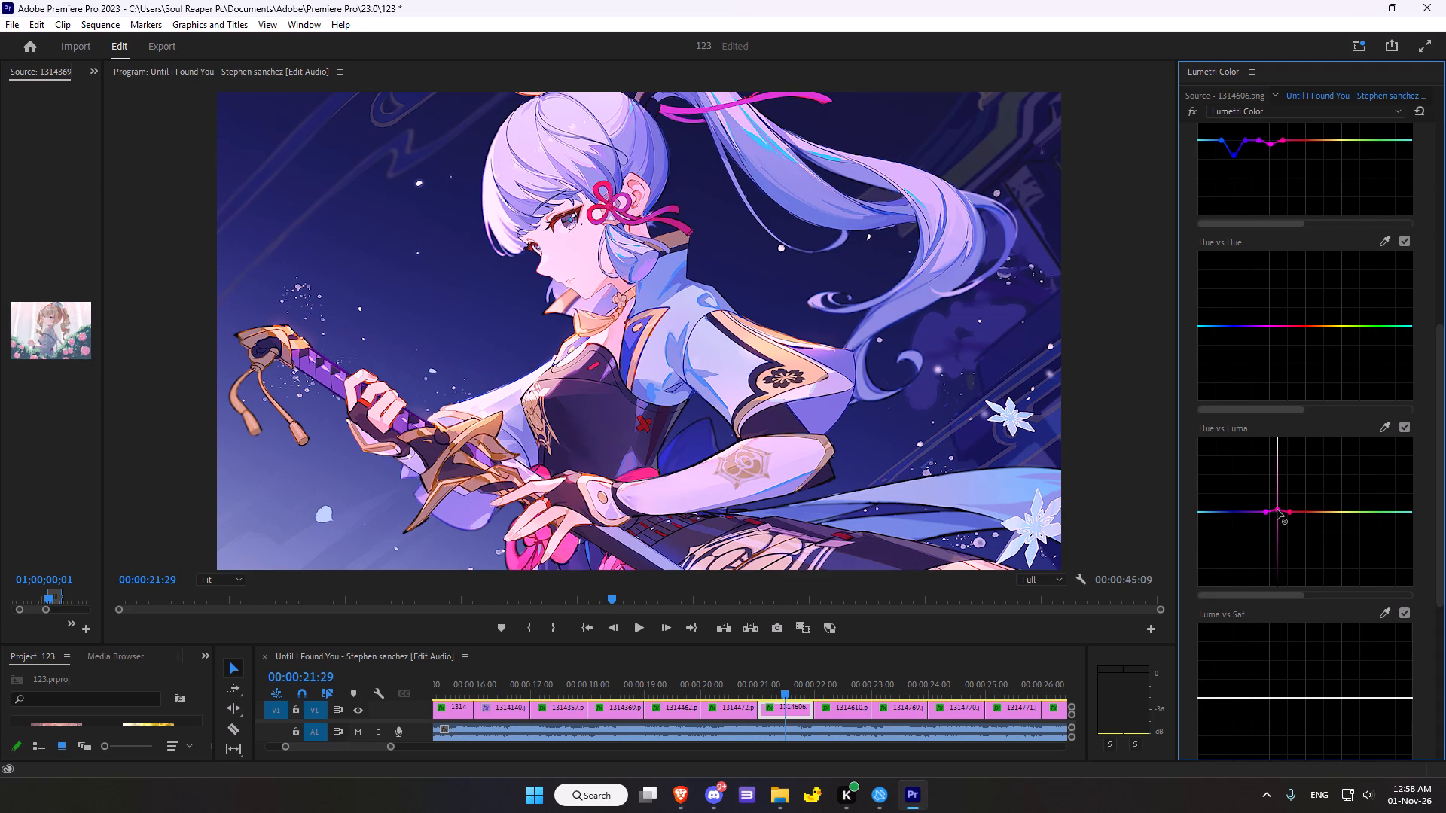
Sample the dark blue background beside the sleeve for the Luma vs Sat curve and lower its middle point slightly.
{"action": "scroll", "coordinate": [1287, 519], "scroll_direction": "down", "scroll_amount": 4}
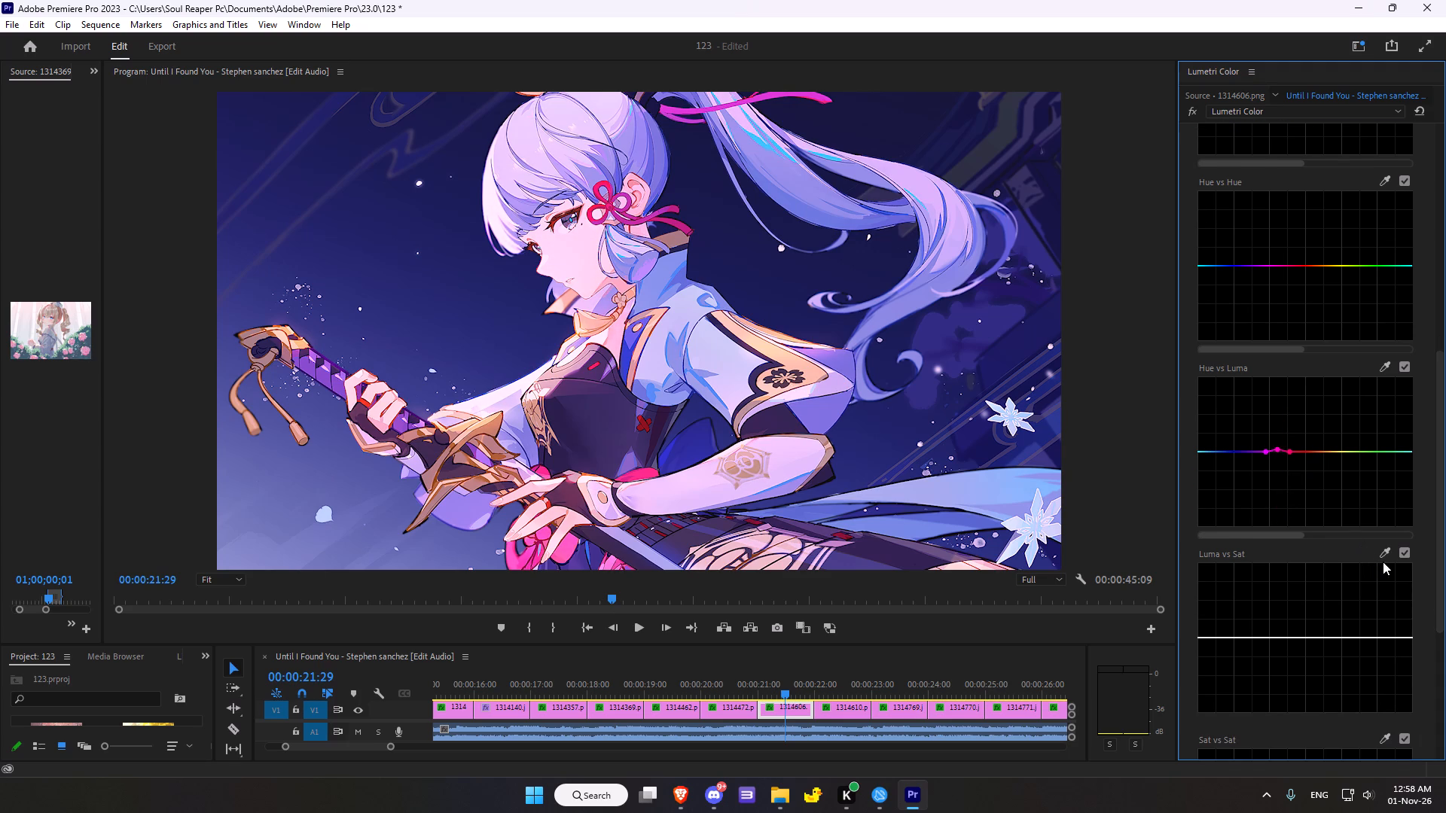
{"action": "left_click", "coordinate": [1383, 562]}
{"action": "left_click", "coordinate": [1385, 554]}
{"action": "left_click", "coordinate": [889, 418]}
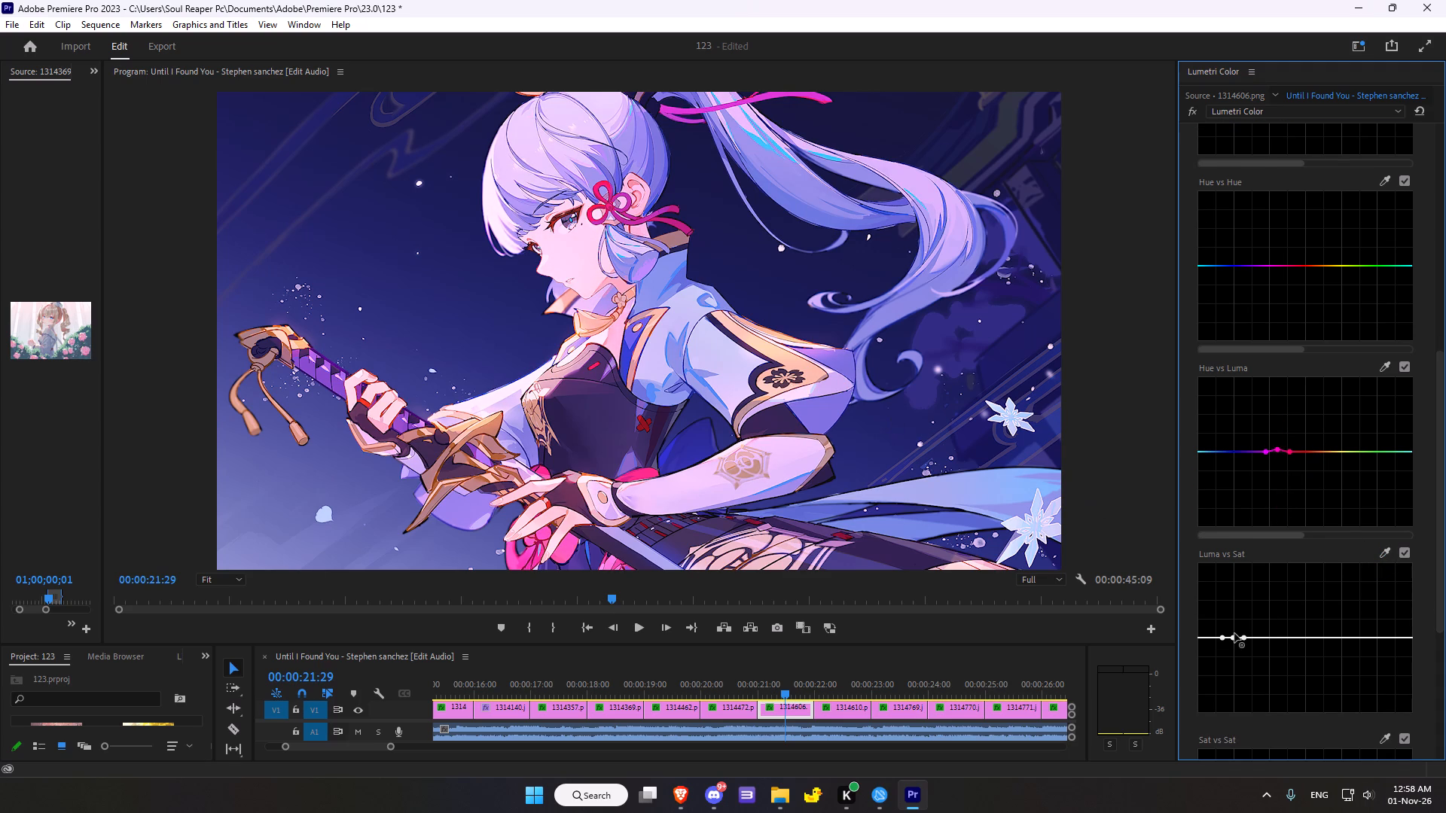
{"action": "left_click", "coordinate": [1232, 637]}
Sample the pink ribbon below the hand to add its control points to the Sat vs Sat curve.
{"action": "scroll", "coordinate": [1332, 695], "scroll_direction": "down", "scroll_amount": 5}
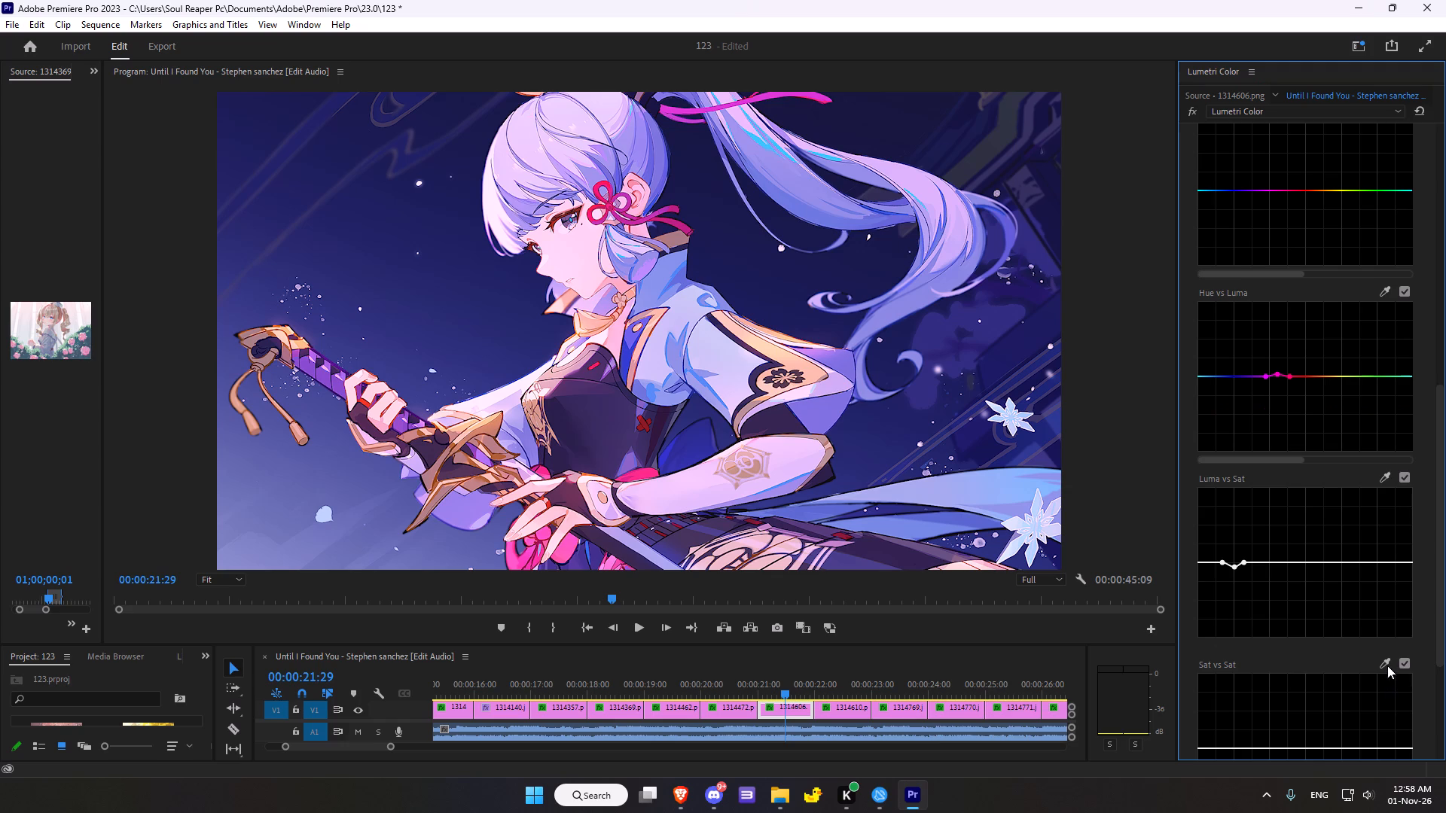
{"action": "left_click", "coordinate": [1387, 665]}
{"action": "left_click", "coordinate": [1377, 655]}
{"action": "left_click", "coordinate": [1383, 665]}
{"action": "scroll", "coordinate": [950, 553], "scroll_direction": "down", "scroll_amount": 3}
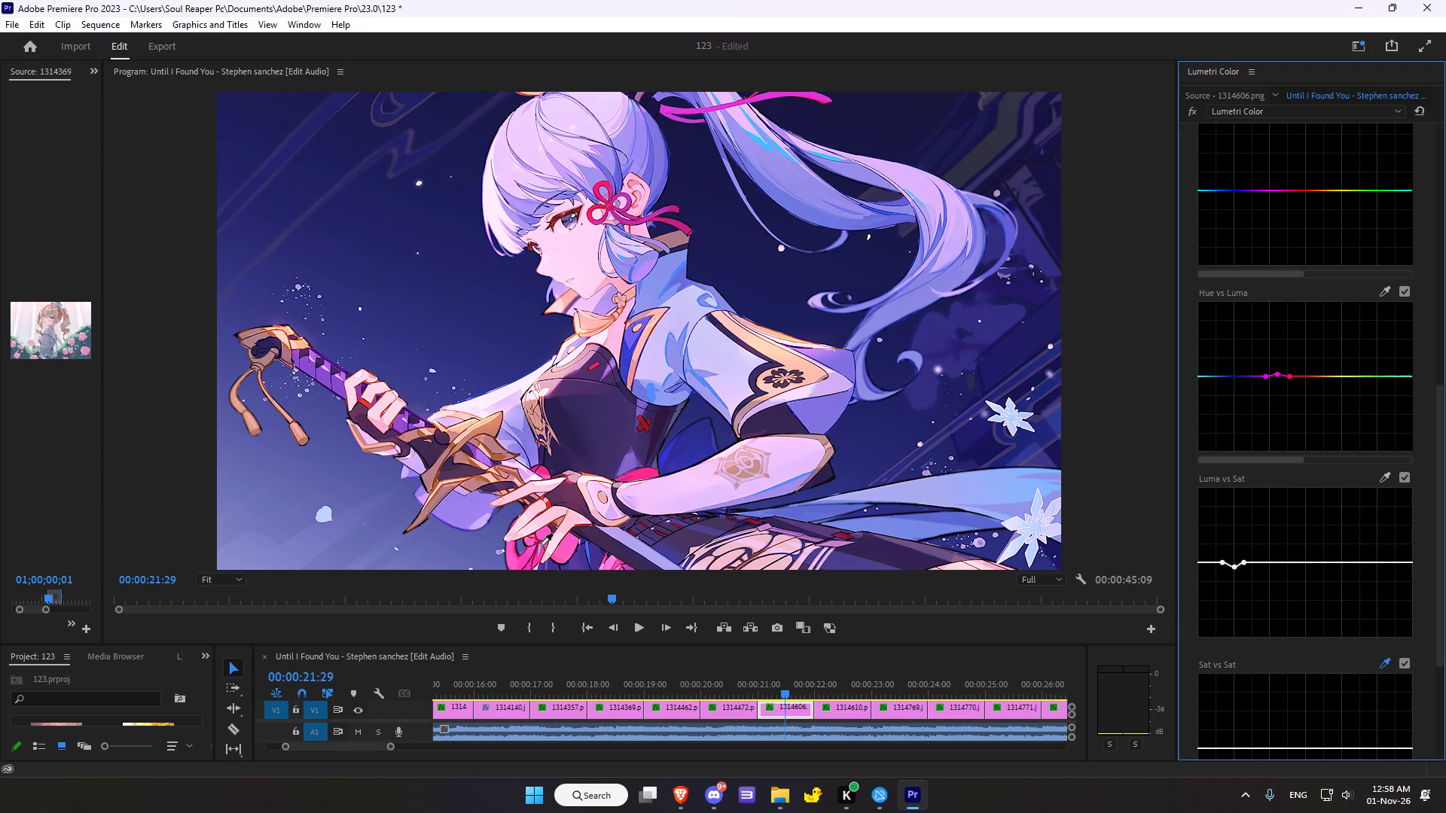
{"action": "left_click", "coordinate": [541, 546]}
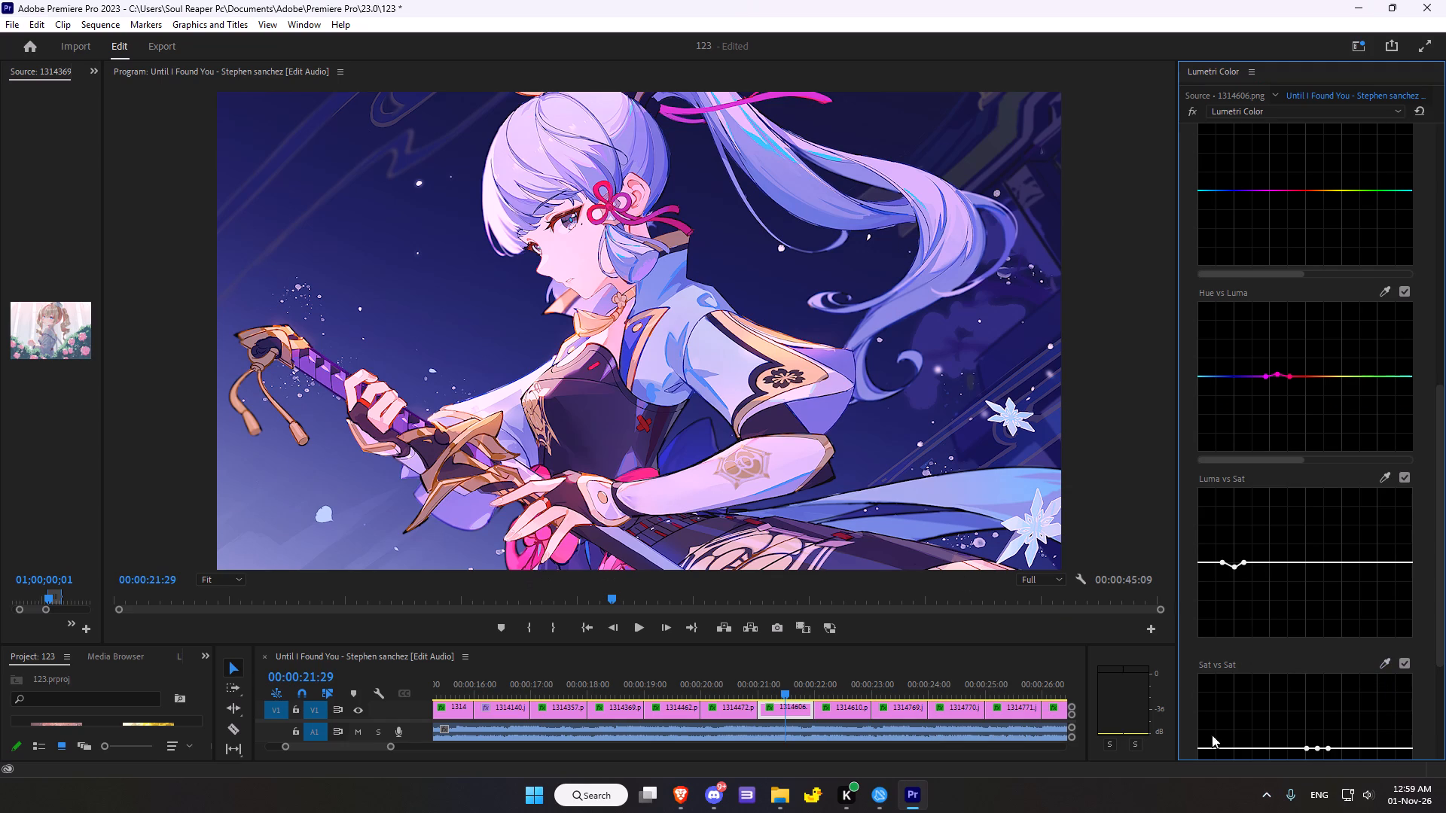
Add a vignette to clip 1314606 with amount -1.2, midpoint 33.2, roundness 9.8 and feather 42.4, and compare with the ungraded image.
{"action": "scroll", "coordinate": [1207, 617], "scroll_direction": "down", "scroll_amount": 2}
{"action": "scroll", "coordinate": [1274, 589], "scroll_direction": "down", "scroll_amount": 14}
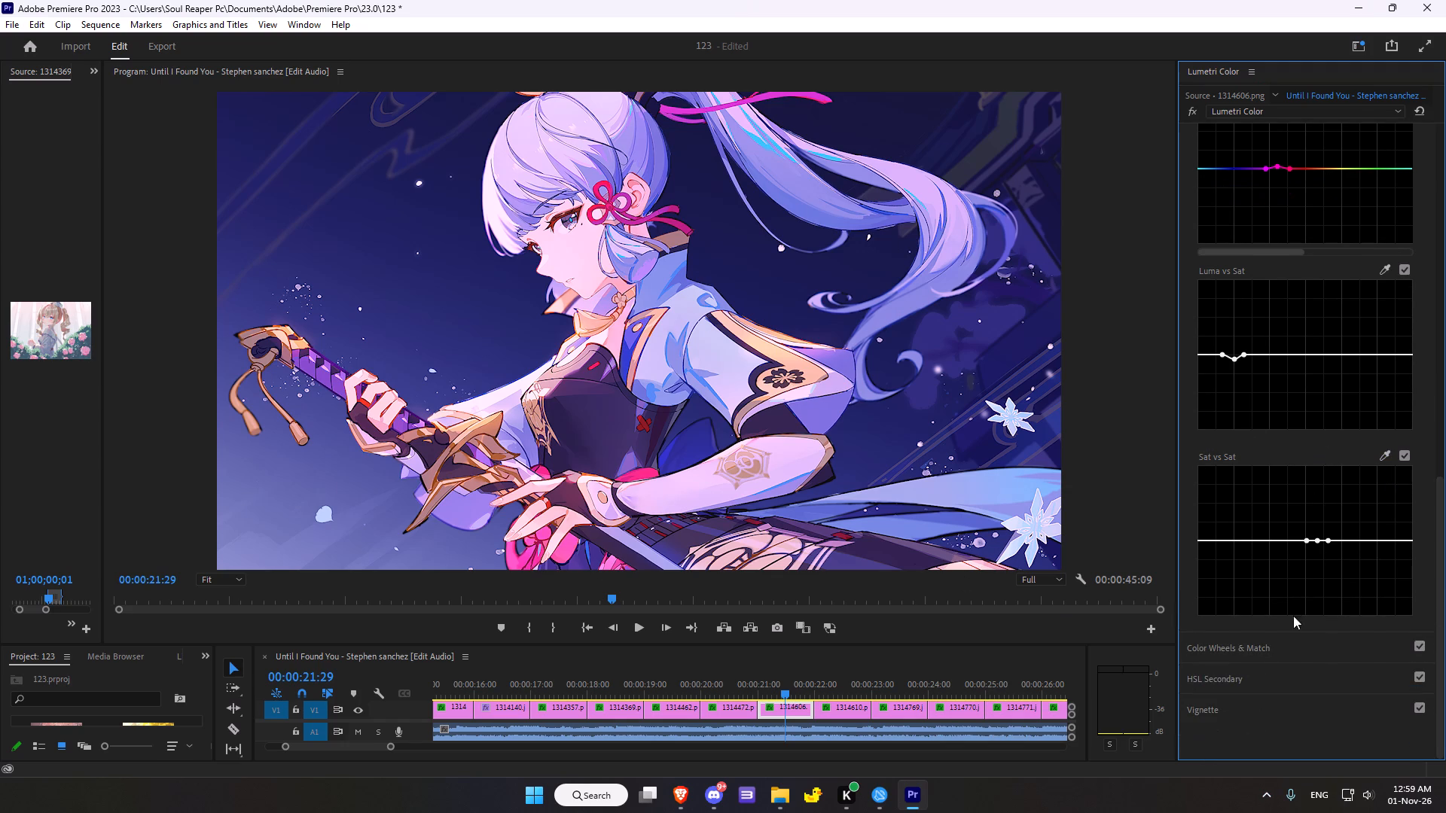
{"action": "left_click", "coordinate": [1224, 712]}
{"action": "right_click", "coordinate": [1224, 712]}
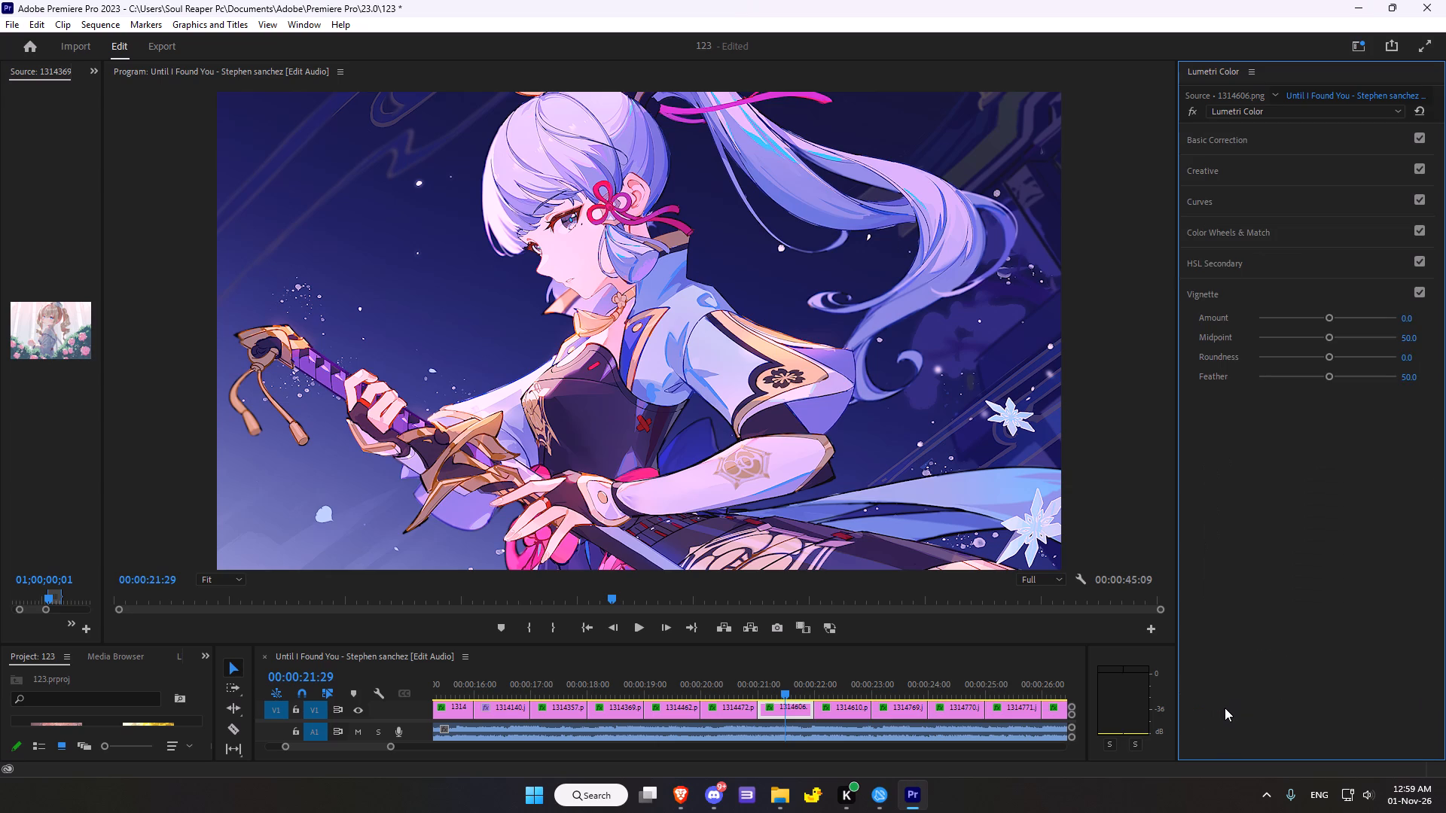
{"action": "left_click_drag", "start_coordinate": [1323, 317], "coordinate": [1313, 313]}
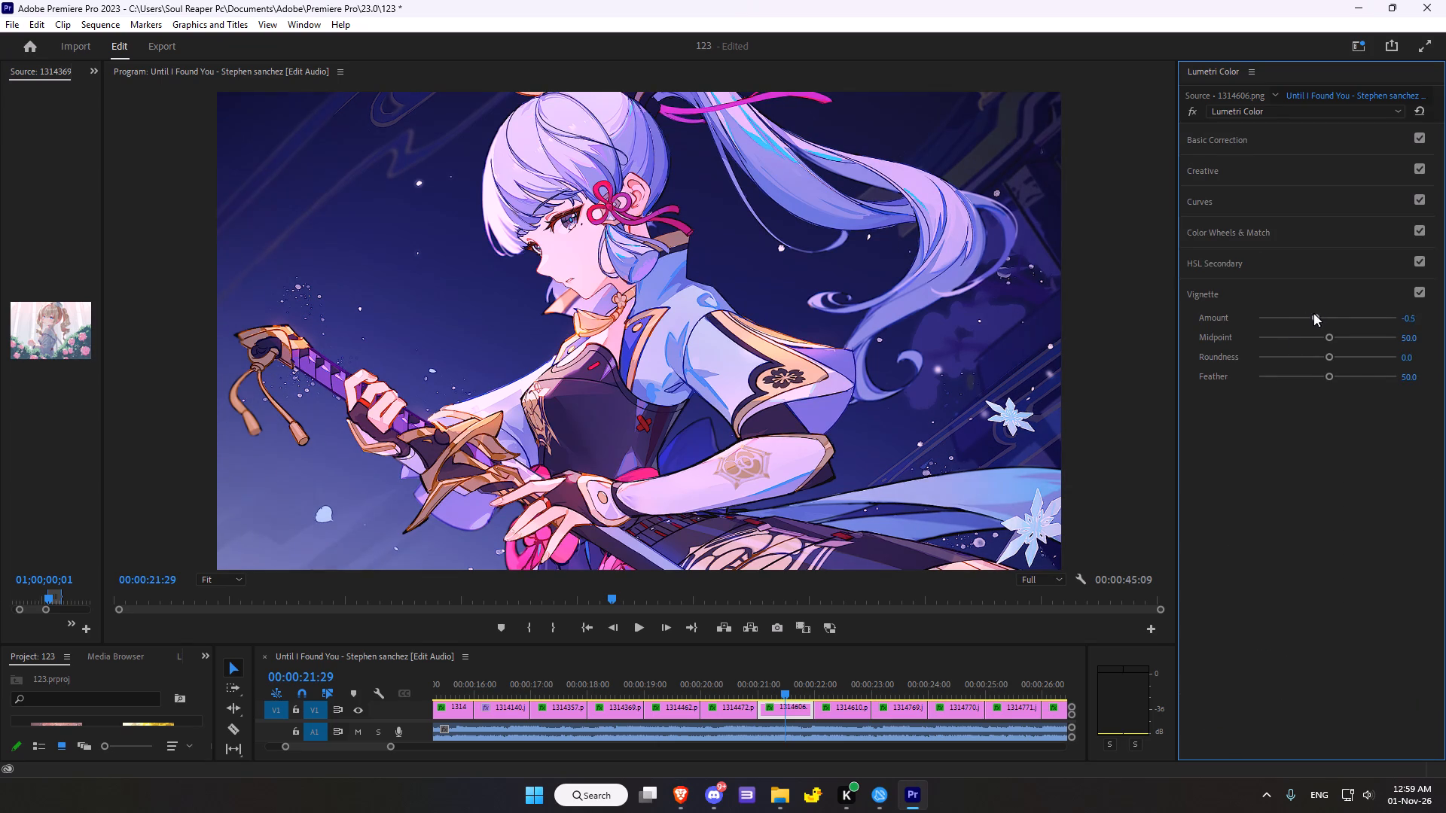
{"action": "left_click_drag", "start_coordinate": [1313, 313], "coordinate": [1299, 315]}
{"action": "left_click_drag", "start_coordinate": [1327, 333], "coordinate": [1309, 333]}
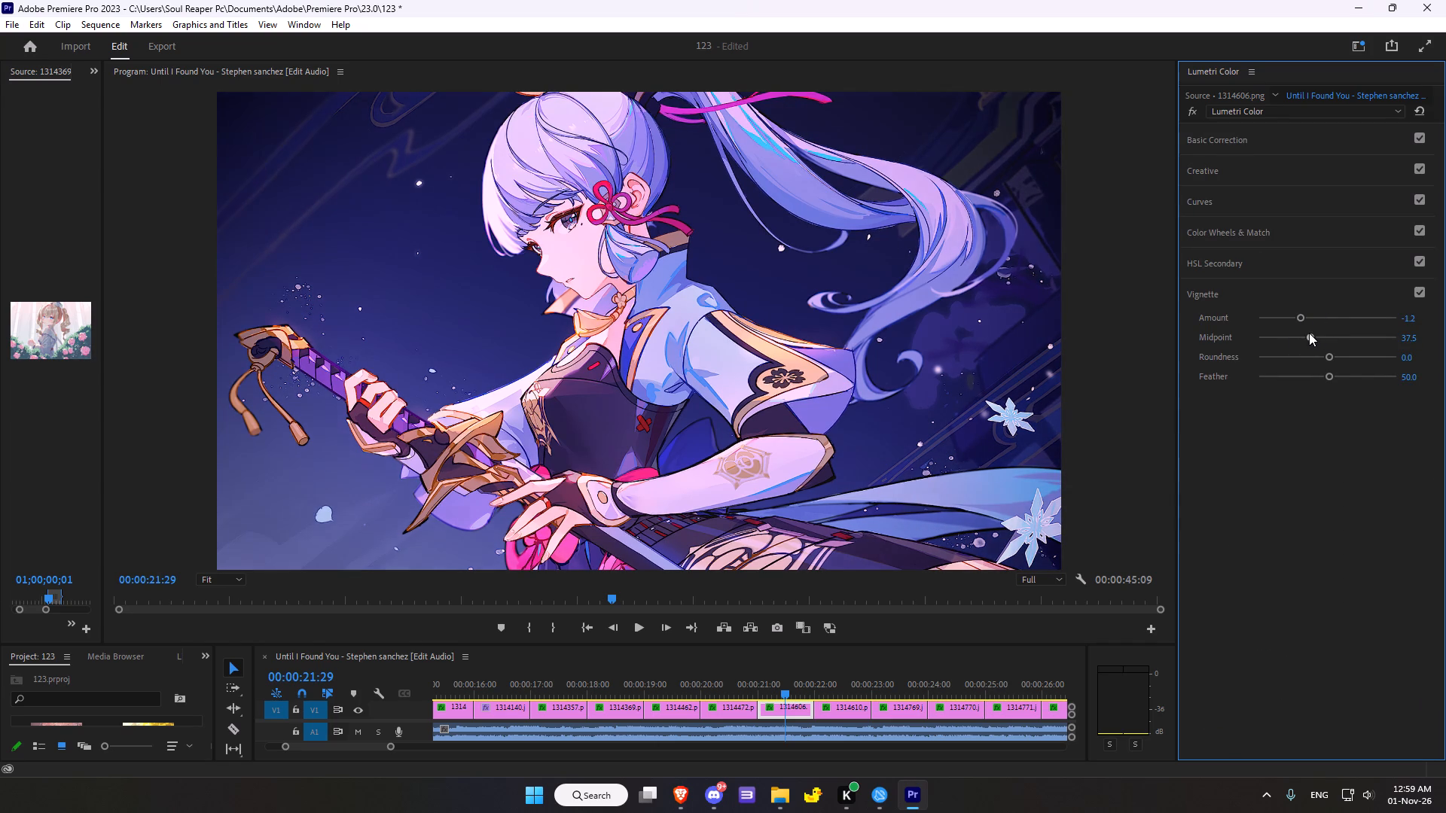
{"action": "left_click_drag", "start_coordinate": [1309, 333], "coordinate": [1303, 334]}
{"action": "left_click", "coordinate": [1333, 359]}
{"action": "left_click_drag", "start_coordinate": [1326, 378], "coordinate": [1316, 373]}
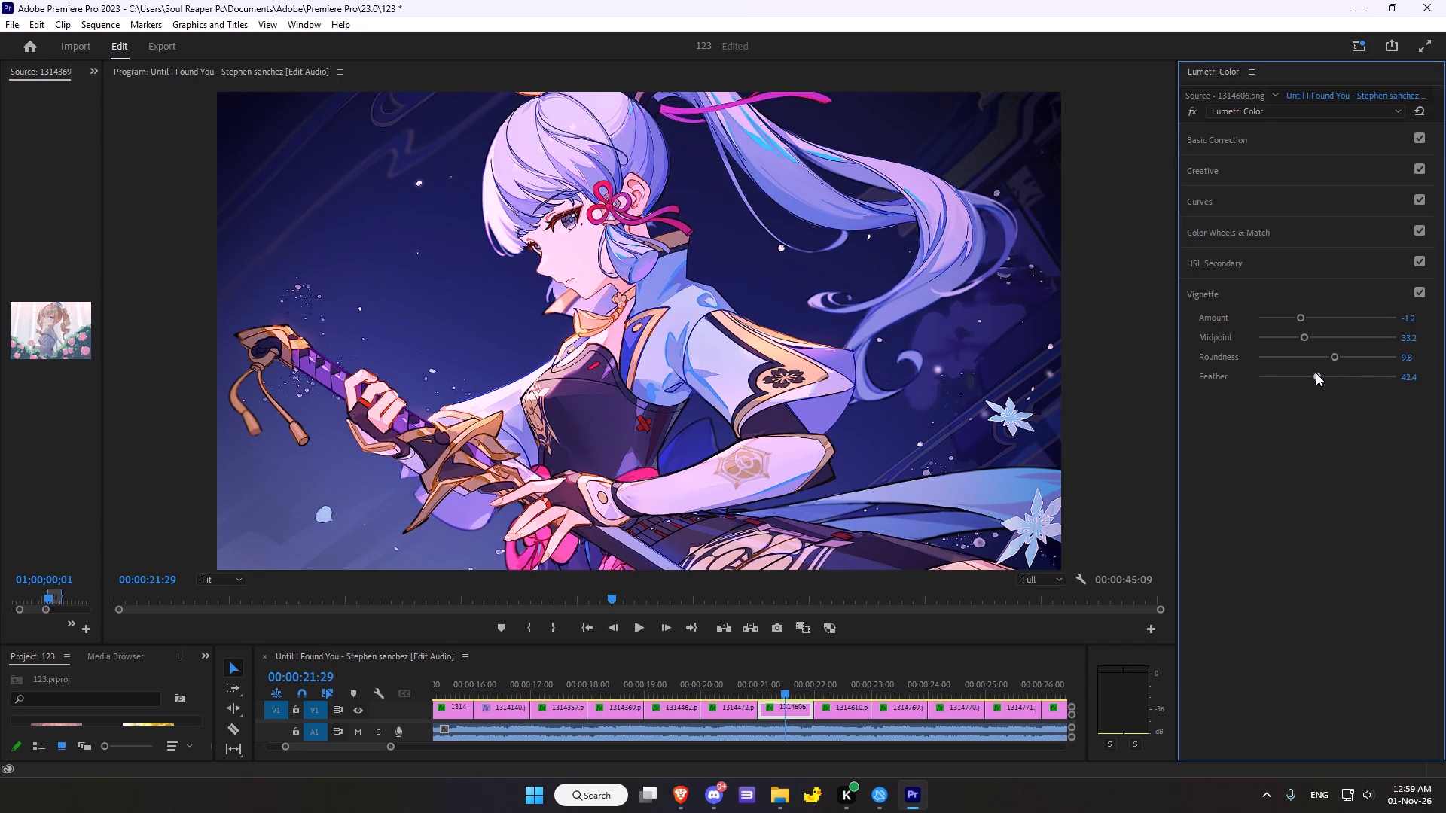
{"action": "left_click_drag", "start_coordinate": [1316, 373], "coordinate": [1316, 372]}
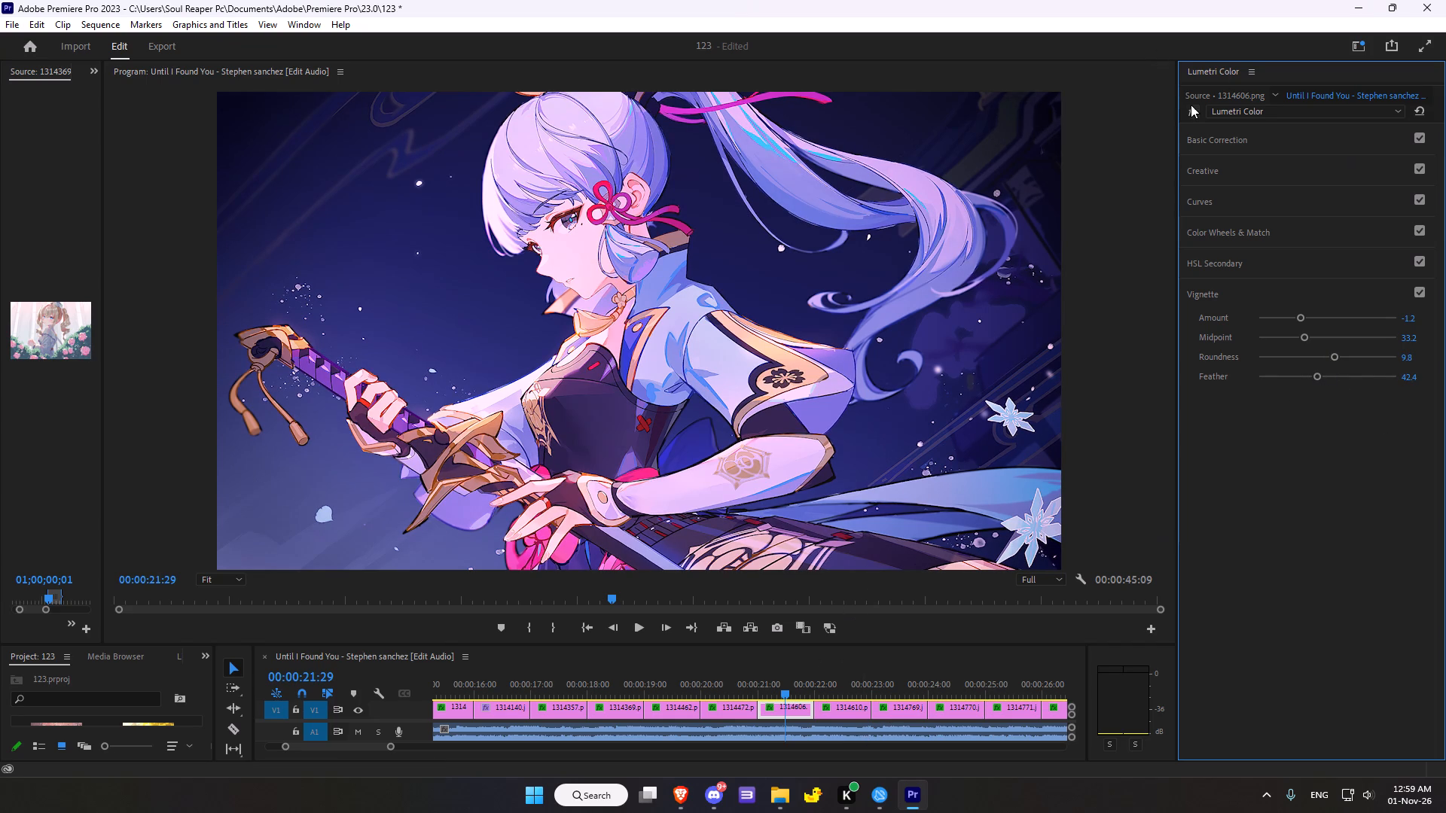
{"action": "left_click", "coordinate": [1191, 112]}
{"action": "left_click", "coordinate": [1191, 111]}
Advance to clip 1314610, compare it with its ungraded image and reset its existing Lumetri Color grade.
{"action": "scroll", "coordinate": [751, 586], "scroll_direction": "down", "scroll_amount": 20}
{"action": "scroll", "coordinate": [751, 586], "scroll_direction": "down", "scroll_amount": 7}
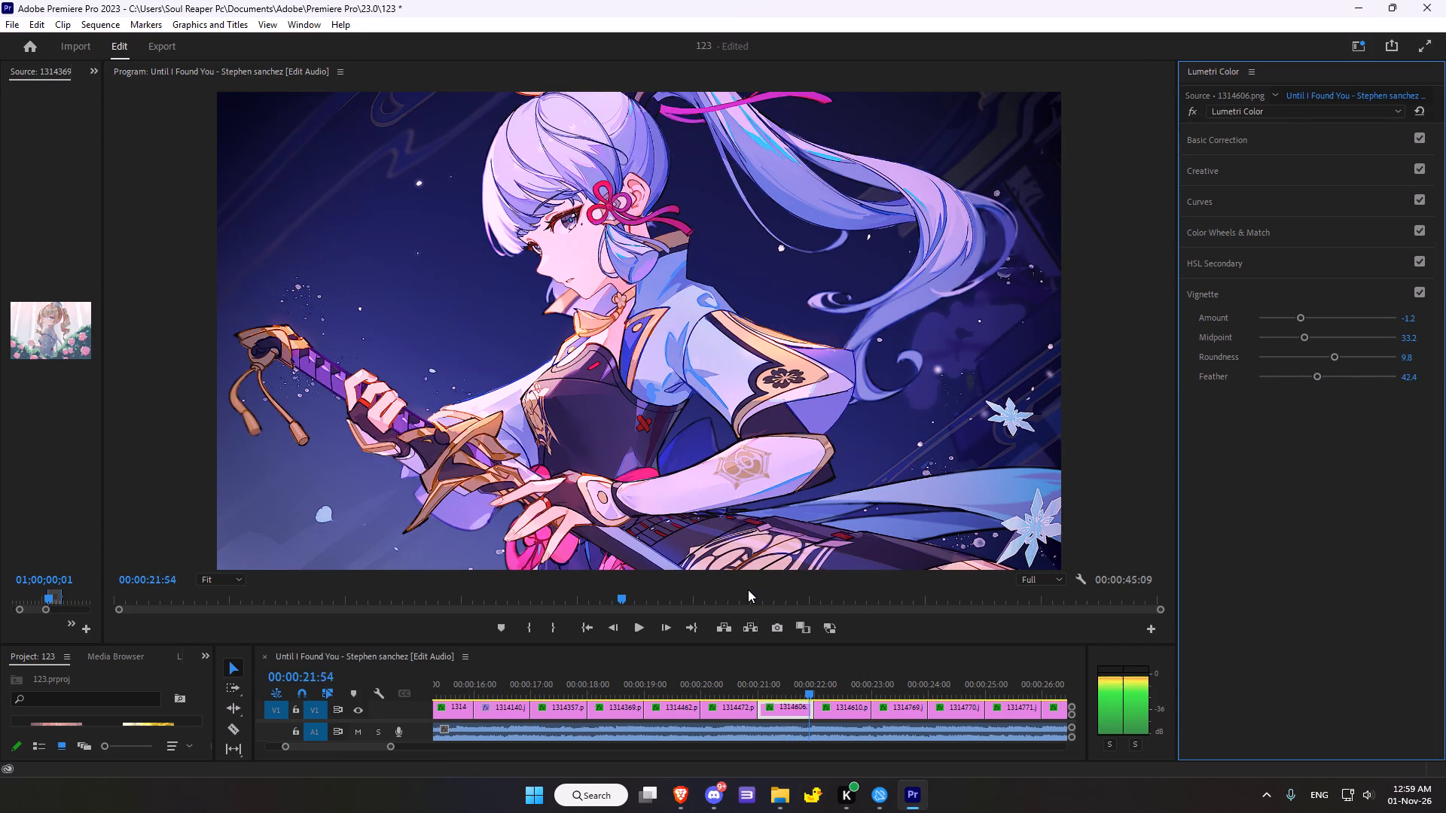
{"action": "scroll", "coordinate": [748, 589], "scroll_direction": "down", "scroll_amount": 18}
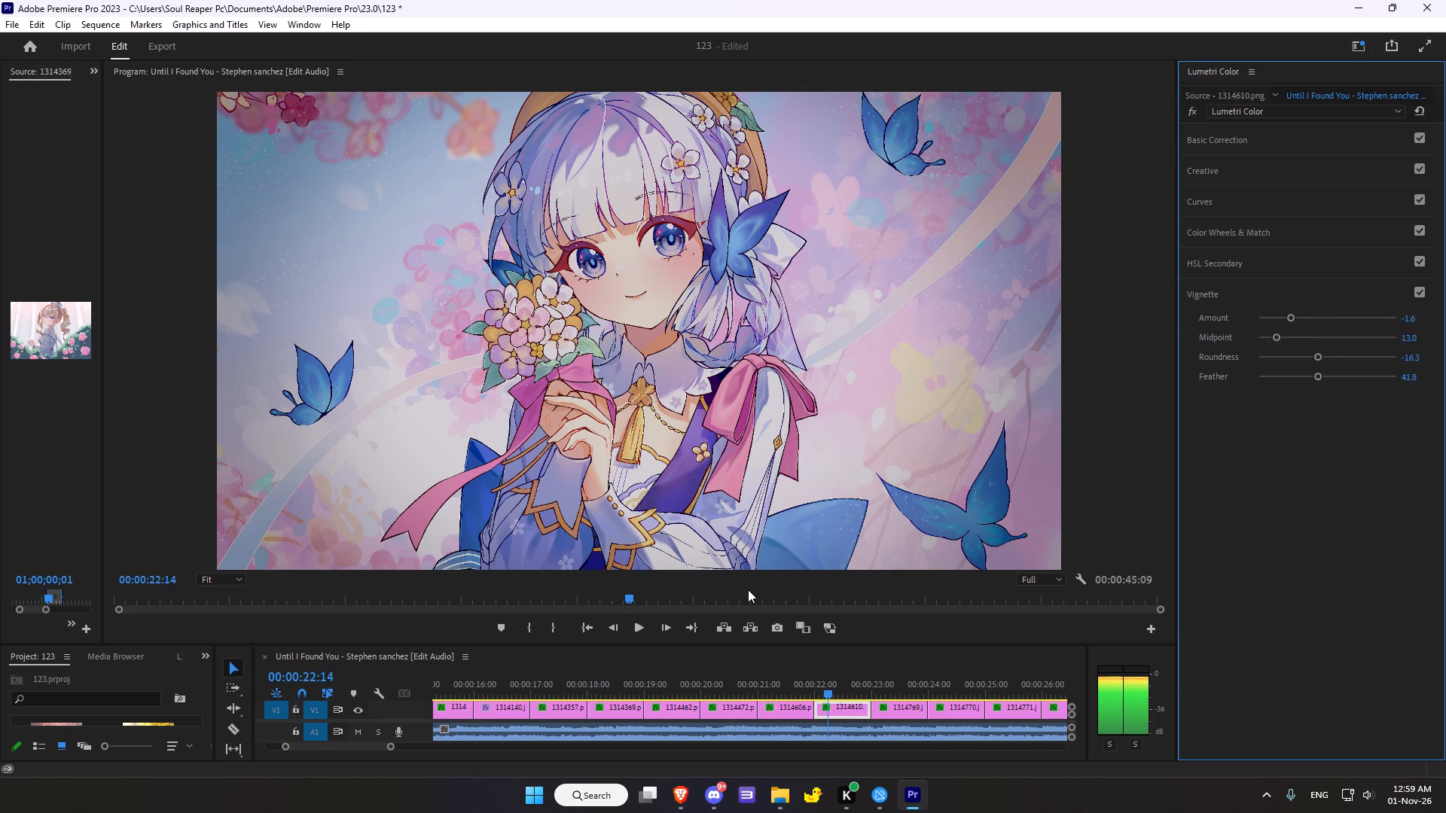
{"action": "scroll", "coordinate": [748, 589], "scroll_direction": "down", "scroll_amount": 13}
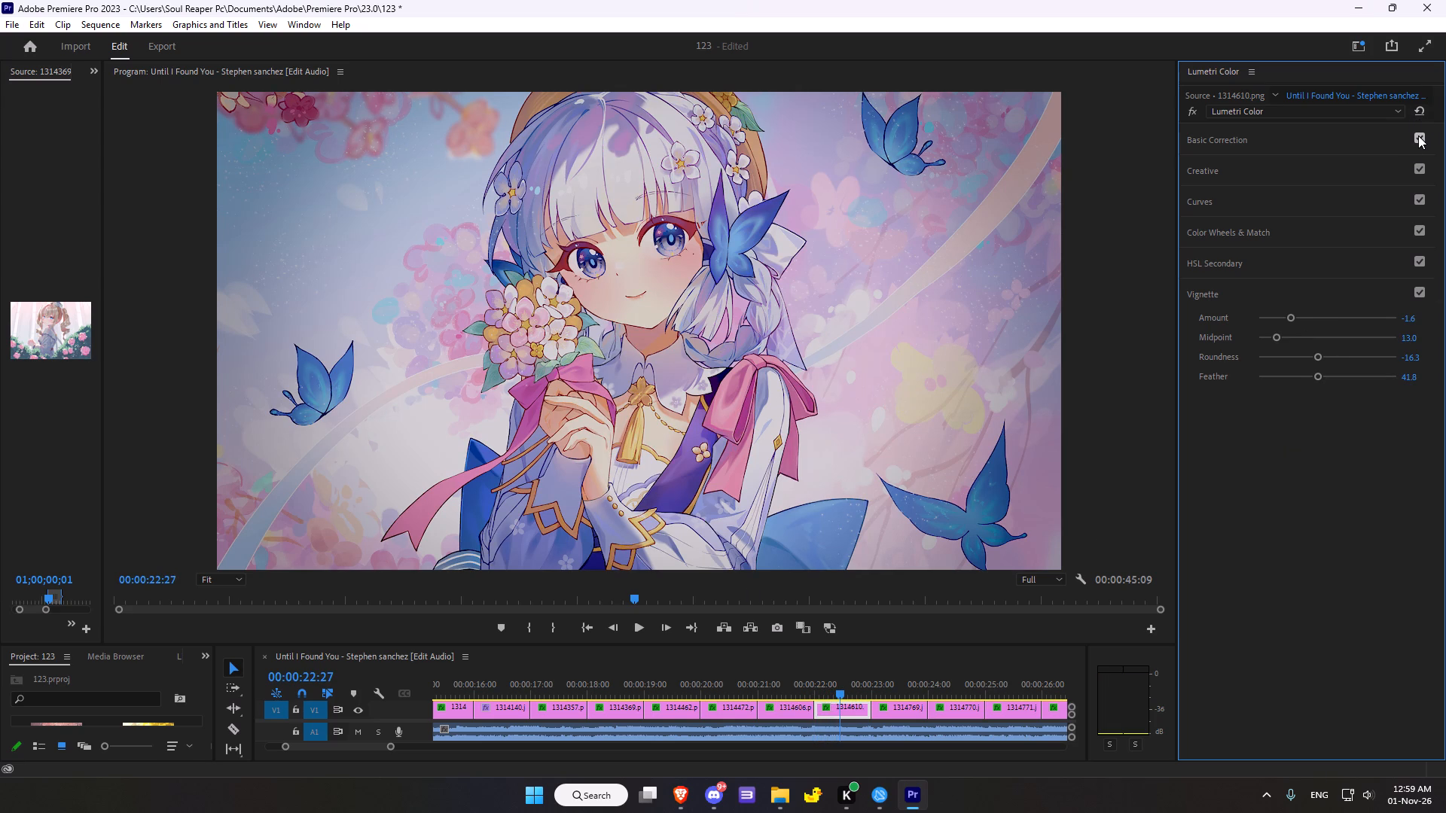
{"action": "left_click", "coordinate": [1185, 107]}
{"action": "left_click", "coordinate": [1191, 110]}
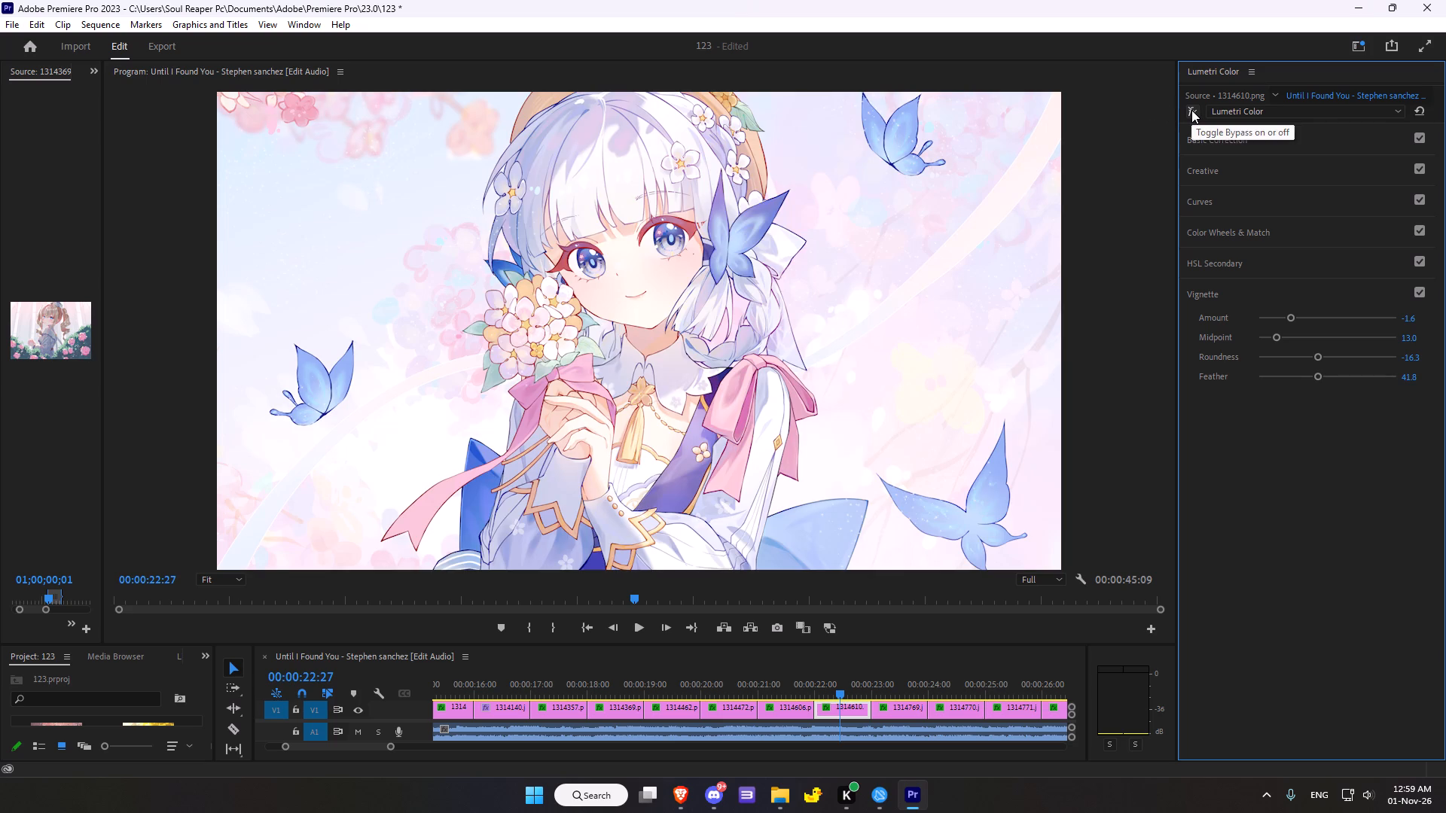
{"action": "left_click", "coordinate": [1191, 110]}
{"action": "left_click", "coordinate": [1426, 108]}
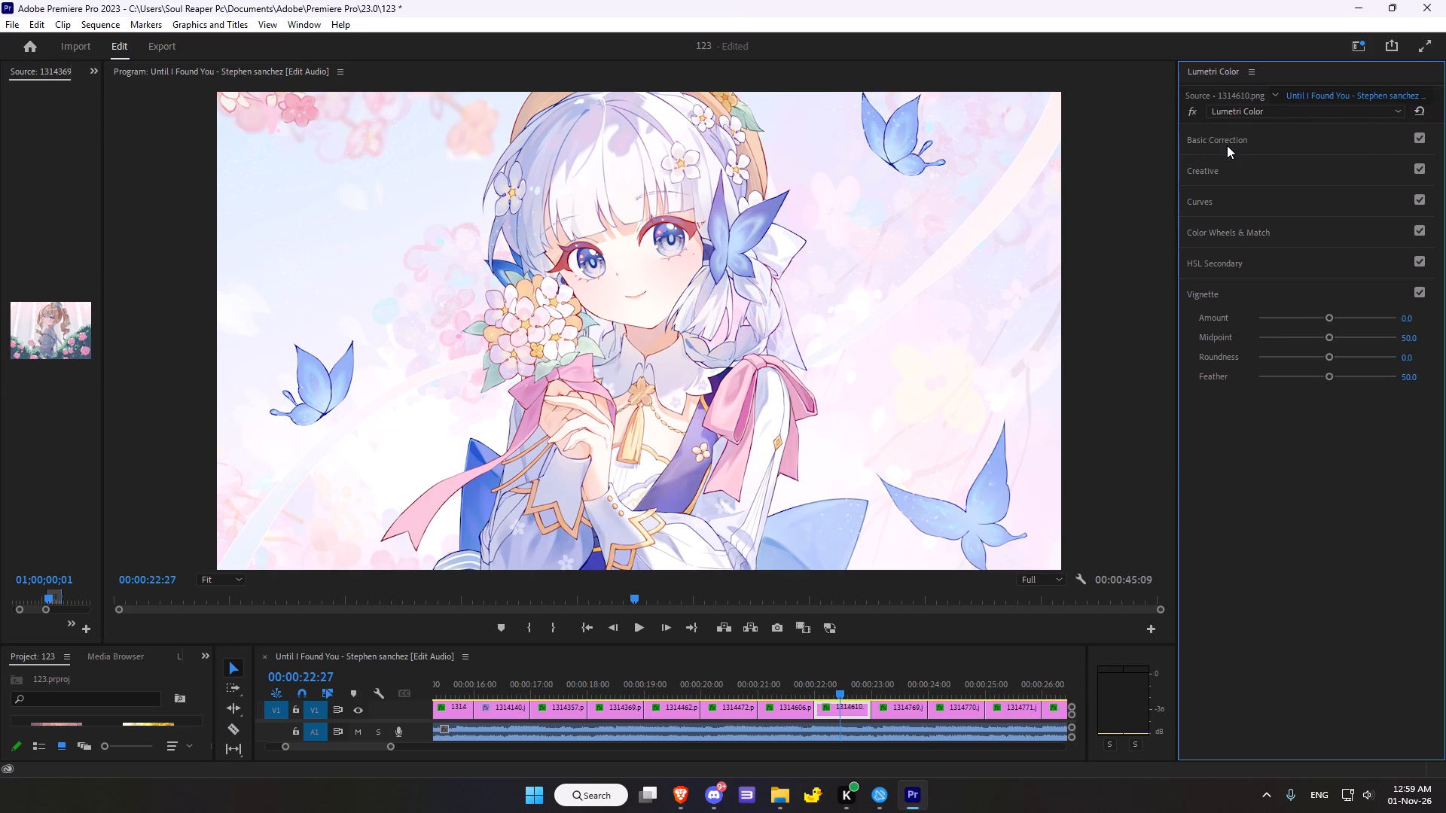
Cool clip 1314610 by setting its Basic Correction temperature to about -16.3, keeping the tint at 0.
{"action": "left_click", "coordinate": [1227, 145]}
{"action": "left_click", "coordinate": [1325, 276]}
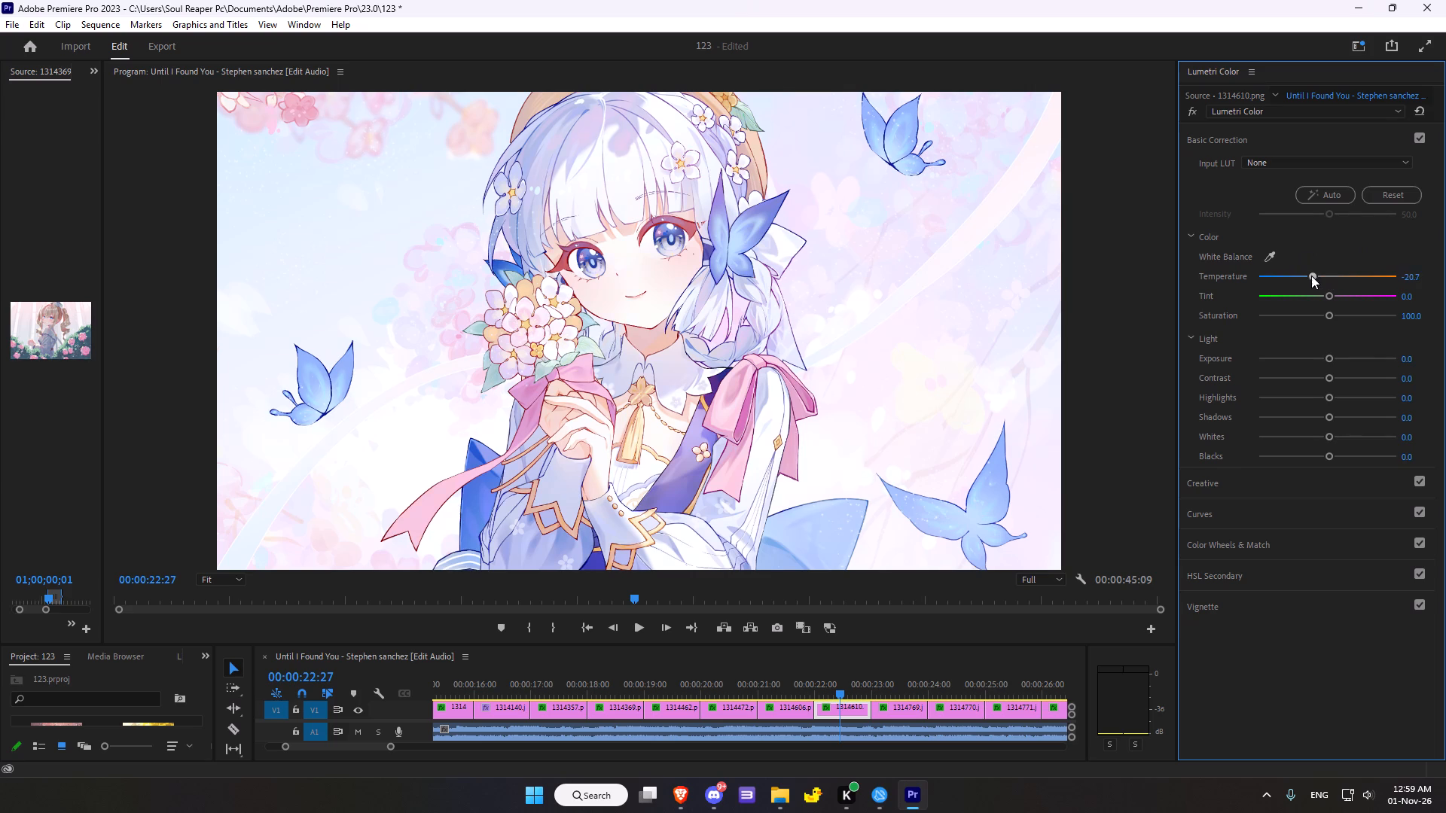
{"action": "double_click", "coordinate": [1329, 276]}
{"action": "double_click", "coordinate": [1329, 274]}
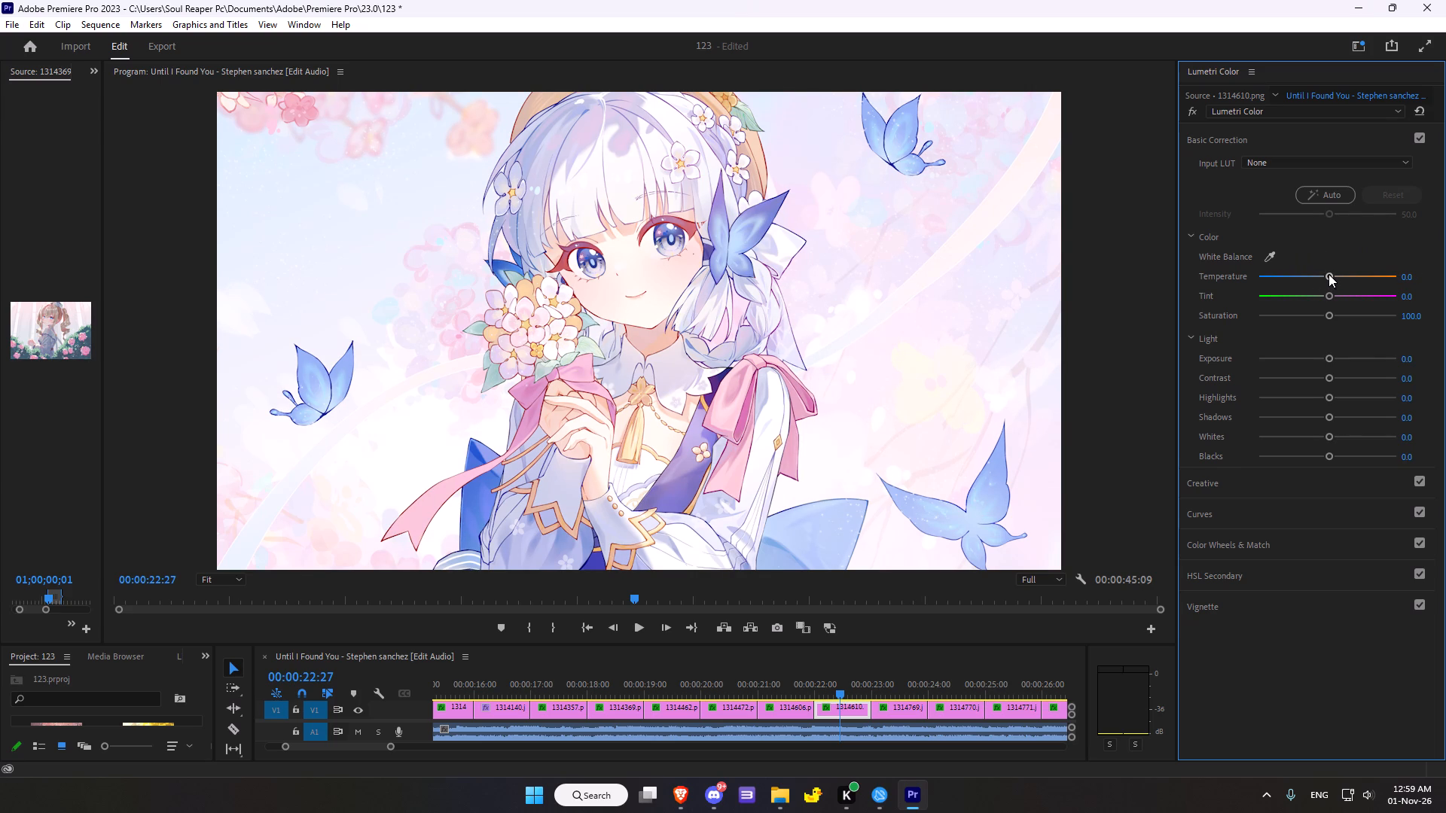
{"action": "left_click_drag", "start_coordinate": [1329, 274], "coordinate": [1339, 276]}
{"action": "left_click", "coordinate": [1328, 273]}
{"action": "left_click_drag", "start_coordinate": [1332, 276], "coordinate": [1316, 270]}
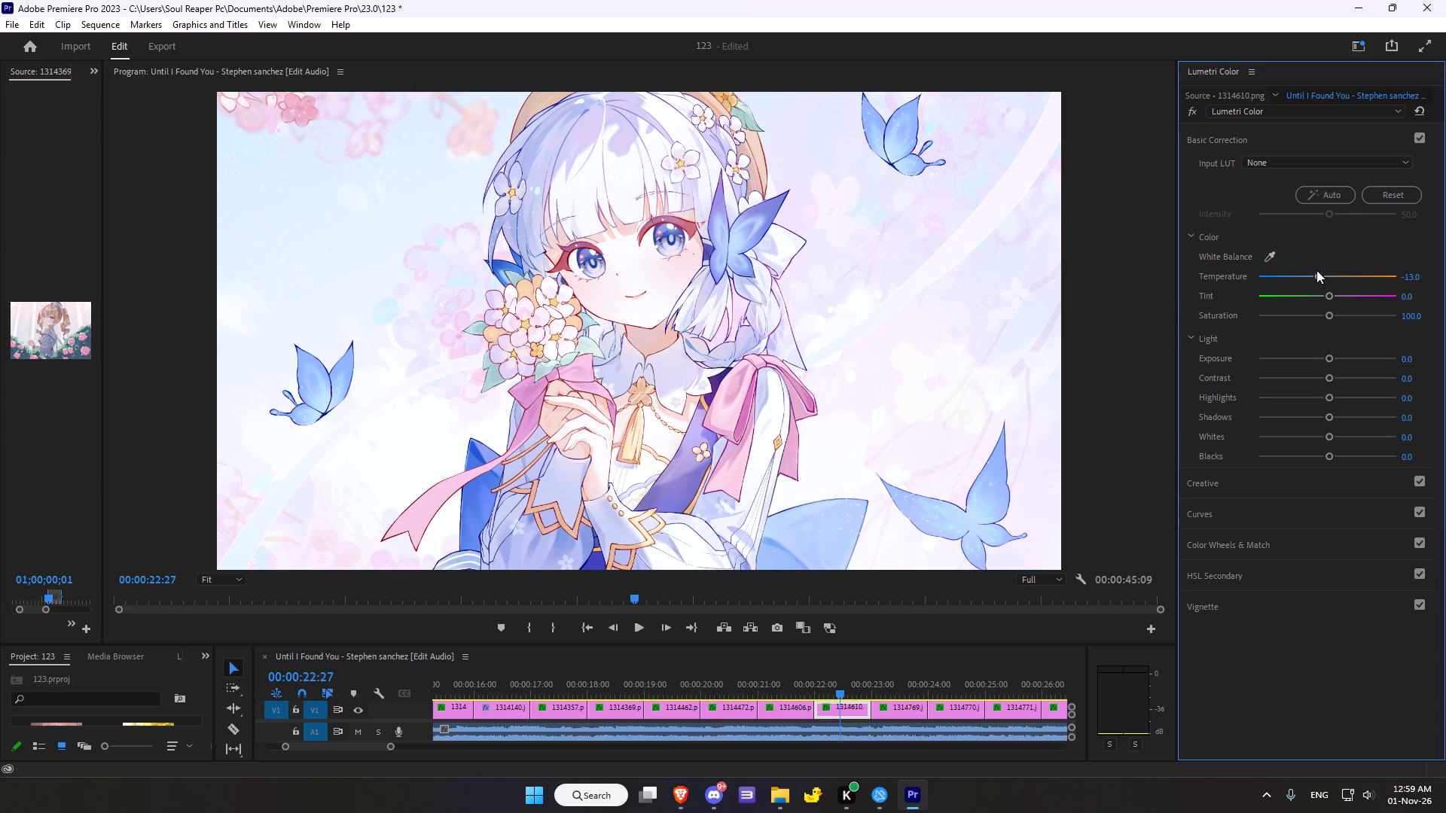
{"action": "left_click_drag", "start_coordinate": [1316, 270], "coordinate": [1315, 270]}
{"action": "left_click", "coordinate": [1332, 294]}
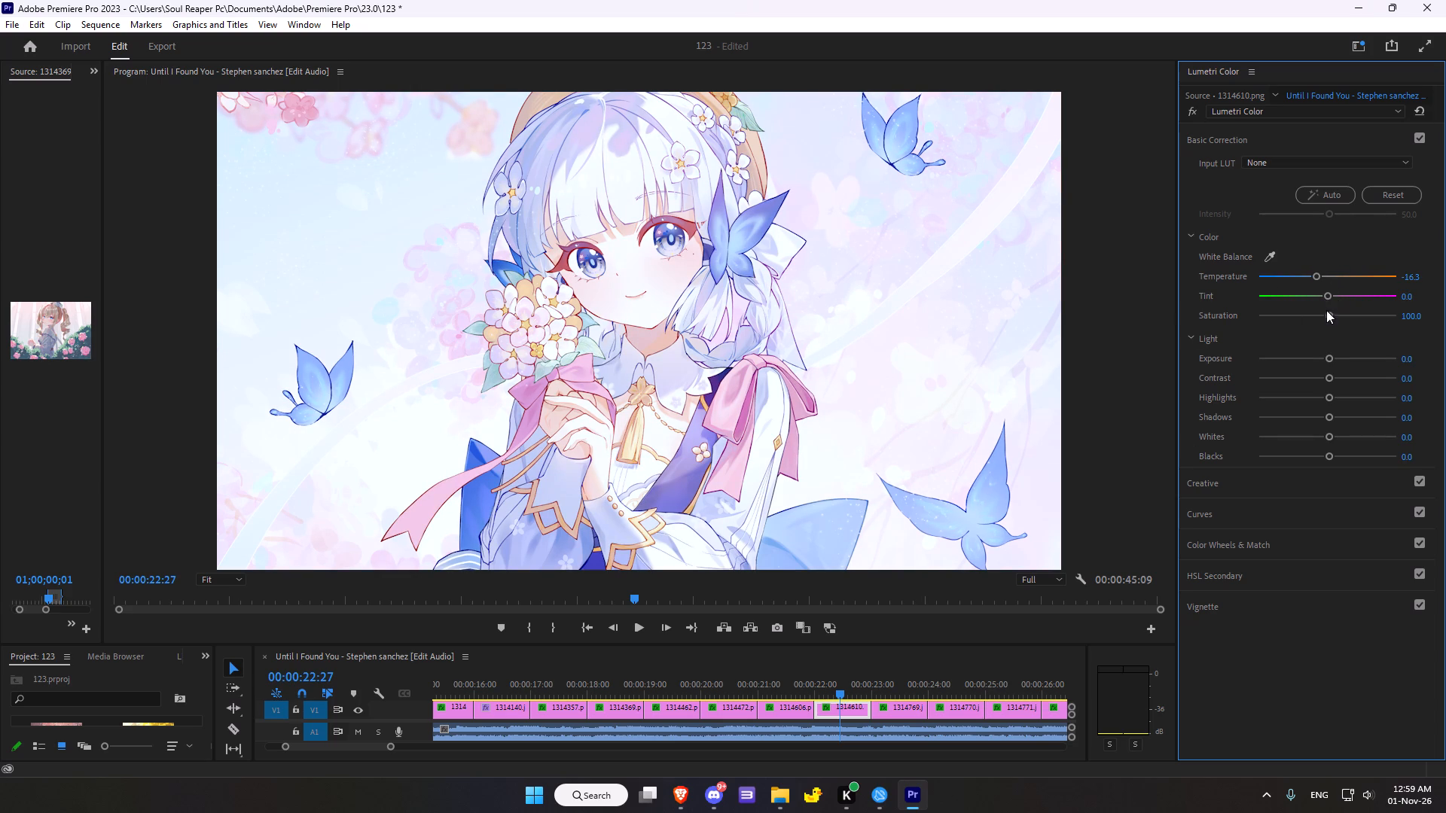
Raise the Basic Correction saturation of clip 1314610 to about 122.8.
{"action": "left_click_drag", "start_coordinate": [1329, 313], "coordinate": [1355, 308]}
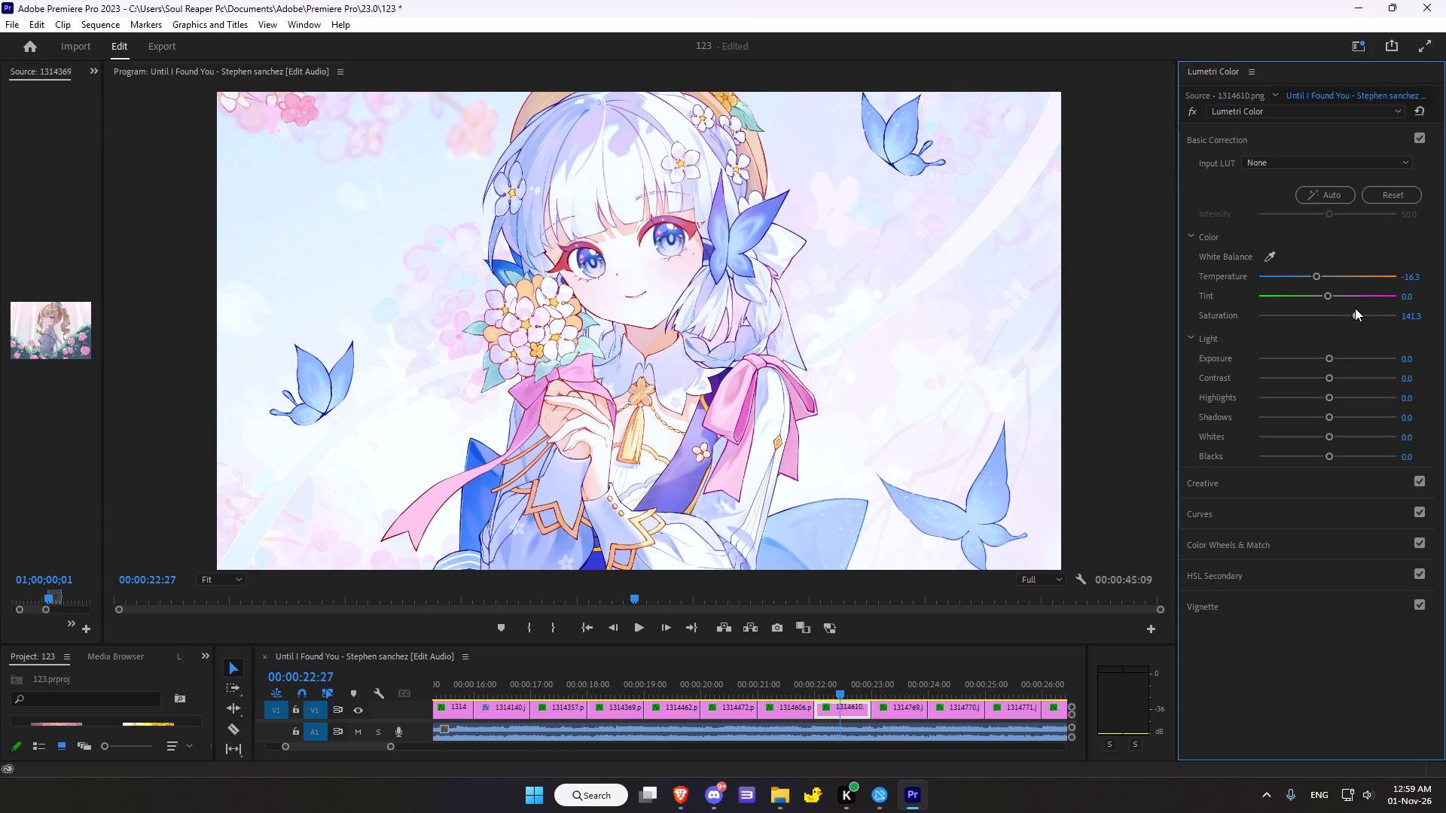
{"action": "left_click_drag", "start_coordinate": [1355, 308], "coordinate": [1342, 313]}
Lower the Basic Correction exposure of clip 1314610 to about -0.5, keeping the contrast at 0.
{"action": "left_click_drag", "start_coordinate": [1329, 358], "coordinate": [1323, 357]}
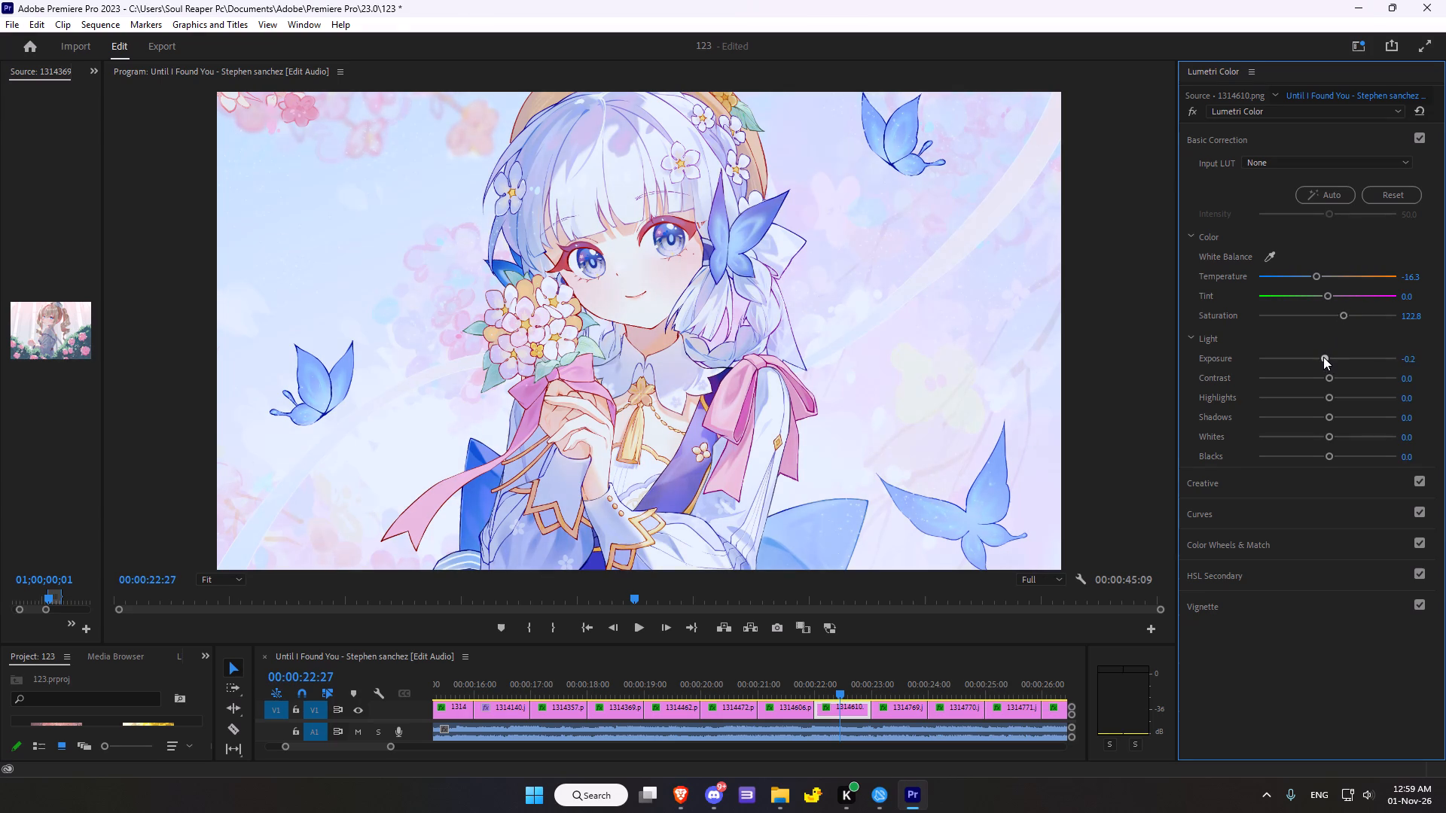
{"action": "left_click_drag", "start_coordinate": [1323, 357], "coordinate": [1319, 355]}
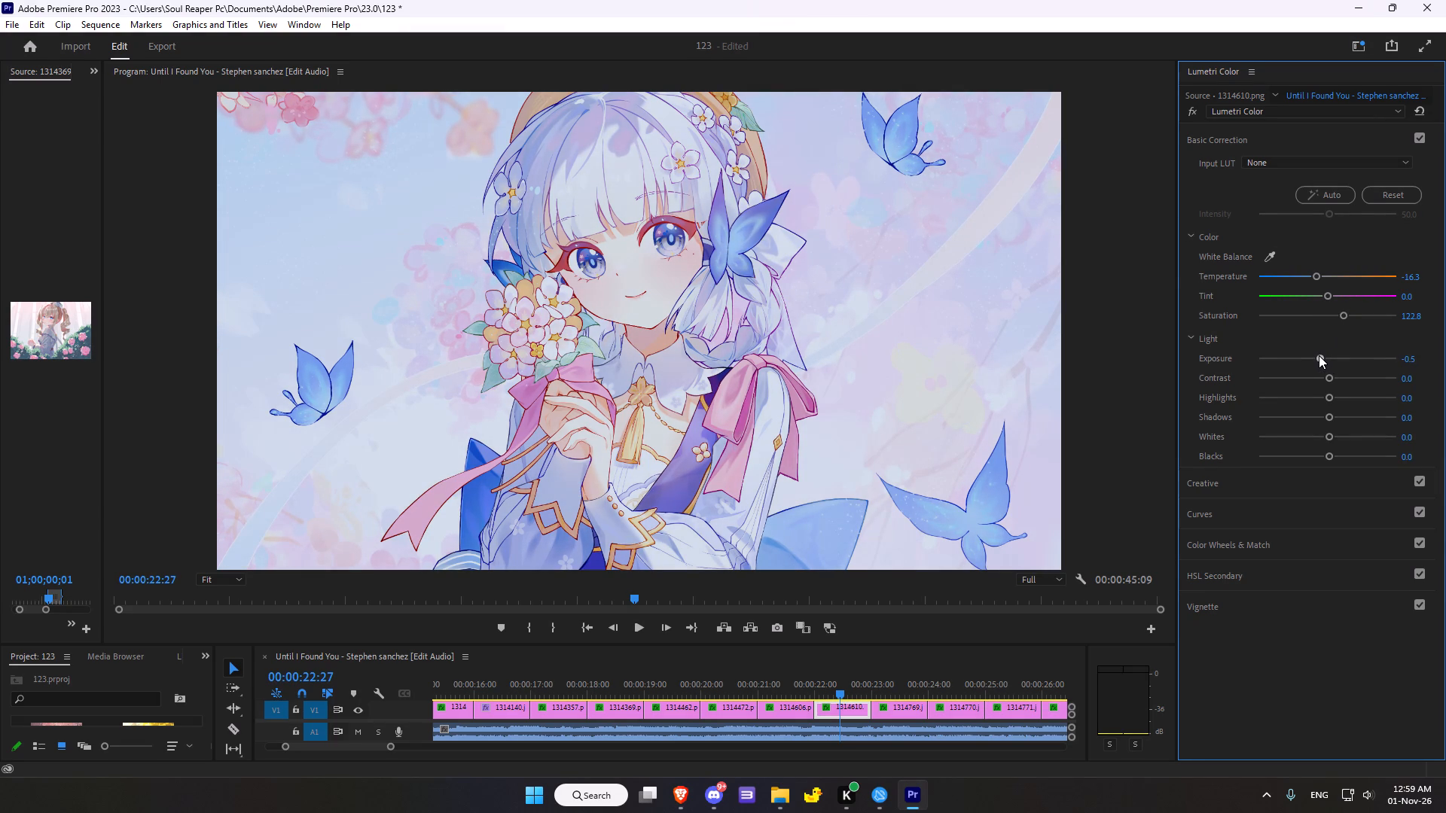
{"action": "left_click_drag", "start_coordinate": [1319, 355], "coordinate": [1319, 355]}
{"action": "left_click", "coordinate": [1327, 376]}
Lower clip 1314610's highlights to about -18.5 and shadows to about -31.5, and compare with the ungraded image.
{"action": "left_click_drag", "start_coordinate": [1325, 394], "coordinate": [1313, 393]}
{"action": "left_click_drag", "start_coordinate": [1332, 414], "coordinate": [1333, 403]}
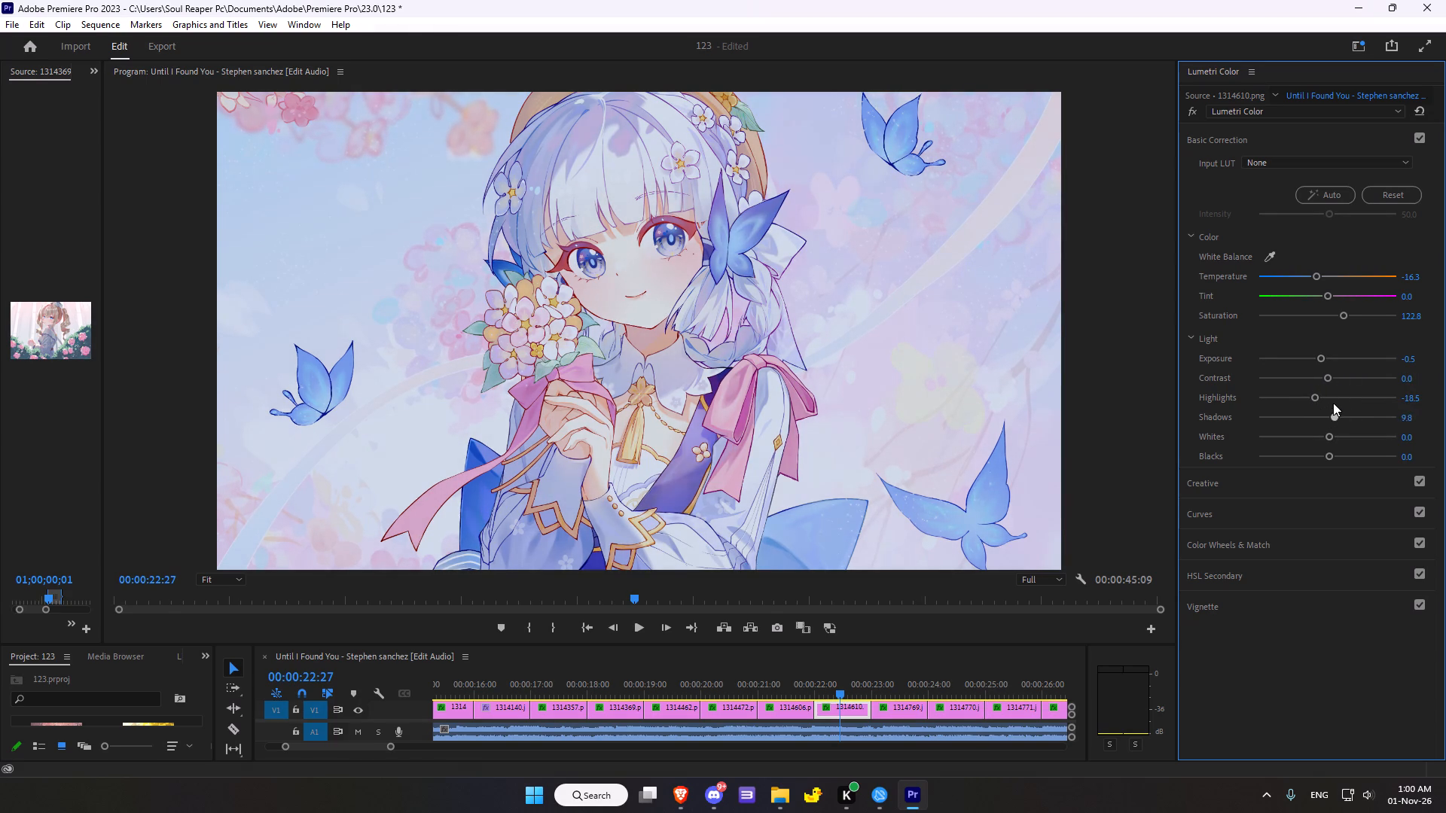
{"action": "left_click_drag", "start_coordinate": [1333, 403], "coordinate": [1304, 412]}
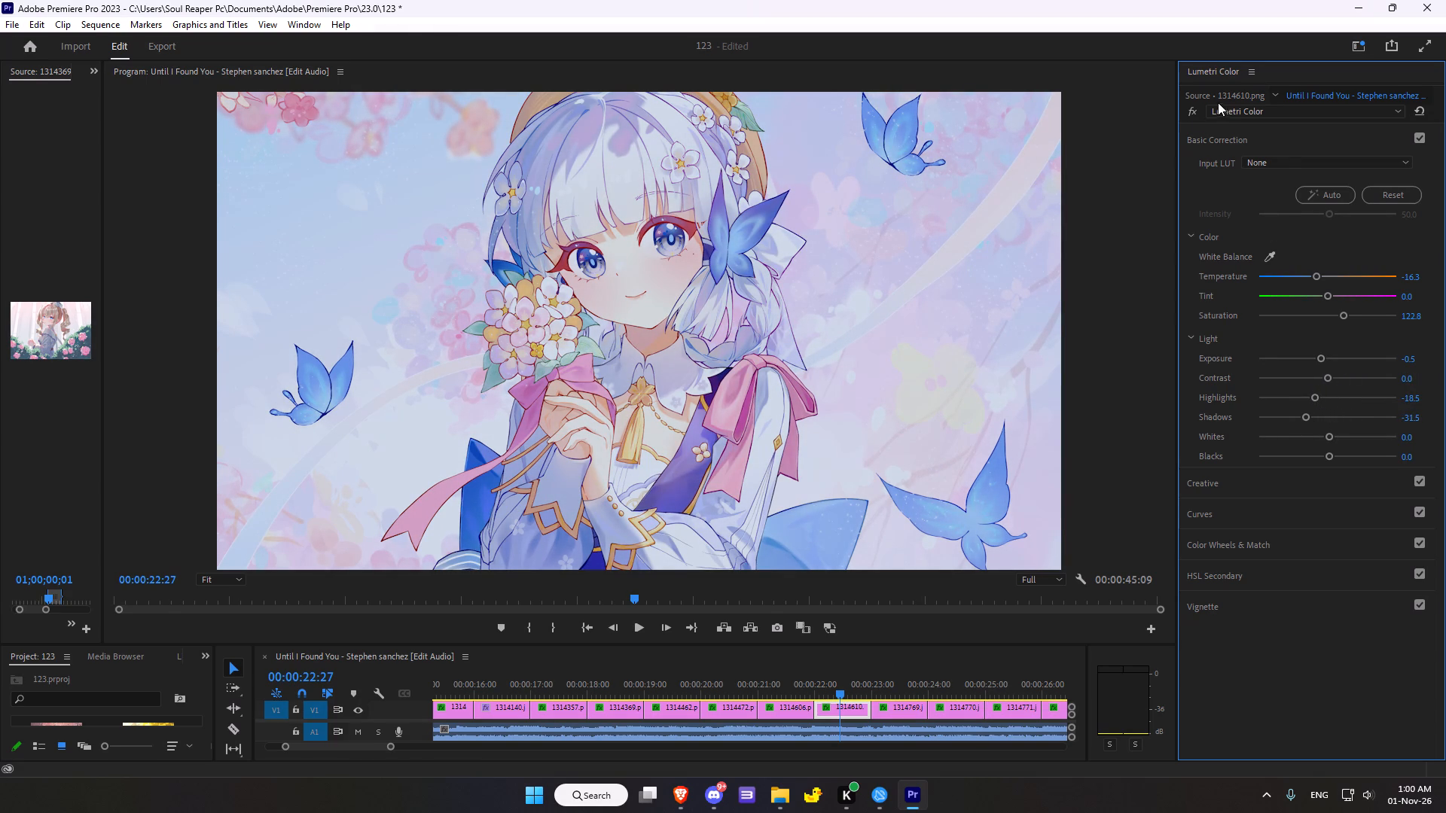
{"action": "left_click", "coordinate": [1193, 113]}
{"action": "left_click", "coordinate": [1193, 113]}
Raise the blacks of clip 1314610 to about 6.5 and lower its whites slightly.
{"action": "left_click", "coordinate": [1327, 453]}
{"action": "left_click_drag", "start_coordinate": [1331, 440], "coordinate": [1321, 433]}
In the Creative adjustments of clip 1314610, set sharpen to about 43.5 and vibrance to about -2.2.
{"action": "left_click", "coordinate": [1219, 474]}
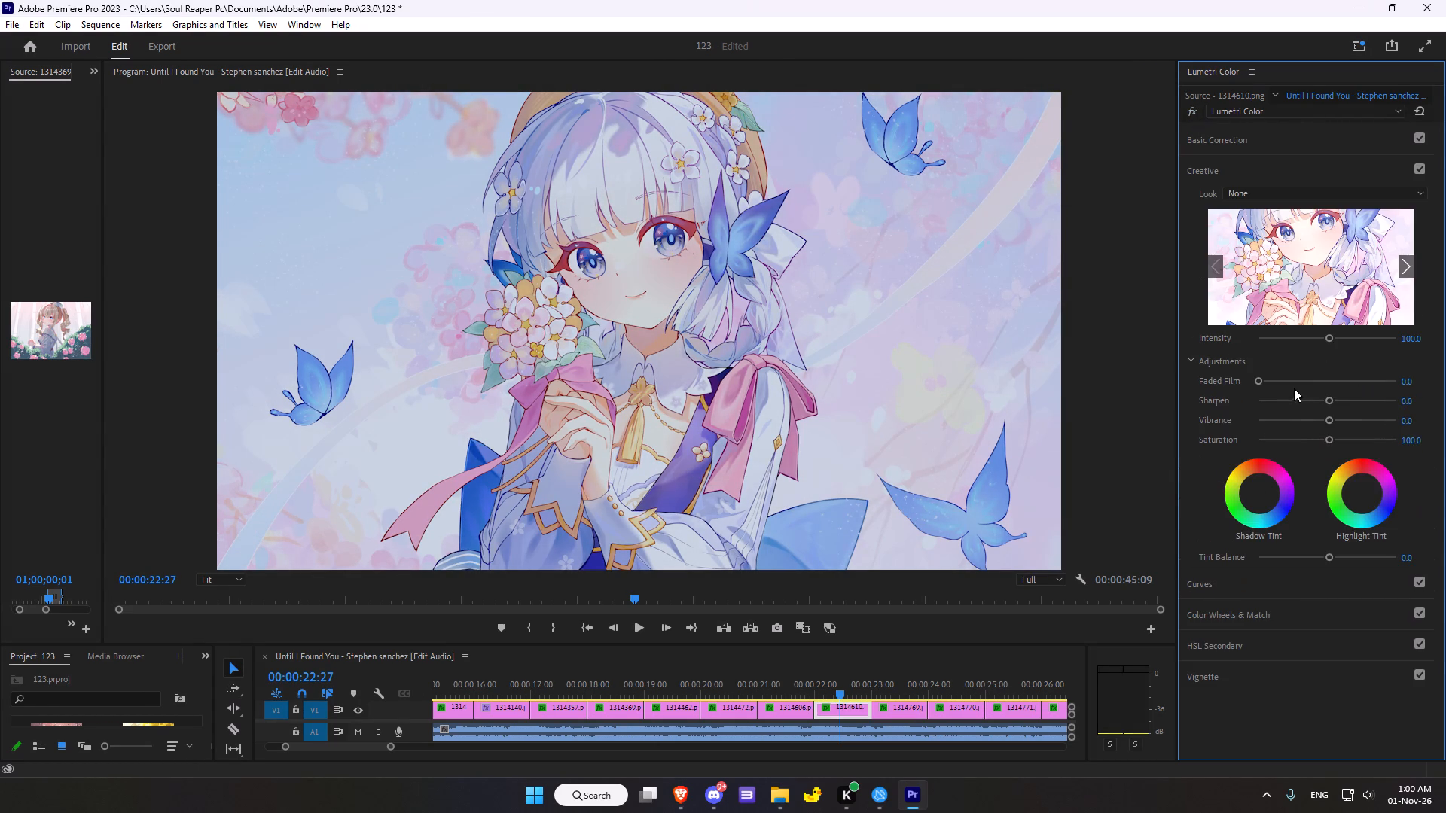
{"action": "left_click_drag", "start_coordinate": [1329, 400], "coordinate": [1356, 392]}
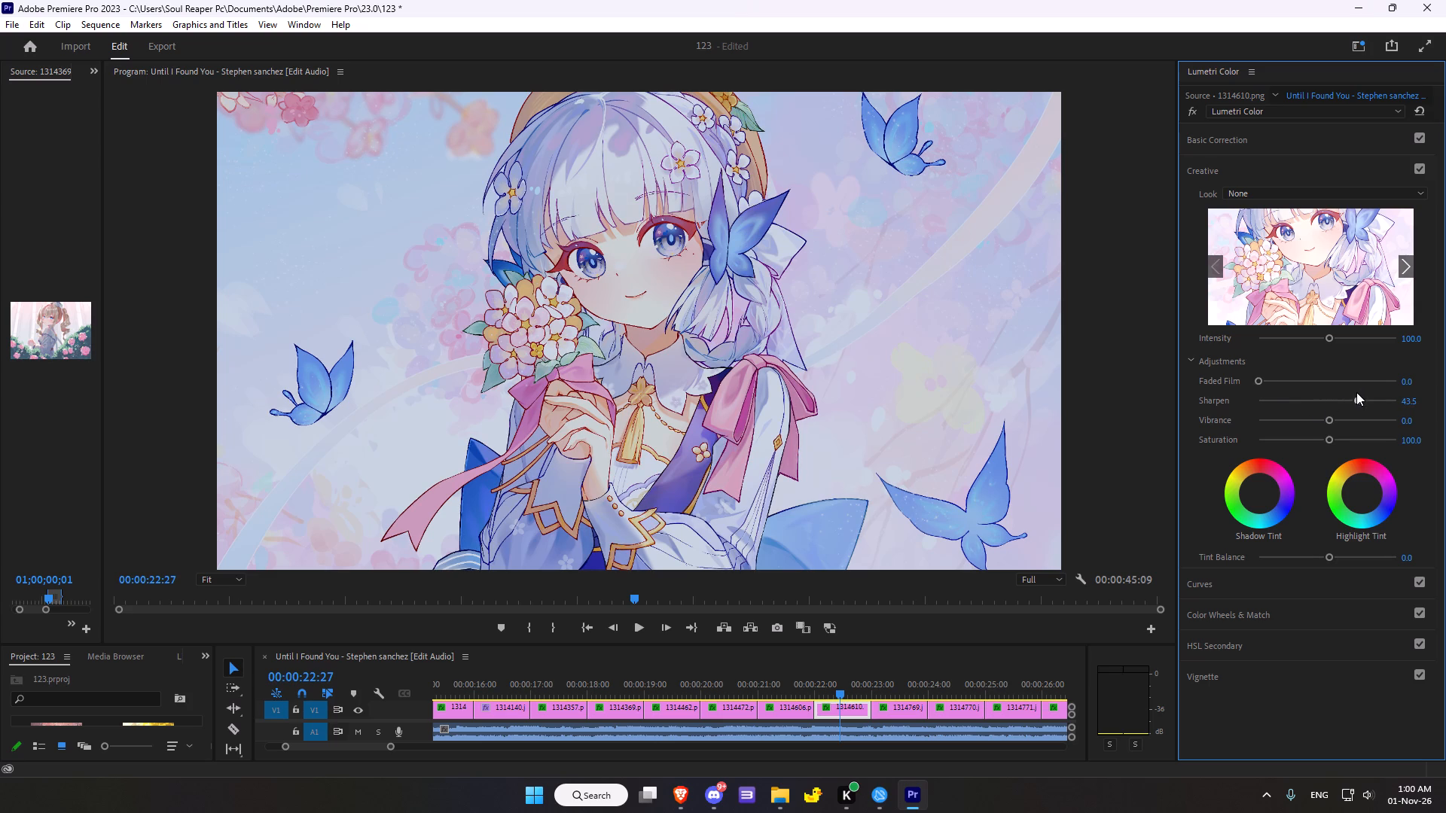
{"action": "left_click_drag", "start_coordinate": [1356, 392], "coordinate": [1356, 394]}
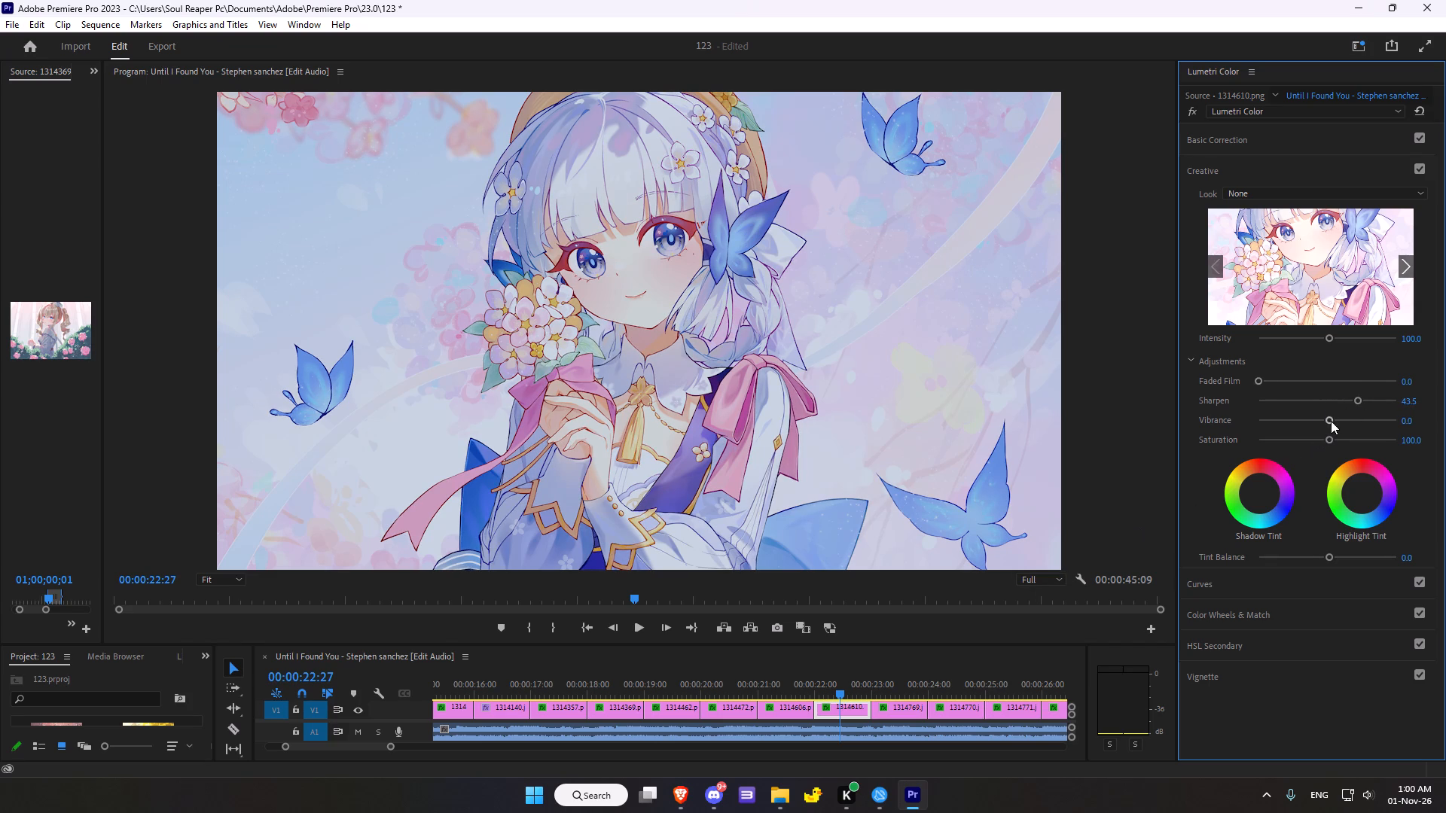
{"action": "left_click", "coordinate": [1331, 421]}
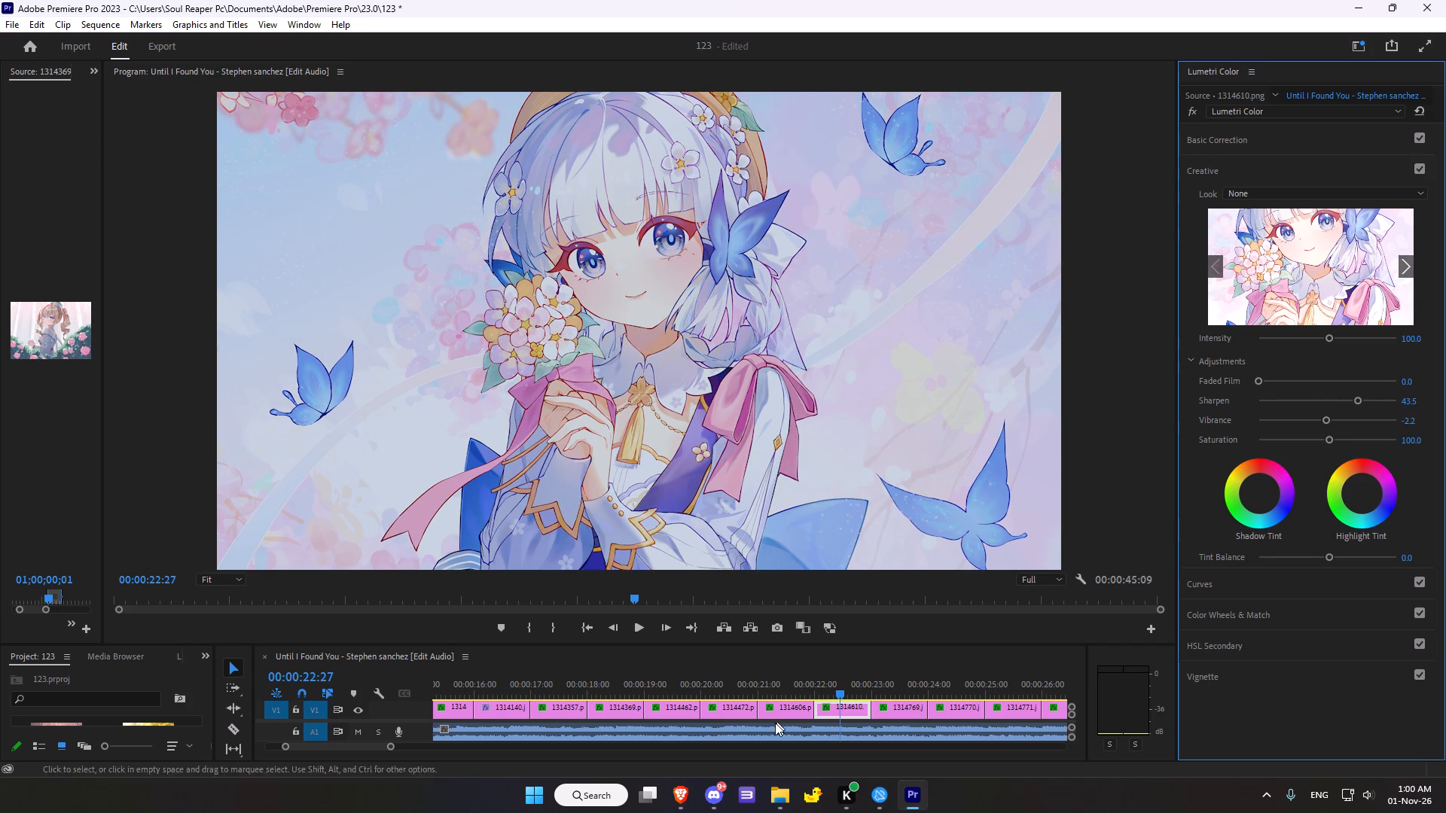
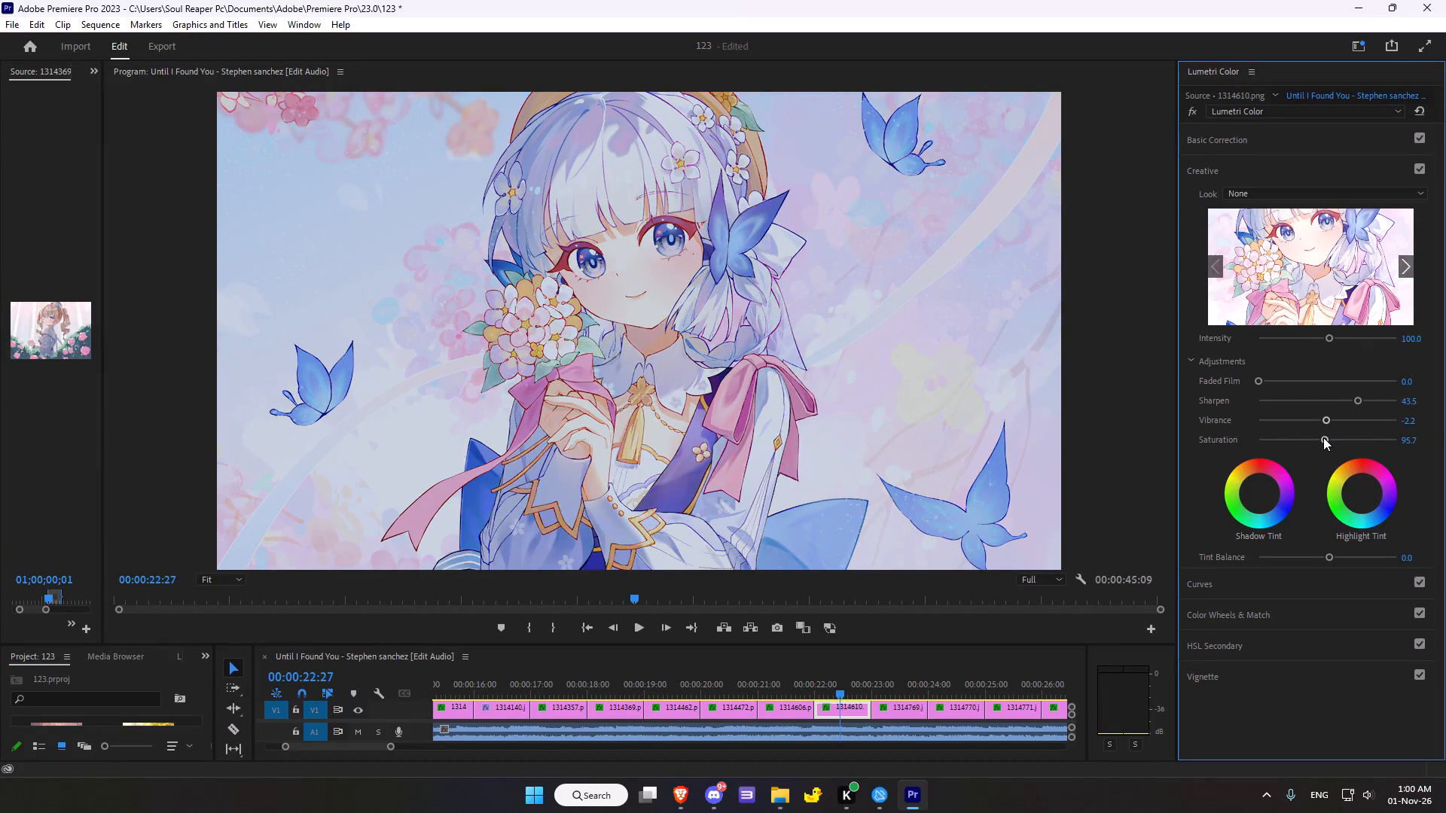
Reset the Creative saturation of clip 1314610 to its default.
{"action": "double_click", "coordinate": [1323, 437]}
Lower the midpoint of clip 1314610's white RGB curve slightly to darken the midtones.
{"action": "scroll", "coordinate": [1325, 467], "scroll_direction": "down", "scroll_amount": 4}
{"action": "left_click", "coordinate": [1204, 582]}
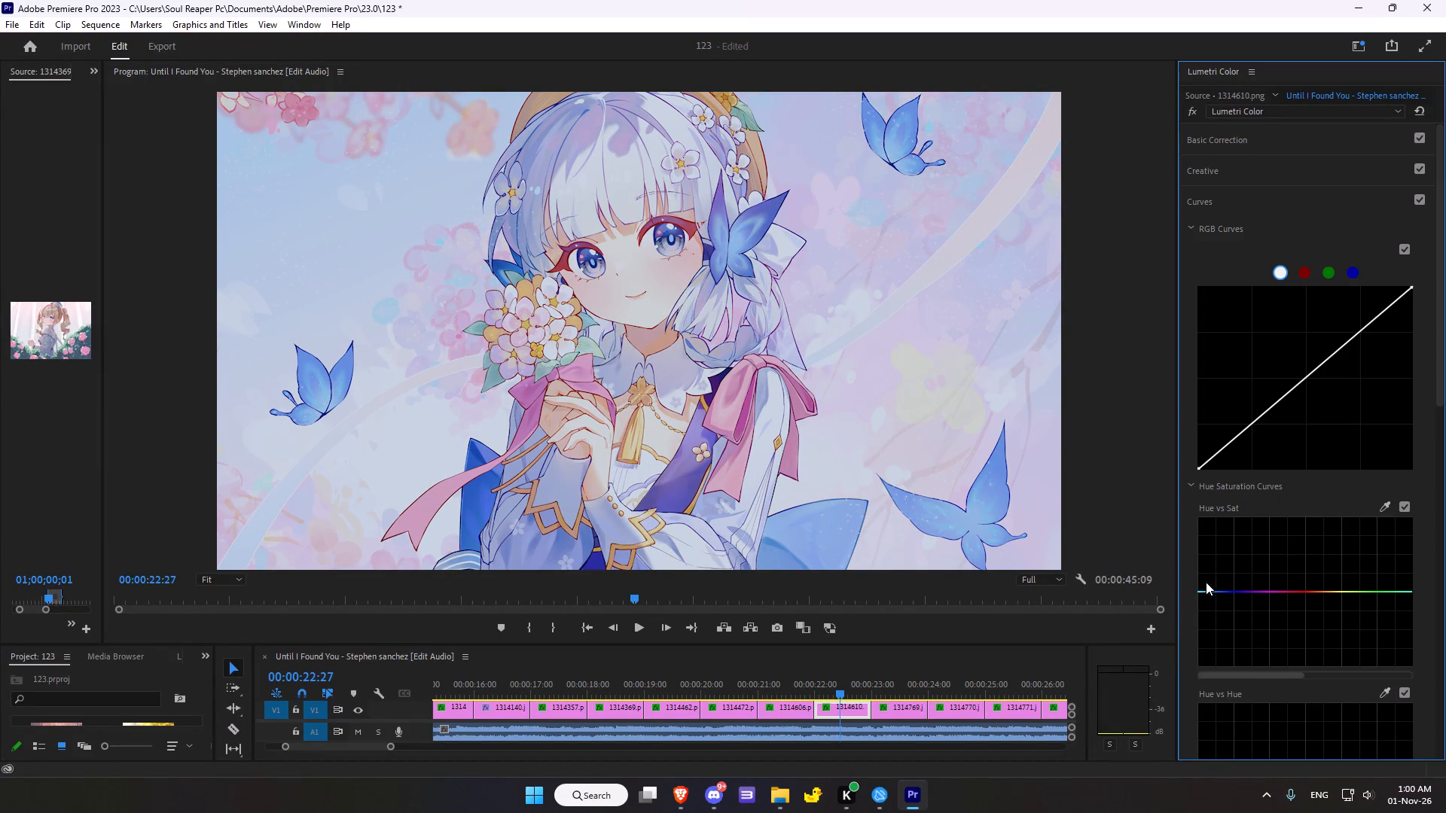
{"action": "left_click", "coordinate": [1306, 379]}
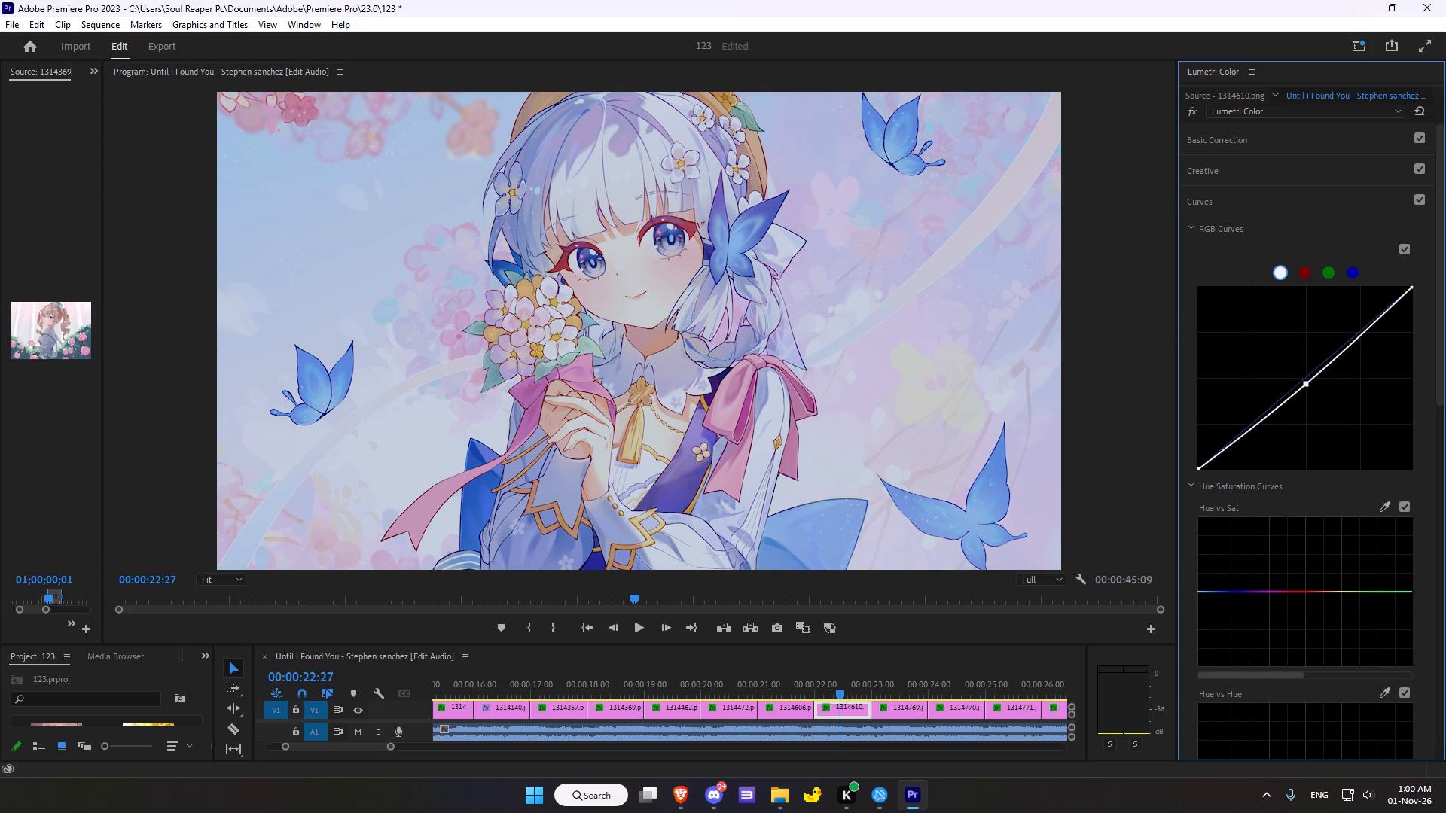
Sample the lower-right butterfly for the Hue vs Sat curve and pull the centre point of the sampled range slightly down.
{"action": "scroll", "coordinate": [1260, 651], "scroll_direction": "down", "scroll_amount": 1}
{"action": "scroll", "coordinate": [1338, 708], "scroll_direction": "down", "scroll_amount": 2}
{"action": "left_click", "coordinate": [1380, 459]}
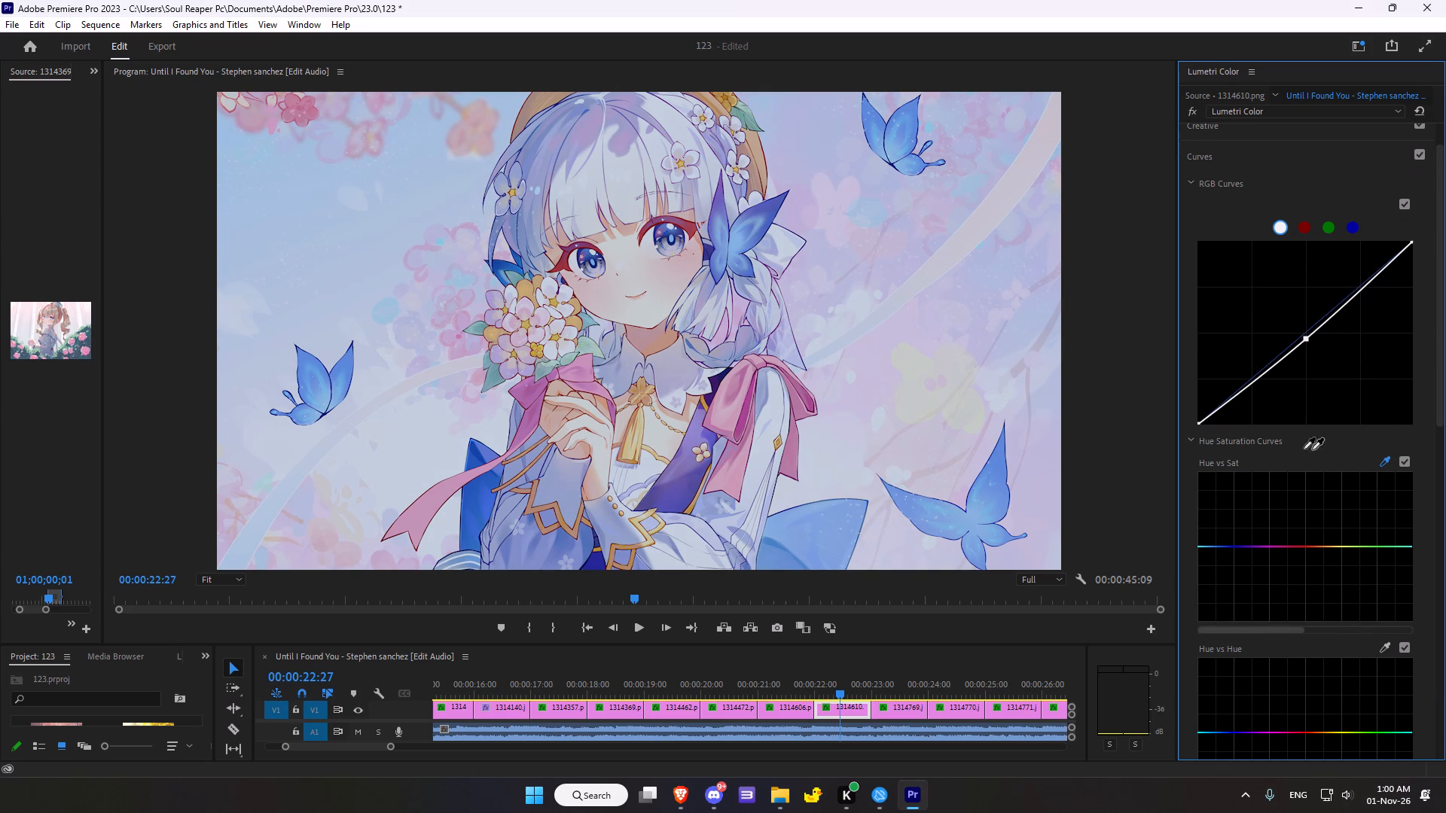
{"action": "left_click", "coordinate": [978, 495]}
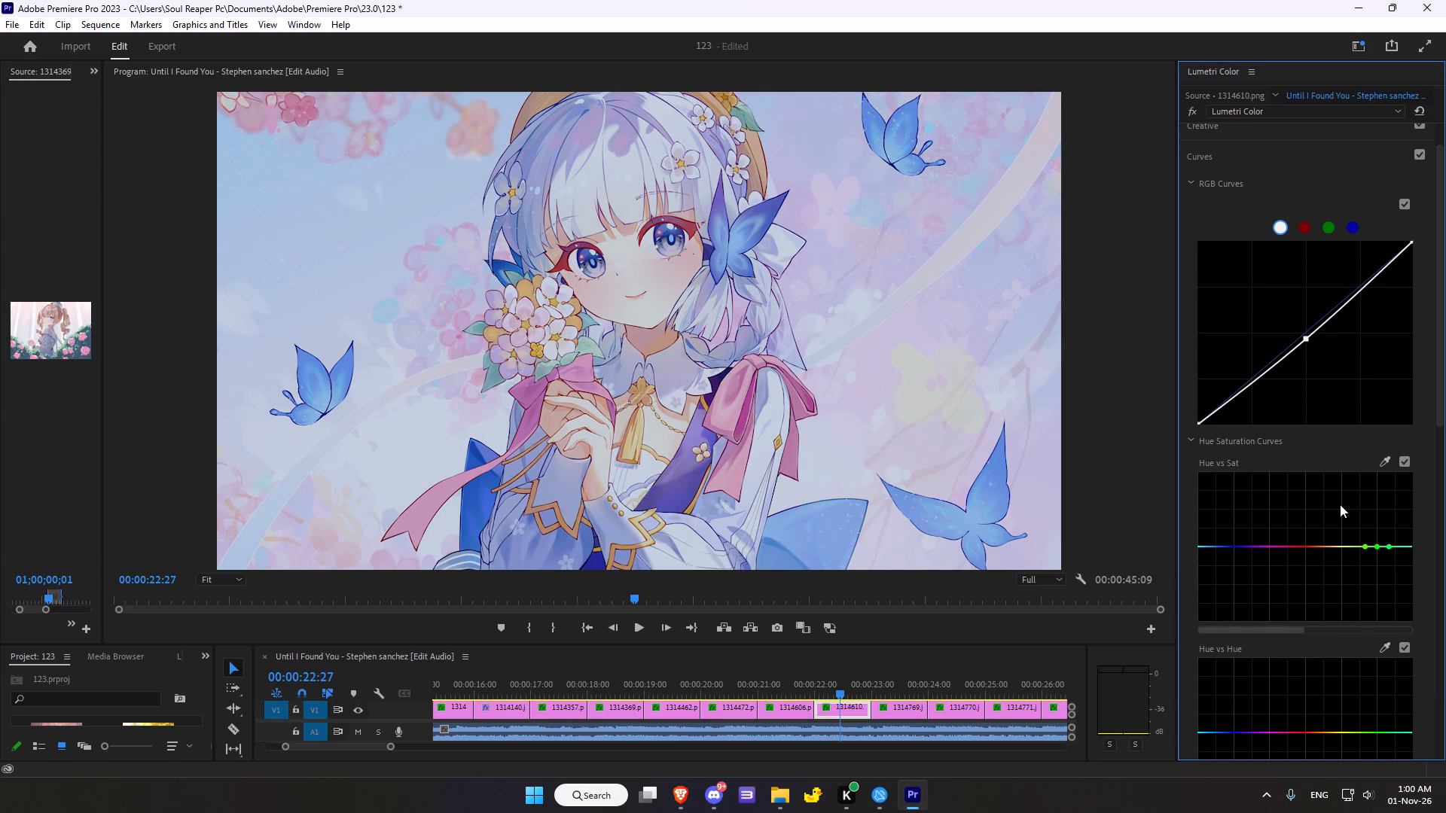
{"action": "left_click", "coordinate": [1377, 548]}
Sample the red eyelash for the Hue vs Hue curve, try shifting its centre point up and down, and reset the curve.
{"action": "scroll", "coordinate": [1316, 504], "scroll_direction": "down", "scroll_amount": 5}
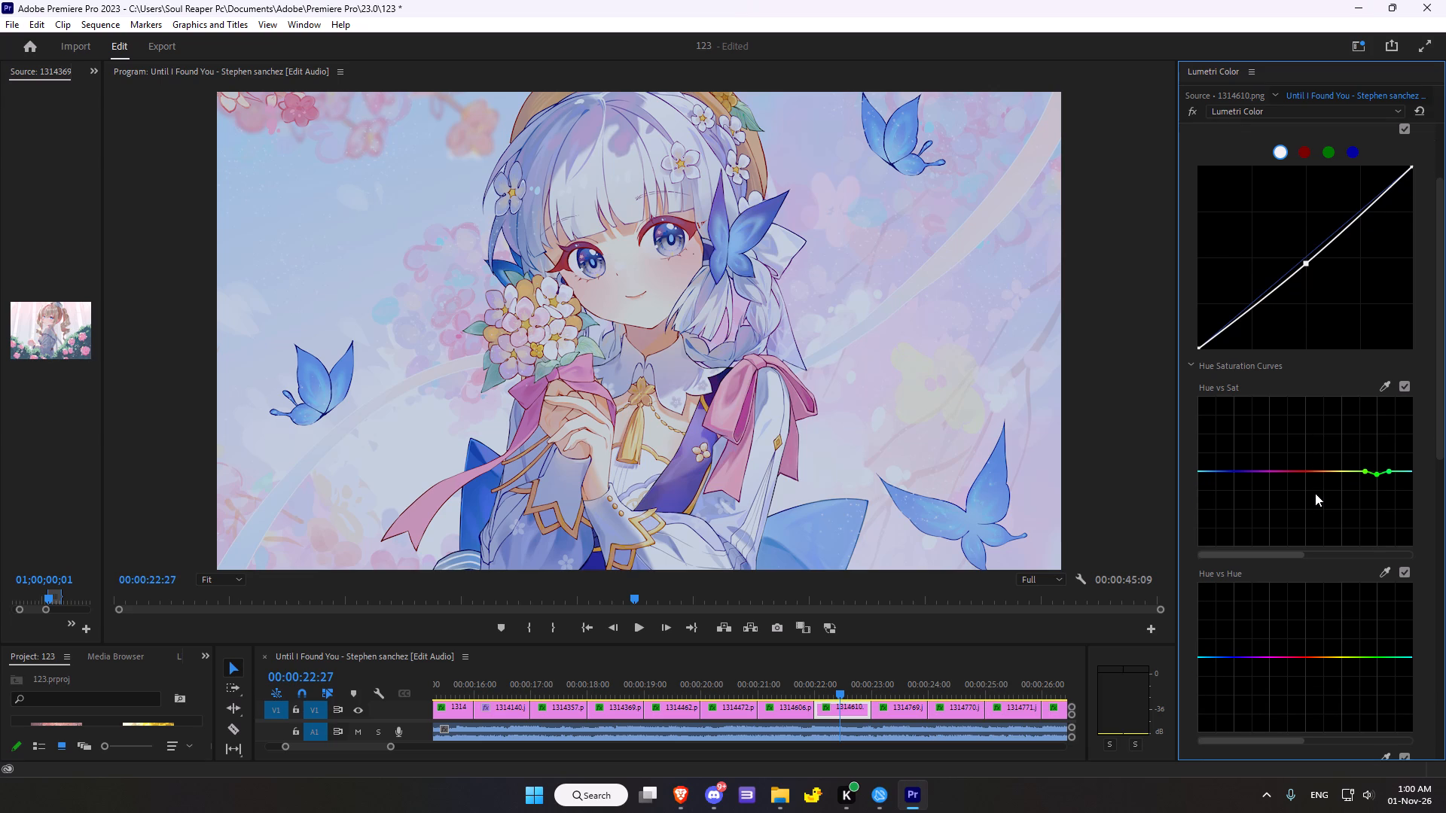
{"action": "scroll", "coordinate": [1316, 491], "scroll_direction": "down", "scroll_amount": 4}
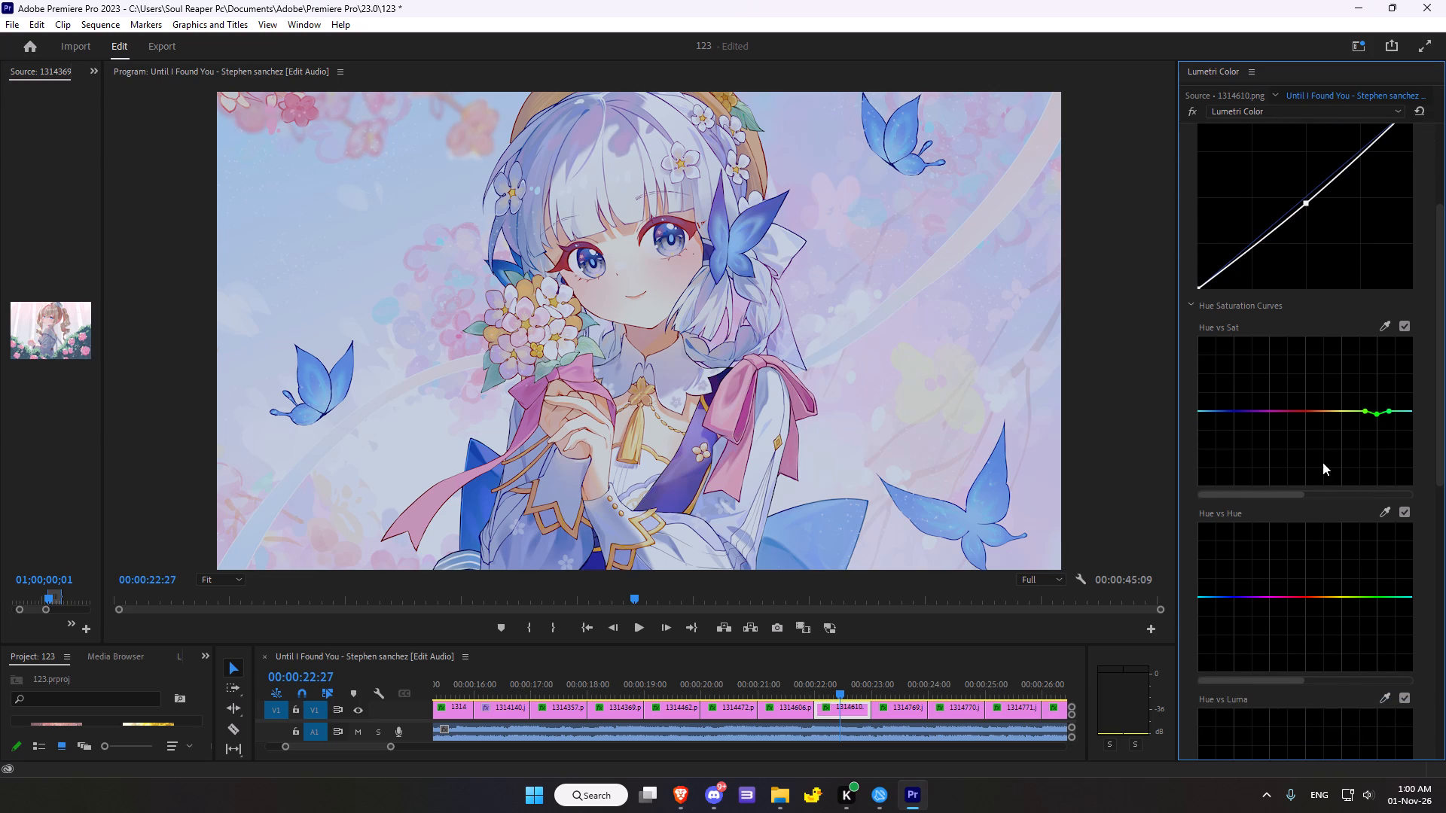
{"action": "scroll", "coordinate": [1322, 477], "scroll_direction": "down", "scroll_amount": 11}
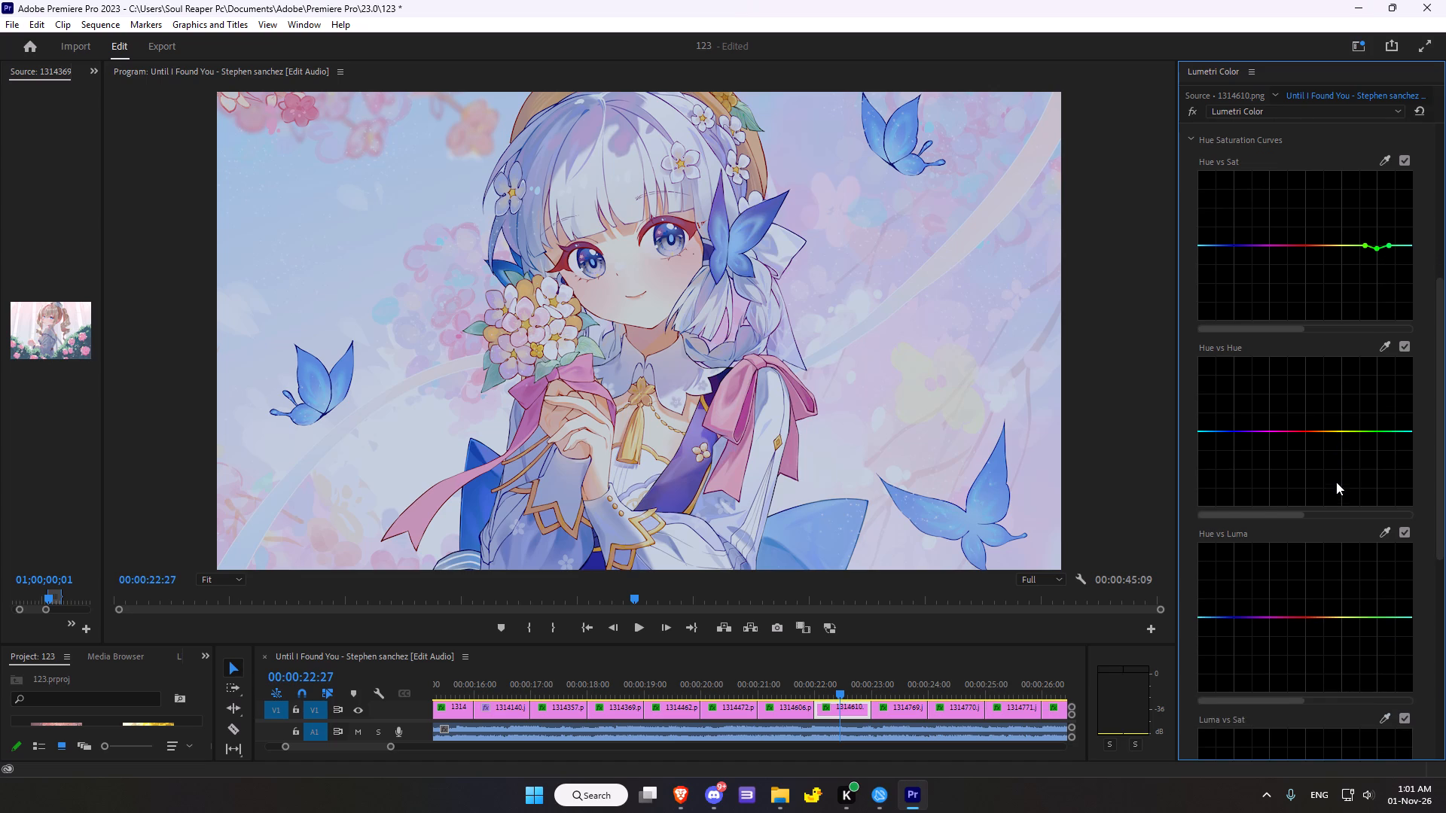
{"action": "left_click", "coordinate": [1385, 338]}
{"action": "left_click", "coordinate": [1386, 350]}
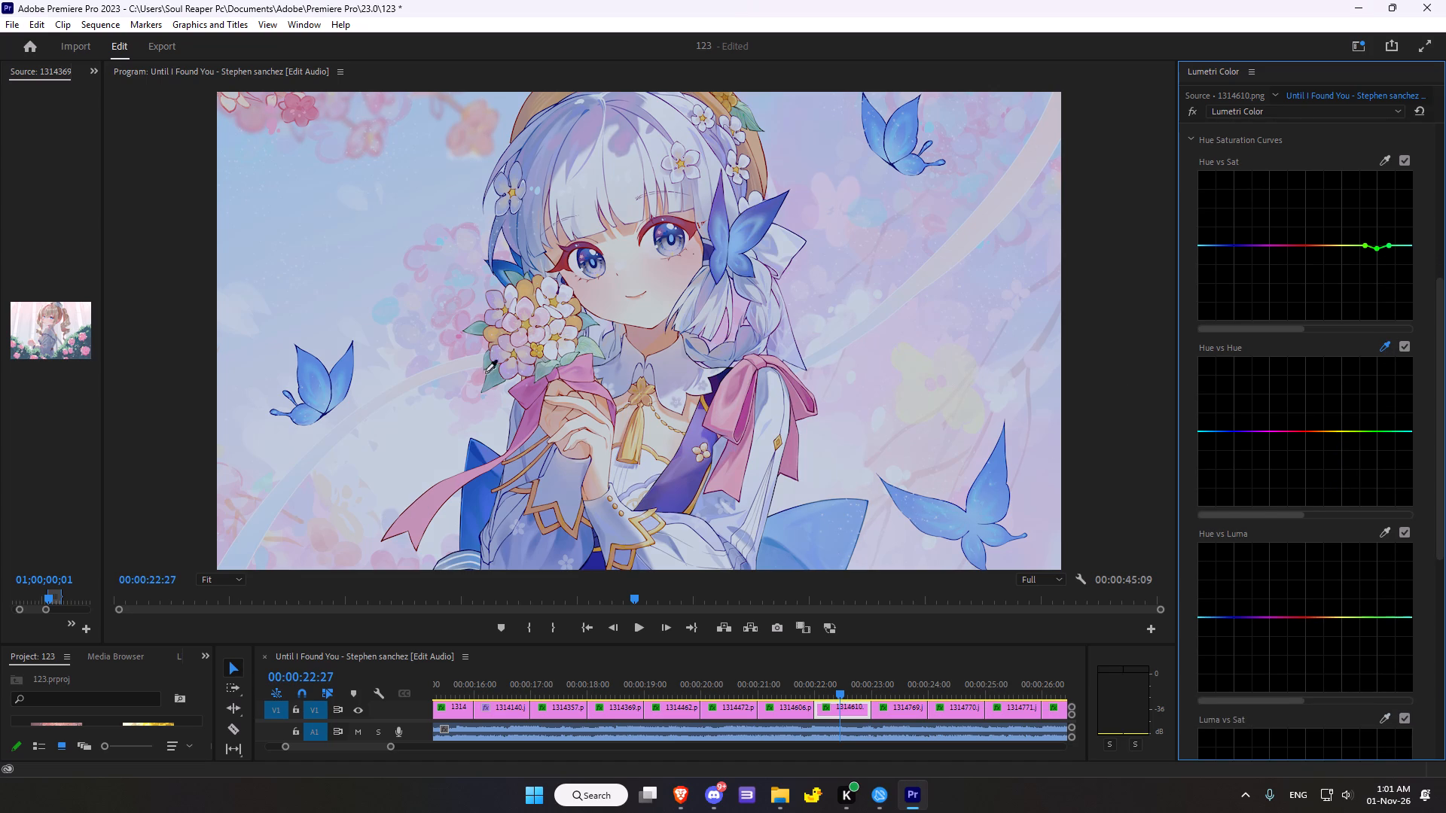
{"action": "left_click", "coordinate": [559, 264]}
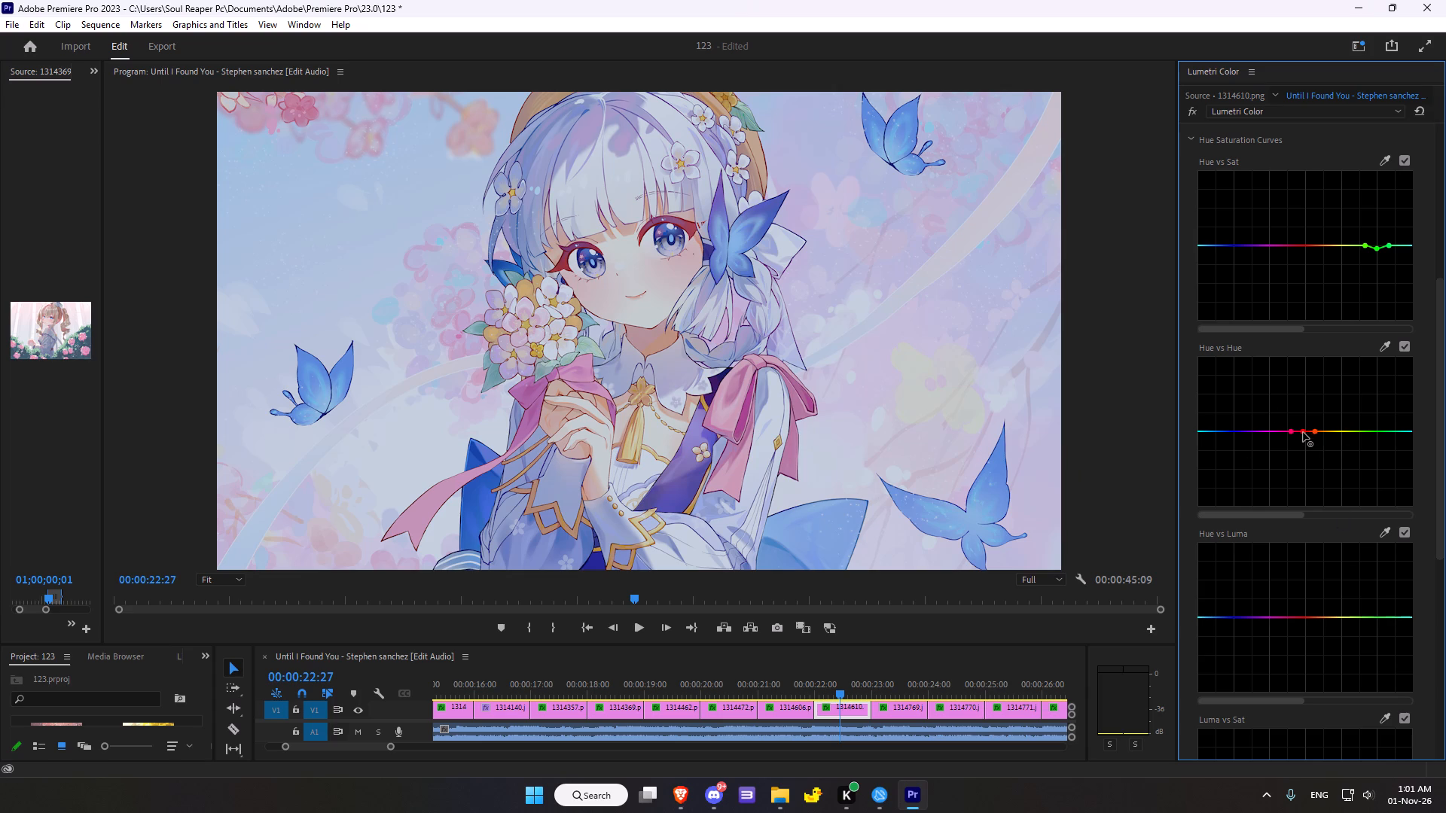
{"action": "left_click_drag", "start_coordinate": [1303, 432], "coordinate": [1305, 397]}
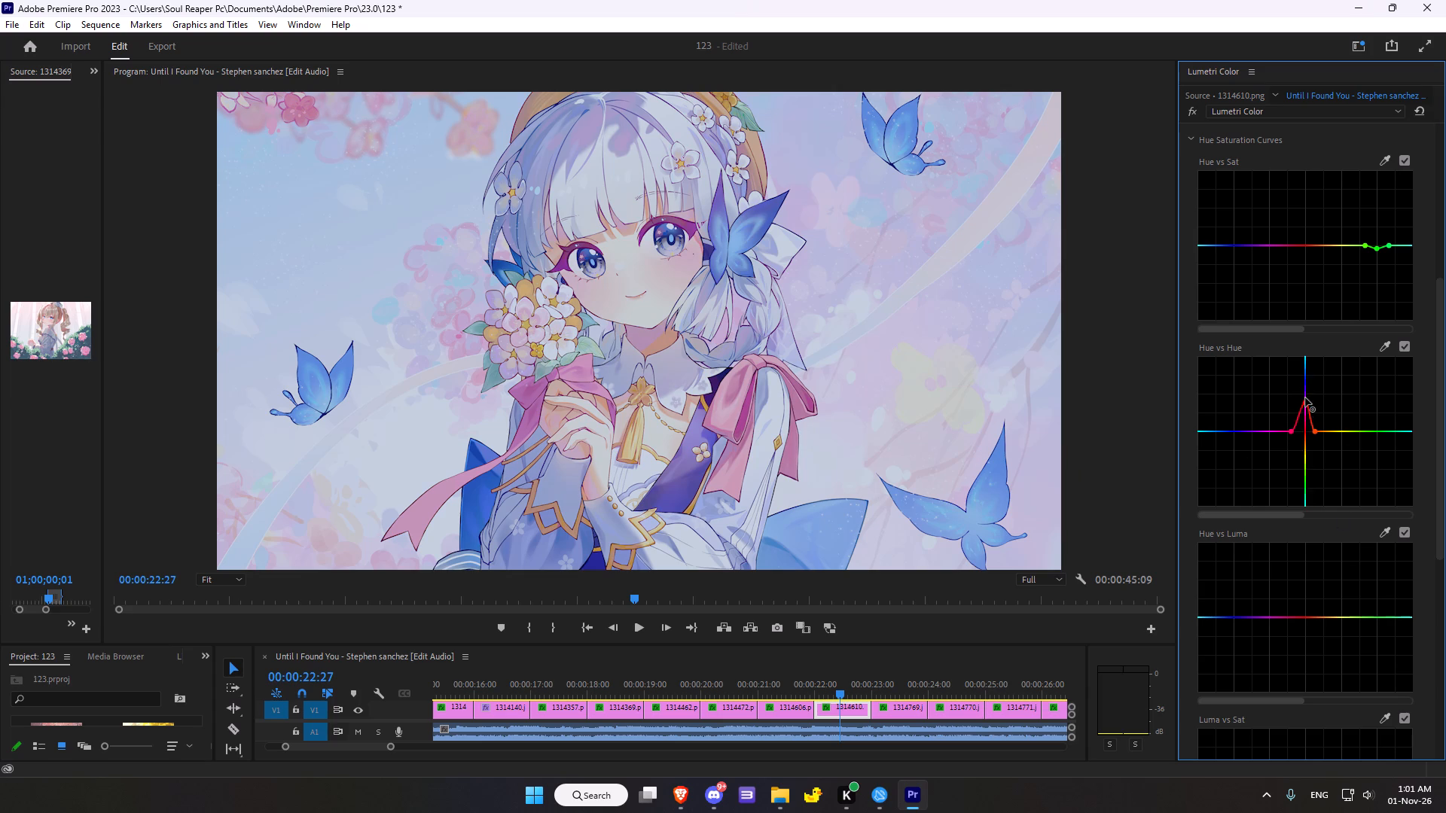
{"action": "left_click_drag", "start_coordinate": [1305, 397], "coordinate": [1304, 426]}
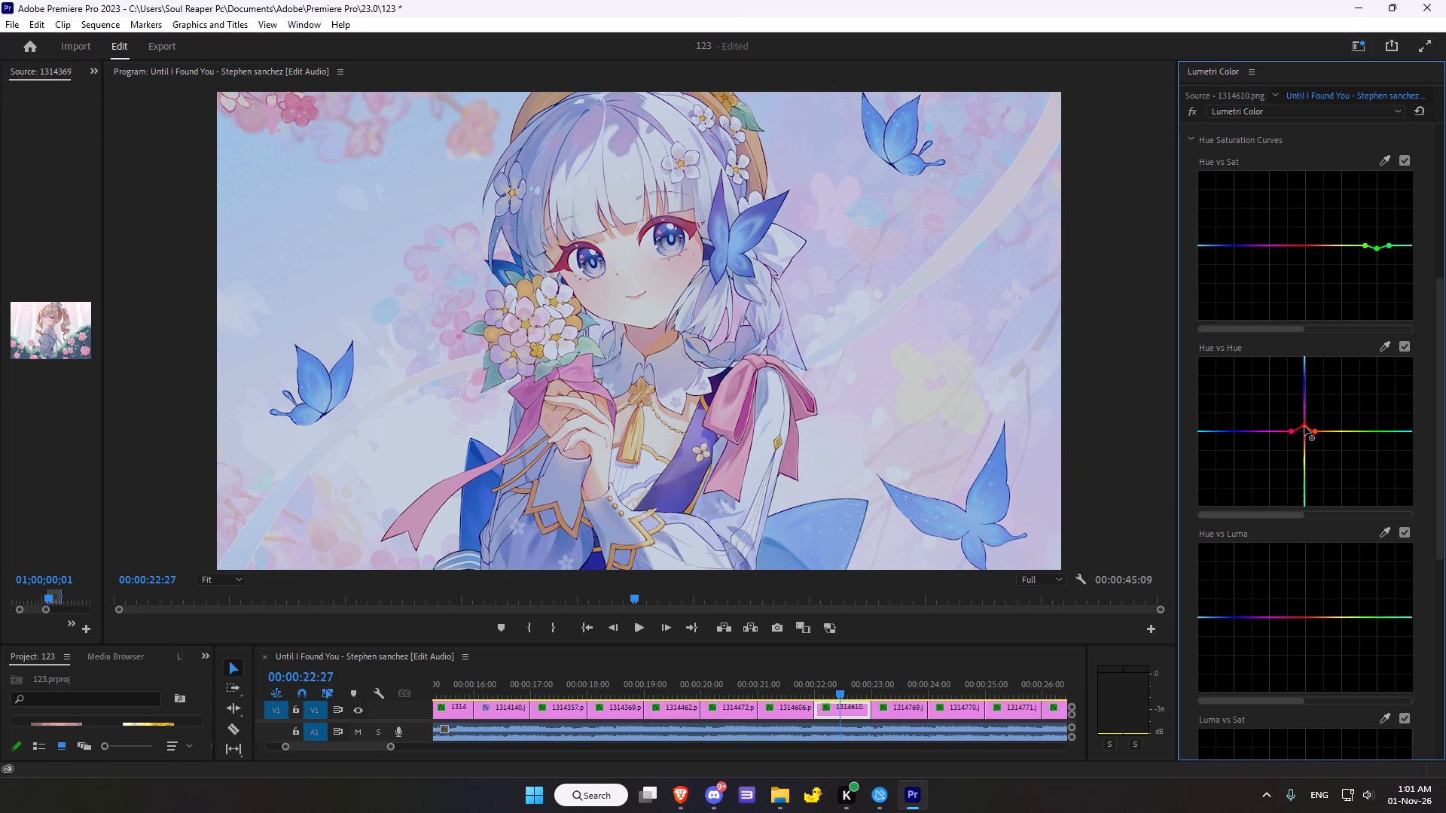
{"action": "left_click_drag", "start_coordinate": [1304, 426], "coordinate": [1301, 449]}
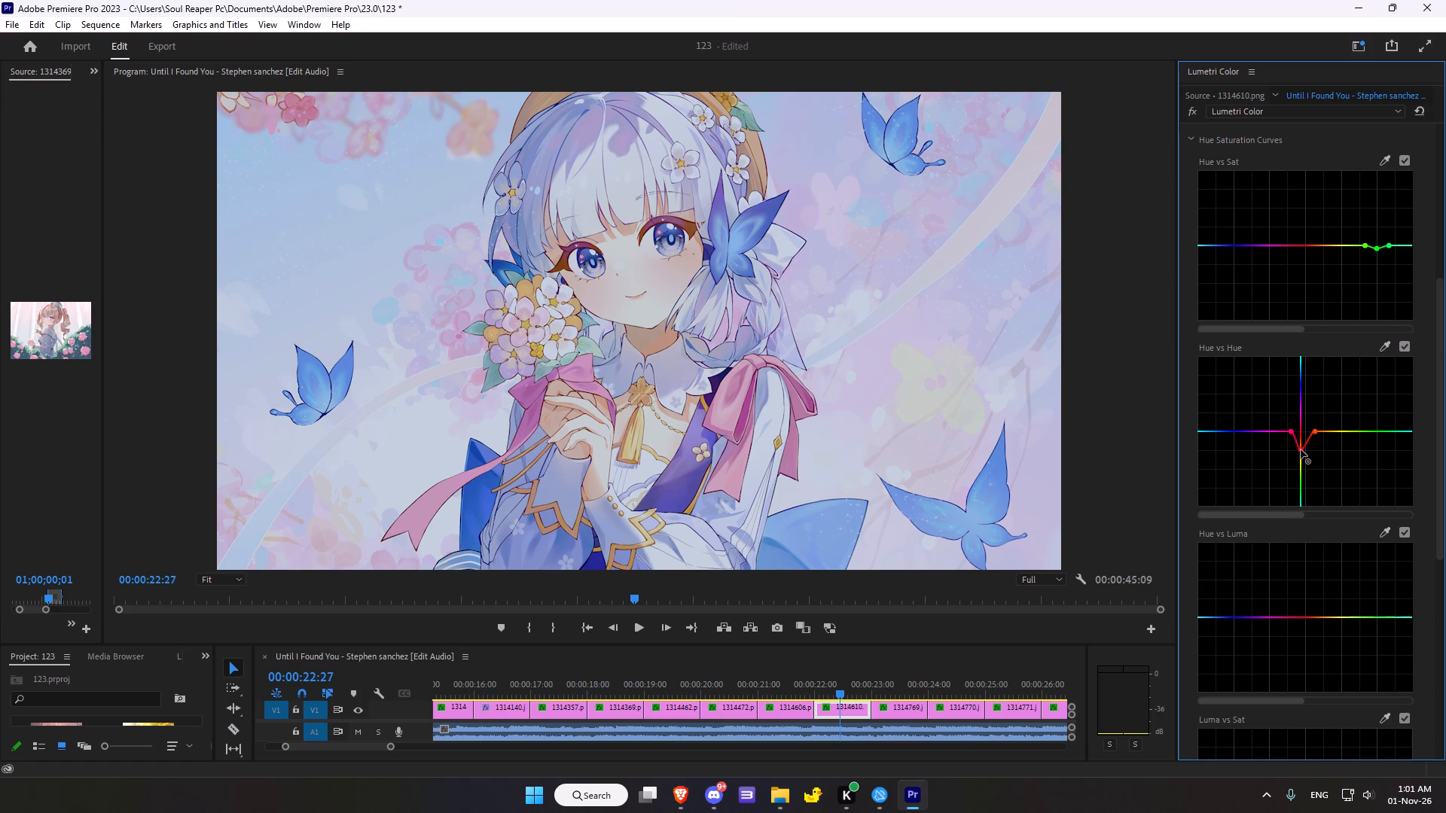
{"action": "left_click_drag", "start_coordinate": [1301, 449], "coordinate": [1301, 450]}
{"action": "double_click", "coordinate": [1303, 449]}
Sample the red eyelash again for the Hue vs Hue curve and raise the centre point slightly to shift it towards pink.
{"action": "left_click", "coordinate": [1383, 347]}
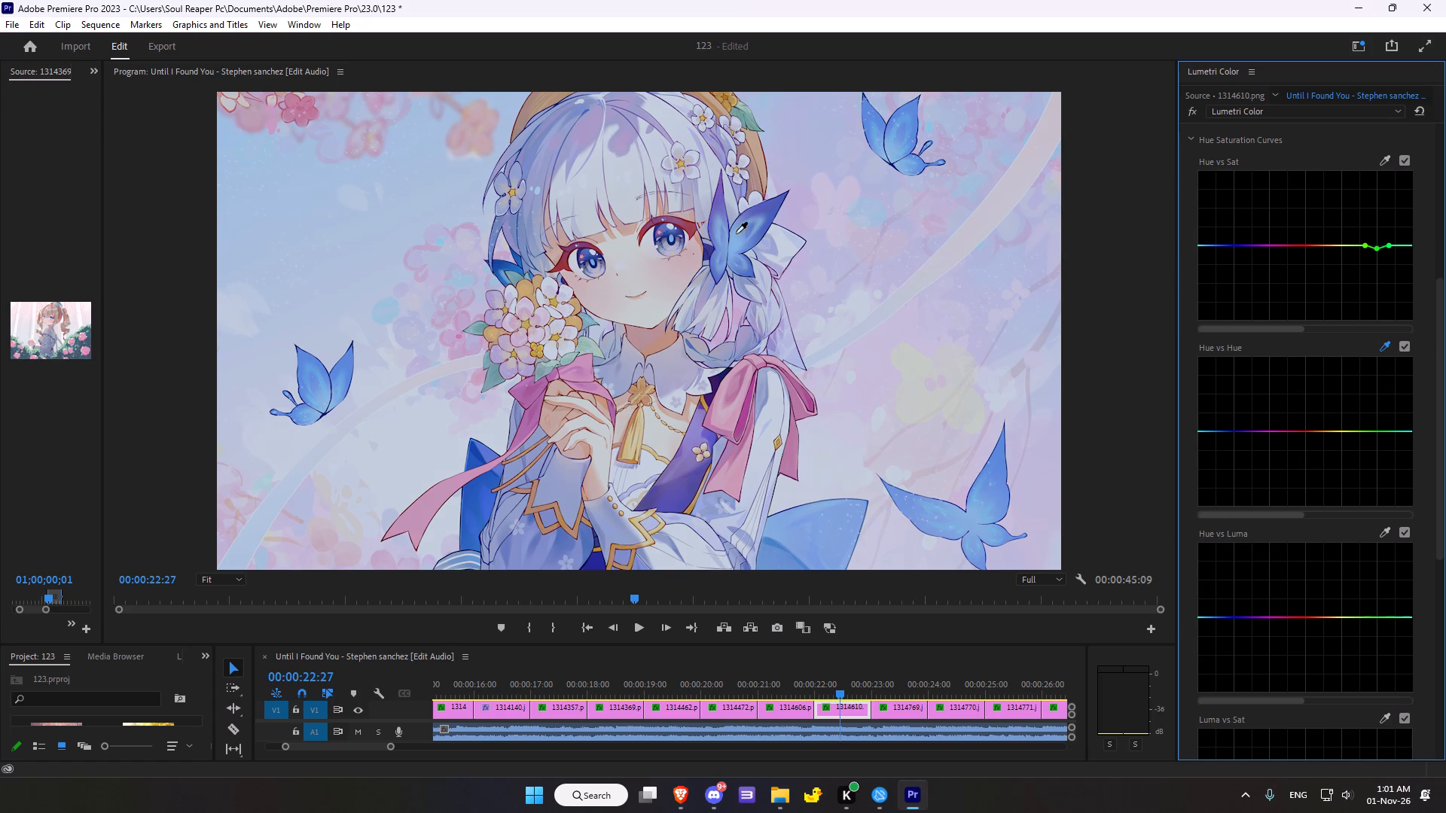
{"action": "left_click", "coordinate": [563, 263]}
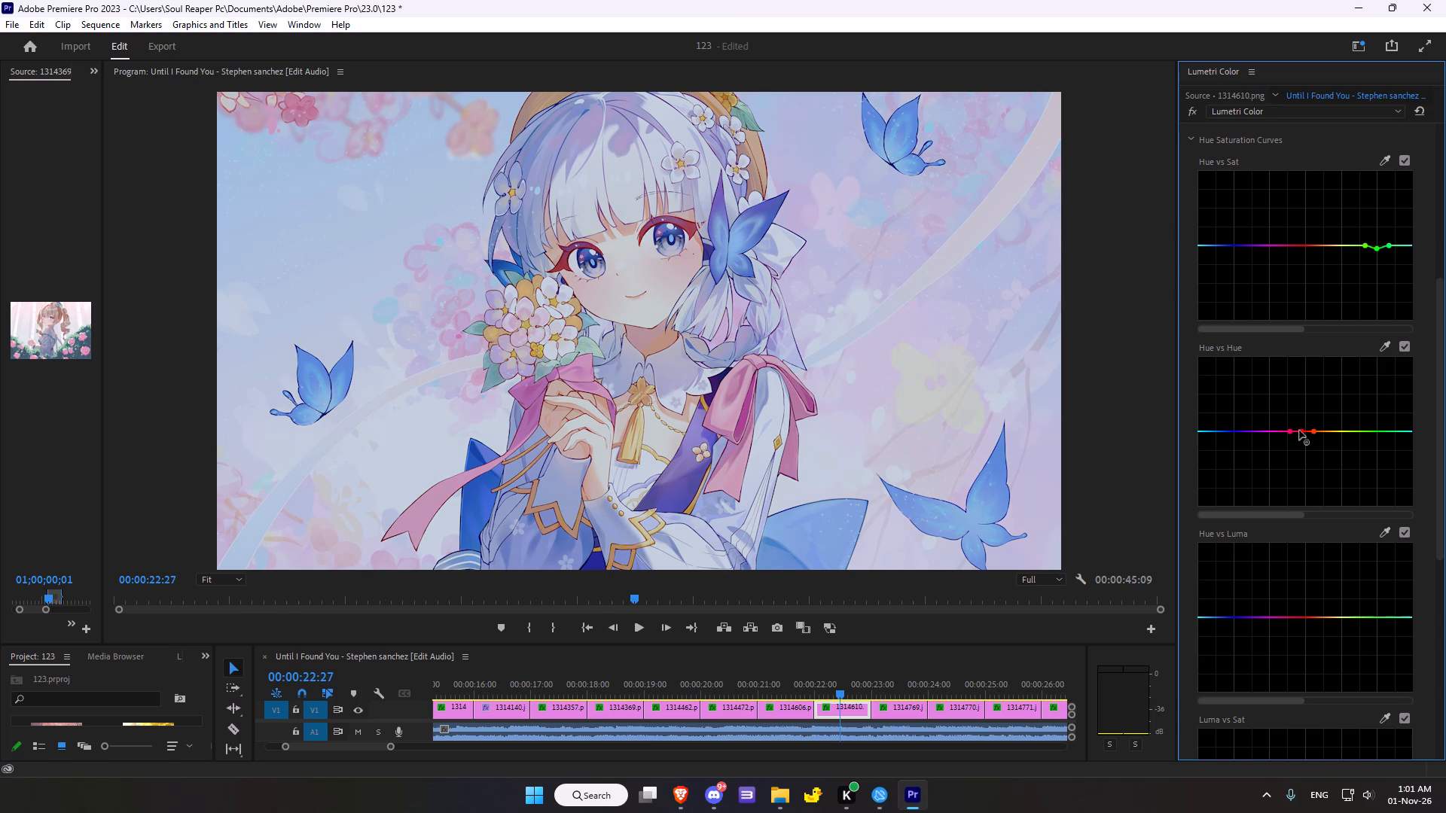
{"action": "left_click_drag", "start_coordinate": [1301, 432], "coordinate": [1307, 412]}
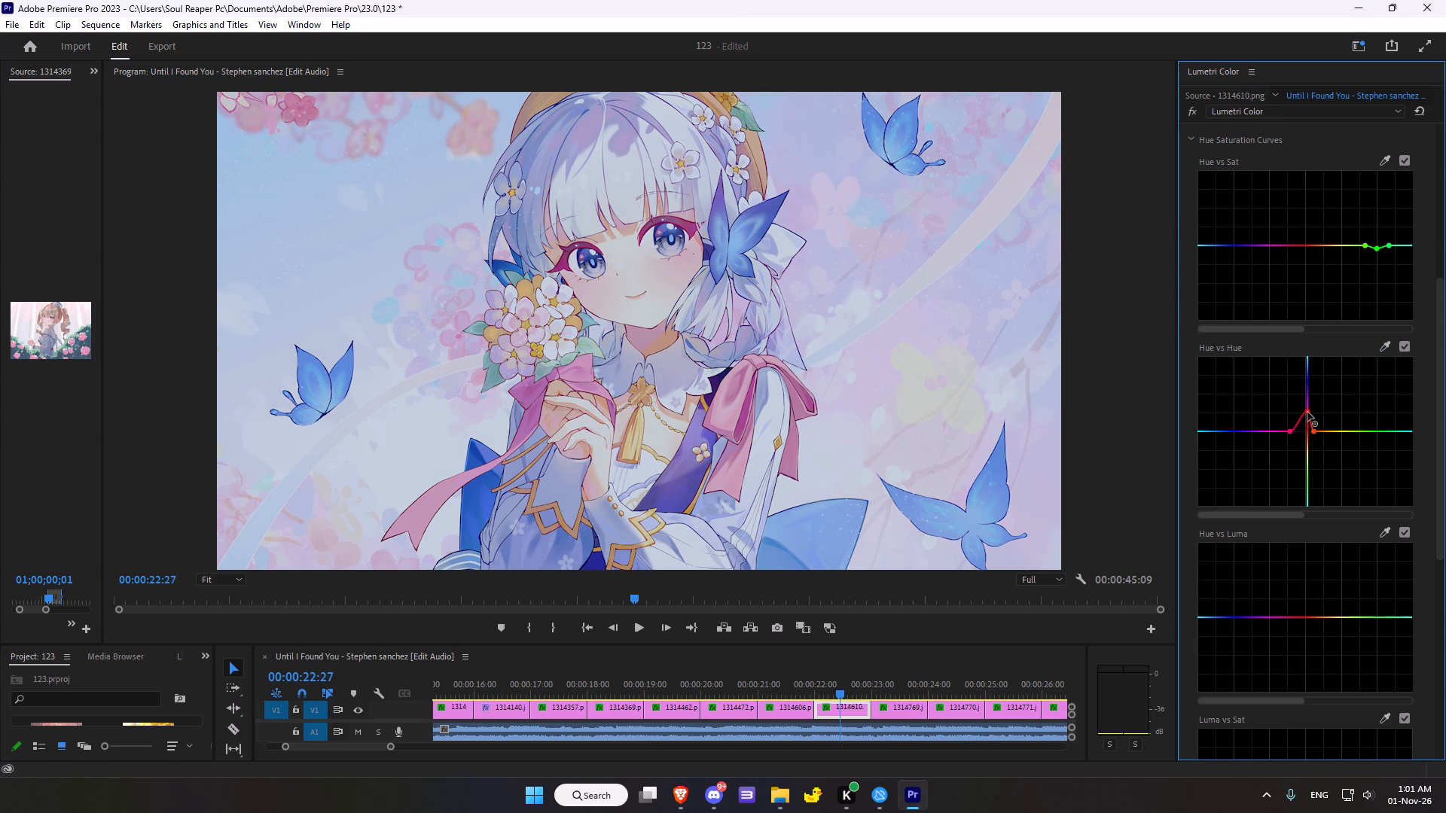
{"action": "left_click_drag", "start_coordinate": [1307, 412], "coordinate": [1305, 418]}
{"action": "left_click_drag", "start_coordinate": [1305, 418], "coordinate": [1308, 424]}
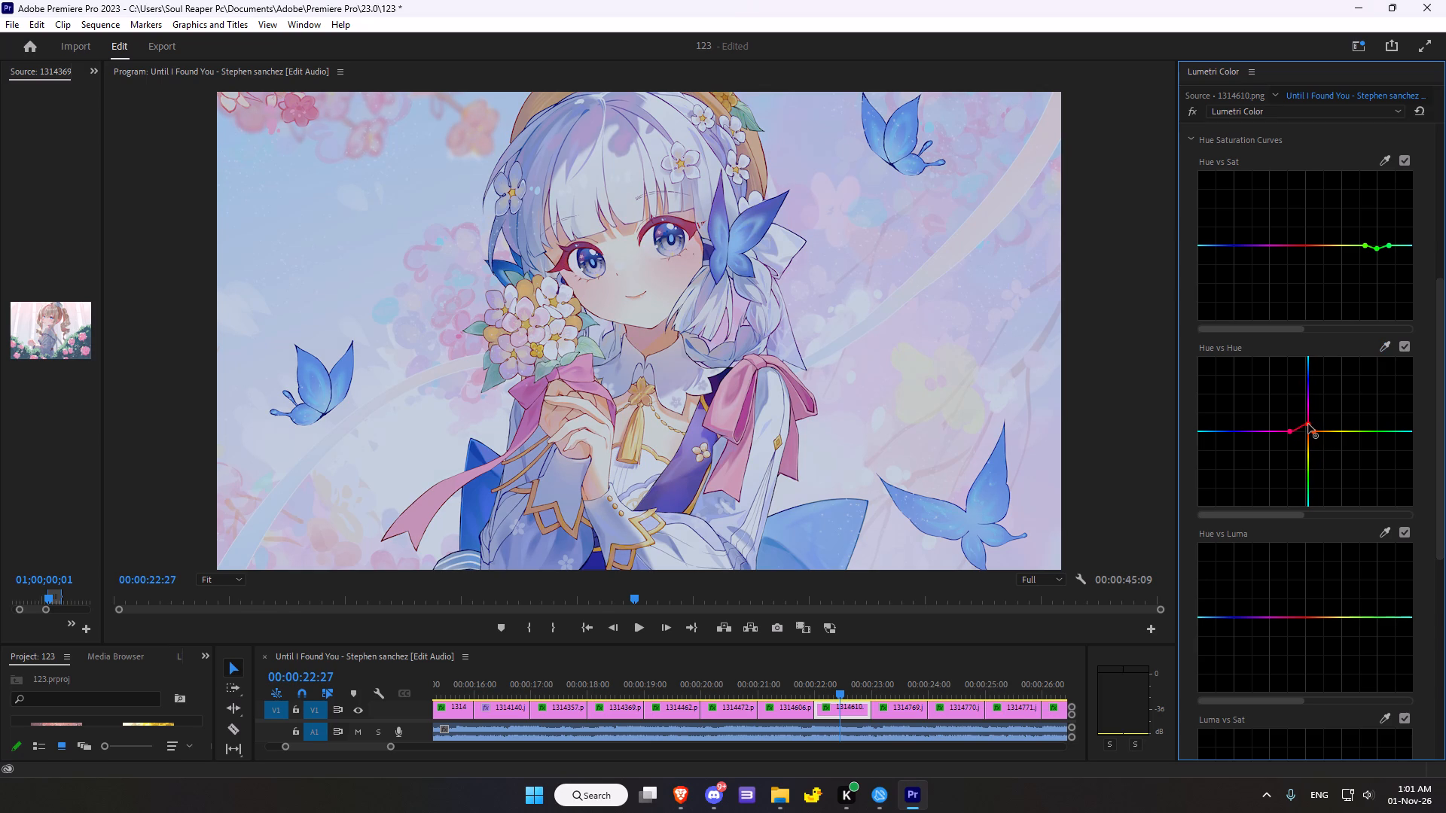
{"action": "left_click_drag", "start_coordinate": [1308, 424], "coordinate": [1308, 416]}
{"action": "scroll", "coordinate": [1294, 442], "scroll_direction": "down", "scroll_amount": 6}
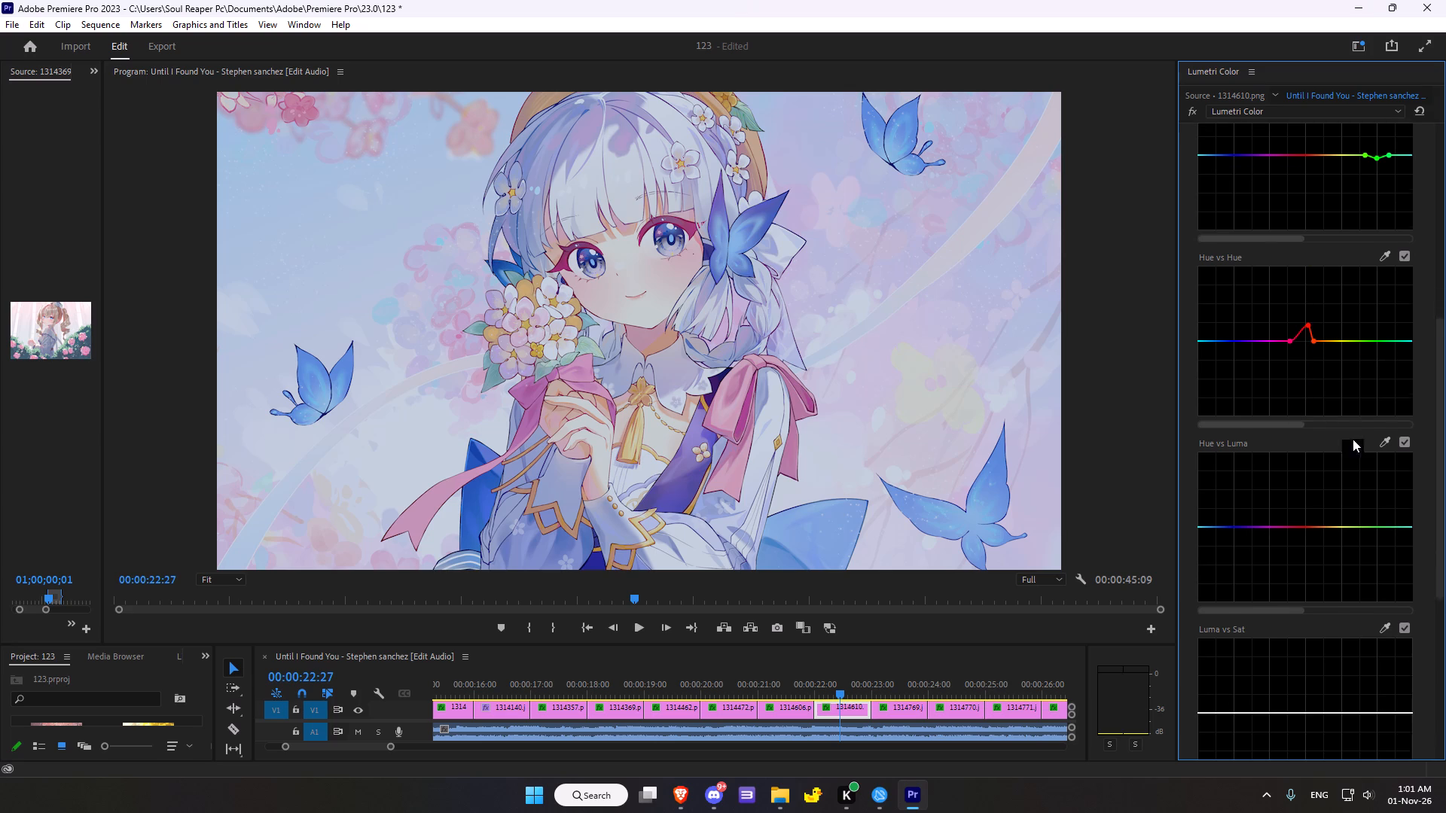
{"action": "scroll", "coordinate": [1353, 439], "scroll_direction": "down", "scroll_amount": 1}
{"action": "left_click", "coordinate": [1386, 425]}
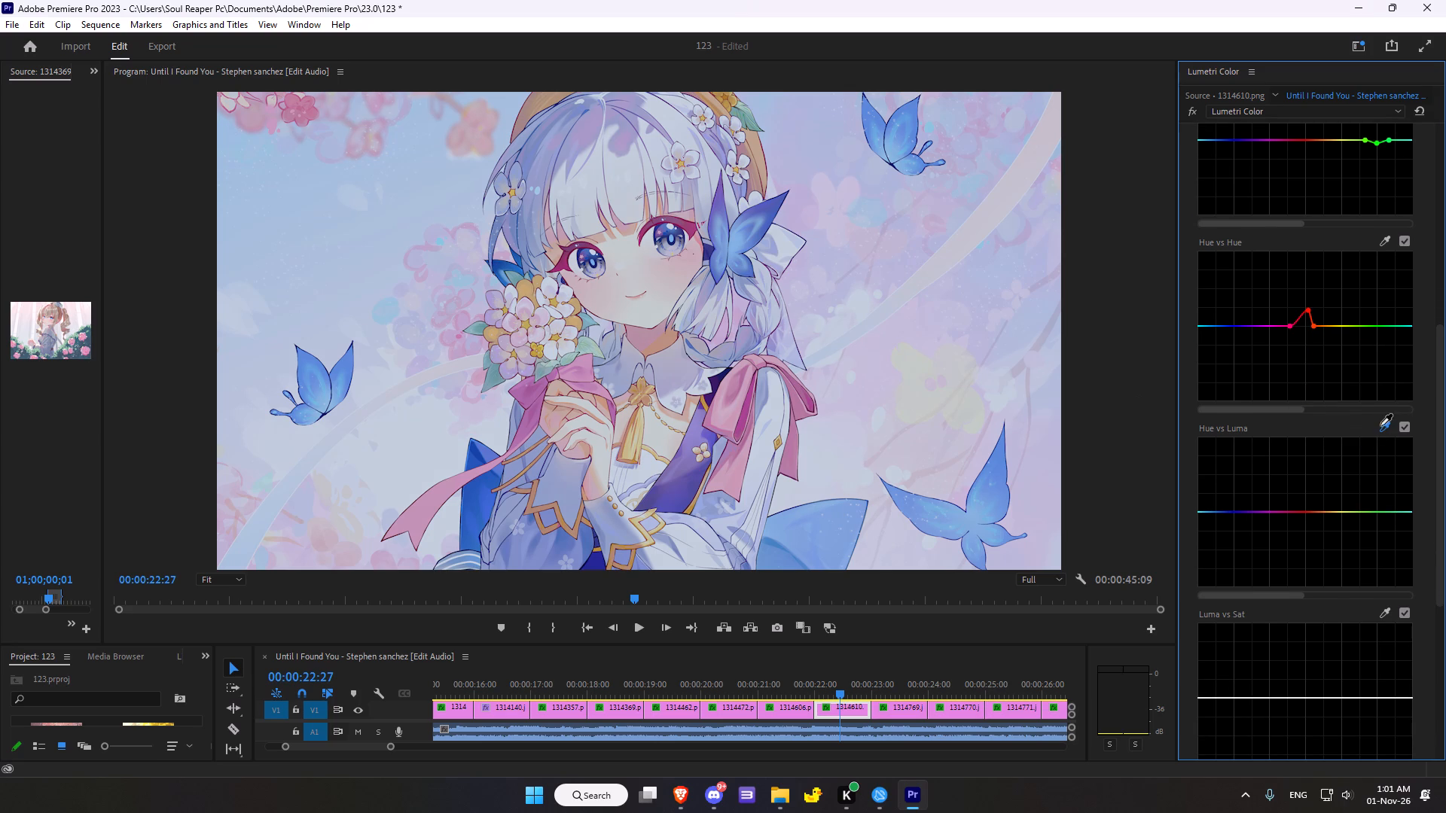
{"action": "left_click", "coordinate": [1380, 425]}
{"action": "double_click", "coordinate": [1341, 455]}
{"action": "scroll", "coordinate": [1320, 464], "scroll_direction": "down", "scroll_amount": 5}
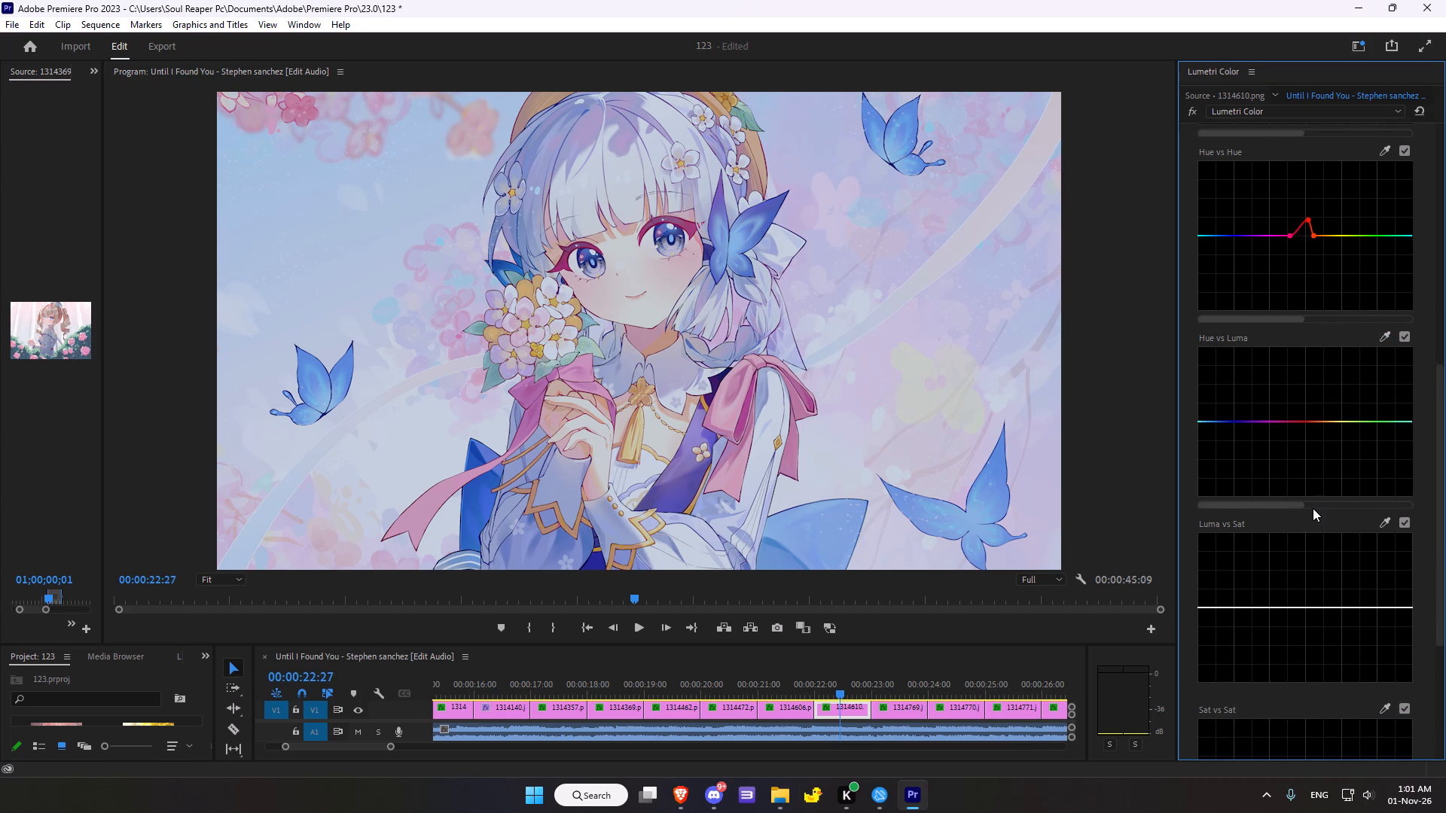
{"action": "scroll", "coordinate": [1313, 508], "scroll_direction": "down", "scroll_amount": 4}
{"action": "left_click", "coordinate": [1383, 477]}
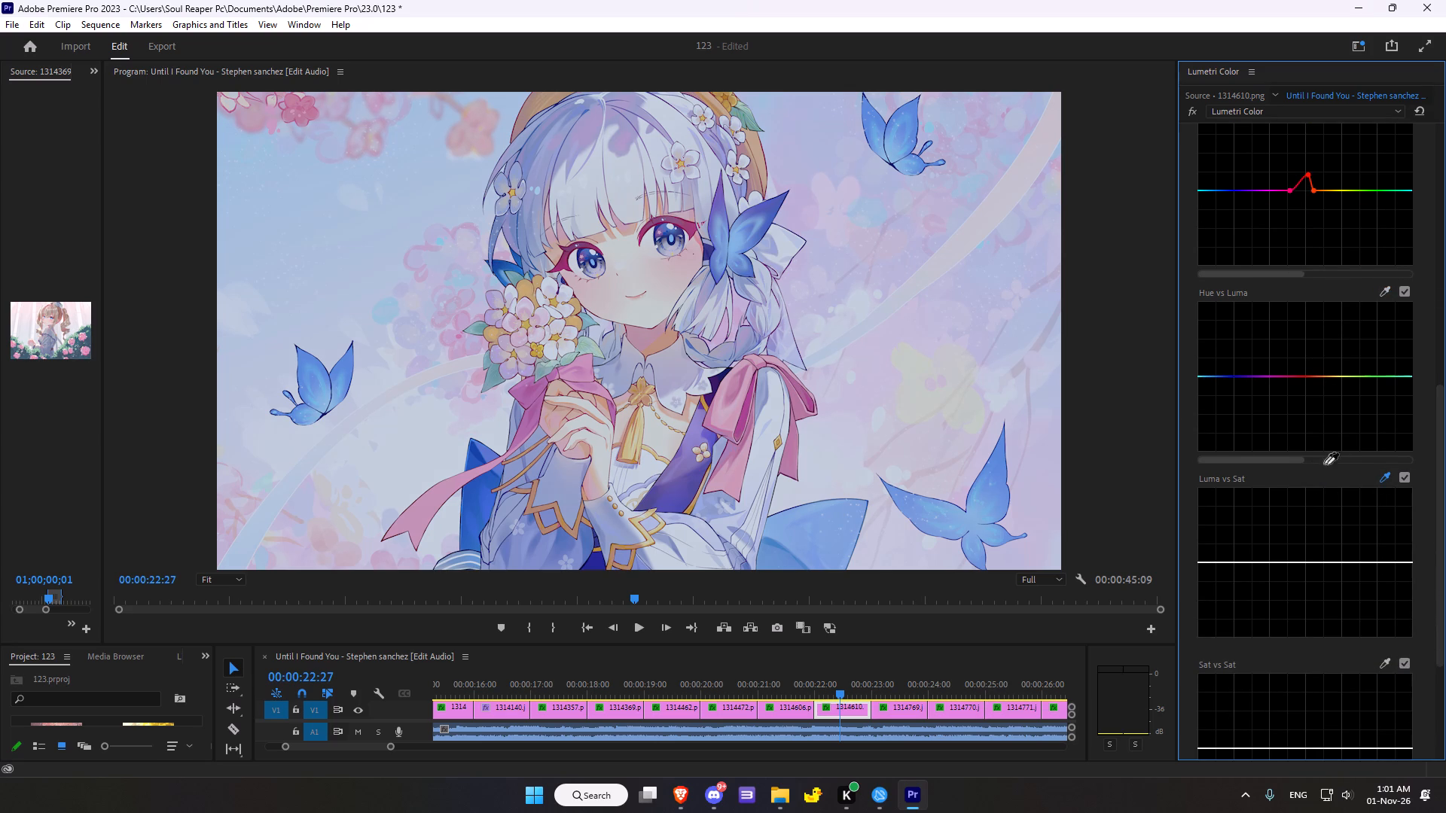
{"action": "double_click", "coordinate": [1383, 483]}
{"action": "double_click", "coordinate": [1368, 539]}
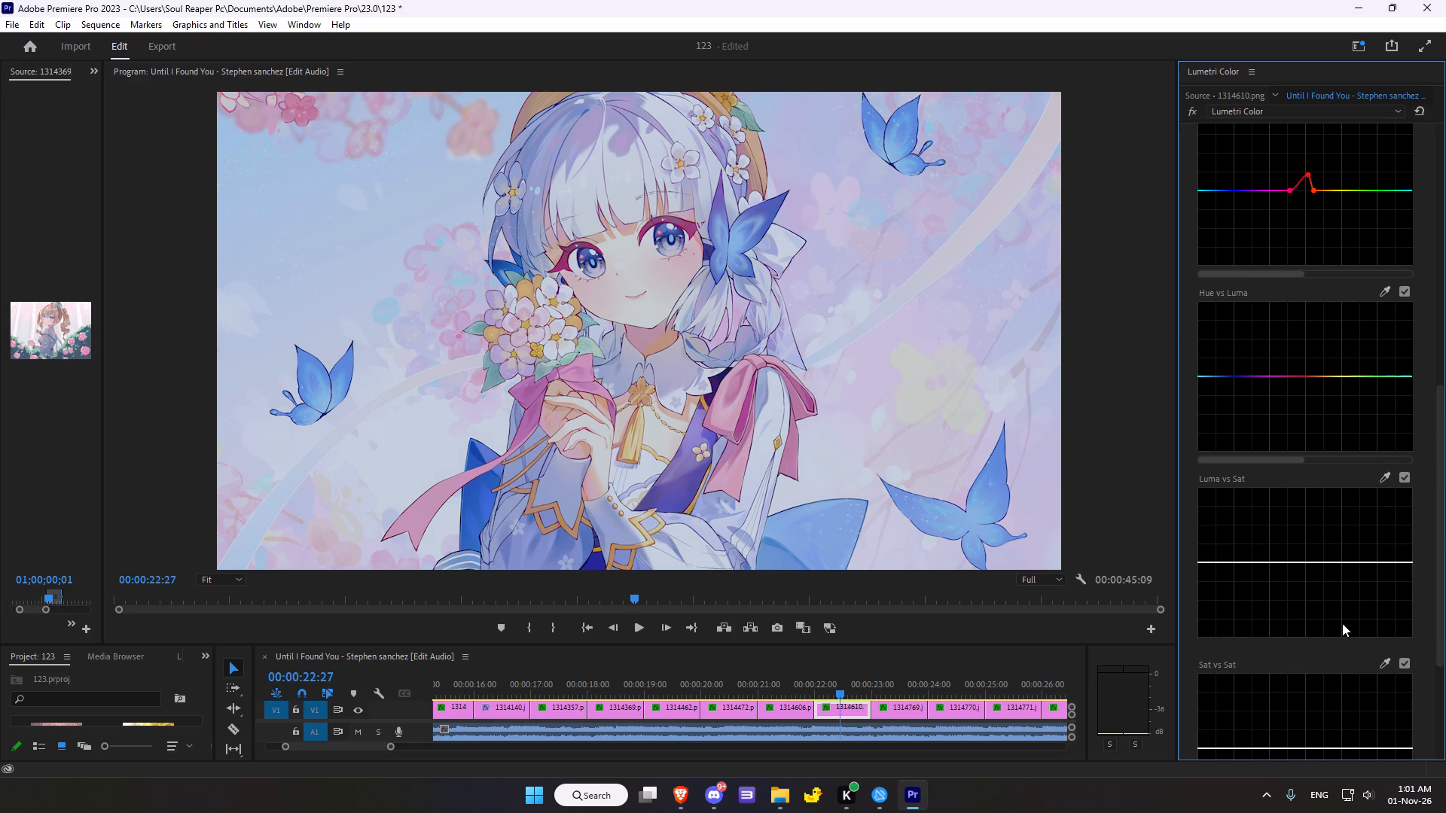
Nudge clip 1314610's color wheels slightly: midtones towards yellow, shadows towards yellow-green and highlights towards red.
{"action": "scroll", "coordinate": [1382, 512], "scroll_direction": "down", "scroll_amount": 12}
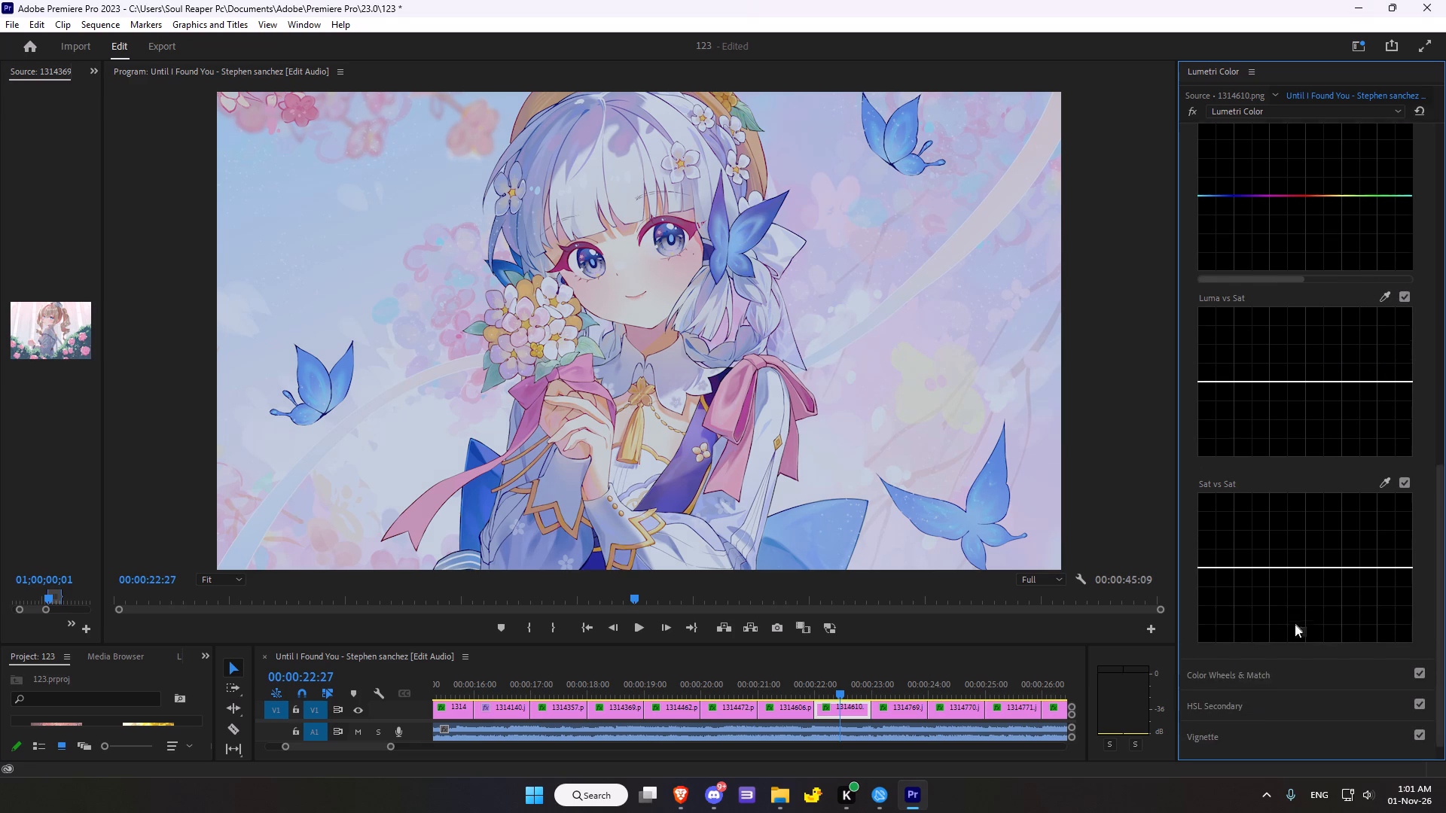
{"action": "scroll", "coordinate": [1295, 624], "scroll_direction": "down", "scroll_amount": 4}
{"action": "left_click", "coordinate": [1249, 646]}
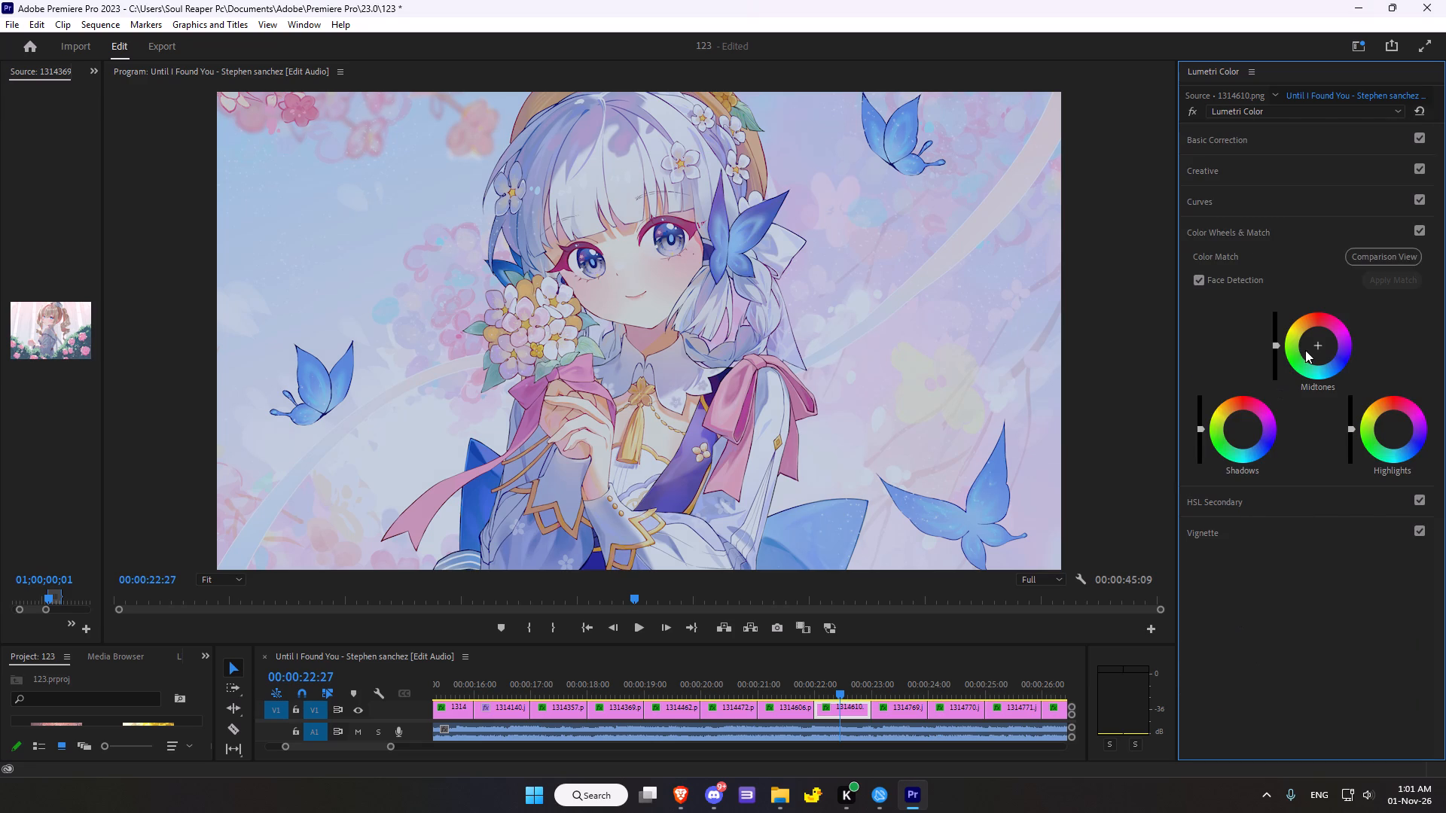
{"action": "left_click_drag", "start_coordinate": [1319, 344], "coordinate": [1297, 371]}
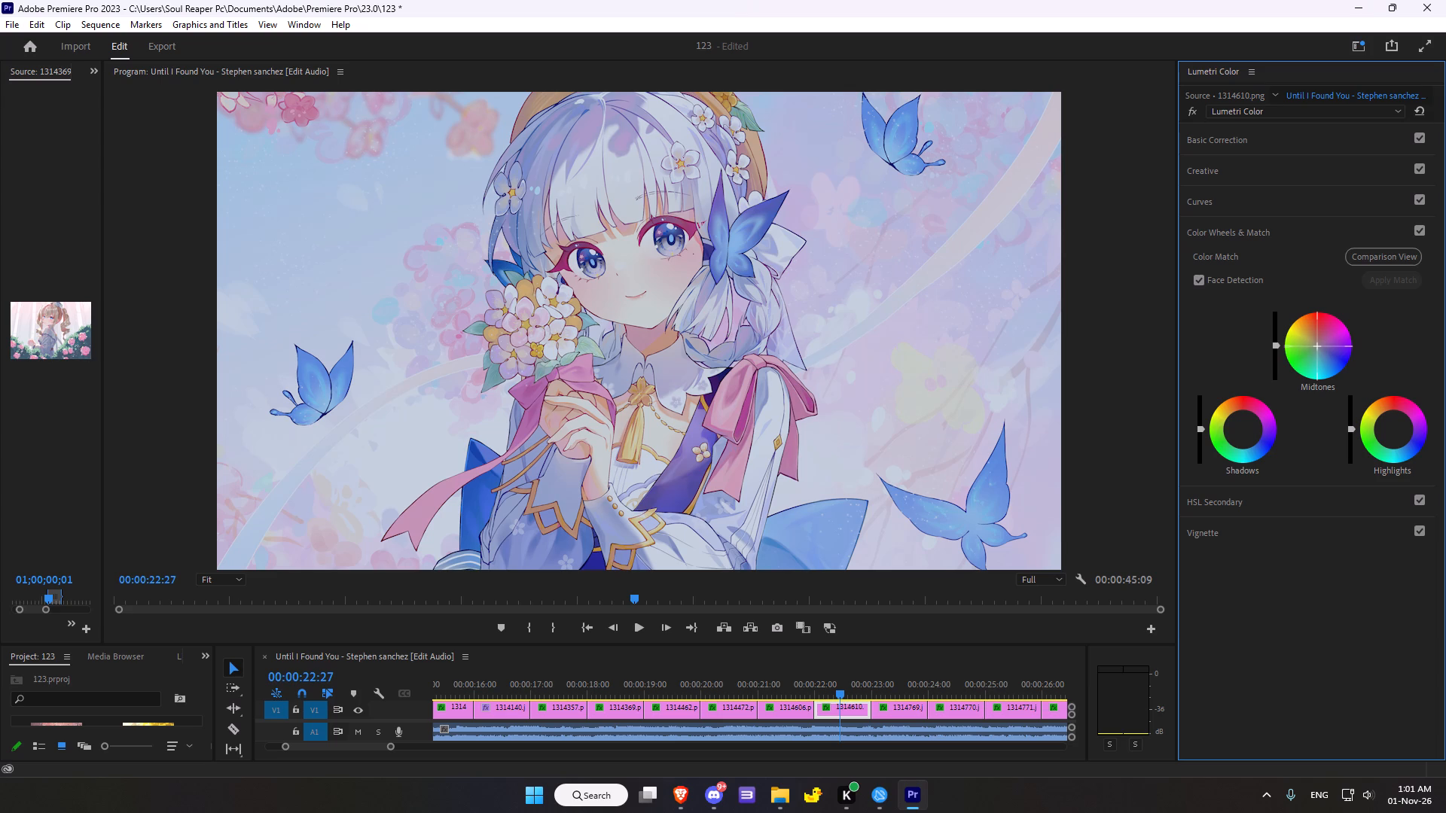
{"action": "left_click_drag", "start_coordinate": [1297, 371], "coordinate": [1299, 332]}
{"action": "left_click_drag", "start_coordinate": [1246, 428], "coordinate": [1225, 436]}
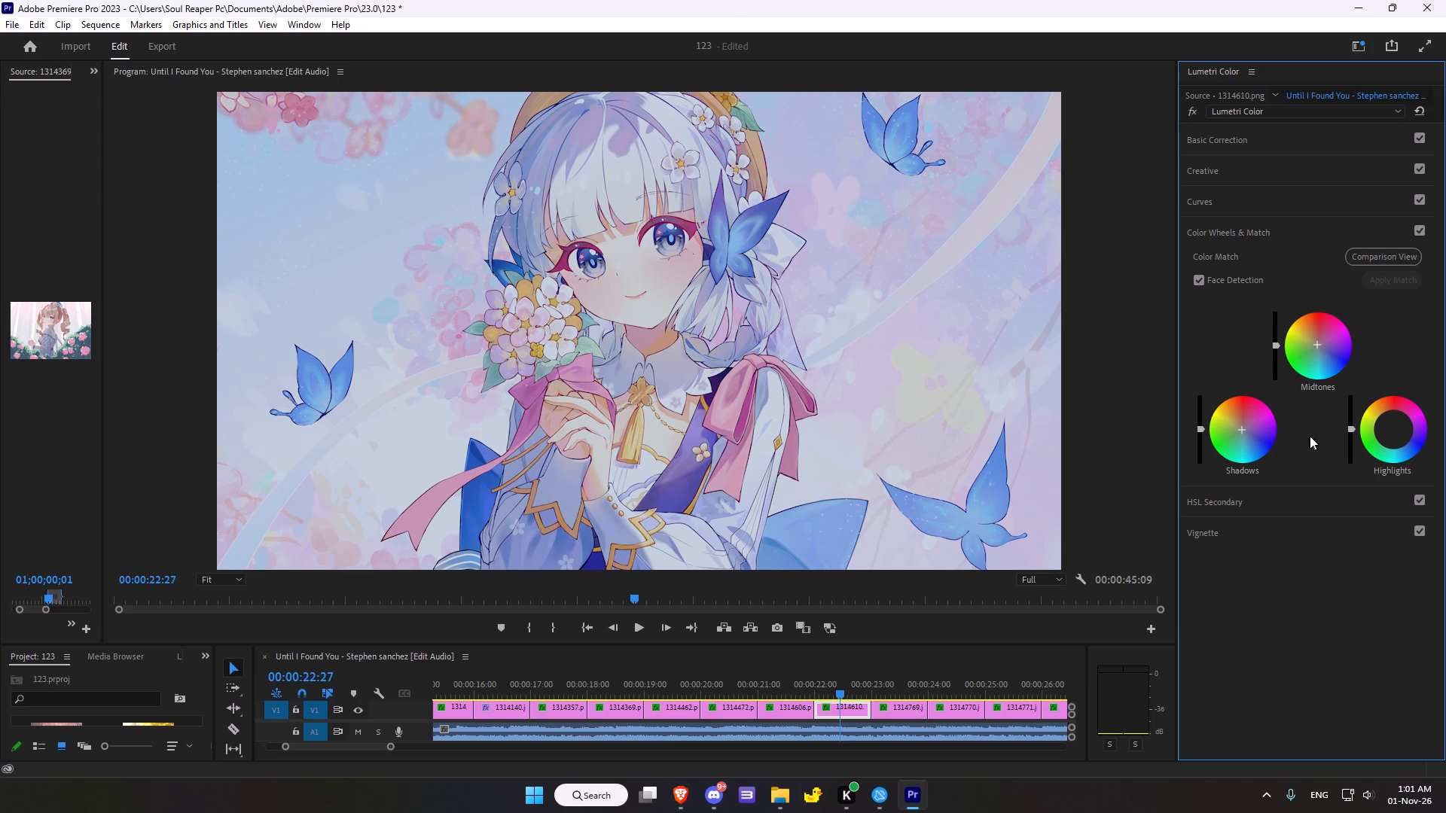
{"action": "left_click_drag", "start_coordinate": [1391, 431], "coordinate": [1390, 394]}
Add a dark vignette to clip 1314610 with amount about -2.8, midpoint 31, roundness about -27.2 and feather about 54.9.
{"action": "left_click", "coordinate": [1208, 532]}
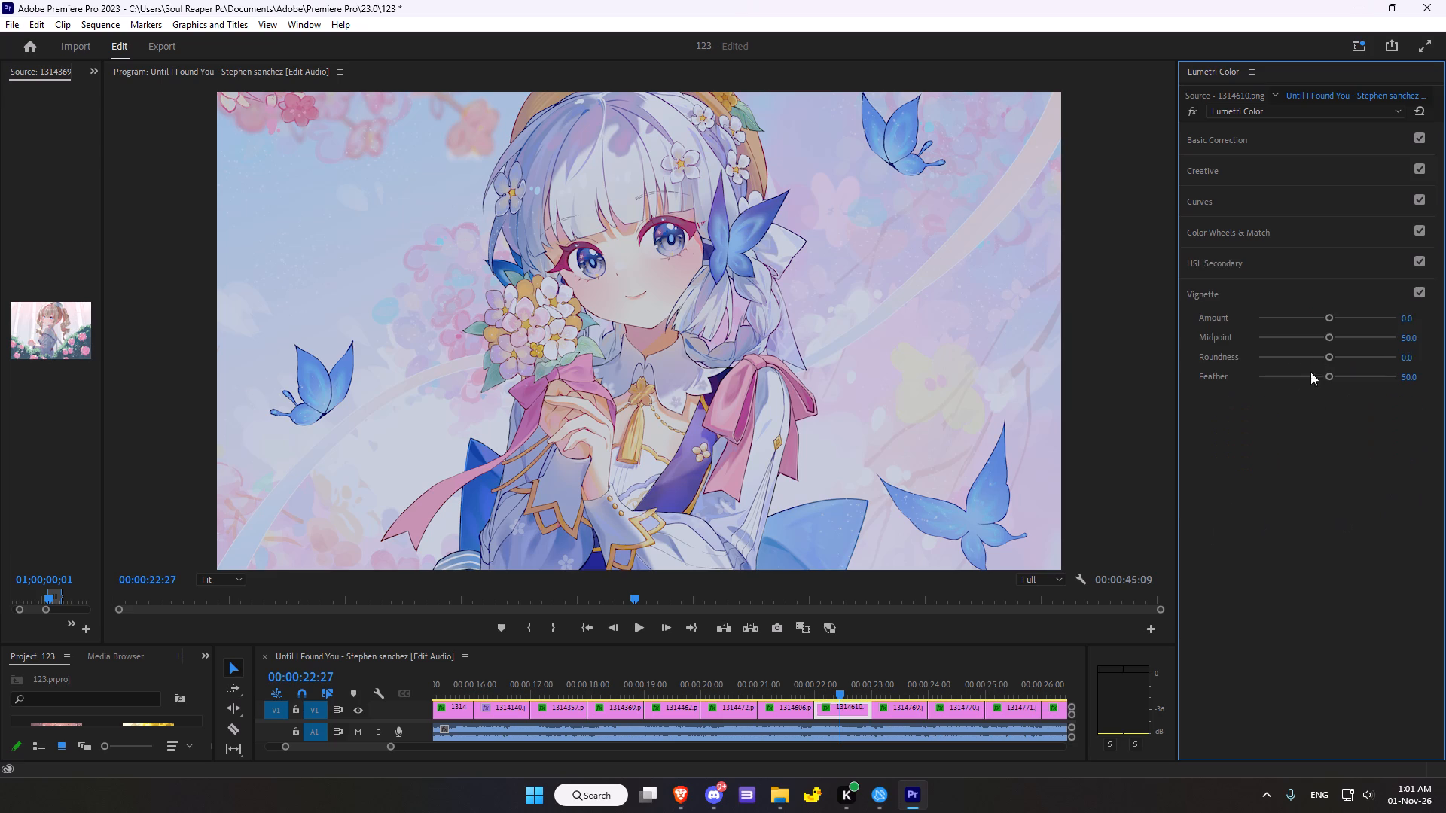
{"action": "left_click_drag", "start_coordinate": [1332, 316], "coordinate": [1261, 318]}
{"action": "left_click_drag", "start_coordinate": [1331, 341], "coordinate": [1300, 340]}
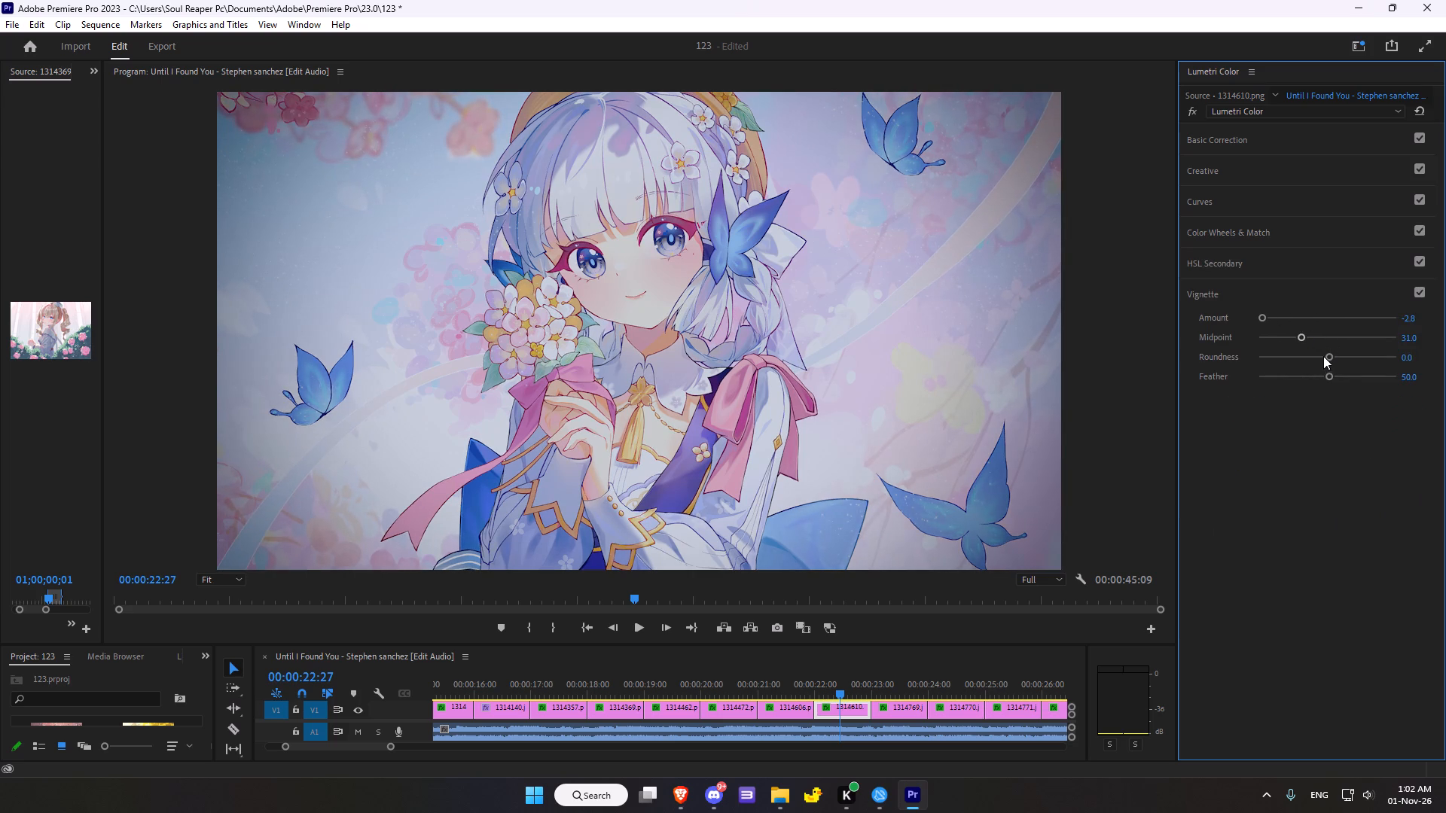
{"action": "left_click_drag", "start_coordinate": [1329, 358], "coordinate": [1307, 357]}
{"action": "left_click_drag", "start_coordinate": [1327, 378], "coordinate": [1333, 369]}
Compare clip 1314610 with and without its Lumetri Color grade.
{"action": "left_click", "coordinate": [1190, 118]}
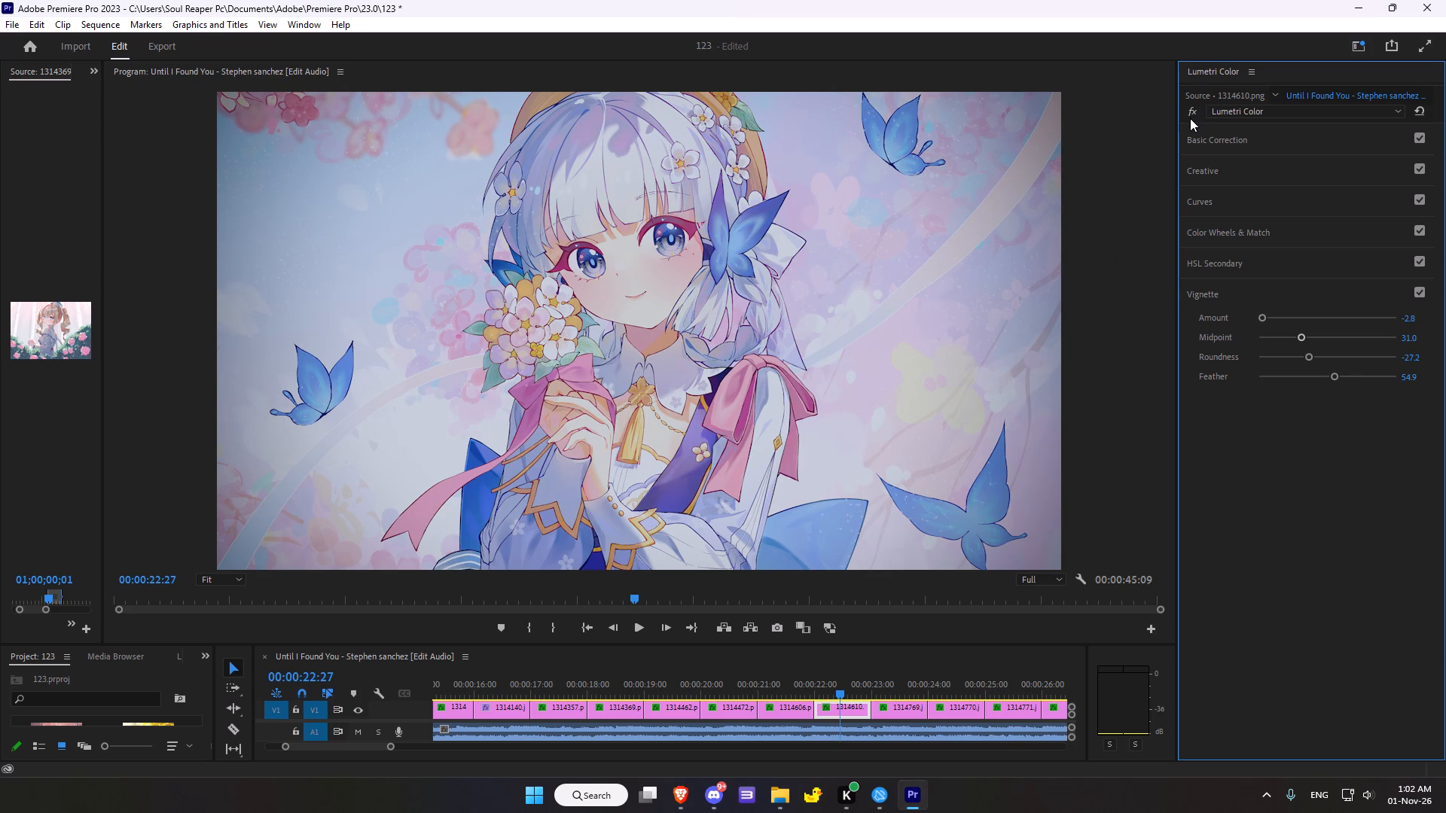
{"action": "left_click", "coordinate": [1191, 114]}
{"action": "left_click", "coordinate": [1191, 114]}
{"action": "left_click", "coordinate": [1191, 114]}
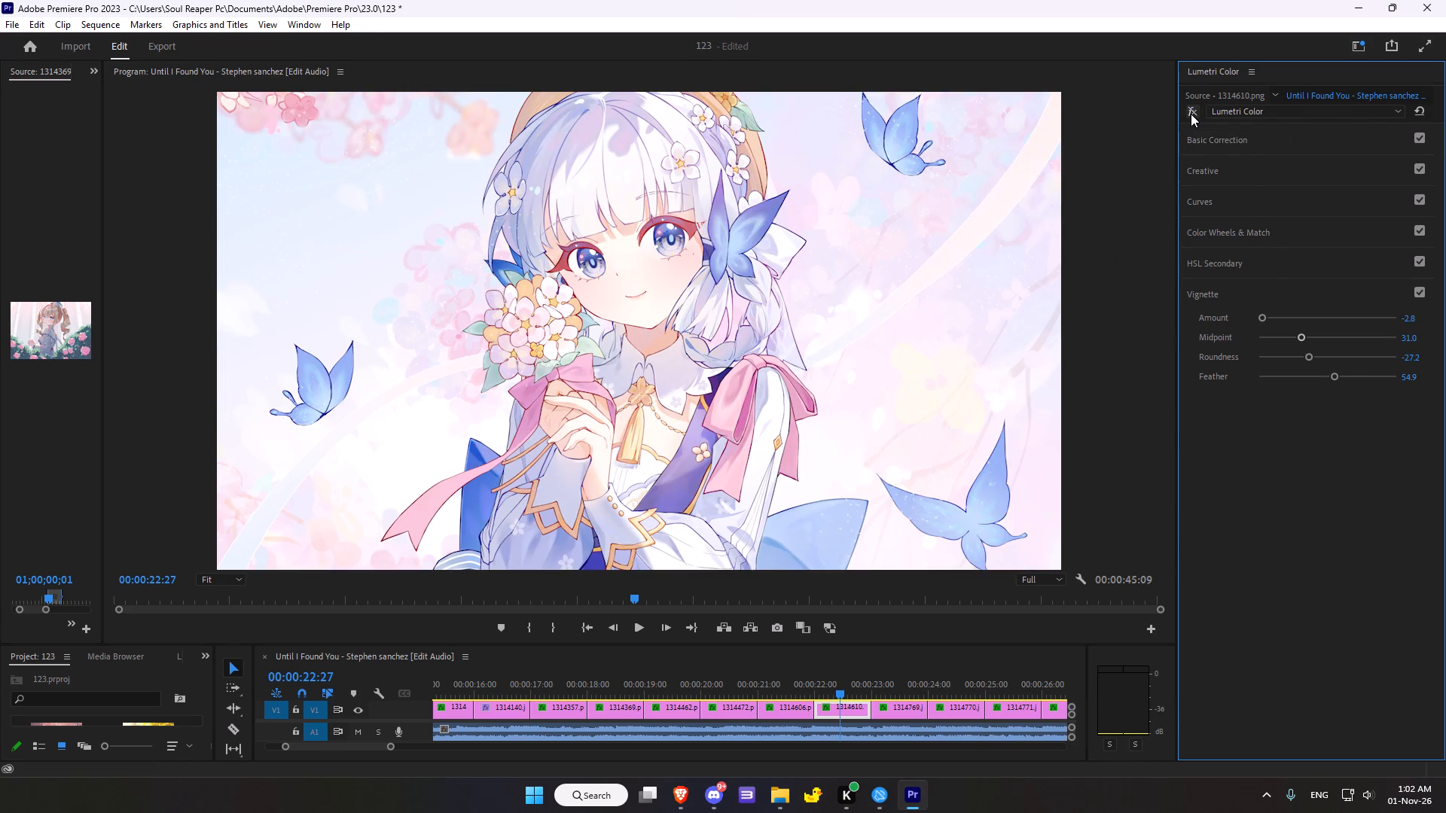
{"action": "left_click", "coordinate": [1191, 114]}
{"action": "left_click", "coordinate": [1191, 114]}
{"action": "left_click", "coordinate": [1191, 114]}
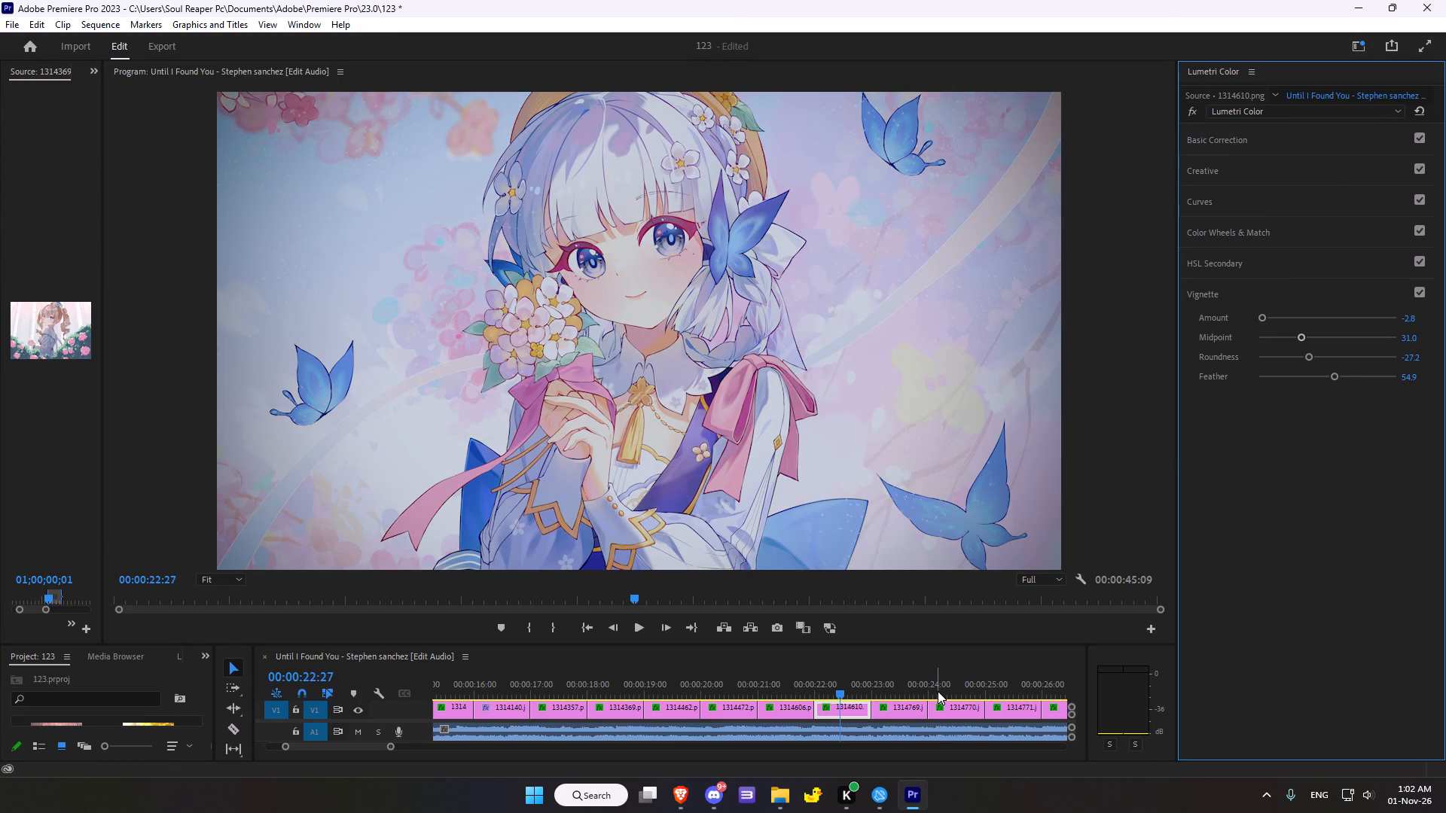
Move the playhead to clip 1314769 and reset its existing Lumetri Color grade, leaving the effect enabled.
{"action": "scroll", "coordinate": [791, 582], "scroll_direction": "down", "scroll_amount": 11}
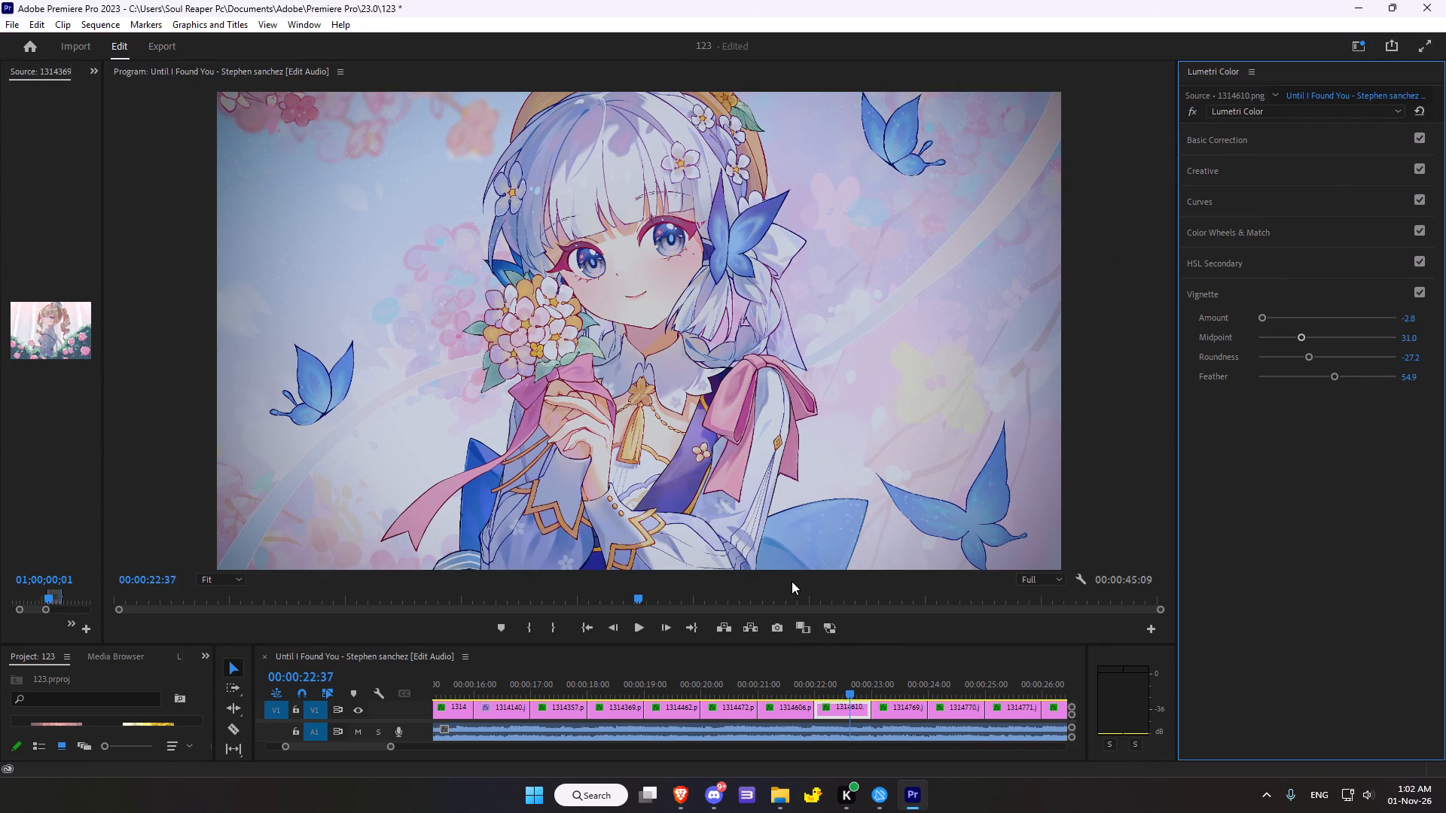
{"action": "scroll", "coordinate": [792, 581], "scroll_direction": "down", "scroll_amount": 11}
{"action": "scroll", "coordinate": [792, 581], "scroll_direction": "down", "scroll_amount": 12}
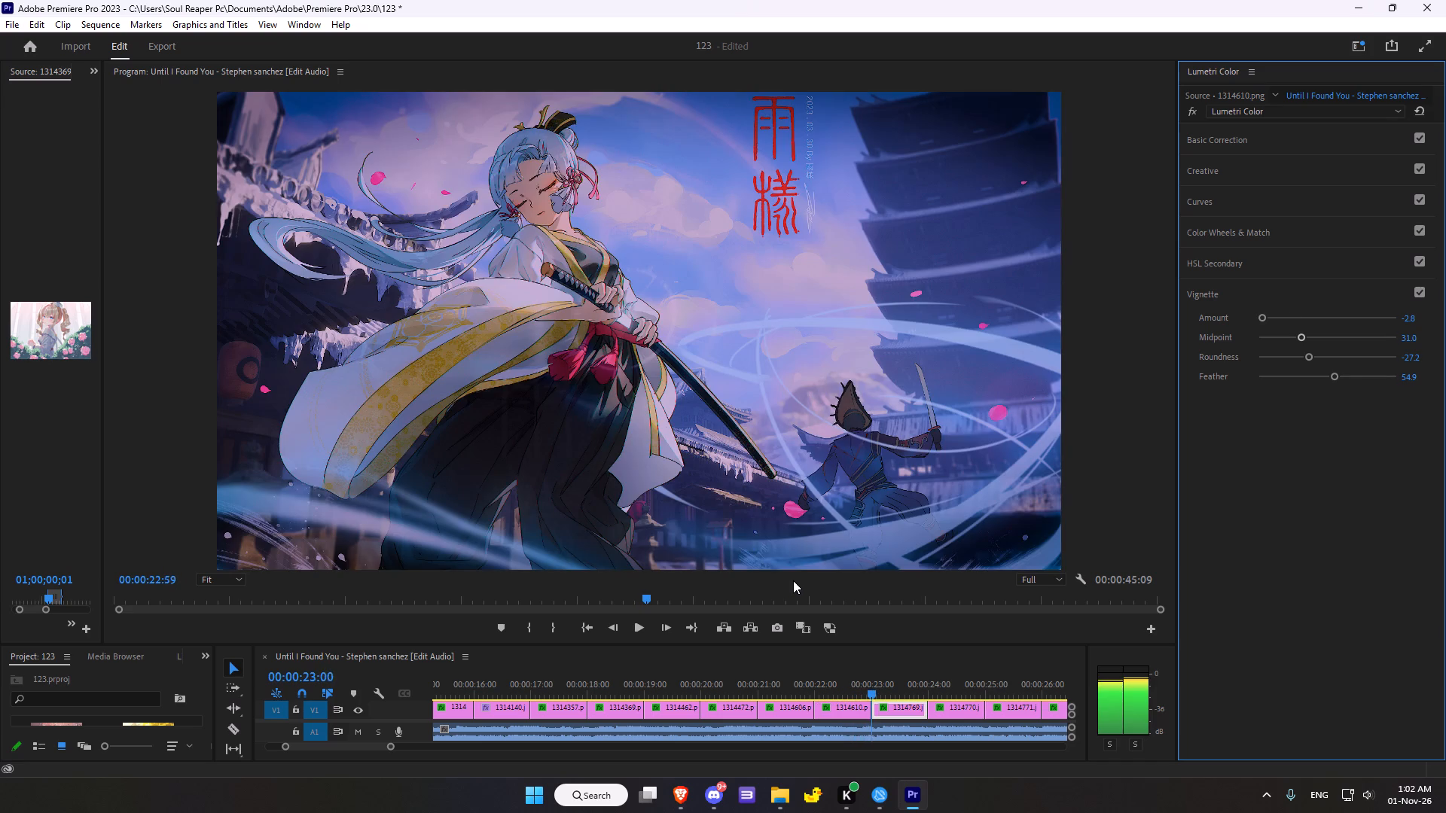
{"action": "scroll", "coordinate": [793, 580], "scroll_direction": "down", "scroll_amount": 20}
{"action": "scroll", "coordinate": [793, 580], "scroll_direction": "down", "scroll_amount": 7}
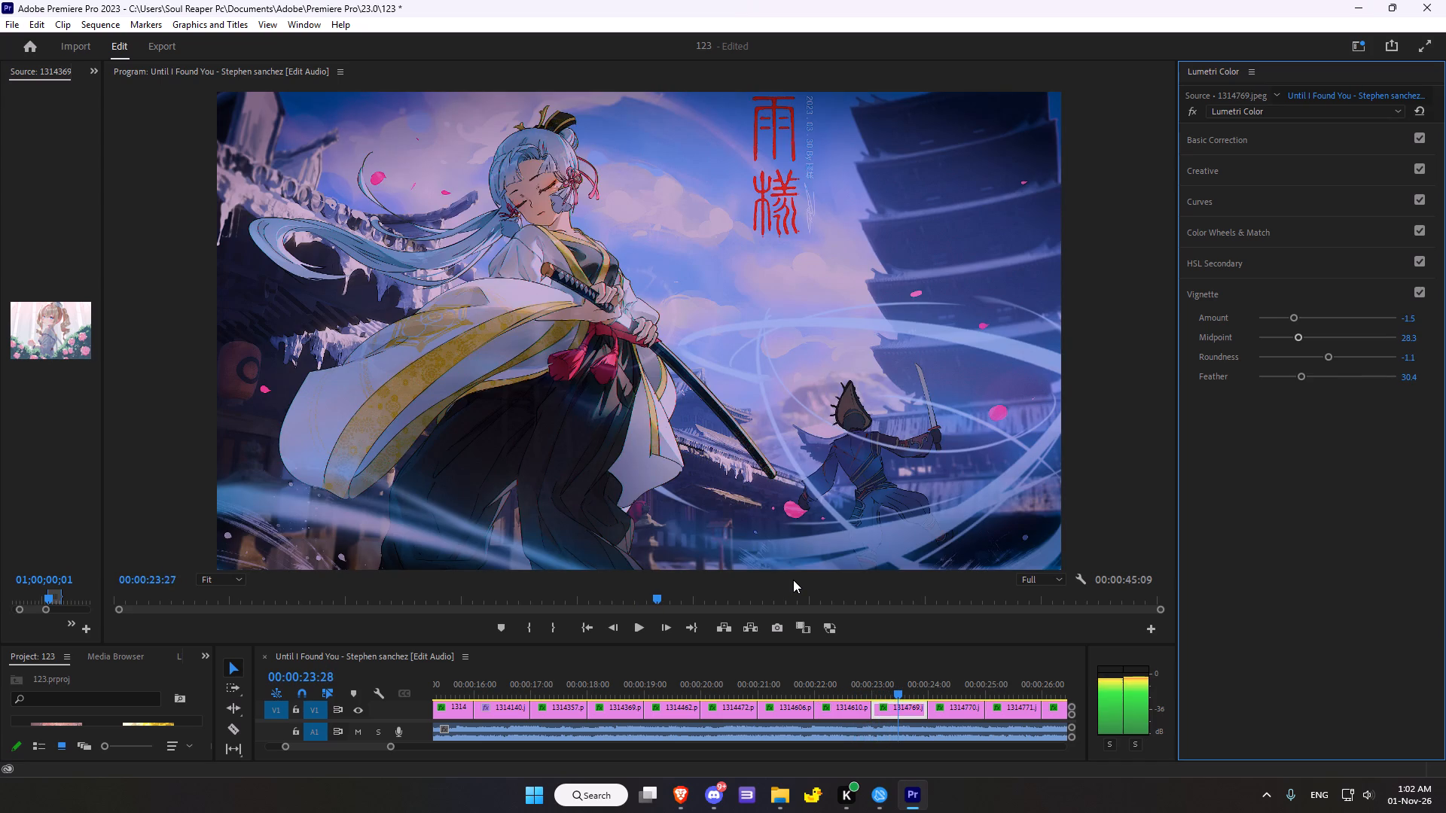
{"action": "scroll", "coordinate": [793, 580], "scroll_direction": "down", "scroll_amount": 3}
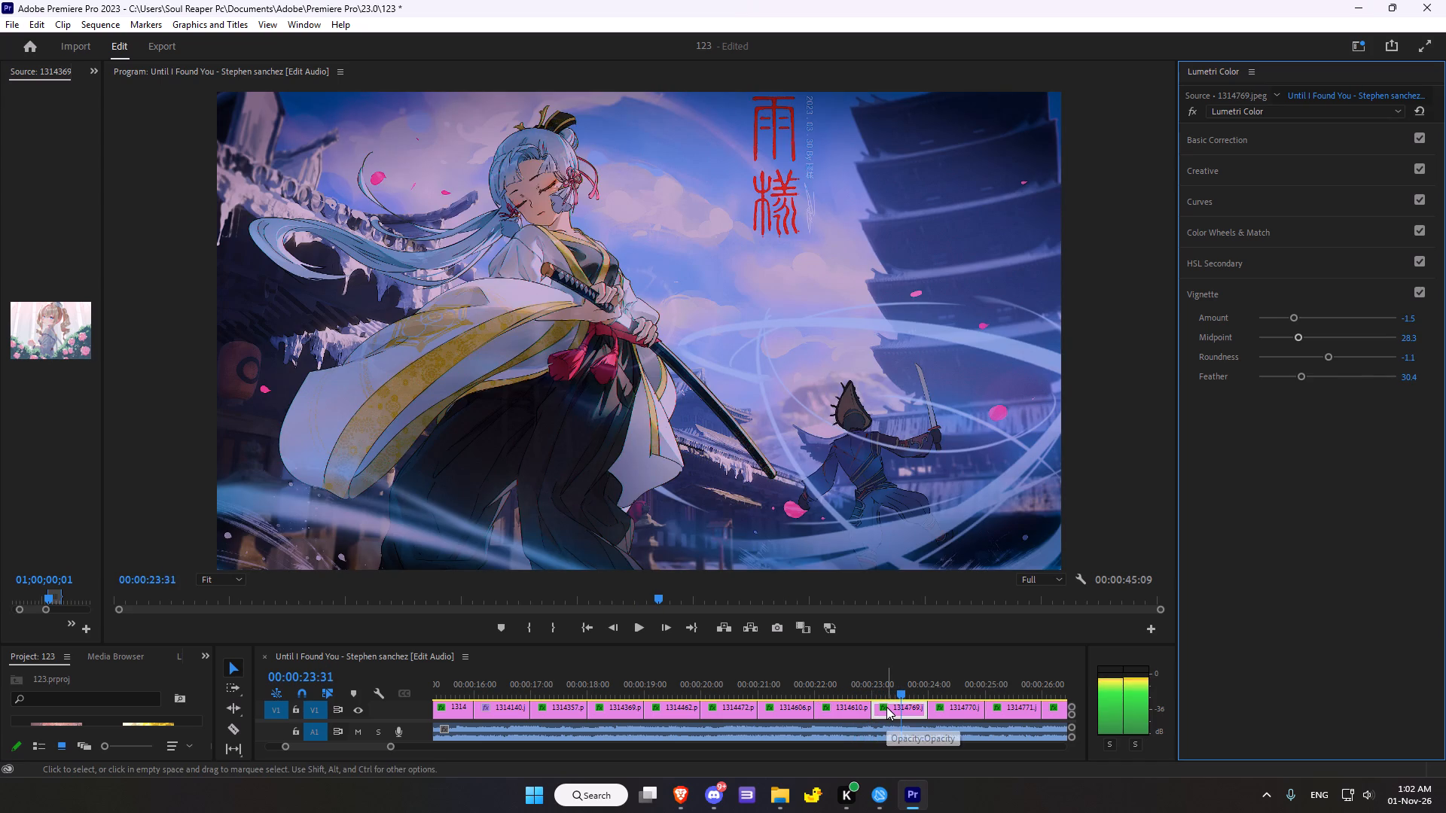
{"action": "left_click", "coordinate": [1190, 116]}
{"action": "left_click", "coordinate": [1190, 116]}
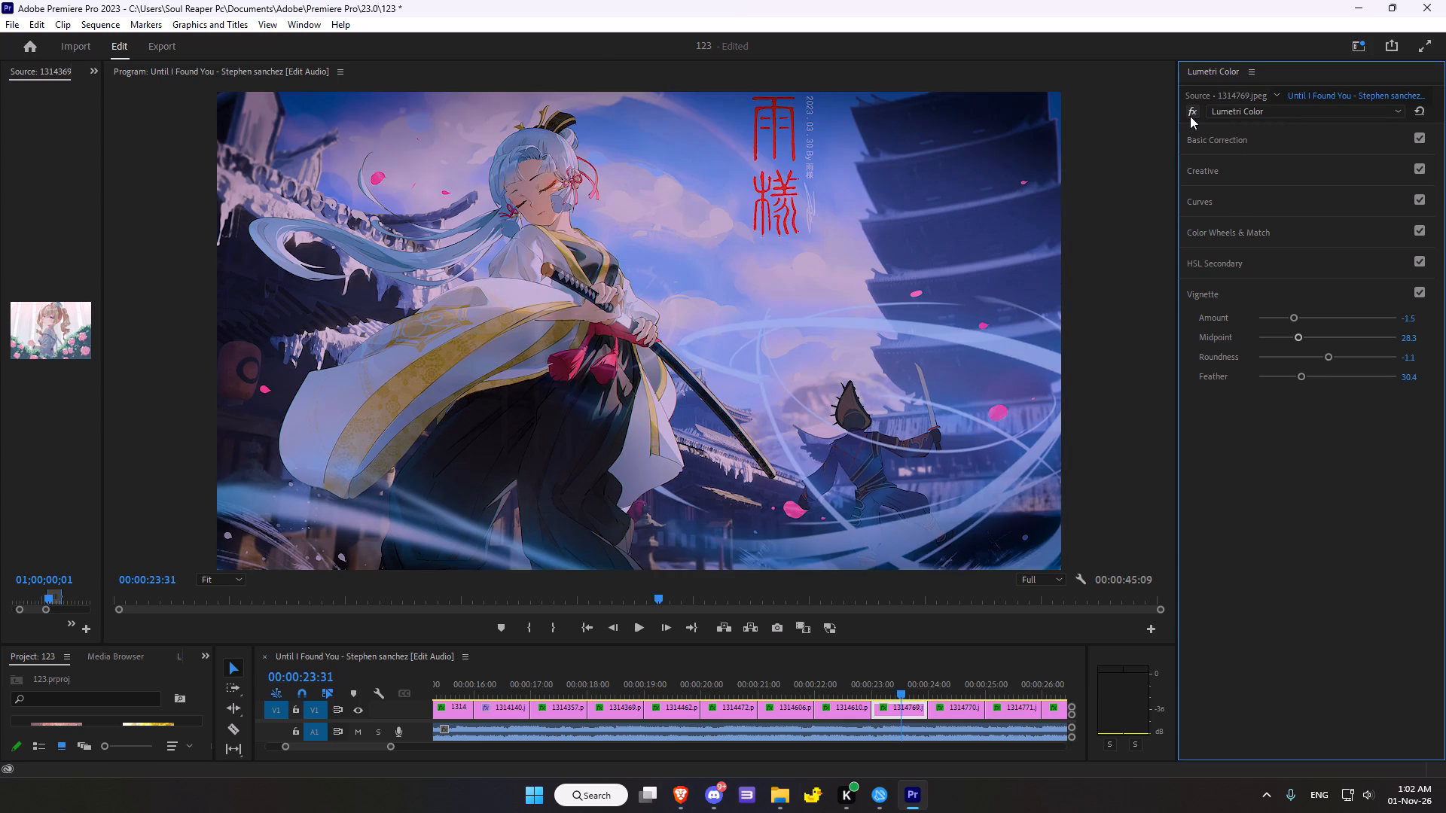
{"action": "right_click", "coordinate": [1190, 116]}
{"action": "left_click", "coordinate": [1190, 116]}
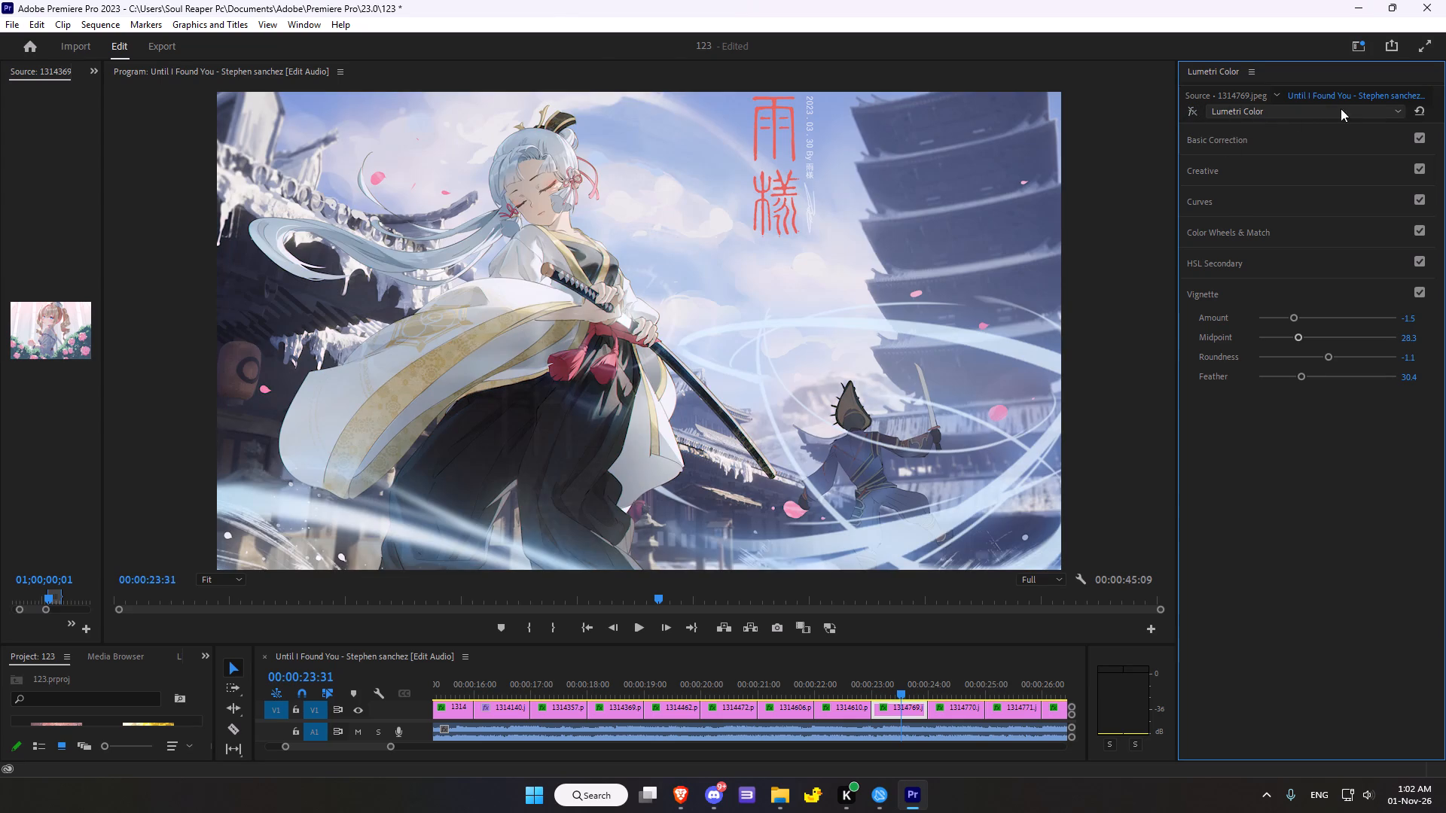
{"action": "left_click", "coordinate": [1422, 112]}
{"action": "left_click", "coordinate": [1190, 109]}
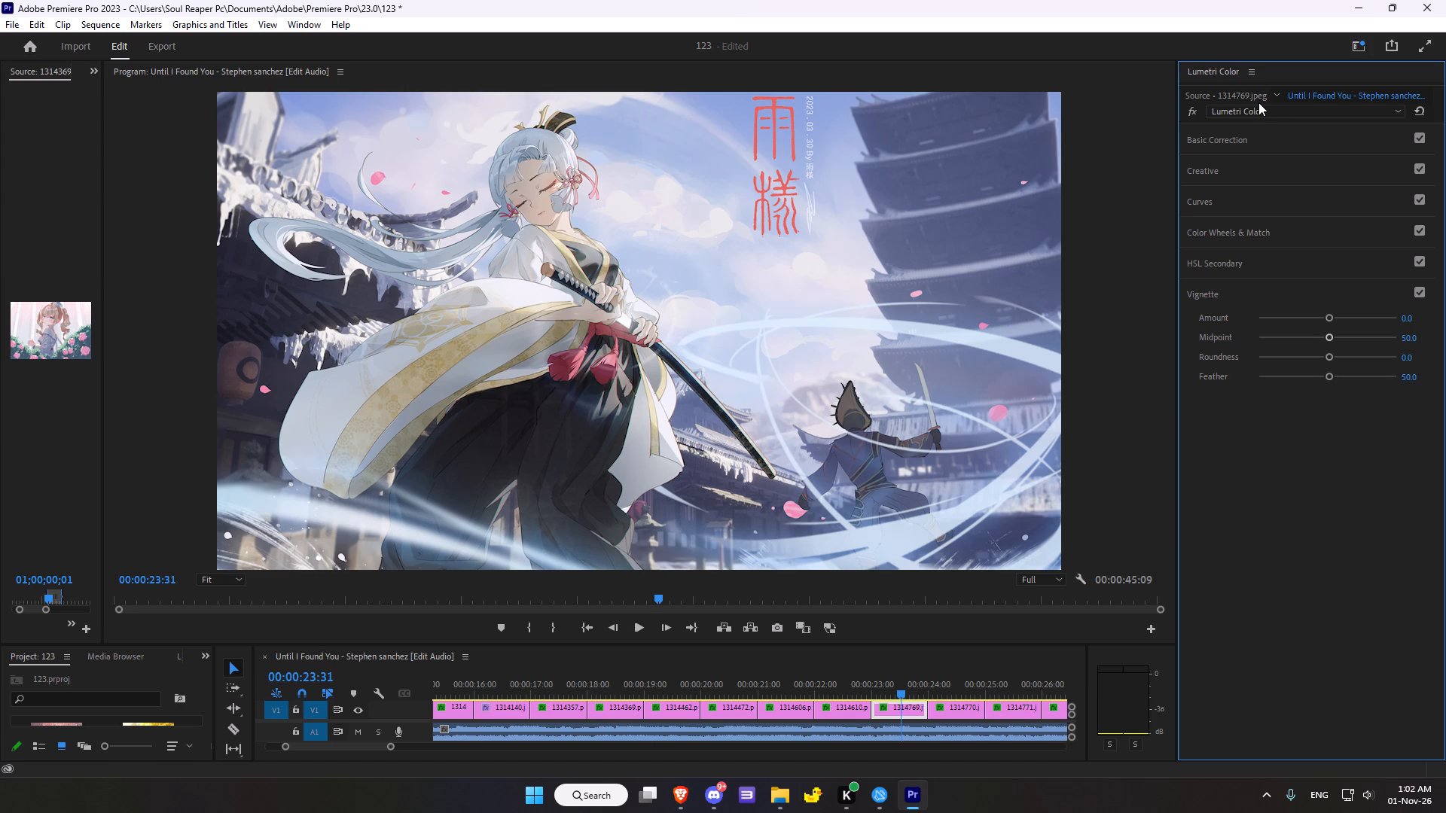
Set clip 1314769's basic color correction to temperature about -10.9, tint about -2.2 and saturation about 116.3.
{"action": "left_click", "coordinate": [1225, 135]}
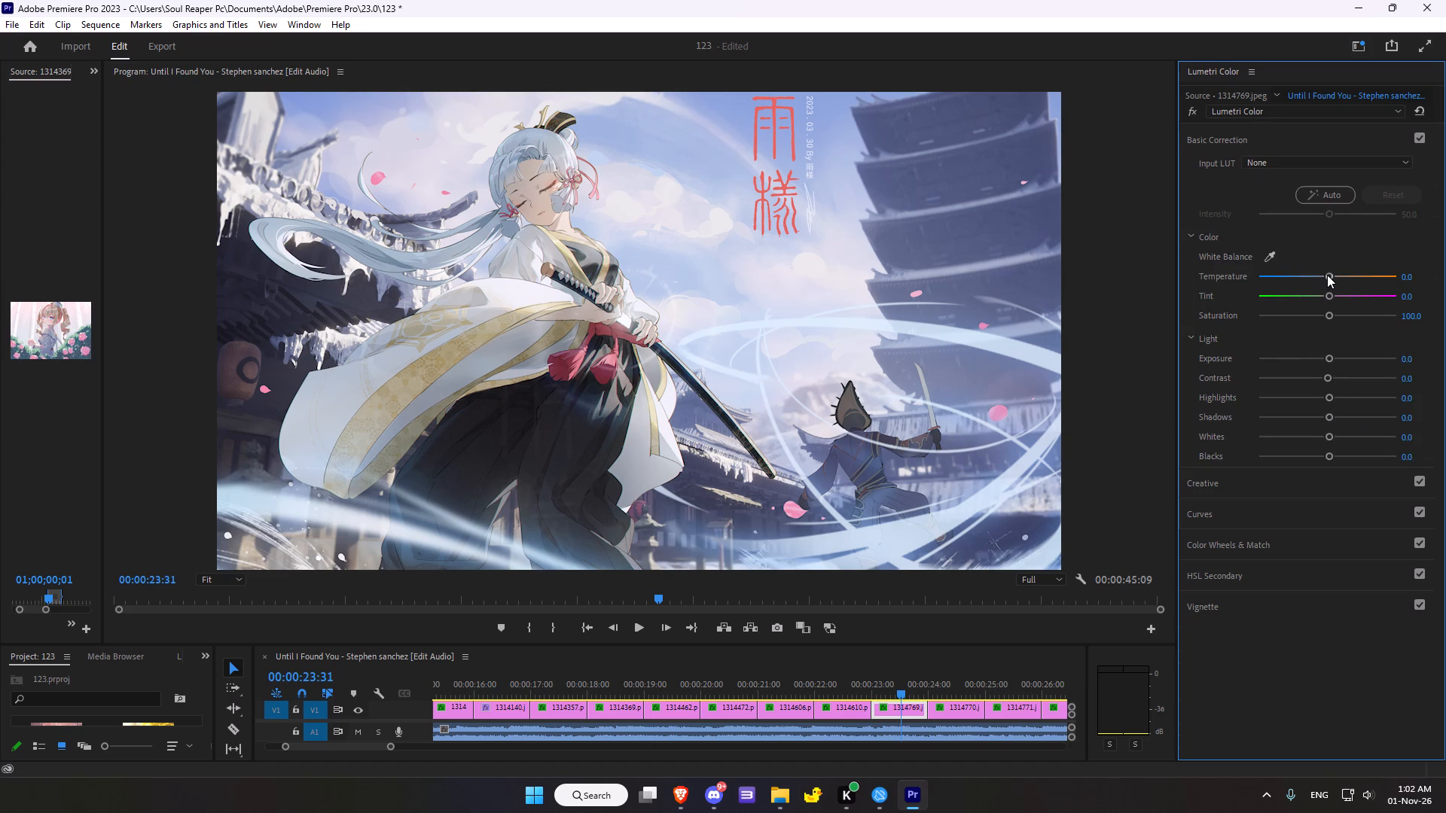
{"action": "left_click_drag", "start_coordinate": [1328, 275], "coordinate": [1319, 278]}
{"action": "left_click", "coordinate": [1328, 297]}
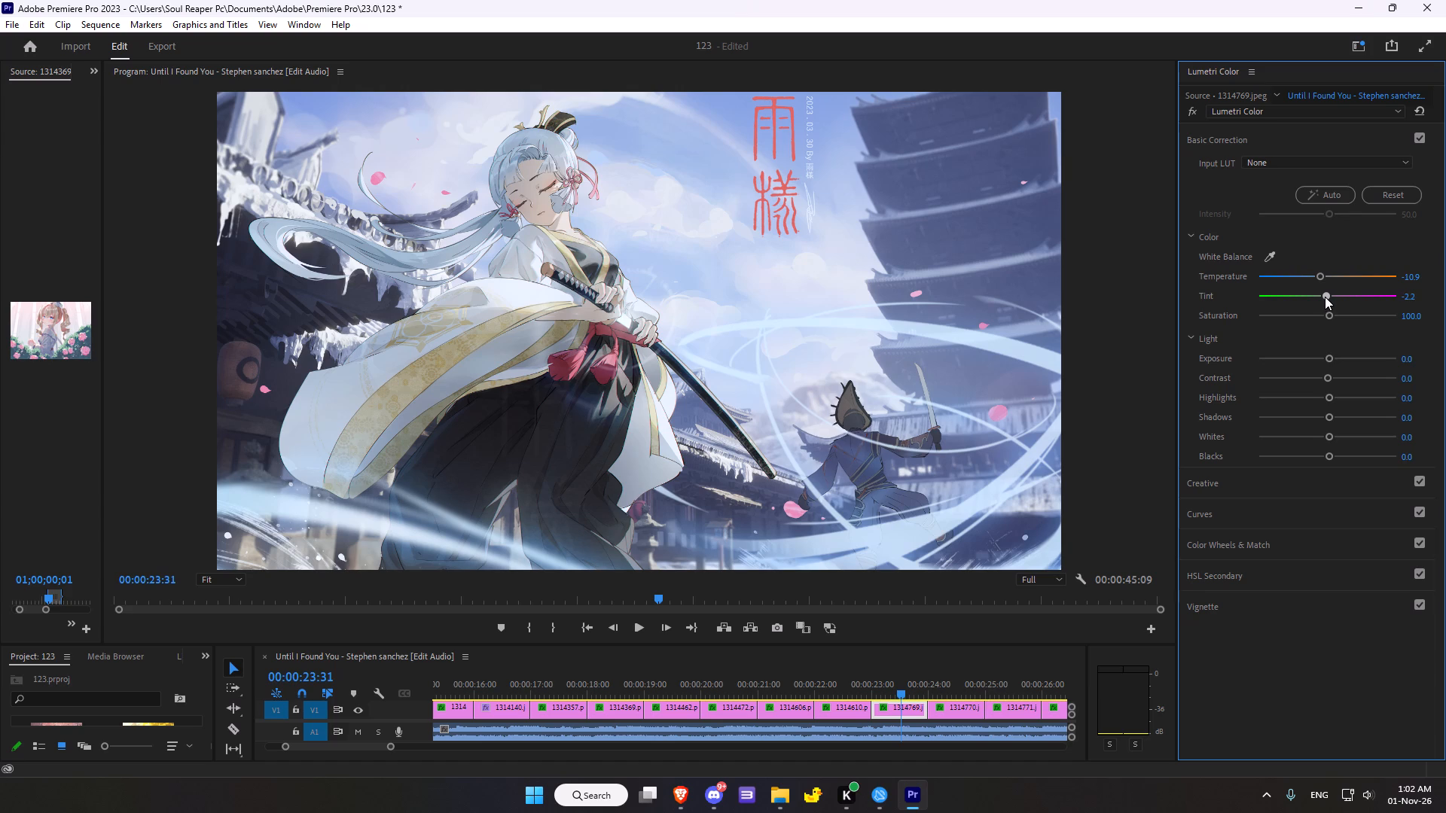
{"action": "left_click_drag", "start_coordinate": [1328, 315], "coordinate": [1328, 308]}
{"action": "left_click_drag", "start_coordinate": [1328, 308], "coordinate": [1338, 305]}
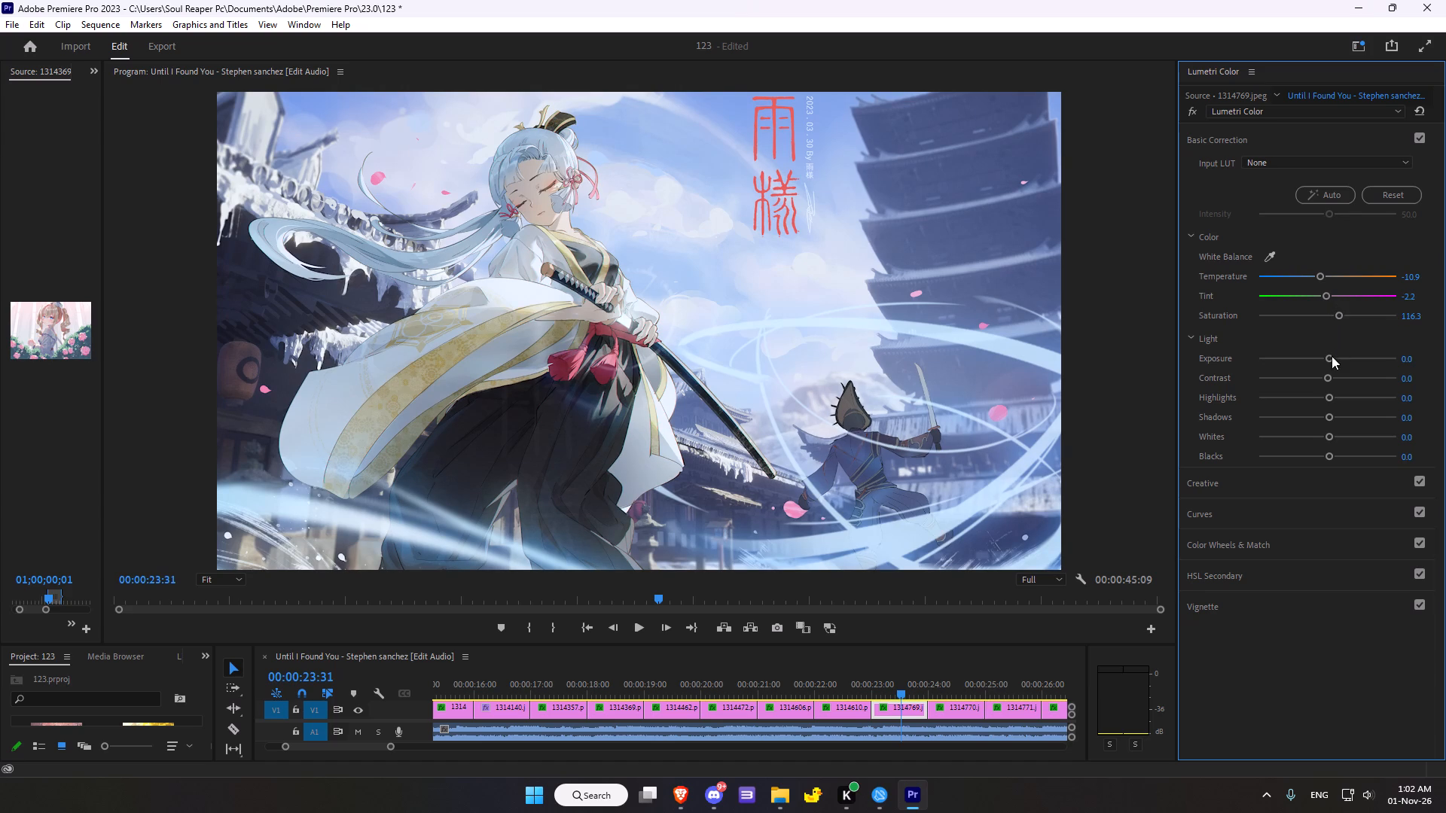
Adjust clip 1314769's light: exposure 0.2, contrast about 14.1, highlights about -10.9, shadows about 8.7, whites about -2.2, and fine-tune the blacks.
{"action": "left_click_drag", "start_coordinate": [1329, 355], "coordinate": [1328, 345]}
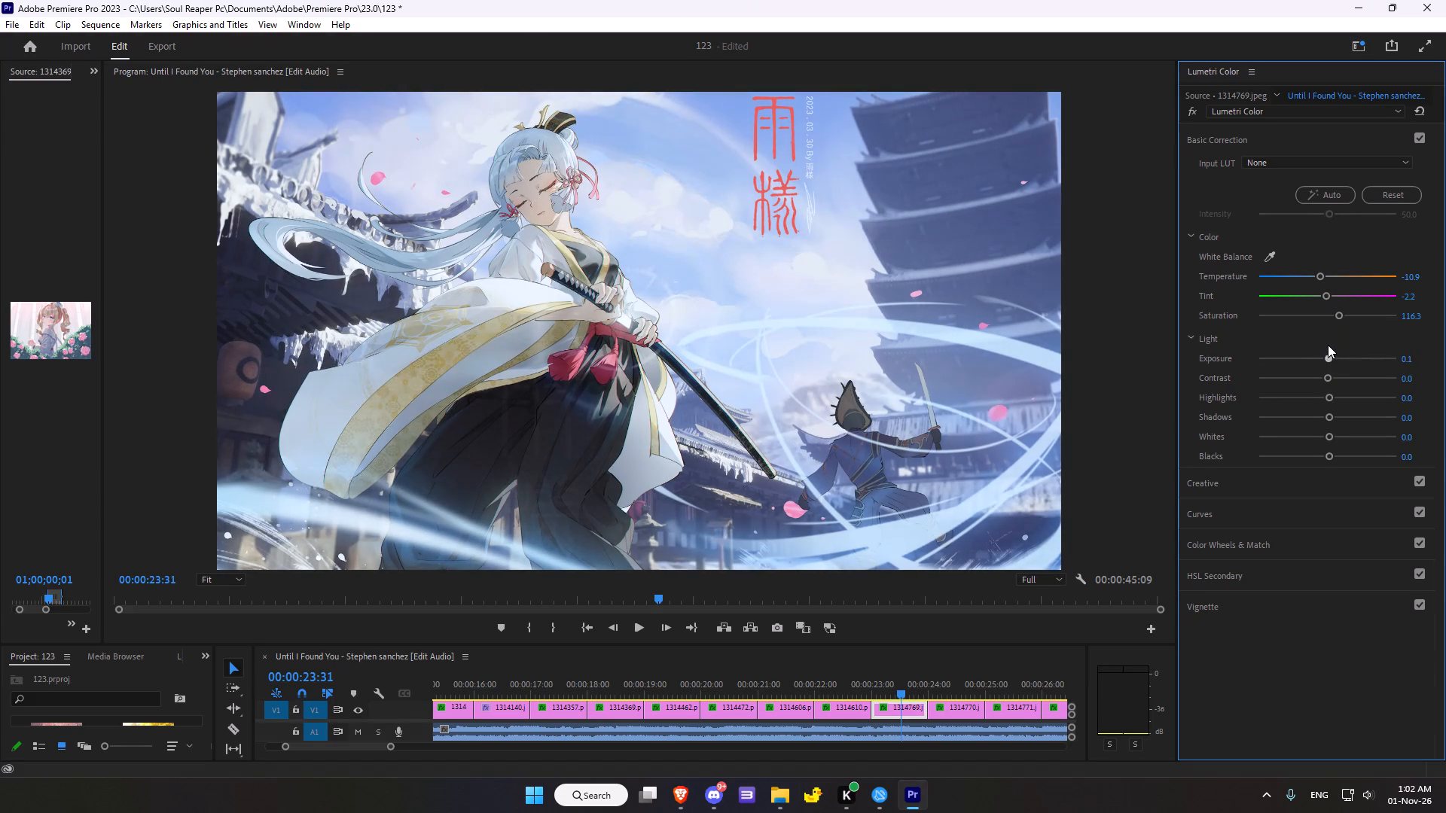
{"action": "left_click_drag", "start_coordinate": [1328, 345], "coordinate": [1329, 345]}
{"action": "left_click_drag", "start_coordinate": [1328, 375], "coordinate": [1316, 373]}
{"action": "left_click_drag", "start_coordinate": [1316, 373], "coordinate": [1336, 363]}
{"action": "left_click_drag", "start_coordinate": [1329, 392], "coordinate": [1318, 384]}
{"action": "left_click_drag", "start_coordinate": [1318, 384], "coordinate": [1319, 384]}
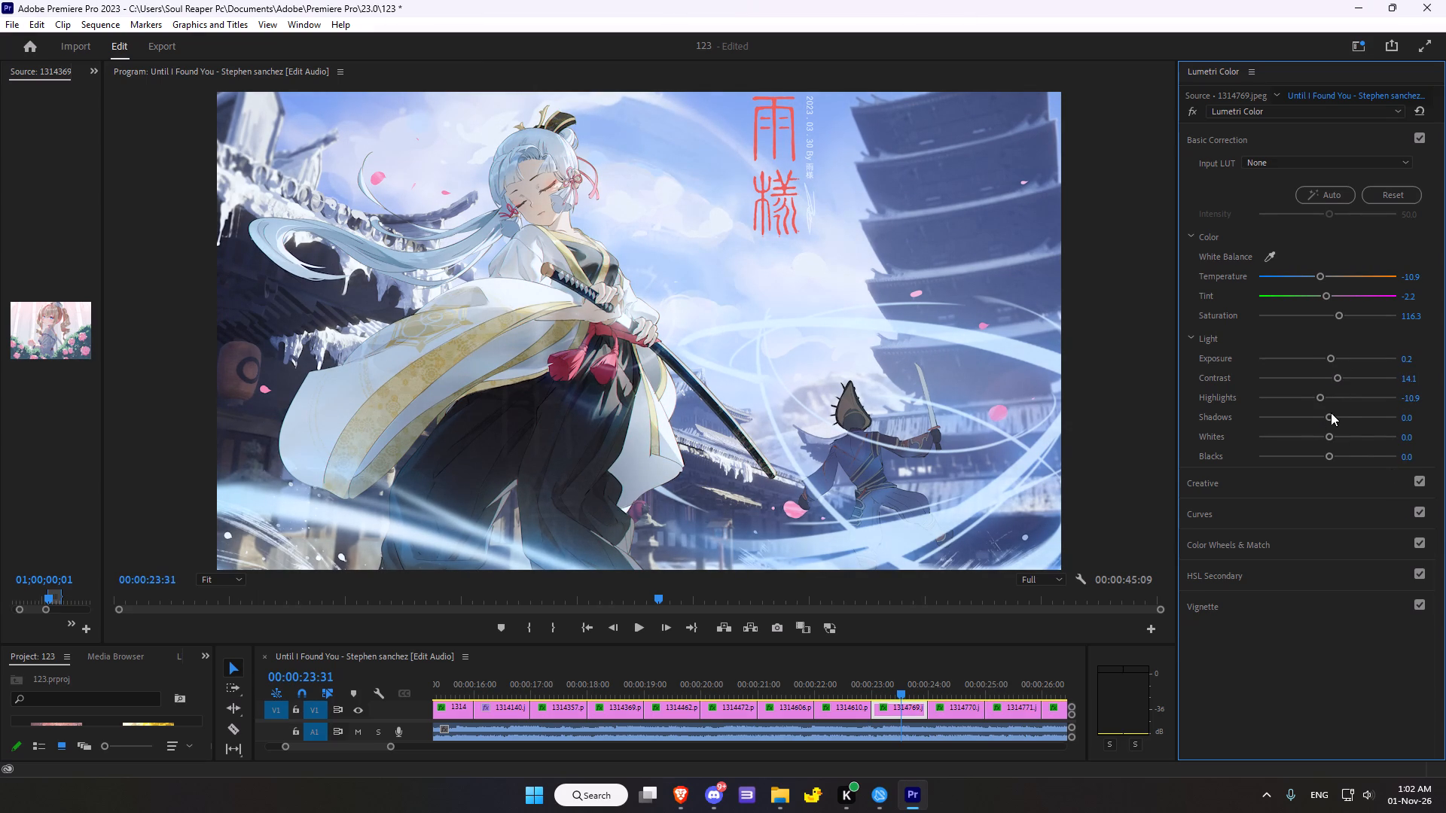
{"action": "left_click", "coordinate": [1328, 416]}
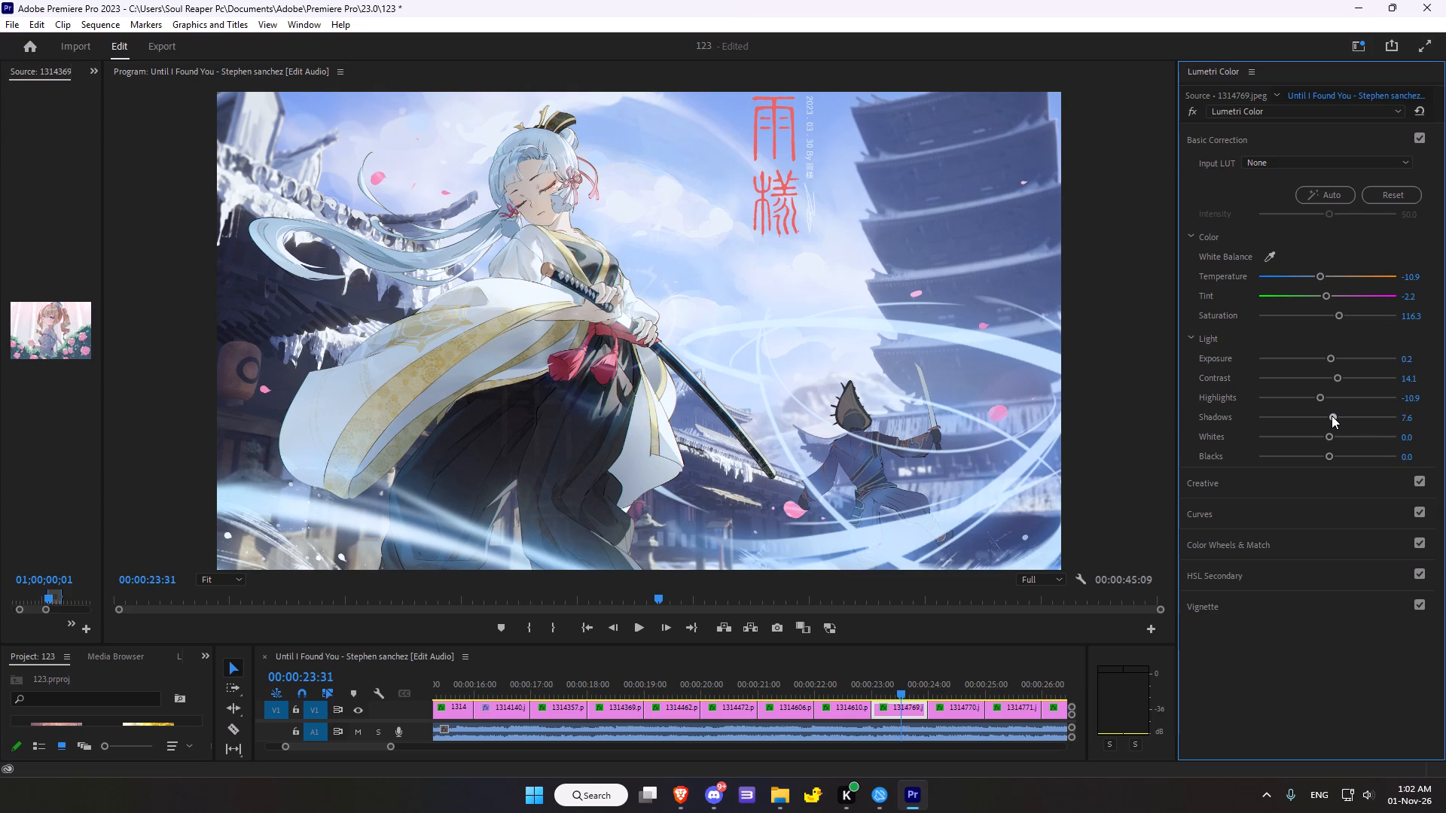
{"action": "left_click", "coordinate": [1326, 431]}
{"action": "left_click_drag", "start_coordinate": [1333, 453], "coordinate": [1322, 454]}
{"action": "left_click_drag", "start_coordinate": [1322, 454], "coordinate": [1326, 445]}
{"action": "left_click_drag", "start_coordinate": [1326, 445], "coordinate": [1329, 443]}
Set clip 1314769's creative adjustments to sharpen about 77.2, vibrance about 32.6 and saturation about 112.
{"action": "left_click", "coordinate": [1209, 487]}
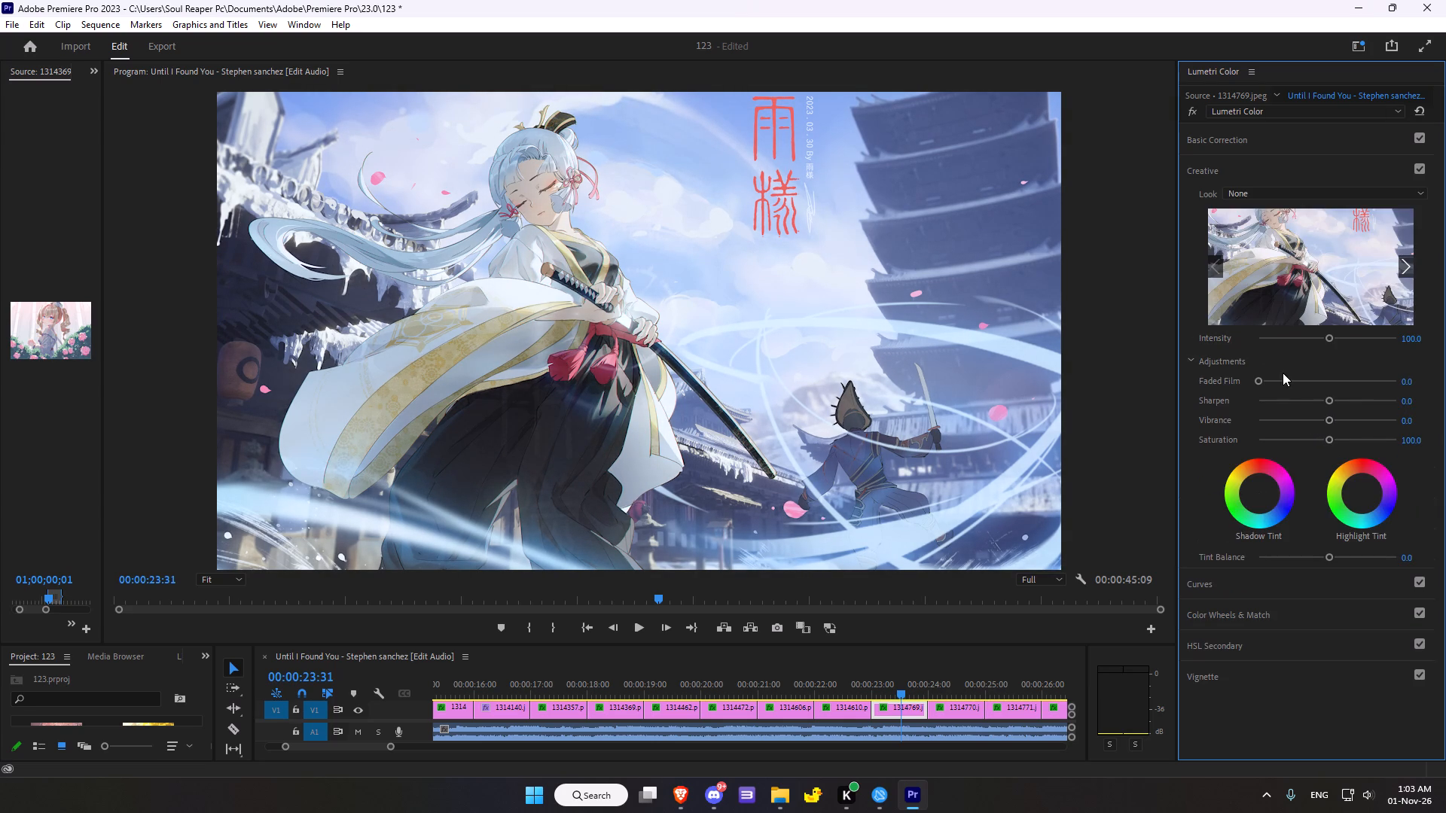
{"action": "left_click_drag", "start_coordinate": [1333, 402], "coordinate": [1329, 409]}
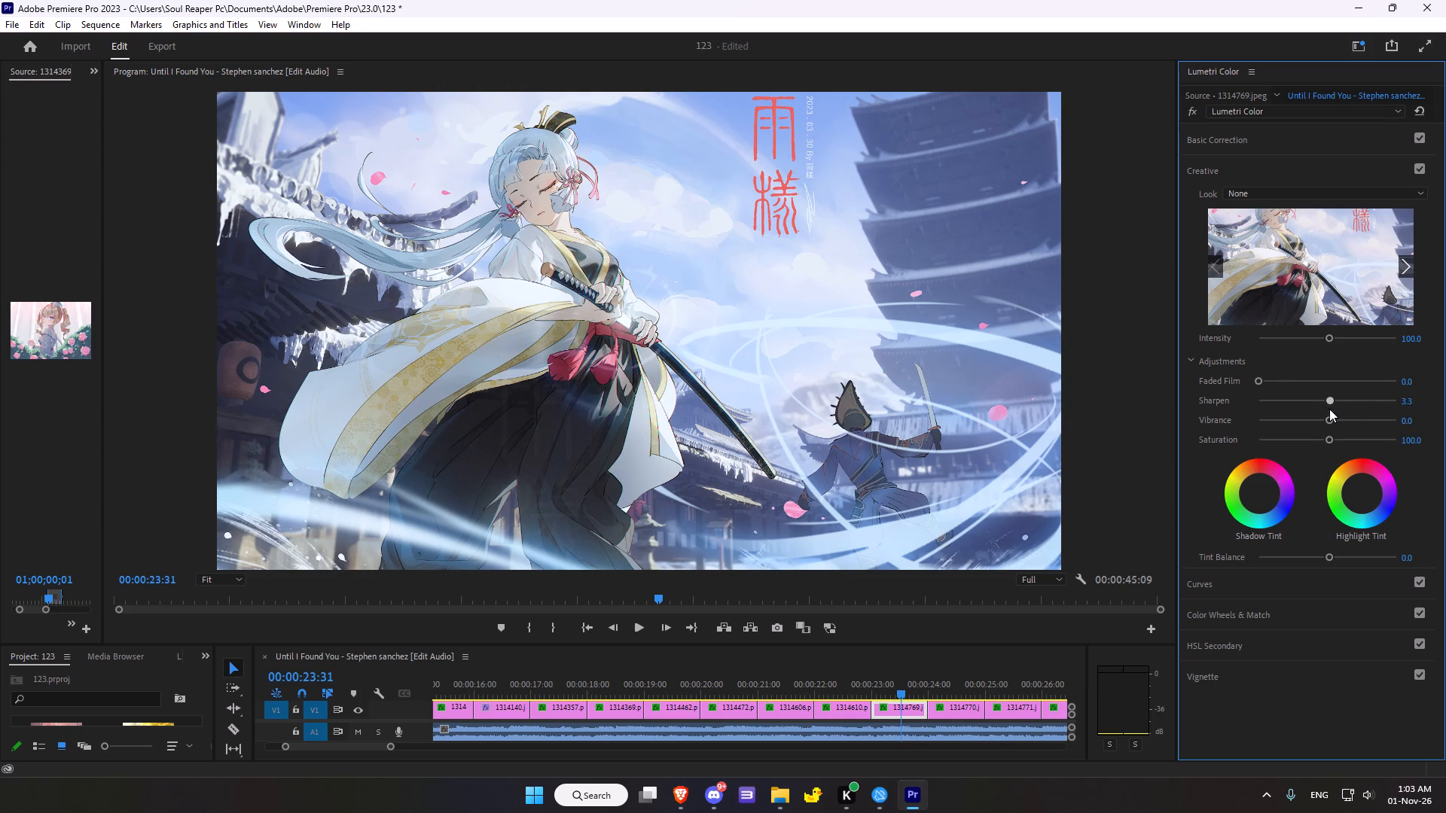
{"action": "left_click_drag", "start_coordinate": [1329, 409], "coordinate": [1388, 397]}
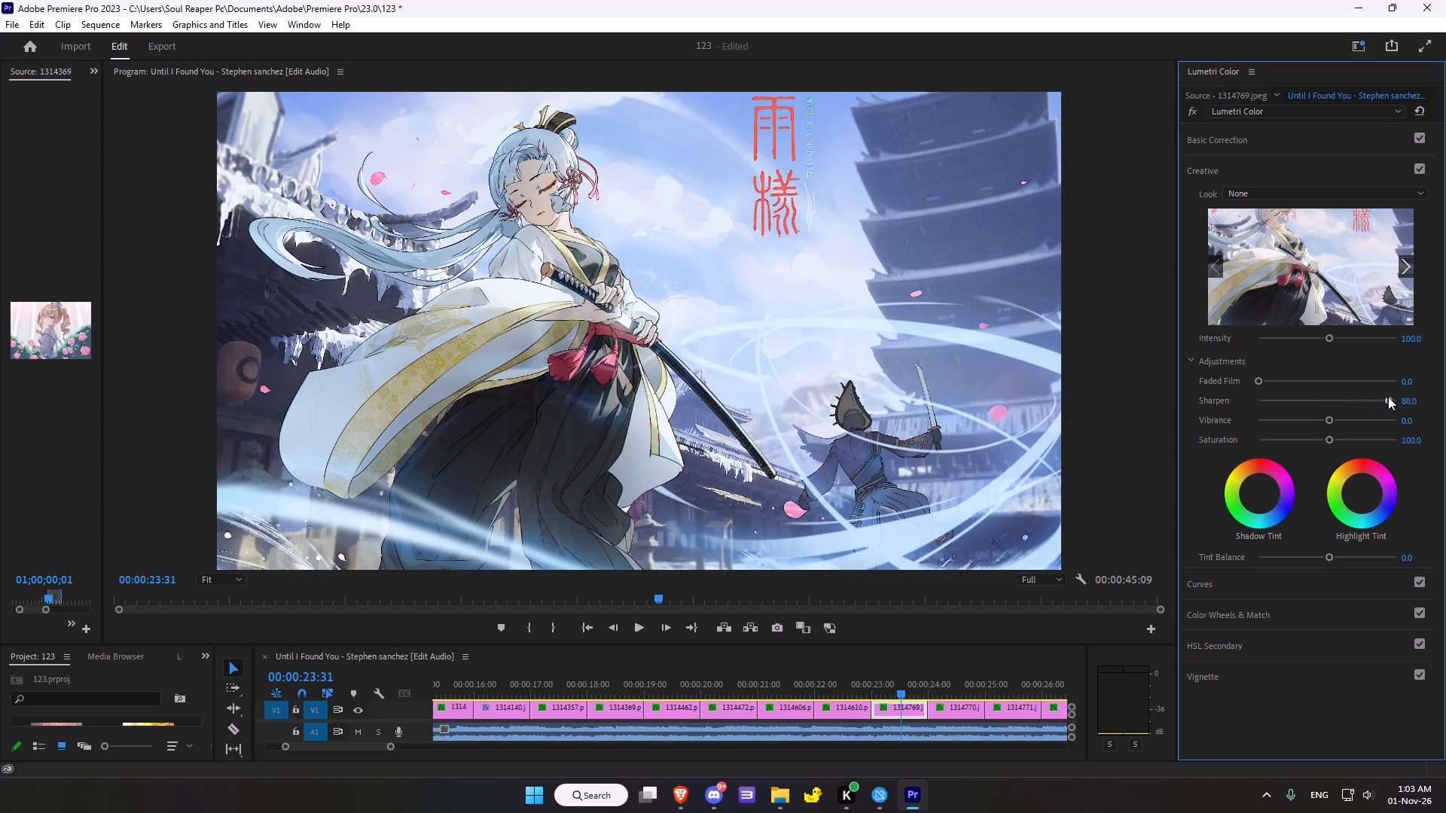
{"action": "left_click_drag", "start_coordinate": [1388, 397], "coordinate": [1374, 399]}
{"action": "left_click_drag", "start_coordinate": [1374, 399], "coordinate": [1380, 397]}
{"action": "left_click_drag", "start_coordinate": [1332, 417], "coordinate": [1347, 416]}
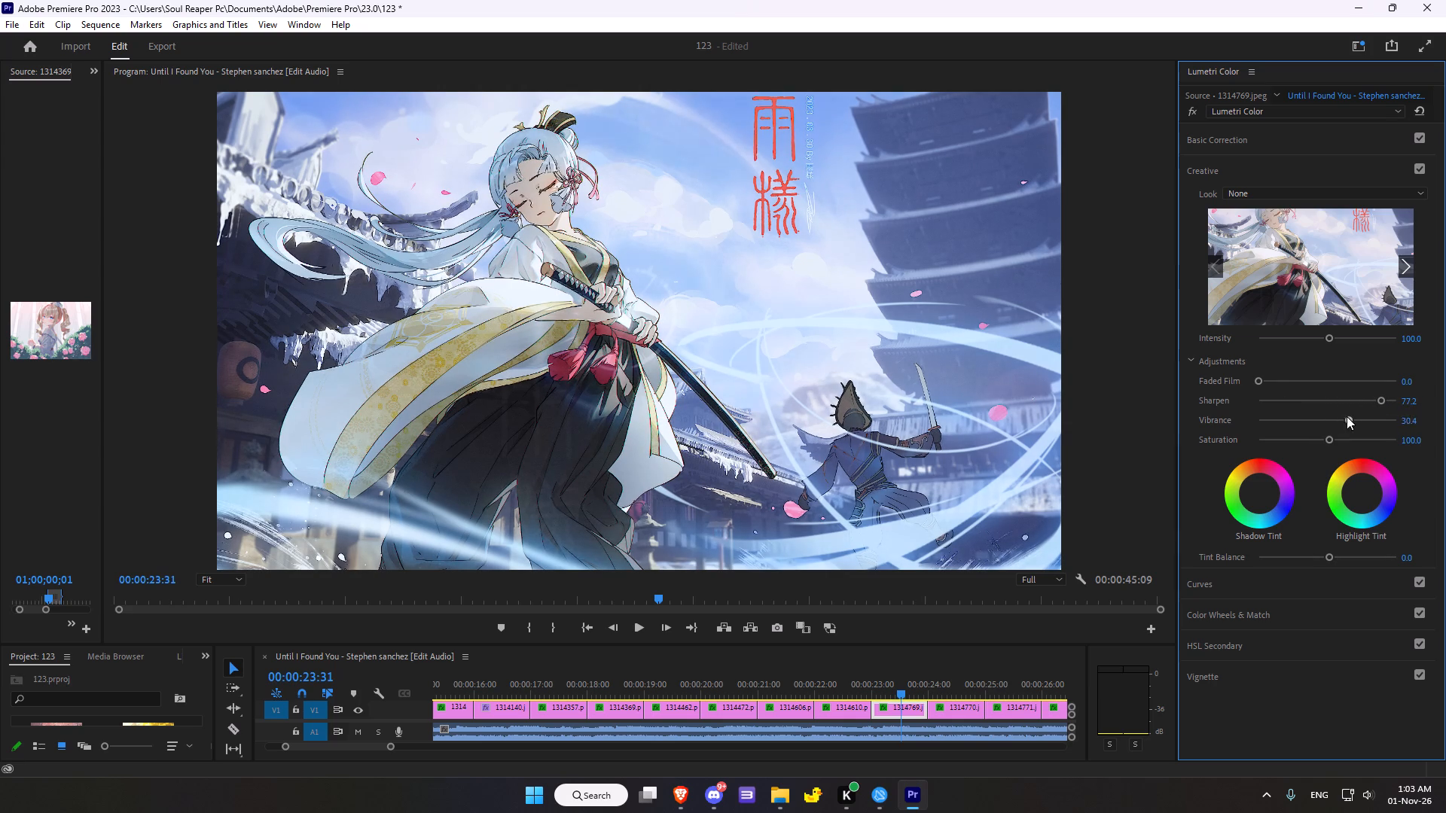
{"action": "left_click_drag", "start_coordinate": [1347, 416], "coordinate": [1338, 419]}
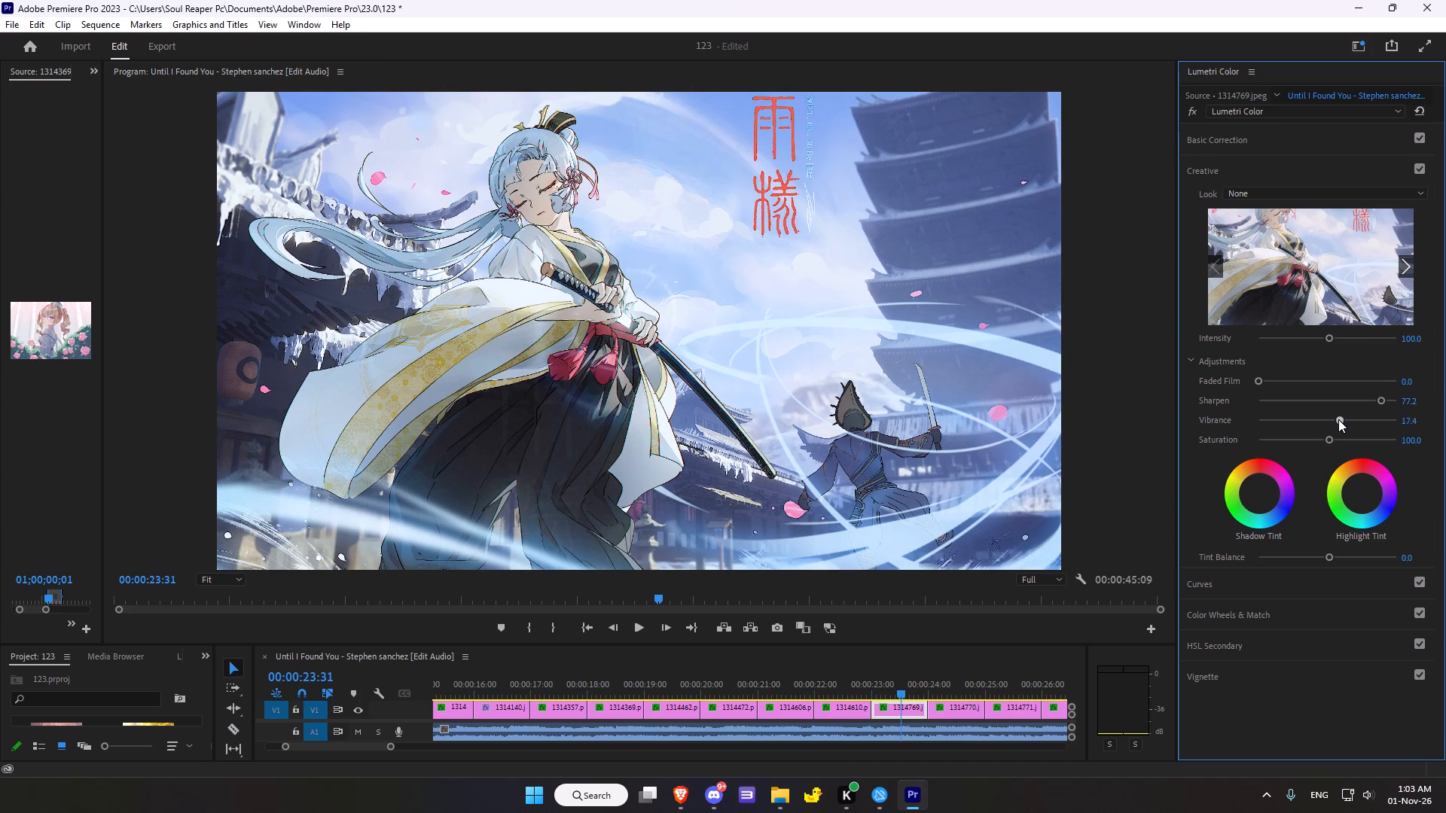
{"action": "left_click_drag", "start_coordinate": [1338, 419], "coordinate": [1349, 421]}
{"action": "left_click", "coordinate": [1331, 441]}
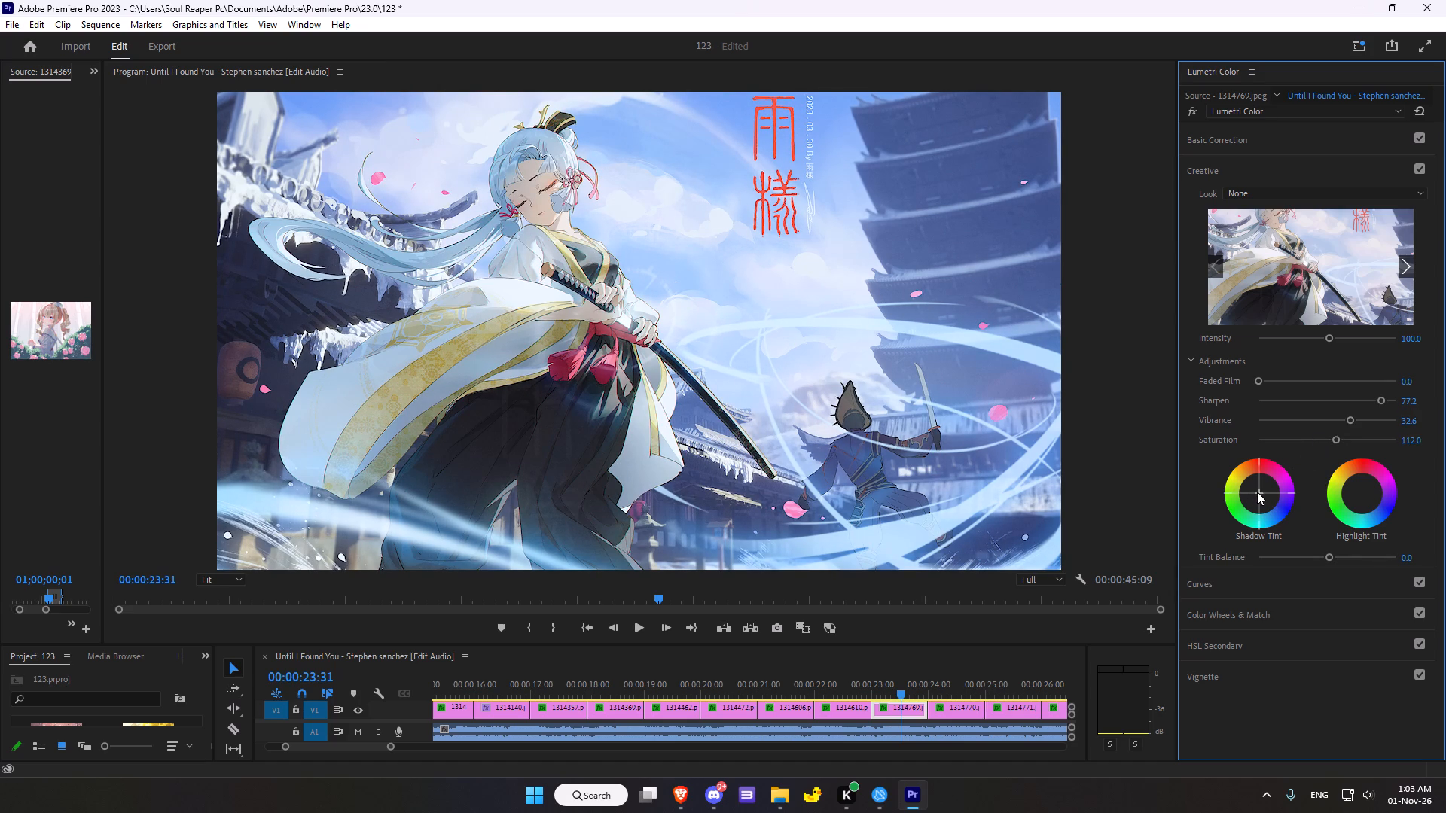
Shift clip 1314769's creative shadow tint and highlight tint slightly towards red.
{"action": "left_click_drag", "start_coordinate": [1257, 492], "coordinate": [1246, 437]}
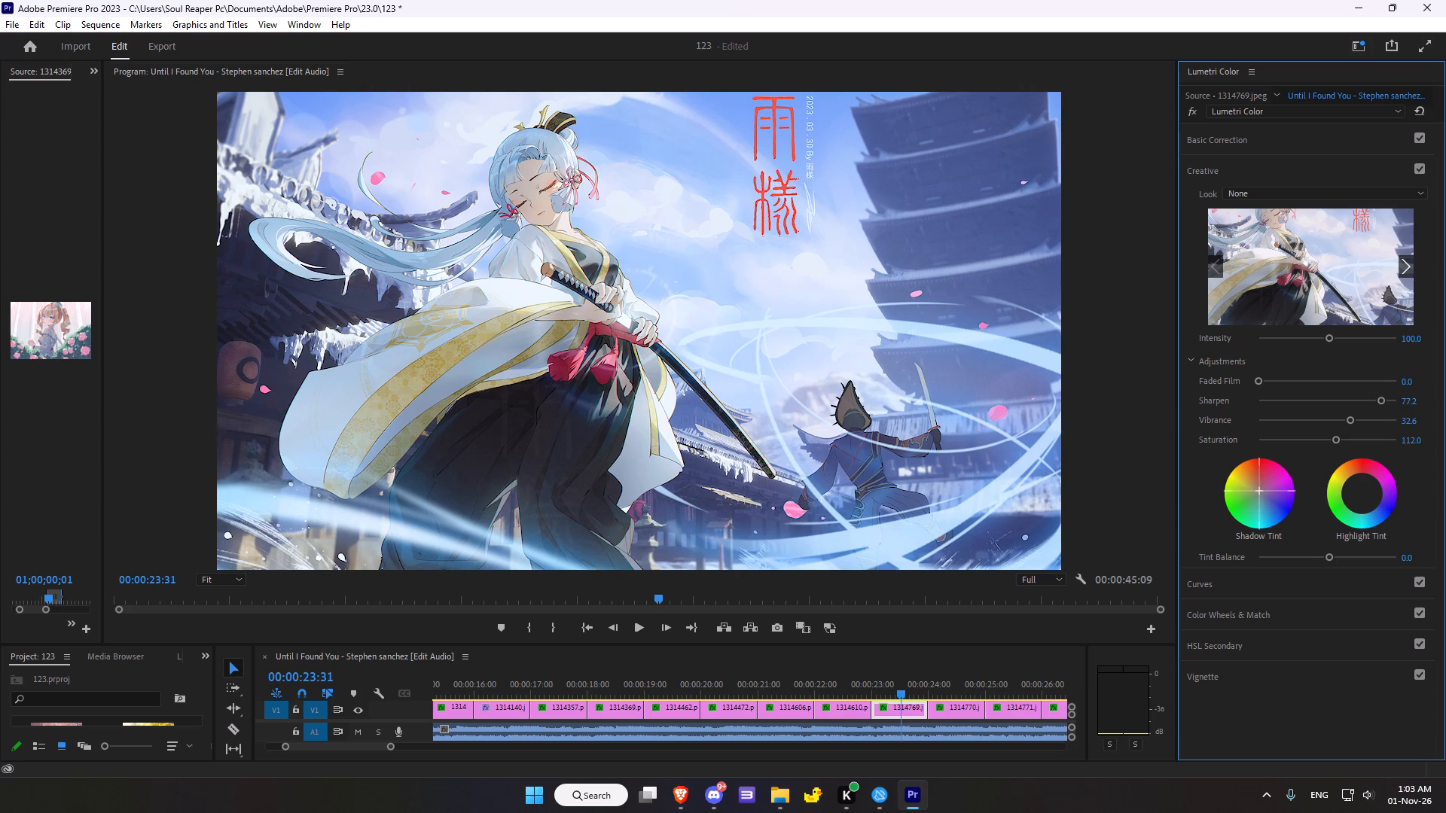
{"action": "left_click_drag", "start_coordinate": [1246, 437], "coordinate": [1237, 416]}
{"action": "left_click_drag", "start_coordinate": [1361, 494], "coordinate": [1368, 461]}
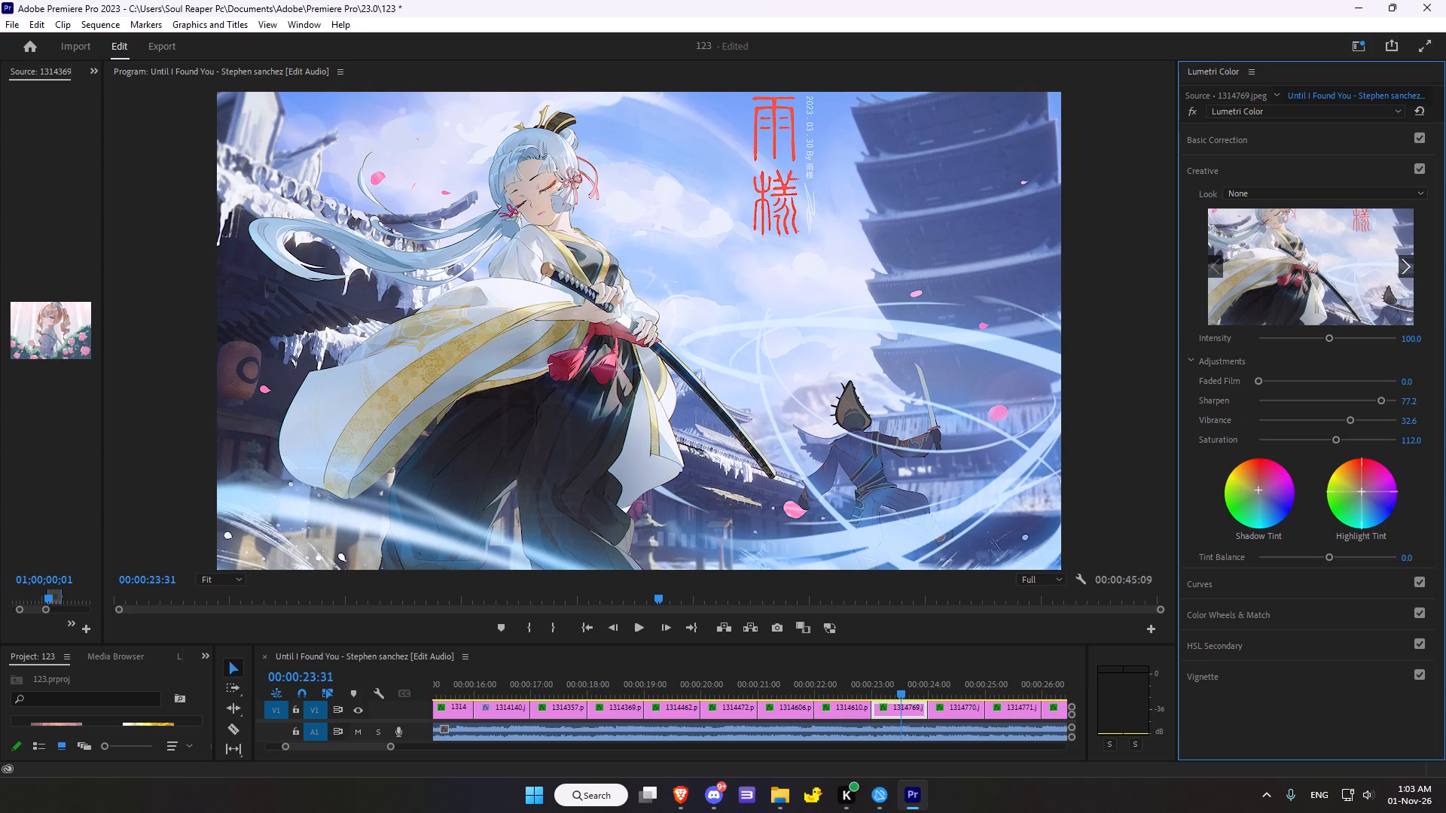
{"action": "left_click_drag", "start_coordinate": [1368, 461], "coordinate": [1356, 442]}
Shape clip 1314769's white RGB curve with a slightly lowered highlight point and a midtone point just below the diagonal.
{"action": "left_click", "coordinate": [1212, 582]}
{"action": "left_click_drag", "start_coordinate": [1303, 382], "coordinate": [1306, 388]}
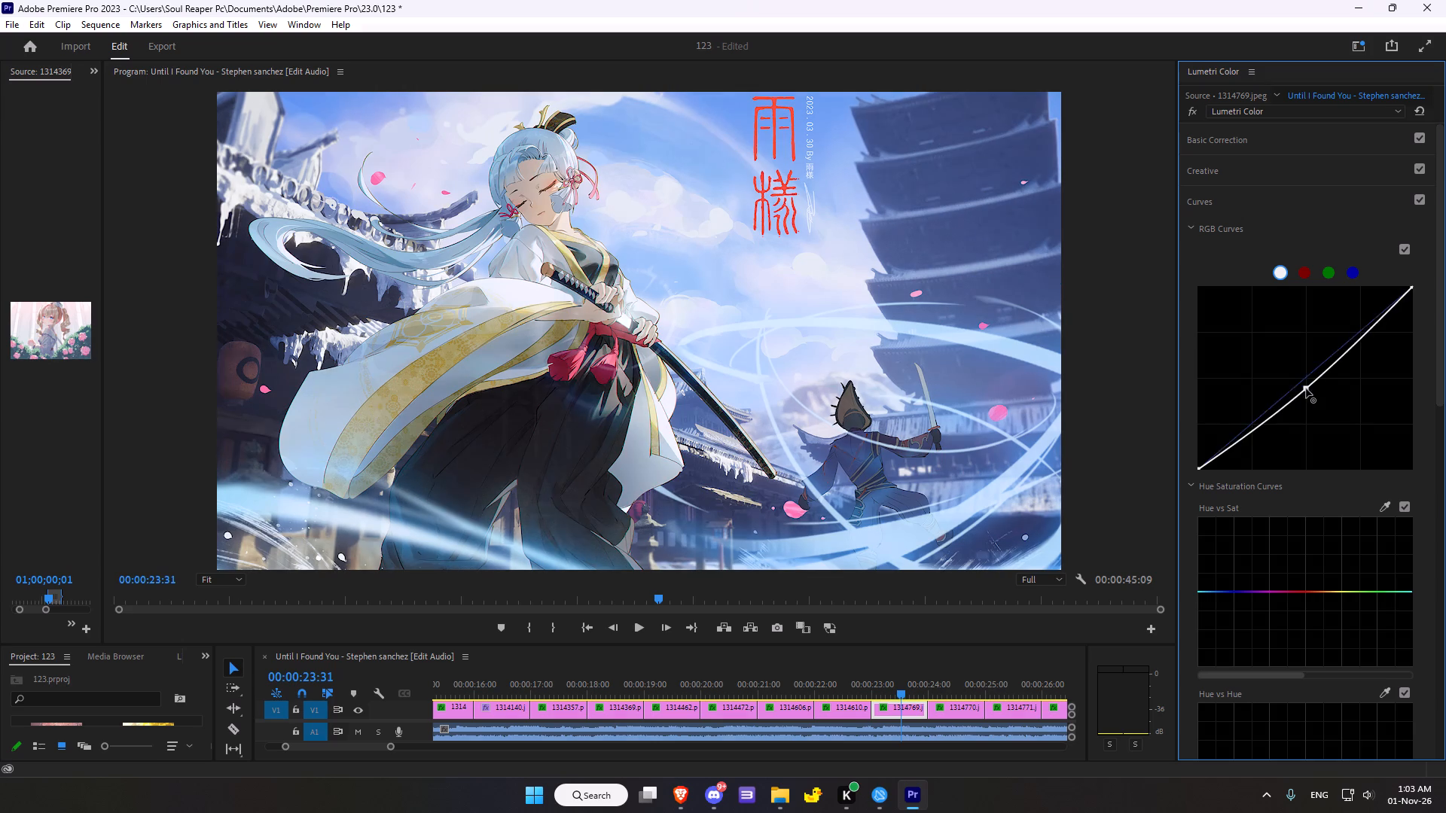
{"action": "left_click_drag", "start_coordinate": [1306, 388], "coordinate": [1296, 376]}
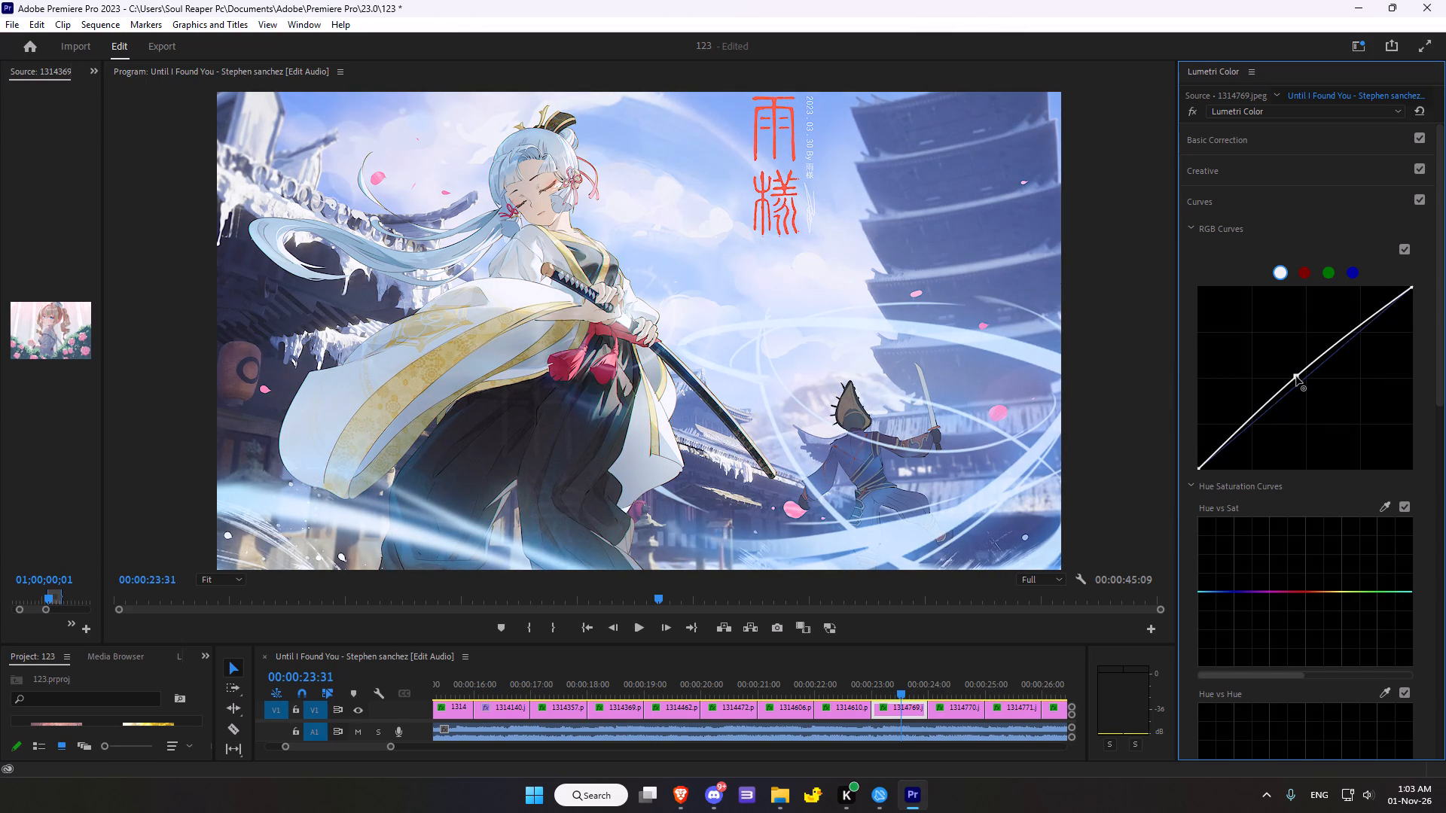
{"action": "left_click_drag", "start_coordinate": [1296, 376], "coordinate": [1302, 384]}
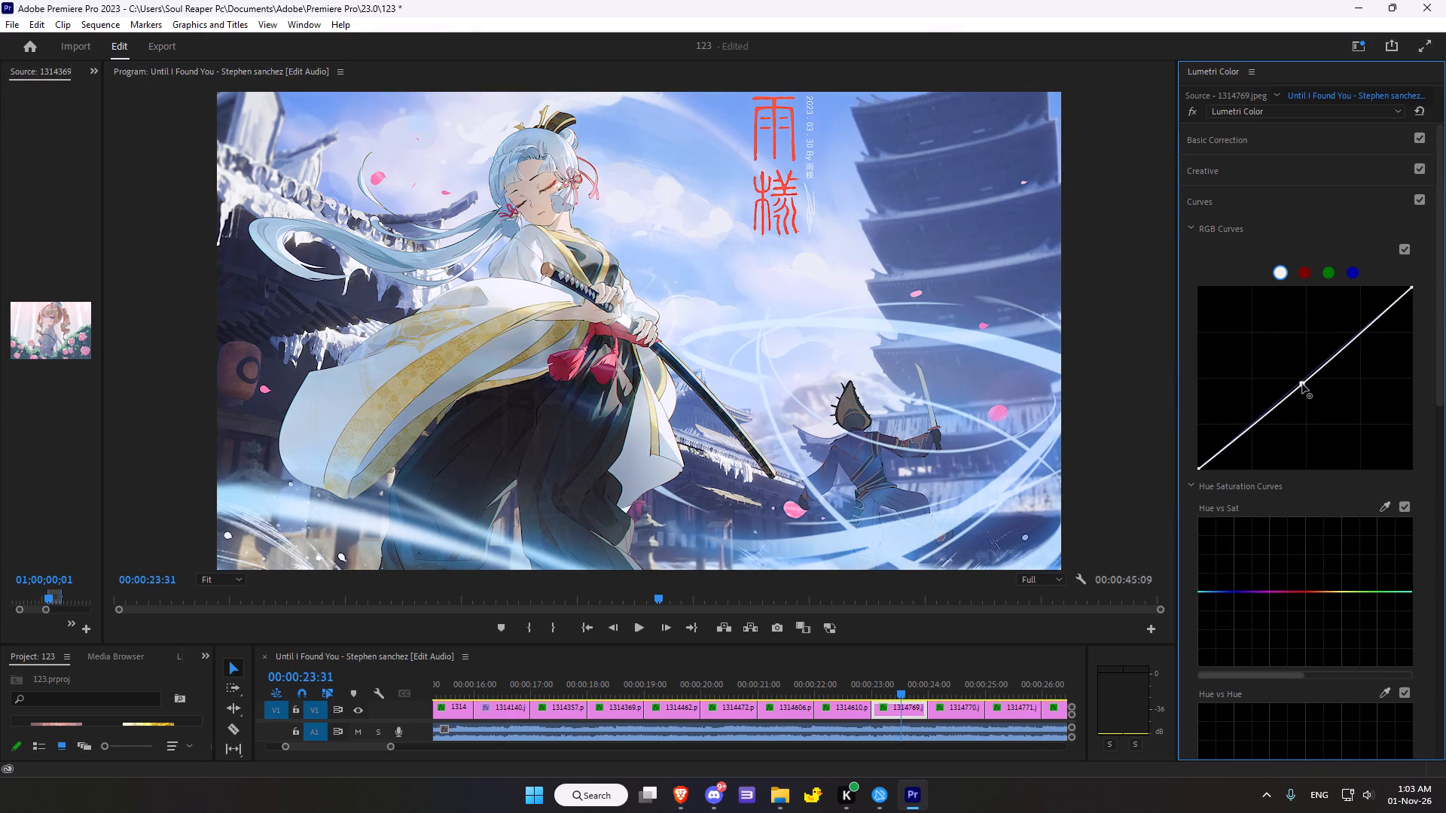
{"action": "left_click_drag", "start_coordinate": [1302, 384], "coordinate": [1357, 333]}
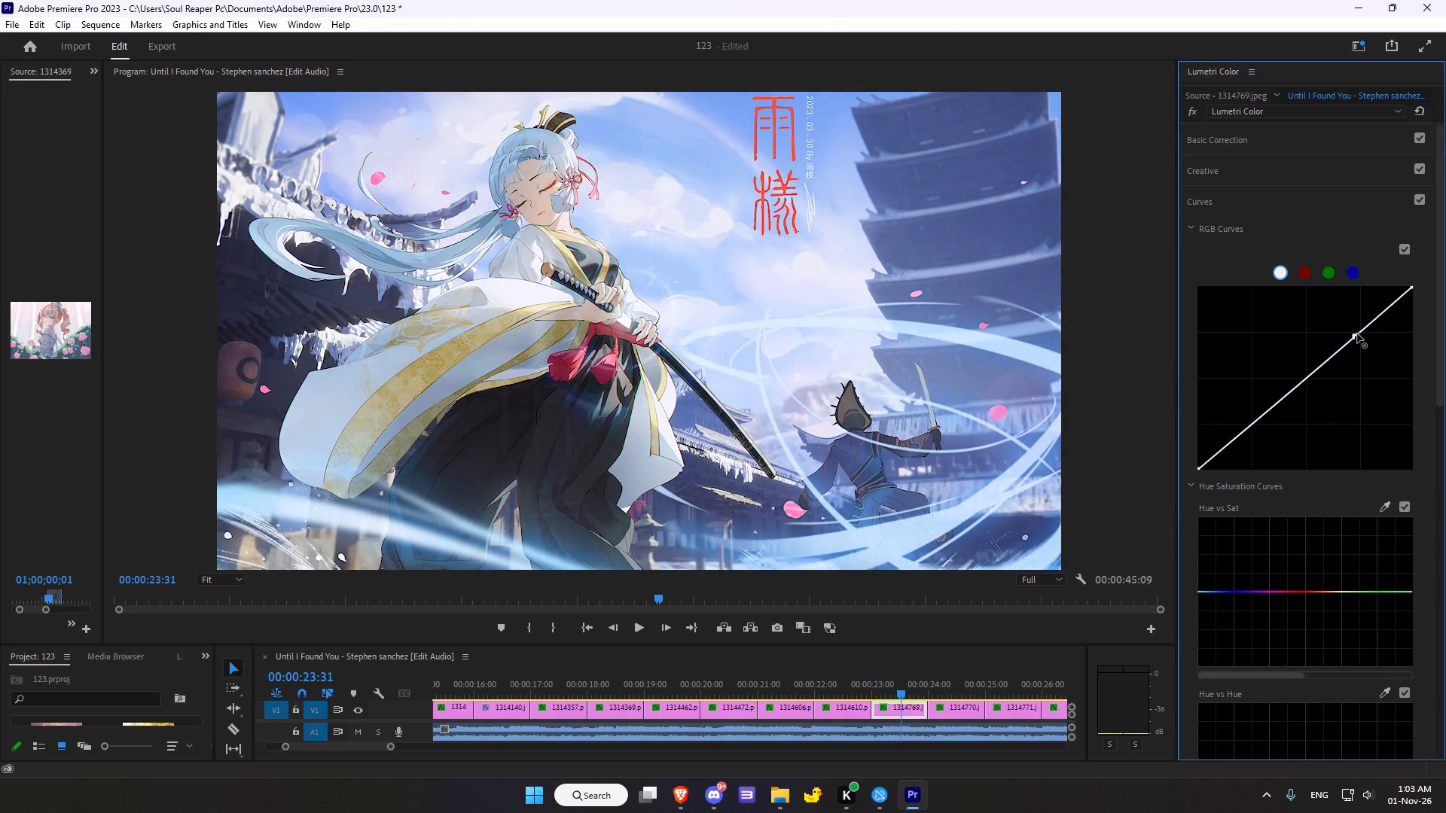
{"action": "left_click_drag", "start_coordinate": [1357, 333], "coordinate": [1383, 320]}
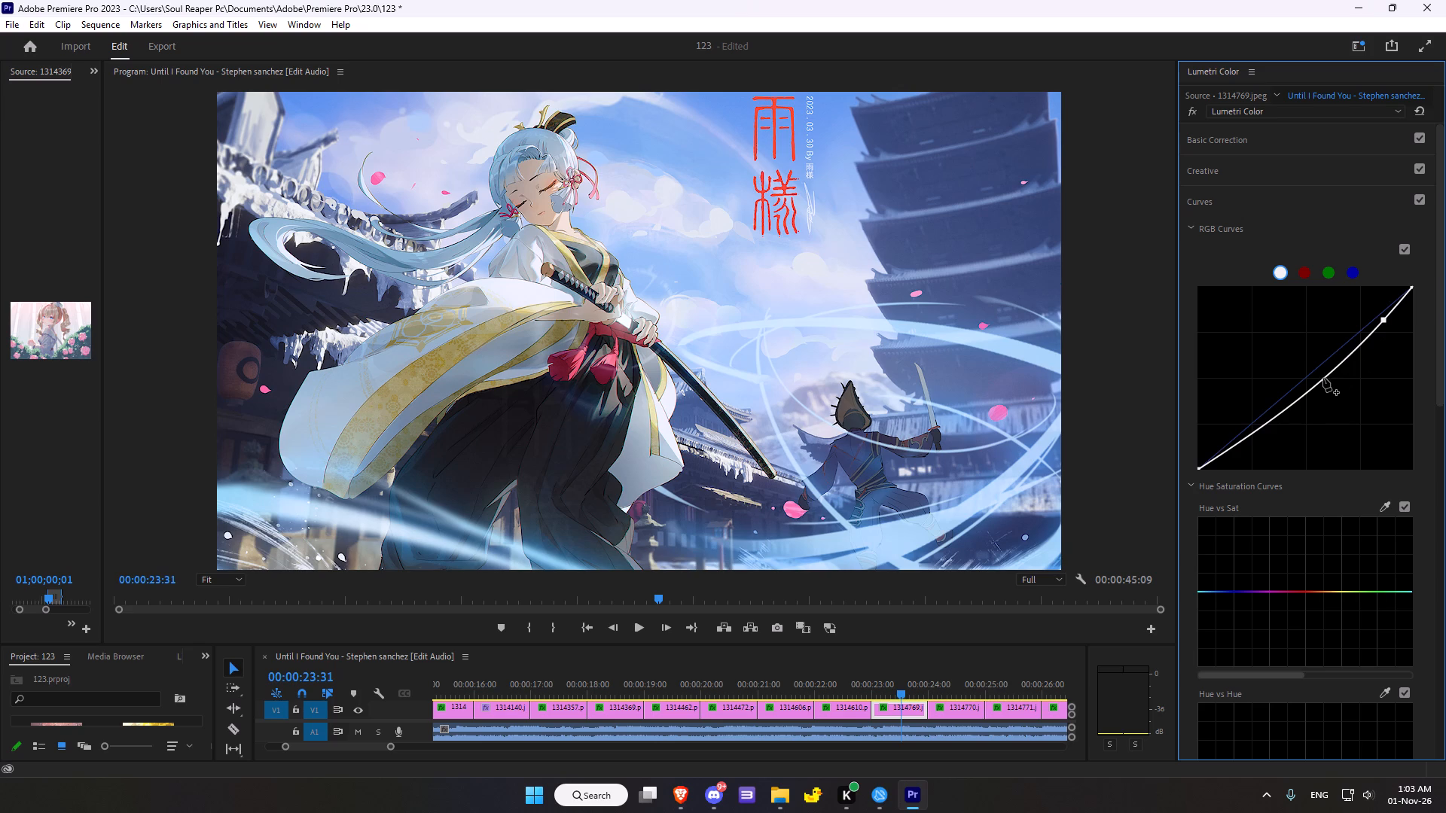
{"action": "left_click", "coordinate": [1323, 379]}
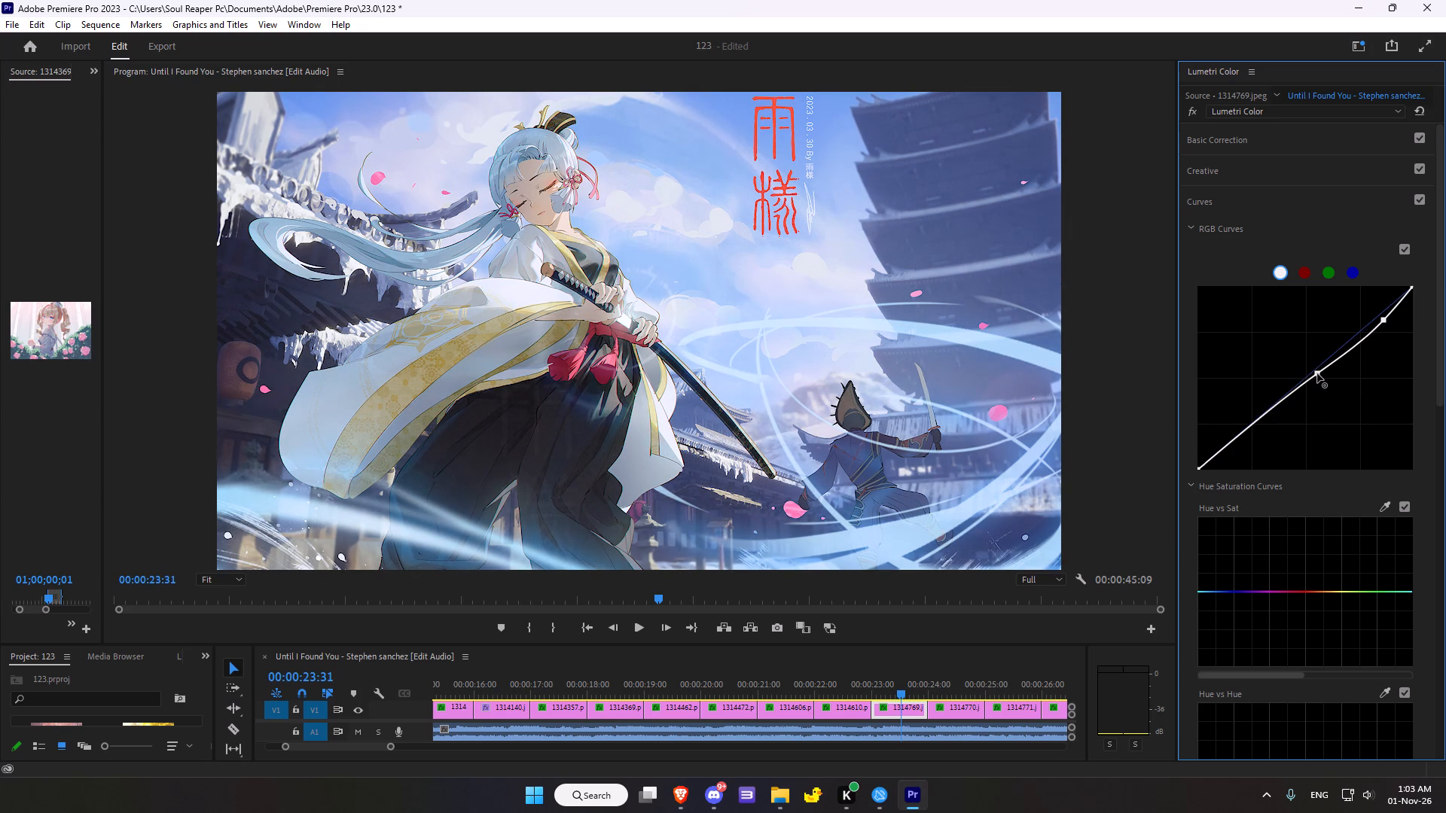
Compare clip 1314769's image with the RGB curves switched off and on, leaving them enabled.
{"action": "scroll", "coordinate": [1317, 415], "scroll_direction": "down", "scroll_amount": 4}
{"action": "scroll", "coordinate": [1304, 417], "scroll_direction": "up", "scroll_amount": 3}
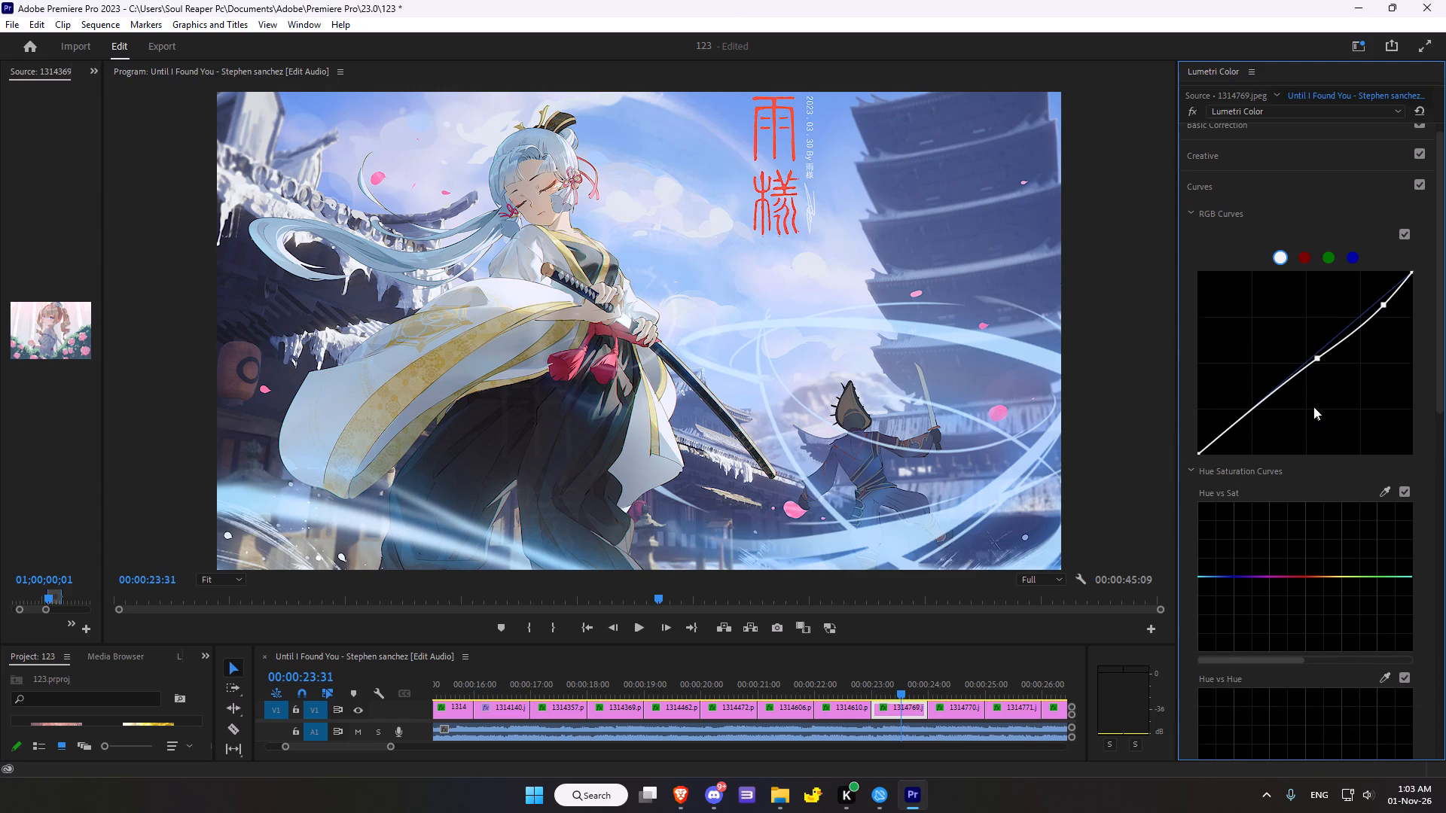
{"action": "left_click", "coordinate": [1400, 234]}
{"action": "left_click", "coordinate": [1400, 234]}
{"action": "left_click", "coordinate": [1401, 234]}
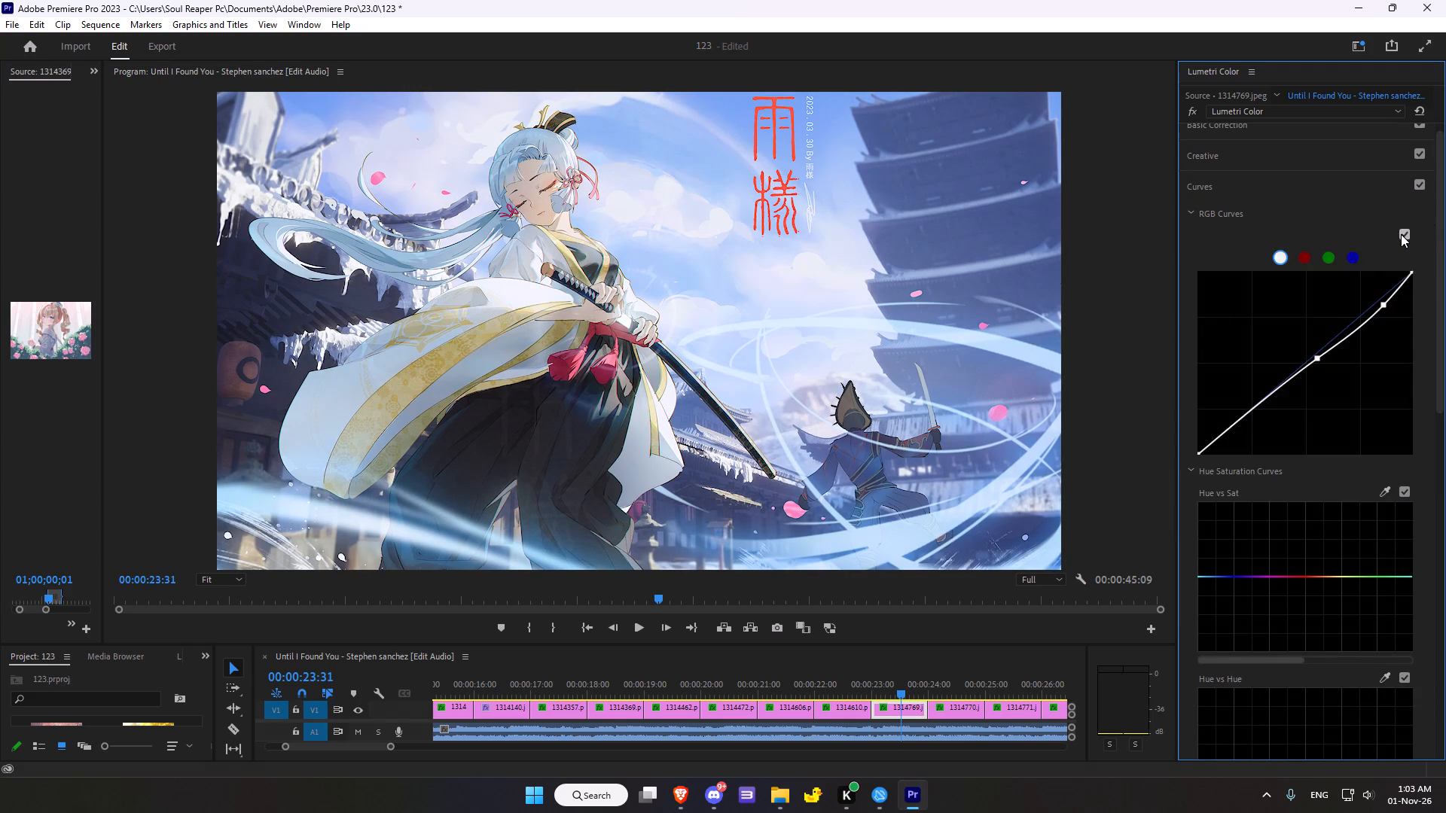
{"action": "left_click", "coordinate": [1407, 229]}
Sample the woman's red waist ribbon for the Hue vs Sat curve and raise the reds' saturation slightly.
{"action": "left_click", "coordinate": [1390, 495]}
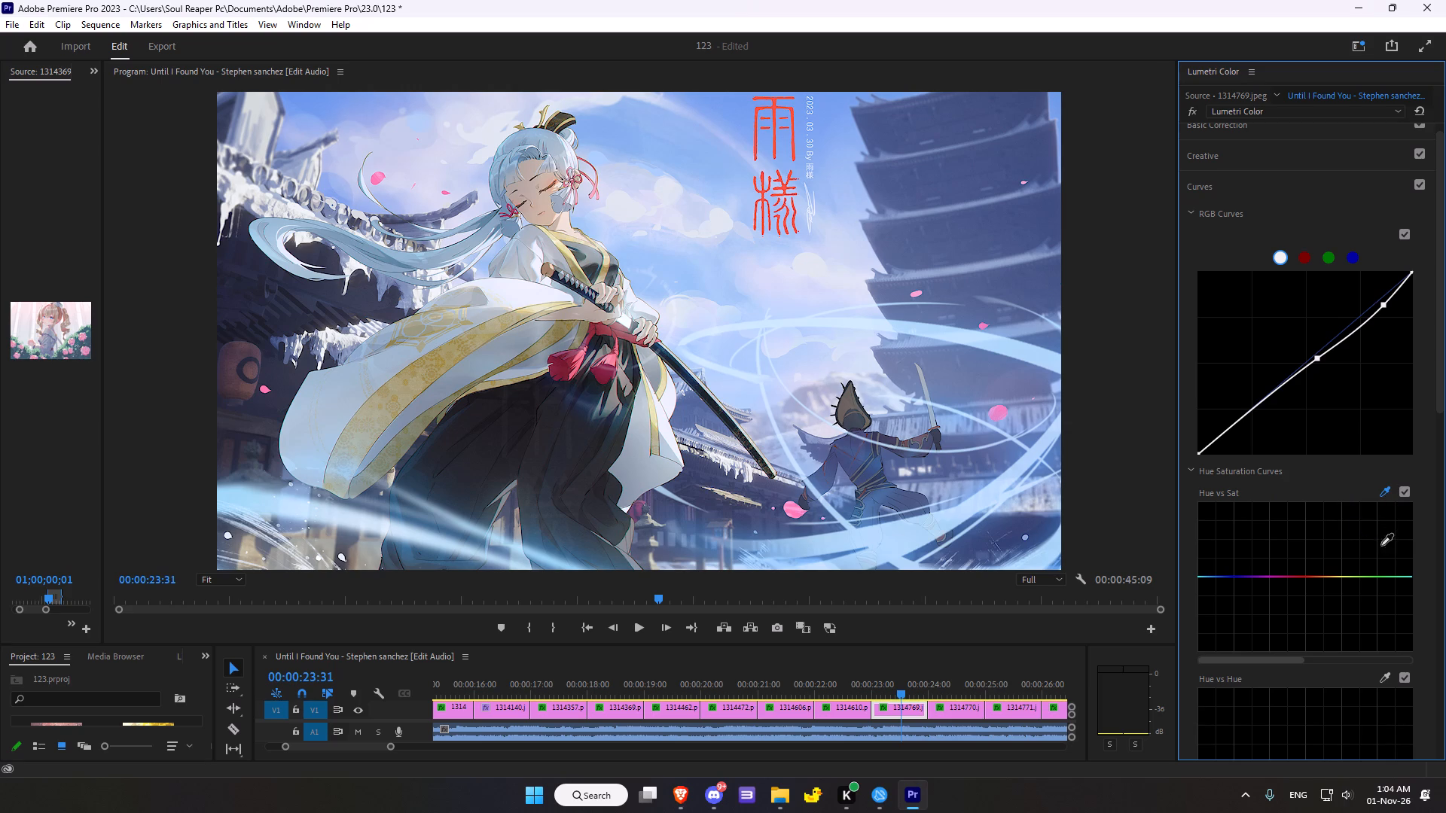
{"action": "left_click", "coordinate": [566, 366]}
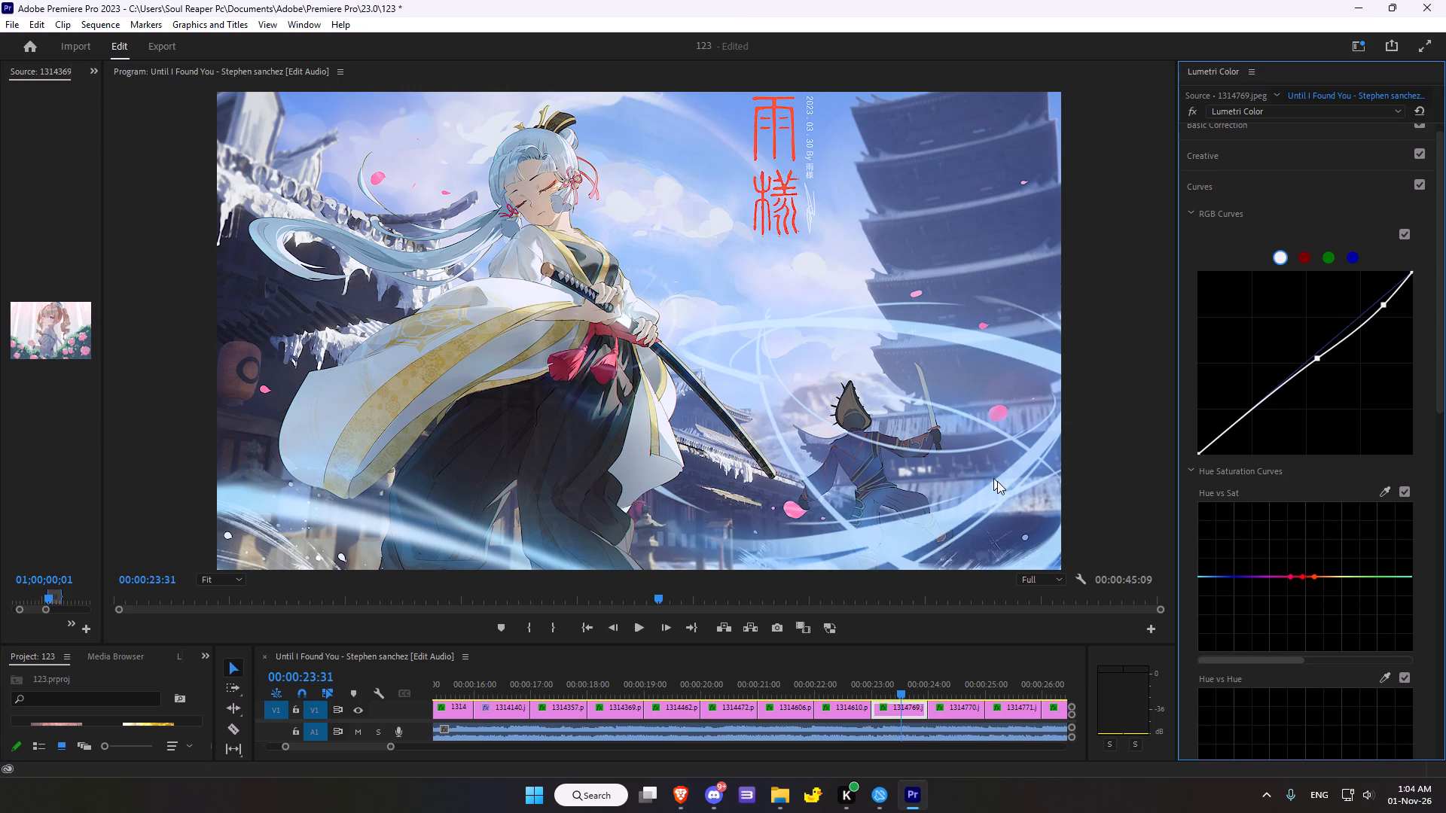
{"action": "left_click_drag", "start_coordinate": [1303, 577], "coordinate": [1301, 544]}
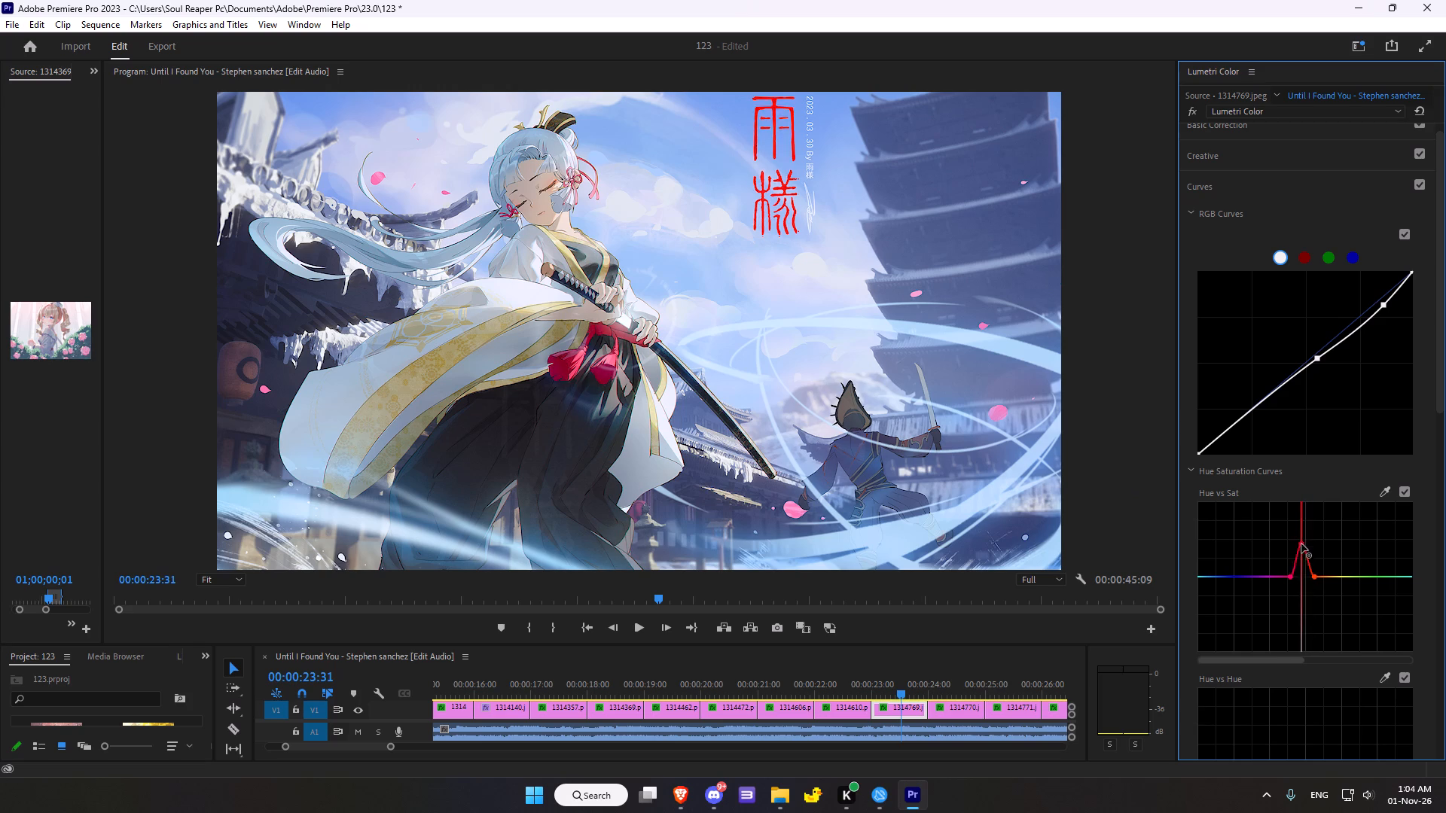
{"action": "left_click_drag", "start_coordinate": [1301, 544], "coordinate": [1301, 561]}
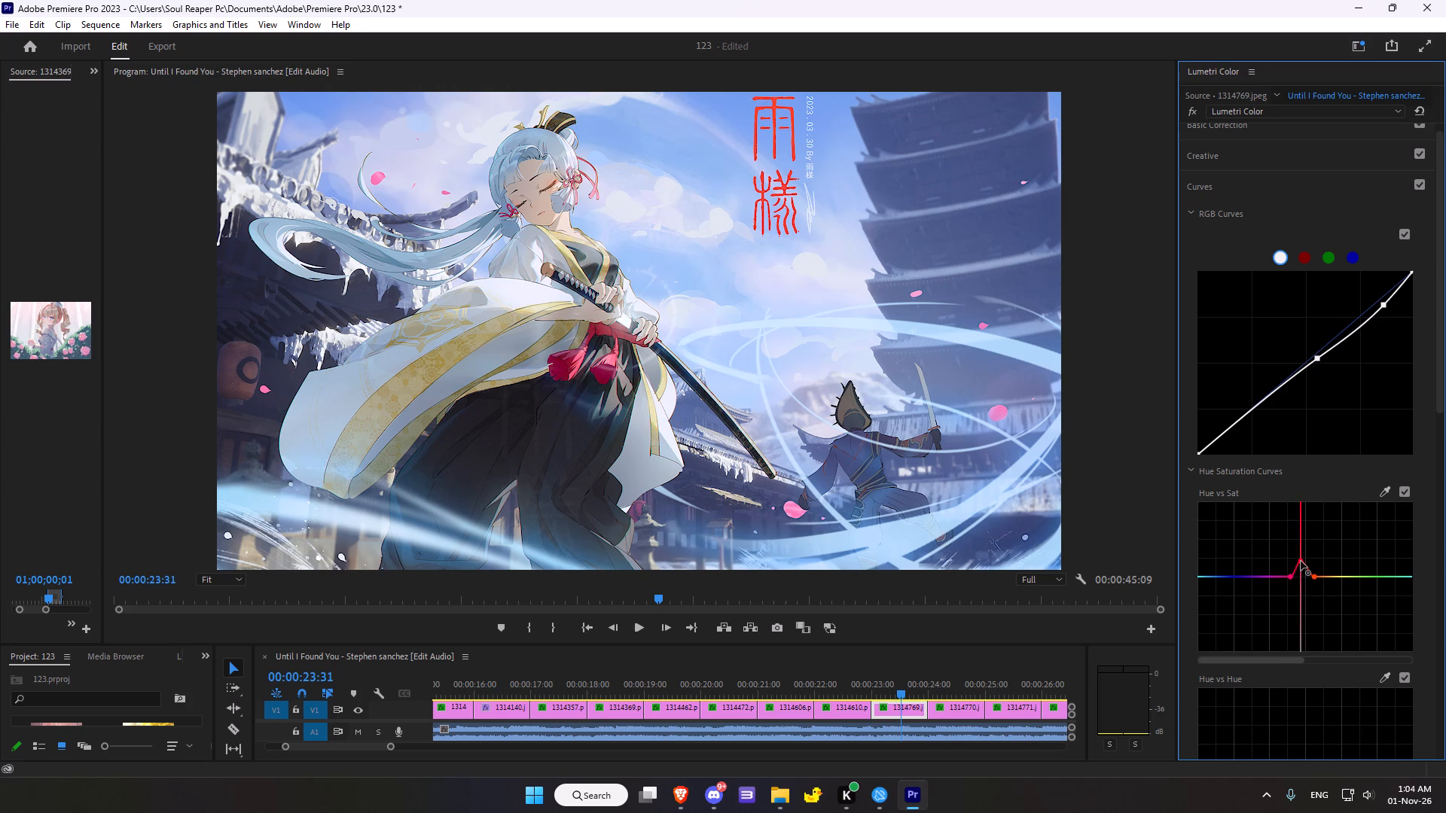
{"action": "left_click_drag", "start_coordinate": [1301, 561], "coordinate": [1301, 564]}
Sample the pink petal beside the sword tip for the Hue vs Hue curve and lower its magenta centre point very slightly.
{"action": "scroll", "coordinate": [1302, 560], "scroll_direction": "down", "scroll_amount": 10}
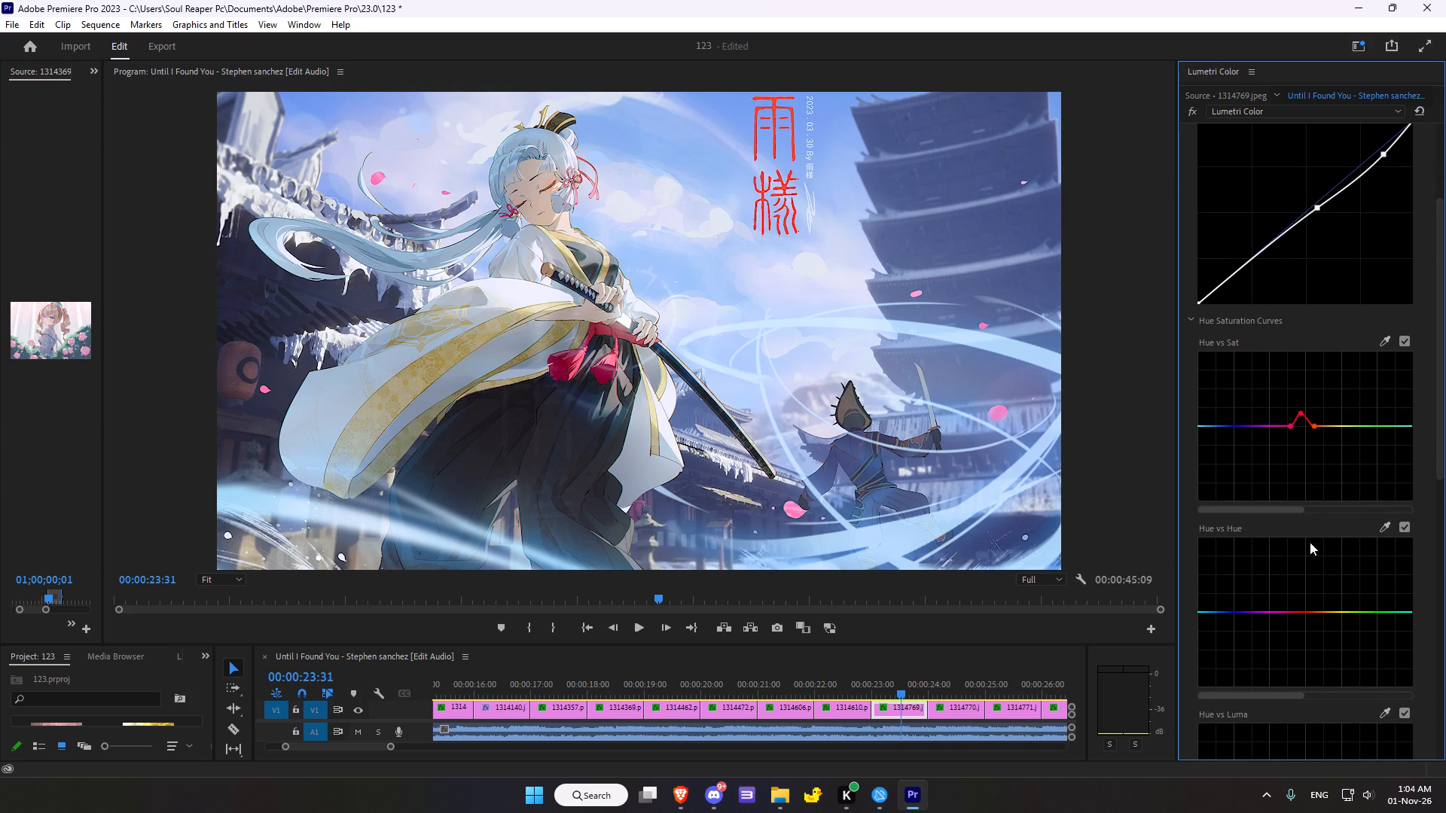
{"action": "left_click", "coordinate": [1389, 522]}
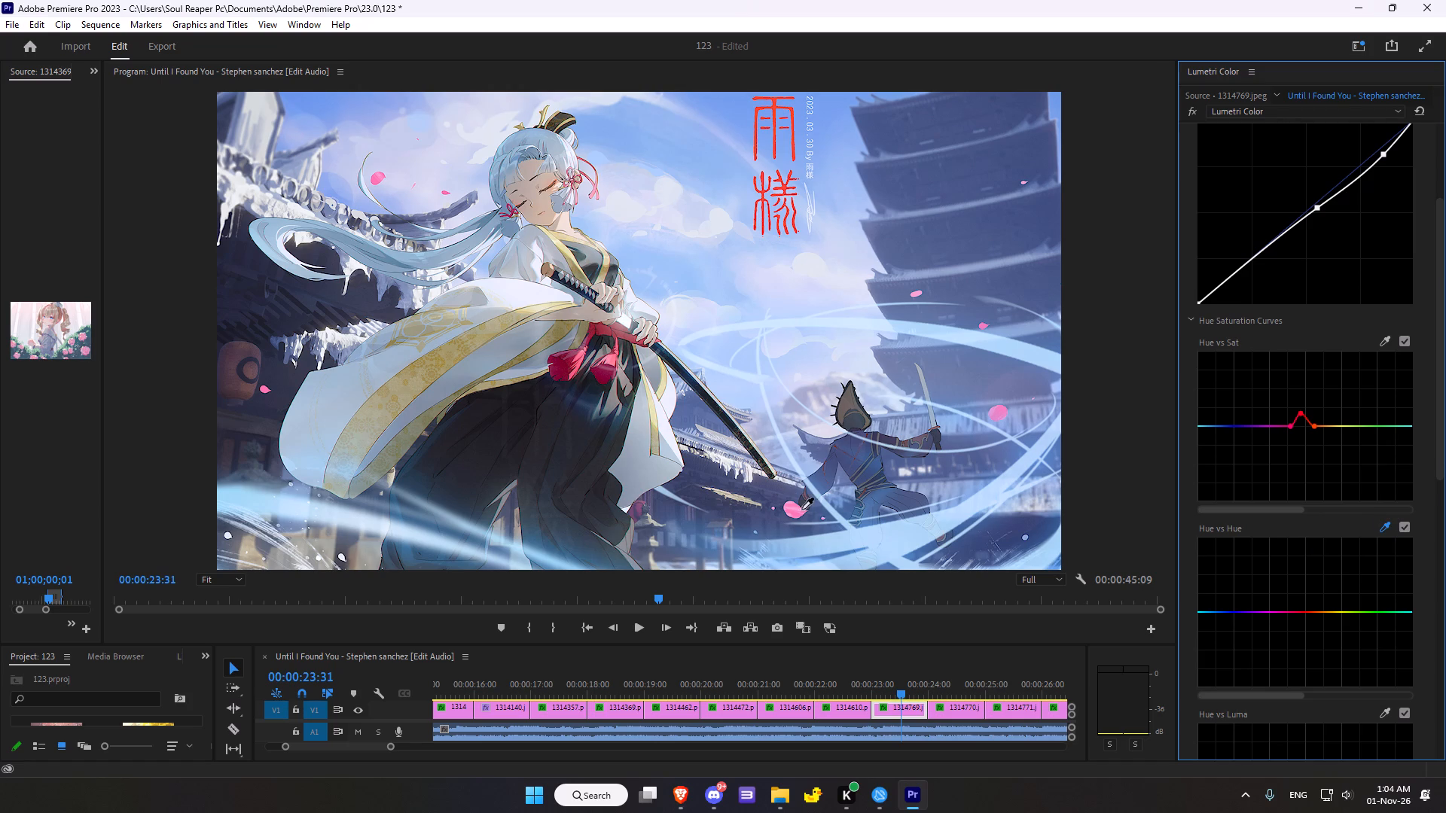
{"action": "left_click", "coordinate": [795, 516]}
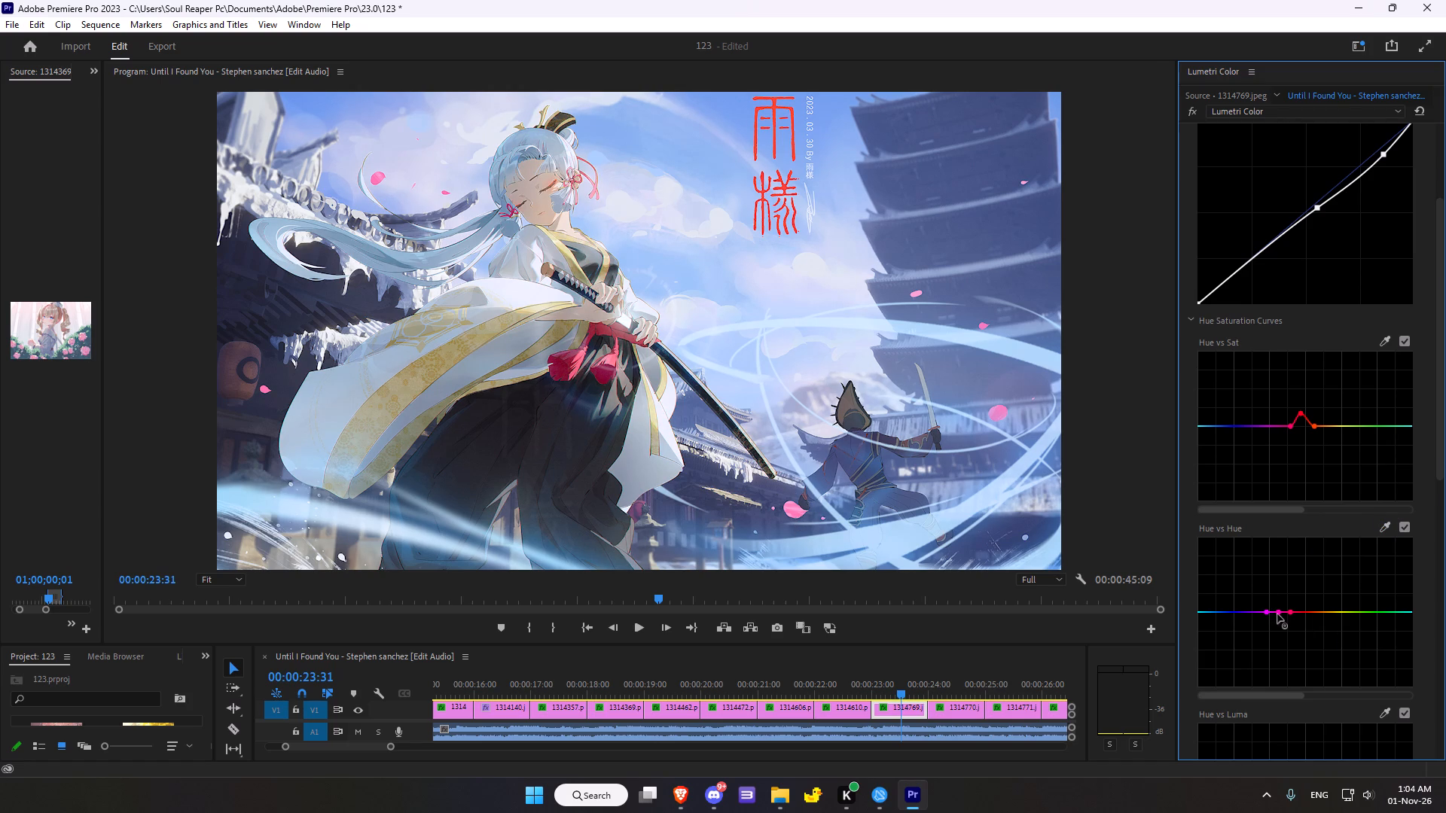
{"action": "left_click", "coordinate": [1278, 613]}
Move the playhead forward through clip 1314769 and into clip 1314770 to review the graded frames.
{"action": "scroll", "coordinate": [1323, 554], "scroll_direction": "down", "scroll_amount": 3}
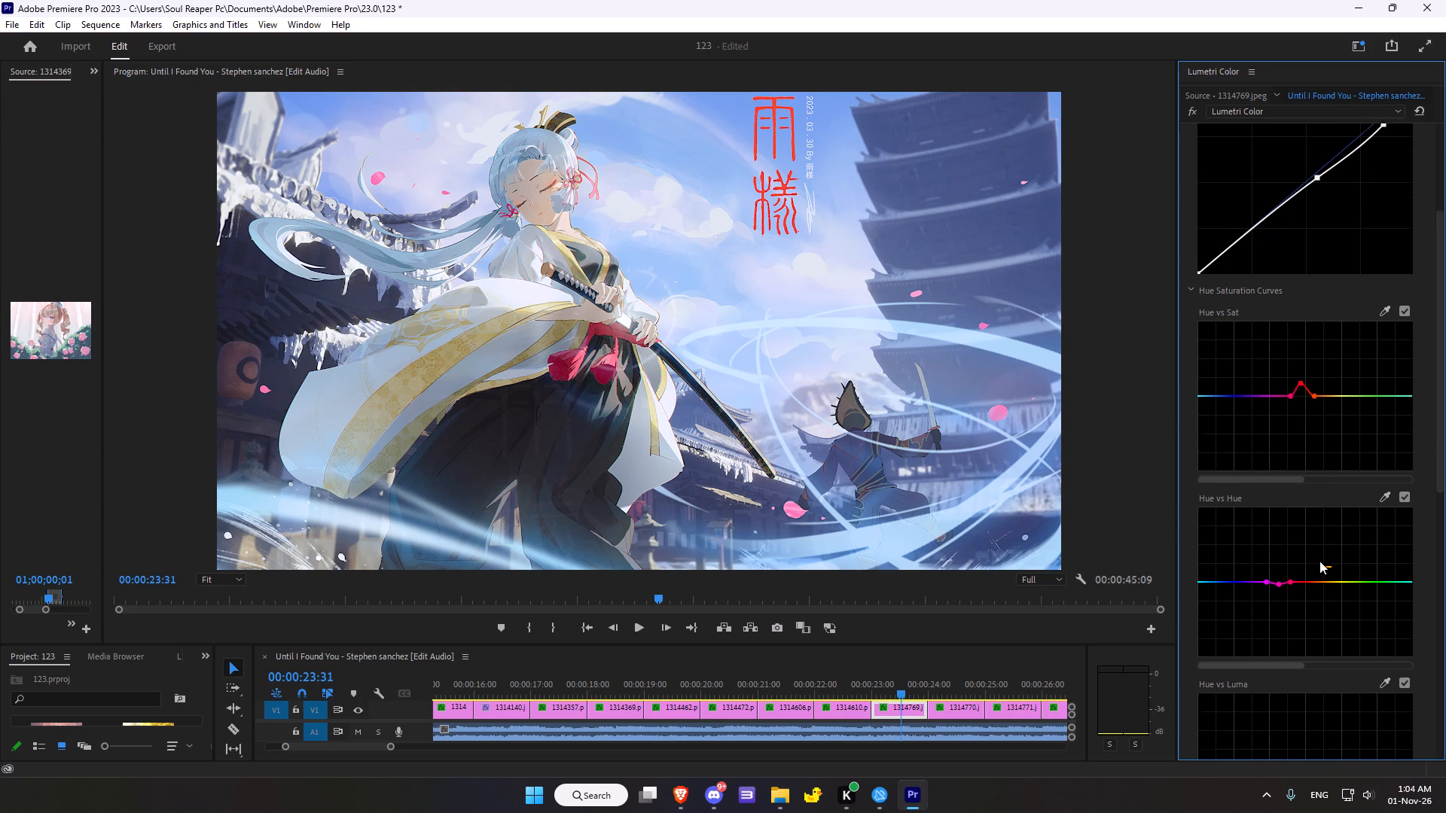
{"action": "scroll", "coordinate": [1268, 569], "scroll_direction": "down", "scroll_amount": 3}
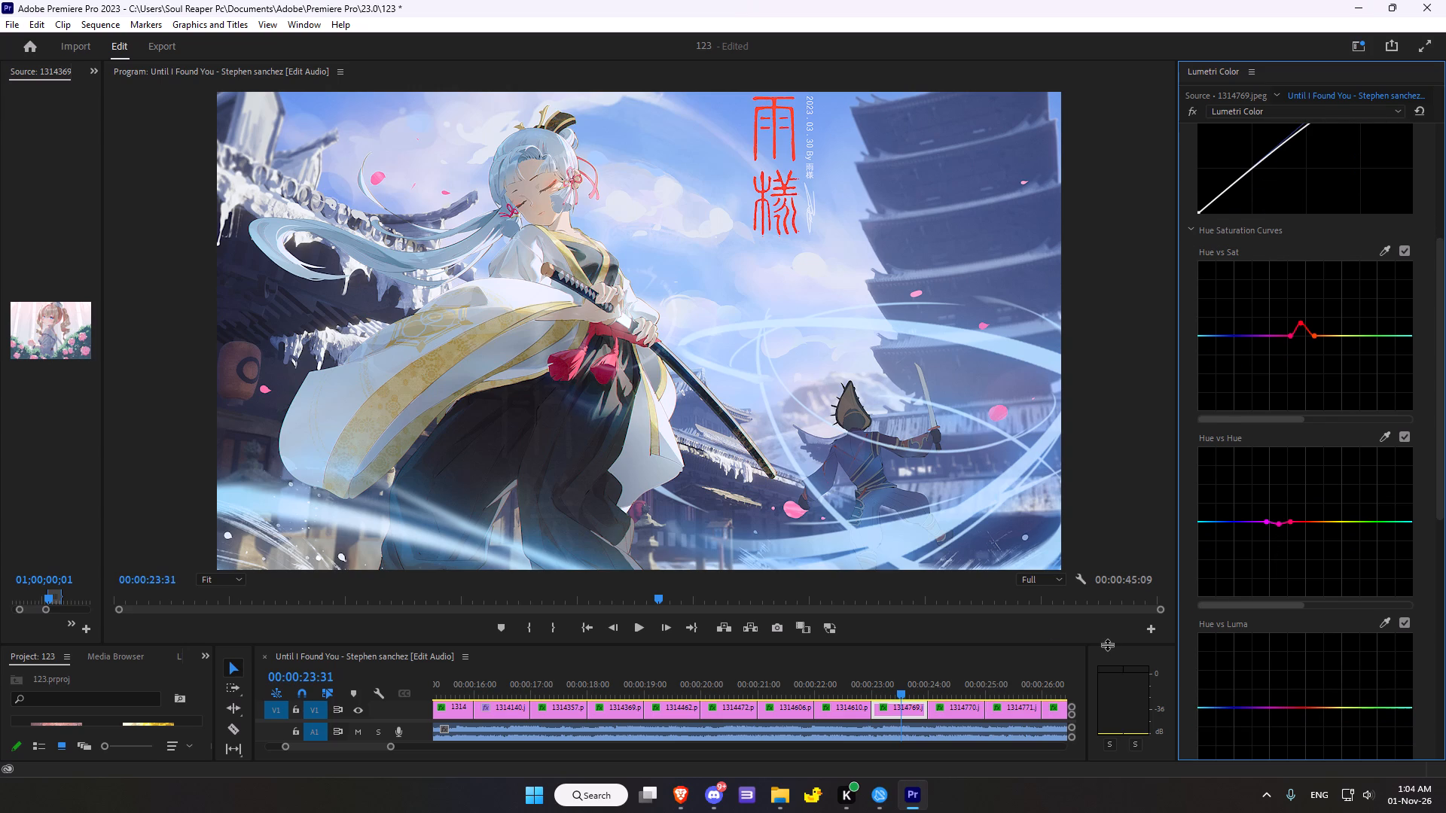
{"action": "scroll", "coordinate": [868, 581], "scroll_direction": "down", "scroll_amount": 12}
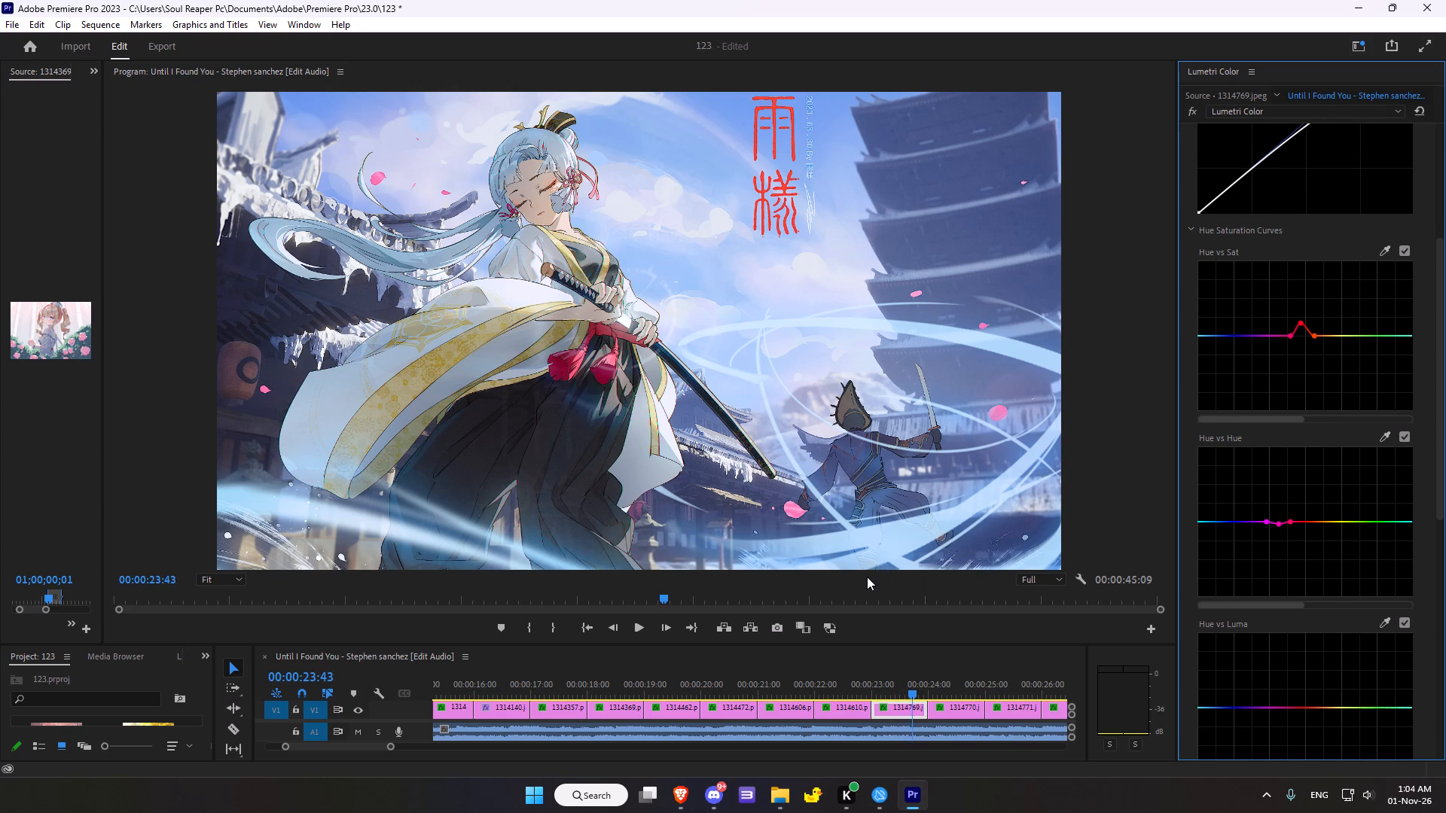
{"action": "scroll", "coordinate": [867, 575], "scroll_direction": "down", "scroll_amount": 4}
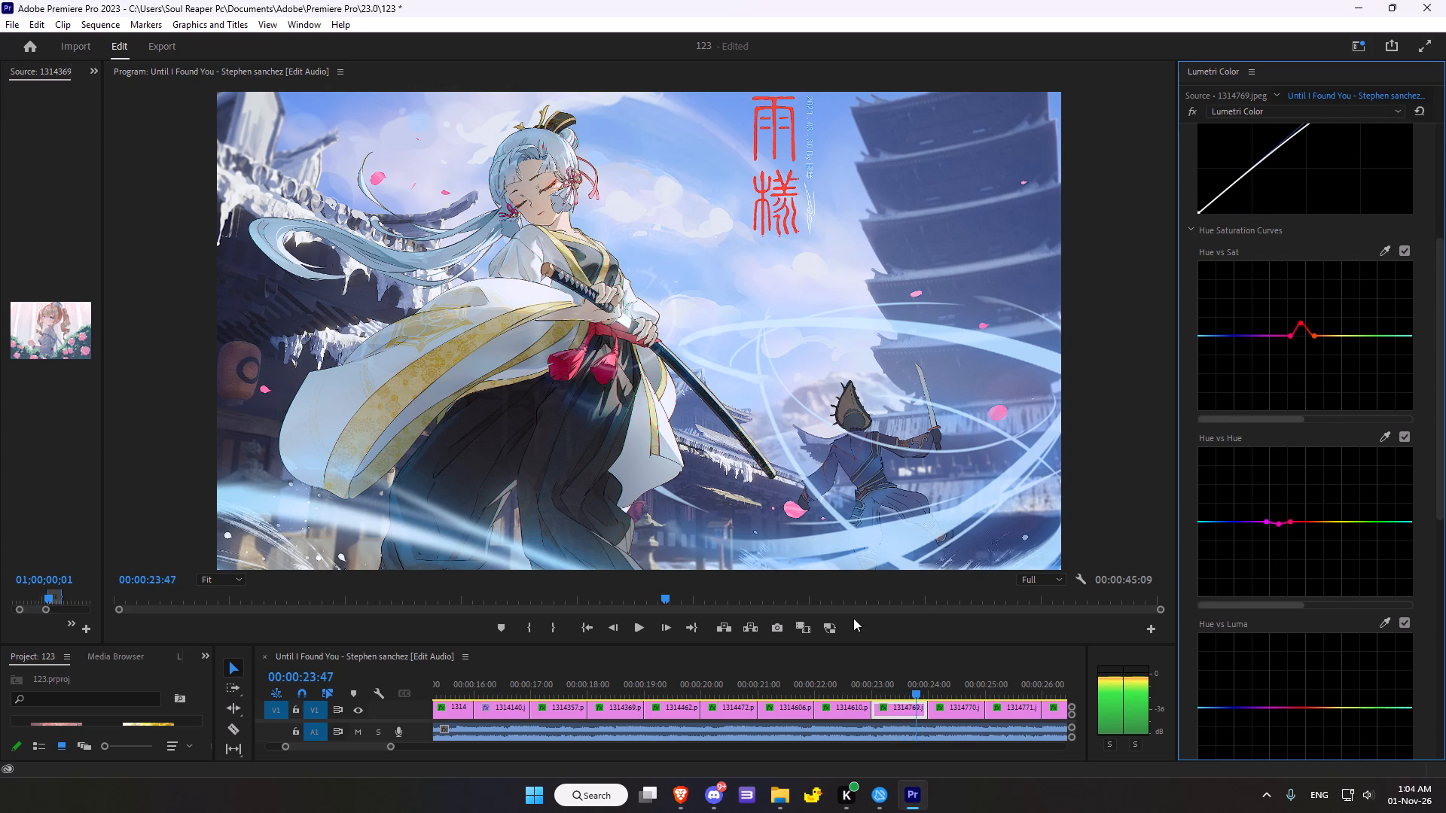
{"action": "scroll", "coordinate": [868, 589], "scroll_direction": "down", "scroll_amount": 9}
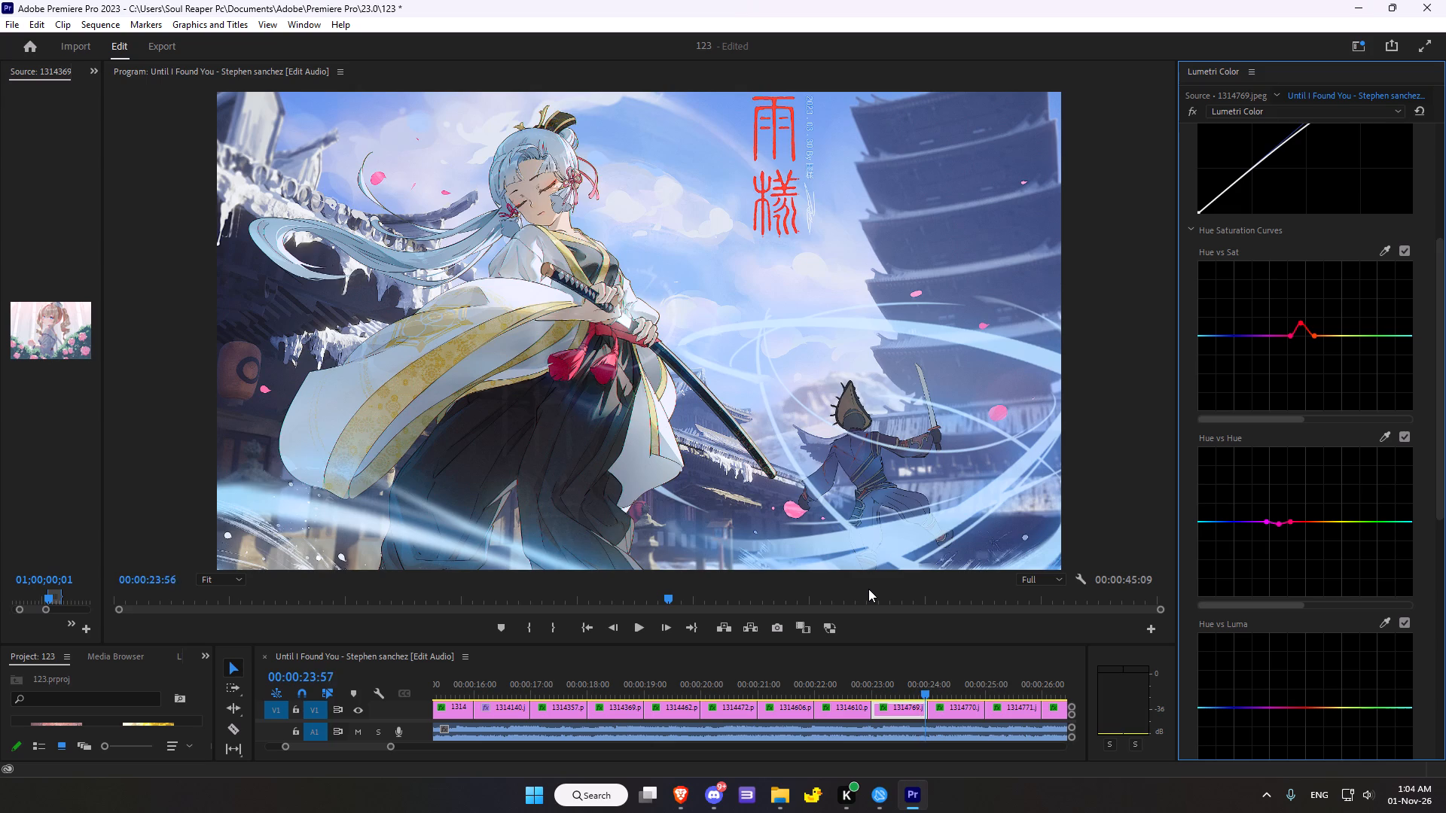
{"action": "scroll", "coordinate": [868, 589], "scroll_direction": "down", "scroll_amount": 15}
{"action": "scroll", "coordinate": [868, 587], "scroll_direction": "down", "scroll_amount": 6}
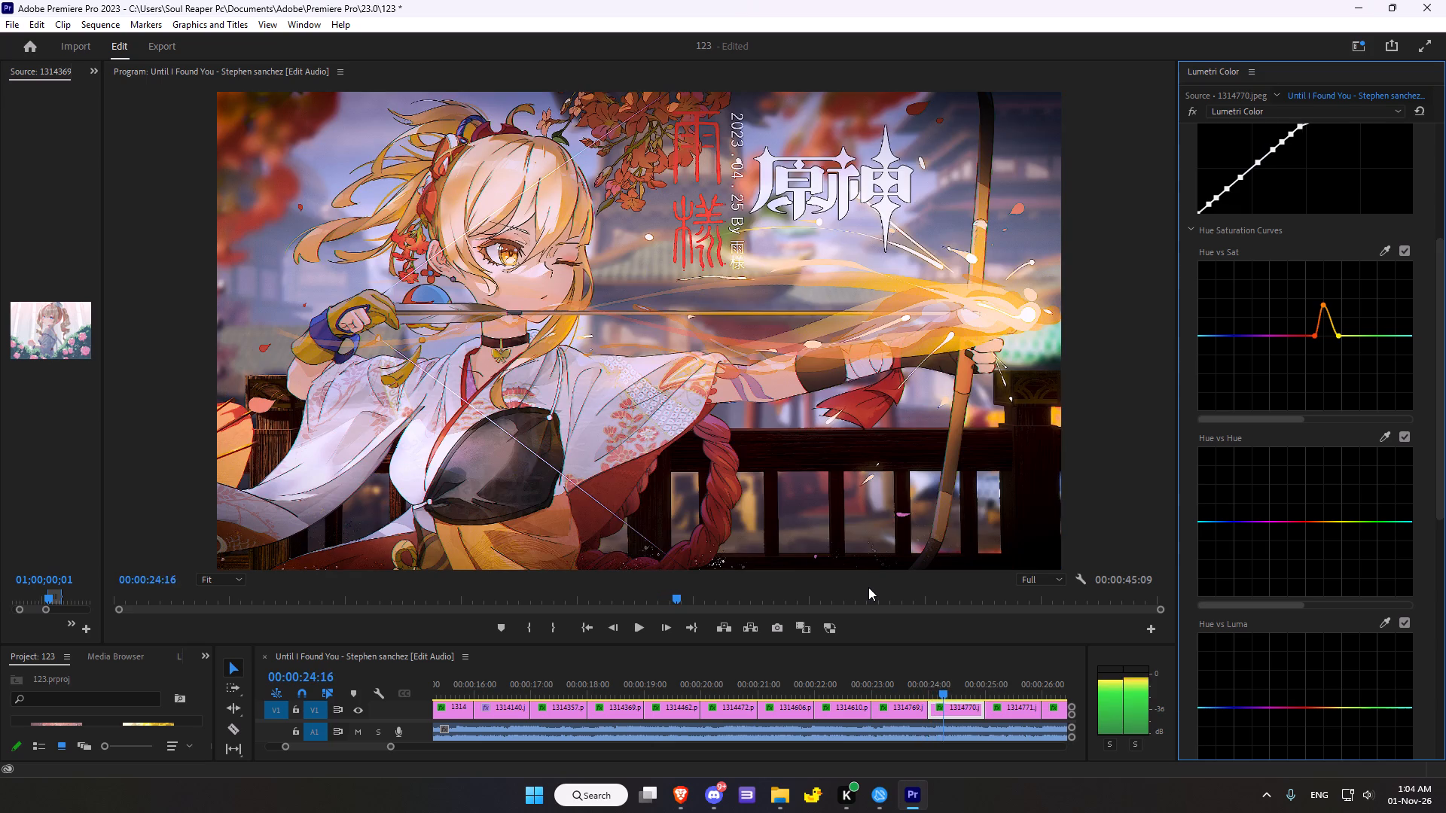
{"action": "scroll", "coordinate": [868, 587], "scroll_direction": "down", "scroll_amount": 15}
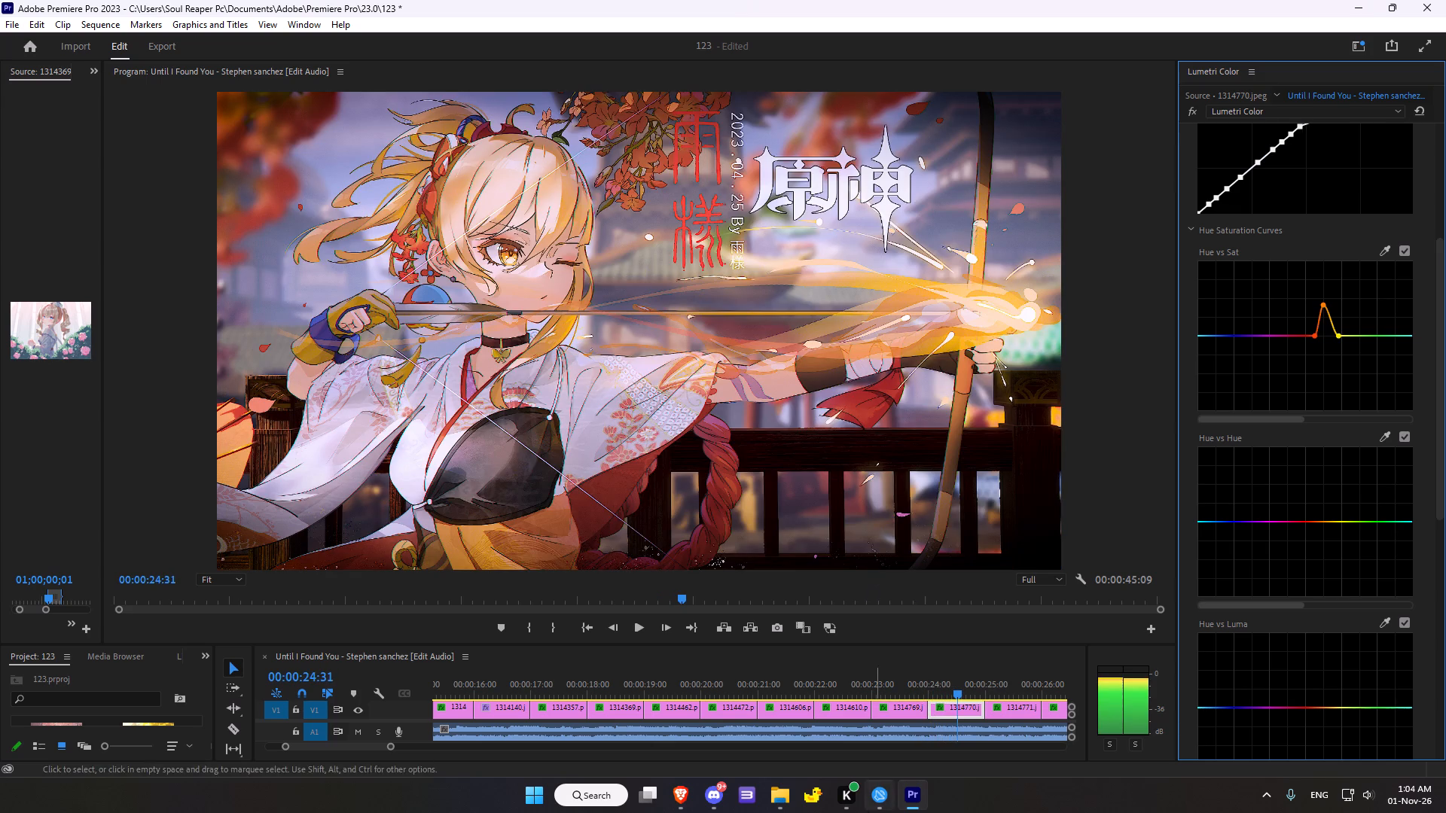
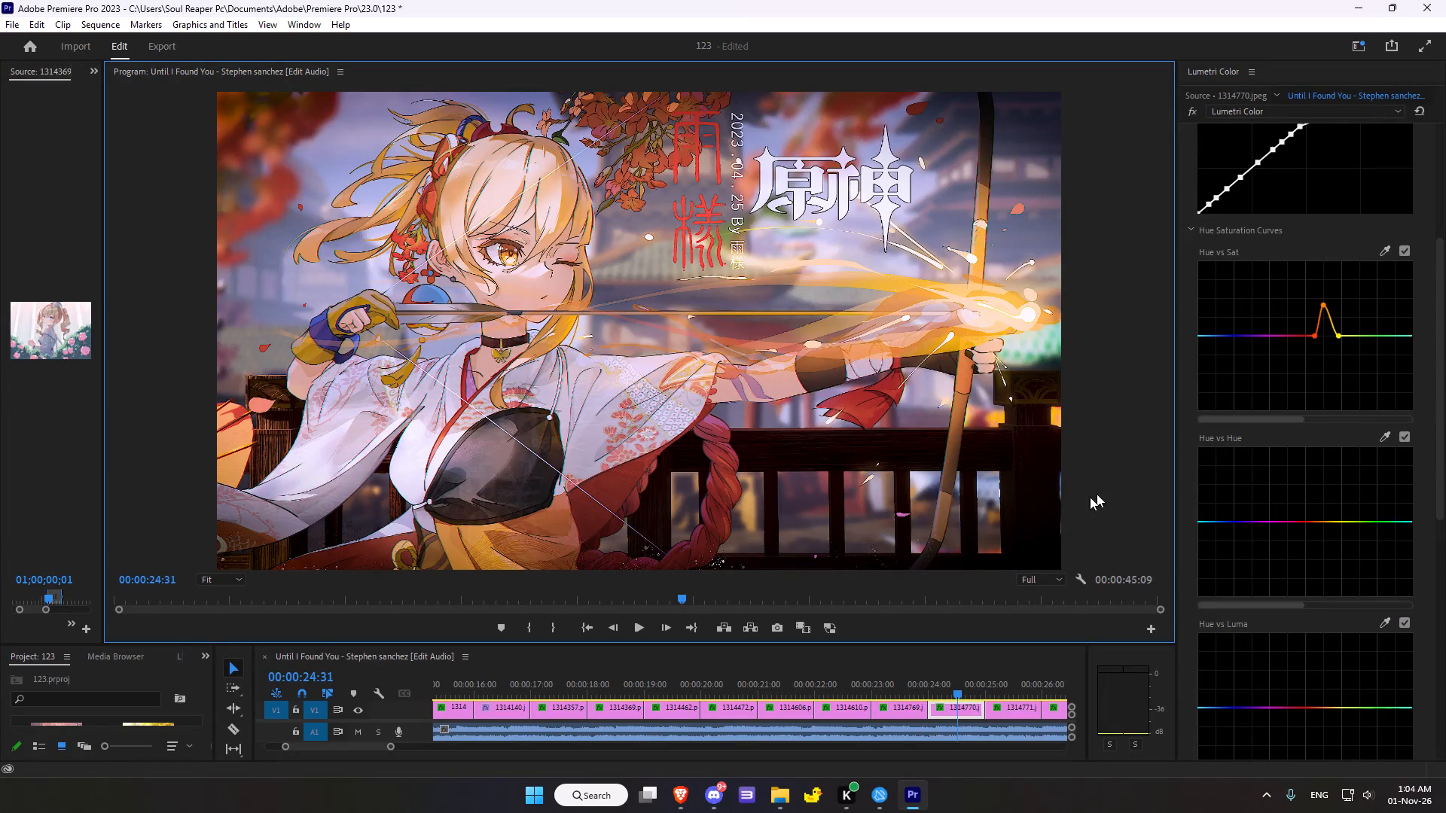
Compare clip 1314770's image with the whole Lumetri Color effect switched off and on, leaving it enabled.
{"action": "scroll", "coordinate": [1334, 367], "scroll_direction": "up", "scroll_amount": 18}
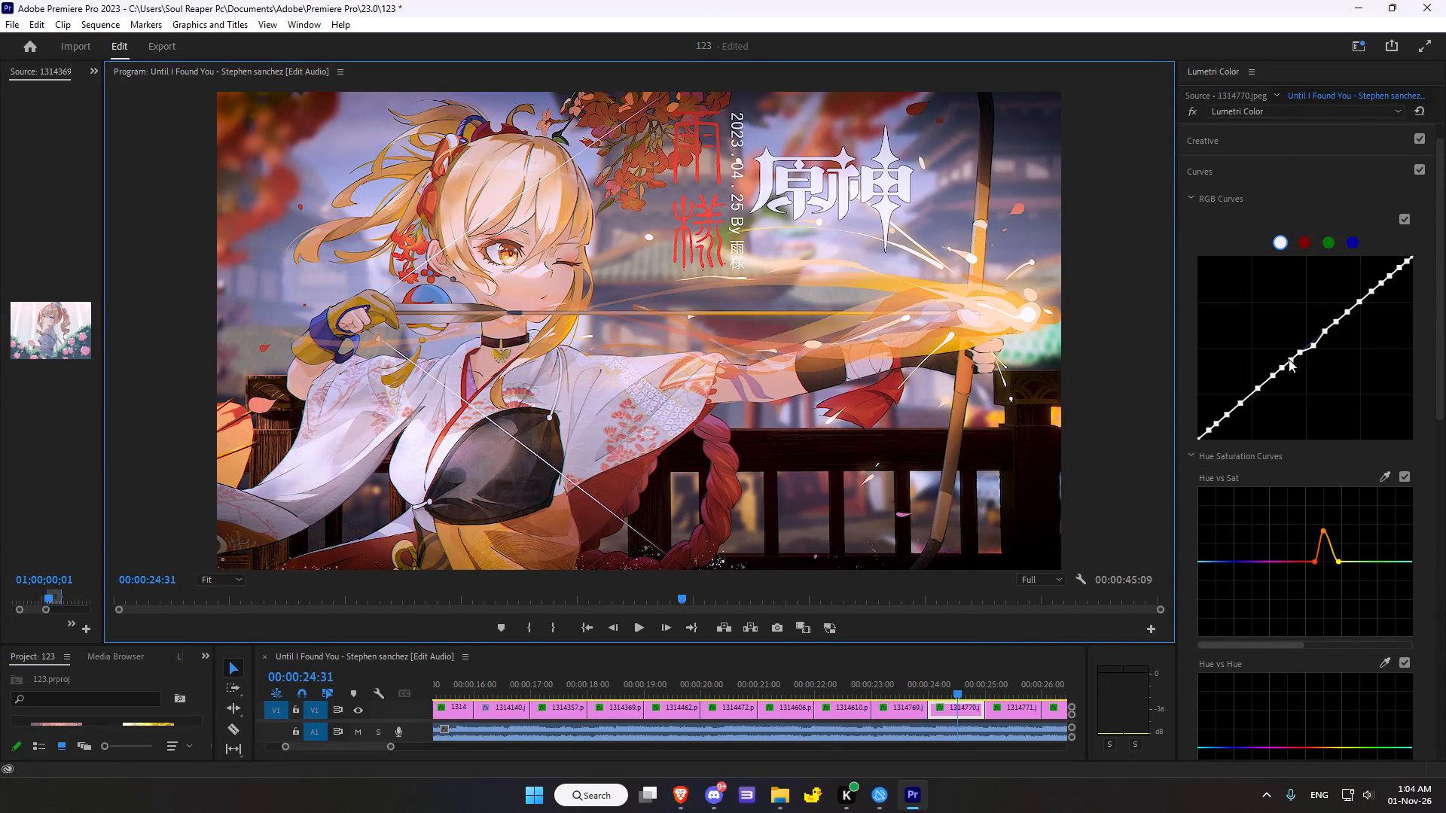
{"action": "scroll", "coordinate": [1289, 359], "scroll_direction": "up", "scroll_amount": 8}
{"action": "left_click", "coordinate": [1192, 109]}
{"action": "left_click", "coordinate": [1192, 109]}
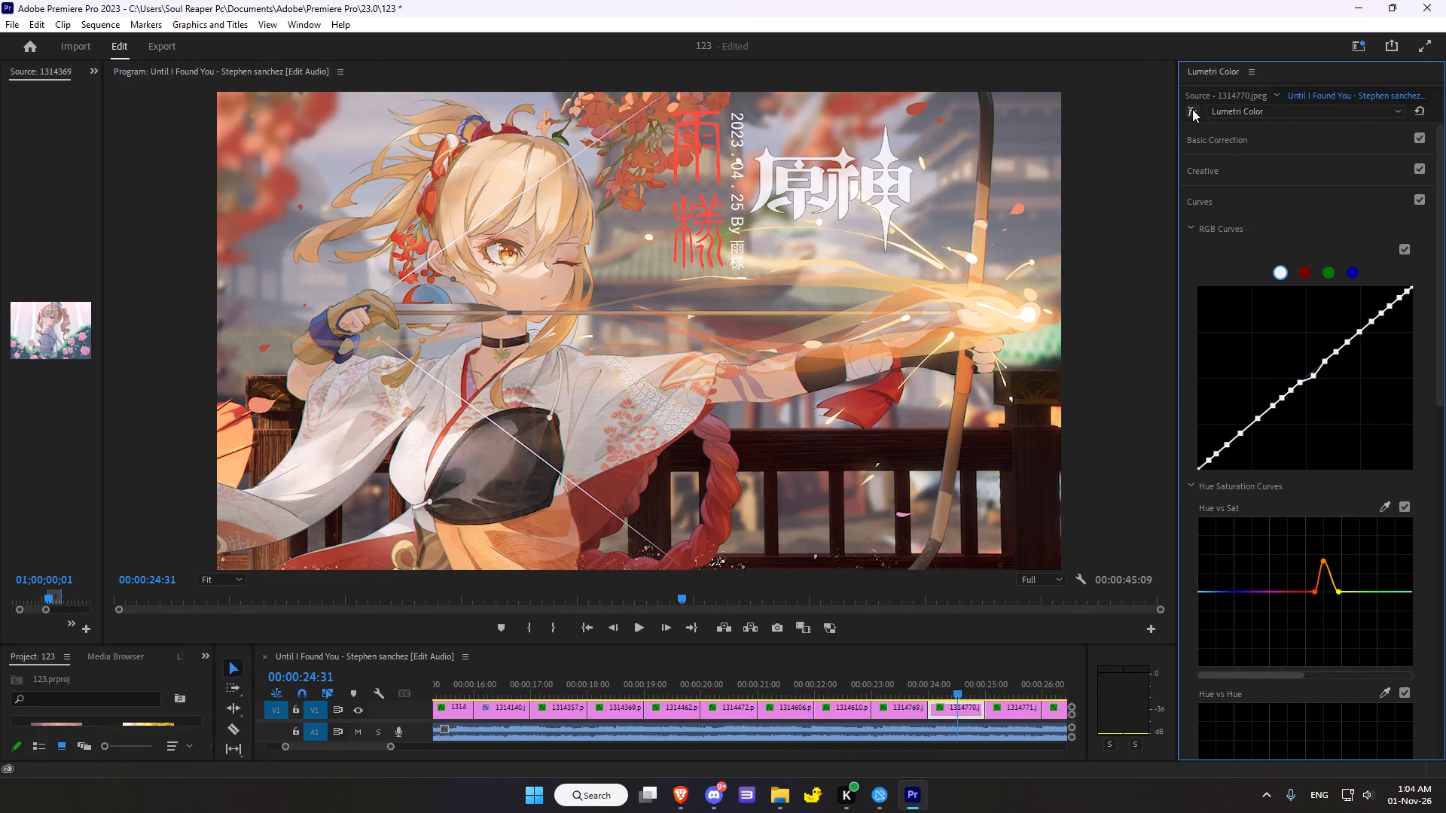
{"action": "left_click", "coordinate": [1192, 109]}
{"action": "left_click", "coordinate": [1192, 109]}
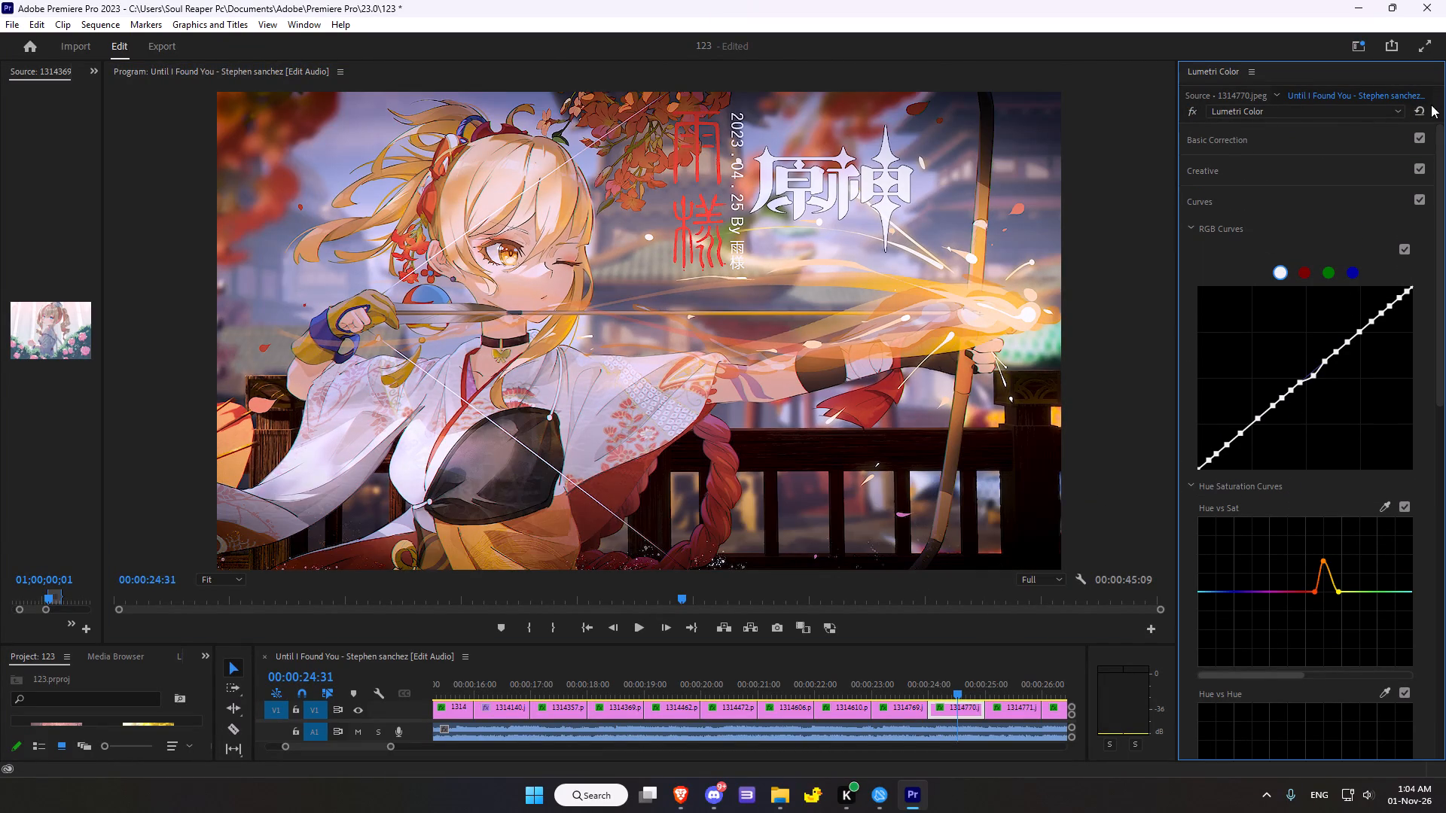
Reset all Lumetri Color adjustments on clip 1314770.
{"action": "left_click", "coordinate": [1423, 108]}
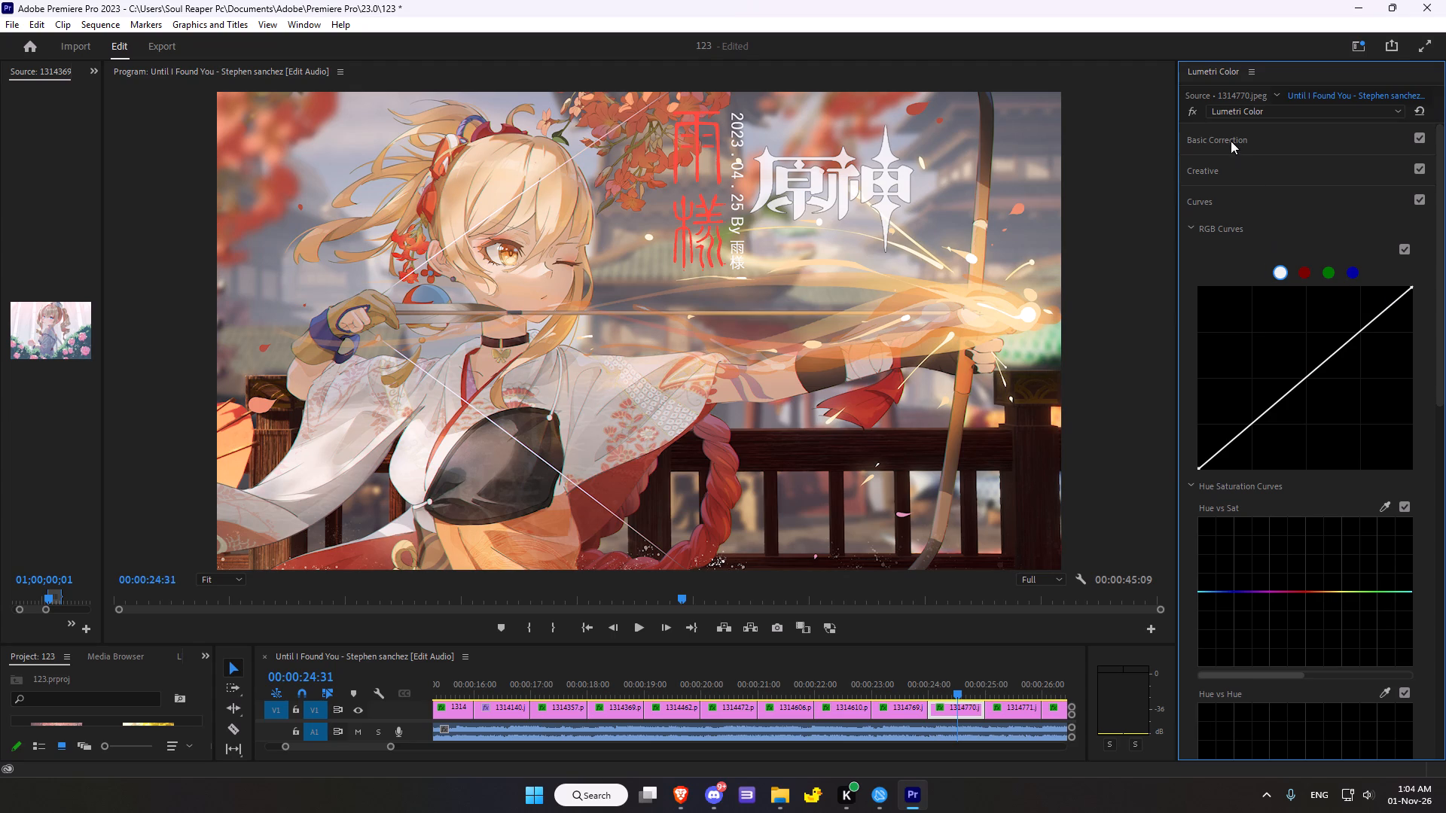
In clip 1314770's Basic Correction colour settings, set Temperature to about -9.8, Tint to 4.3 and Saturation to 101.1.
{"action": "left_click", "coordinate": [1231, 140]}
{"action": "left_click_drag", "start_coordinate": [1329, 276], "coordinate": [1319, 277]}
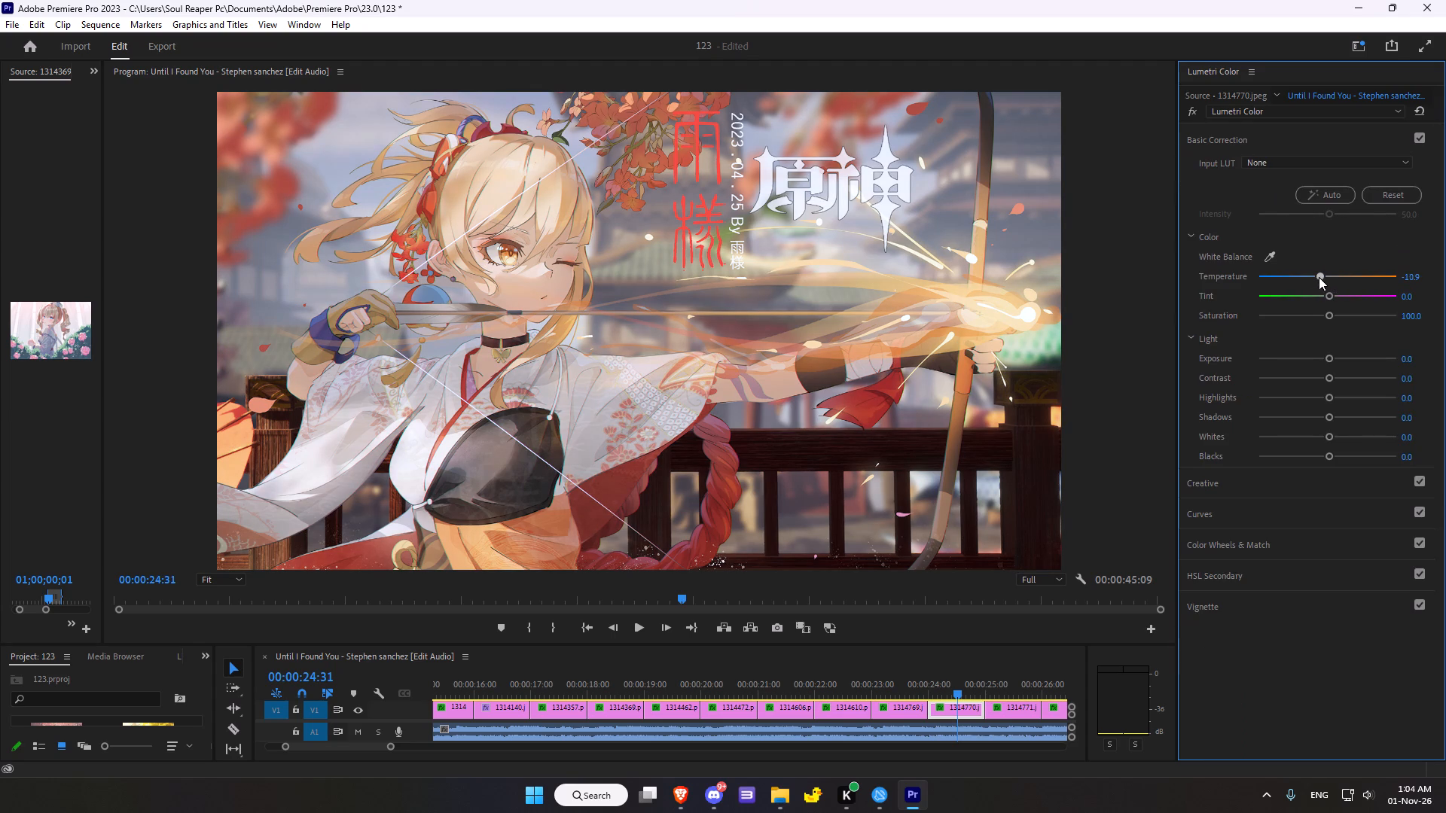
{"action": "left_click_drag", "start_coordinate": [1319, 277], "coordinate": [1299, 277]}
{"action": "left_click_drag", "start_coordinate": [1299, 277], "coordinate": [1322, 282]}
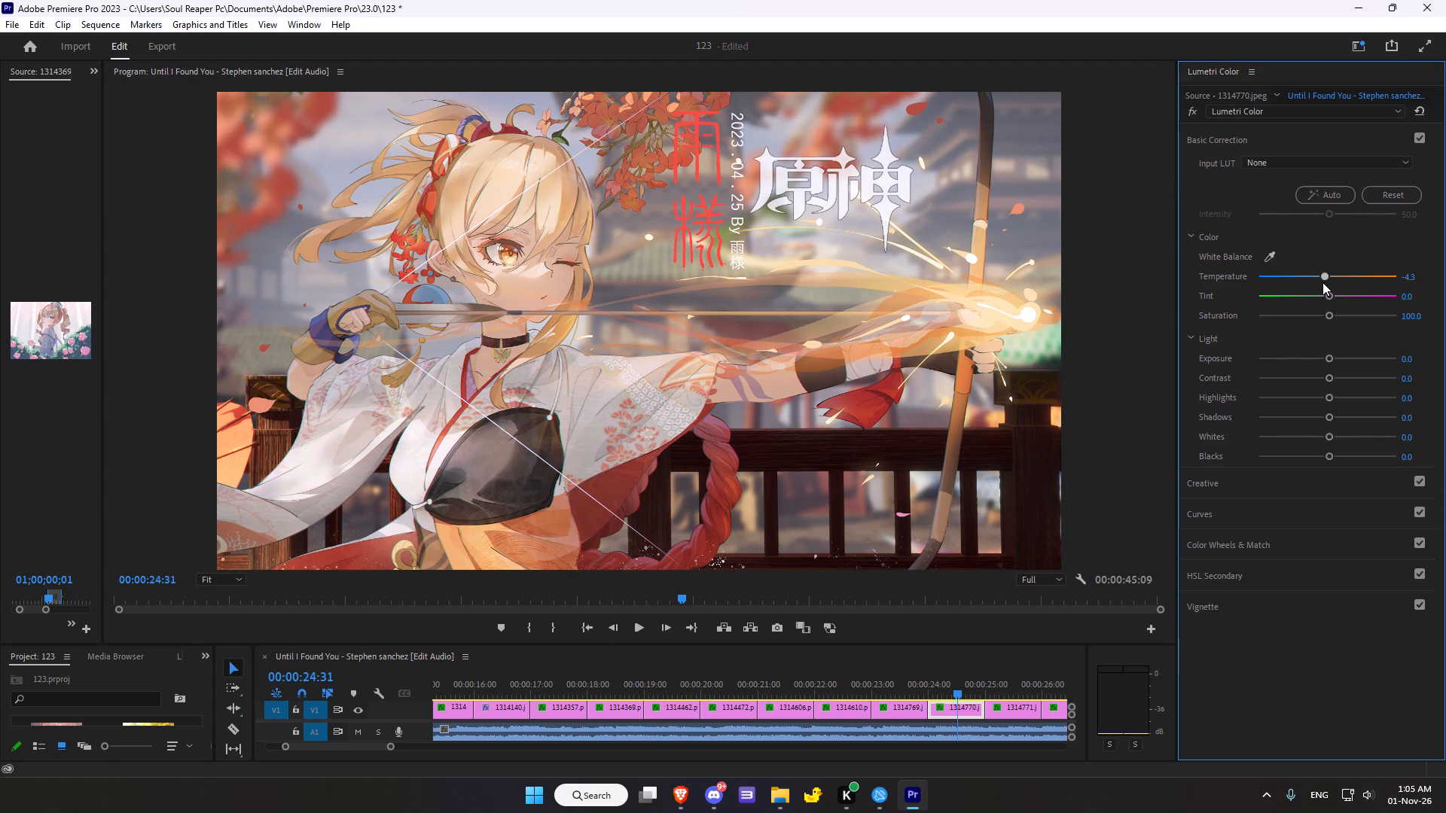
{"action": "left_click_drag", "start_coordinate": [1322, 282], "coordinate": [1319, 281]}
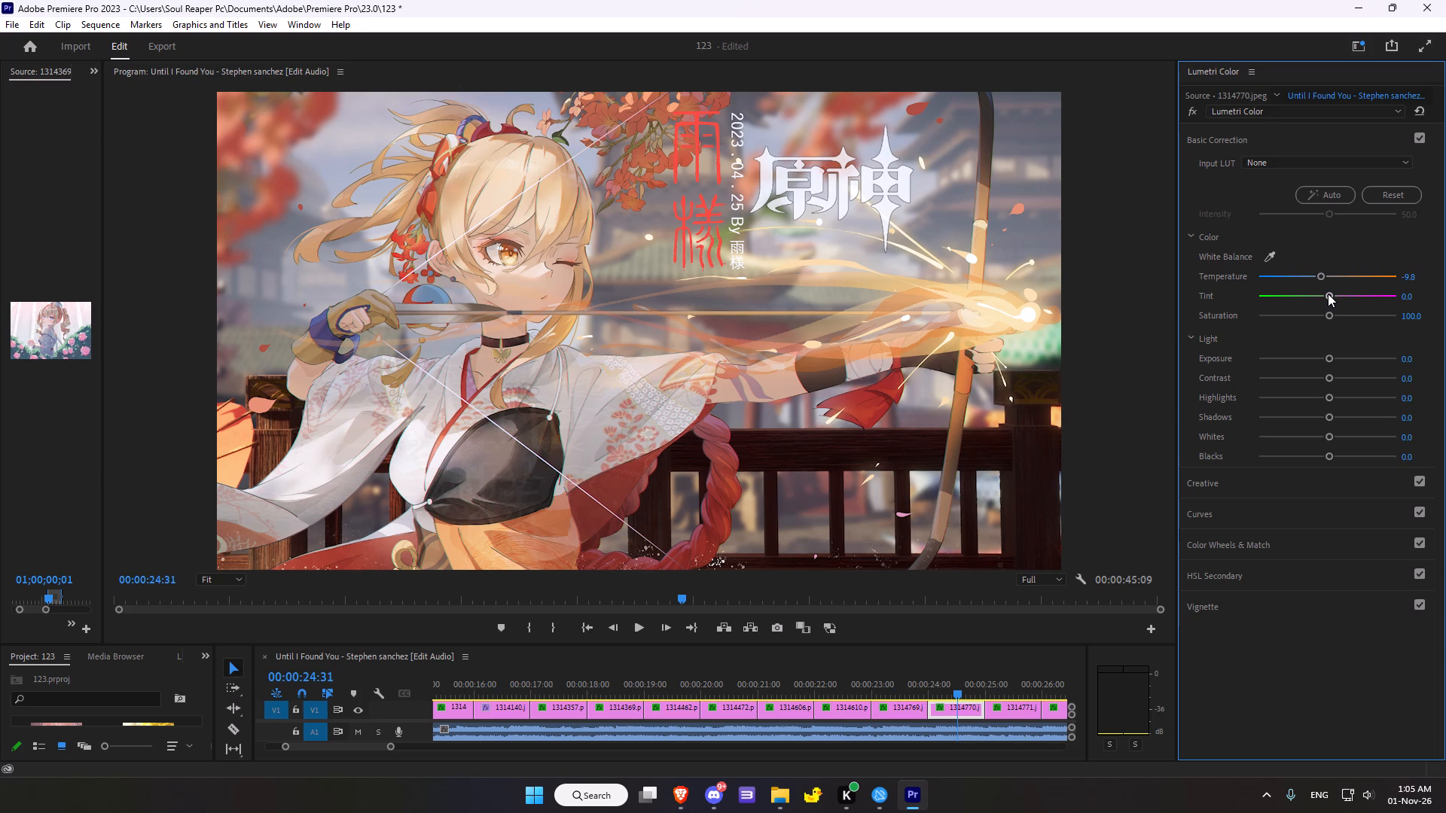
{"action": "left_click", "coordinate": [1329, 293]}
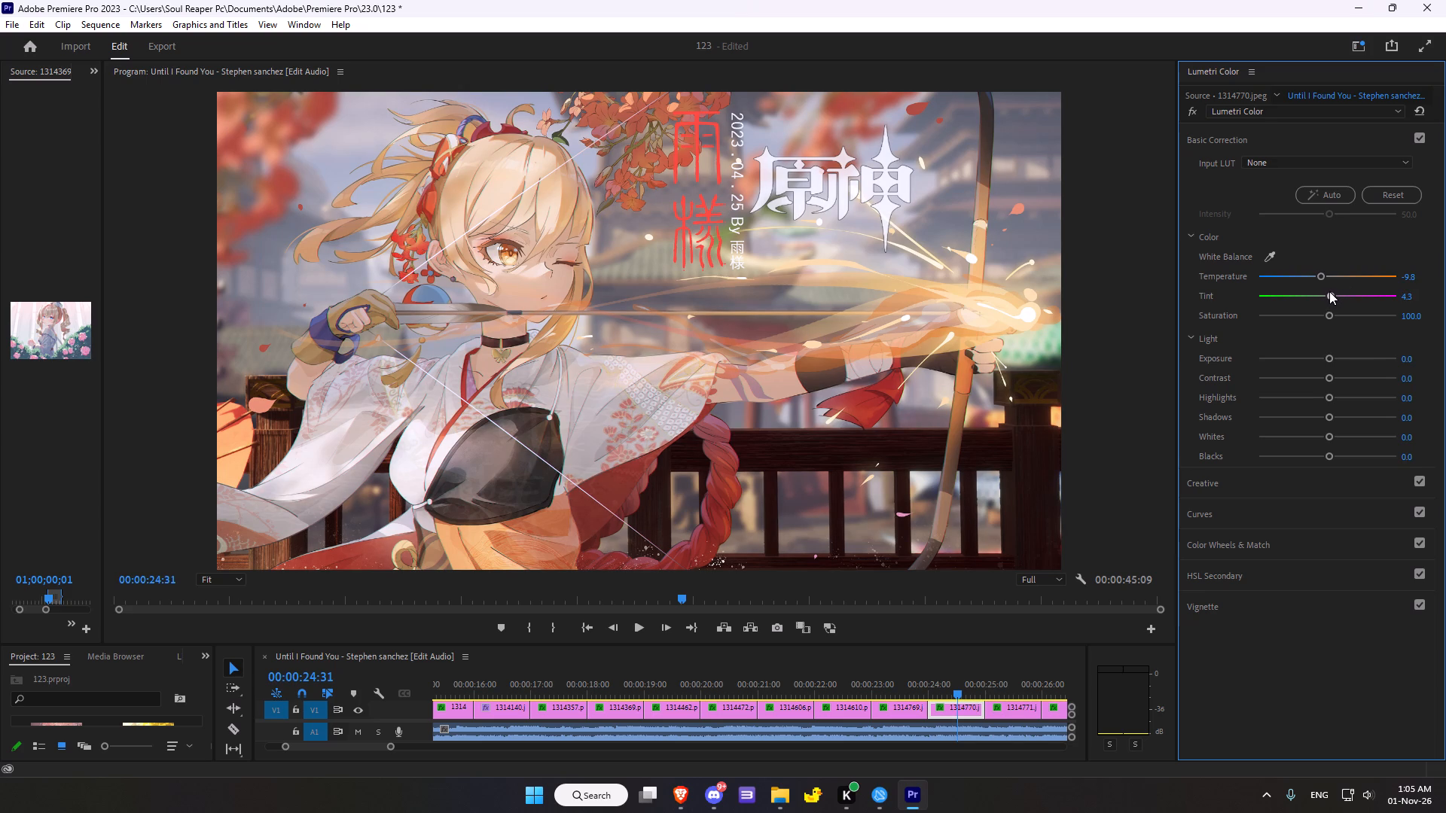
{"action": "left_click", "coordinate": [1329, 313]}
Set the Light values to Exposure -0.2, Contrast 16.3, Highlights -9.8, Shadows 6.5, Whites -14.1 and Blacks 3.3.
{"action": "left_click", "coordinate": [1326, 359]}
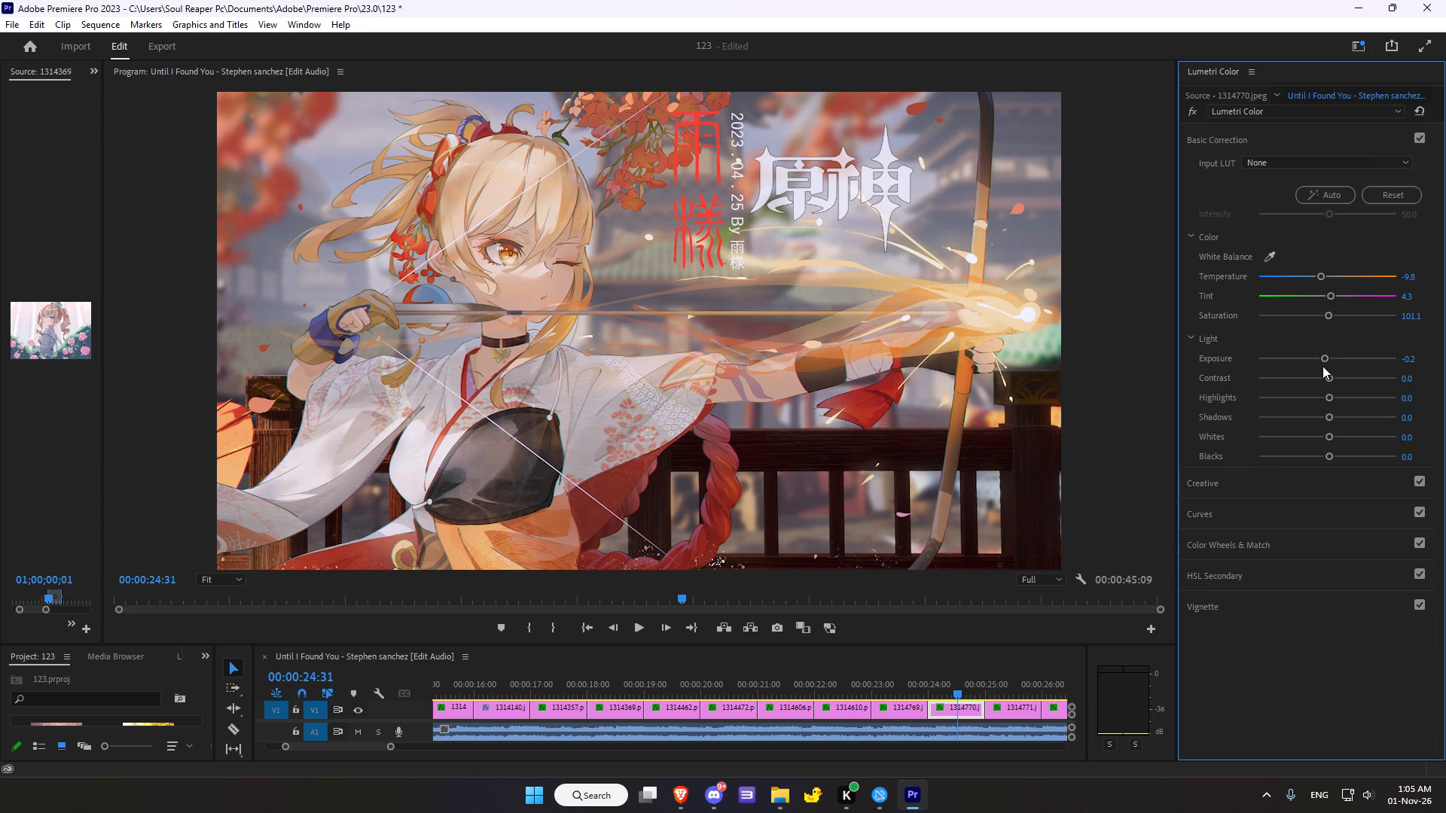
{"action": "left_click_drag", "start_coordinate": [1327, 373], "coordinate": [1338, 373]}
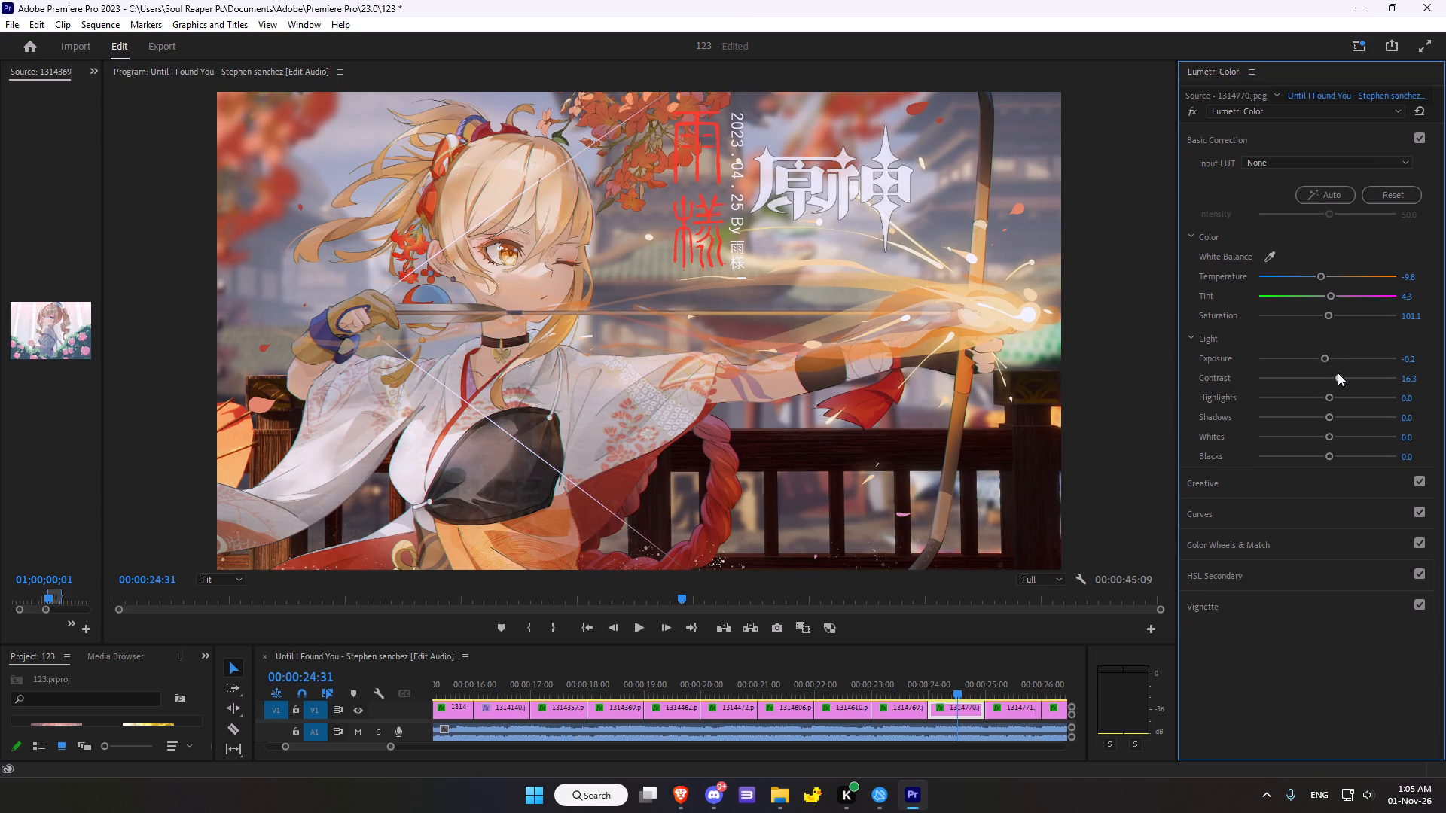
{"action": "left_click_drag", "start_coordinate": [1338, 373], "coordinate": [1338, 372]}
{"action": "left_click", "coordinate": [1325, 400]}
{"action": "left_click_drag", "start_coordinate": [1328, 412], "coordinate": [1335, 403]}
{"action": "left_click_drag", "start_coordinate": [1335, 403], "coordinate": [1331, 403]}
{"action": "left_click_drag", "start_coordinate": [1326, 432], "coordinate": [1319, 428]}
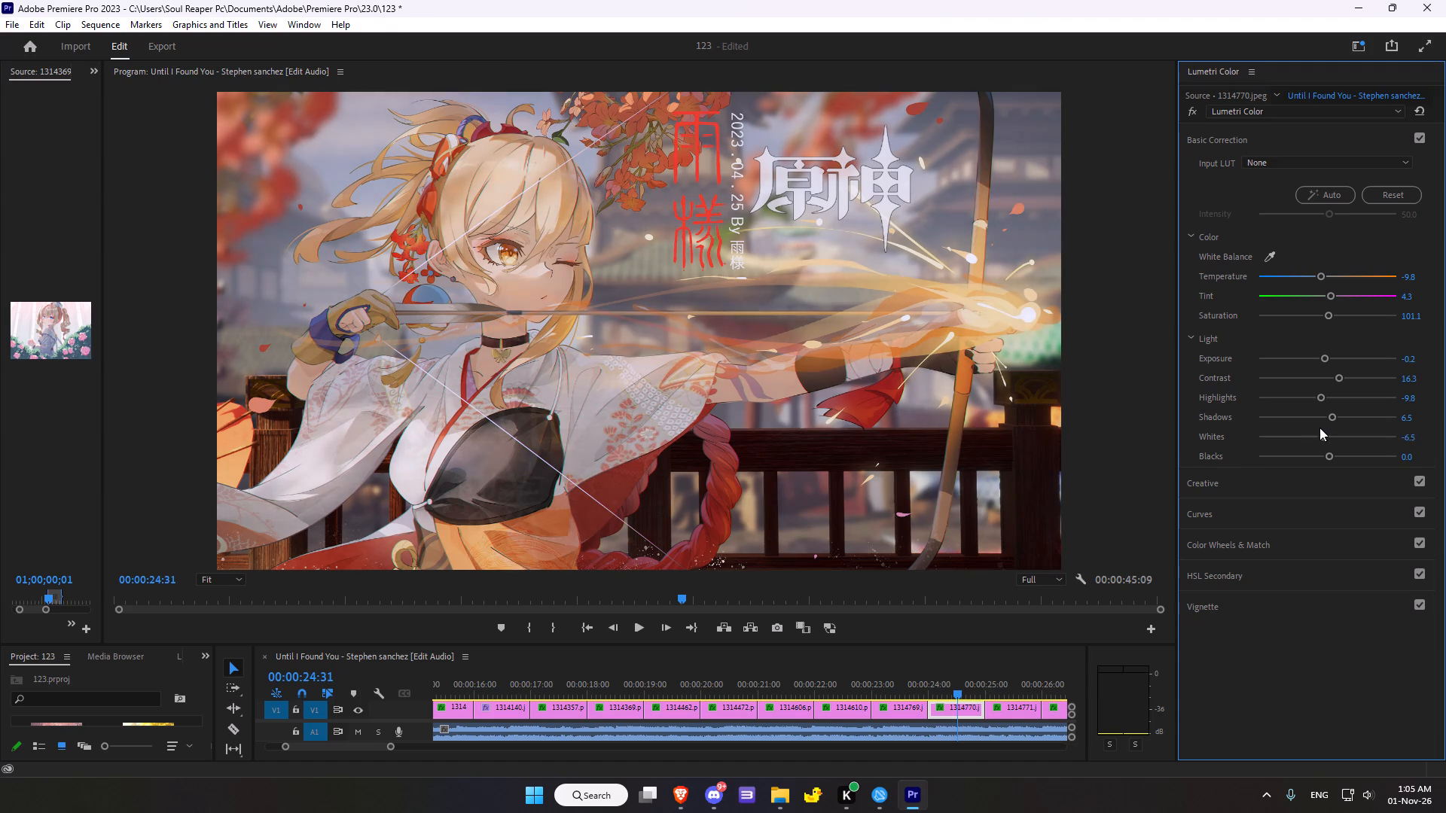
{"action": "left_click_drag", "start_coordinate": [1319, 428], "coordinate": [1316, 434]}
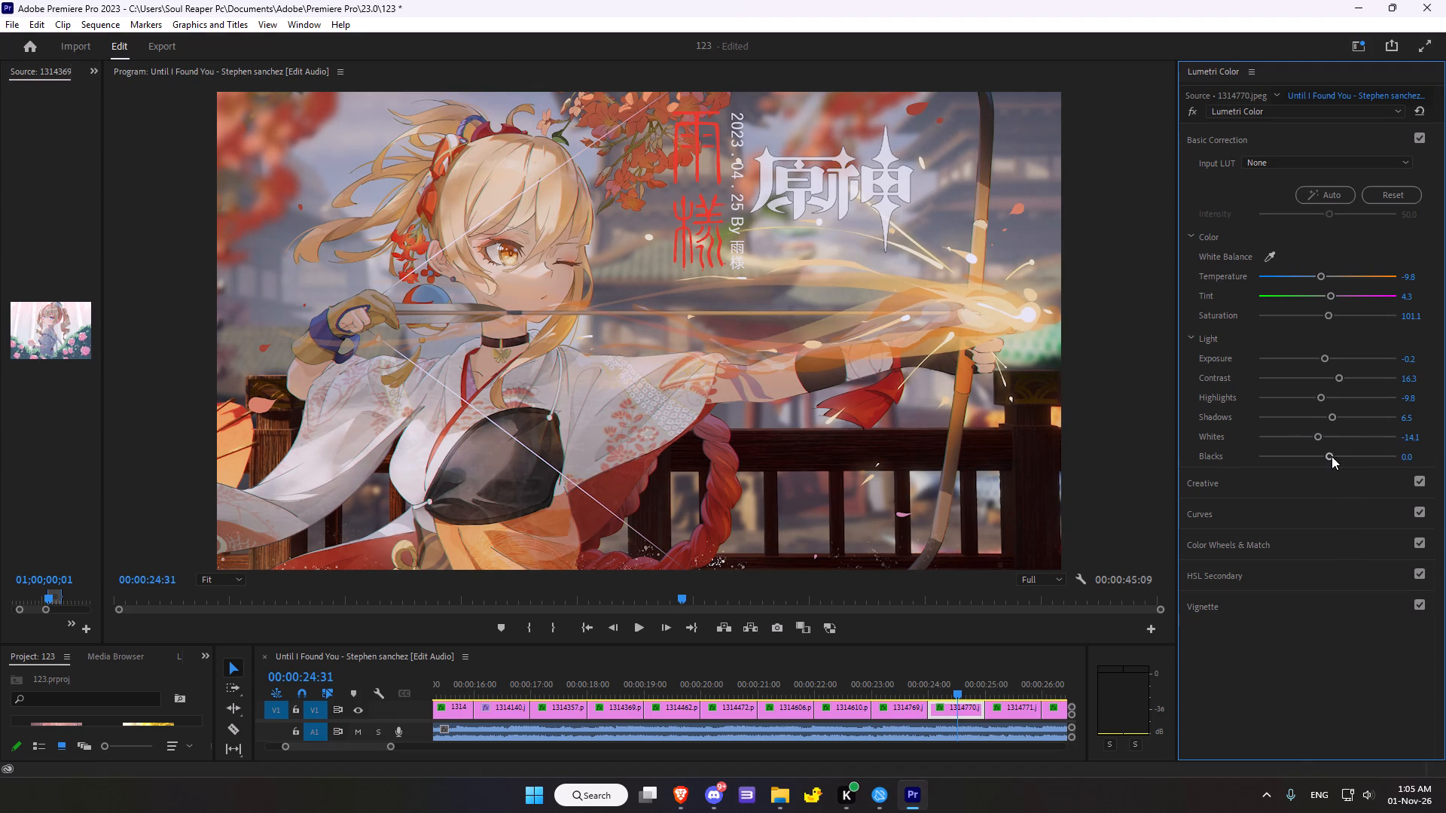
{"action": "left_click", "coordinate": [1332, 456]}
In clip 1314770's Creative adjustments, set Sharpen to 60.9 and Vibrance to 16.3, with Saturation at 100.
{"action": "left_click", "coordinate": [1204, 479]}
{"action": "left_click_drag", "start_coordinate": [1332, 400], "coordinate": [1354, 398]}
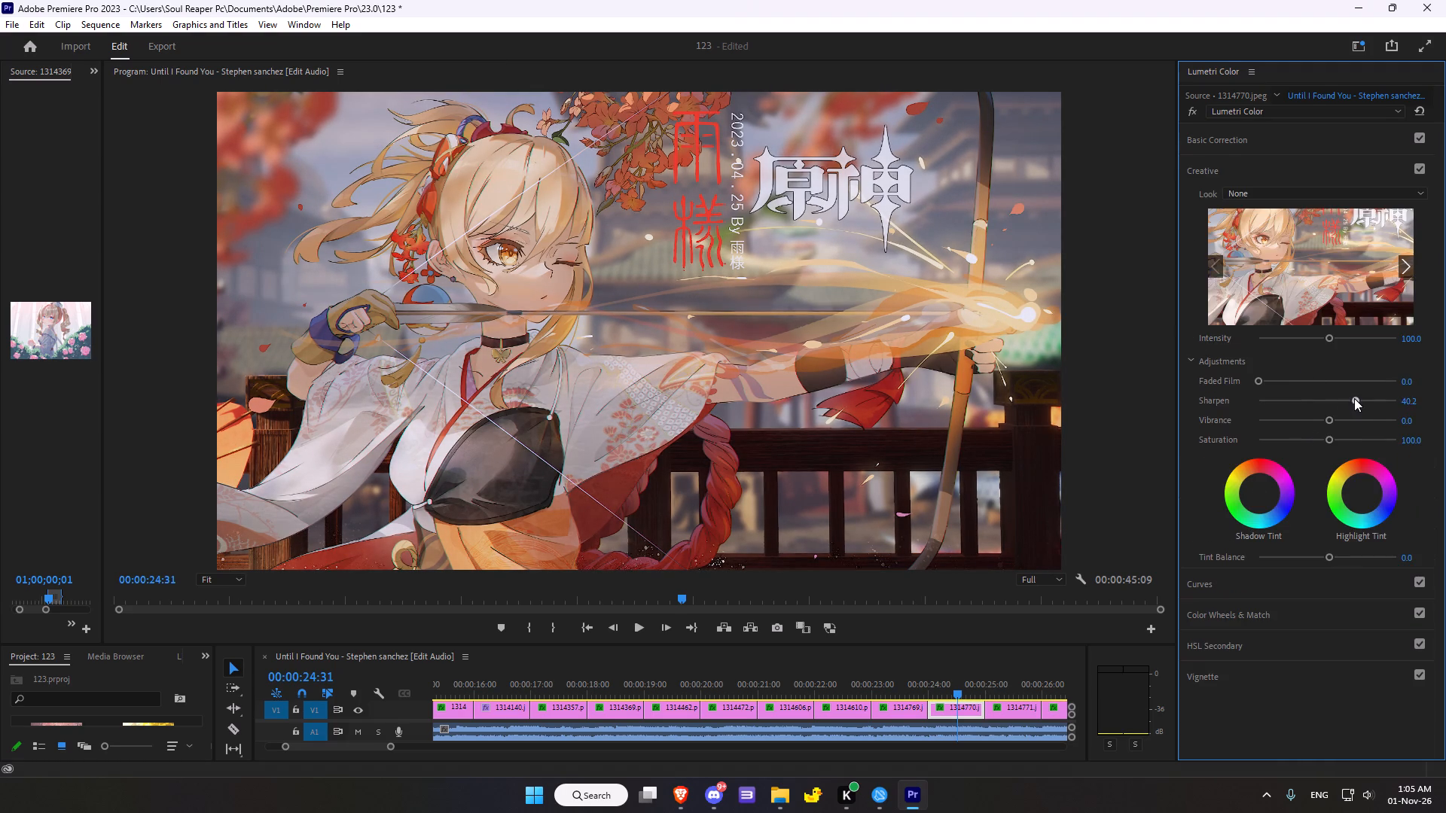
{"action": "left_click_drag", "start_coordinate": [1354, 398], "coordinate": [1368, 394]}
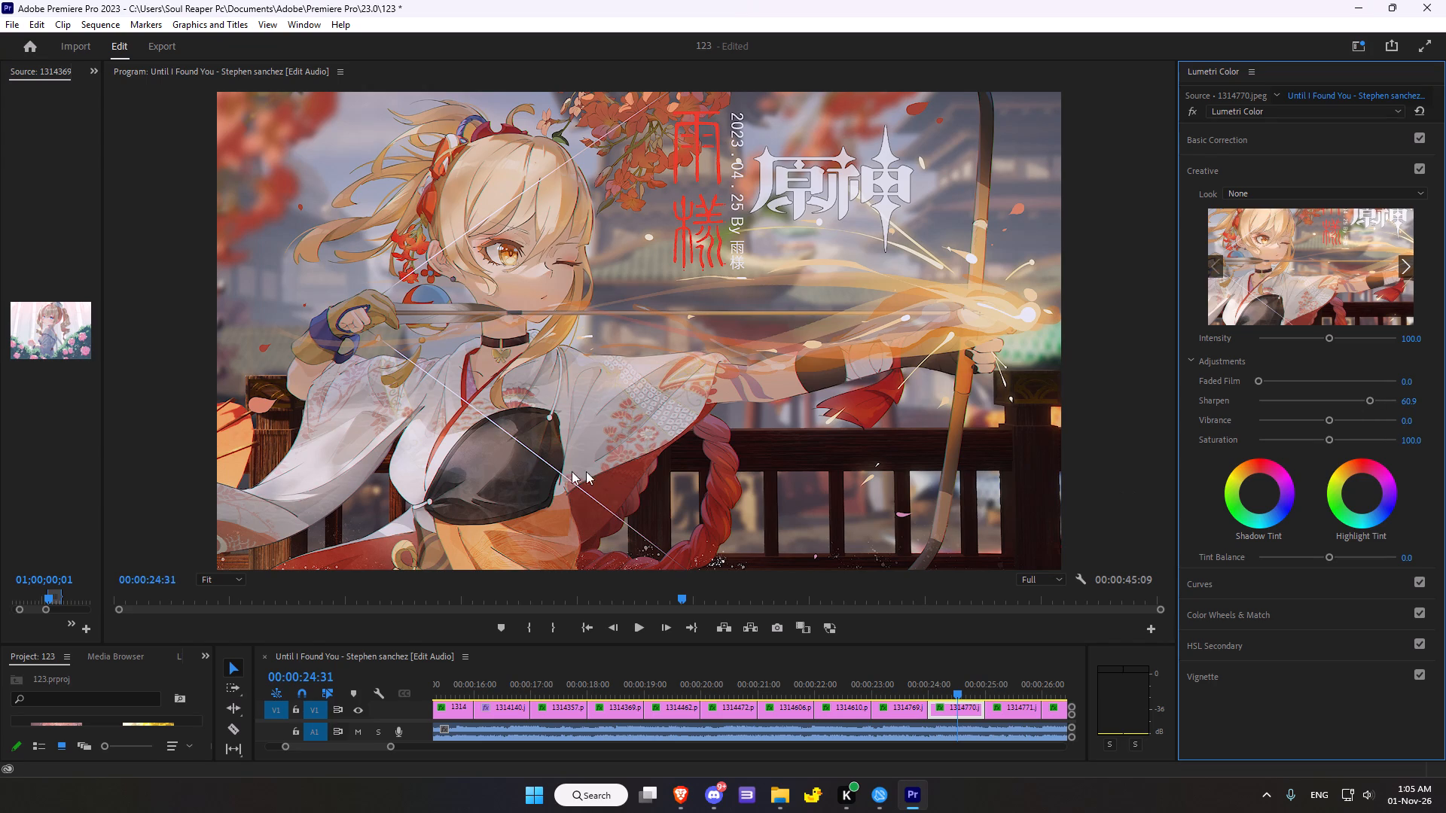
{"action": "left_click", "coordinate": [1333, 422]}
{"action": "left_click", "coordinate": [1329, 440]}
Shift clip 1314770's Shadow Tint slightly from the wheel's centre toward blue.
{"action": "left_click_drag", "start_coordinate": [1261, 493], "coordinate": [1333, 561]}
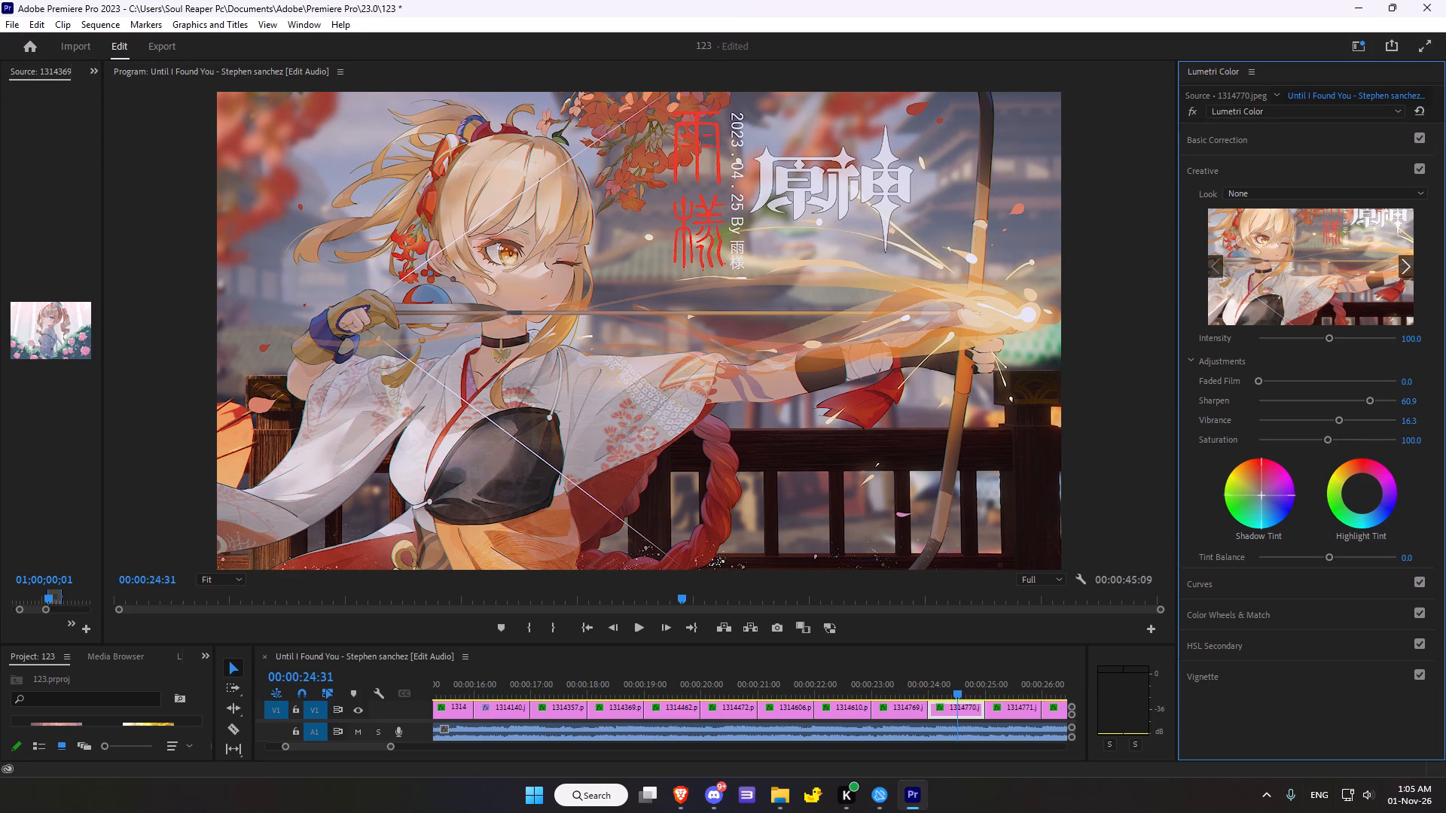
{"action": "left_click_drag", "start_coordinate": [1333, 561], "coordinate": [1242, 526]}
{"action": "left_click_drag", "start_coordinate": [1242, 526], "coordinate": [1233, 562]}
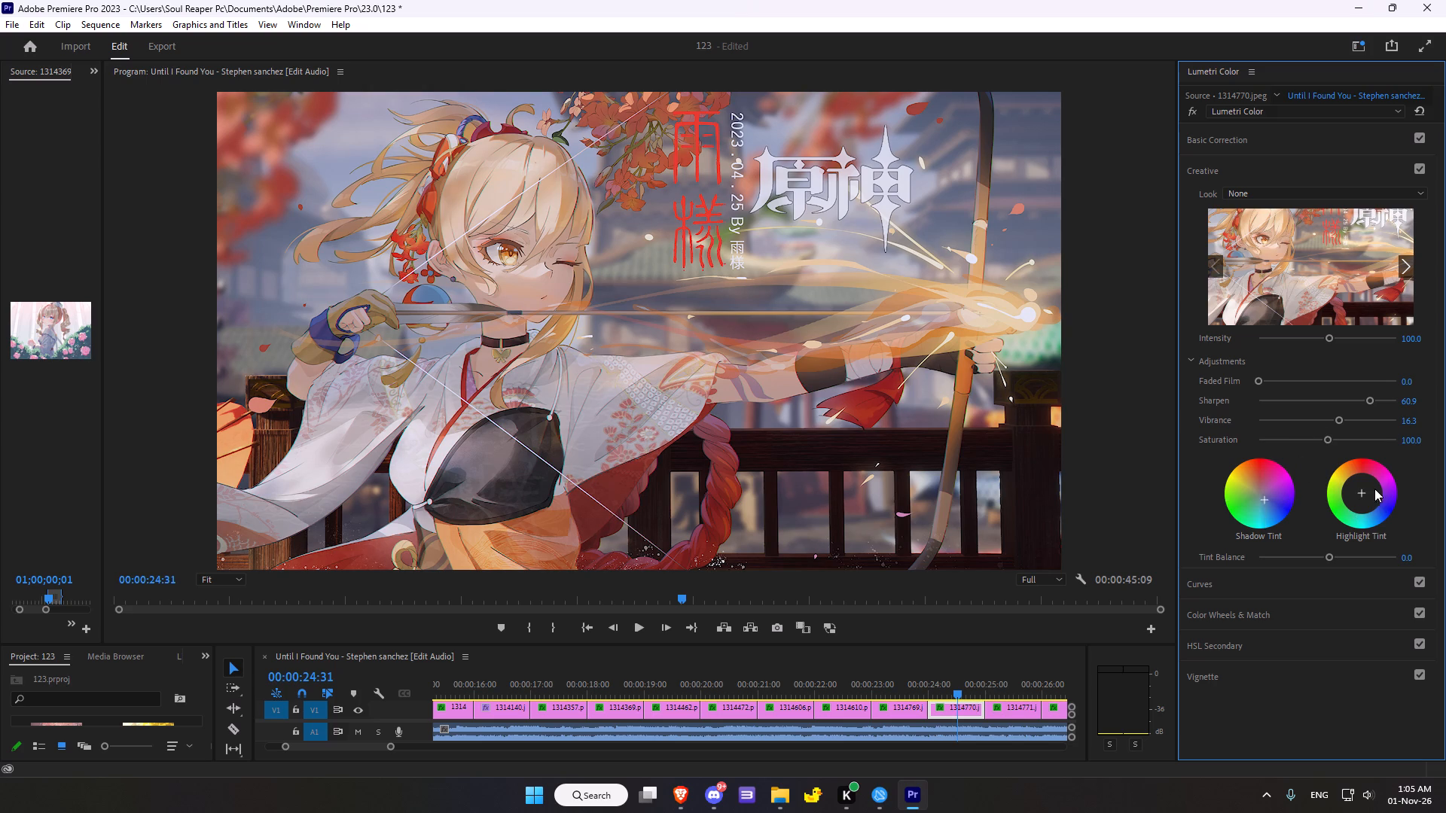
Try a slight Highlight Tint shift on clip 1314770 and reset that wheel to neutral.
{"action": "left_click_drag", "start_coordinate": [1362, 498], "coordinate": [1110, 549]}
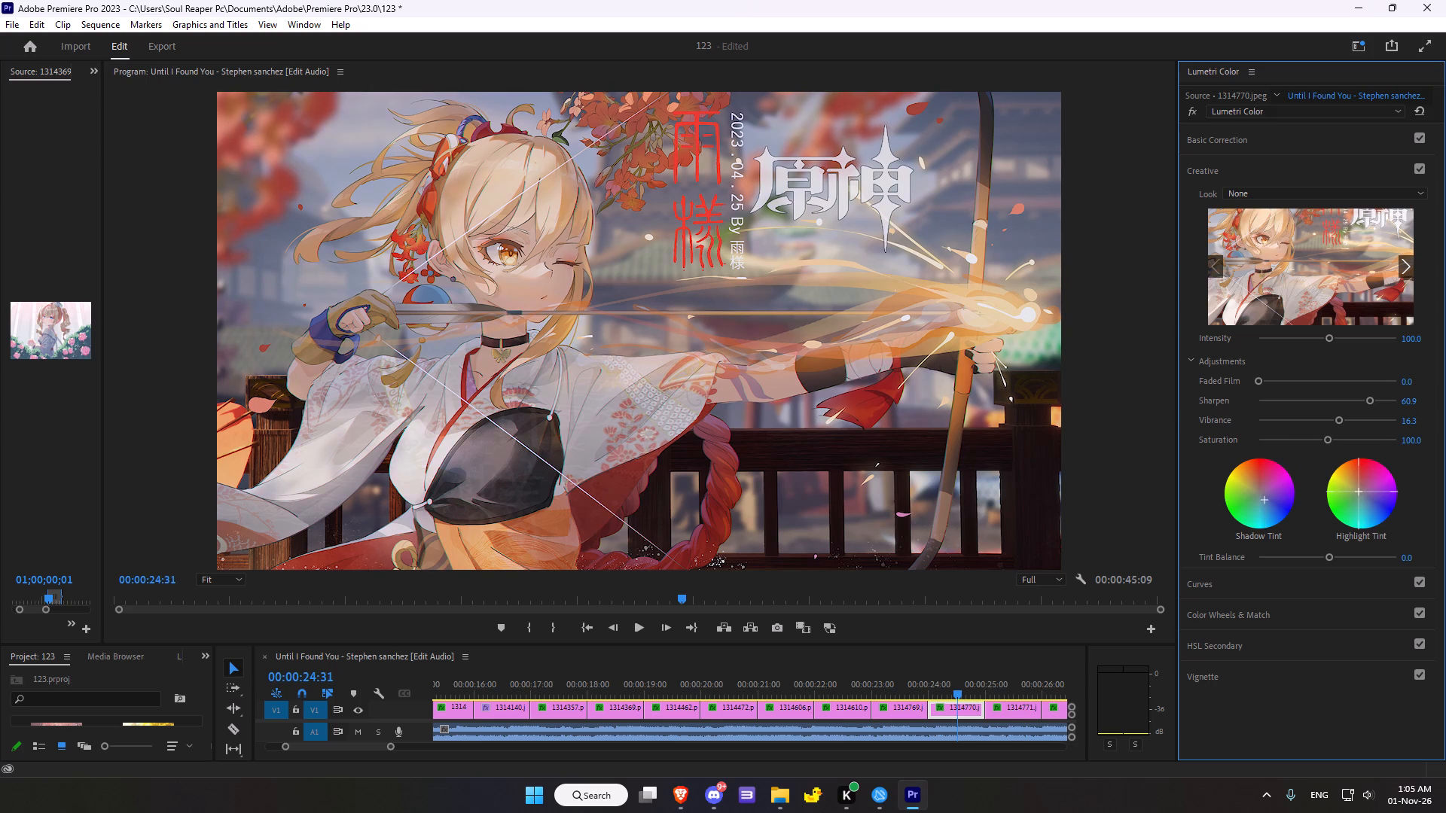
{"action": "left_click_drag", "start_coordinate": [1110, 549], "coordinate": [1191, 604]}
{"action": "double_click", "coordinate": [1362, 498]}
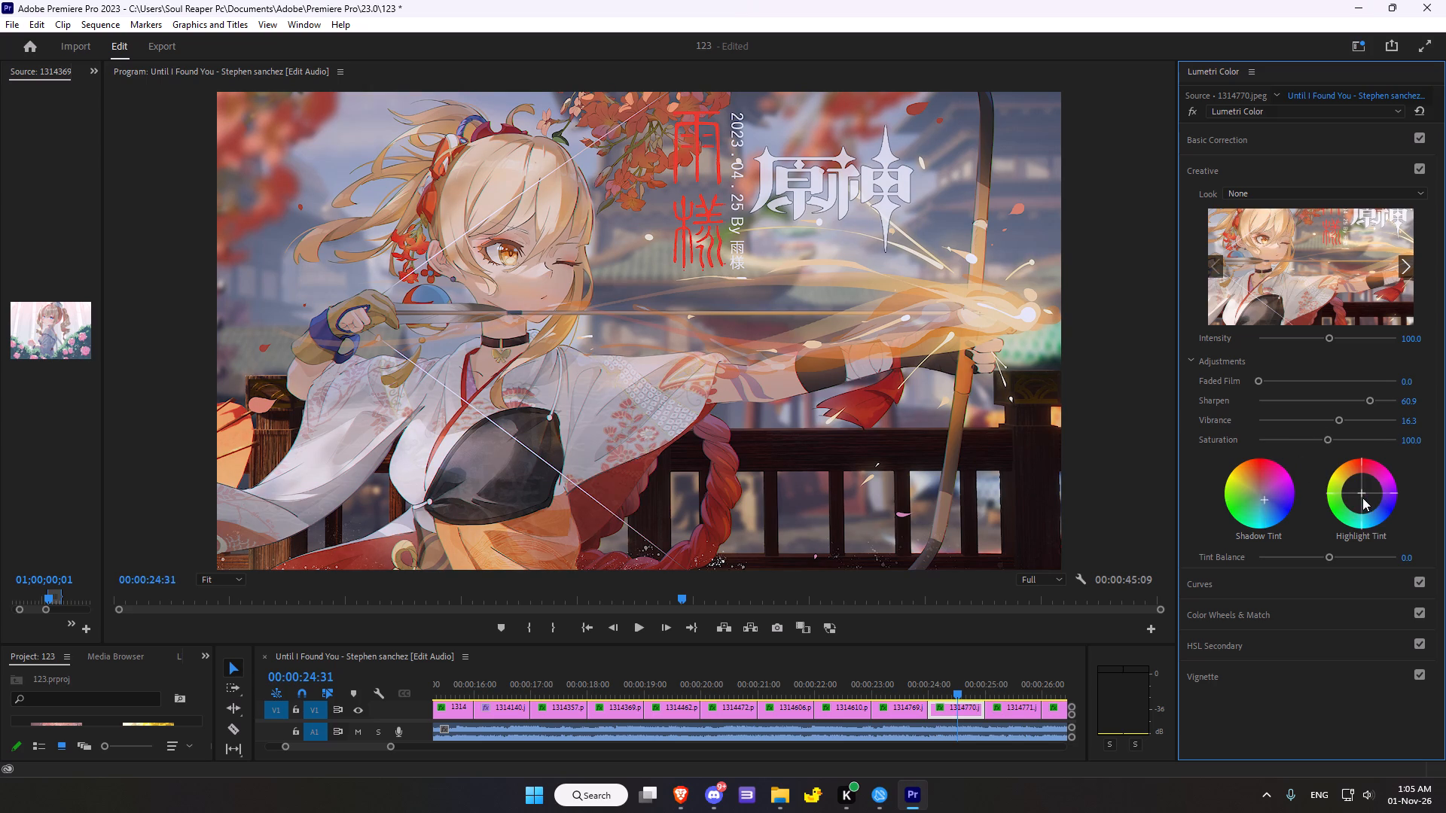
Add a midtone and a highlight point to the white RGB curve and pull the highlight point slightly below the diagonal.
{"action": "left_click", "coordinate": [1210, 583]}
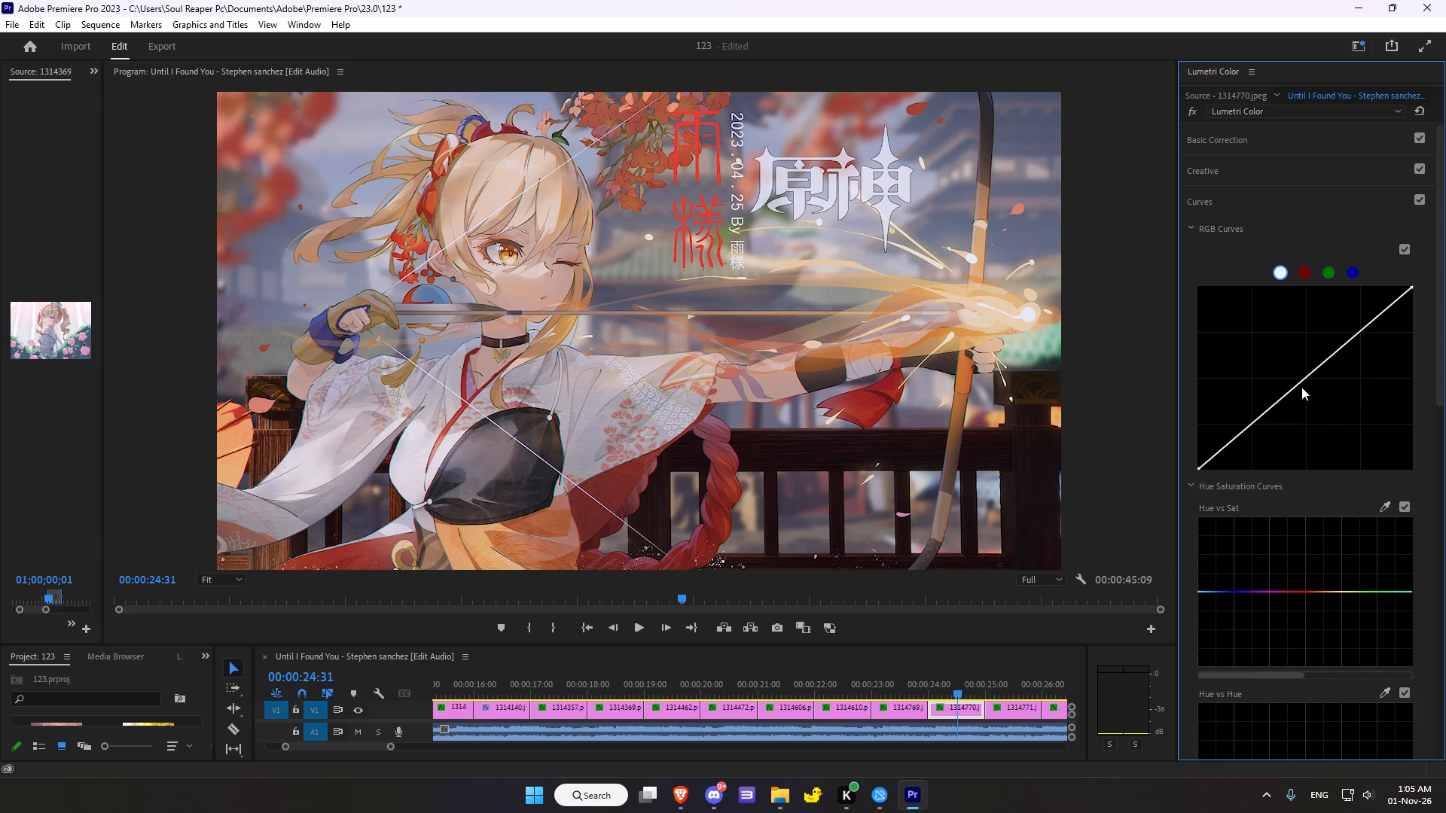
{"action": "left_click", "coordinate": [1301, 387]}
{"action": "left_click", "coordinate": [1287, 391]}
{"action": "left_click_drag", "start_coordinate": [1368, 328], "coordinate": [1367, 329]}
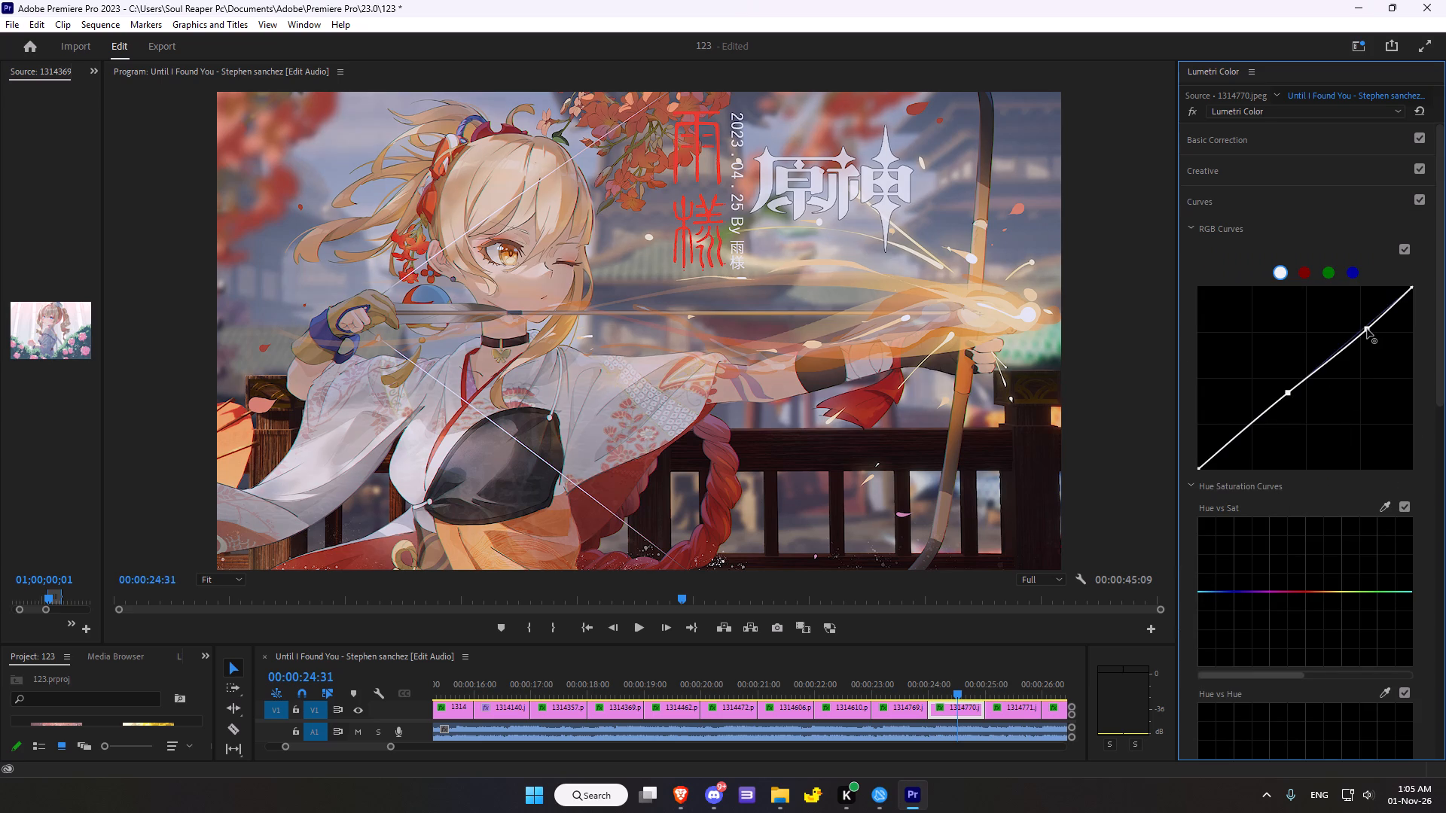
{"action": "left_click_drag", "start_coordinate": [1367, 329], "coordinate": [1368, 333]}
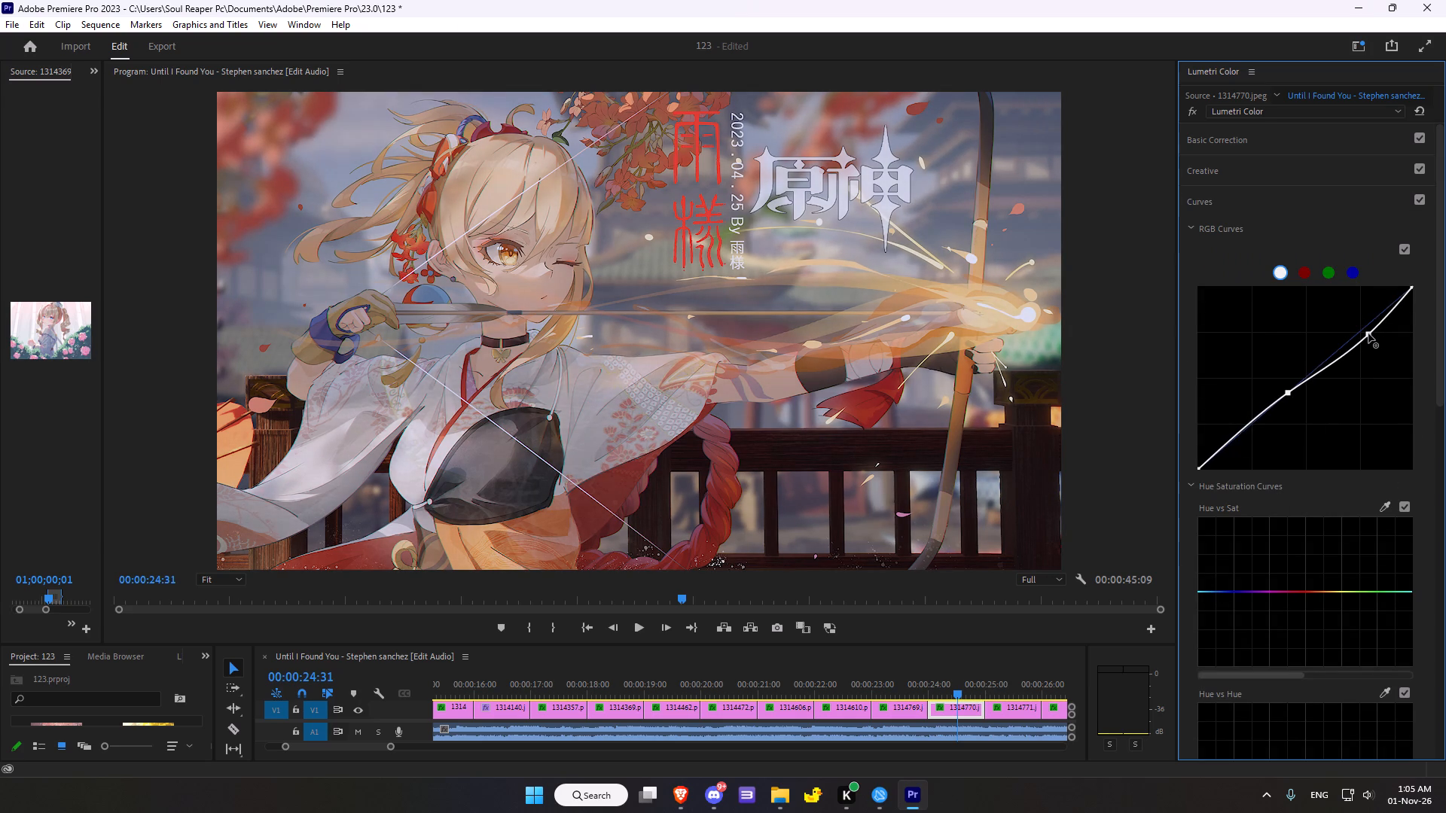
{"action": "left_click_drag", "start_coordinate": [1368, 333], "coordinate": [1364, 340]}
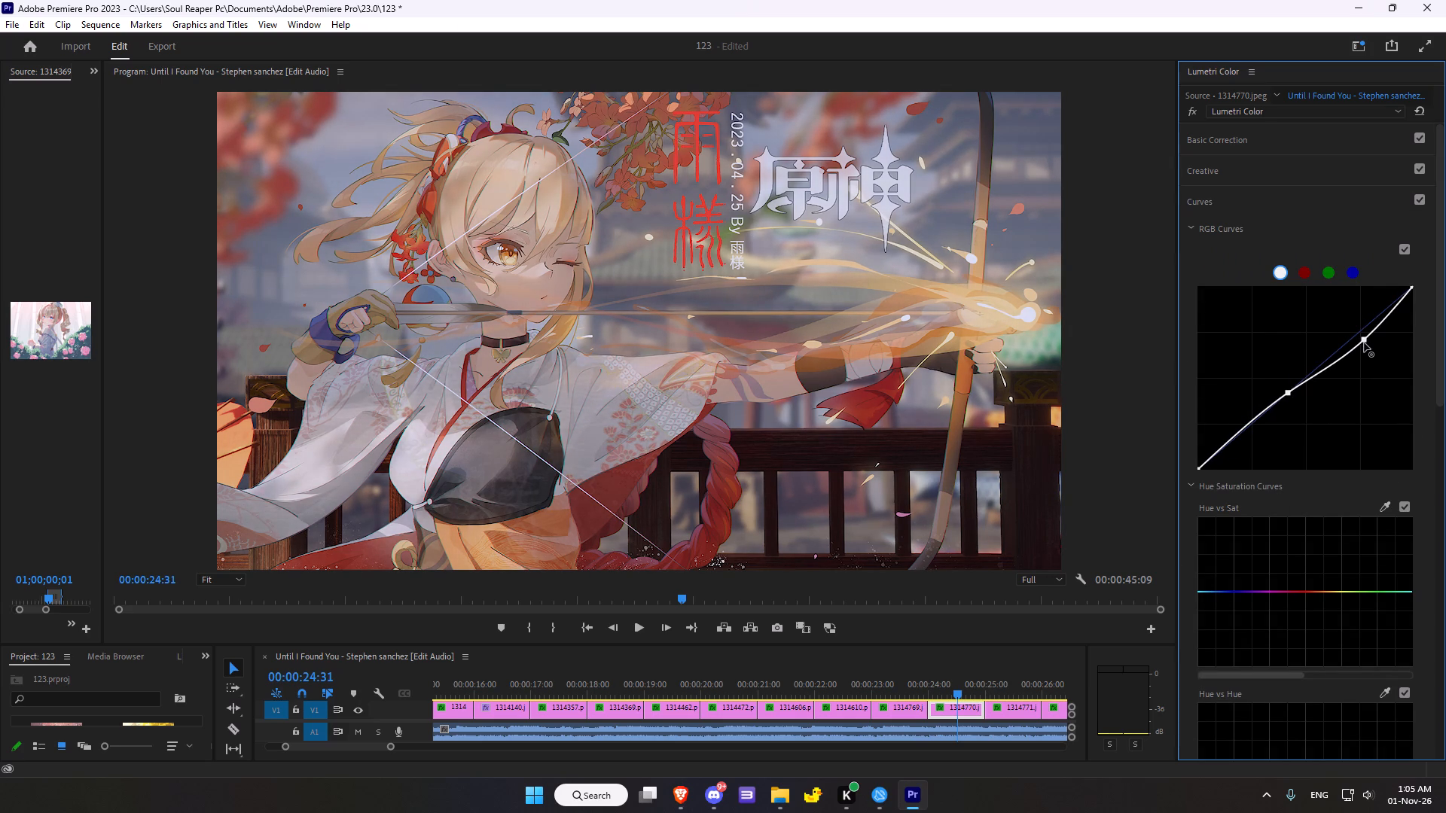
{"action": "left_click", "coordinate": [1364, 343]}
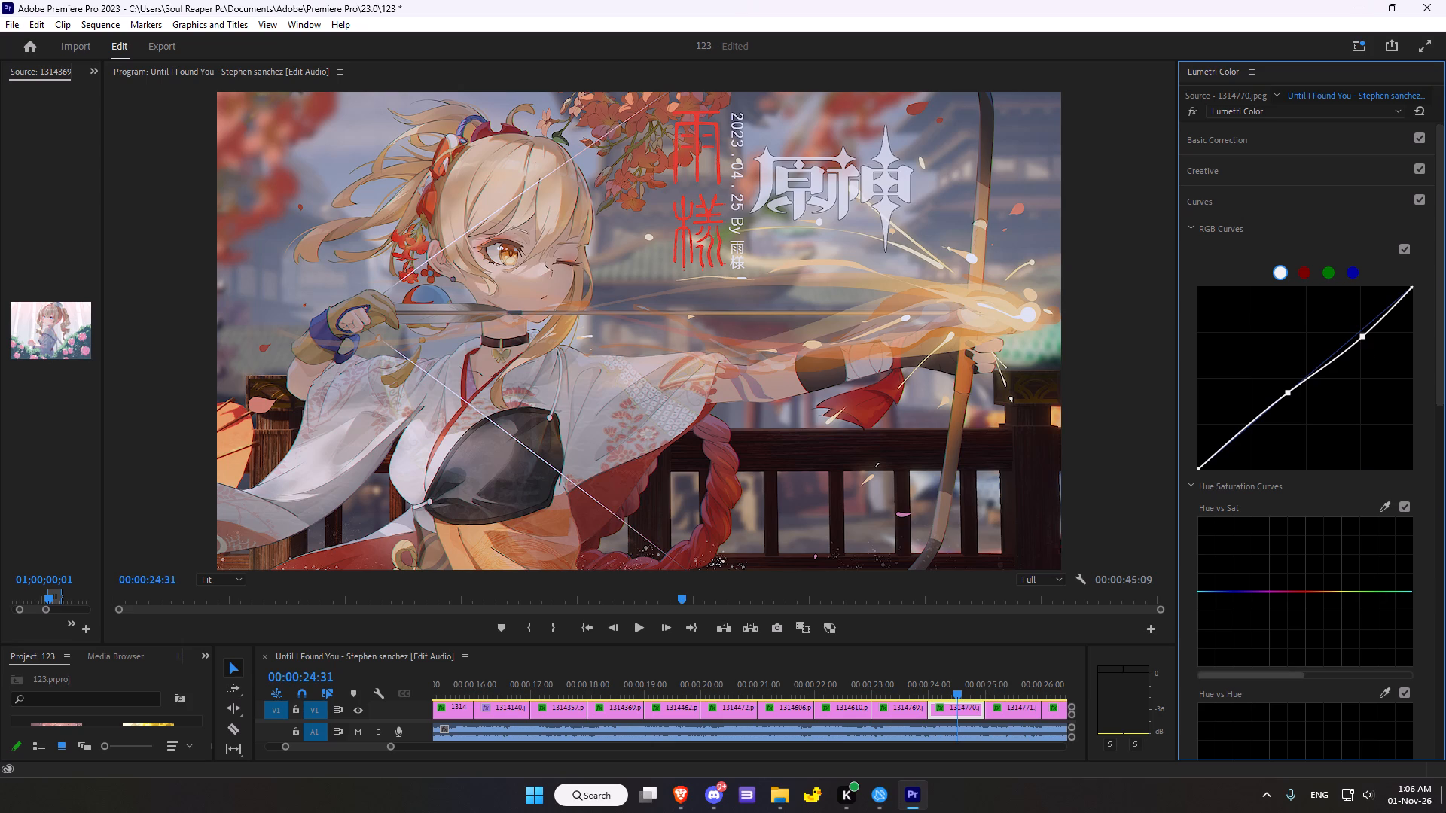
Sample the archer's orange sash below her chest piece for the Hue vs Sat curve and raise the orange-red saturation slightly.
{"action": "scroll", "coordinate": [1314, 502], "scroll_direction": "down", "scroll_amount": 3}
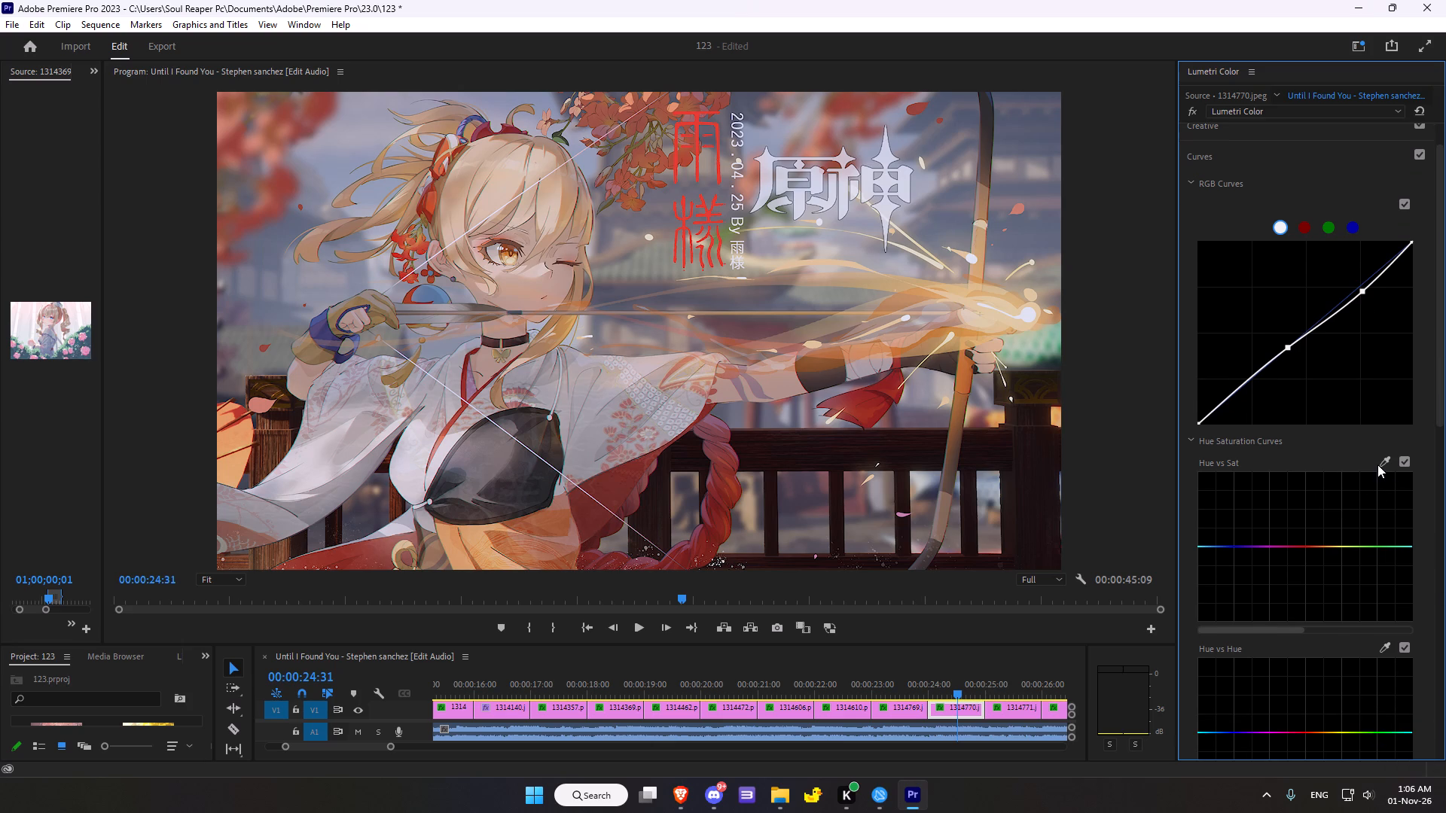
{"action": "left_click", "coordinate": [1381, 462]}
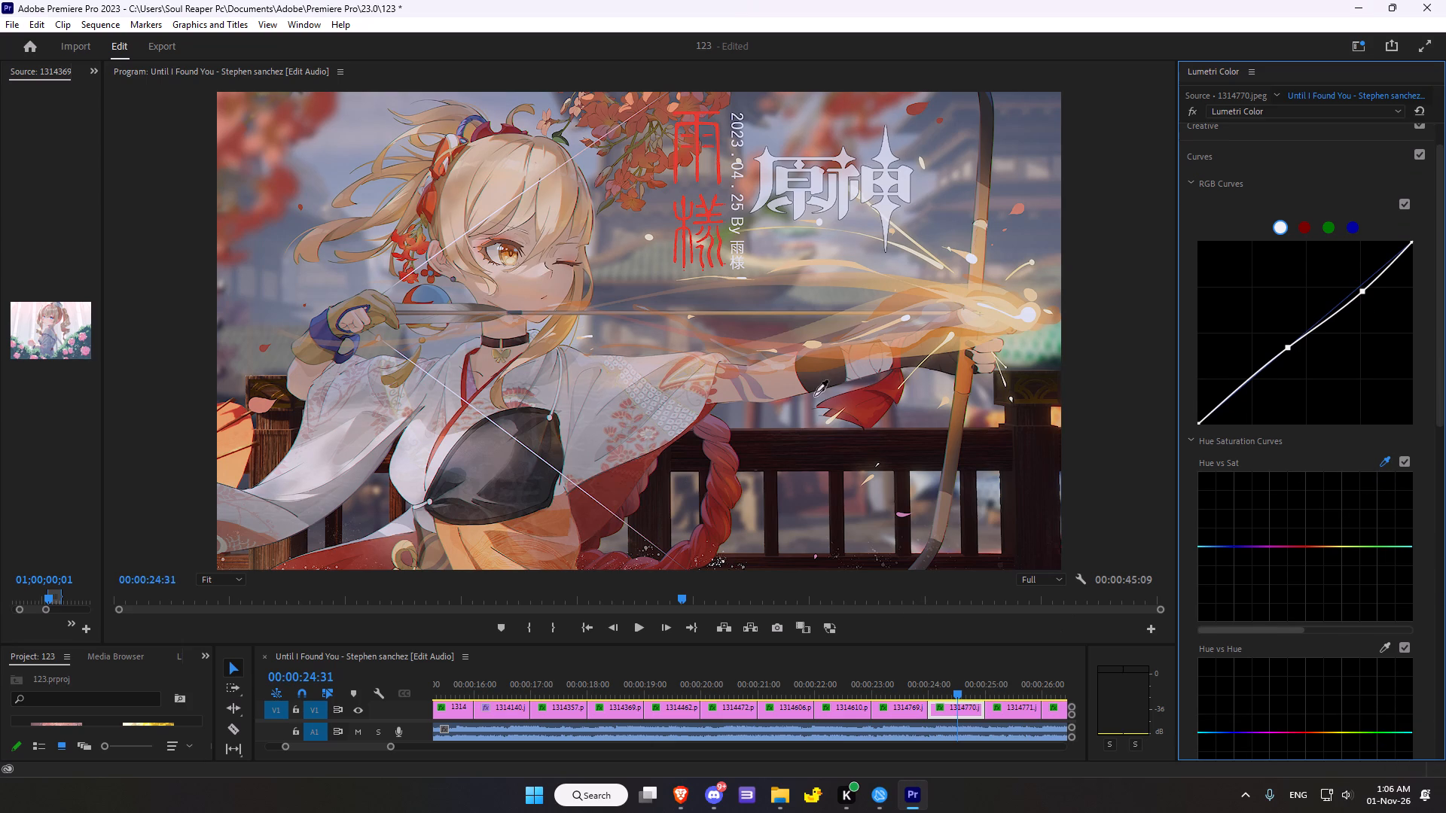
{"action": "left_click", "coordinate": [518, 537]}
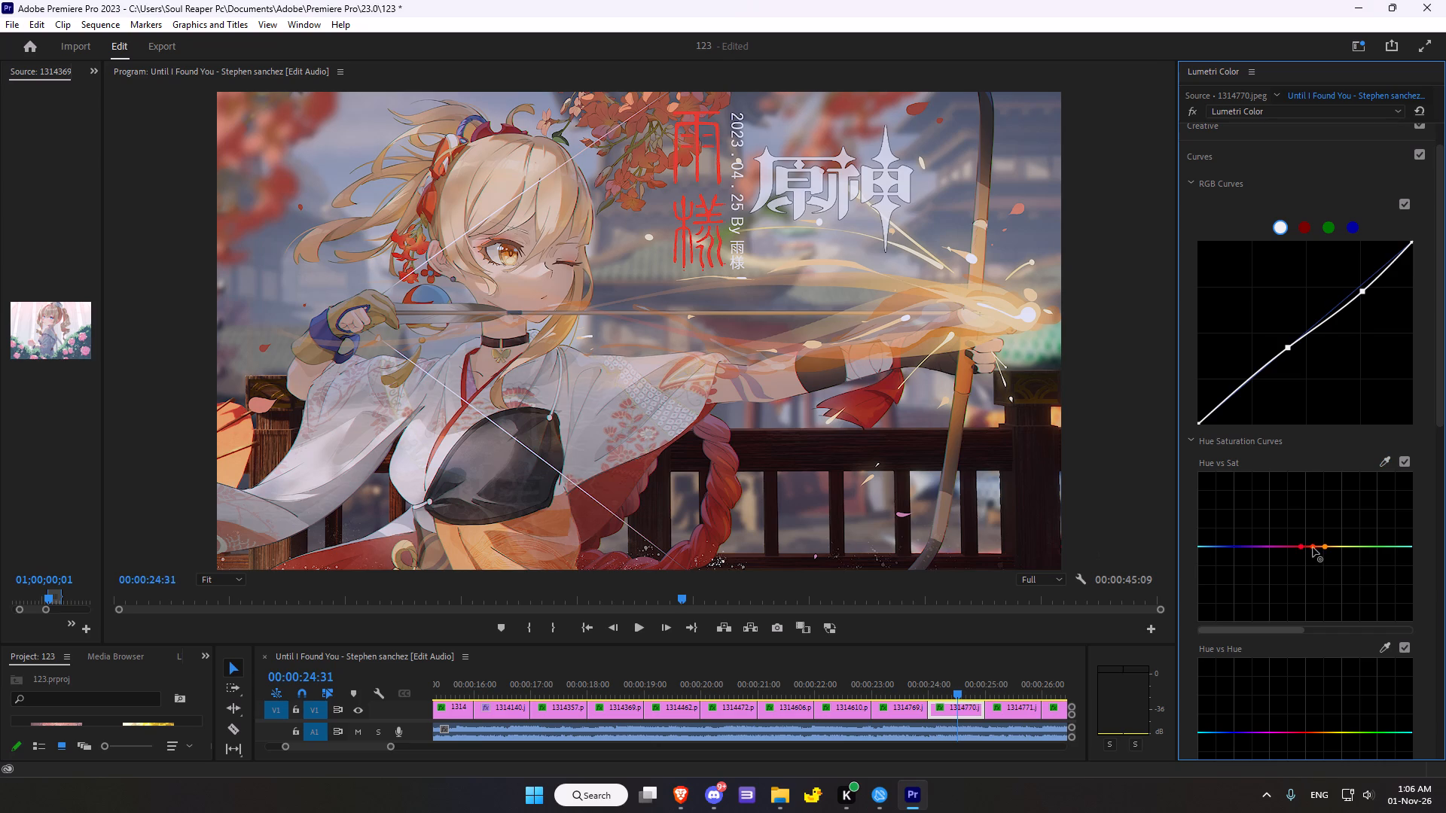
{"action": "left_click_drag", "start_coordinate": [1313, 547], "coordinate": [1317, 540]}
{"action": "left_click_drag", "start_coordinate": [1317, 540], "coordinate": [1313, 537]}
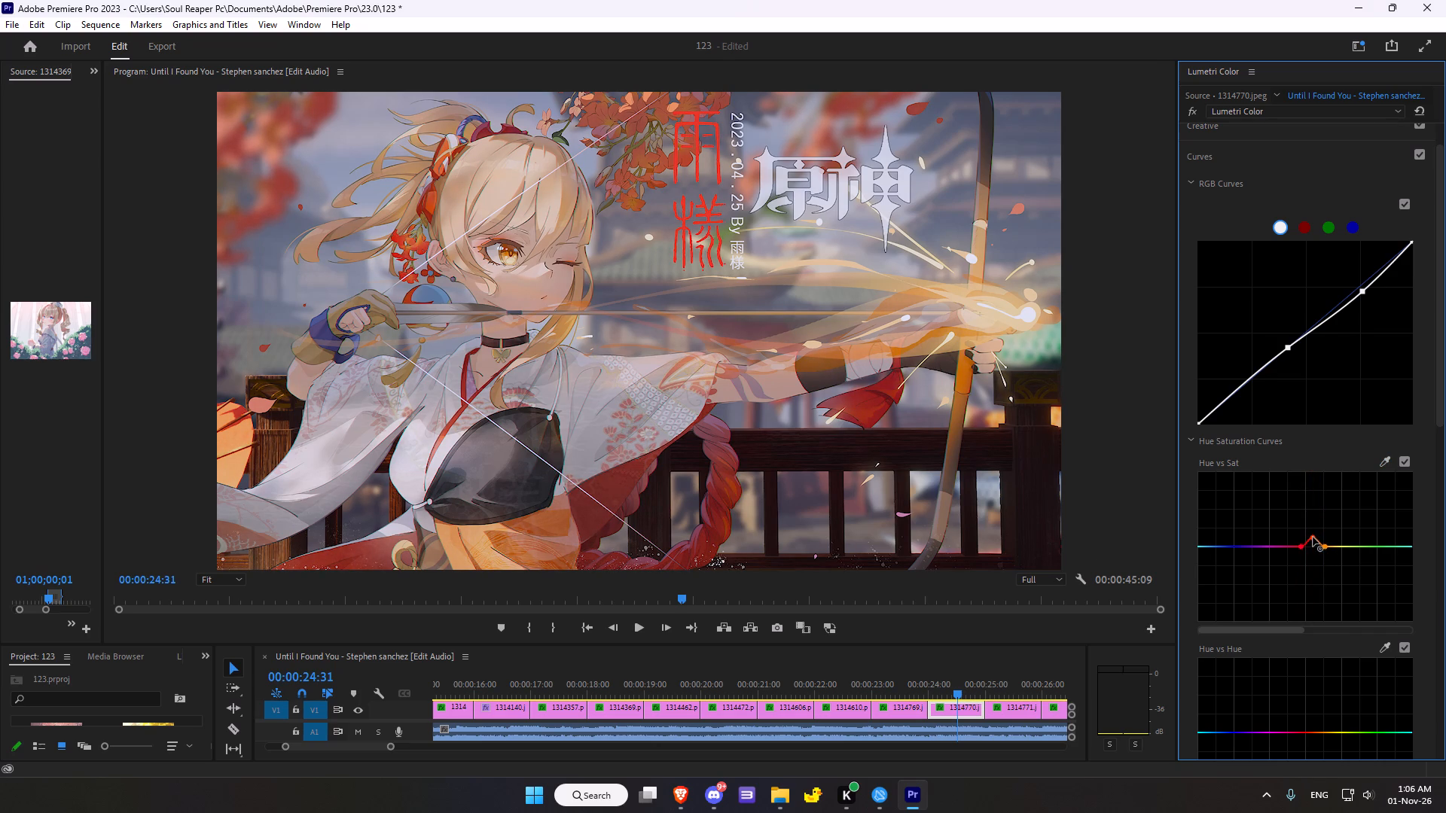
Sample the green roof beyond the archer's bow hand for the Hue vs Hue curve and raise the green-cyan point slightly above the line.
{"action": "scroll", "coordinate": [1312, 526], "scroll_direction": "down", "scroll_amount": 13}
{"action": "left_click", "coordinate": [1381, 452]}
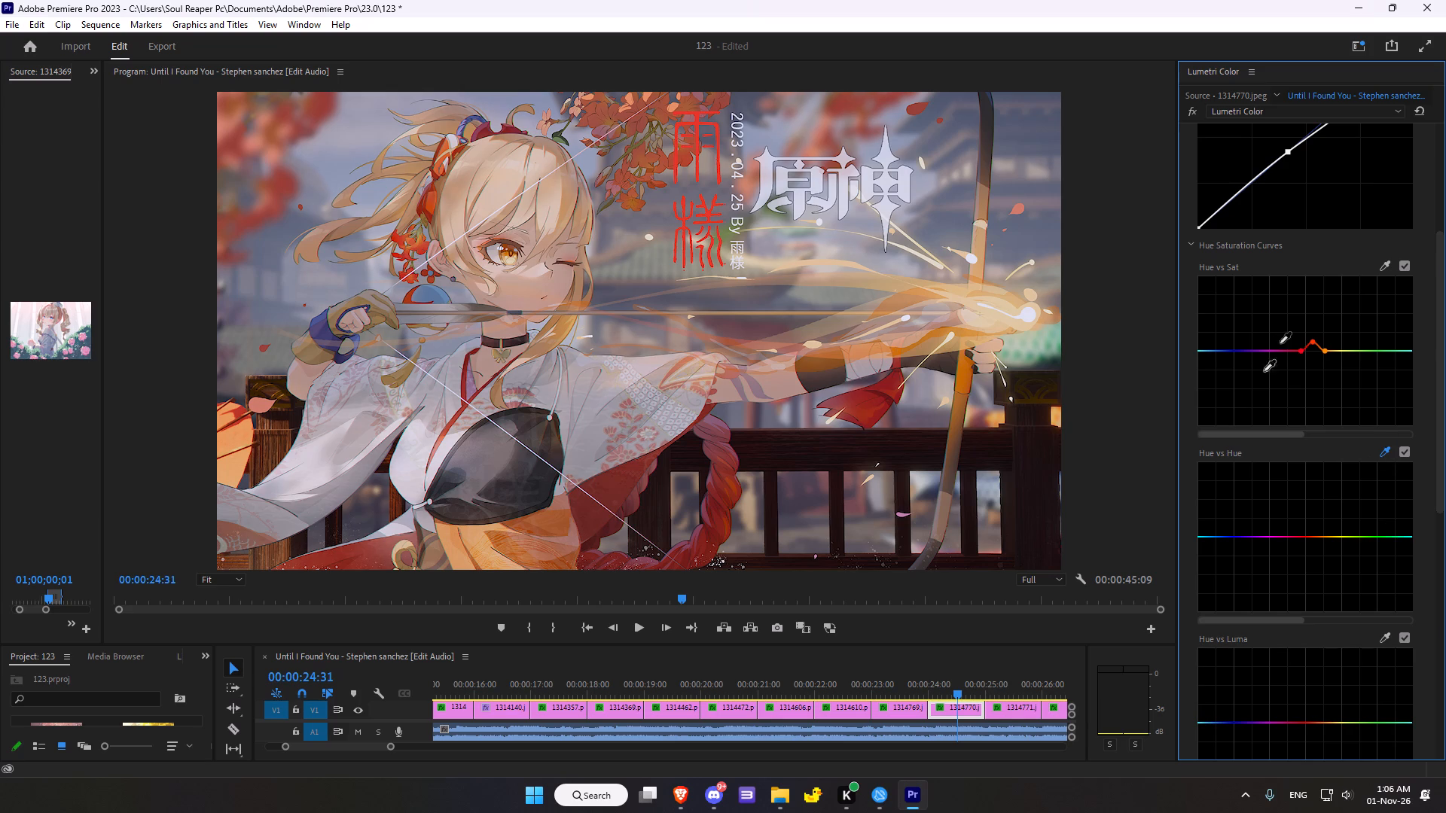
{"action": "left_click", "coordinate": [1055, 333]}
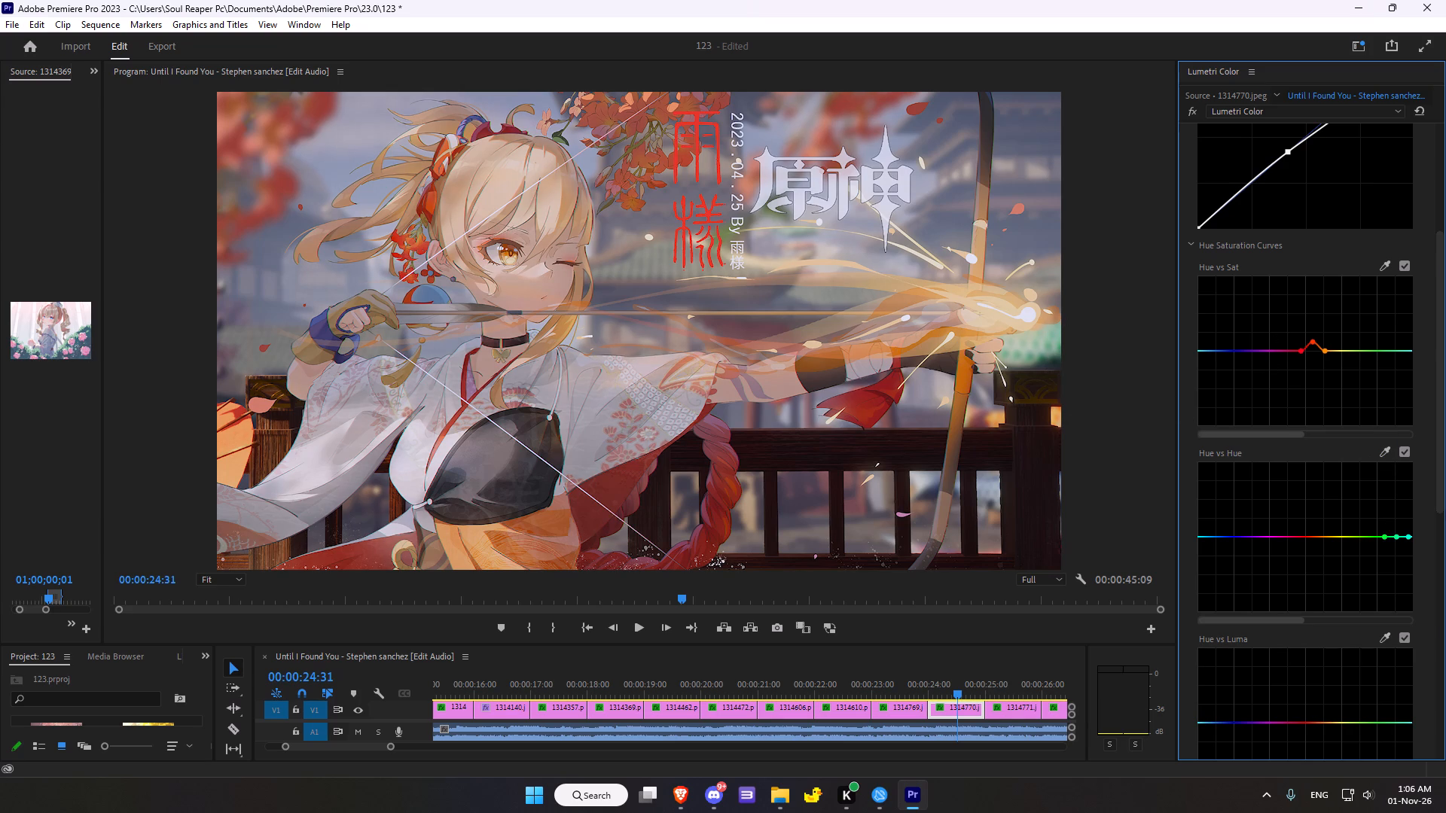
{"action": "left_click_drag", "start_coordinate": [1397, 536], "coordinate": [1408, 499]}
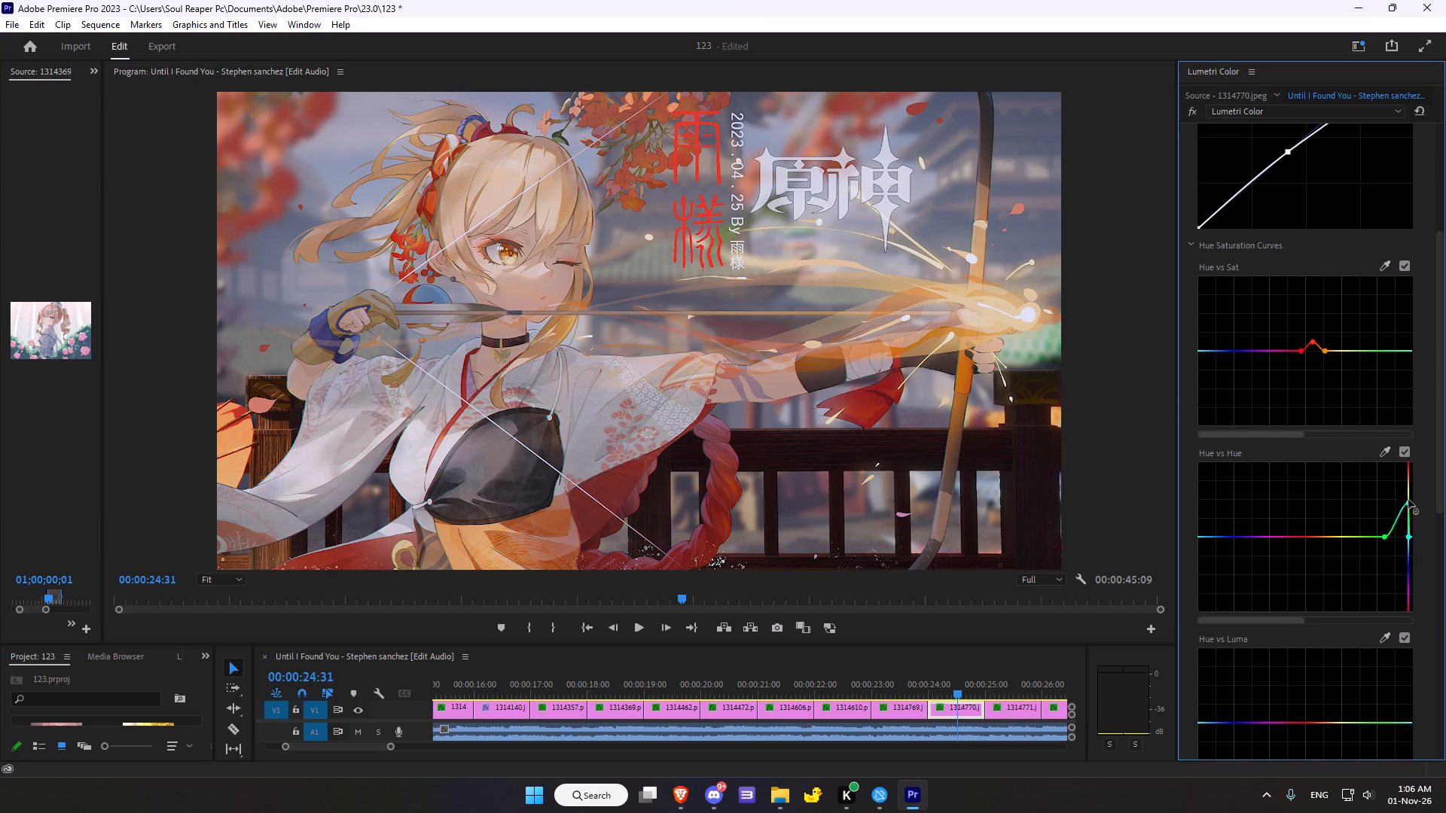
{"action": "left_click_drag", "start_coordinate": [1408, 499], "coordinate": [1392, 516]}
{"action": "left_click_drag", "start_coordinate": [1392, 516], "coordinate": [1396, 522]}
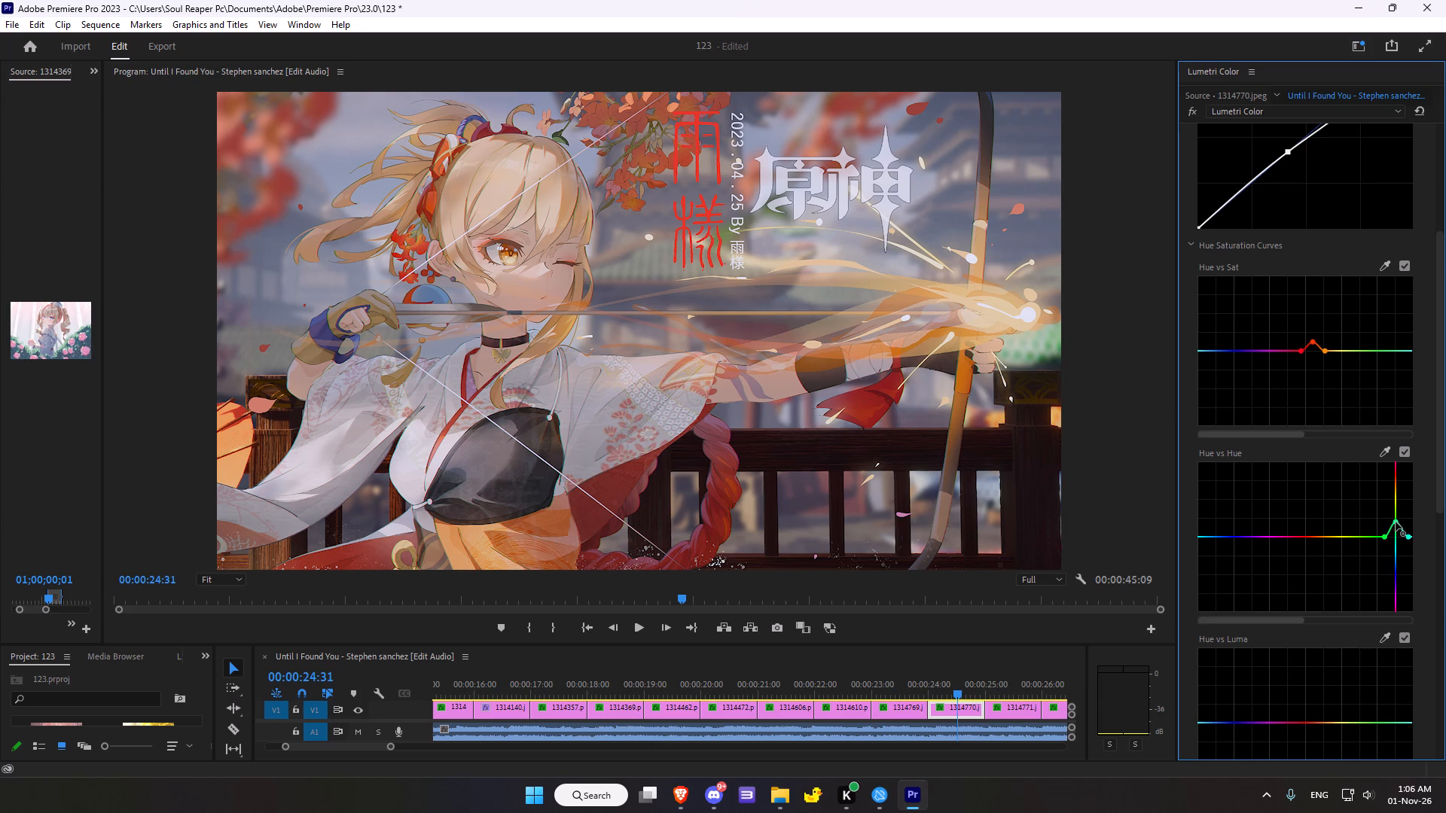
{"action": "left_click_drag", "start_coordinate": [1396, 522], "coordinate": [1396, 528]}
Sample the red braided rope for the Hue vs Luma curve, try darkening the reds, and settle on a slight brightness raise.
{"action": "scroll", "coordinate": [1301, 528], "scroll_direction": "down", "scroll_amount": 7}
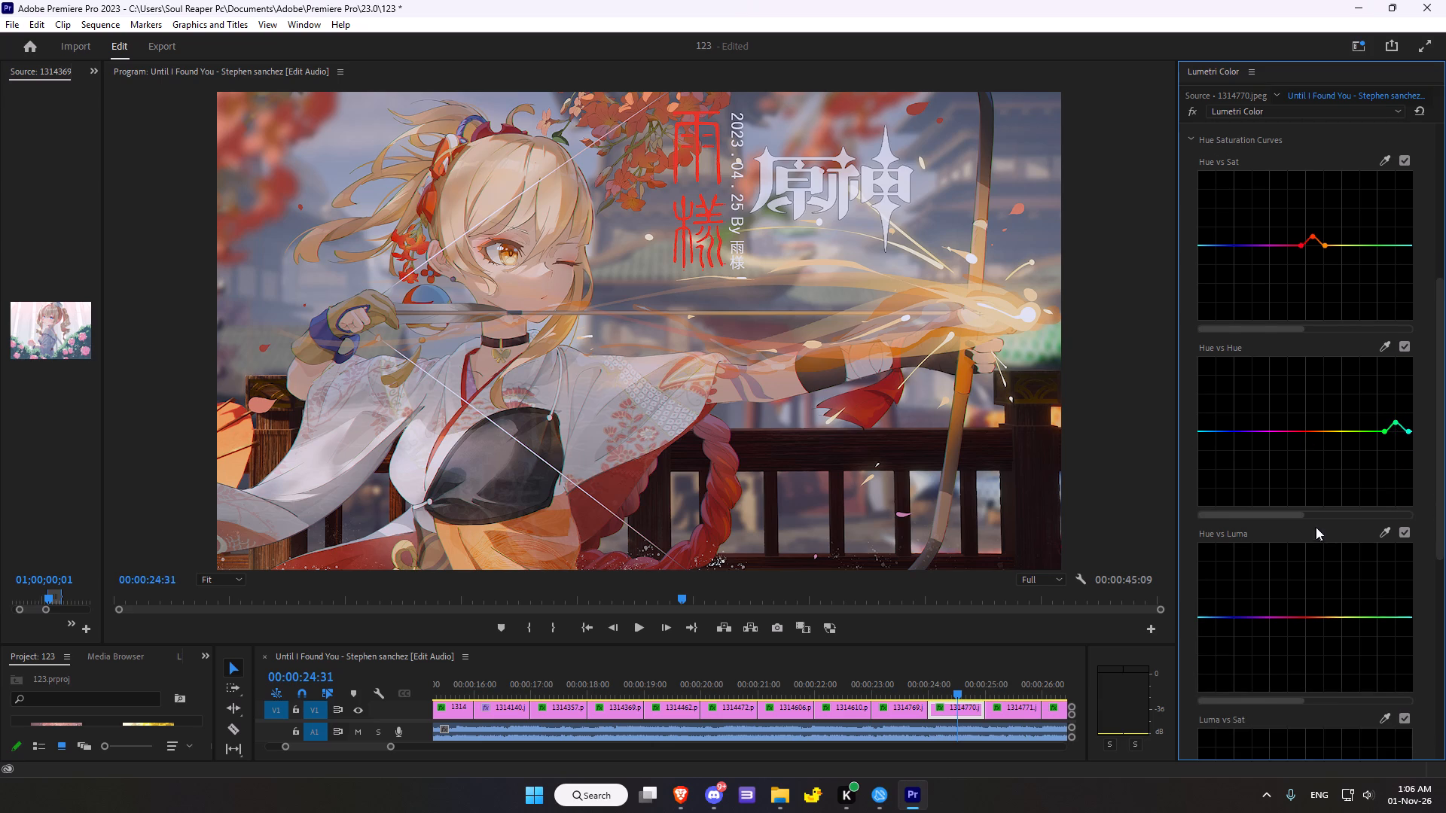
{"action": "left_click", "coordinate": [1383, 540]}
{"action": "left_click", "coordinate": [1393, 531]}
{"action": "left_click", "coordinate": [1388, 531]}
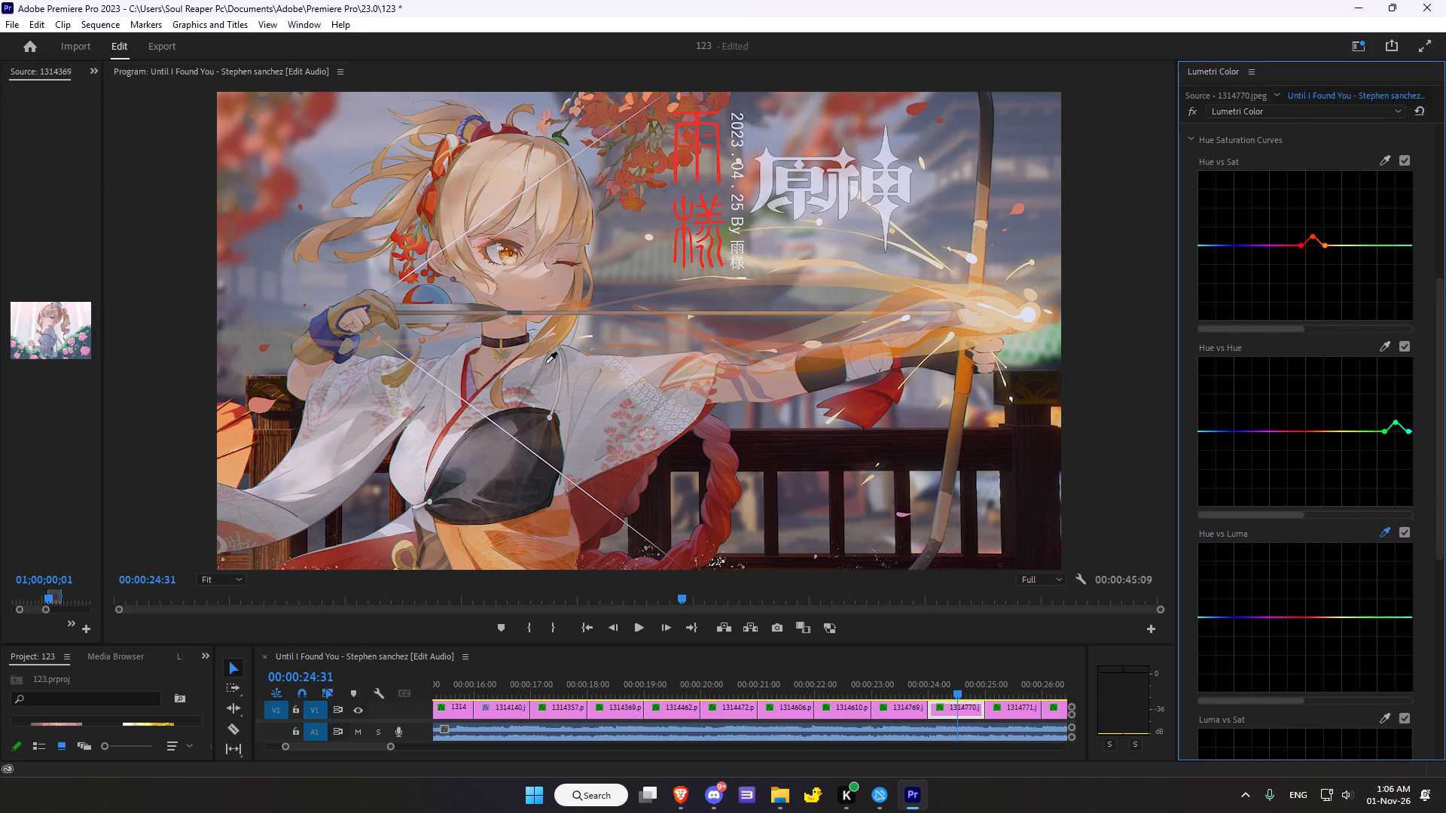
{"action": "left_click", "coordinate": [719, 514]}
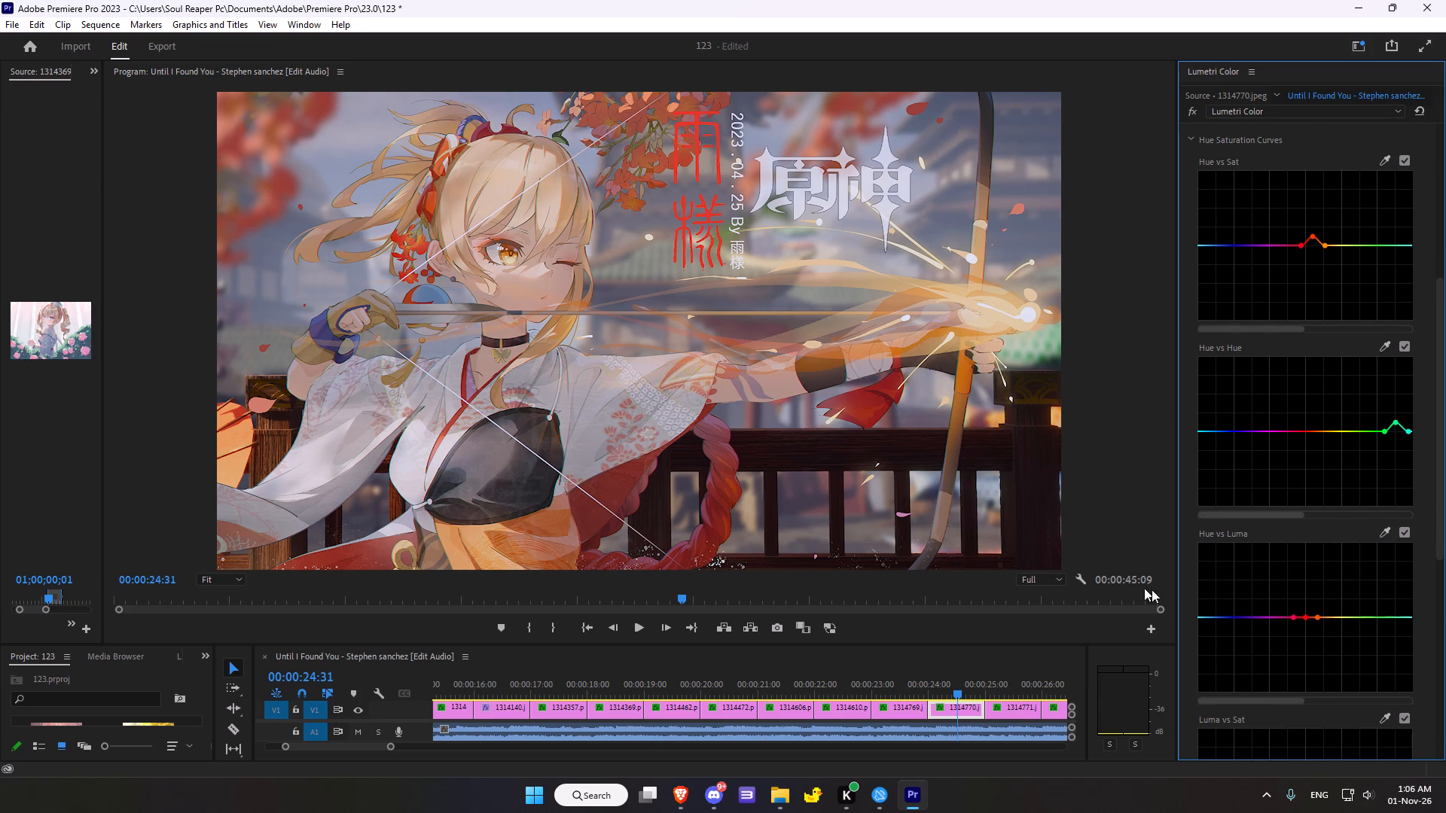
{"action": "left_click_drag", "start_coordinate": [1306, 618], "coordinate": [1313, 614]}
{"action": "left_click_drag", "start_coordinate": [1313, 614], "coordinate": [1310, 615]}
{"action": "left_click_drag", "start_coordinate": [1310, 615], "coordinate": [1306, 624]}
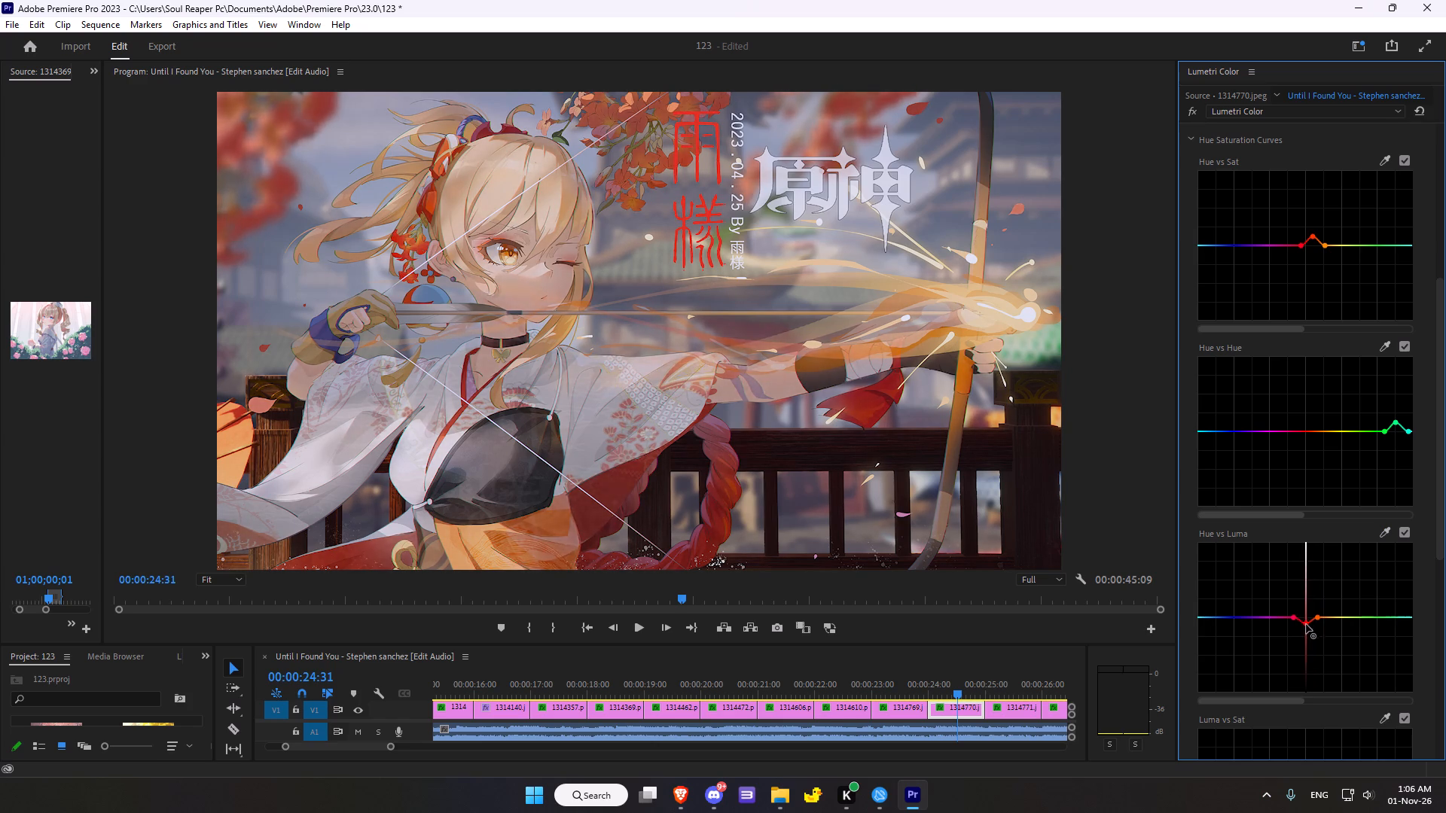
{"action": "left_click_drag", "start_coordinate": [1306, 624], "coordinate": [1304, 664]}
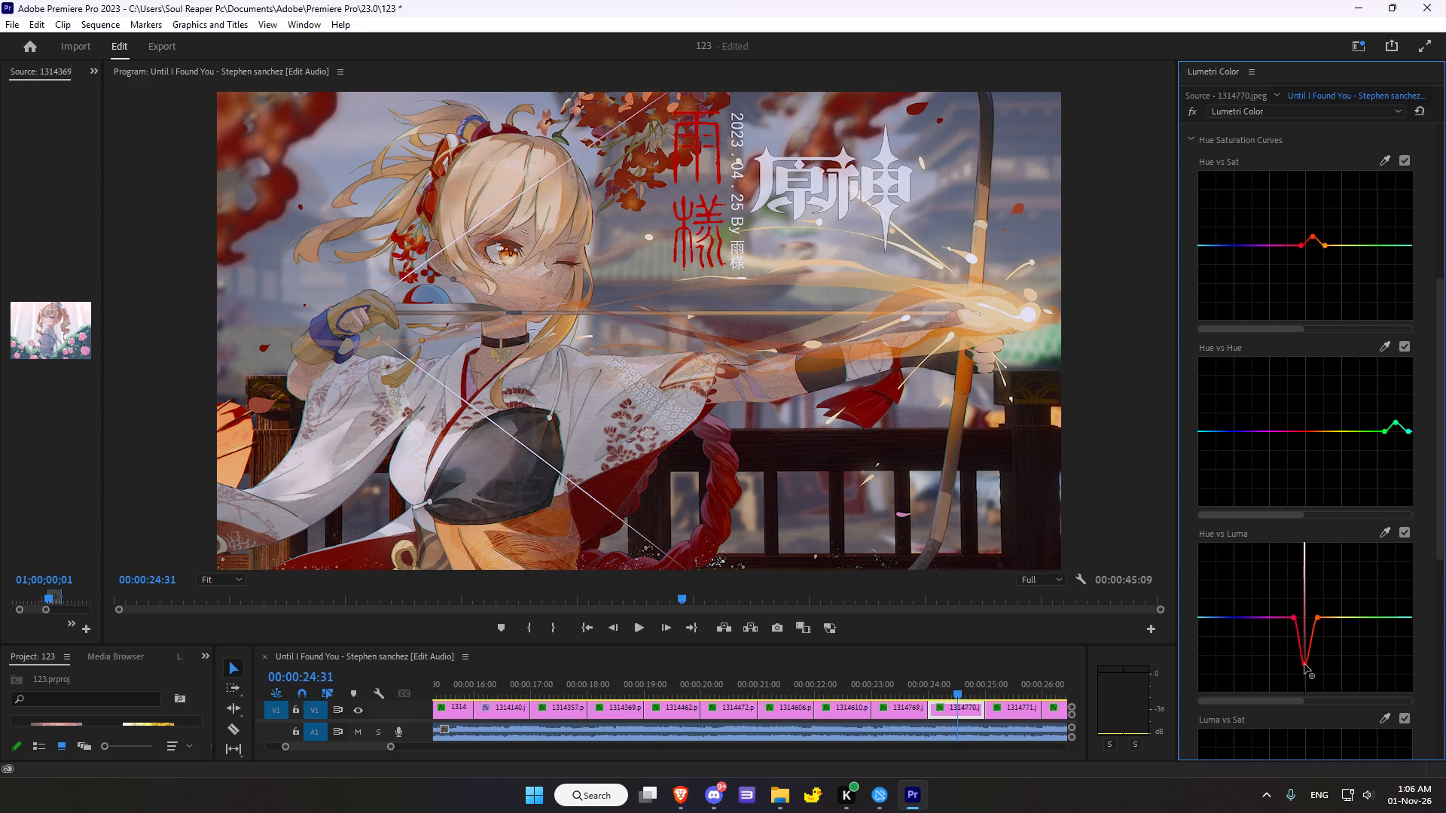
{"action": "left_click_drag", "start_coordinate": [1304, 664], "coordinate": [1295, 699]}
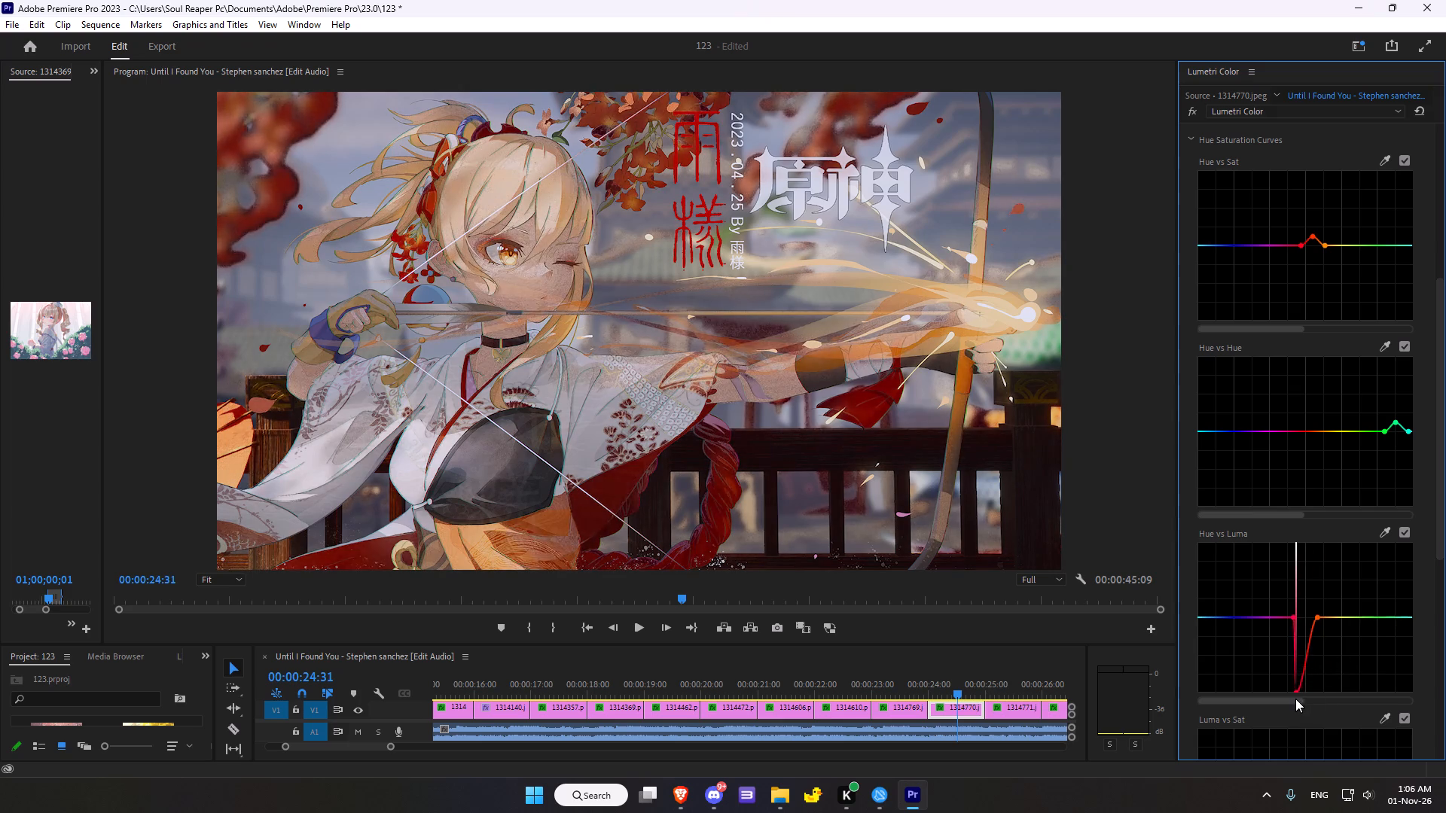
{"action": "left_click_drag", "start_coordinate": [1295, 699], "coordinate": [1276, 699]}
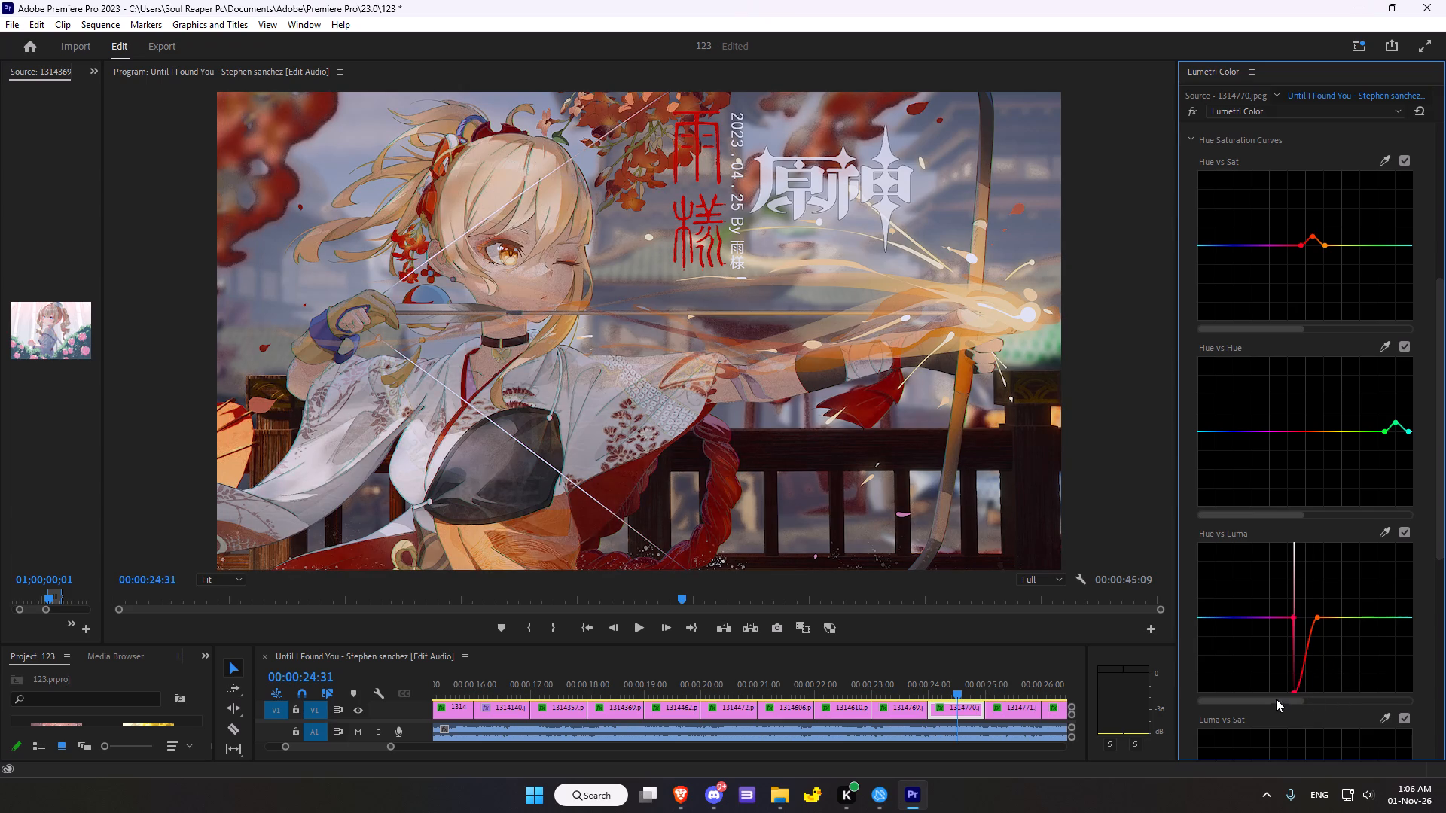
{"action": "left_click_drag", "start_coordinate": [1276, 699], "coordinate": [1305, 609]}
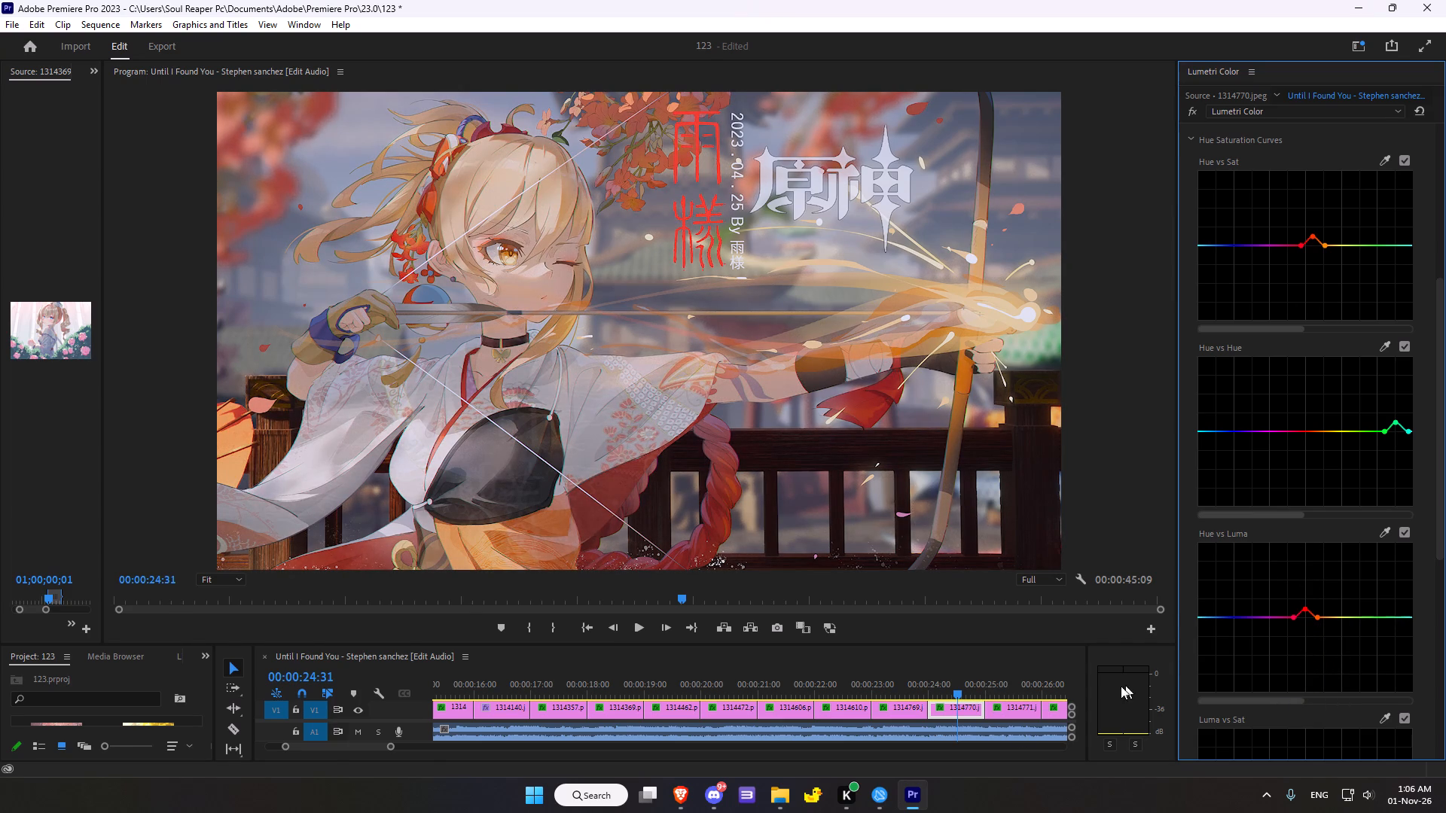
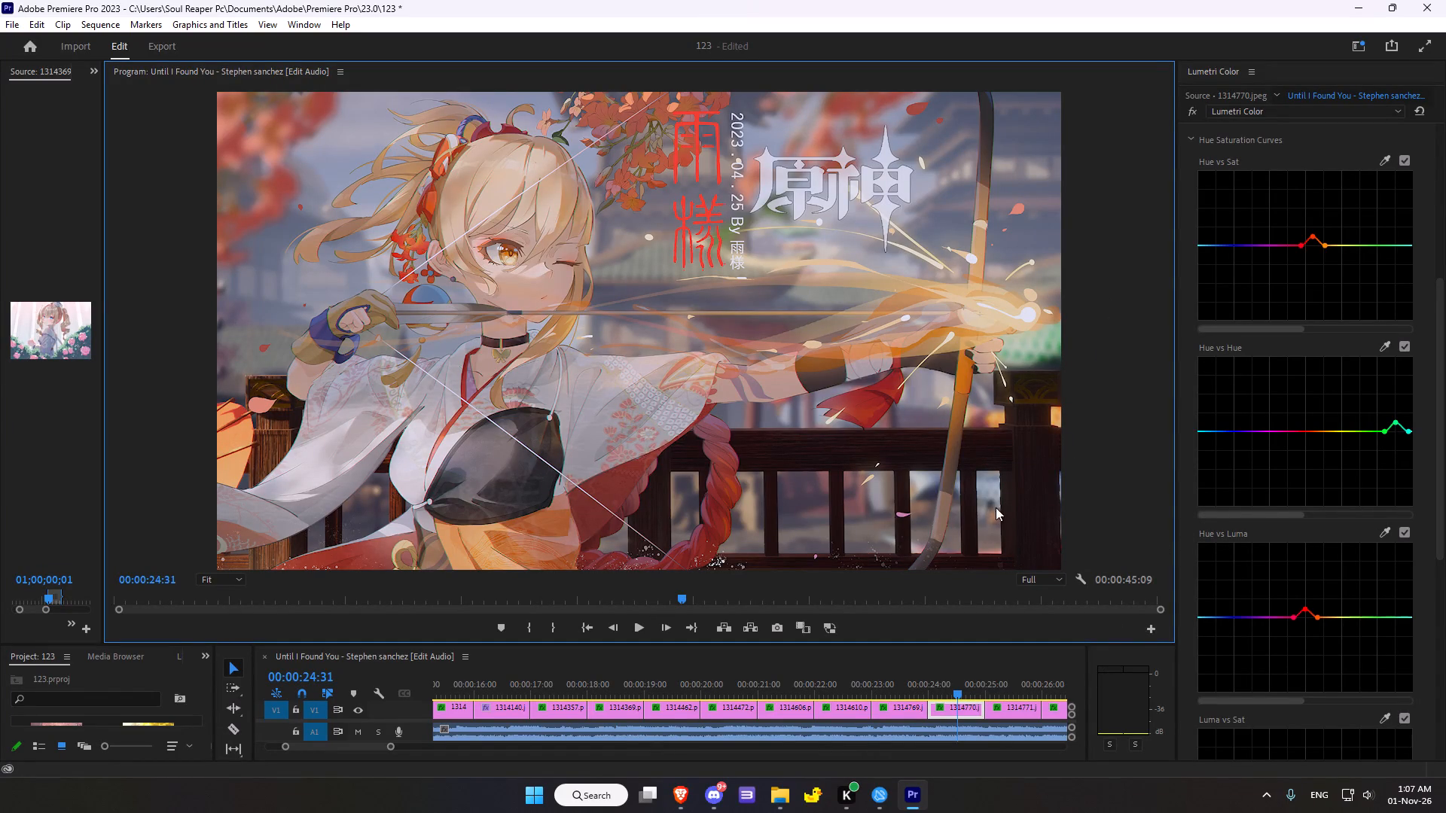
Sample the red cloth below the archer's bow-arm wrist for the Luma vs Sat curve and raise the middle point slightly above the line.
{"action": "scroll", "coordinate": [1272, 609], "scroll_direction": "down", "scroll_amount": 8}
{"action": "scroll", "coordinate": [1341, 598], "scroll_direction": "down", "scroll_amount": 1}
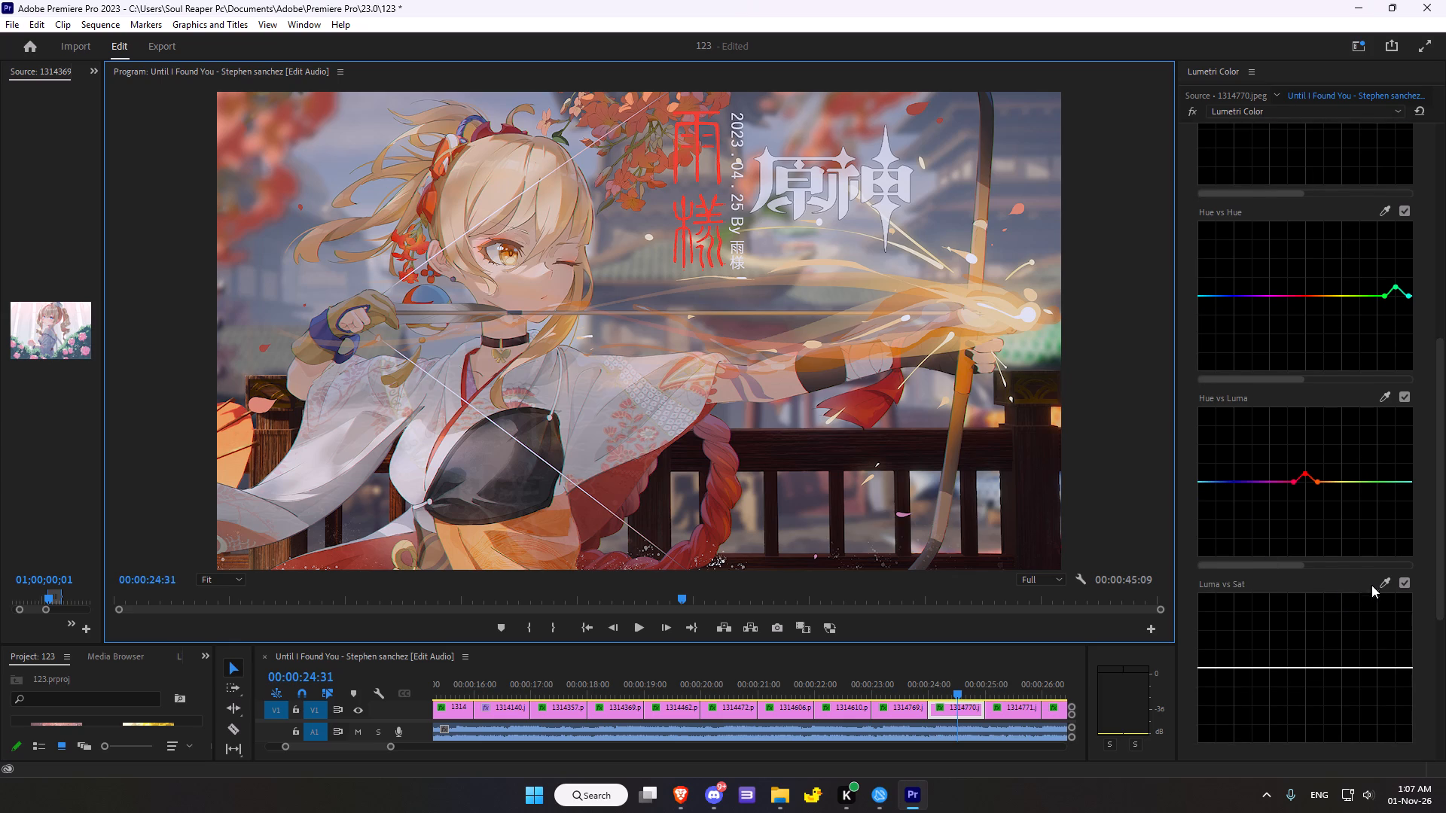
{"action": "left_click", "coordinate": [1387, 583]}
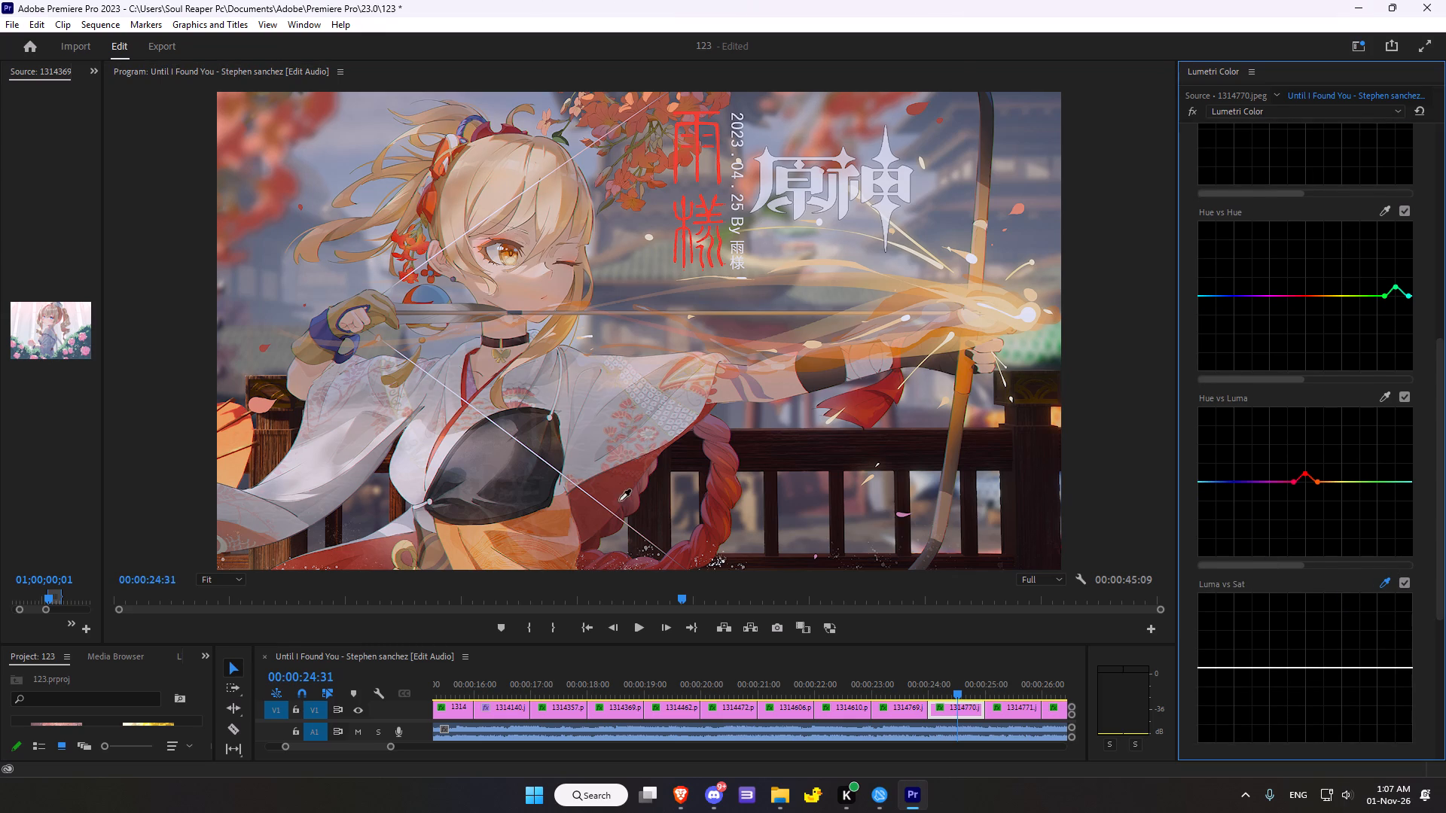
{"action": "left_click", "coordinate": [854, 403]}
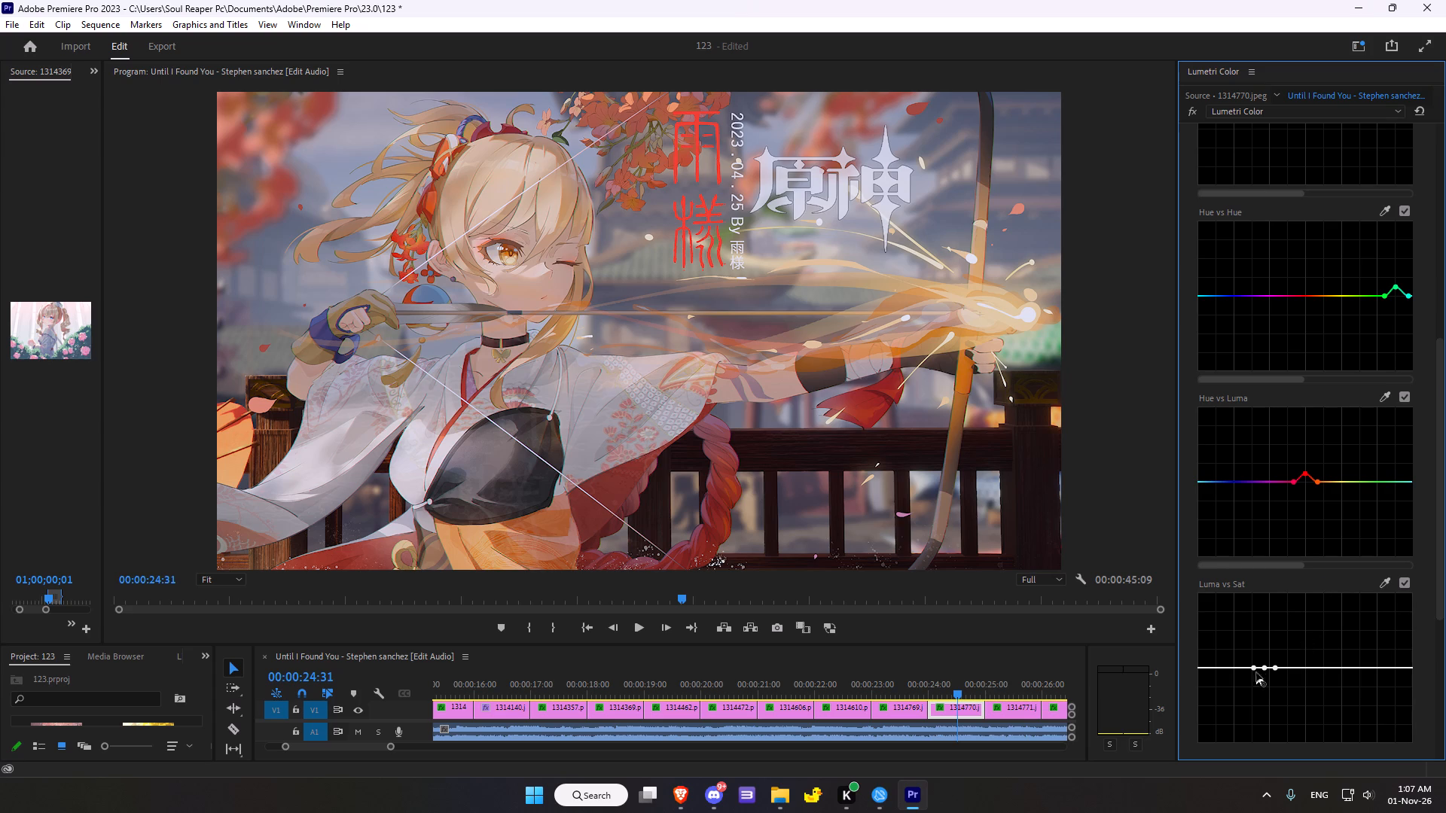
{"action": "left_click_drag", "start_coordinate": [1263, 668], "coordinate": [1271, 668]}
{"action": "left_click_drag", "start_coordinate": [1271, 668], "coordinate": [1250, 638]}
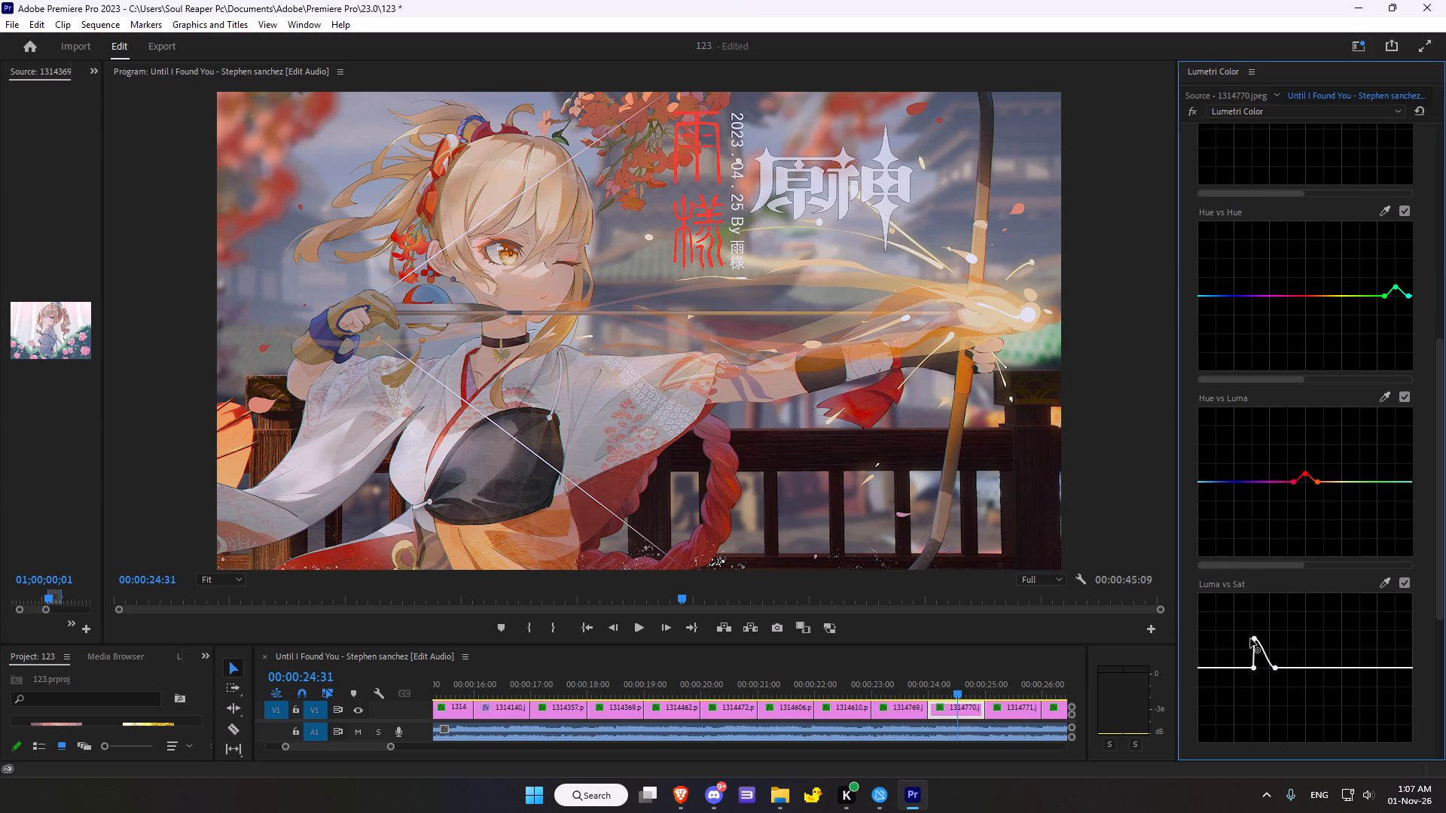
{"action": "left_click_drag", "start_coordinate": [1250, 638], "coordinate": [1265, 659]}
Sample the green roof beyond the bow hand for the Sat vs Sat curve and pull the middle point slightly below the line.
{"action": "scroll", "coordinate": [1300, 615], "scroll_direction": "down", "scroll_amount": 8}
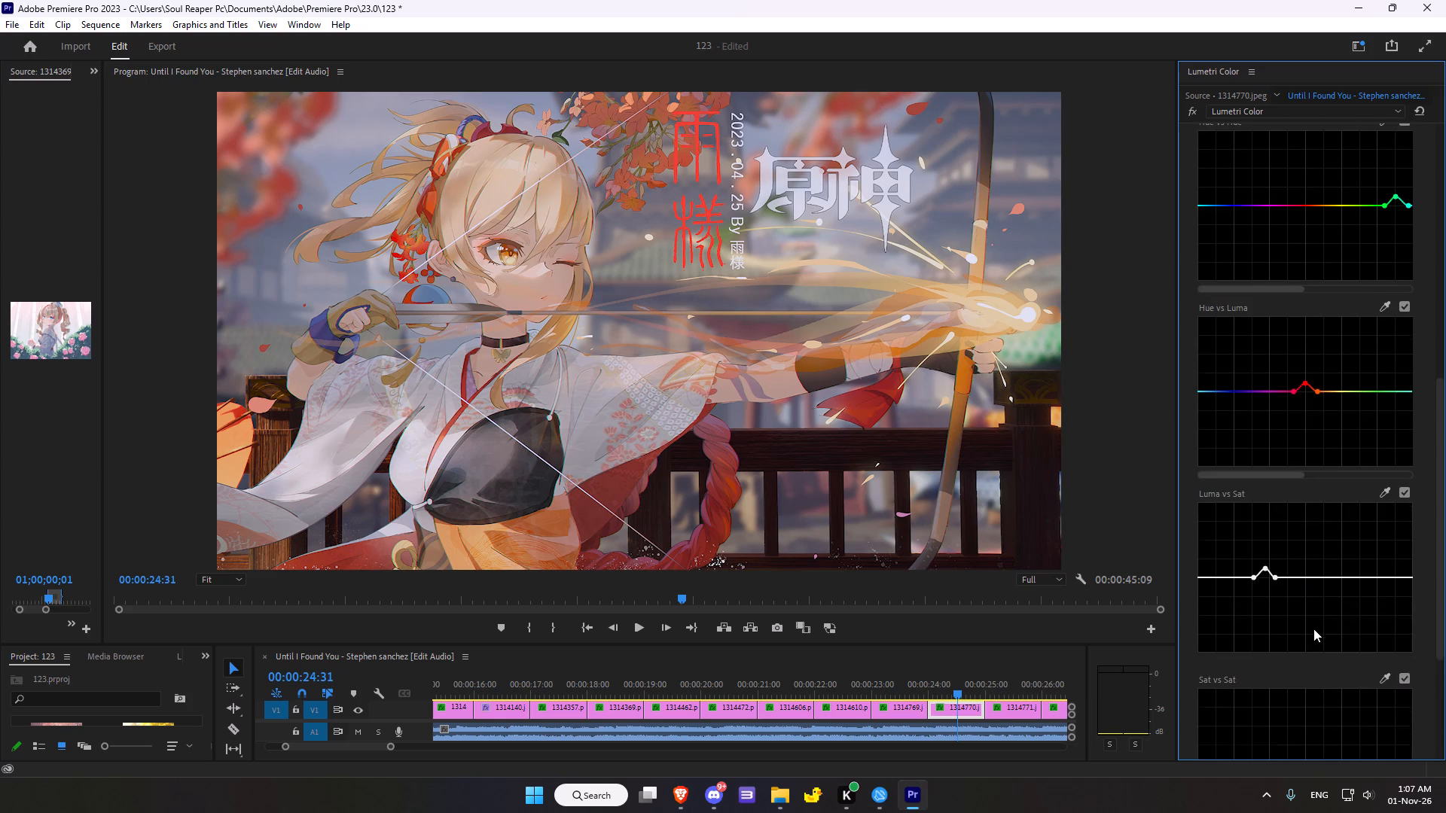
{"action": "scroll", "coordinate": [1313, 629], "scroll_direction": "down", "scroll_amount": 3}
{"action": "left_click", "coordinate": [1387, 607]}
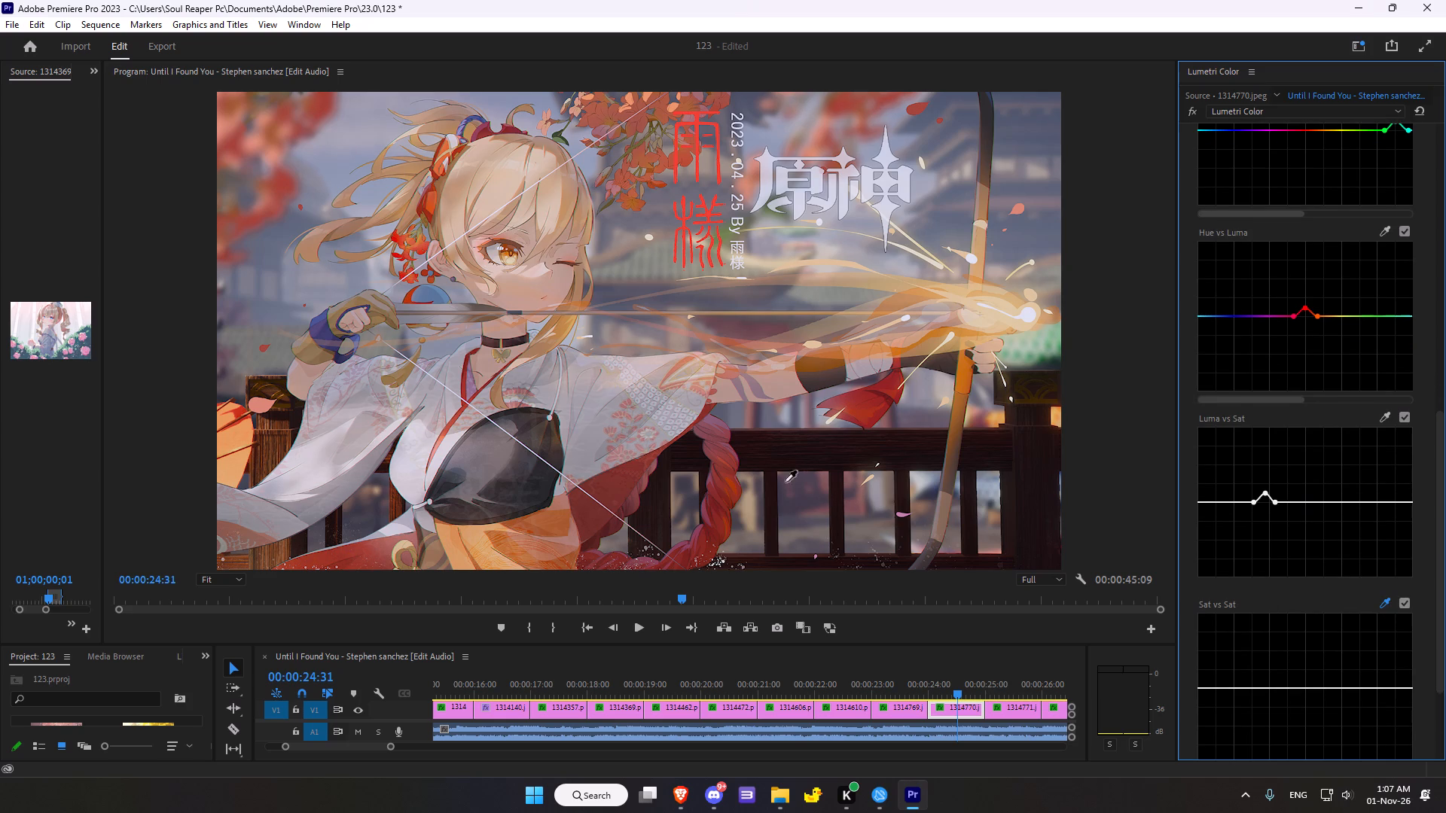
{"action": "left_click", "coordinate": [1054, 332]}
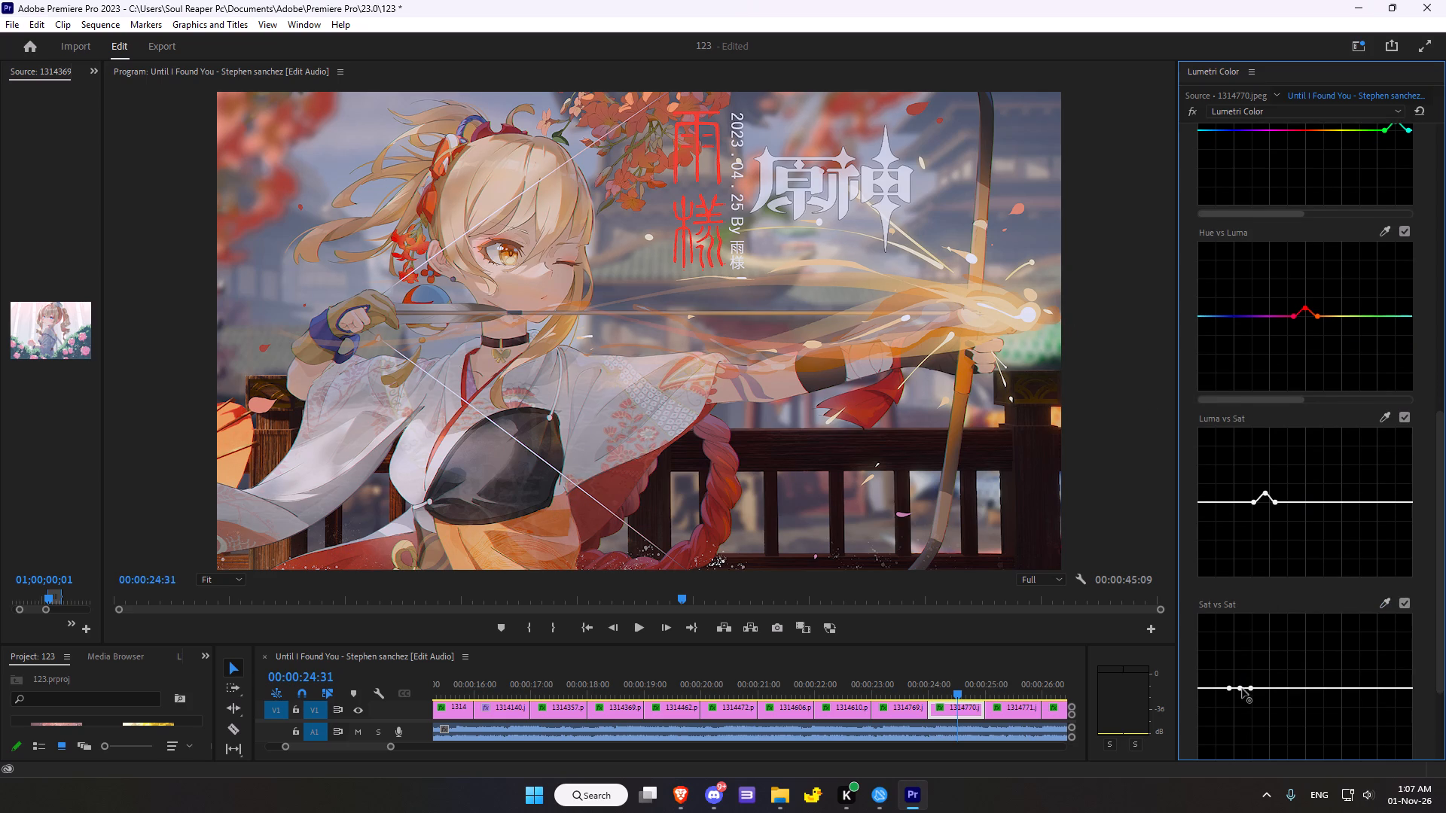
{"action": "left_click_drag", "start_coordinate": [1242, 689], "coordinate": [1240, 702]}
In Color Wheels & Match, shift the Midtones wheel slightly from its centre toward purple-blue.
{"action": "scroll", "coordinate": [1362, 619], "scroll_direction": "down", "scroll_amount": 5}
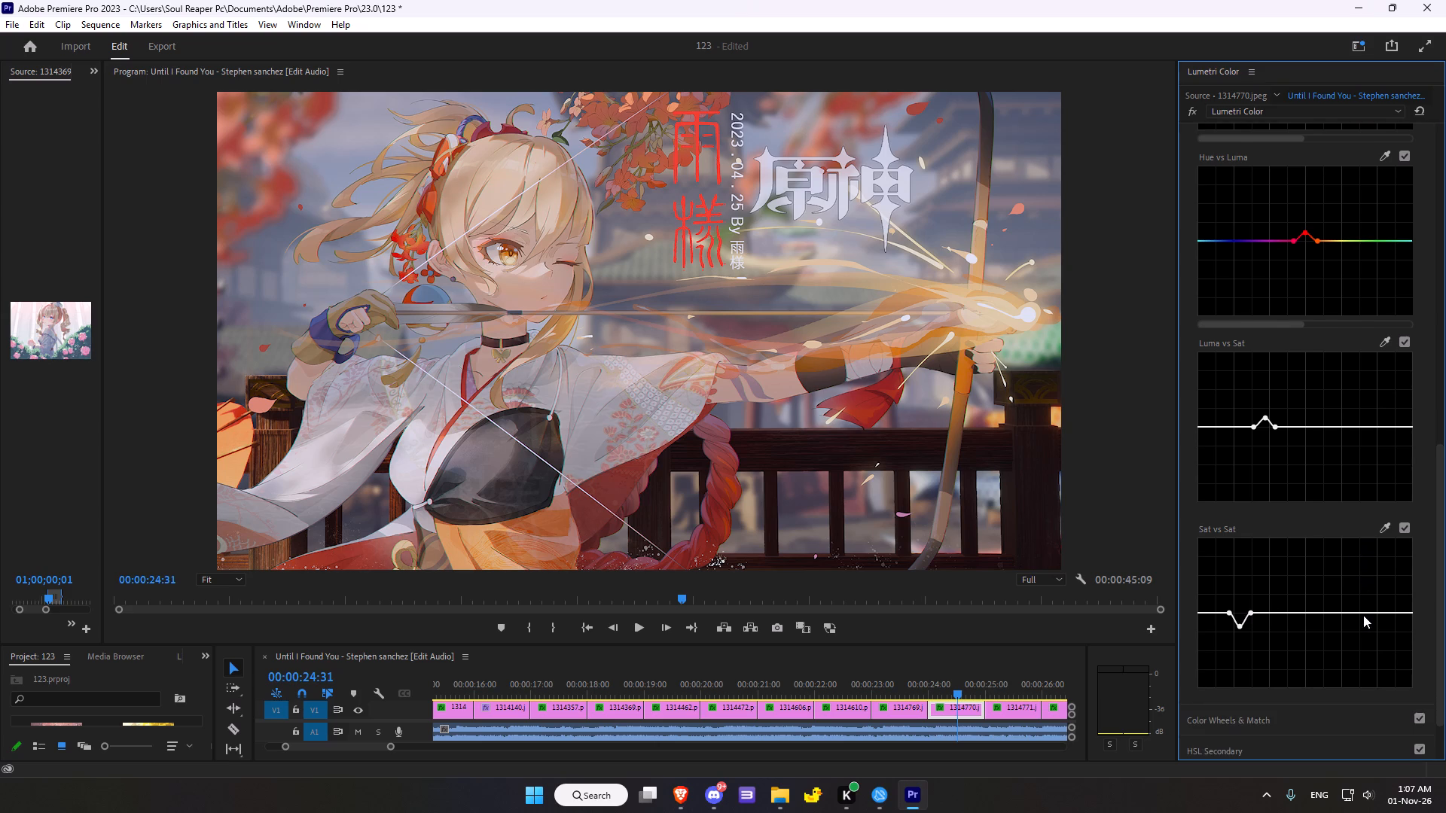
{"action": "scroll", "coordinate": [1363, 614], "scroll_direction": "down", "scroll_amount": 8}
{"action": "left_click", "coordinate": [1248, 647]}
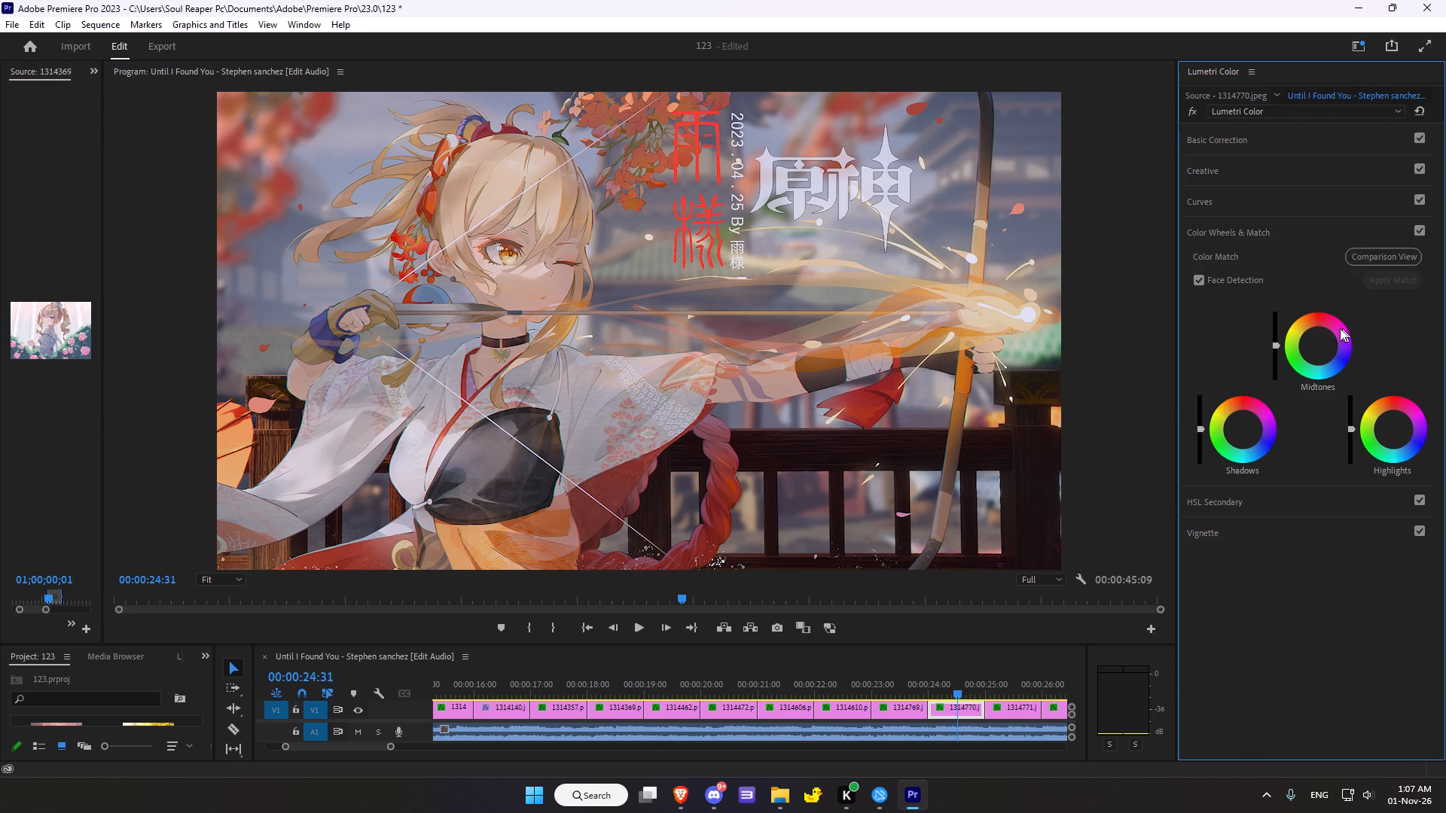
{"action": "left_click_drag", "start_coordinate": [1319, 348], "coordinate": [1310, 312]}
{"action": "left_click_drag", "start_coordinate": [1310, 312], "coordinate": [1309, 349]}
{"action": "left_click_drag", "start_coordinate": [1309, 349], "coordinate": [1372, 324]}
{"action": "left_click_drag", "start_coordinate": [1372, 324], "coordinate": [1408, 338]}
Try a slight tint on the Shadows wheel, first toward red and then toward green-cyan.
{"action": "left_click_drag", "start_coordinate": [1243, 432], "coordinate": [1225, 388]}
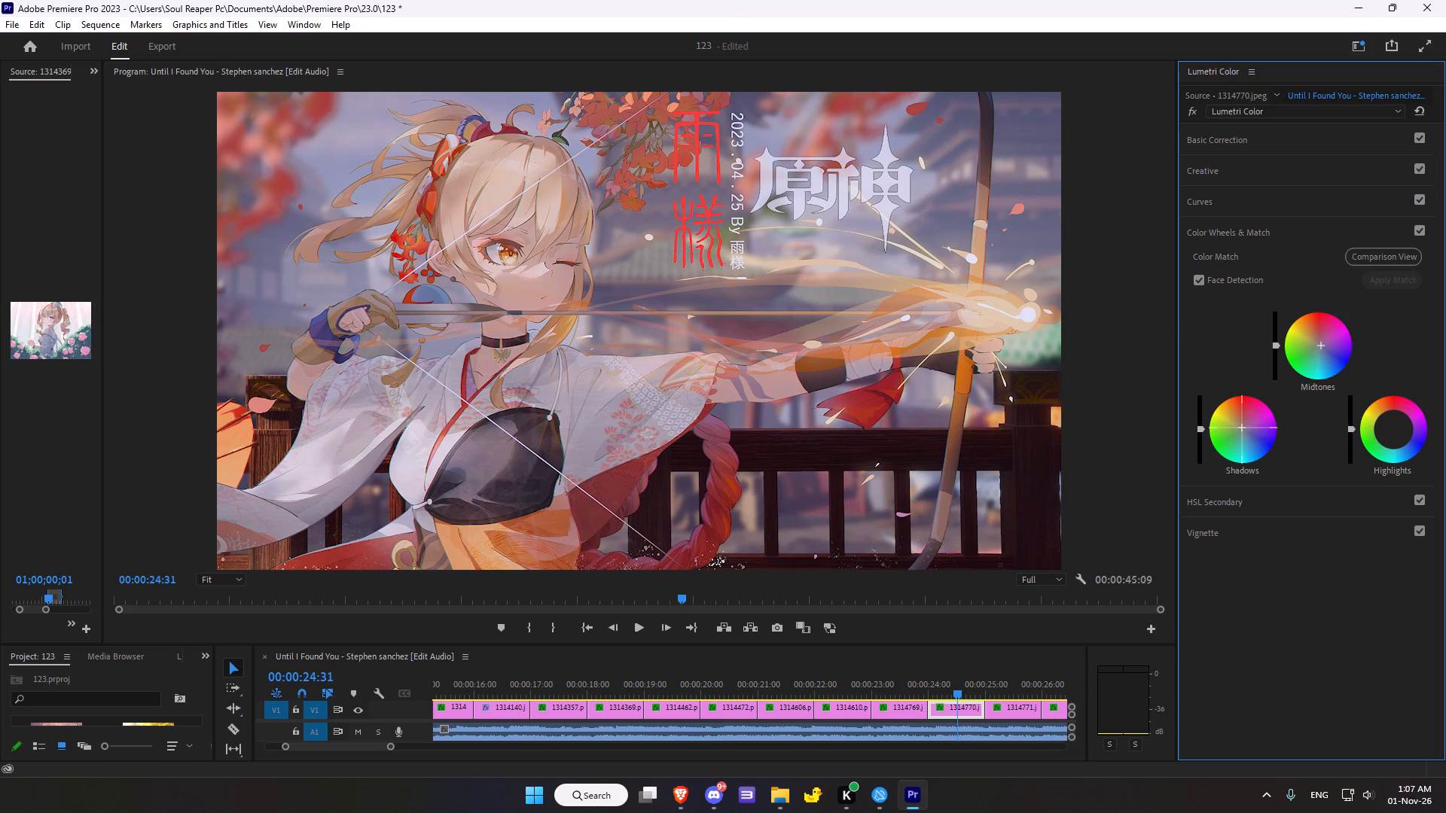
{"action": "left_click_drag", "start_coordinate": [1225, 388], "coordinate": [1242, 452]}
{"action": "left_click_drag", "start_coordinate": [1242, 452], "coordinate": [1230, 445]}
Shift the Highlights wheel very slightly from its centre toward purple-blue.
{"action": "left_click_drag", "start_coordinate": [1393, 429], "coordinate": [1392, 446]}
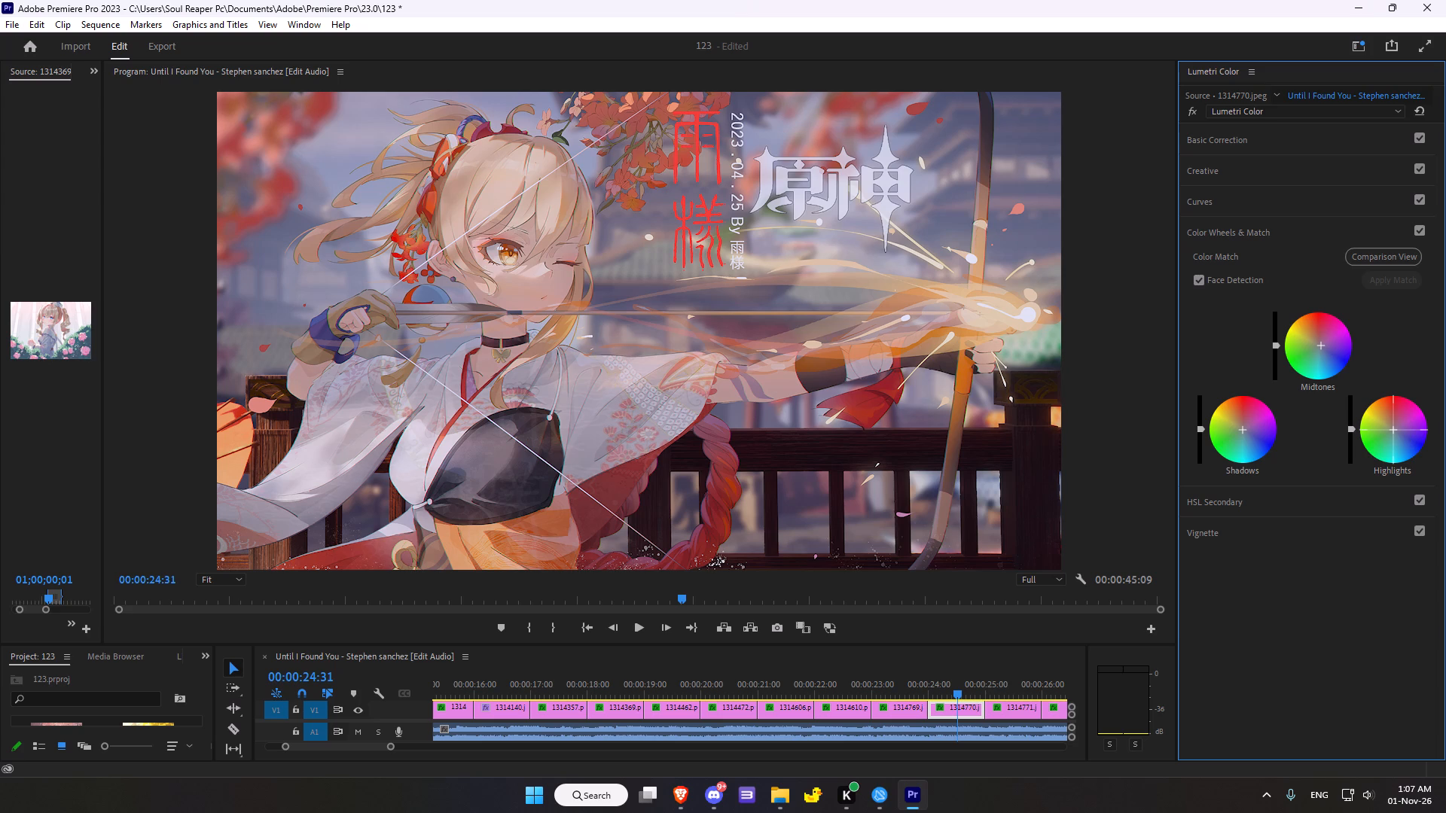
{"action": "left_click_drag", "start_coordinate": [1392, 446], "coordinate": [1404, 427]}
Try a green tint in the Shadows wheel, reset the wheel, and nudge it slightly toward blue instead.
{"action": "left_click_drag", "start_coordinate": [1246, 431], "coordinate": [1164, 420]}
{"action": "left_click_drag", "start_coordinate": [1164, 420], "coordinate": [1250, 454]}
{"action": "double_click", "coordinate": [1246, 431]}
{"action": "left_click_drag", "start_coordinate": [1243, 428], "coordinate": [1249, 434]}
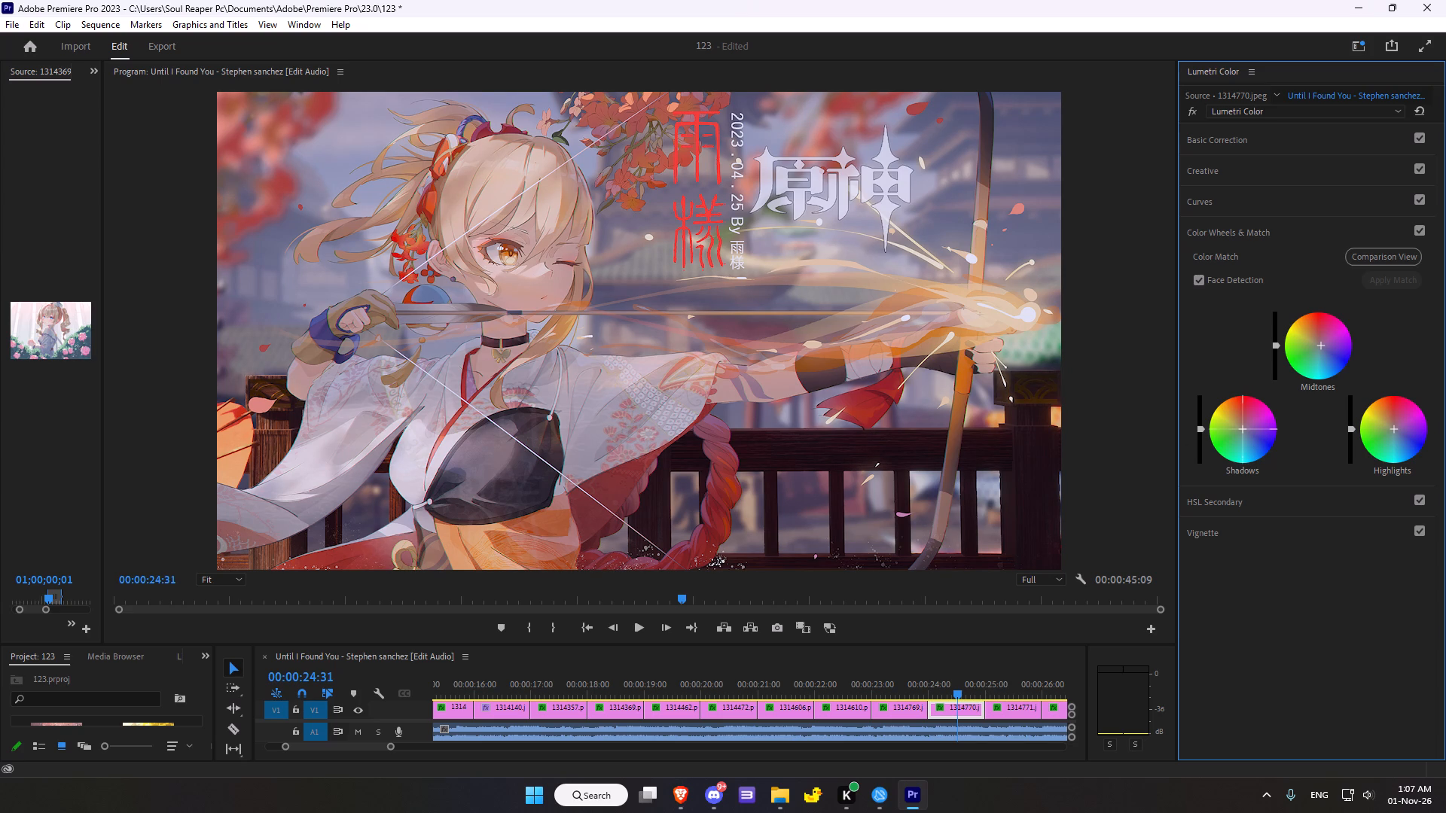
{"action": "left_click_drag", "start_coordinate": [1249, 434], "coordinate": [1258, 443]}
Apply a vignette with Amount -1.3, Midpoint 48.9, Roundness -21.7 and Feather 58.7.
{"action": "scroll", "coordinate": [995, 585], "scroll_direction": "down", "scroll_amount": 2}
{"action": "left_click", "coordinate": [1238, 531]}
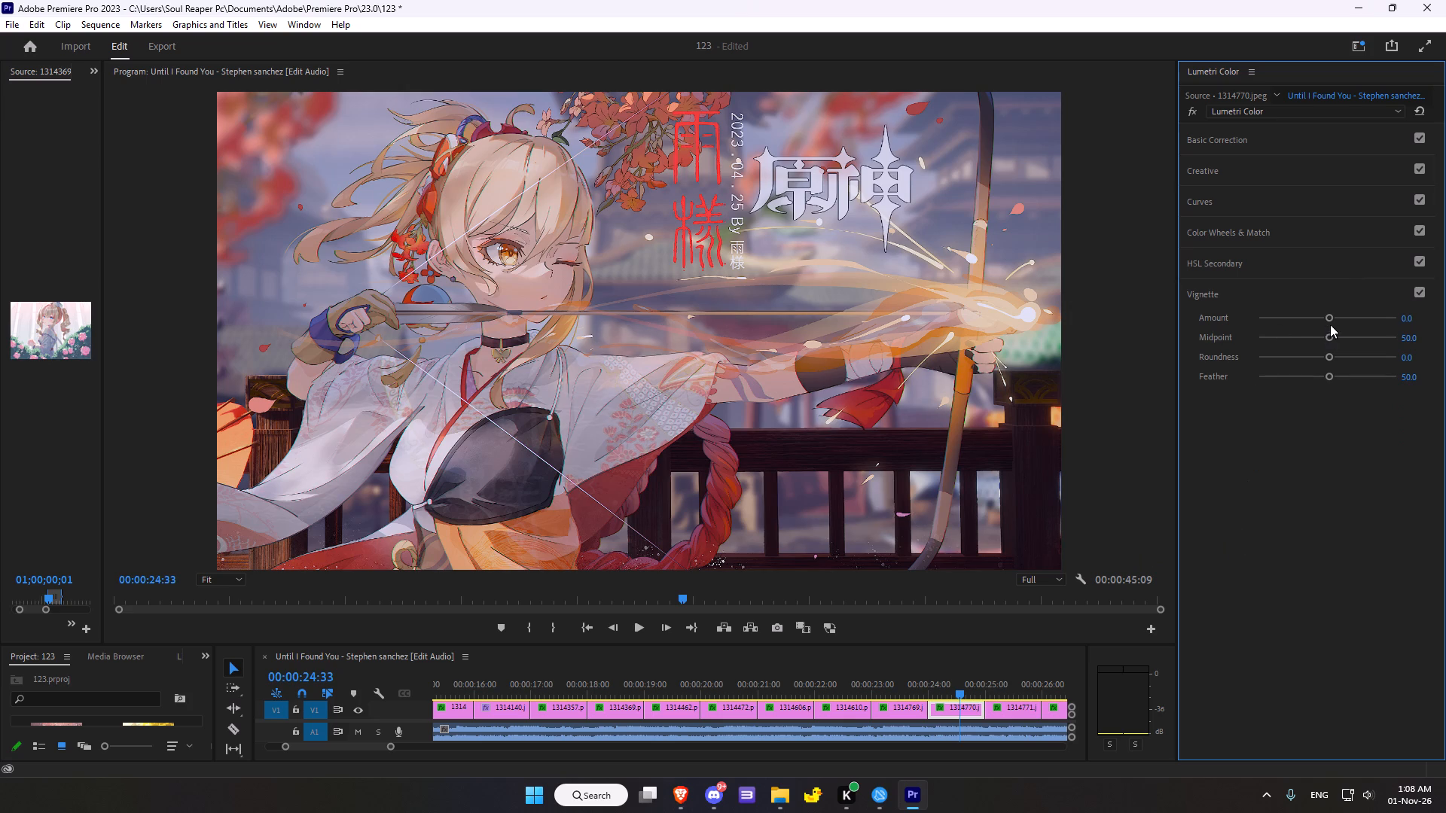
{"action": "left_click_drag", "start_coordinate": [1325, 318], "coordinate": [1295, 321]}
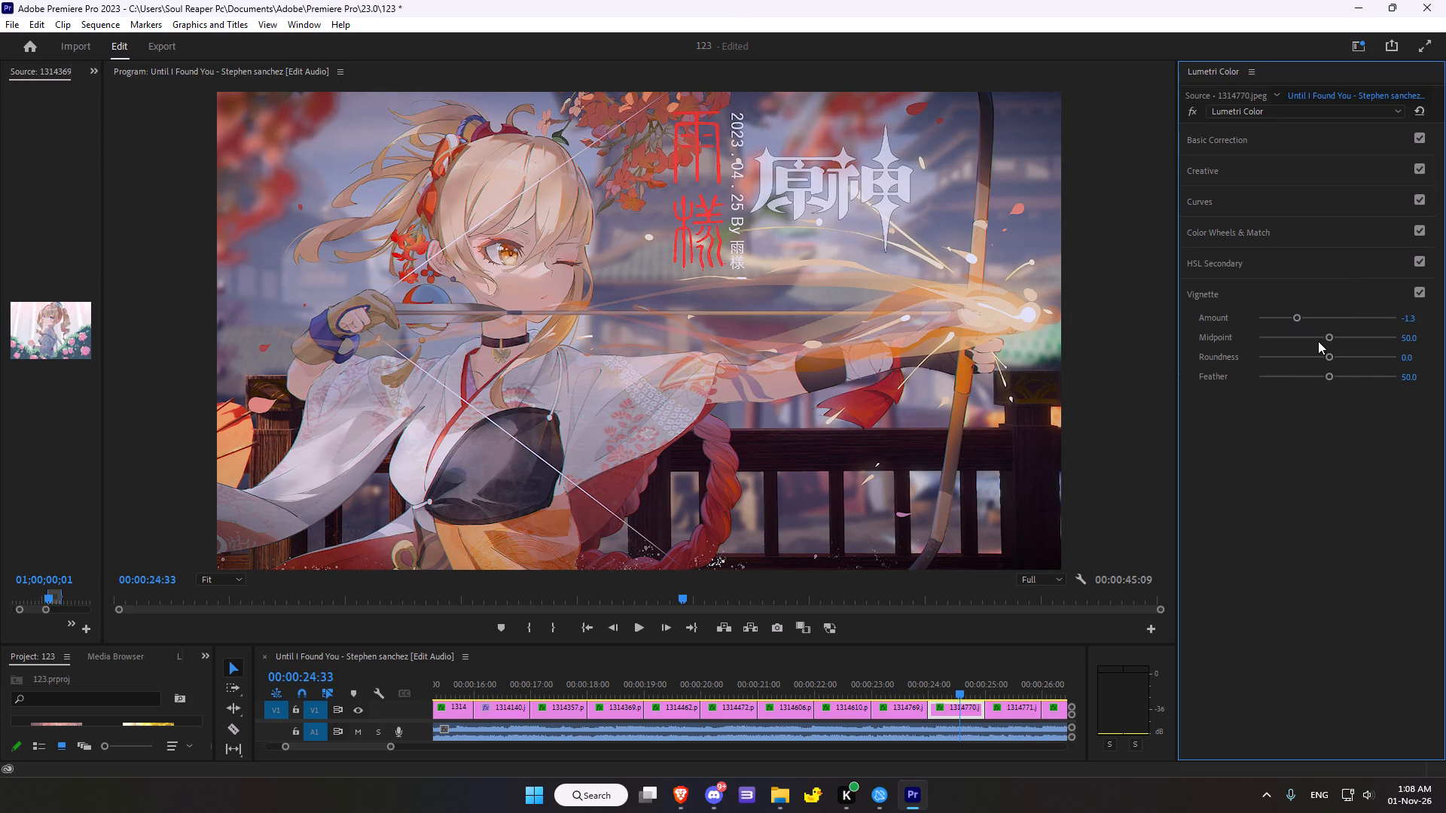
{"action": "left_click", "coordinate": [1329, 336]}
{"action": "left_click_drag", "start_coordinate": [1332, 356], "coordinate": [1311, 358]}
{"action": "left_click_drag", "start_coordinate": [1323, 372], "coordinate": [1338, 370]}
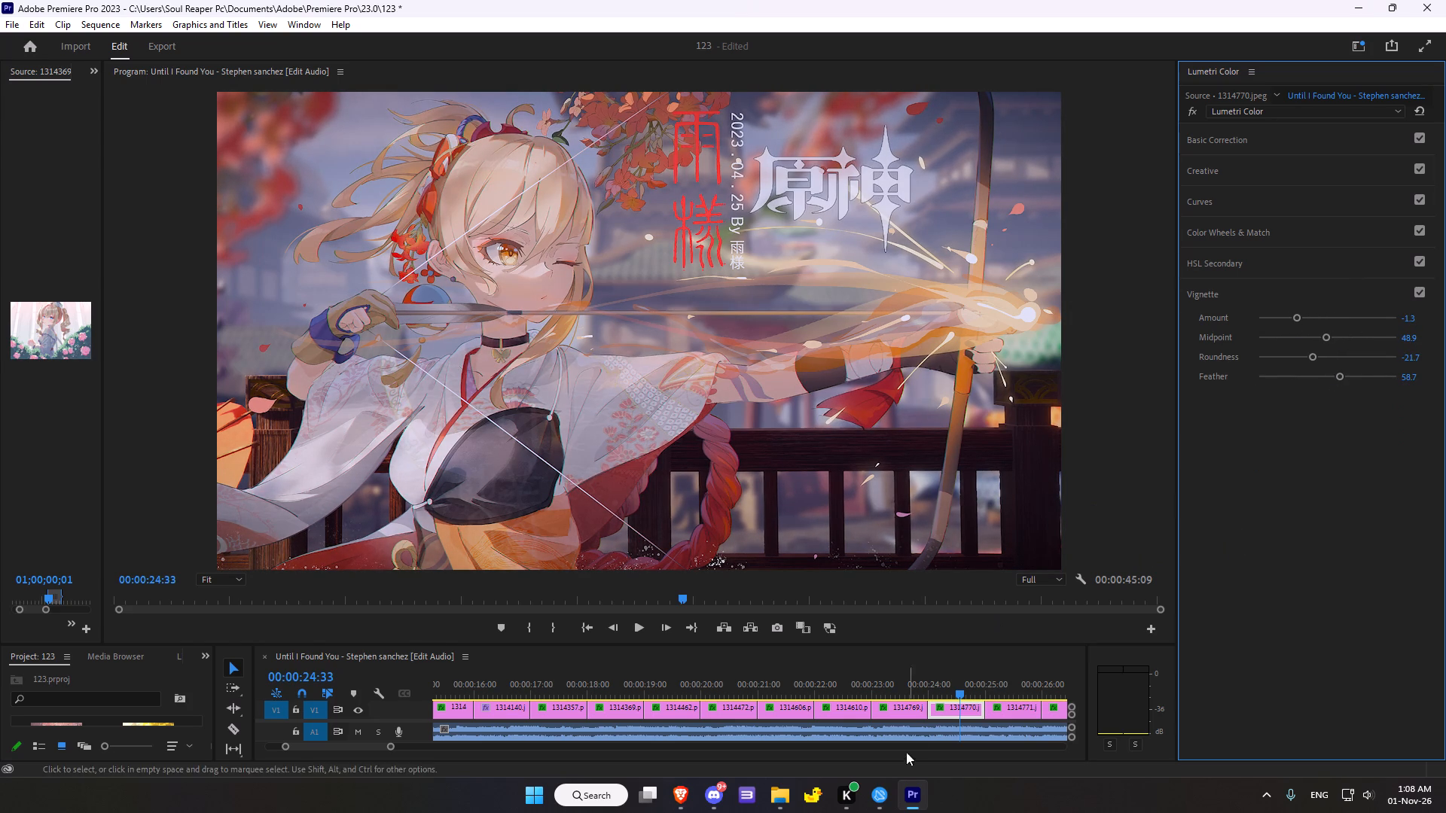
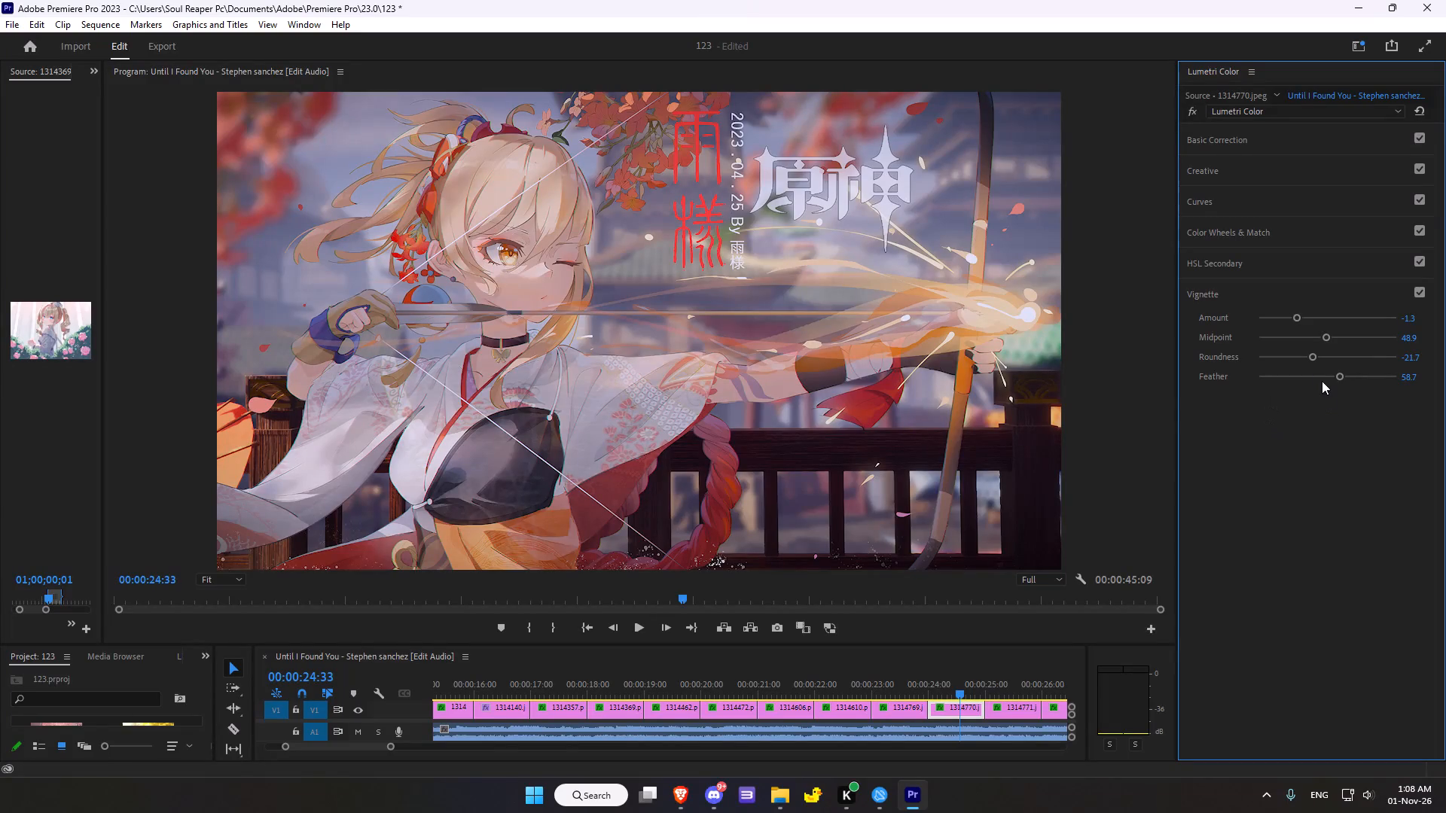
Compare the 1314770.jpeg clip with and without its Lumetri Color effect.
{"action": "scroll", "coordinate": [1307, 371], "scroll_direction": "up", "scroll_amount": 2}
{"action": "scroll", "coordinate": [1283, 455], "scroll_direction": "down", "scroll_amount": 2}
{"action": "left_click", "coordinate": [1192, 112]}
{"action": "left_click", "coordinate": [1192, 112]}
Move to the 1314771.jpeg clip and reset its Basic Correction settings.
{"action": "scroll", "coordinate": [823, 592], "scroll_direction": "down", "scroll_amount": 6}
{"action": "scroll", "coordinate": [823, 592], "scroll_direction": "down", "scroll_amount": 18}
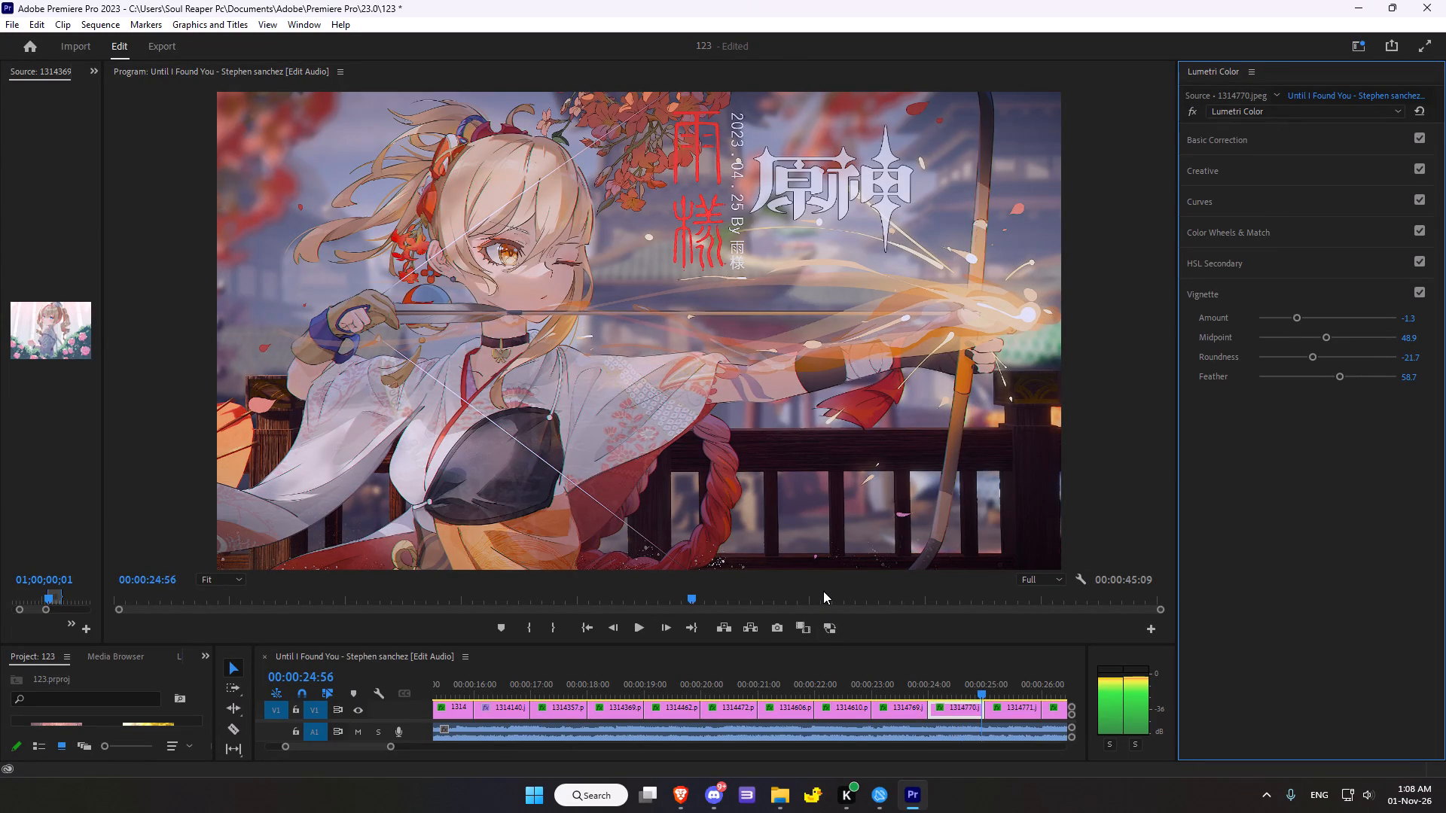
{"action": "scroll", "coordinate": [823, 591], "scroll_direction": "down", "scroll_amount": 20}
{"action": "scroll", "coordinate": [823, 591], "scroll_direction": "down", "scroll_amount": 8}
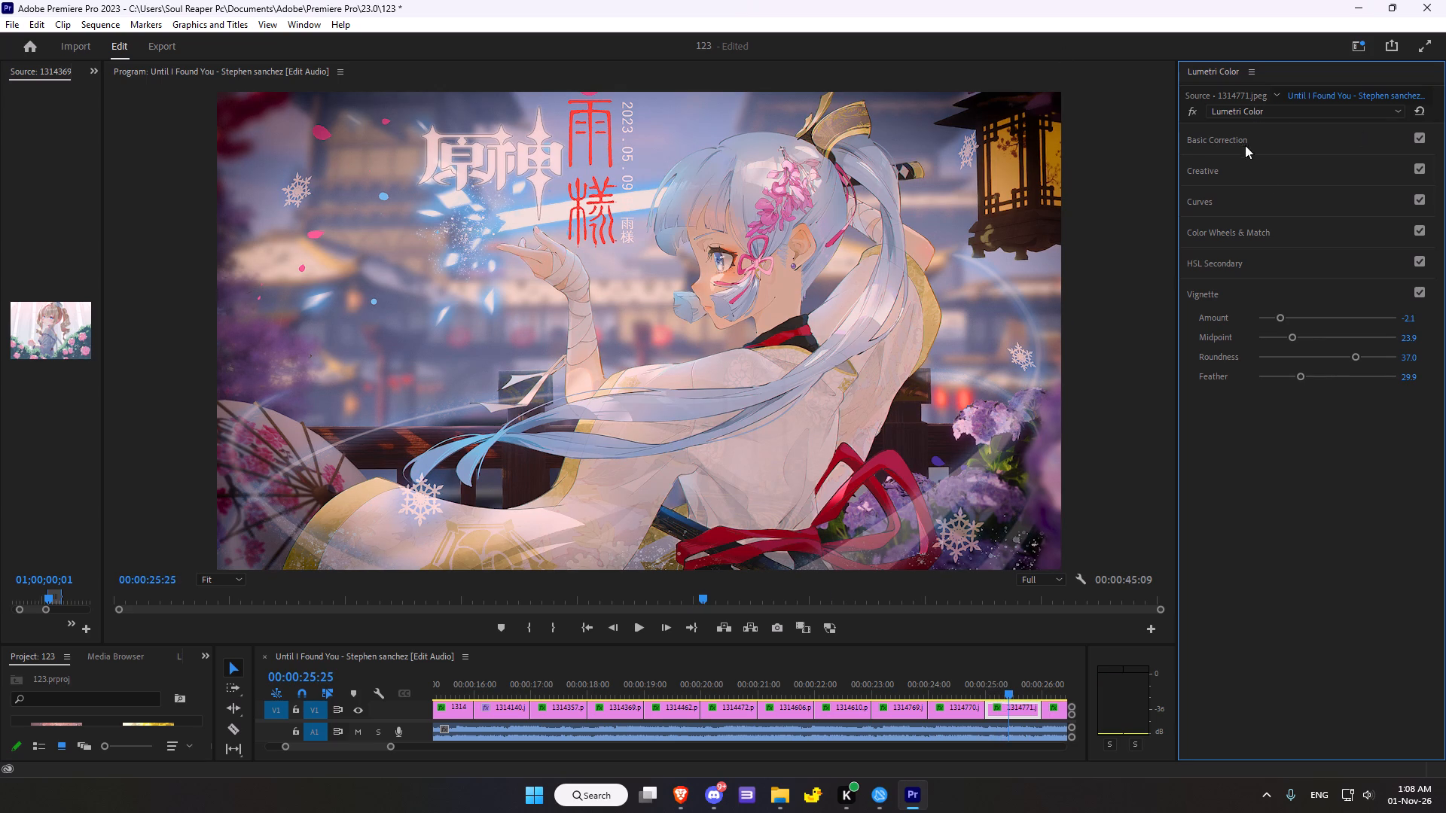
{"action": "left_click", "coordinate": [1224, 137]}
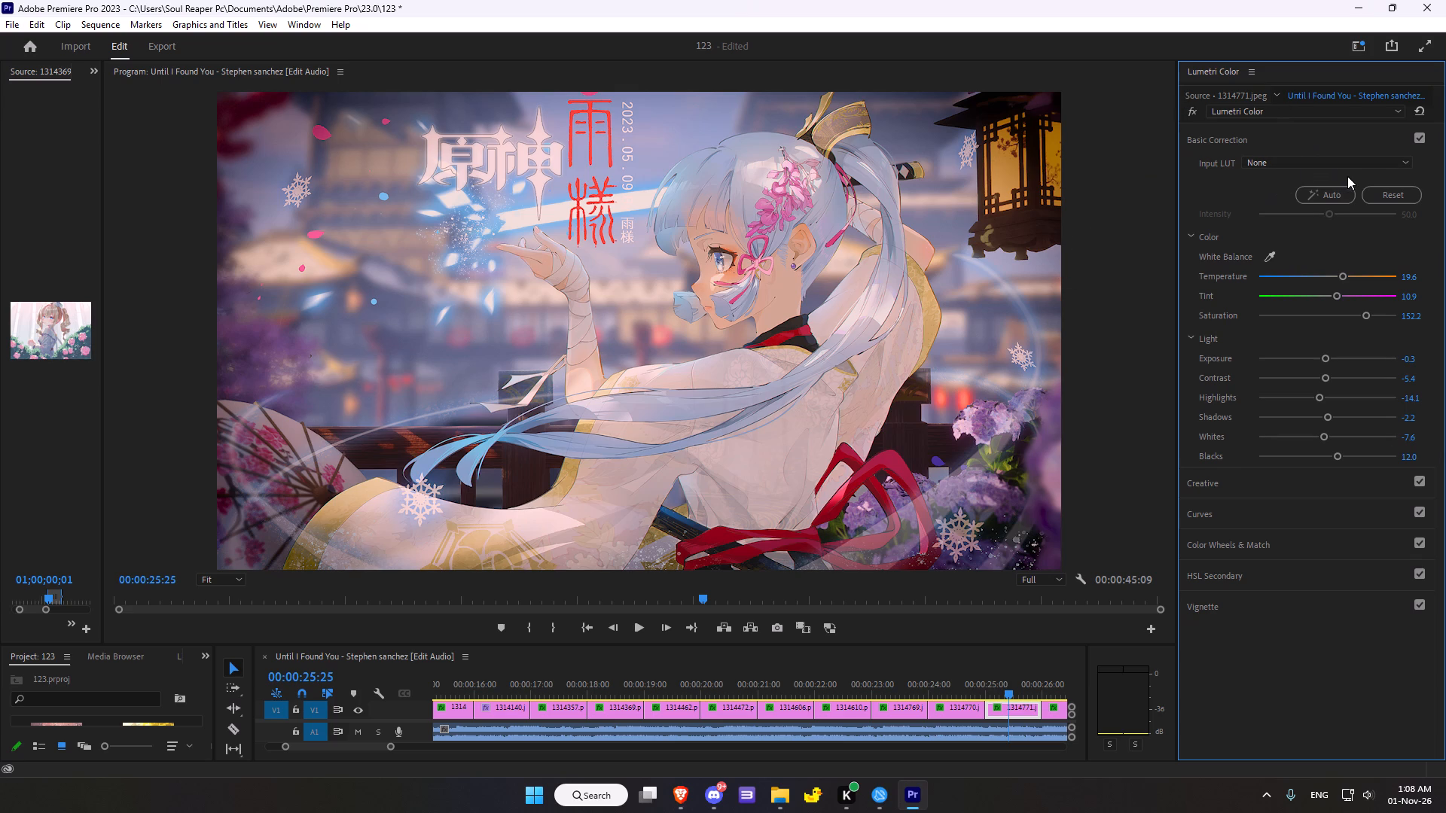
{"action": "left_click", "coordinate": [1339, 199]}
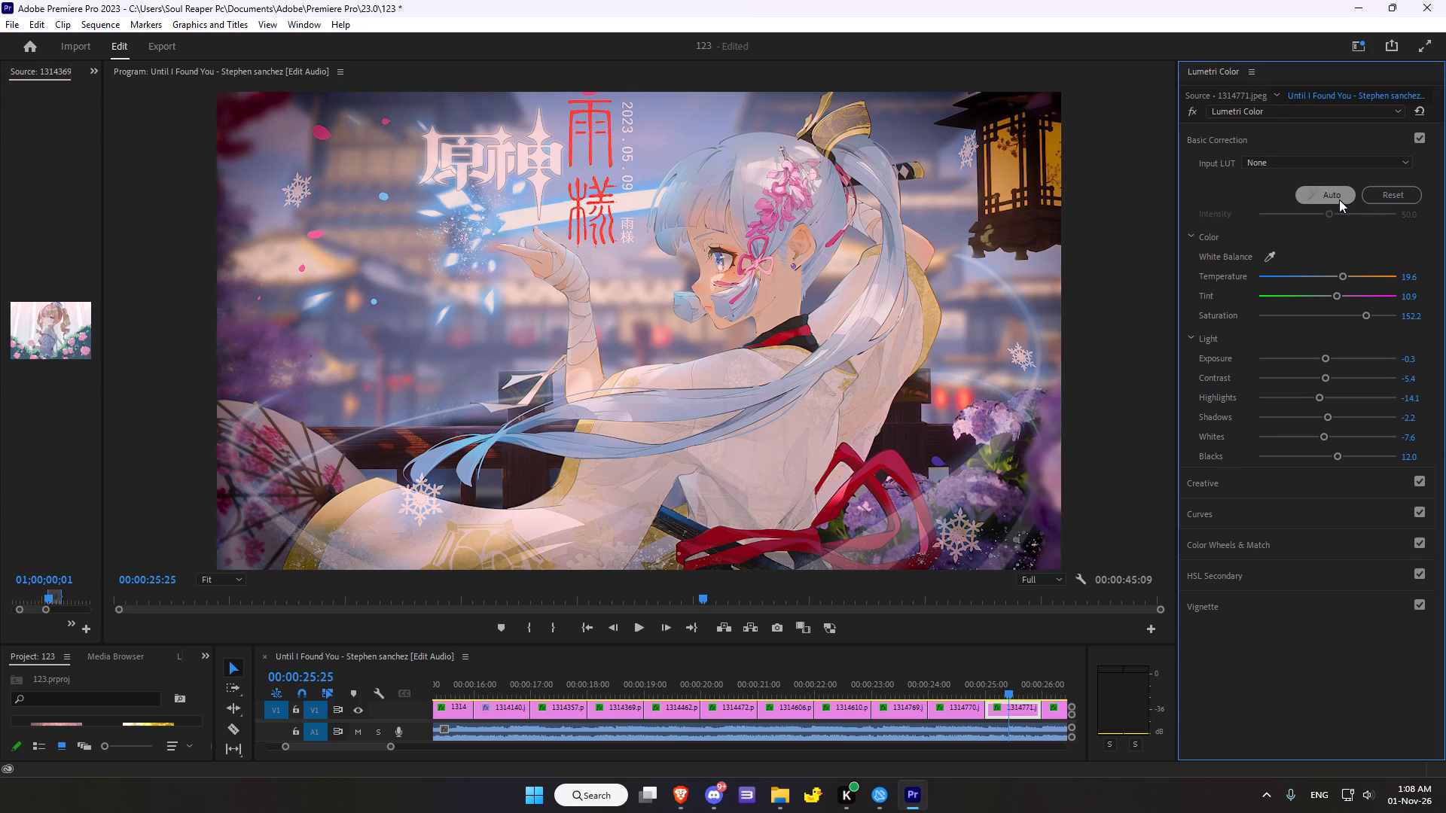
{"action": "left_click", "coordinate": [1339, 199]}
{"action": "left_click", "coordinate": [1379, 193]}
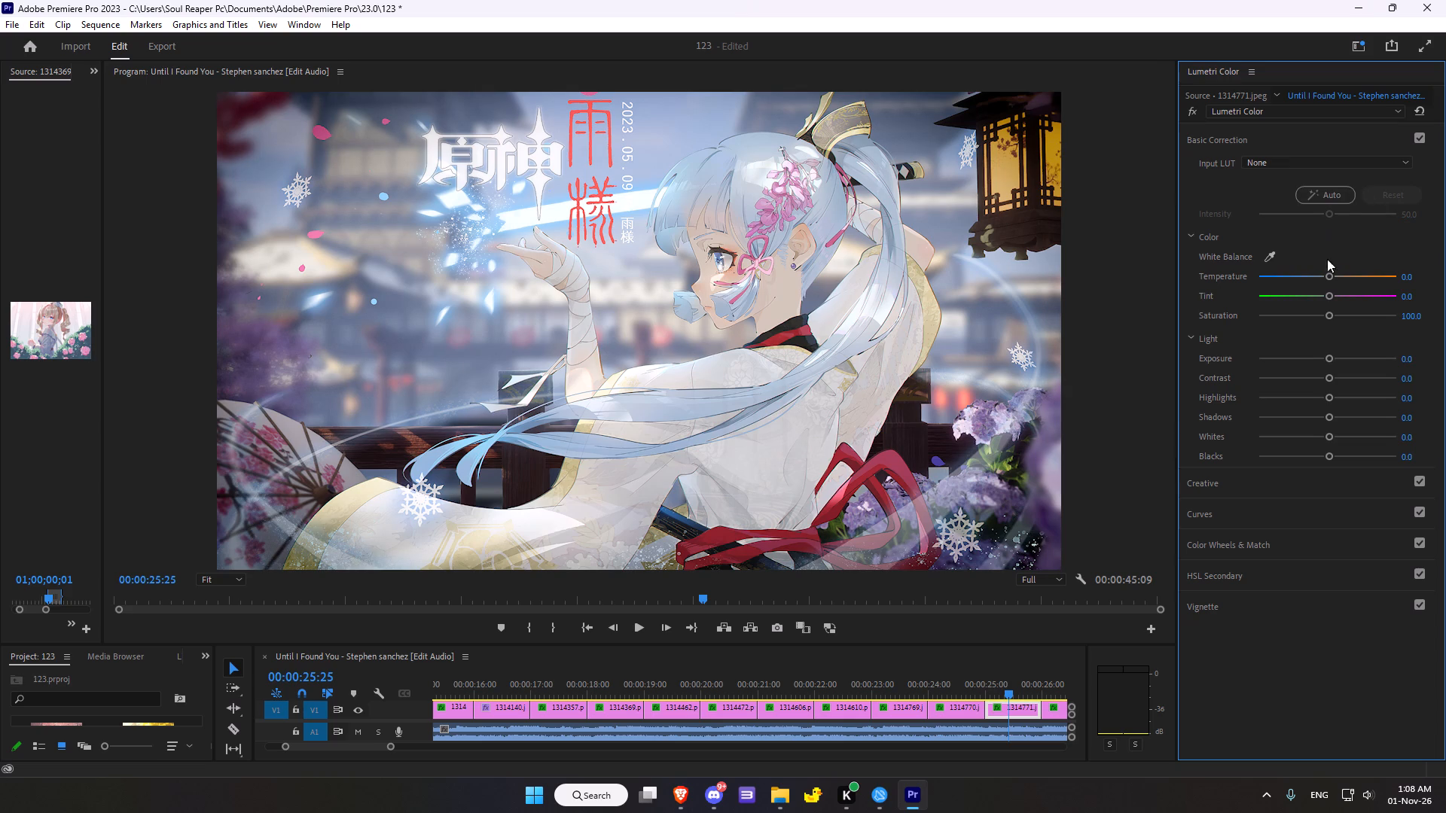
Set the 1314771.jpeg clip's temperature to -10.9, tint to 21.7 and saturation to 116.3 in Basic Correction.
{"action": "left_click_drag", "start_coordinate": [1328, 279], "coordinate": [1331, 278]}
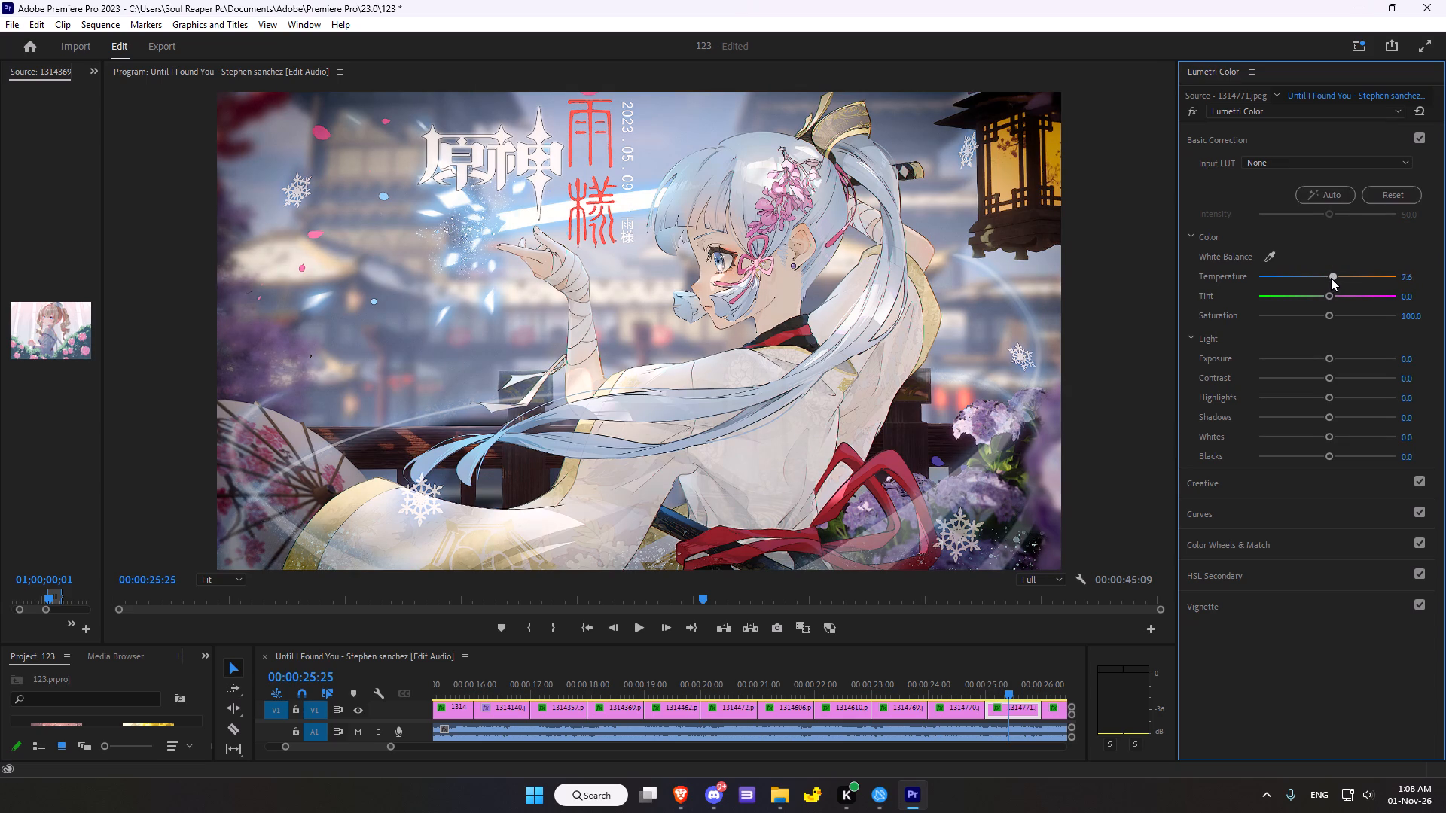
{"action": "left_click_drag", "start_coordinate": [1331, 278], "coordinate": [1319, 279]}
{"action": "left_click_drag", "start_coordinate": [1329, 299], "coordinate": [1334, 298]}
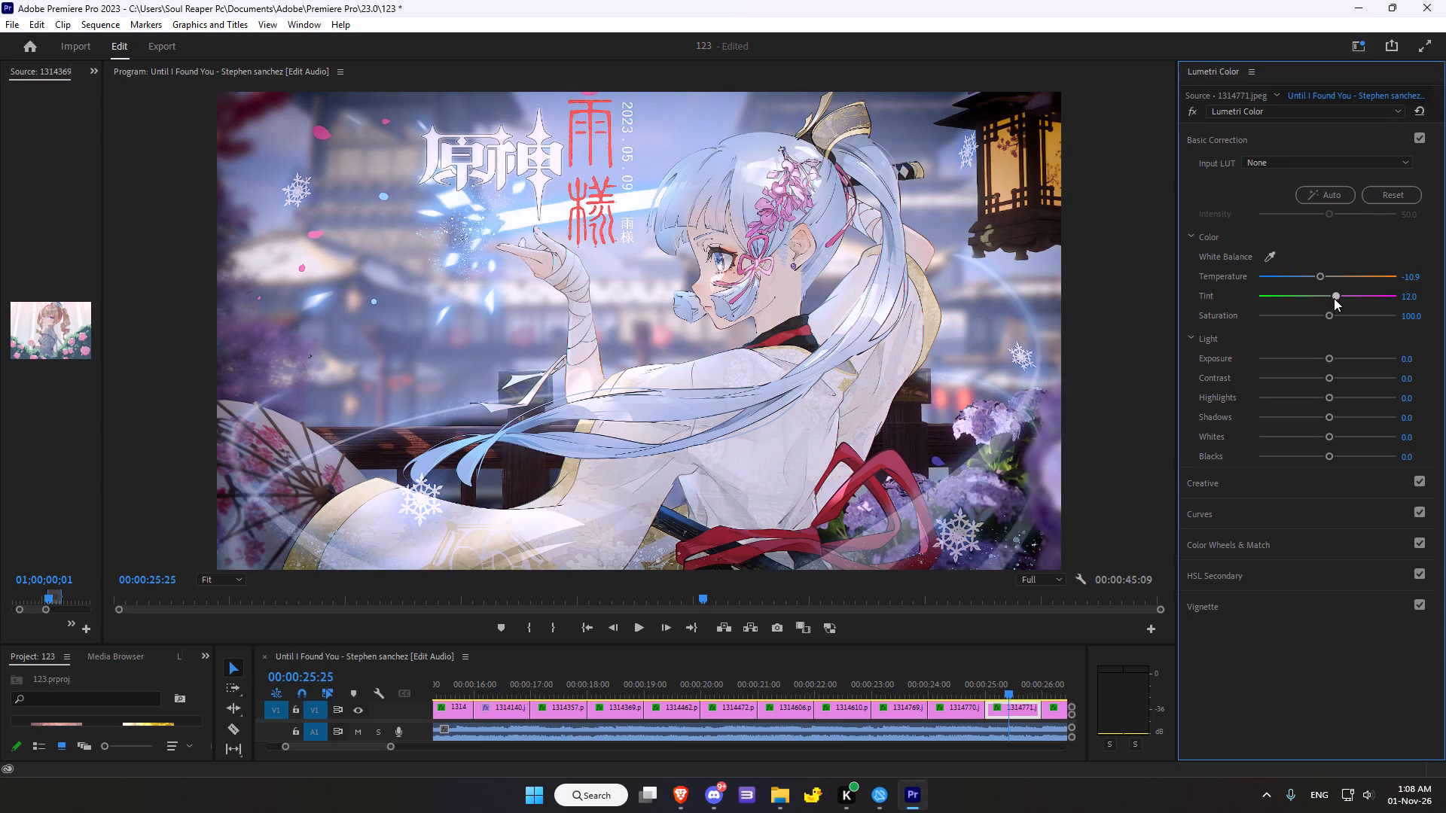
{"action": "left_click_drag", "start_coordinate": [1334, 298], "coordinate": [1327, 300]}
{"action": "left_click_drag", "start_coordinate": [1327, 300], "coordinate": [1341, 295]}
{"action": "left_click_drag", "start_coordinate": [1331, 315], "coordinate": [1339, 310]}
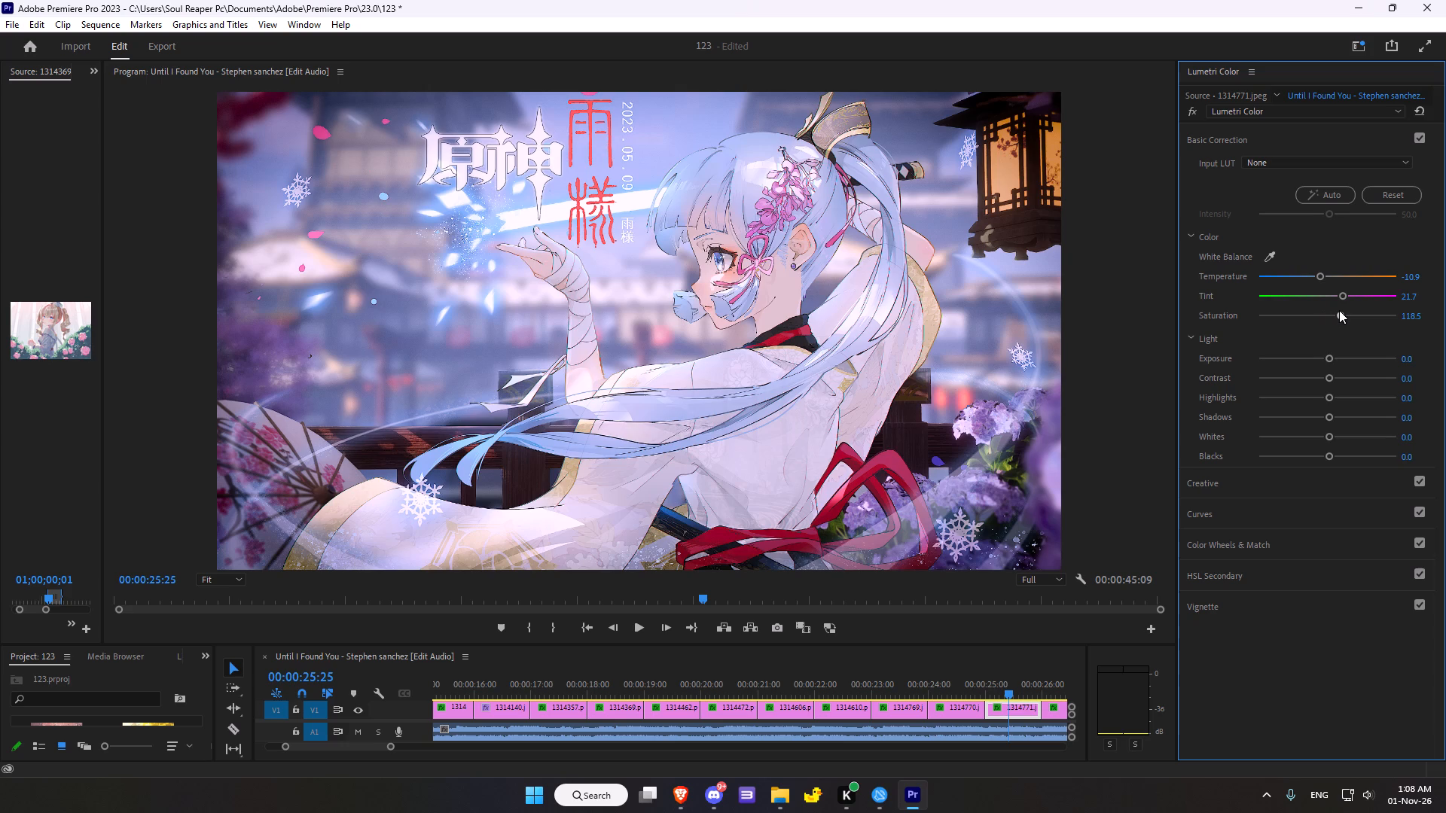
{"action": "left_click_drag", "start_coordinate": [1339, 310], "coordinate": [1338, 311]}
Set the clip's light values to exposure -0.4, contrast 13.0, highlights -1.1, shadows -6.5, whites 1.1 and blacks -3.3.
{"action": "left_click_drag", "start_coordinate": [1334, 360], "coordinate": [1324, 358]}
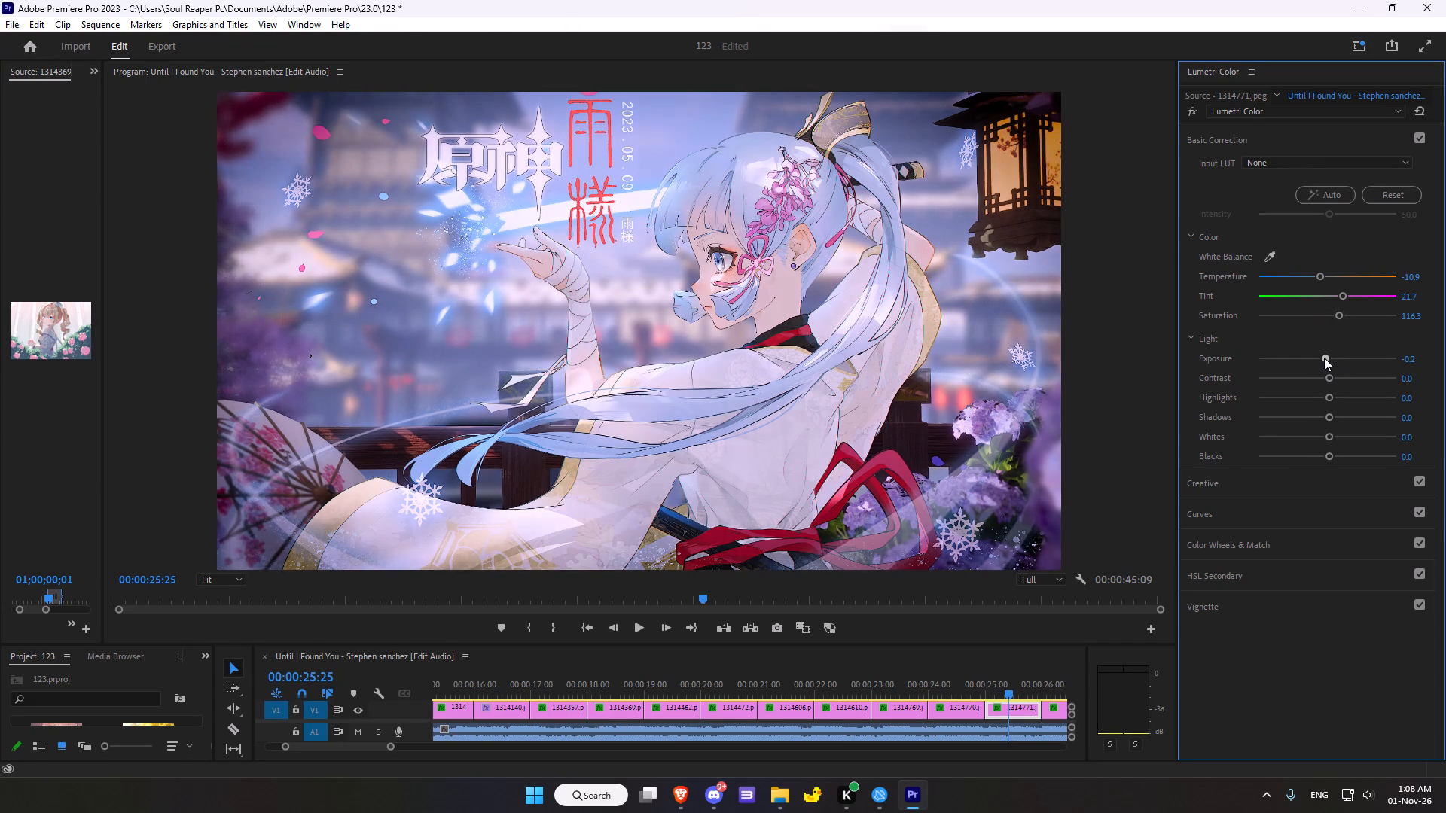
{"action": "left_click_drag", "start_coordinate": [1324, 358], "coordinate": [1321, 358]}
{"action": "left_click", "coordinate": [1331, 371]}
{"action": "left_click", "coordinate": [1330, 376]}
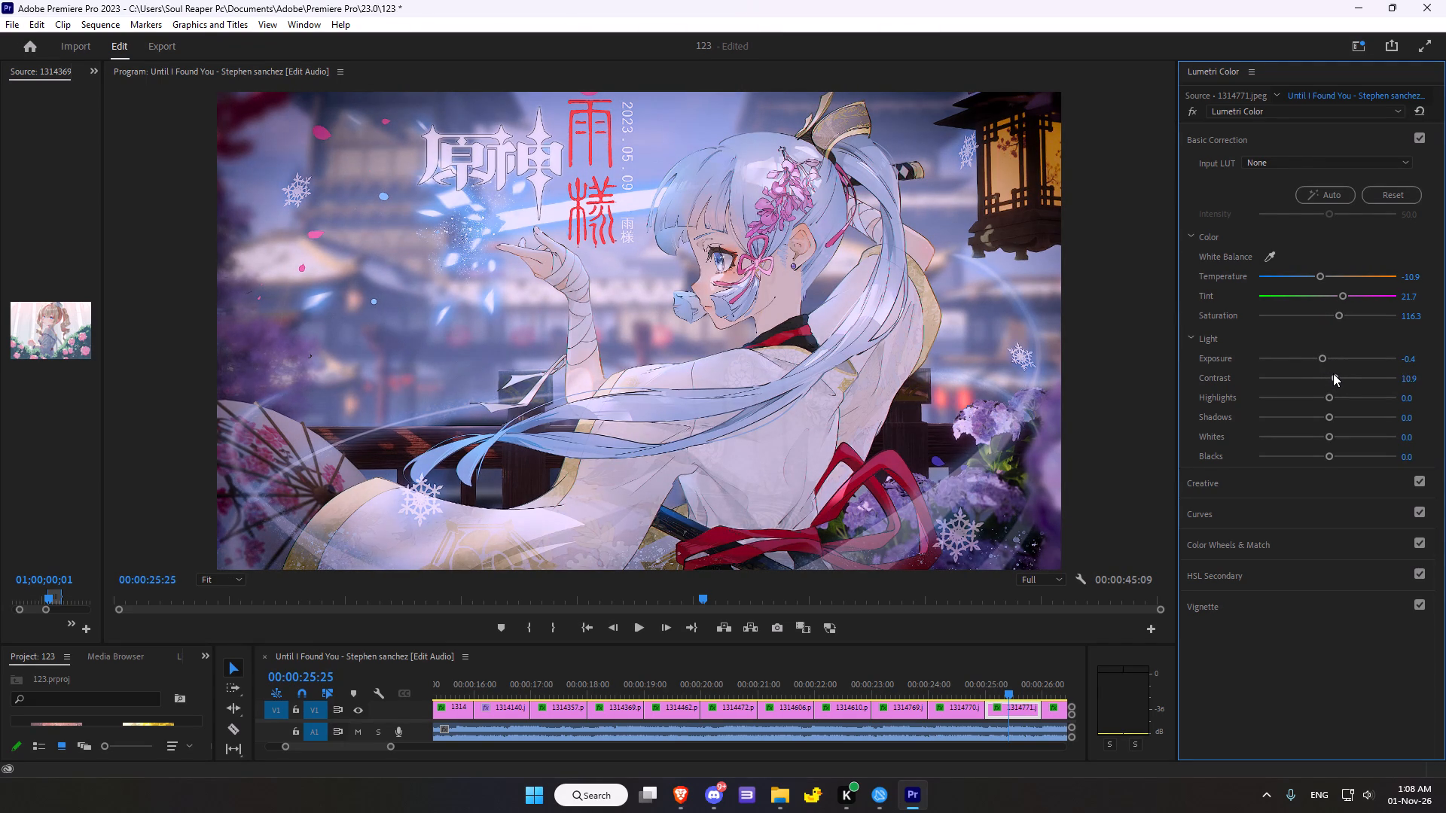
{"action": "left_click", "coordinate": [1332, 397]}
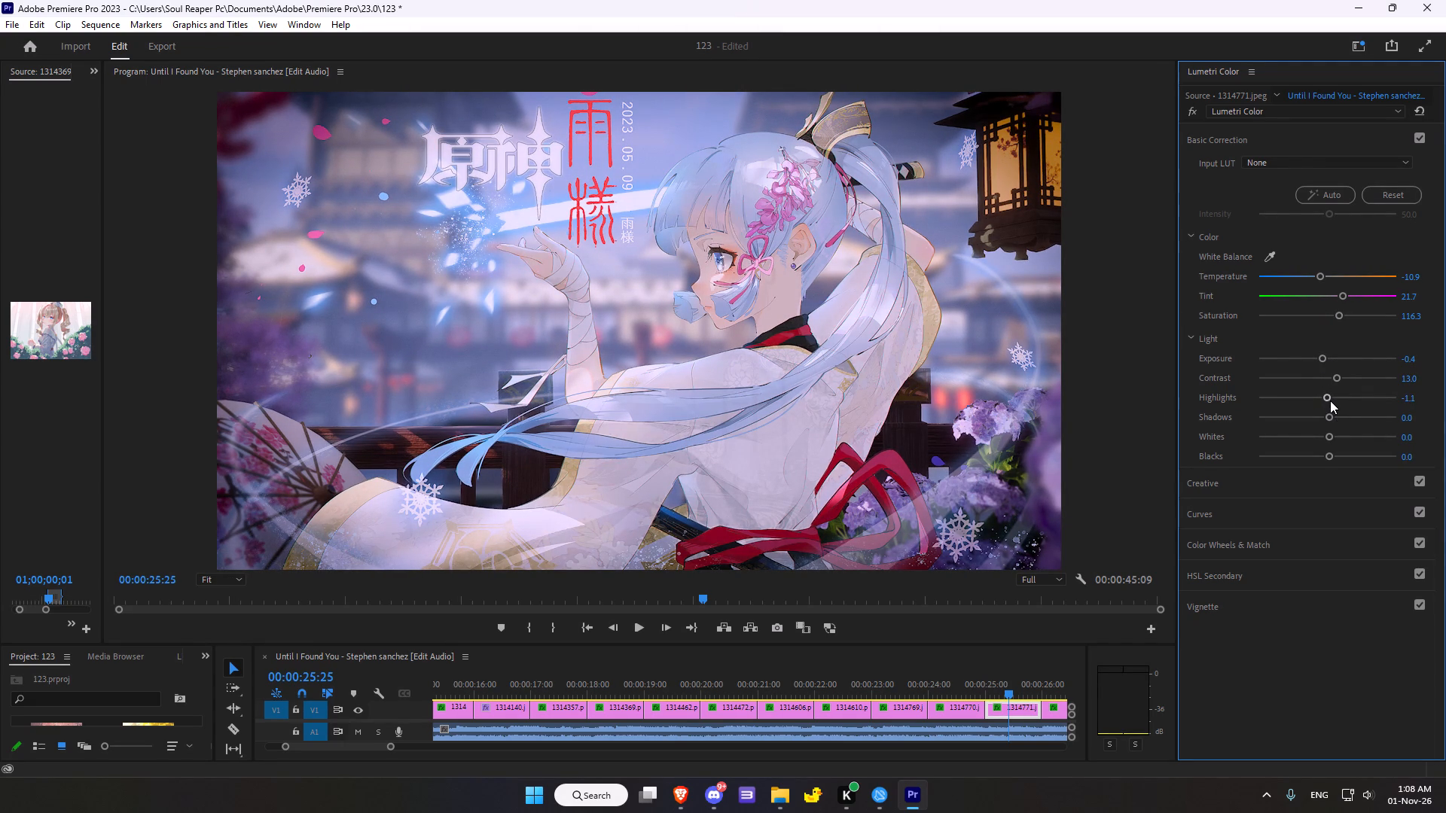
{"action": "left_click", "coordinate": [1328, 419]}
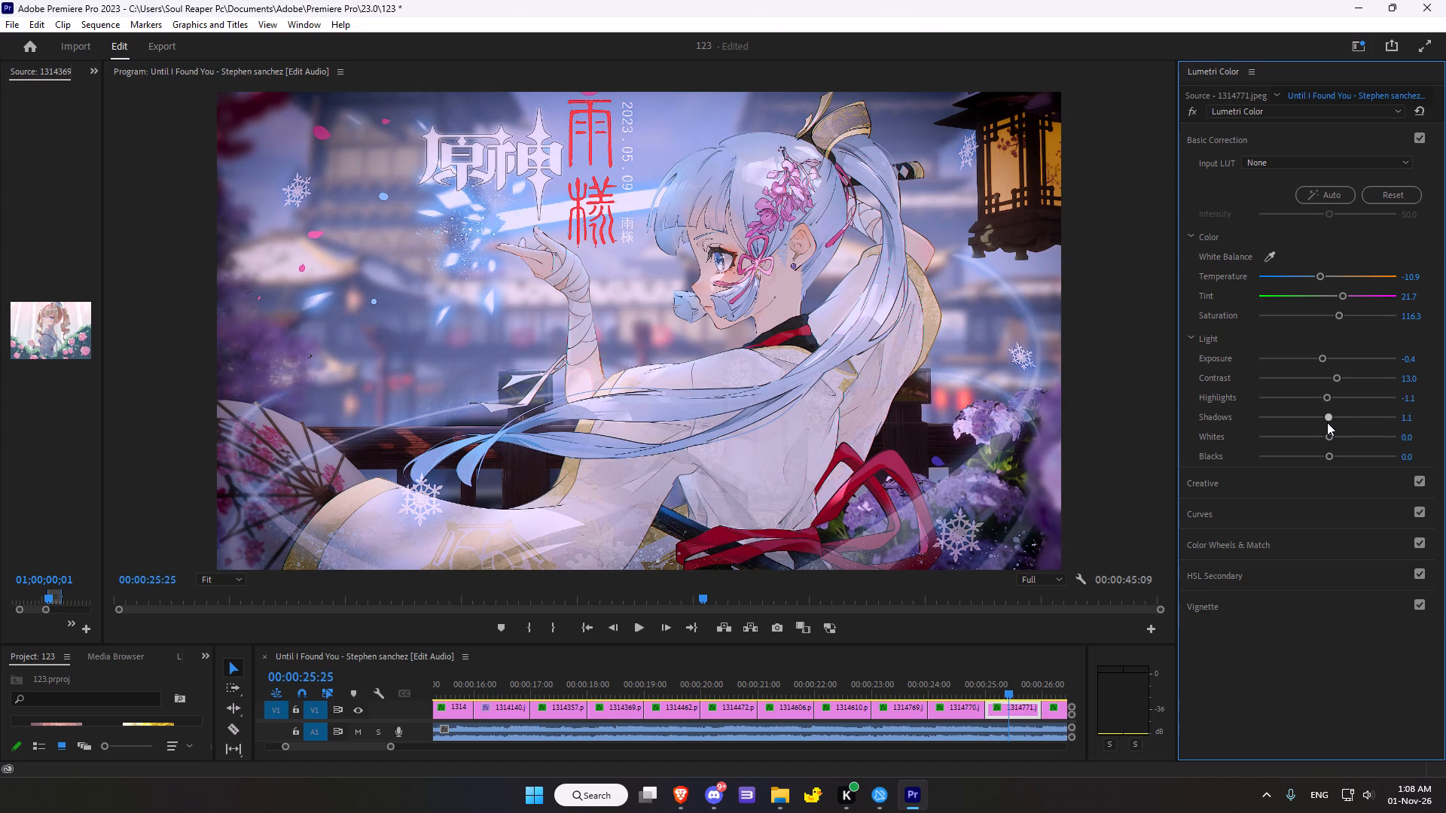
{"action": "left_click", "coordinate": [1326, 438]}
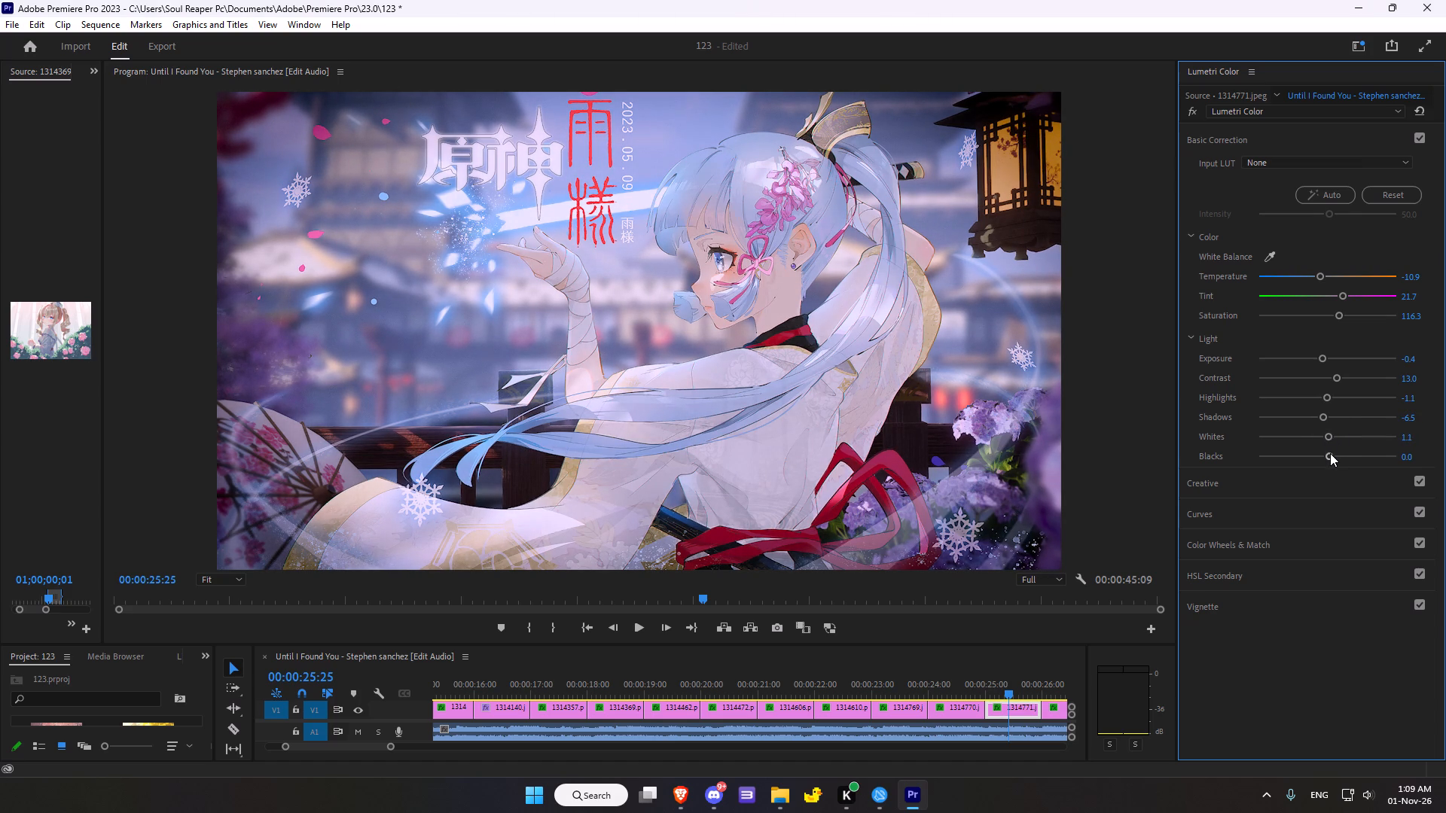
{"action": "left_click", "coordinate": [1330, 453]}
{"action": "scroll", "coordinate": [1404, 491], "scroll_direction": "down", "scroll_amount": 2}
Open the Creative settings and compare the 1314771.jpeg clip with and without its Lumetri Color effect.
{"action": "left_click", "coordinate": [1219, 479]}
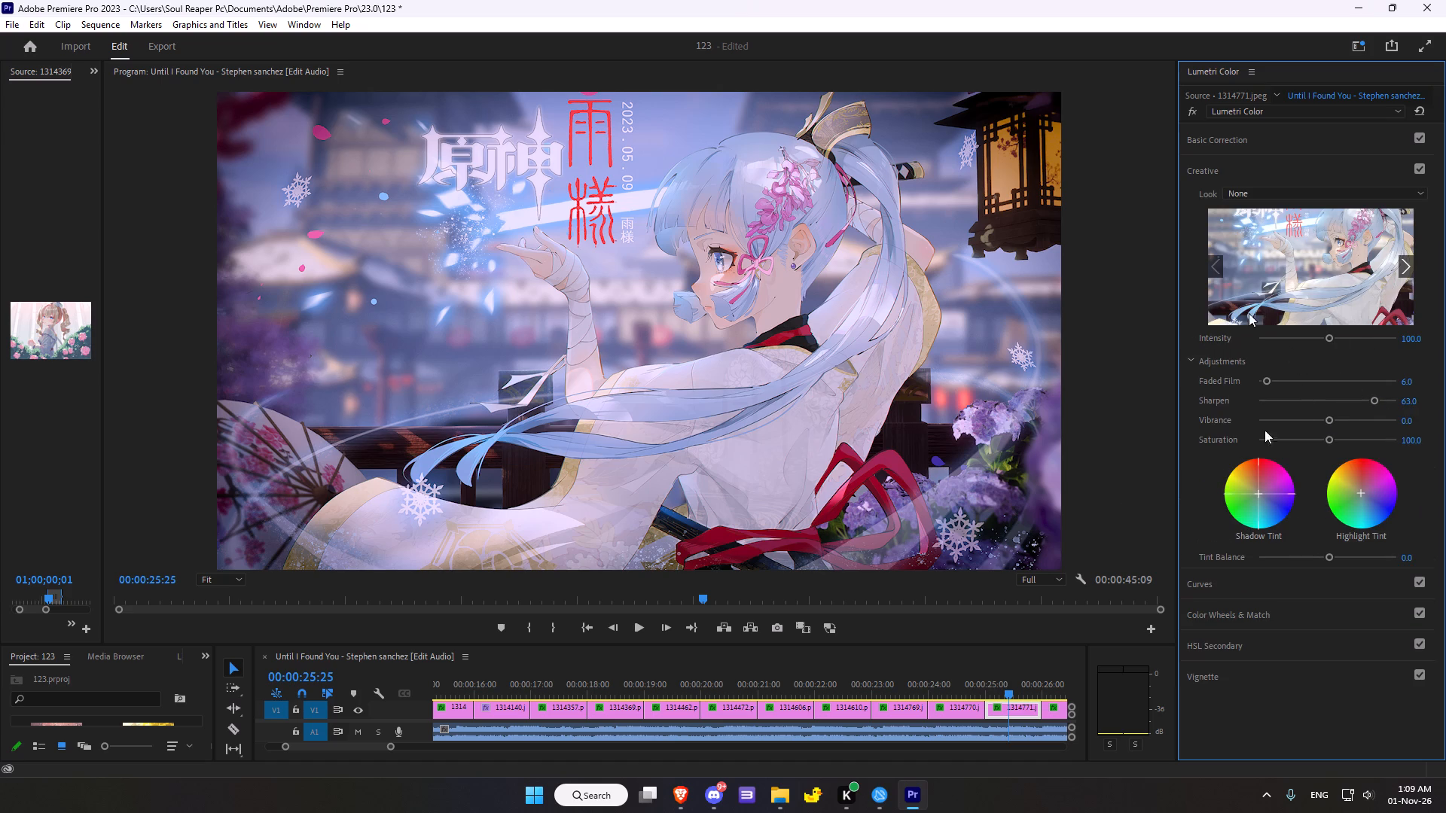
{"action": "left_click", "coordinate": [1188, 115]}
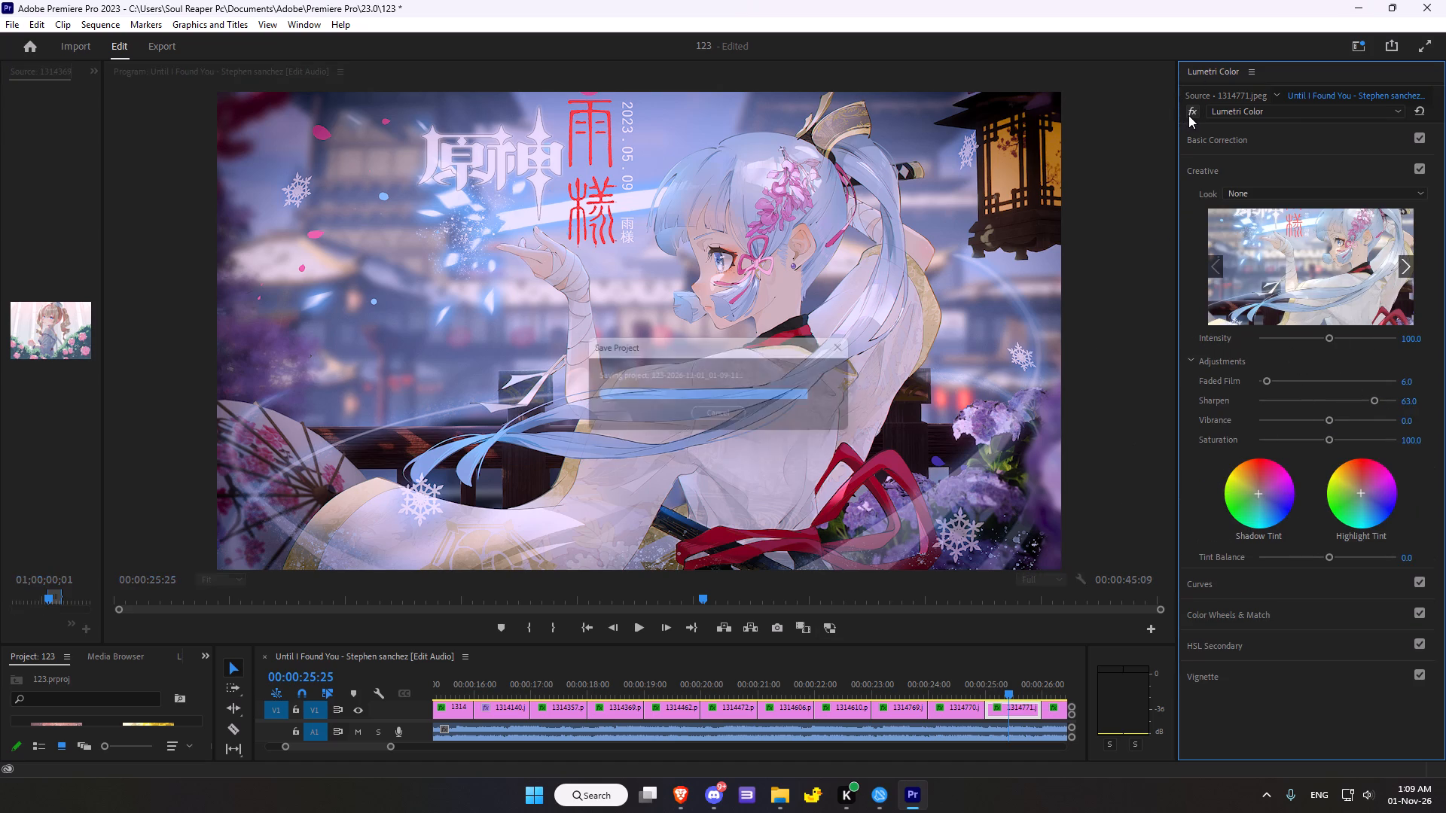
{"action": "left_click", "coordinate": [1188, 115]}
Move to the 1315089.jpg clip and reset its entire Lumetri Color effect.
{"action": "scroll", "coordinate": [850, 576], "scroll_direction": "down", "scroll_amount": 6}
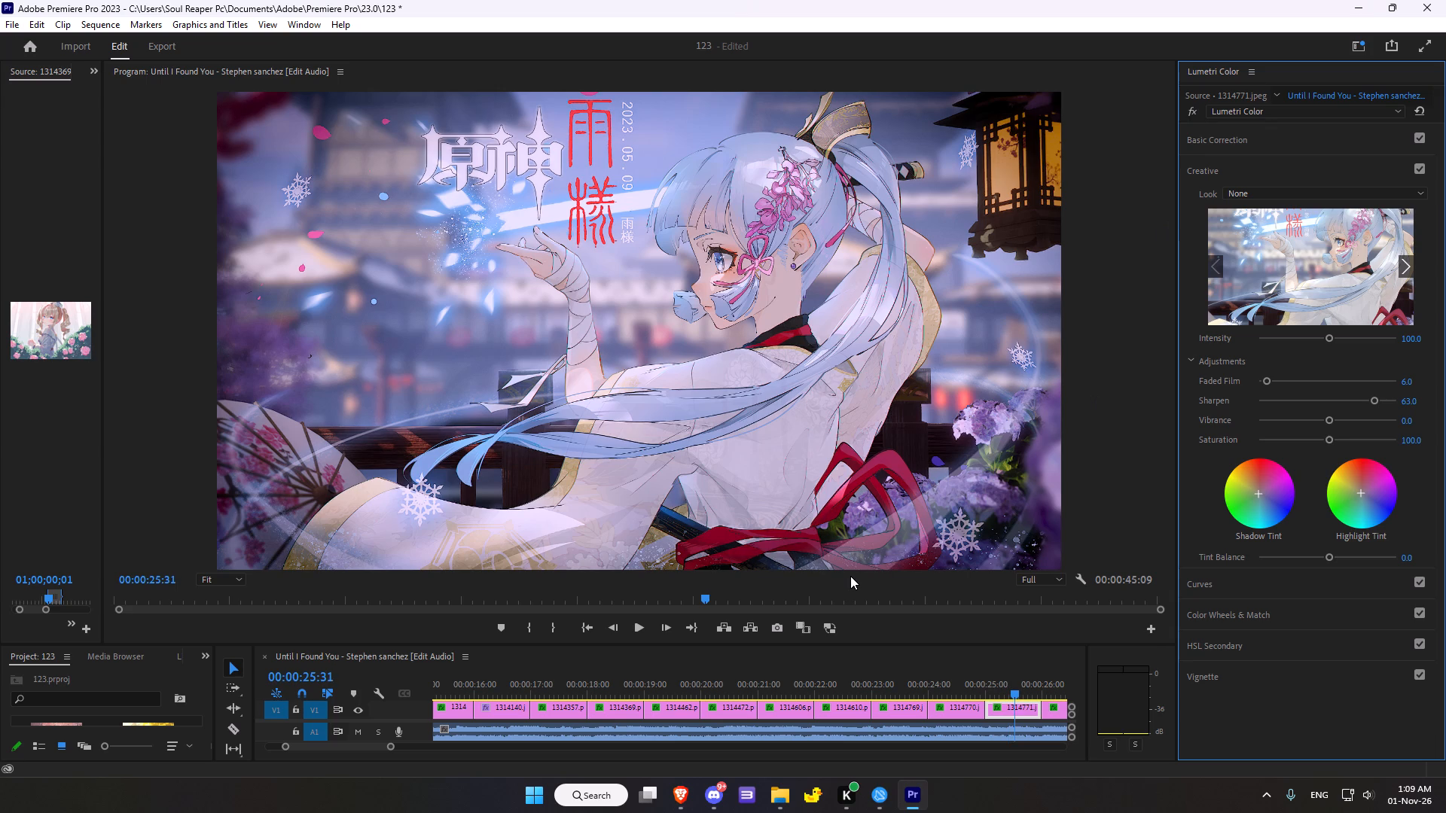
{"action": "scroll", "coordinate": [850, 576], "scroll_direction": "down", "scroll_amount": 16}
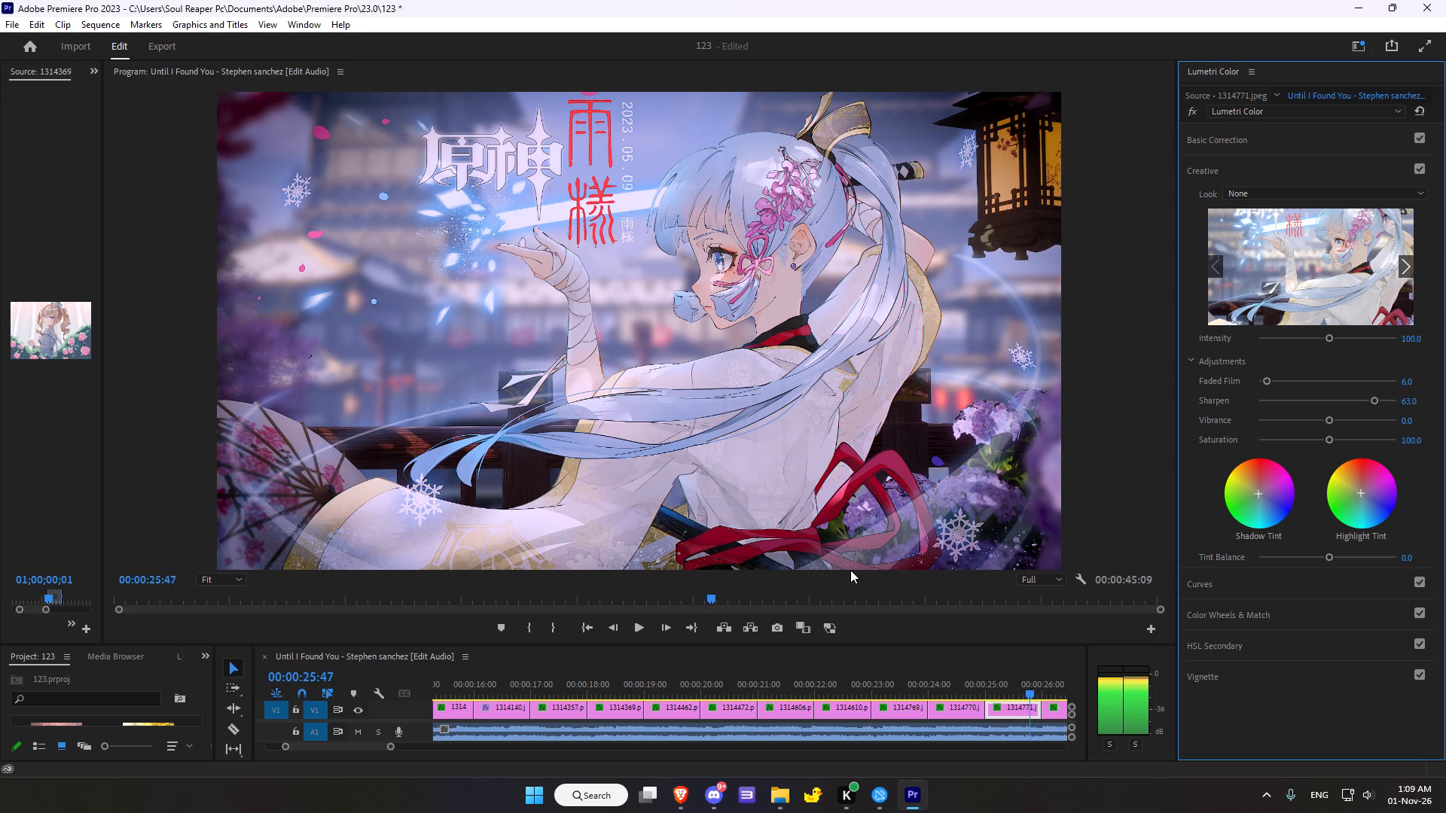
{"action": "scroll", "coordinate": [850, 570], "scroll_direction": "down", "scroll_amount": 20}
{"action": "scroll", "coordinate": [850, 570], "scroll_direction": "down", "scroll_amount": 12}
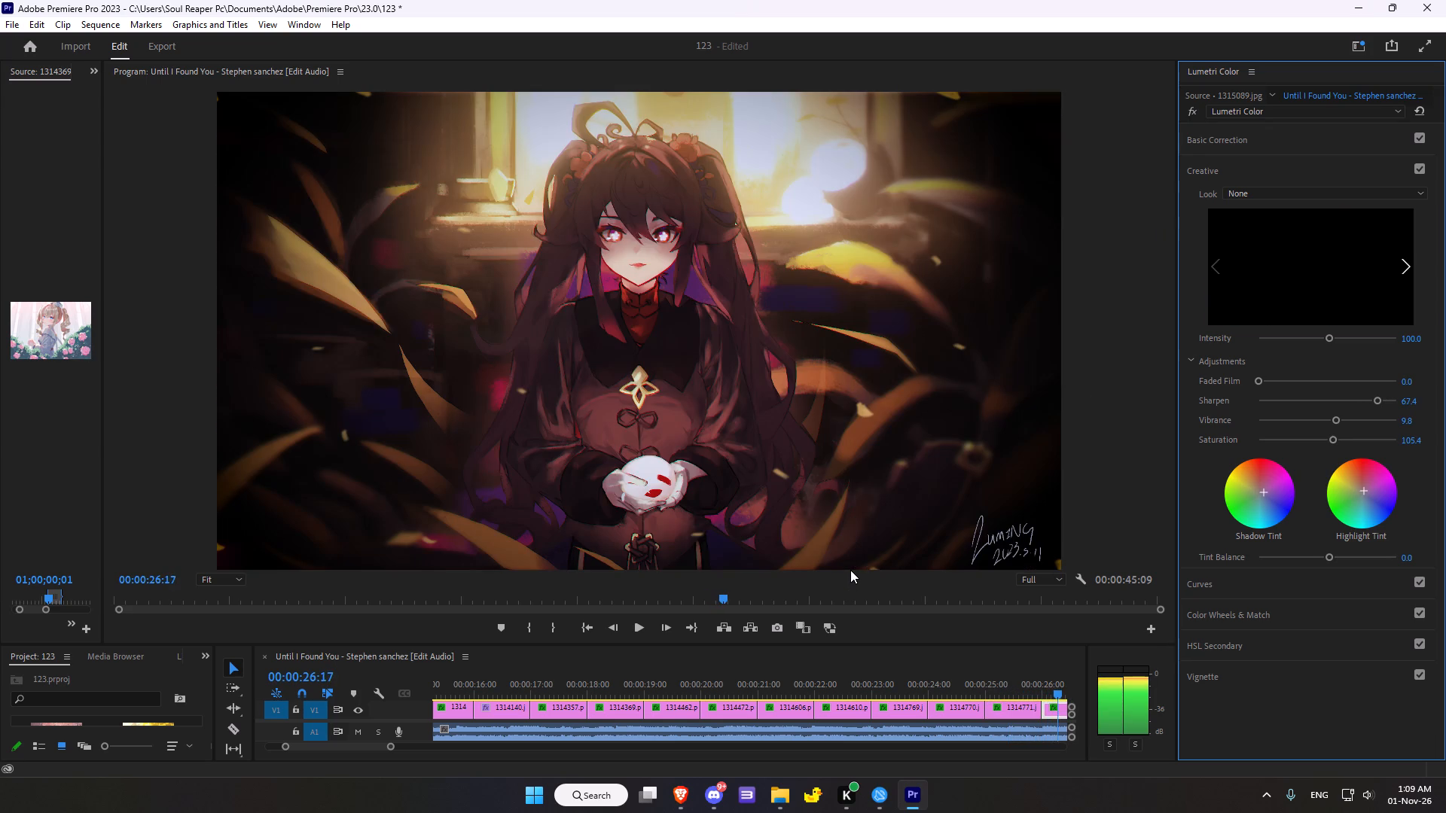
{"action": "scroll", "coordinate": [850, 570], "scroll_direction": "down", "scroll_amount": 5}
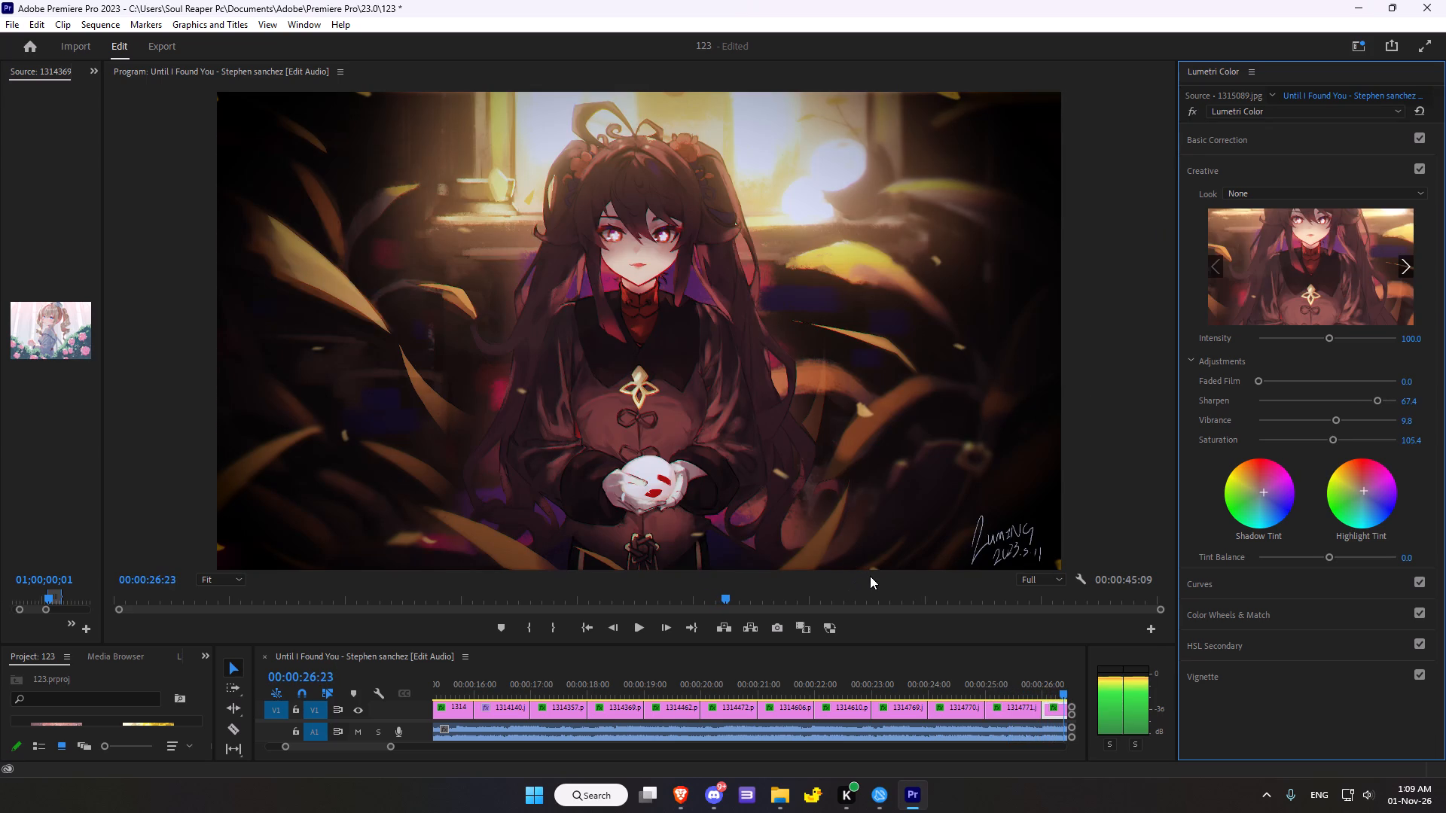
{"action": "double_click", "coordinate": [1189, 113]}
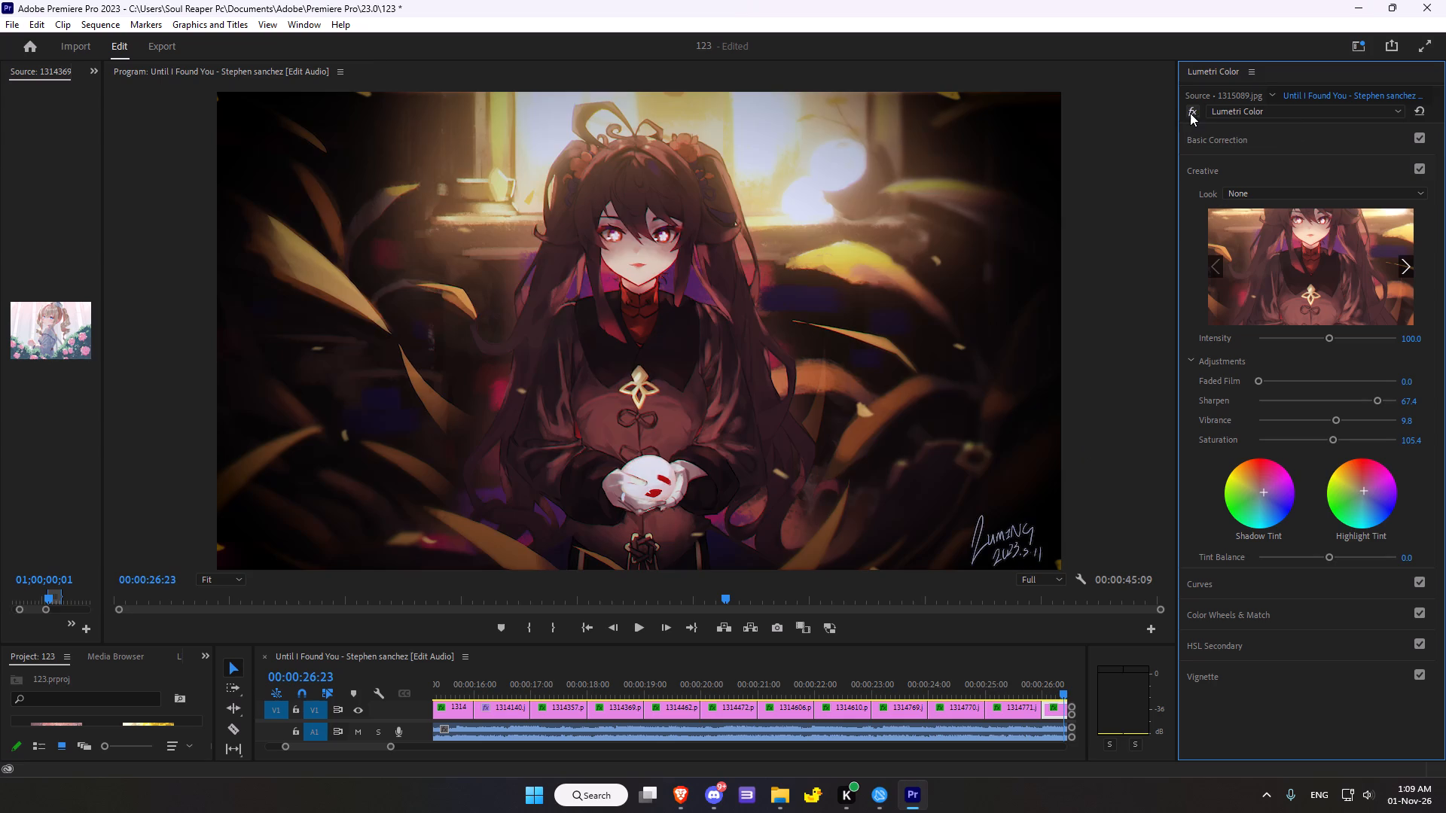
{"action": "left_click", "coordinate": [1420, 110]}
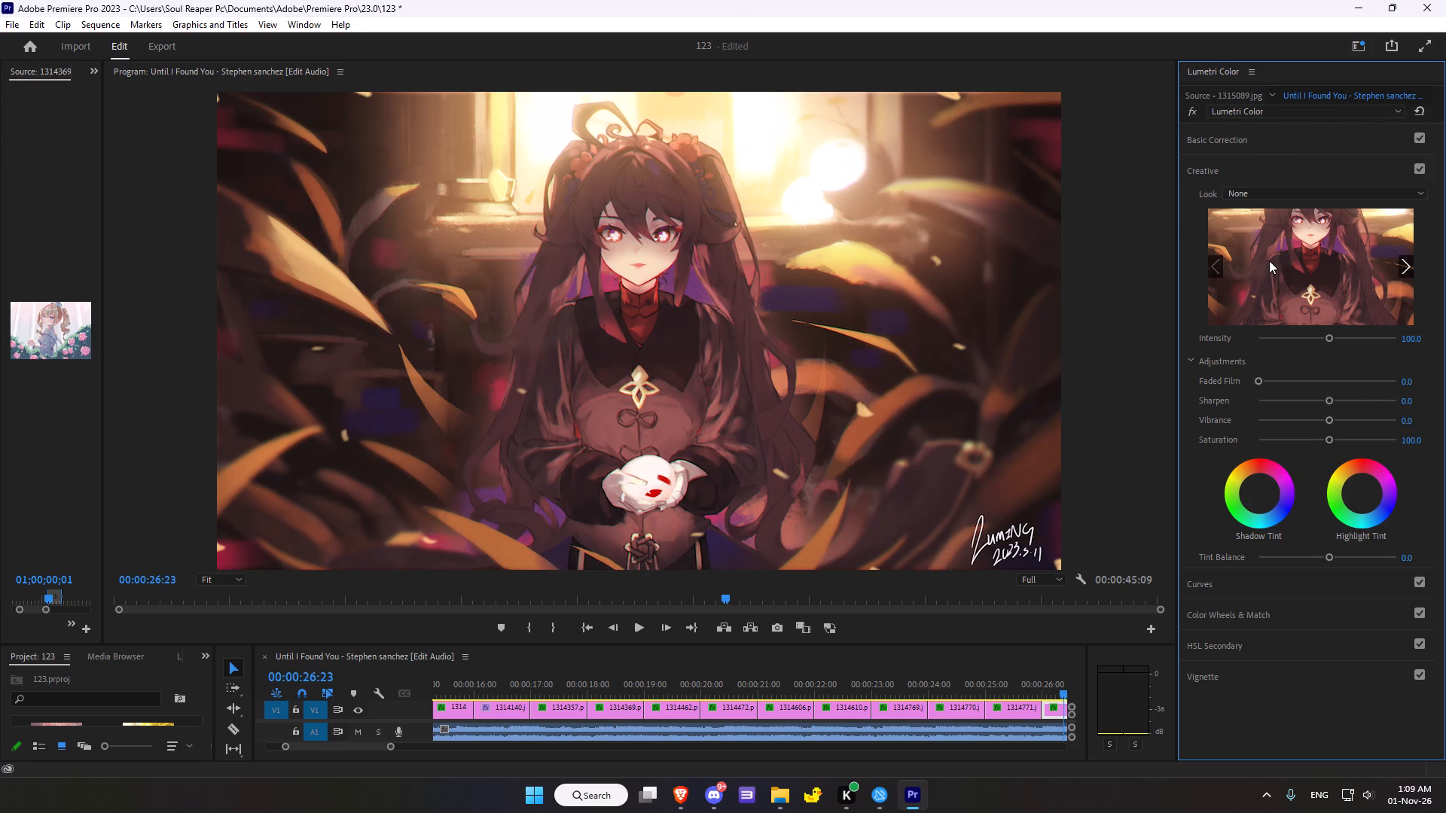
Set the 1315089.jpg clip's temperature to -5.4, tint to -5.4 and saturation to 98.9 in Basic Correction.
{"action": "left_click", "coordinate": [1224, 149]}
{"action": "left_click_drag", "start_coordinate": [1332, 275], "coordinate": [1334, 275]}
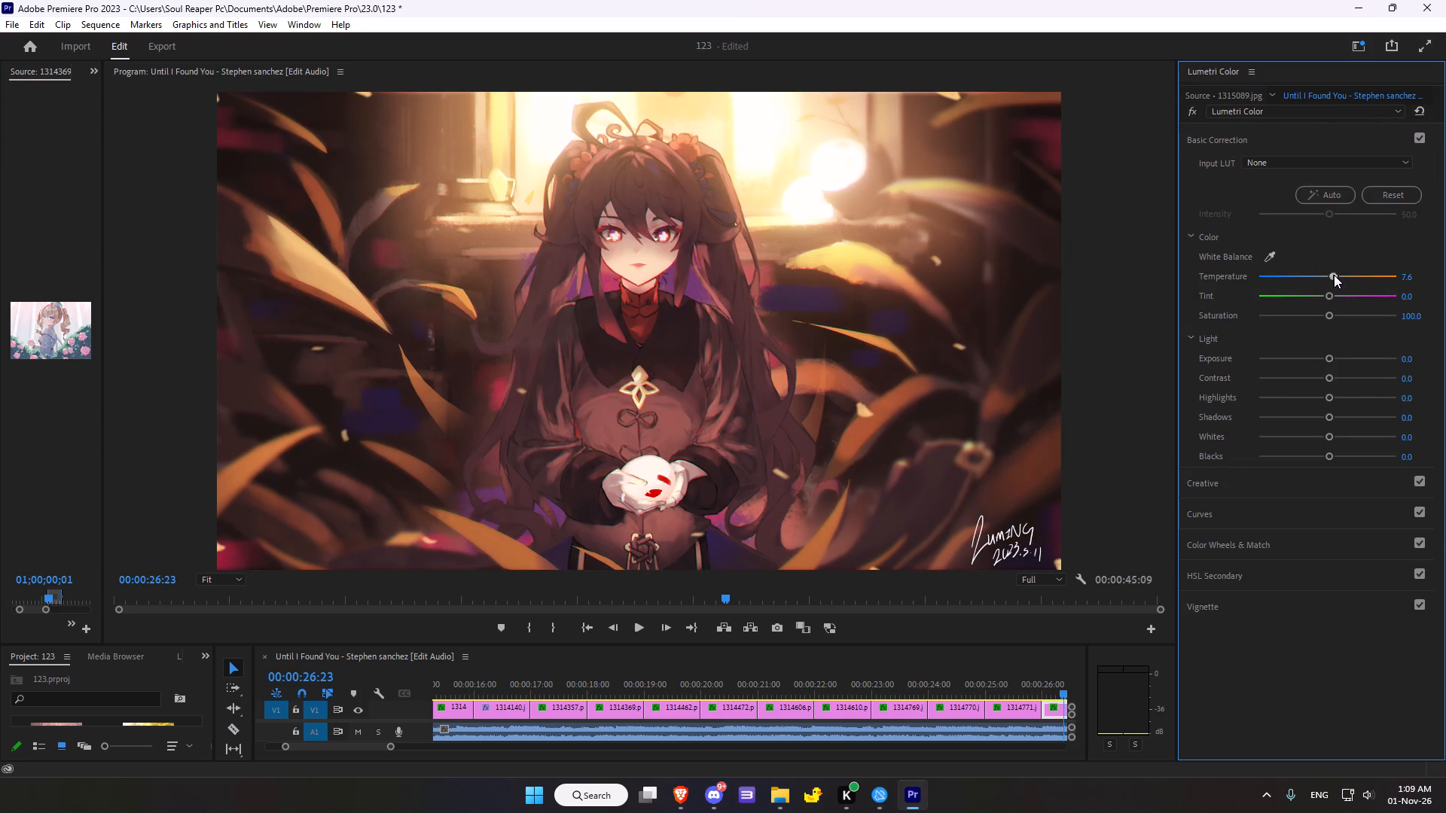
{"action": "left_click_drag", "start_coordinate": [1334, 275], "coordinate": [1322, 276]}
{"action": "left_click_drag", "start_coordinate": [1331, 297], "coordinate": [1322, 302]}
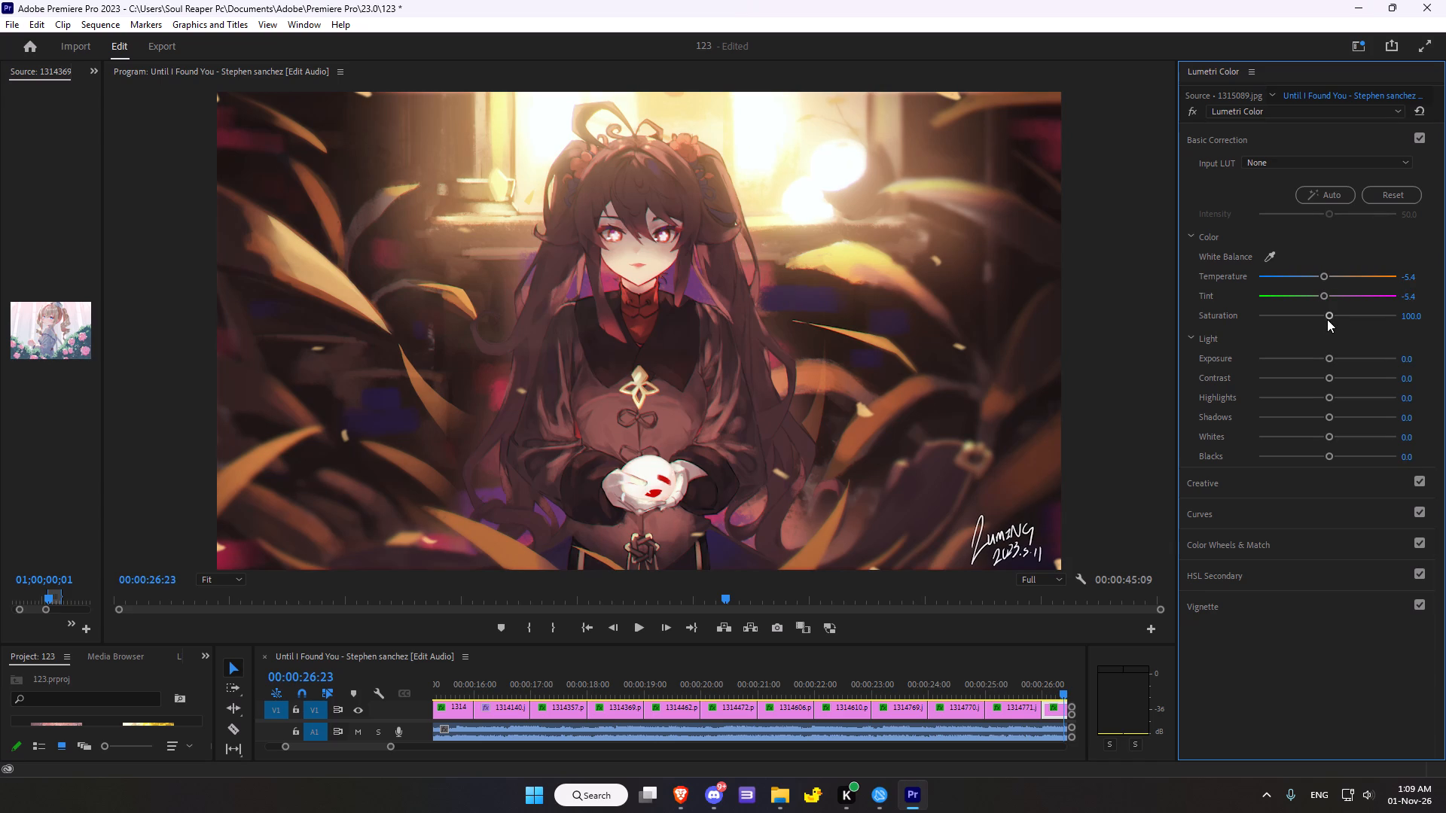
{"action": "left_click", "coordinate": [1327, 319]}
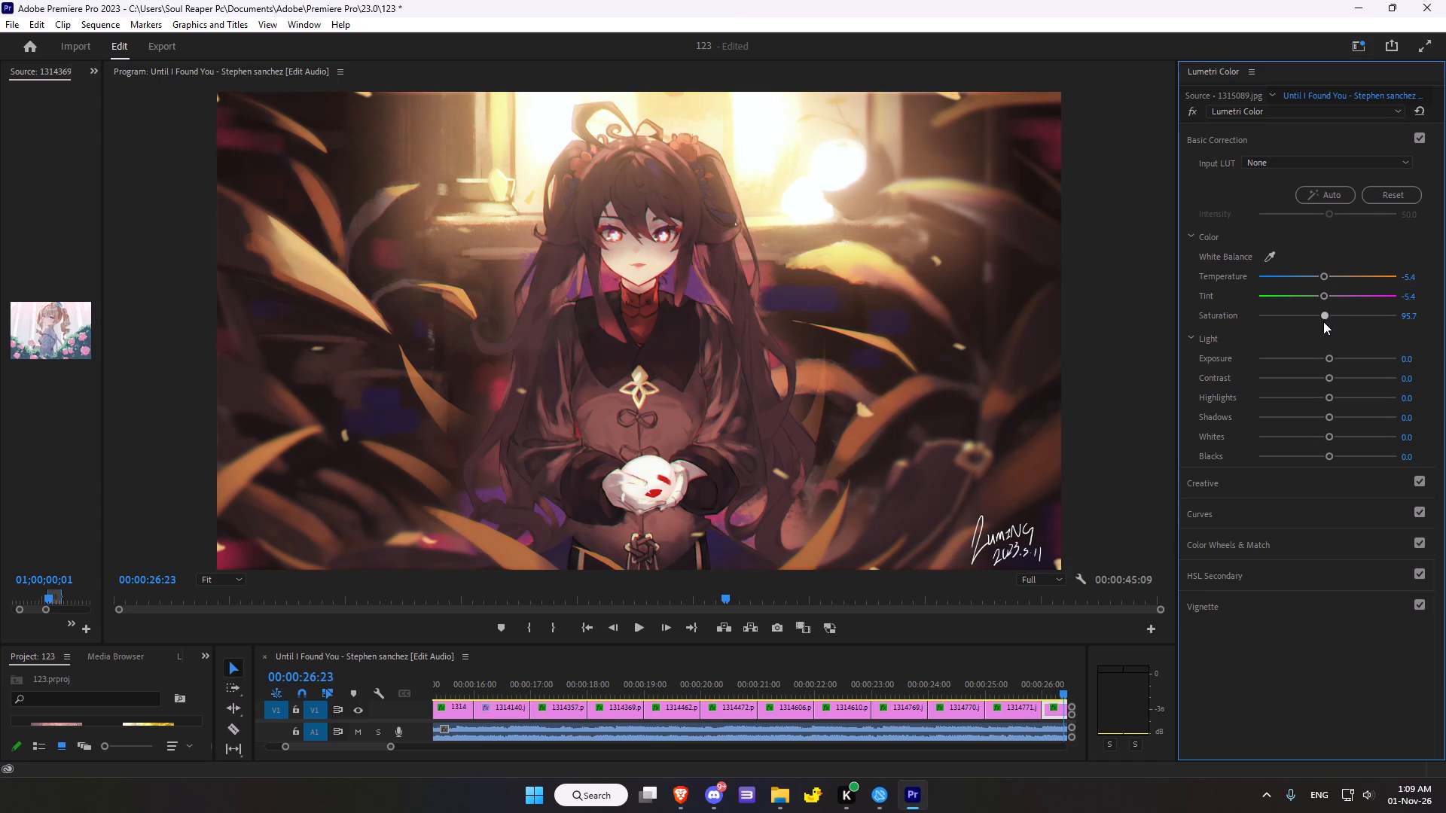
Set the clip's exposure to 0.8, contrast to -10.9, highlights to 15.2, shadows to -9.8 and whites to 15.2, and adjust the blacks.
{"action": "left_click", "coordinate": [1332, 353]}
{"action": "left_click_drag", "start_coordinate": [1328, 373], "coordinate": [1326, 372]}
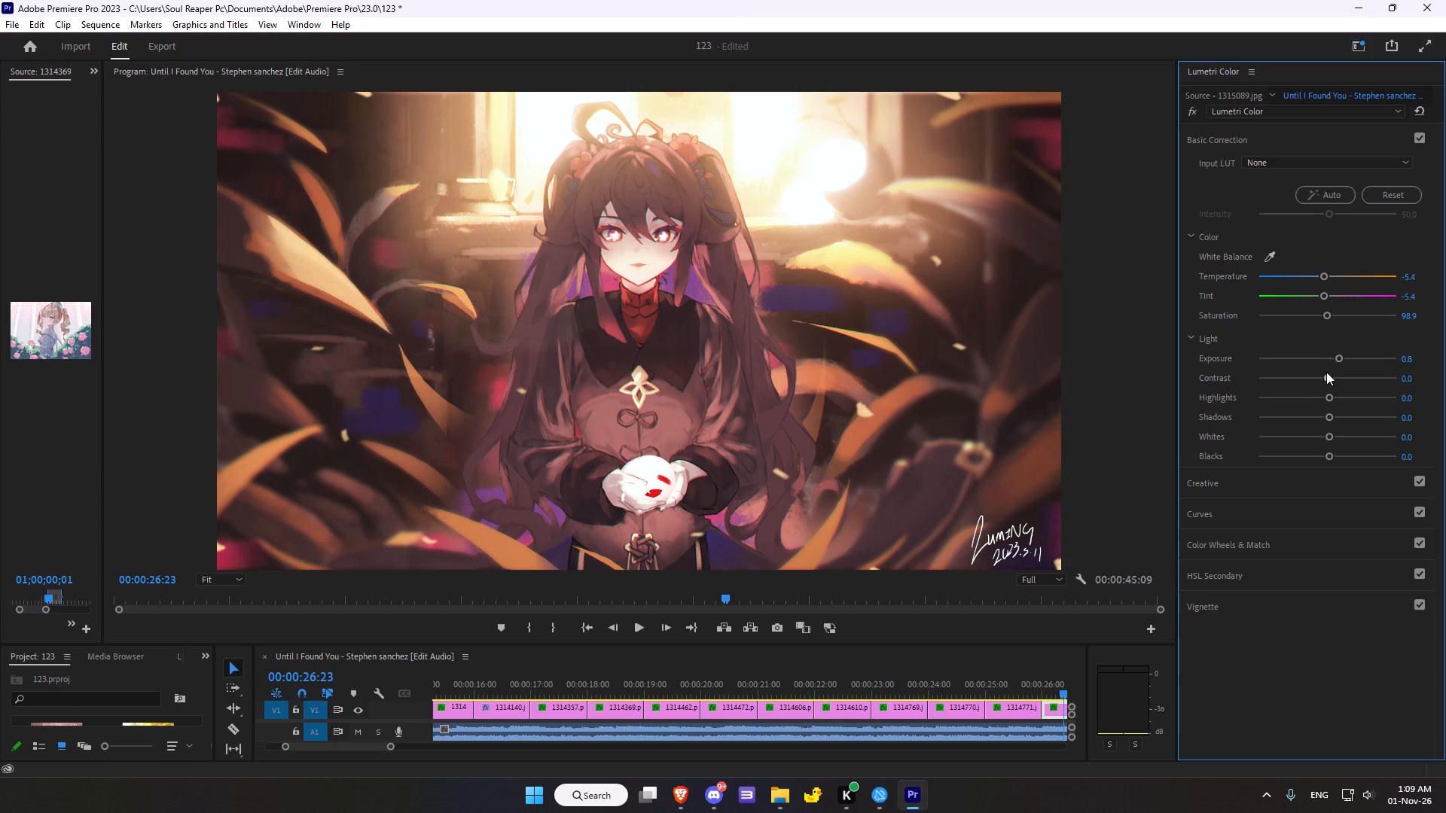
{"action": "left_click_drag", "start_coordinate": [1326, 372], "coordinate": [1319, 374]}
{"action": "left_click_drag", "start_coordinate": [1327, 395], "coordinate": [1338, 391]}
{"action": "left_click_drag", "start_coordinate": [1338, 391], "coordinate": [1337, 391]}
{"action": "left_click_drag", "start_coordinate": [1327, 416], "coordinate": [1319, 416]}
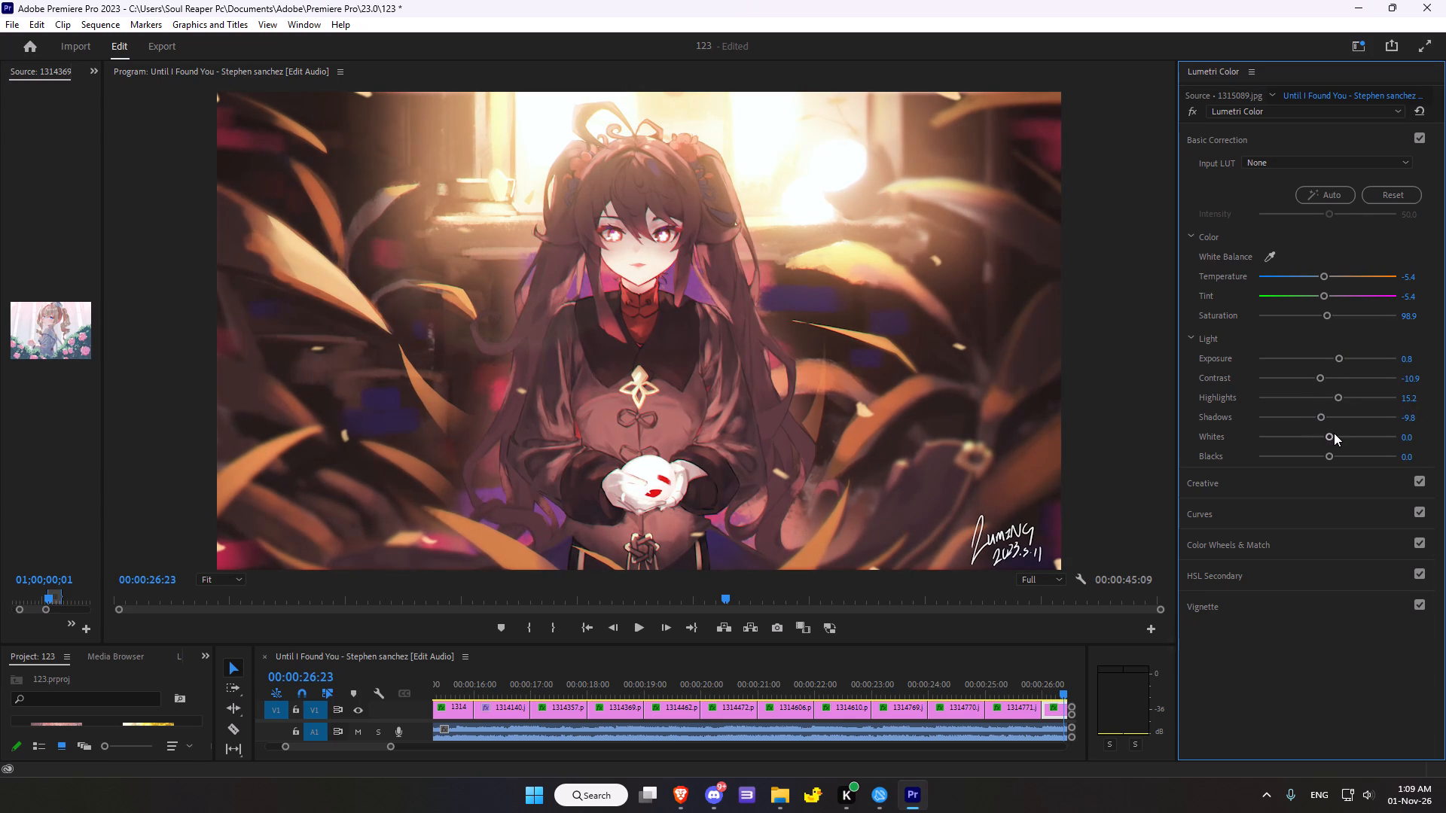
{"action": "left_click", "coordinate": [1334, 433]}
{"action": "left_click", "coordinate": [1328, 455]}
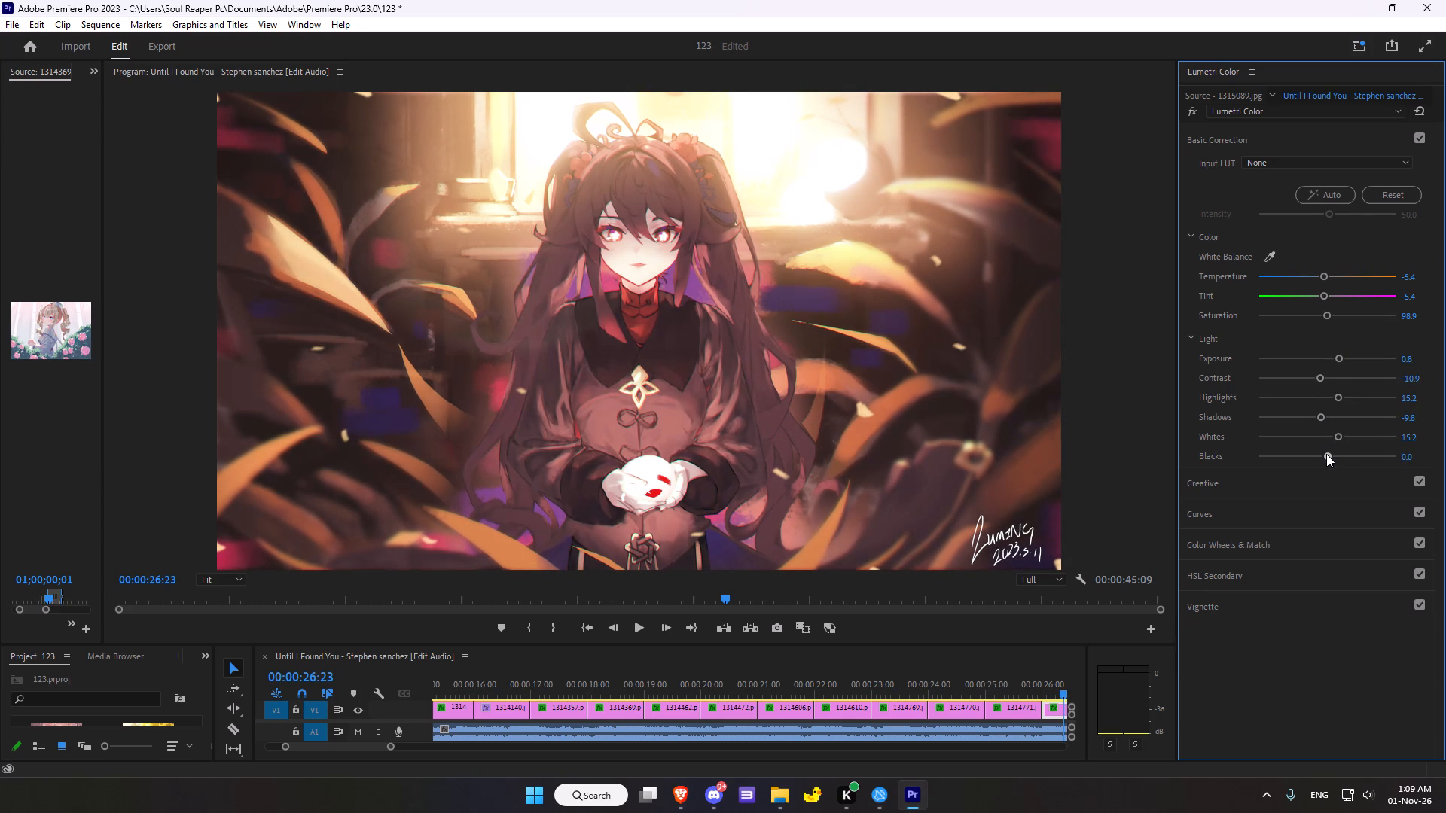
Set the 1315089.jpg clip's Creative adjustments to sharpen 65.2, vibrance 18.5 and saturation 105.4.
{"action": "left_click", "coordinate": [1219, 489]}
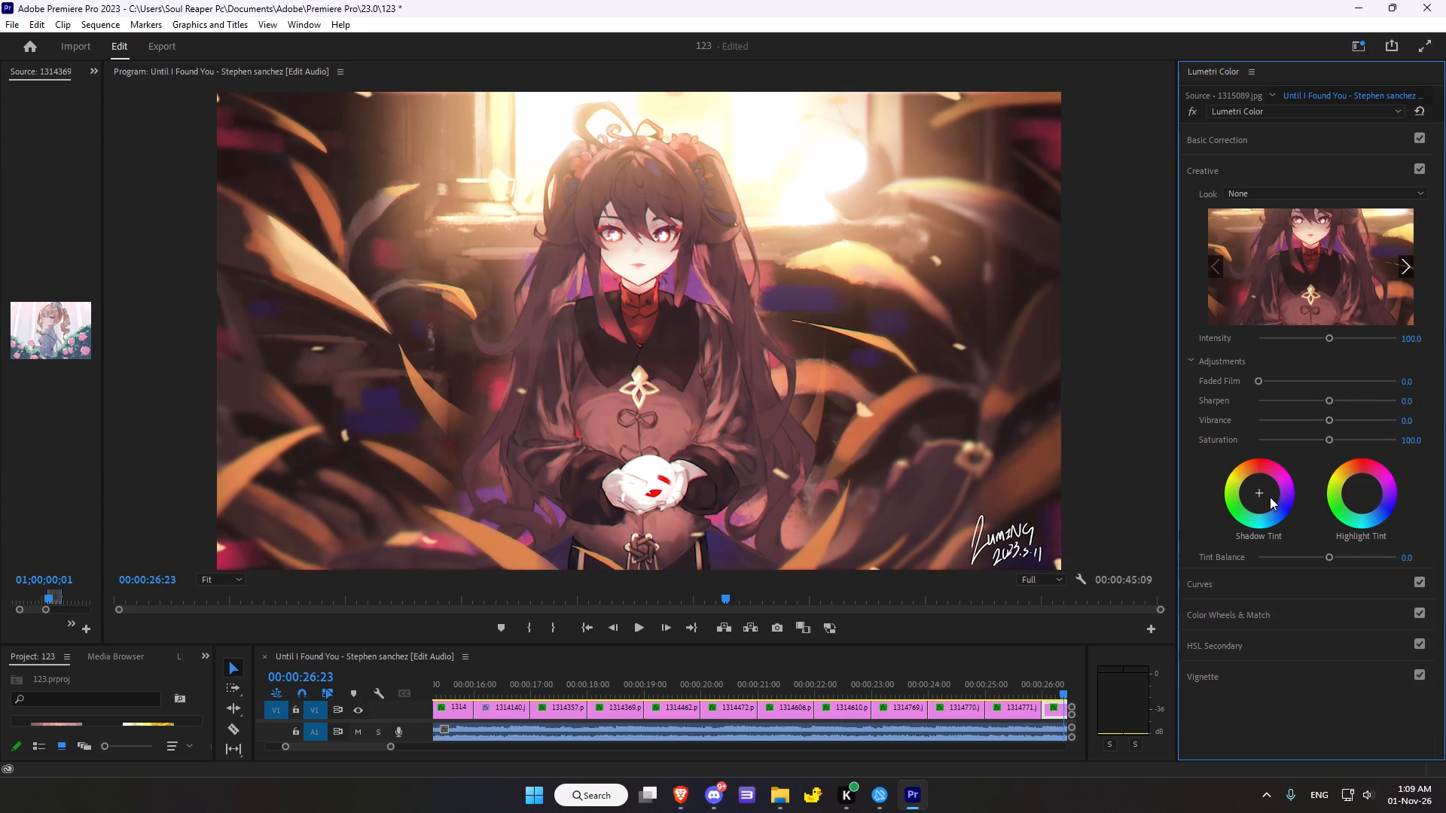
{"action": "left_click_drag", "start_coordinate": [1329, 400], "coordinate": [1352, 400]}
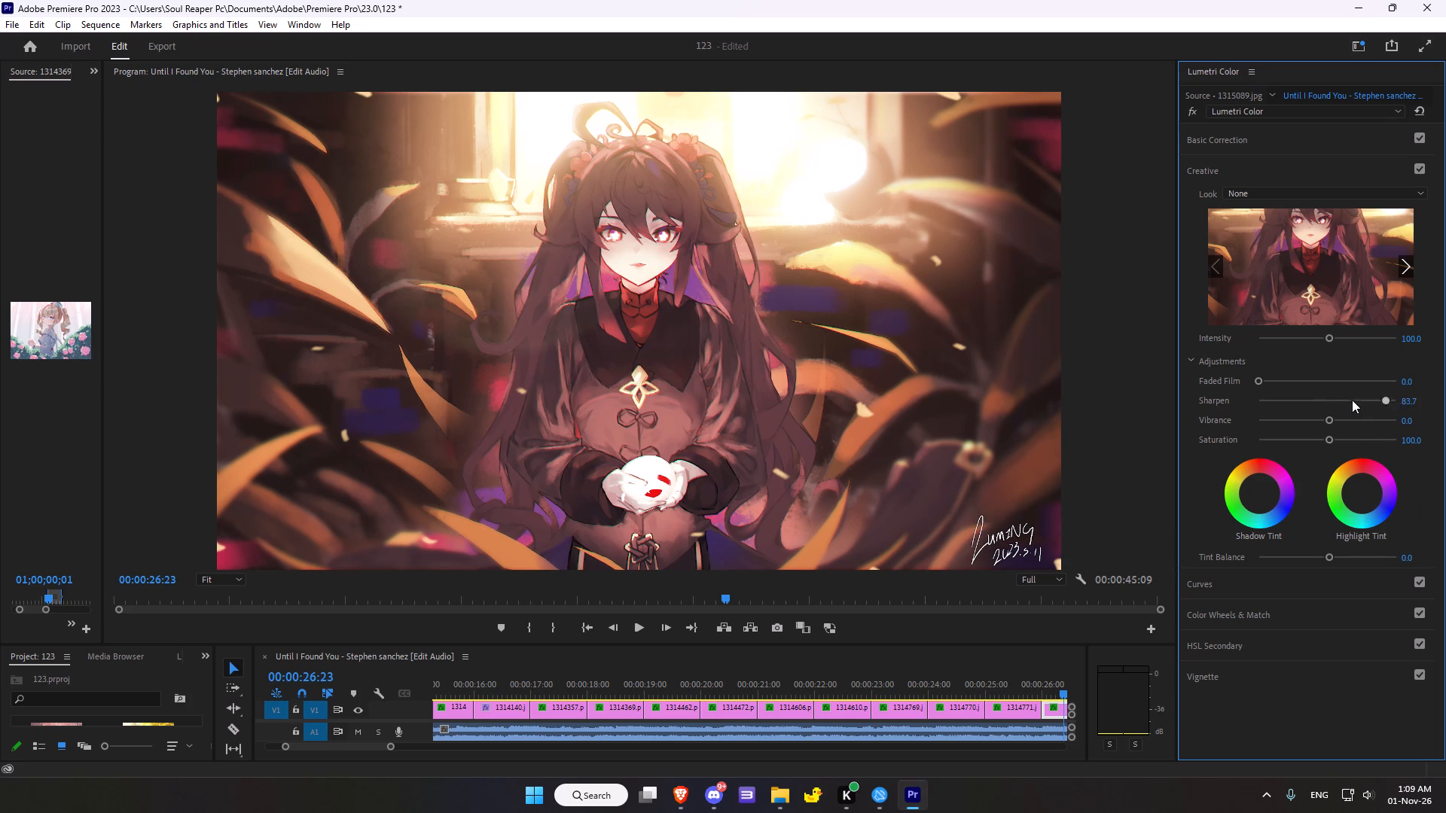
{"action": "left_click_drag", "start_coordinate": [1352, 400], "coordinate": [1371, 395]}
{"action": "left_click", "coordinate": [1333, 419]}
{"action": "left_click", "coordinate": [1325, 438]}
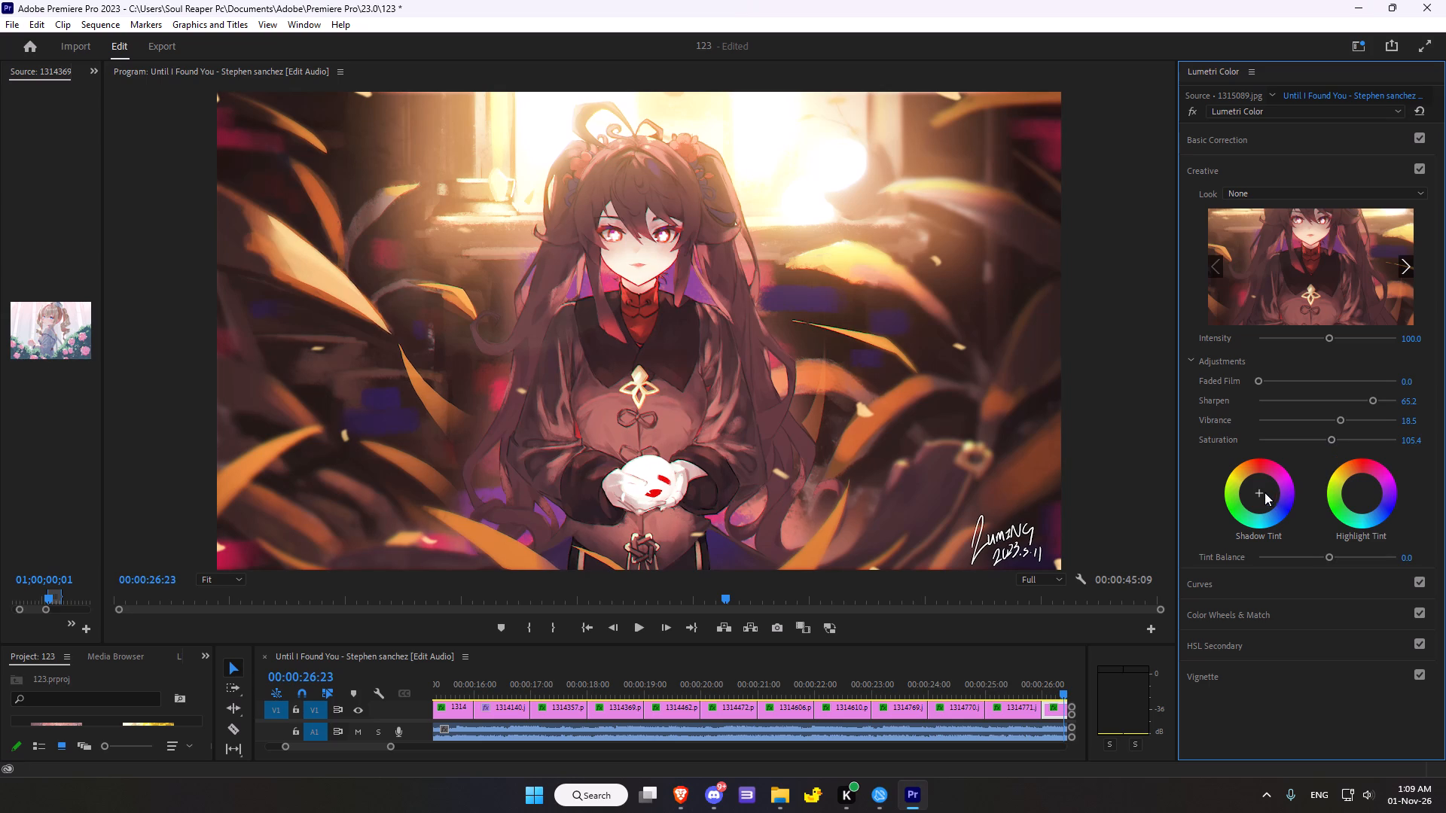
Shift the clip's shadow tint and highlight tint slightly toward red-magenta on the Creative color wheels.
{"action": "left_click_drag", "start_coordinate": [1263, 492], "coordinate": [1319, 443]}
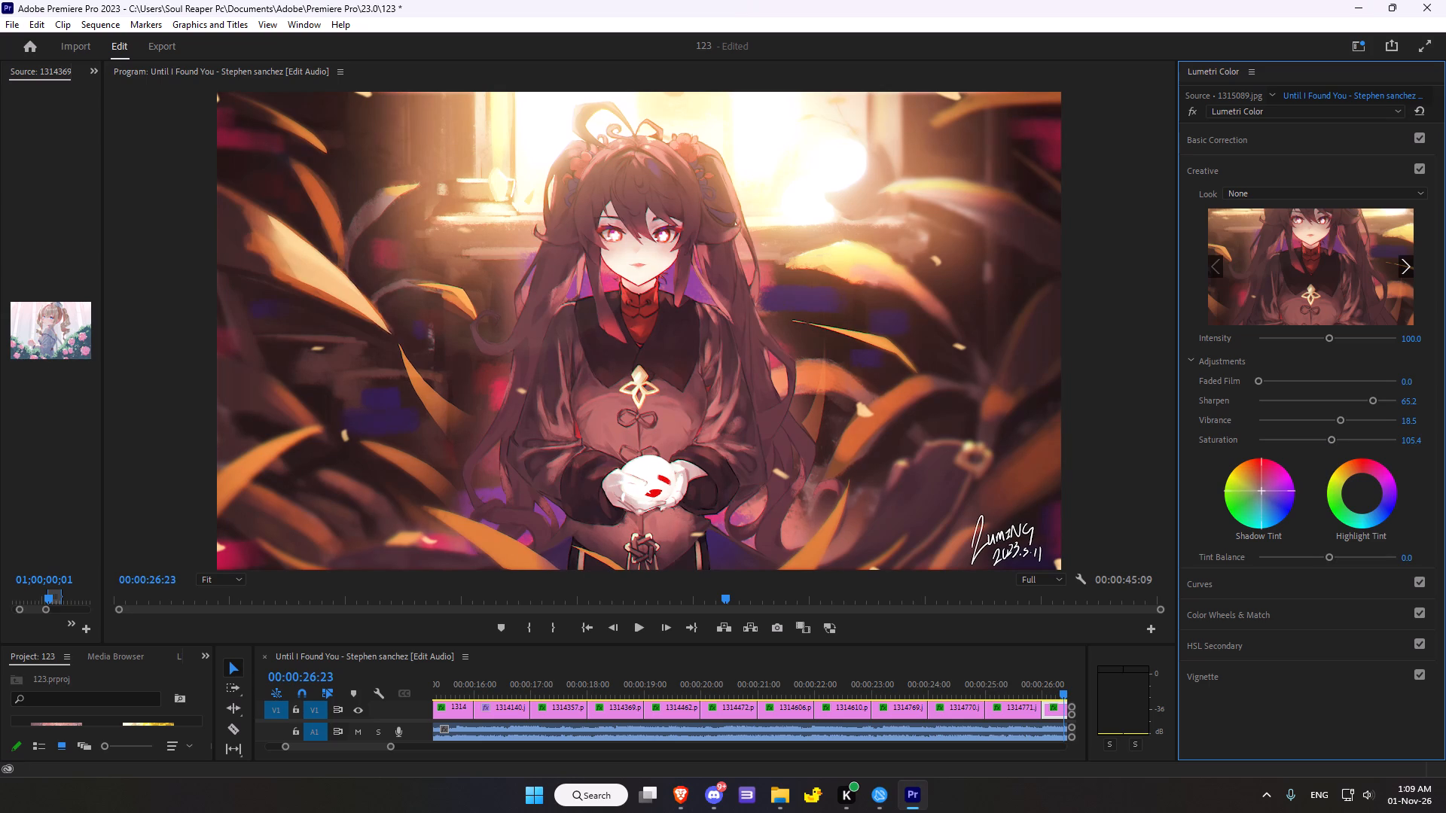
{"action": "left_click_drag", "start_coordinate": [1319, 443], "coordinate": [1319, 467]}
{"action": "left_click_drag", "start_coordinate": [1362, 489], "coordinate": [1365, 472]}
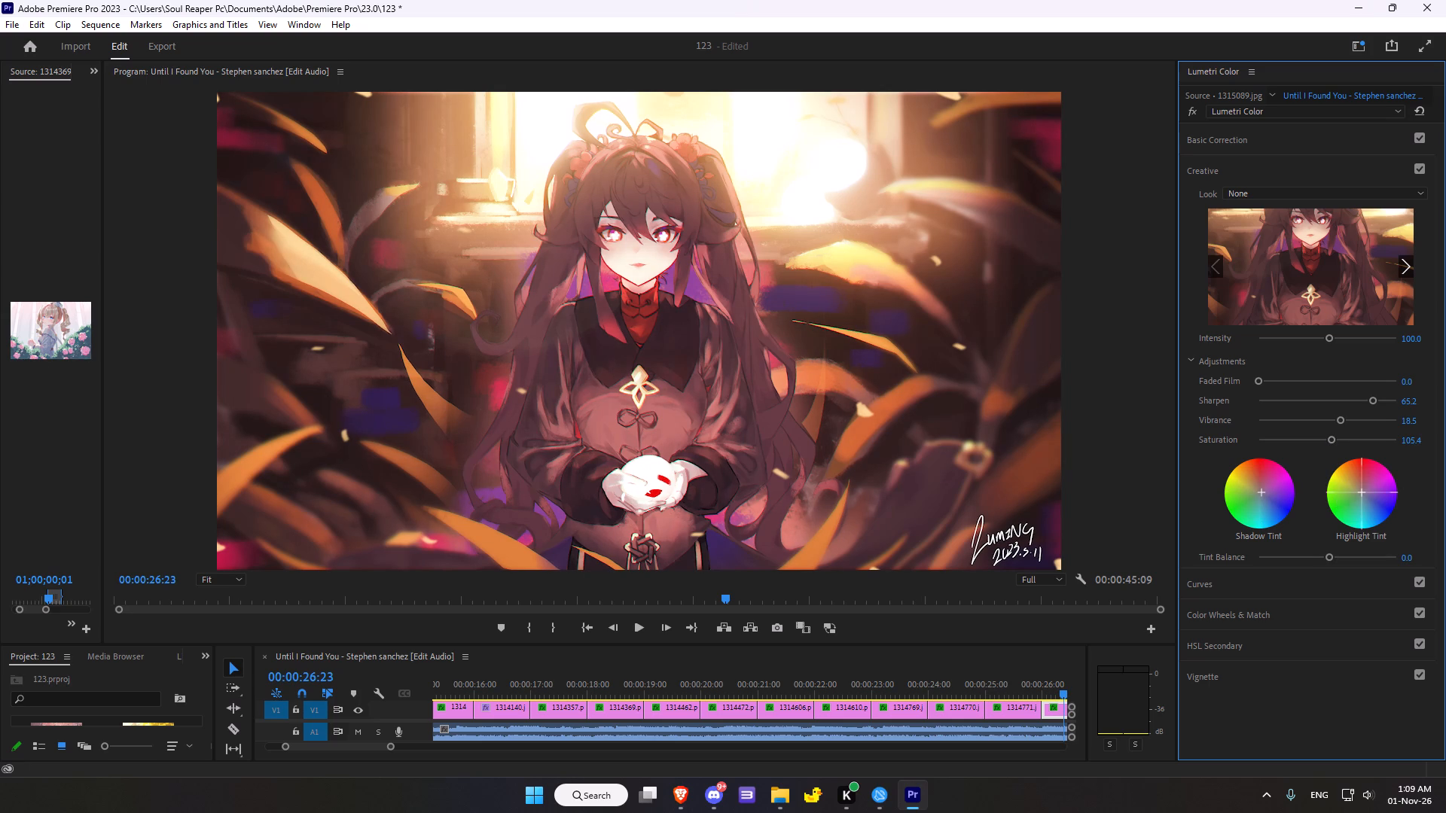
{"action": "left_click_drag", "start_coordinate": [1365, 472], "coordinate": [1409, 416]}
Add a lower-midtone point and a slightly lowered upper-tone point to the clip's white RGB curve.
{"action": "left_click", "coordinate": [1203, 589]}
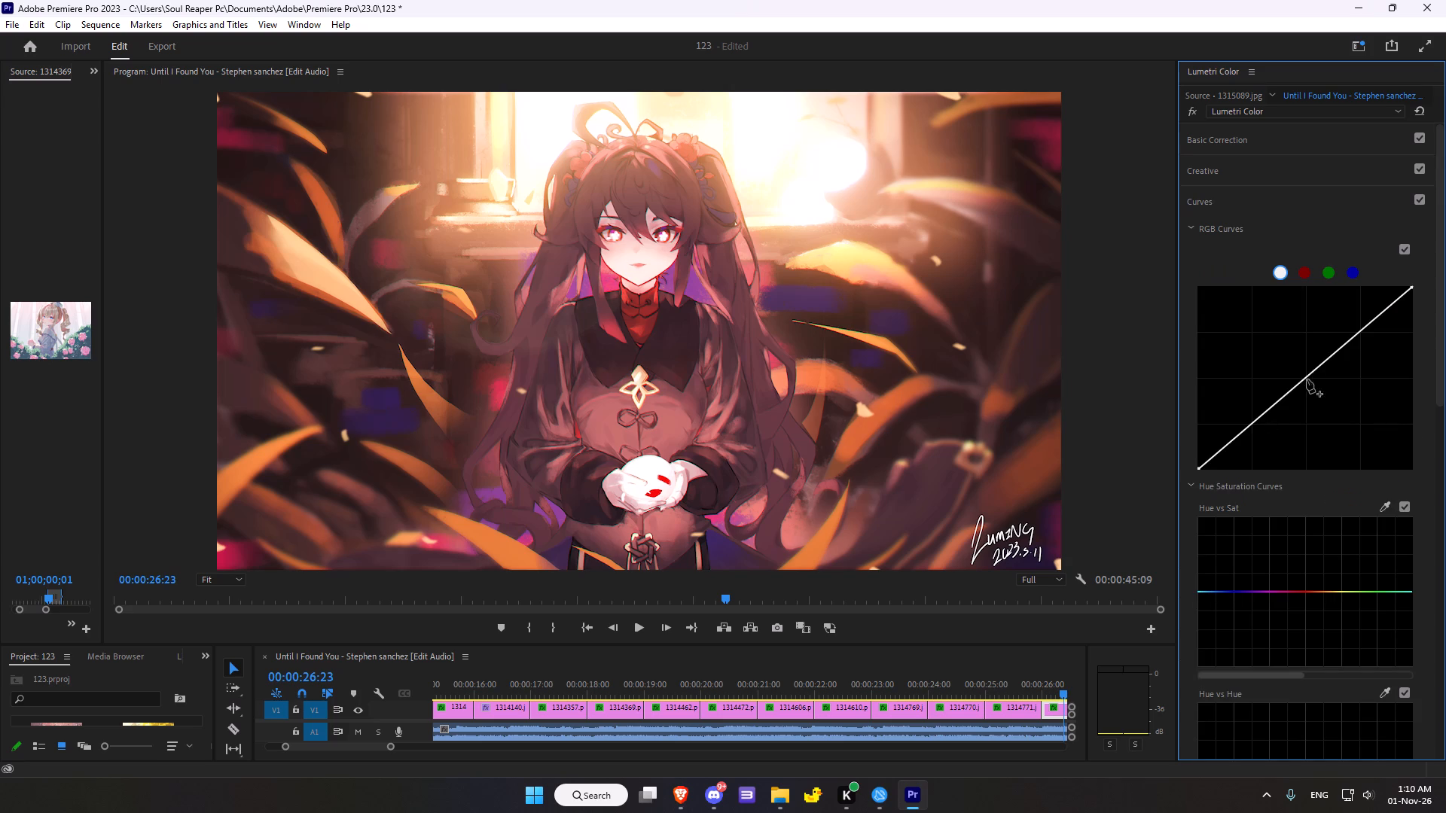
{"action": "left_click", "coordinate": [1276, 401]}
{"action": "left_click_drag", "start_coordinate": [1334, 358], "coordinate": [1339, 355]}
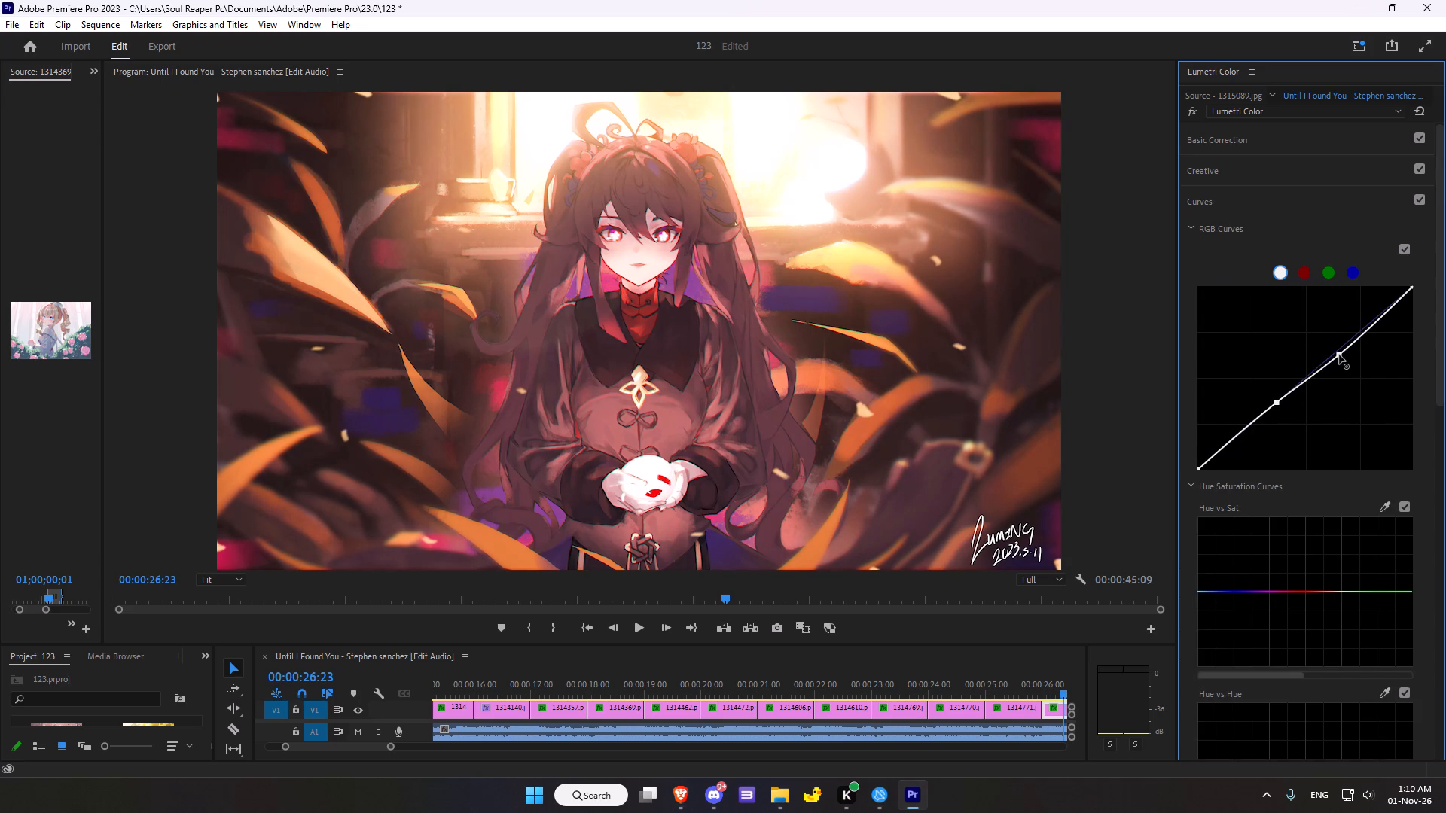
{"action": "left_click_drag", "start_coordinate": [1339, 355], "coordinate": [1358, 340]}
{"action": "left_click_drag", "start_coordinate": [1358, 340], "coordinate": [1359, 340]}
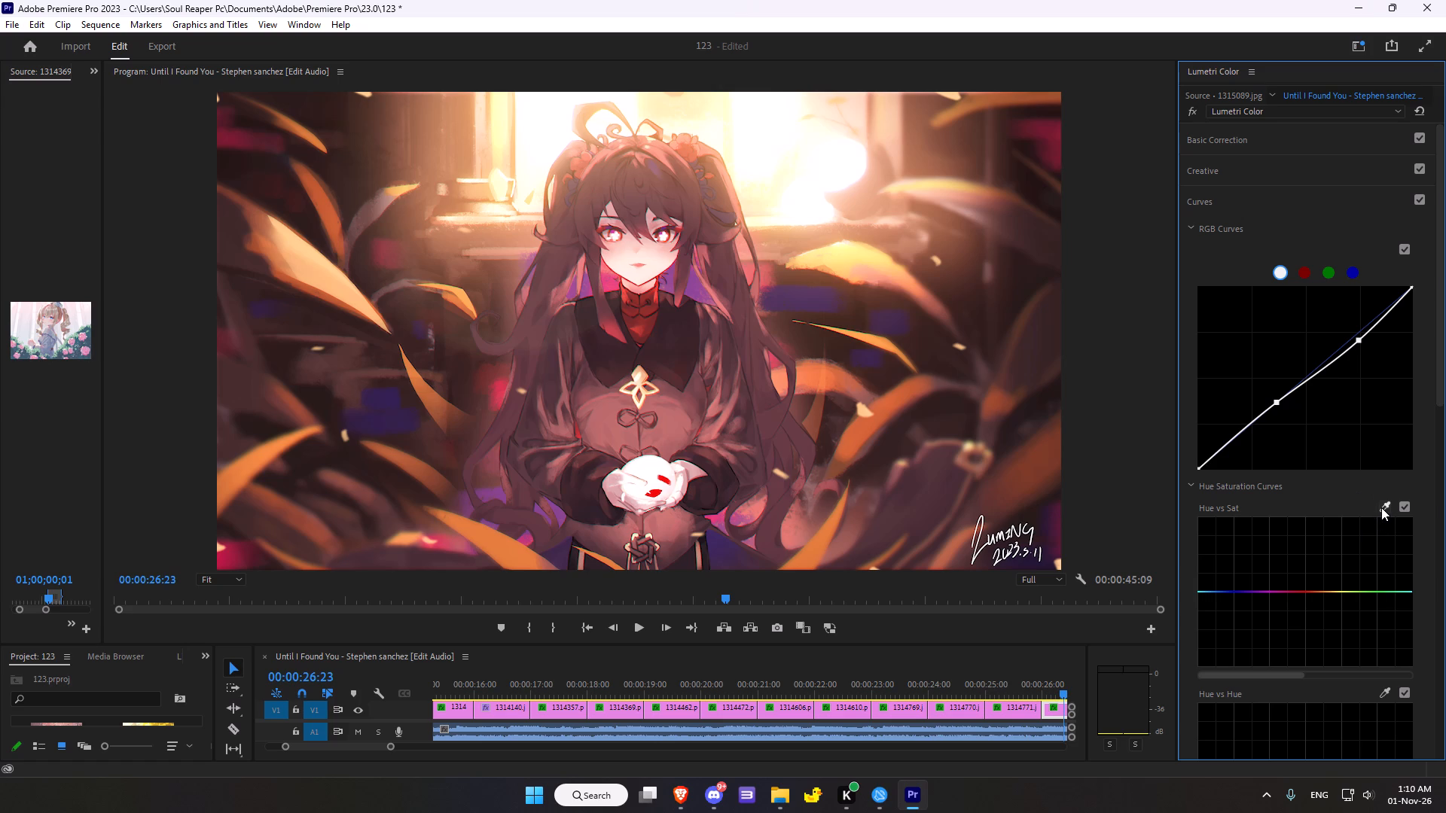
Sample the reddish background low in the image for Hue vs Sat and raise the curve's middle point to boost reds.
{"action": "left_click", "coordinate": [1381, 507]}
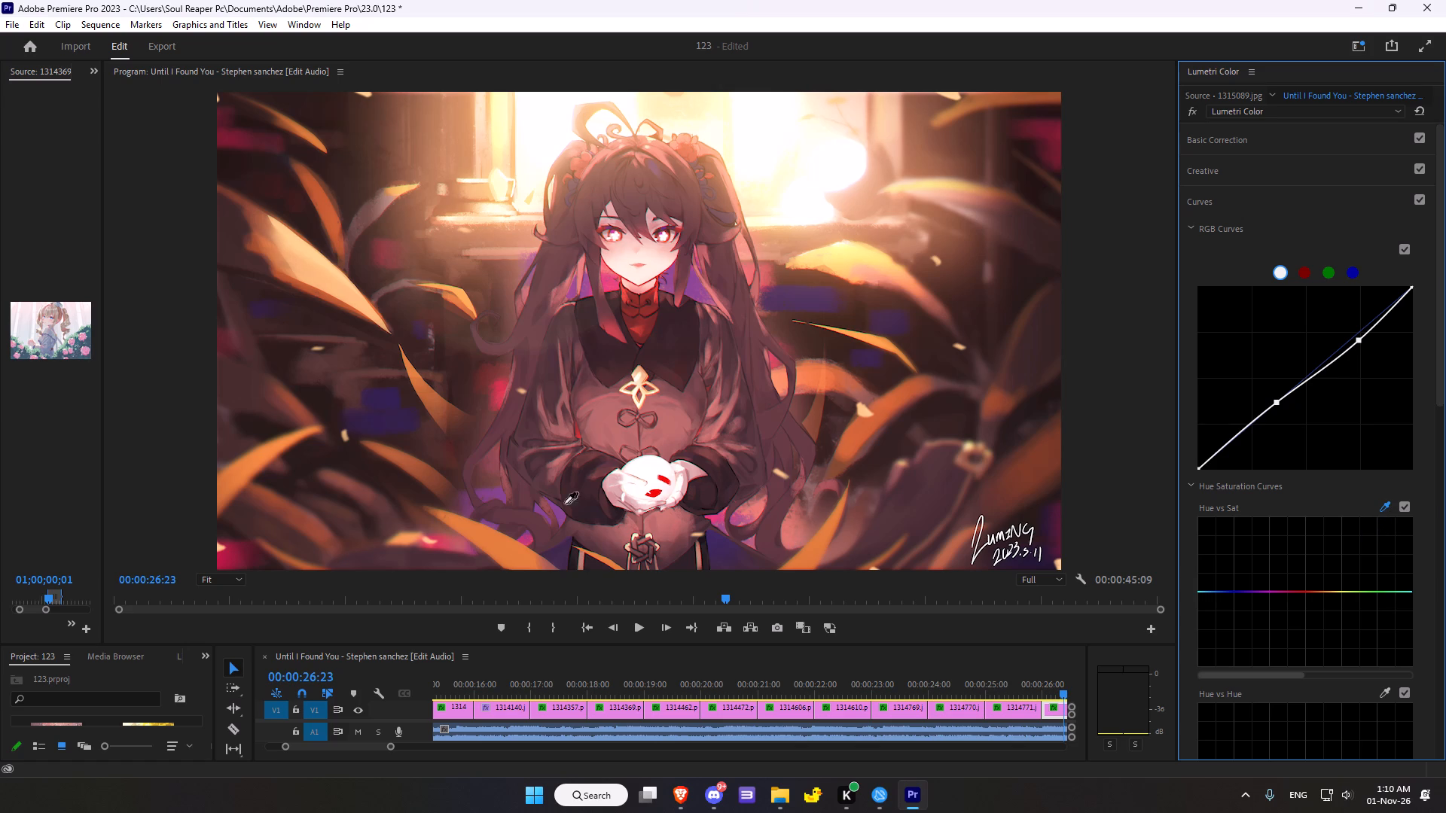
{"action": "left_click", "coordinate": [441, 545]}
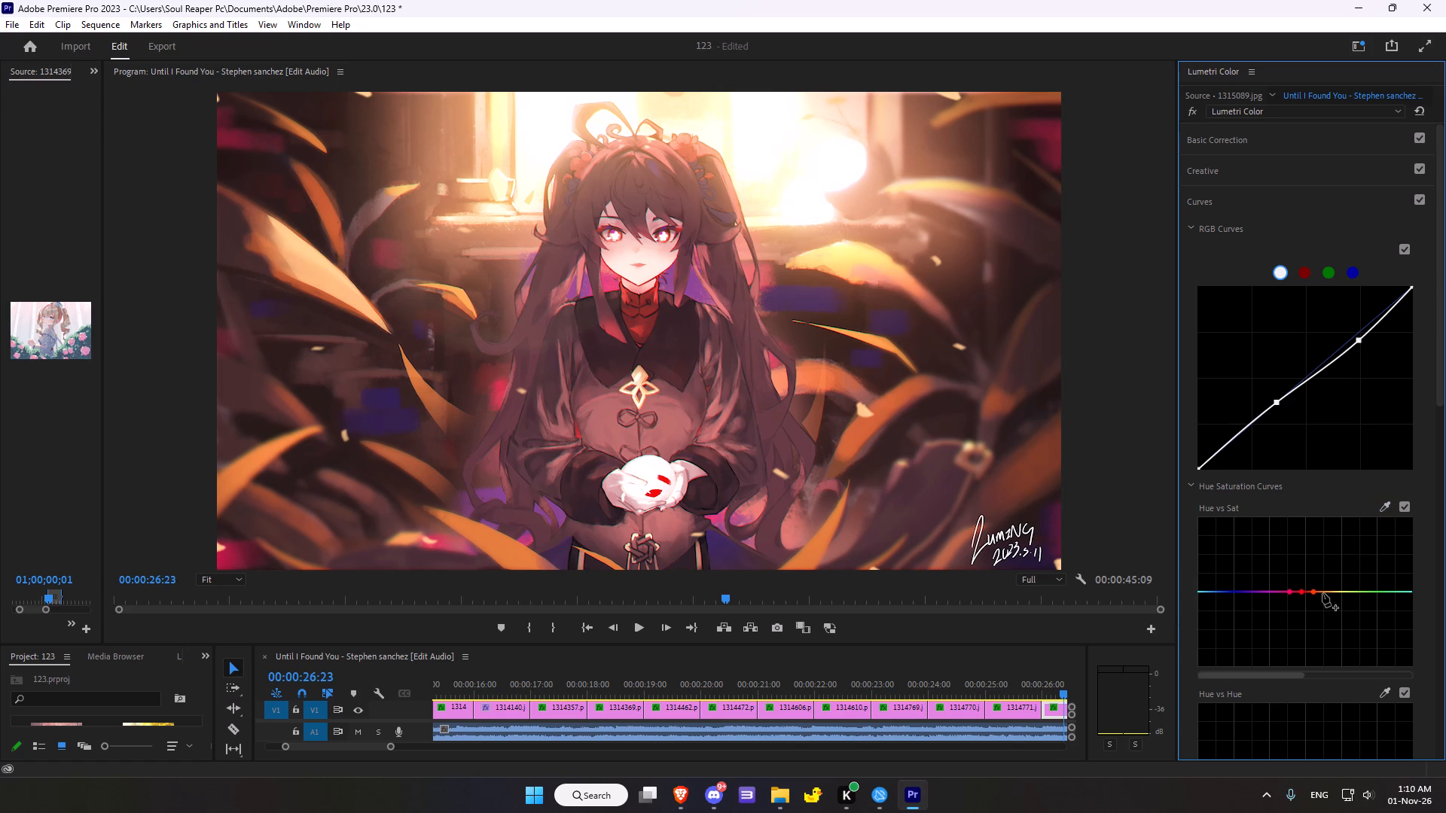
{"action": "left_click_drag", "start_coordinate": [1301, 594], "coordinate": [1301, 577]}
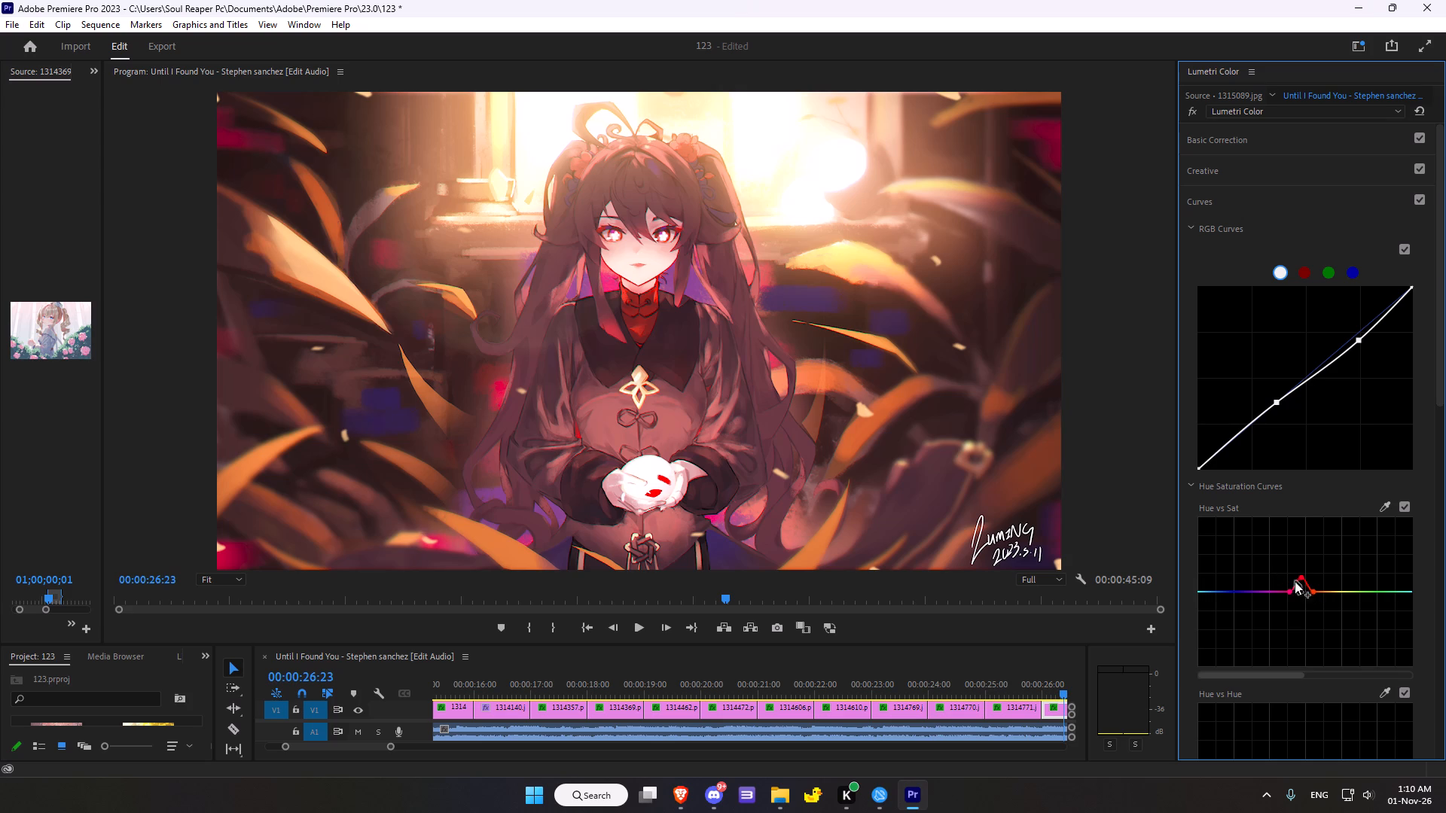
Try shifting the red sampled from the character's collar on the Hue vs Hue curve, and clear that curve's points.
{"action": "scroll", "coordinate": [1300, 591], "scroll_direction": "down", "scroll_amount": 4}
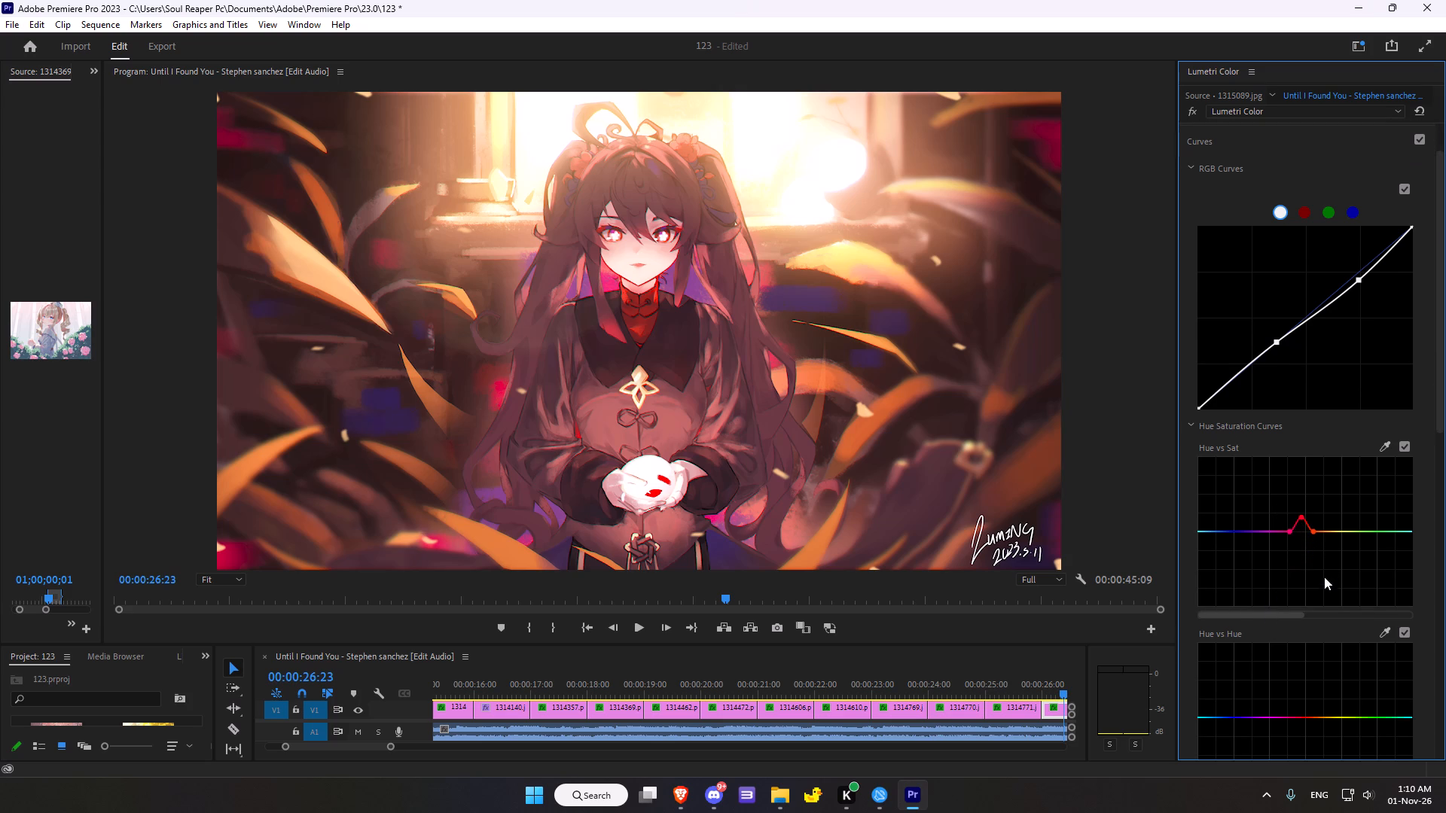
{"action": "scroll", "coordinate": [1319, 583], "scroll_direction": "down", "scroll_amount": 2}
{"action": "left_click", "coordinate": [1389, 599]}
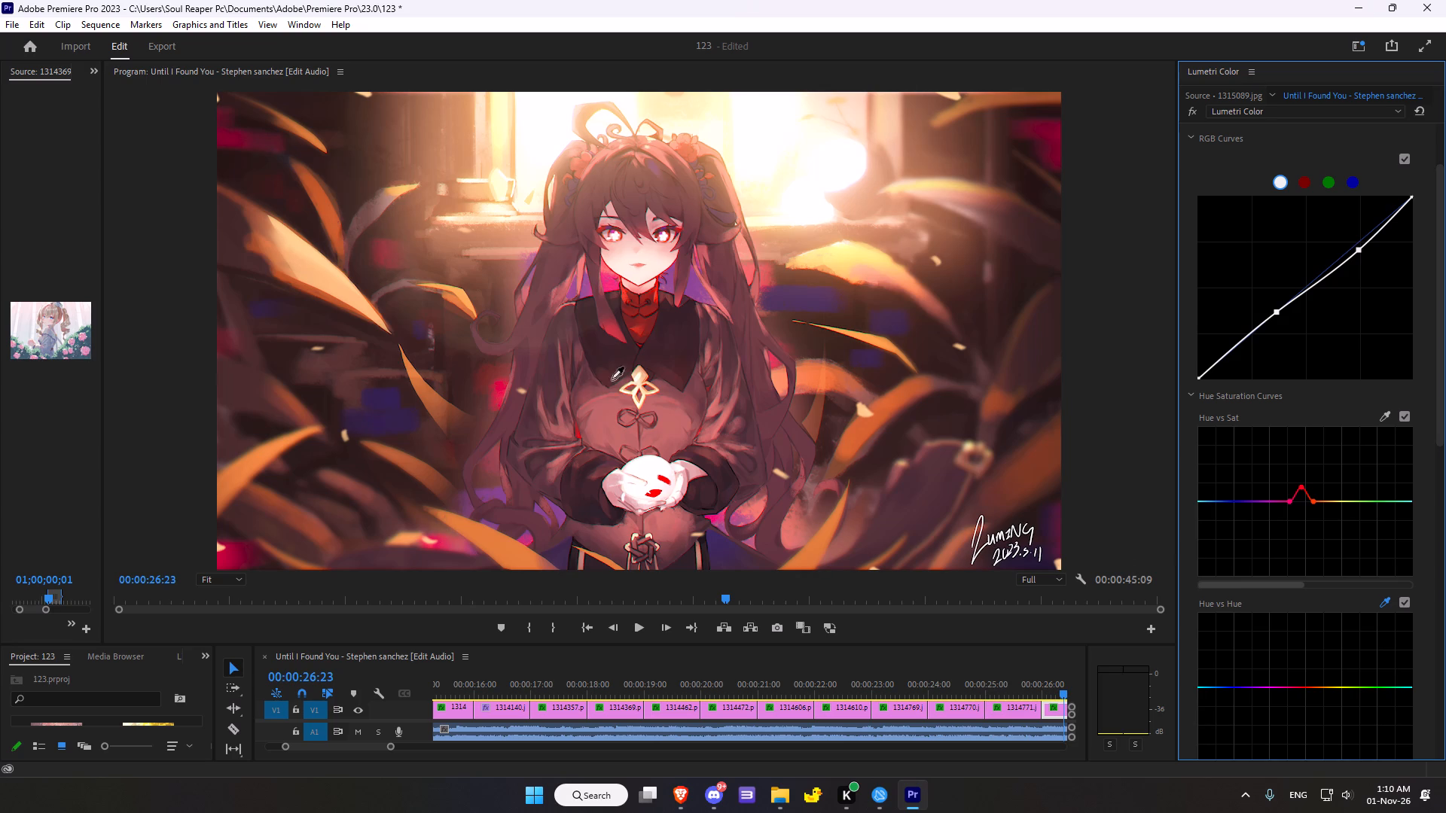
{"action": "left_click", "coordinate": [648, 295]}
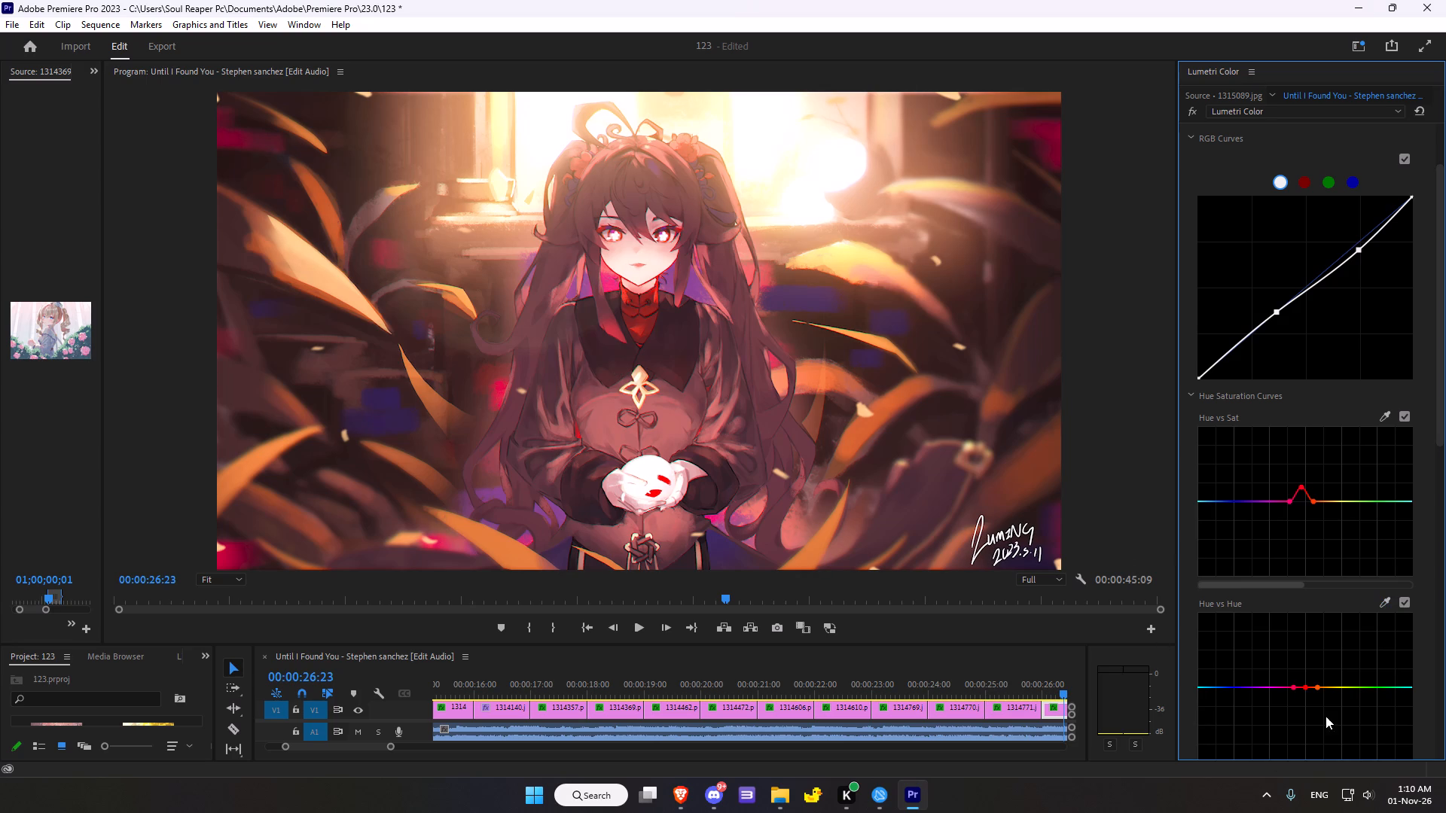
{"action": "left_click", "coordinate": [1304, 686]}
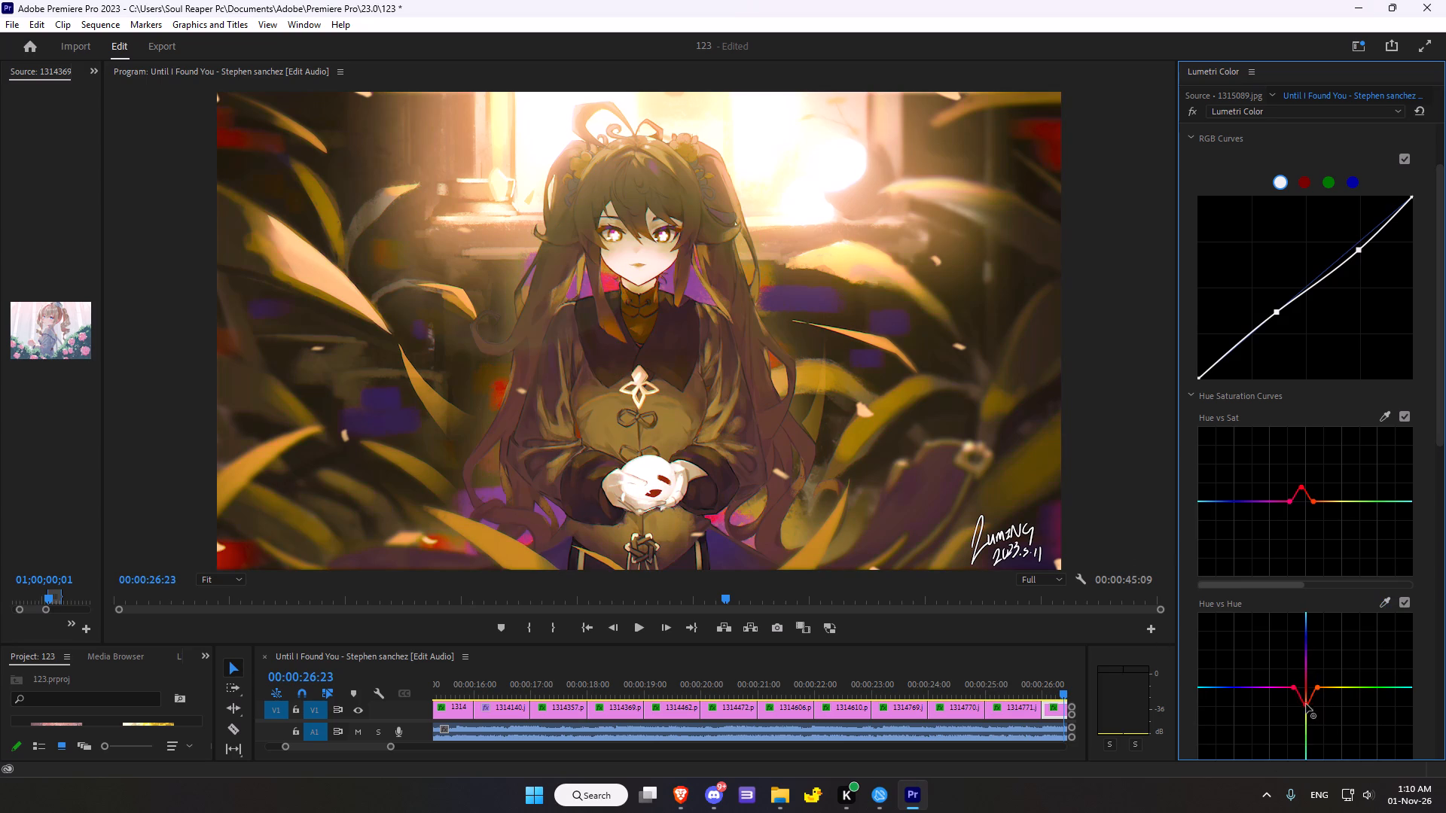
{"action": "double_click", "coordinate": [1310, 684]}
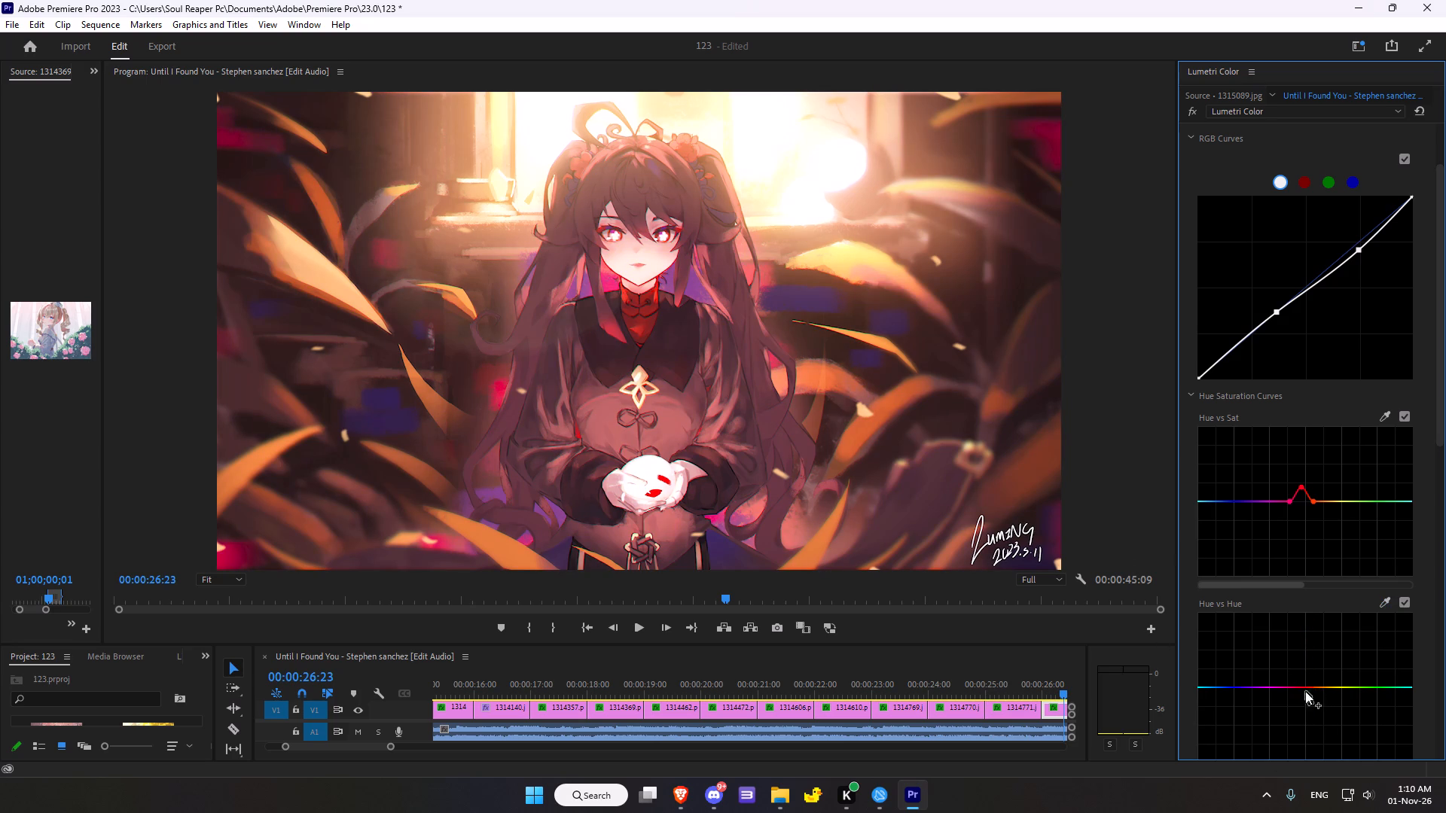
Sample the dark background in the image's upper-left corner for Hue vs Hue and raise the curve's middle point very slightly.
{"action": "left_click", "coordinate": [1380, 601]}
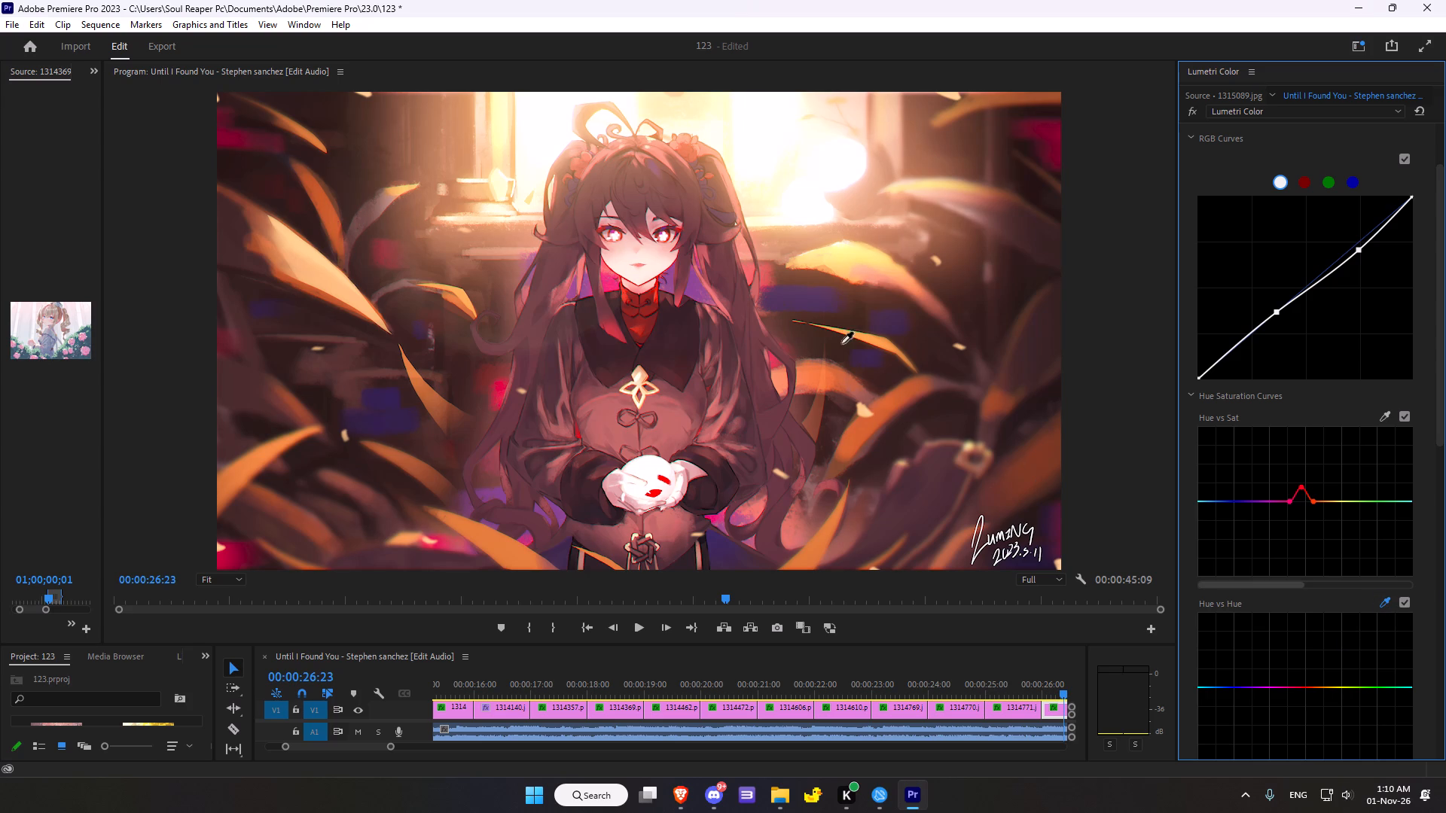
{"action": "left_click", "coordinate": [229, 140]}
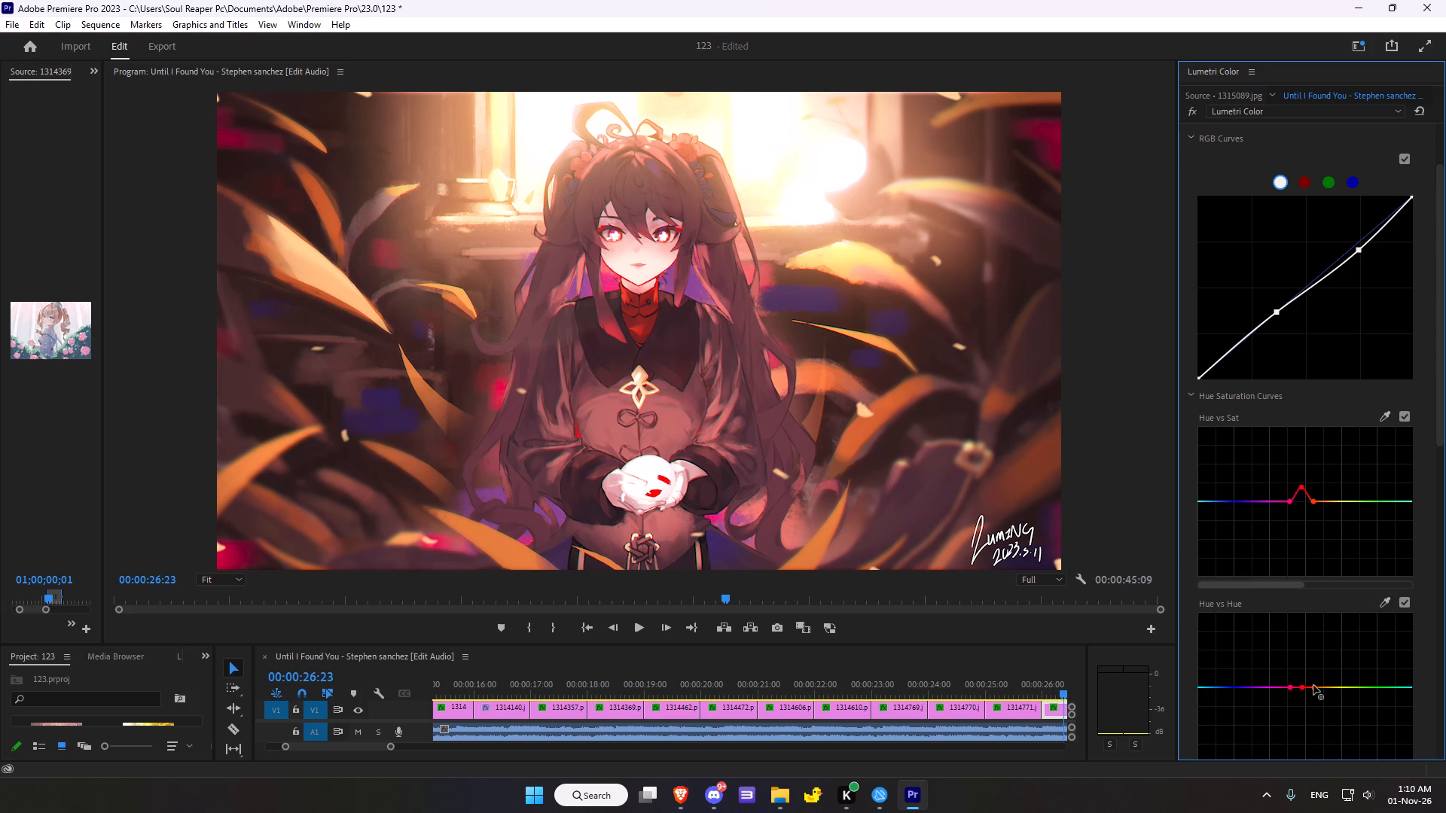
{"action": "left_click", "coordinate": [1303, 690]}
Bring up the clip's Hue vs Luma curve.
{"action": "scroll", "coordinate": [1302, 685], "scroll_direction": "down", "scroll_amount": 5}
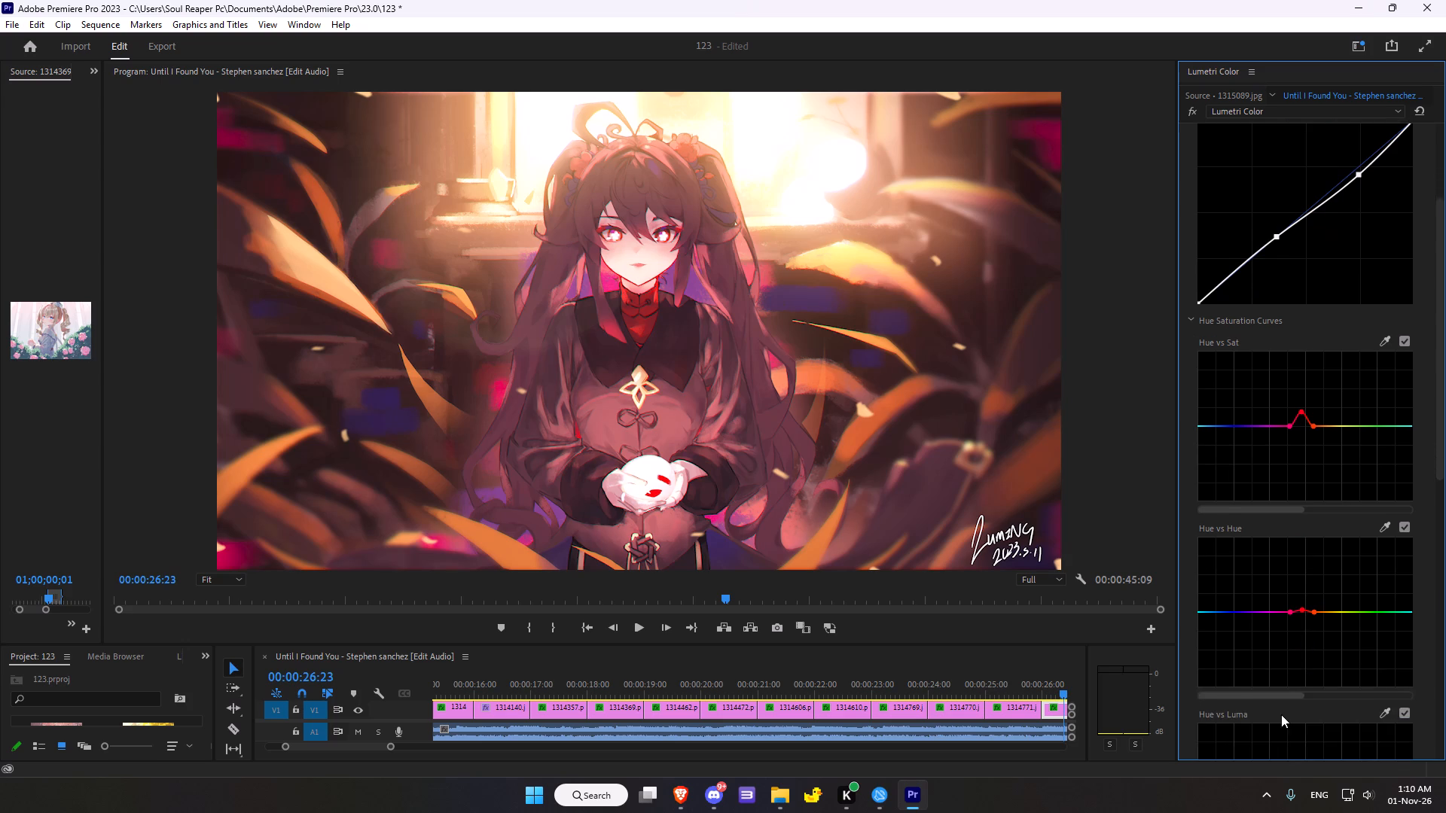
{"action": "scroll", "coordinate": [1283, 714], "scroll_direction": "down", "scroll_amount": 10}
{"action": "scroll", "coordinate": [1313, 641], "scroll_direction": "down", "scroll_amount": 4}
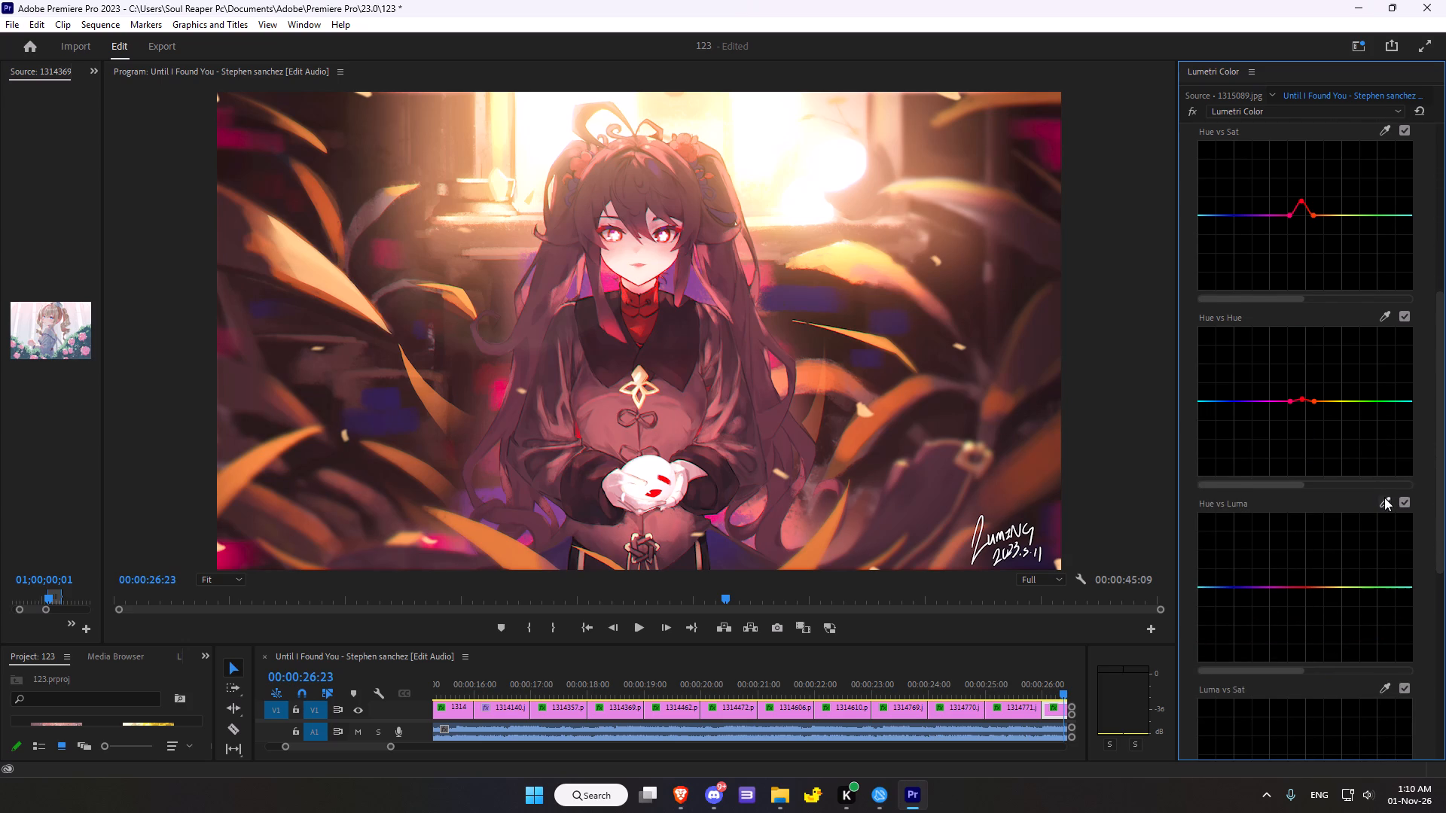
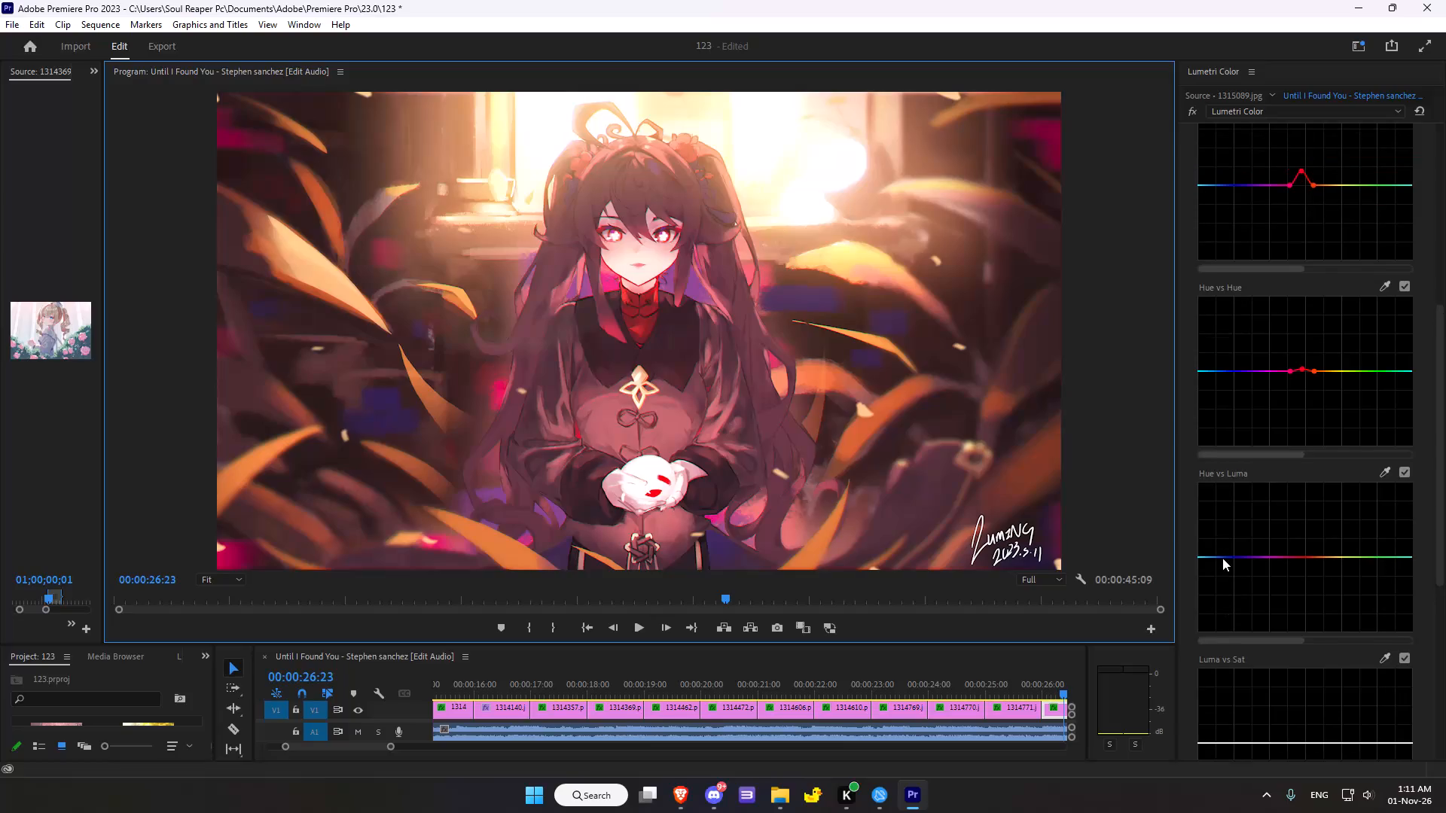
Sample the background near the image's lower-left corner for Hue vs Luma and lower the curve's middle point slightly to darken reds.
{"action": "scroll", "coordinate": [1222, 558], "scroll_direction": "down", "scroll_amount": 2}
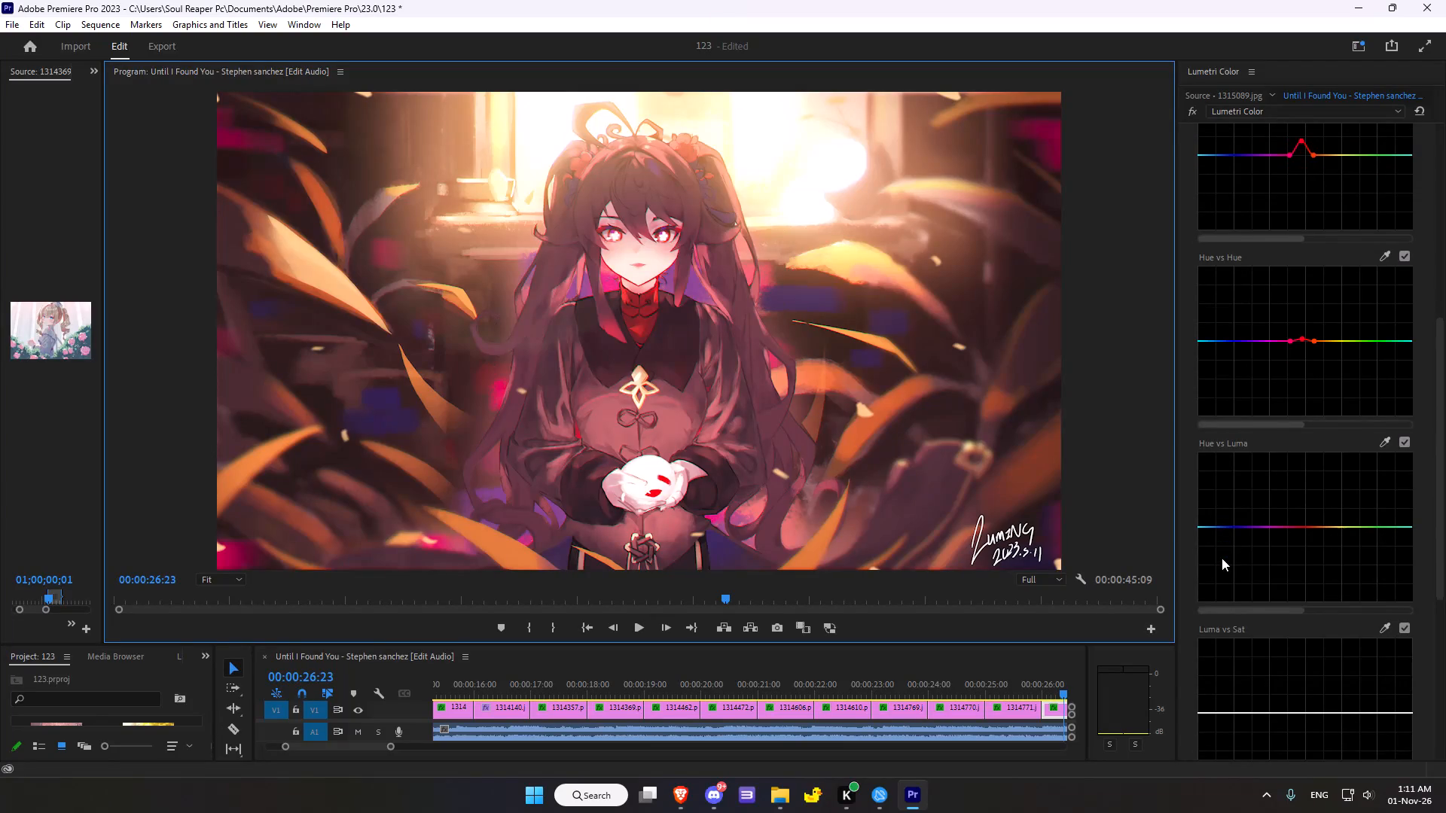
{"action": "scroll", "coordinate": [1222, 558], "scroll_direction": "up", "scroll_amount": 2}
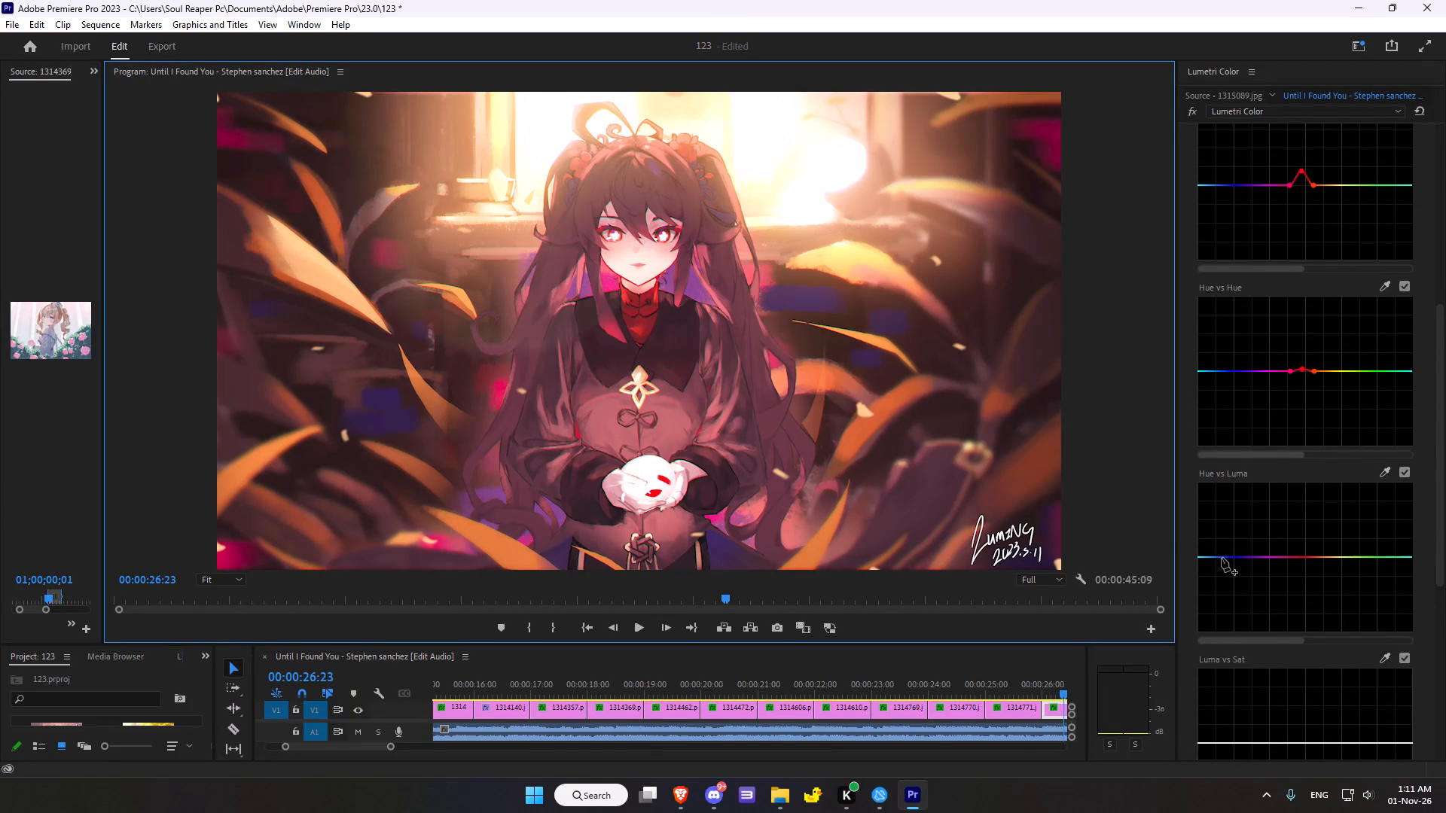
{"action": "scroll", "coordinate": [1289, 501], "scroll_direction": "down", "scroll_amount": 2}
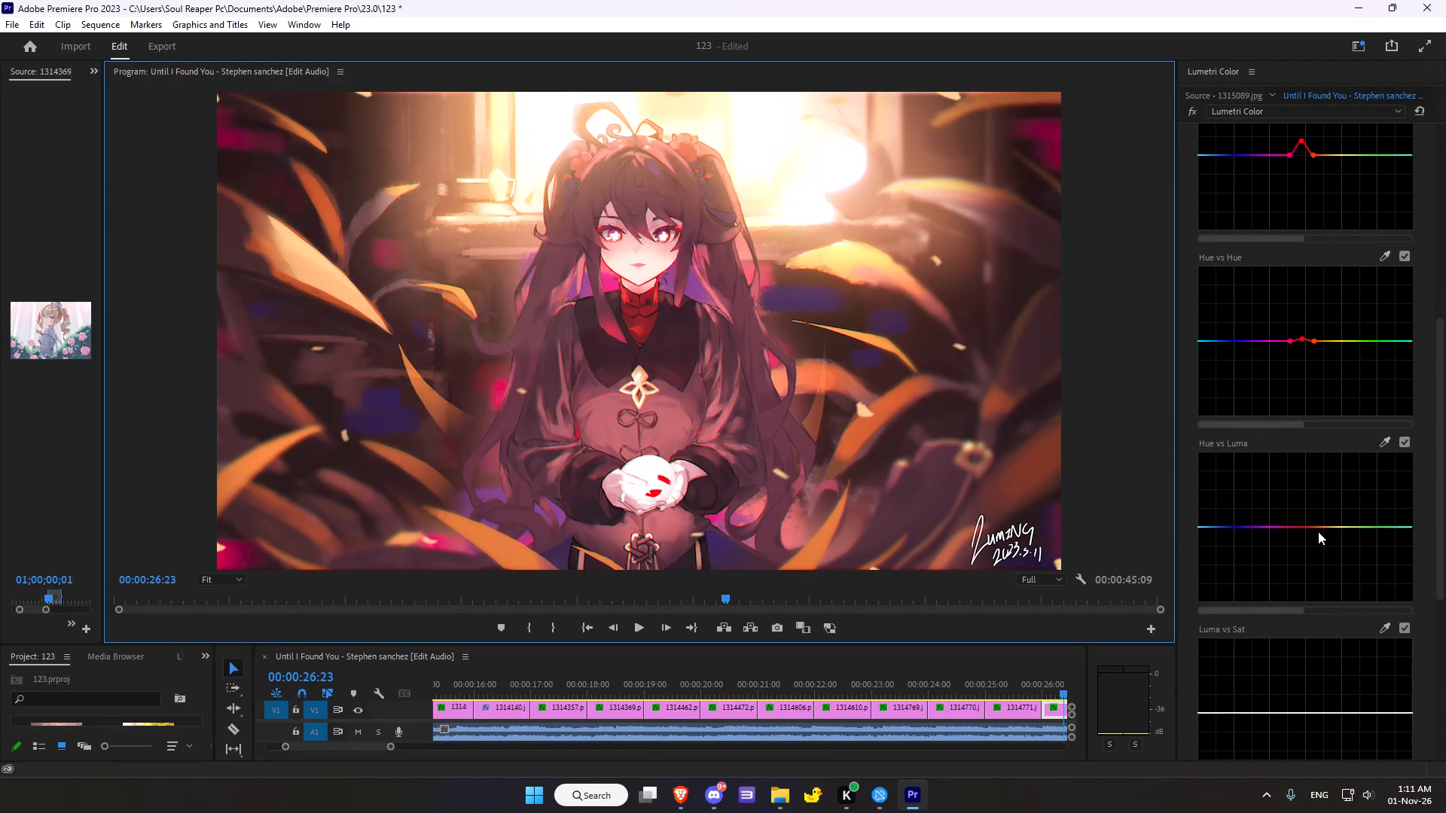
{"action": "scroll", "coordinate": [1325, 480], "scroll_direction": "down", "scroll_amount": 2}
{"action": "left_click", "coordinate": [1387, 417]}
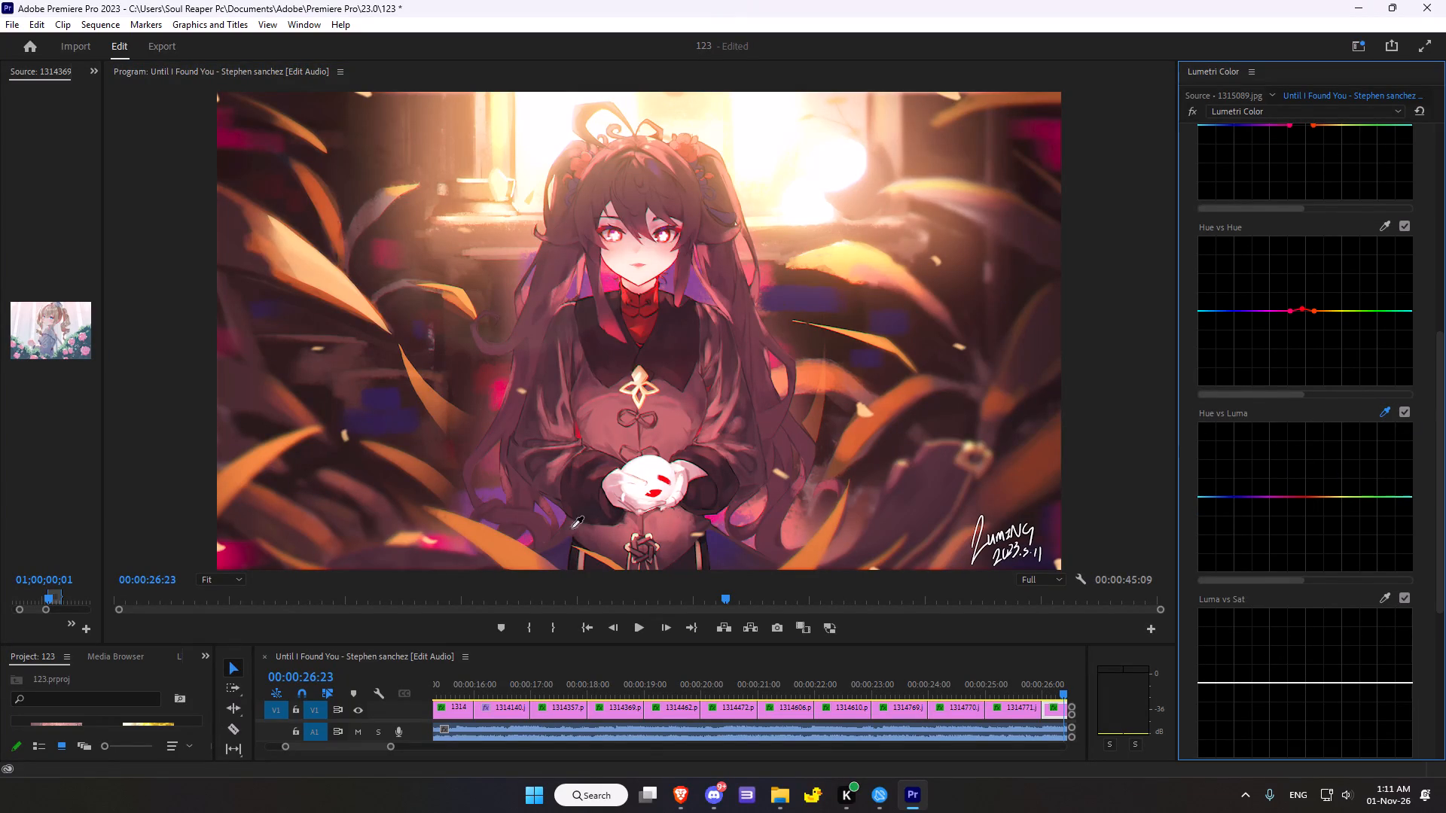
{"action": "left_click", "coordinate": [441, 544]}
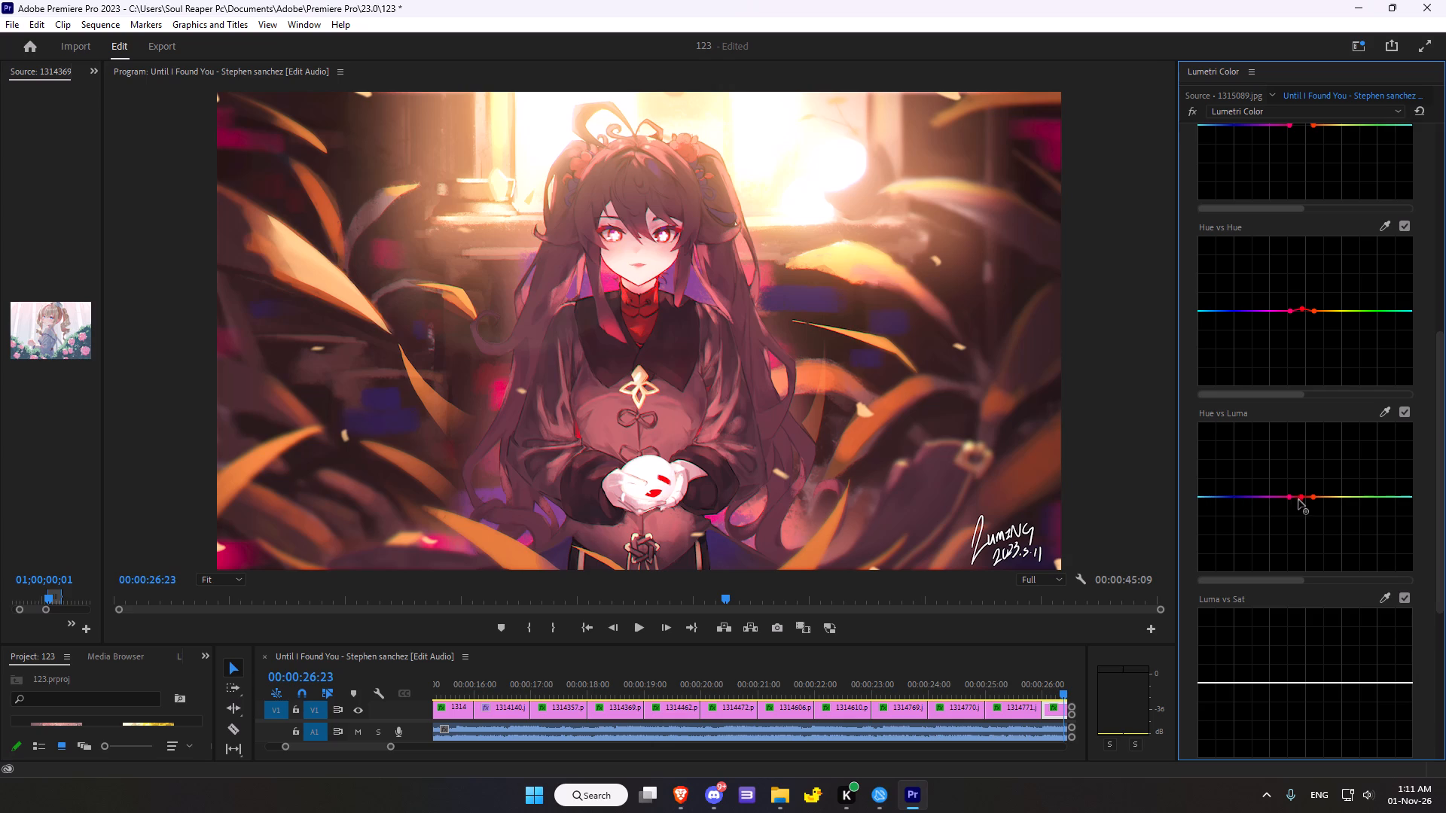
{"action": "left_click", "coordinate": [1301, 500]}
Sample the dark background beside the character's hair for Luma vs Sat and lower the curve's middle point slightly.
{"action": "scroll", "coordinate": [1326, 498], "scroll_direction": "down", "scroll_amount": 9}
{"action": "left_click", "coordinate": [1388, 462]}
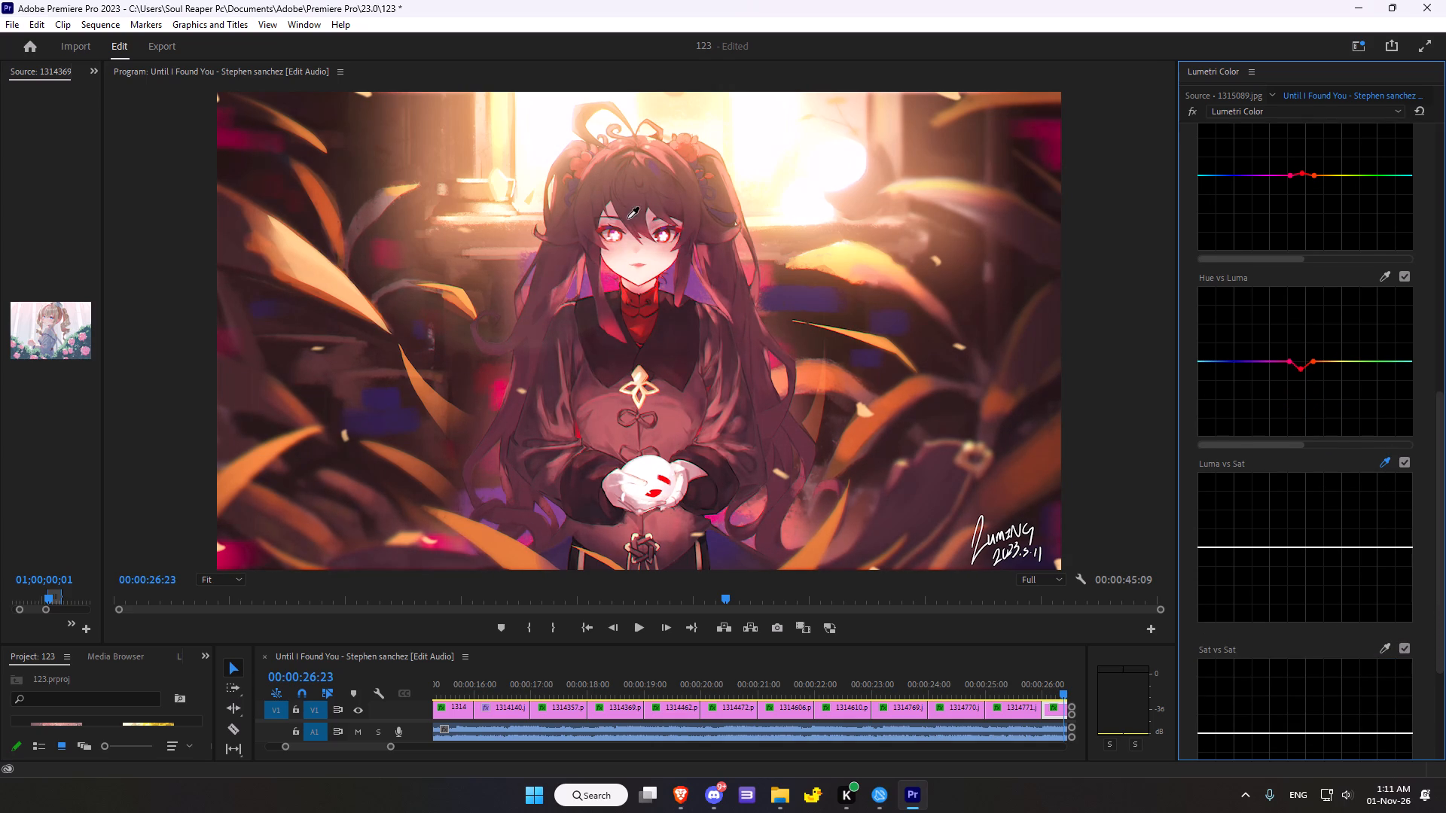
{"action": "left_click", "coordinate": [536, 162]}
{"action": "left_click", "coordinate": [1385, 461]}
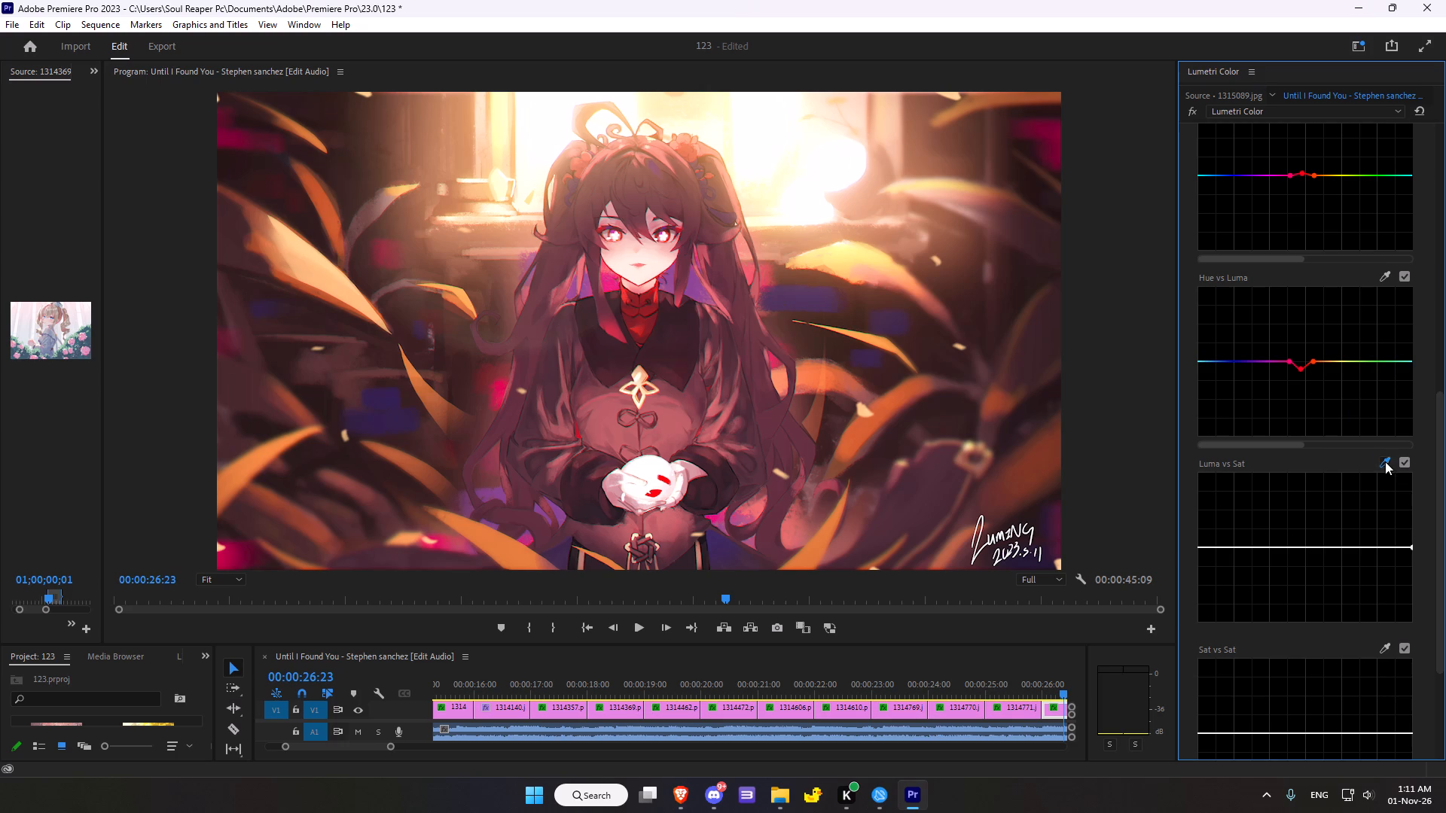
{"action": "left_click", "coordinate": [817, 340]}
{"action": "left_click", "coordinate": [1246, 548]}
Tint the clip subtly with the color wheels, shifting midtones toward blue, shadows toward cyan and highlights toward magenta.
{"action": "scroll", "coordinate": [1368, 550], "scroll_direction": "down", "scroll_amount": 20}
{"action": "scroll", "coordinate": [1368, 550], "scroll_direction": "down", "scroll_amount": 2}
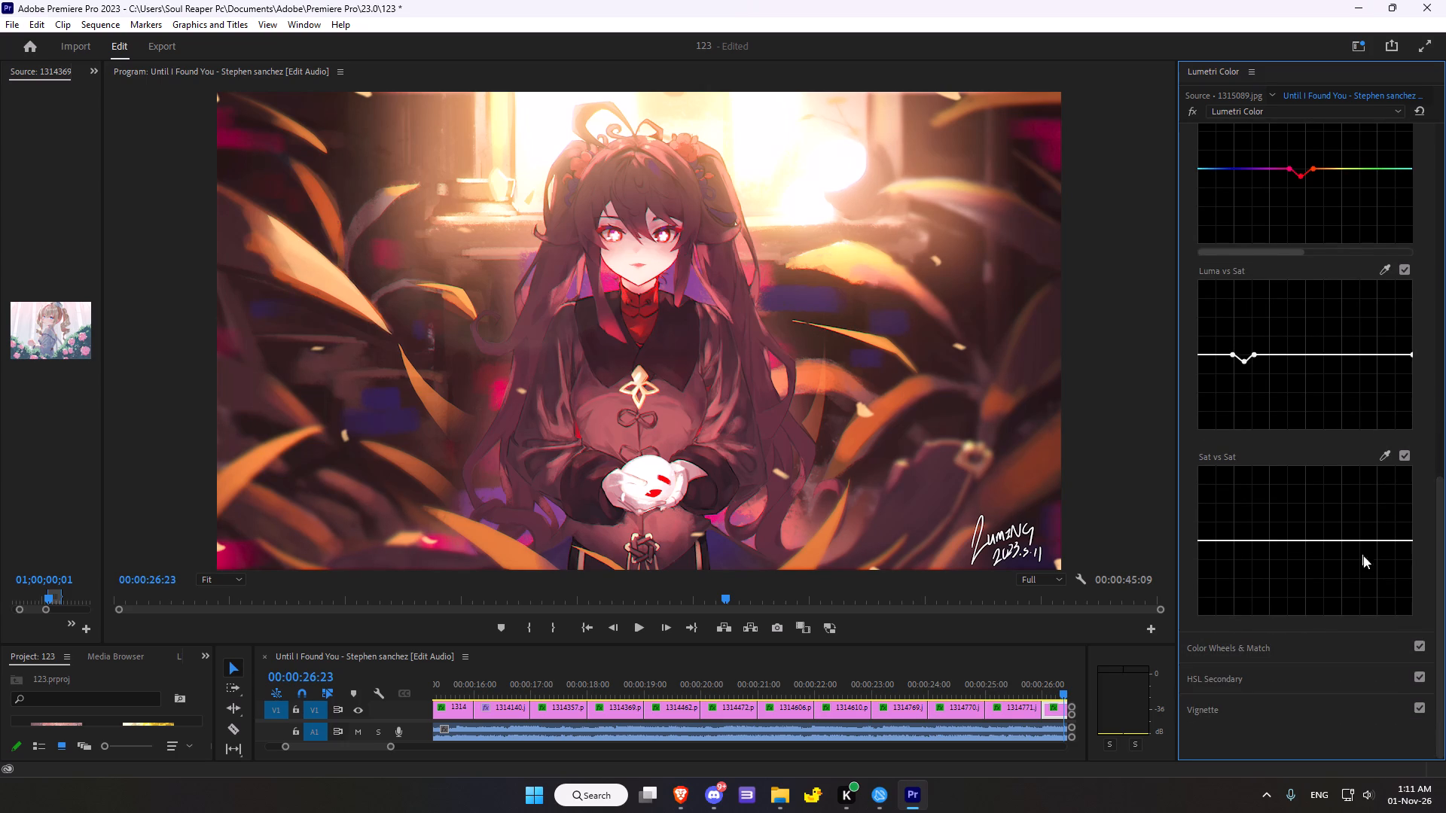
{"action": "left_click", "coordinate": [1237, 640]}
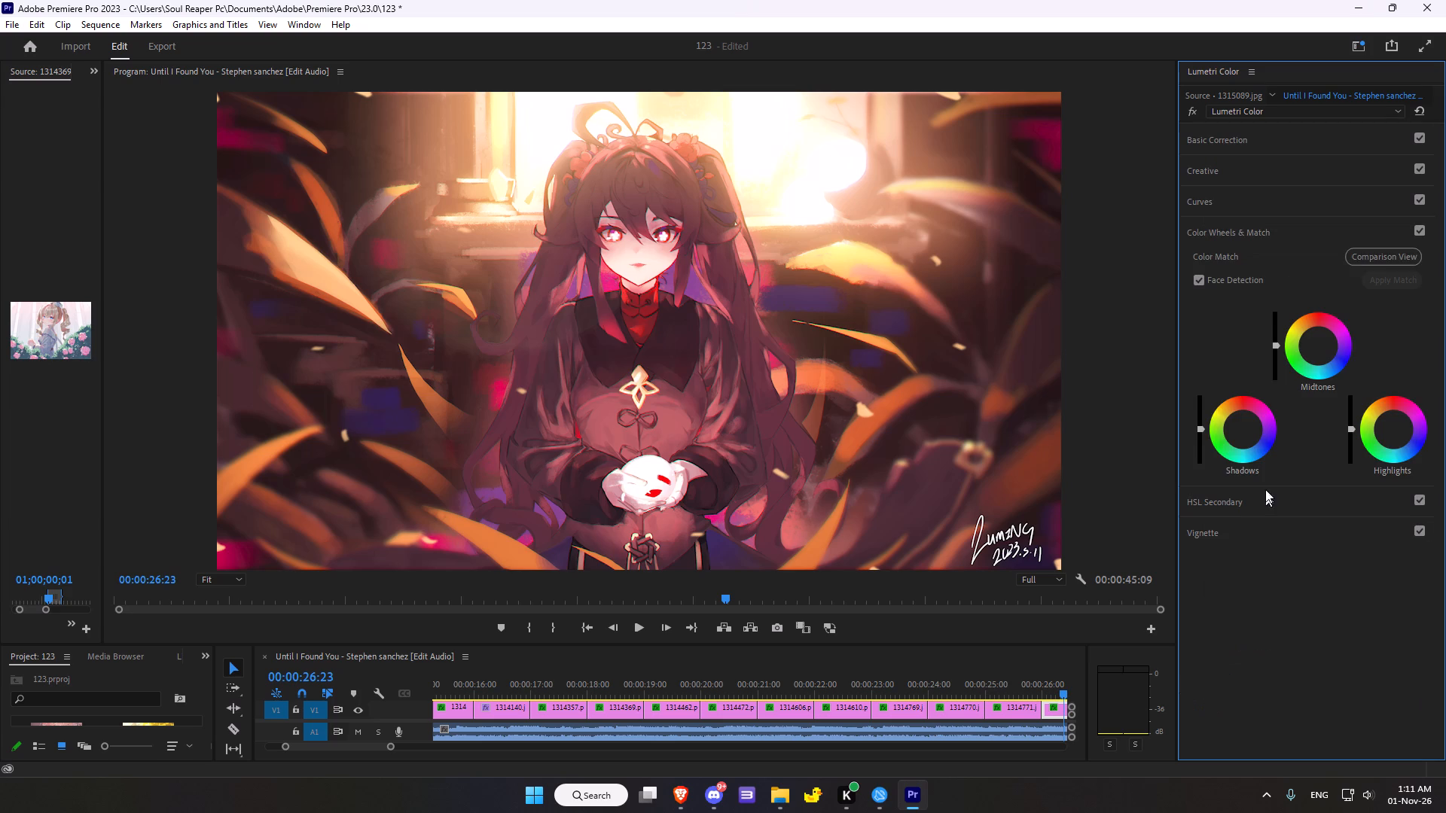
{"action": "left_click_drag", "start_coordinate": [1317, 346], "coordinate": [1337, 326]}
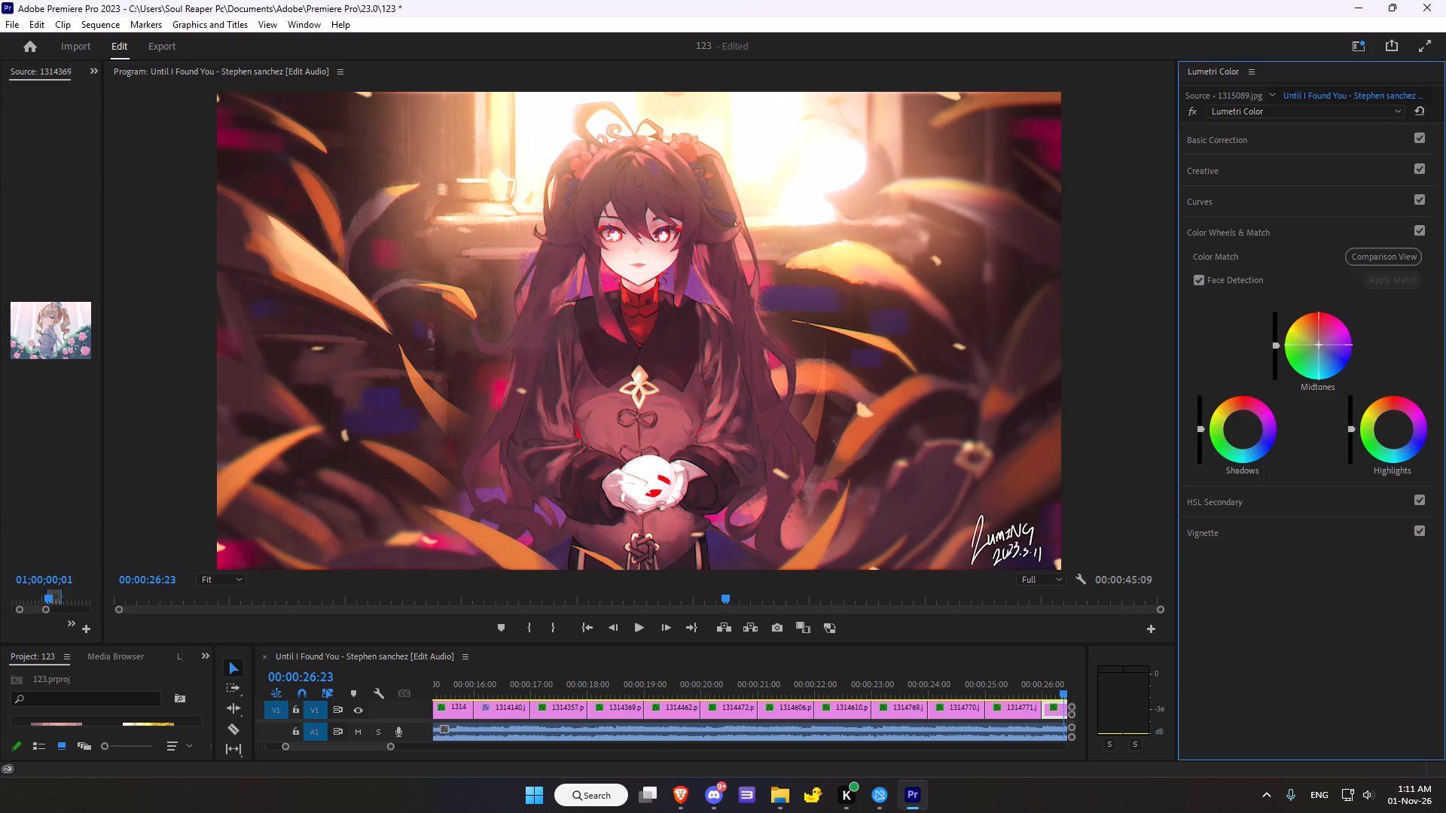
{"action": "left_click_drag", "start_coordinate": [1337, 326], "coordinate": [1332, 358]}
{"action": "left_click_drag", "start_coordinate": [1244, 428], "coordinate": [1244, 439]}
{"action": "left_click_drag", "start_coordinate": [1393, 428], "coordinate": [1402, 414]}
Apply a dark vignette to the clip with Amount -1.9, Midpoint 36.4, Roundness -13.0 and Feather 53.8.
{"action": "left_click", "coordinate": [1204, 526]}
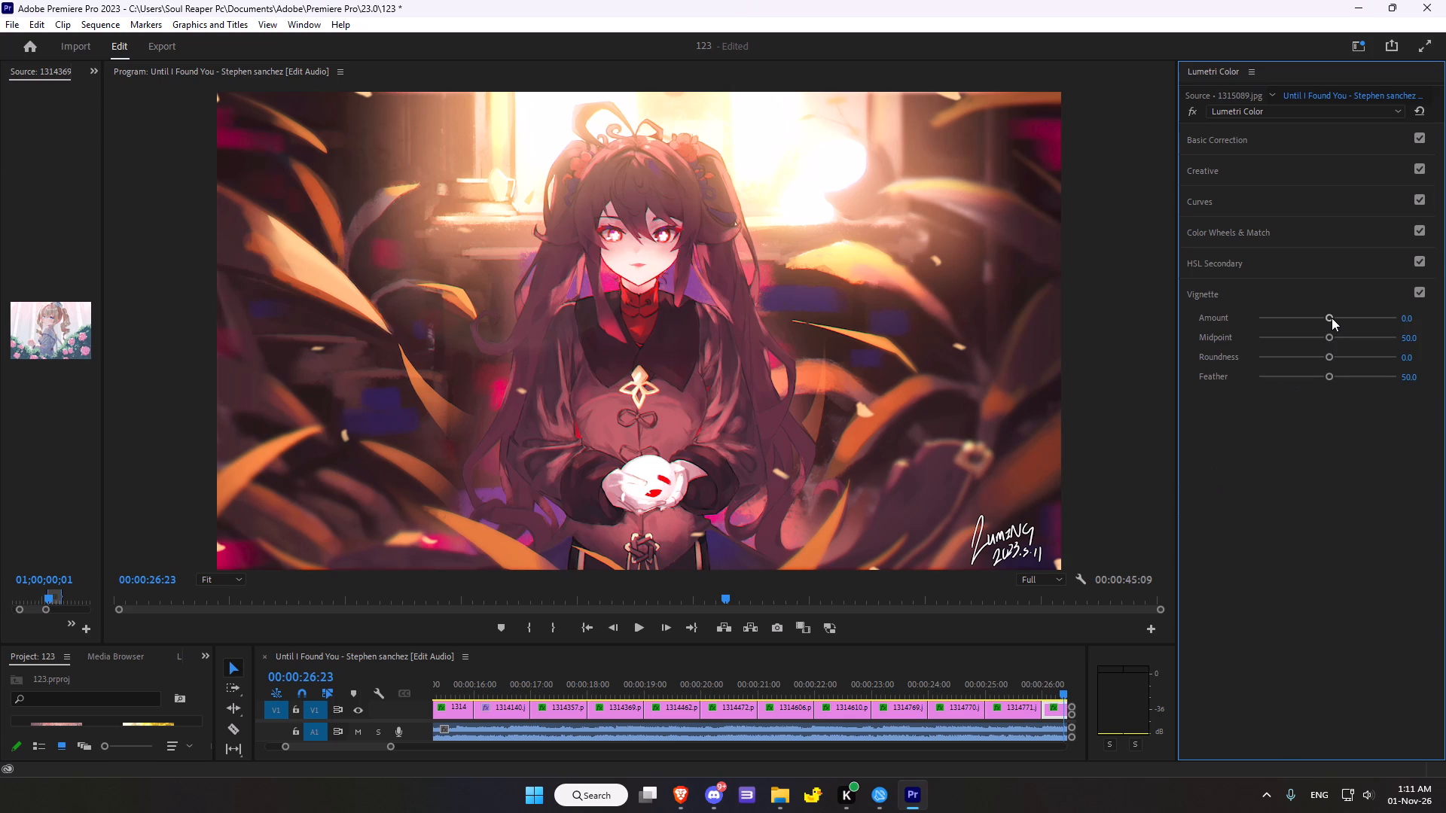
{"action": "left_click_drag", "start_coordinate": [1332, 318], "coordinate": [1283, 321]}
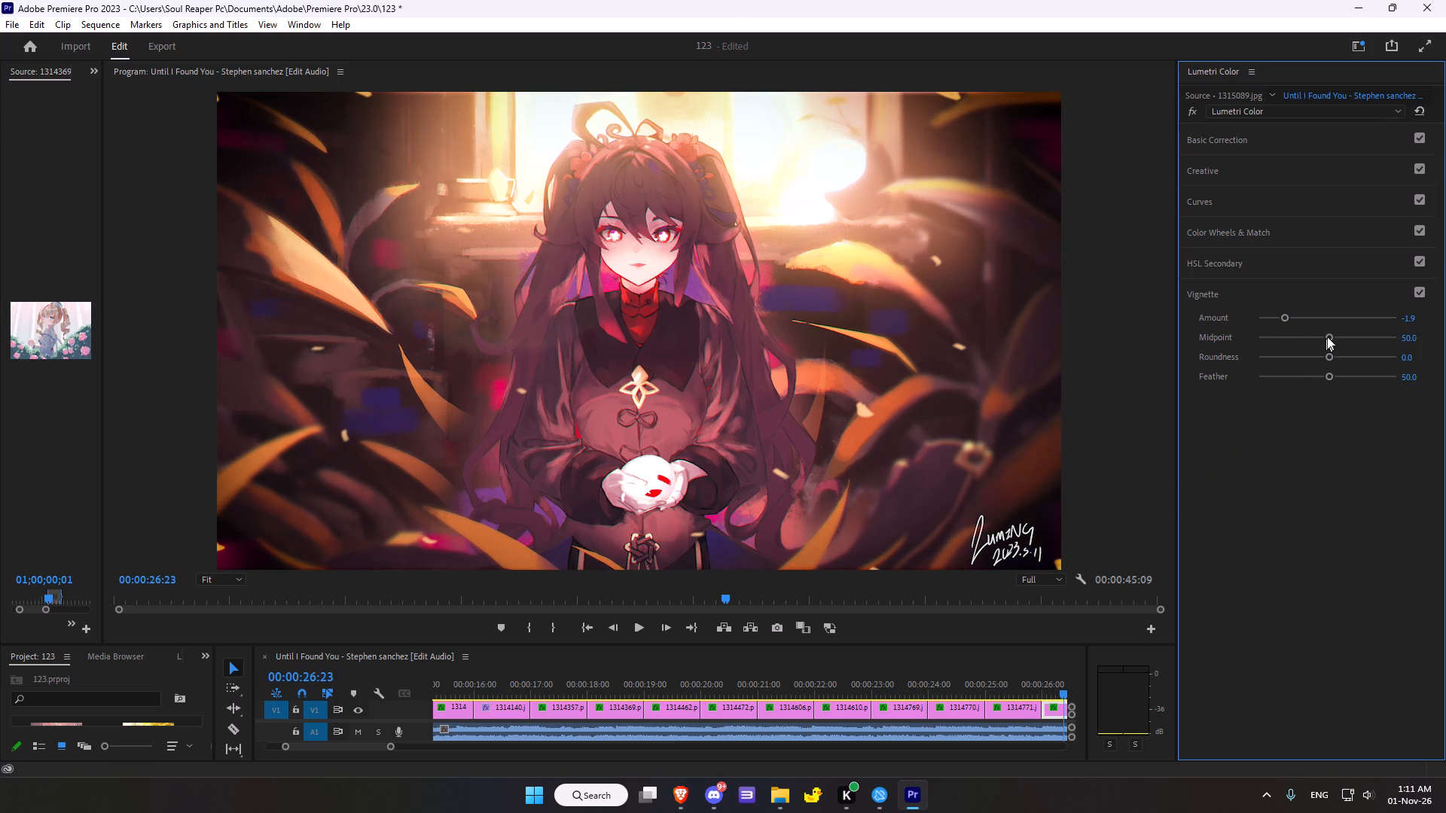
{"action": "left_click_drag", "start_coordinate": [1327, 336], "coordinate": [1307, 339]}
{"action": "left_click_drag", "start_coordinate": [1329, 360], "coordinate": [1341, 355]}
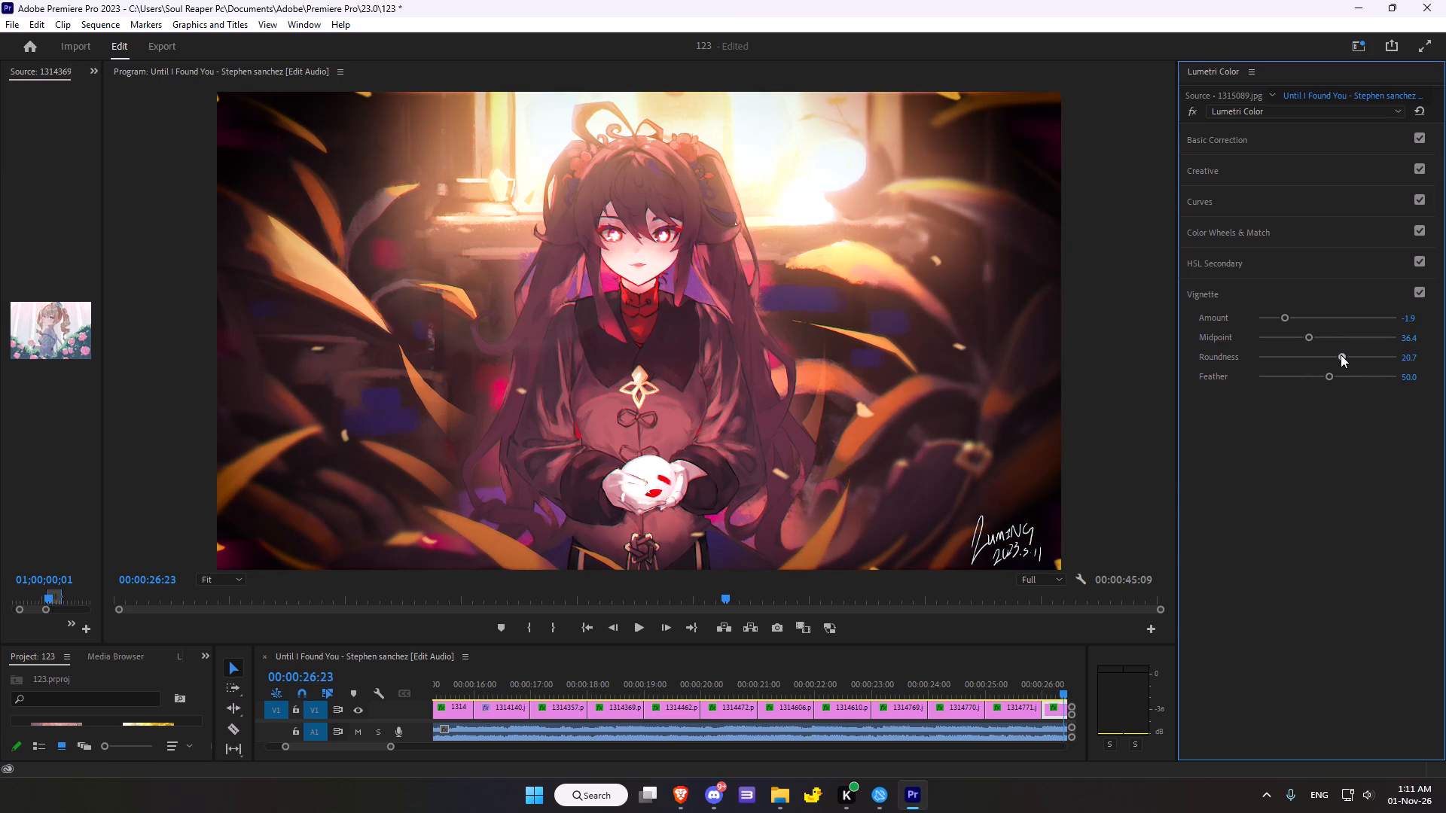
{"action": "left_click_drag", "start_coordinate": [1341, 355], "coordinate": [1317, 354]}
{"action": "left_click", "coordinate": [1331, 373]}
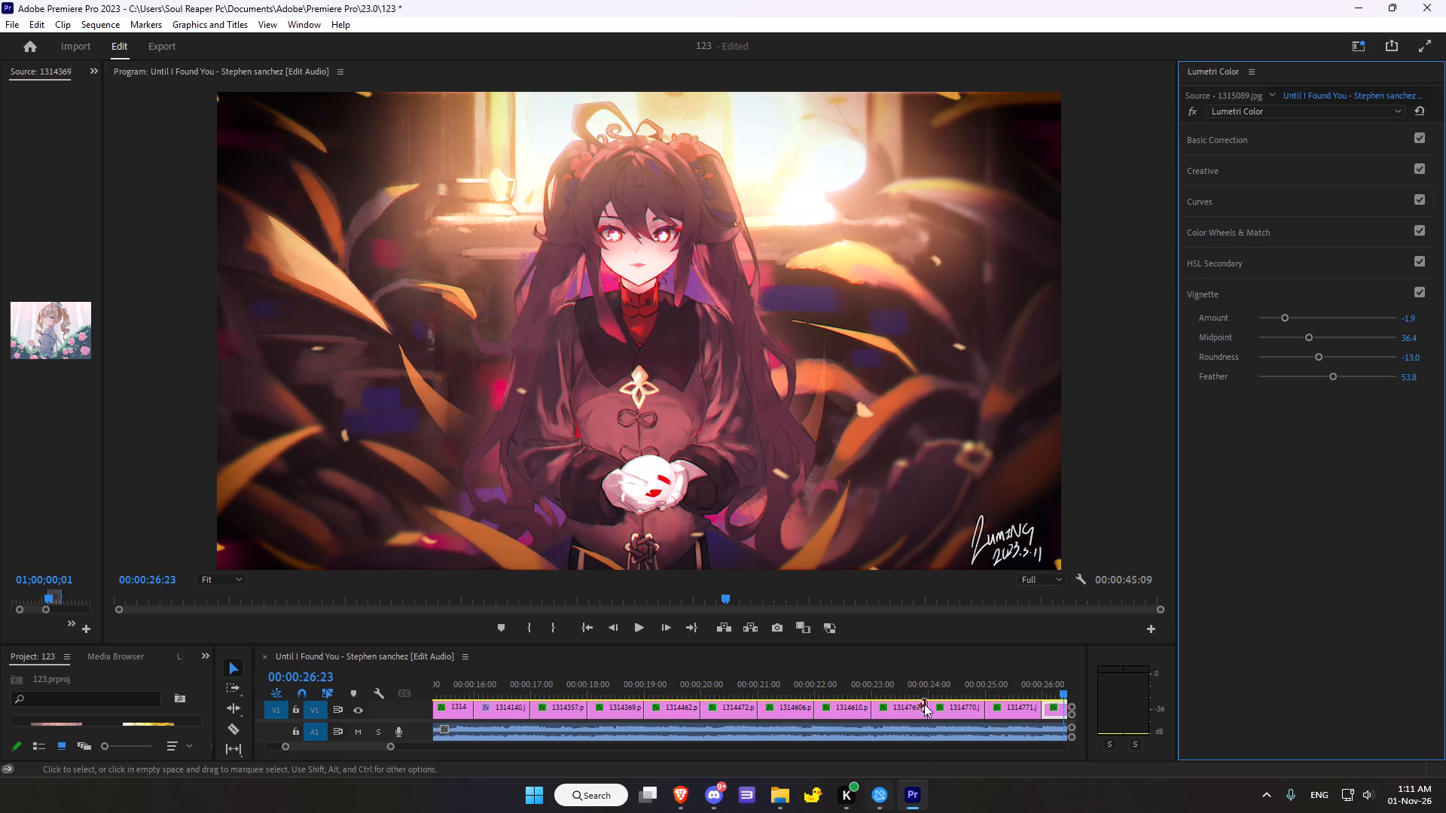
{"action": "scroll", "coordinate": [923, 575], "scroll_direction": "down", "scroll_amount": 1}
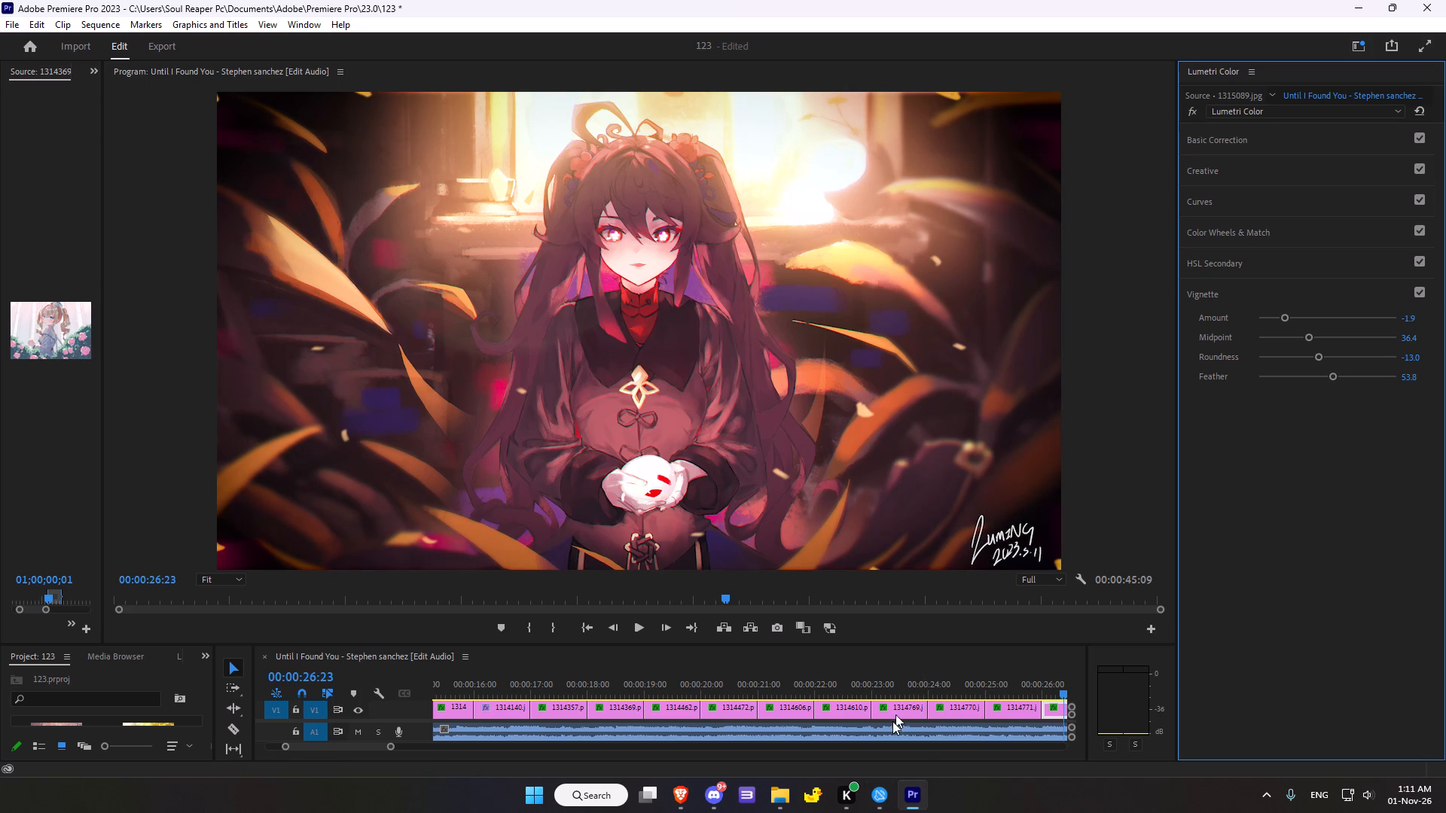
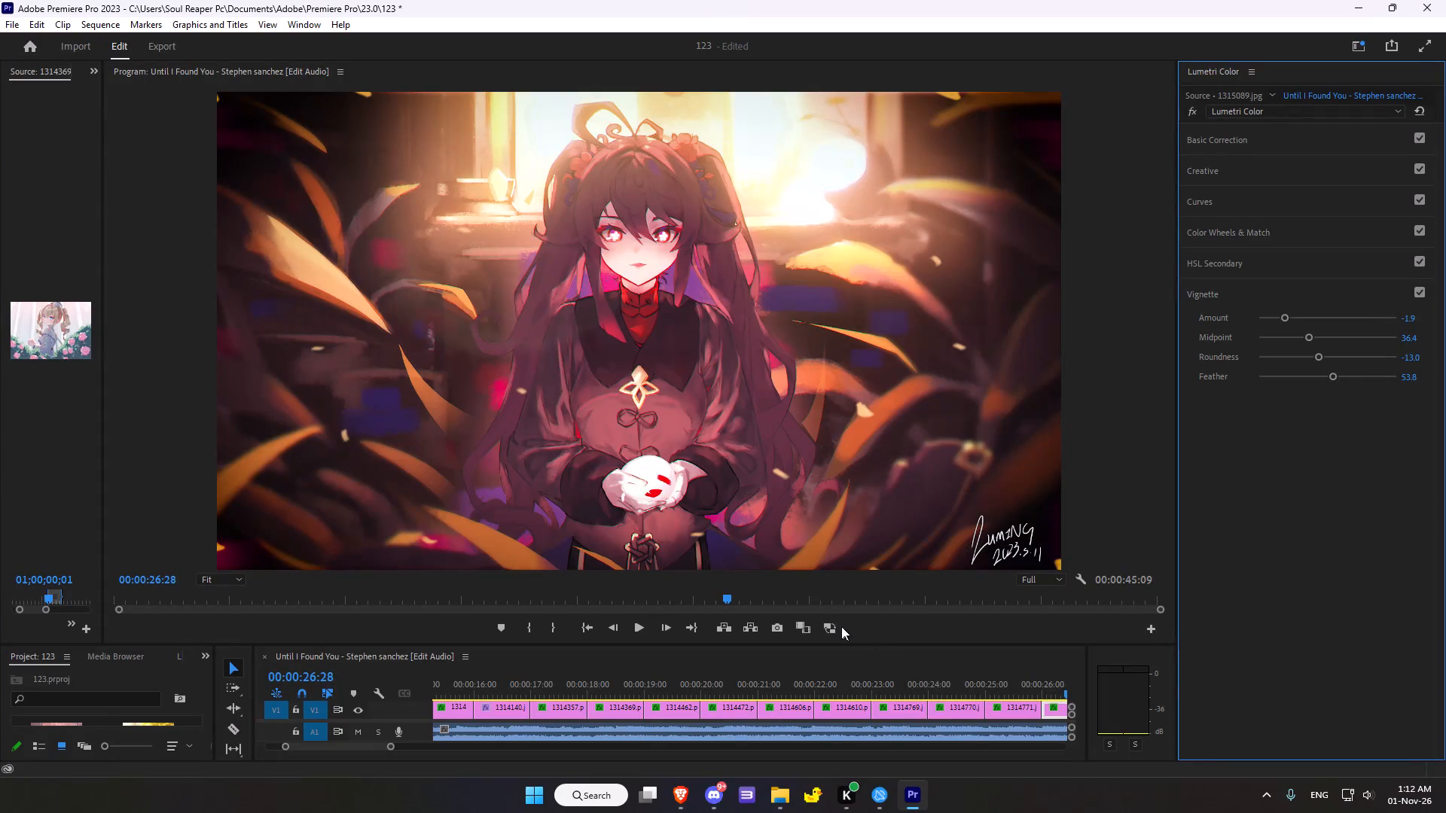
Advance to the following clip, 1315451.jpg, at 00:00:27:21 and reset all of its Lumetri Color adjustments.
{"action": "scroll", "coordinate": [845, 607], "scroll_direction": "down", "scroll_amount": 7}
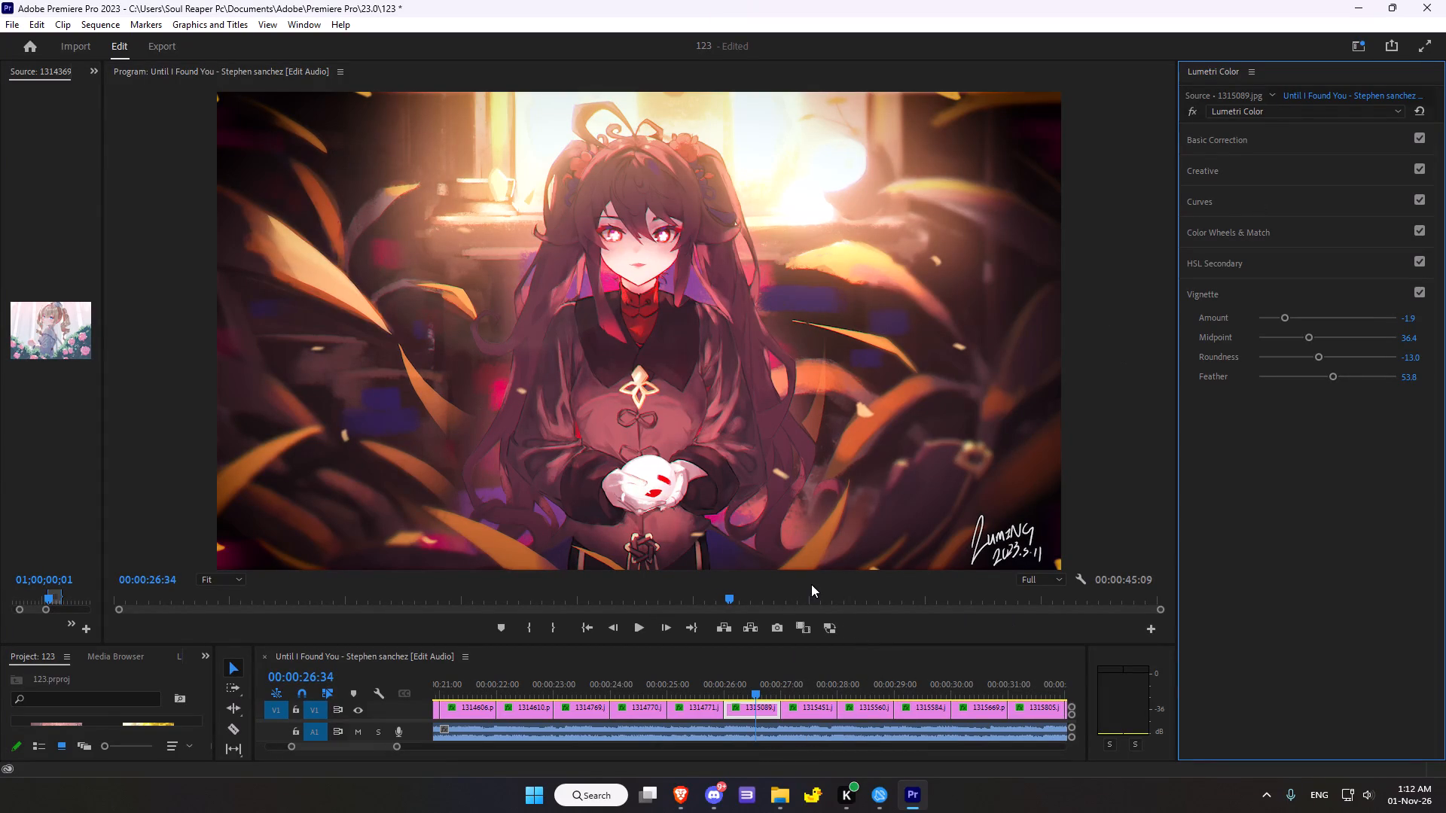
{"action": "scroll", "coordinate": [815, 582], "scroll_direction": "down", "scroll_amount": 17}
{"action": "scroll", "coordinate": [815, 582], "scroll_direction": "down", "scroll_amount": 7}
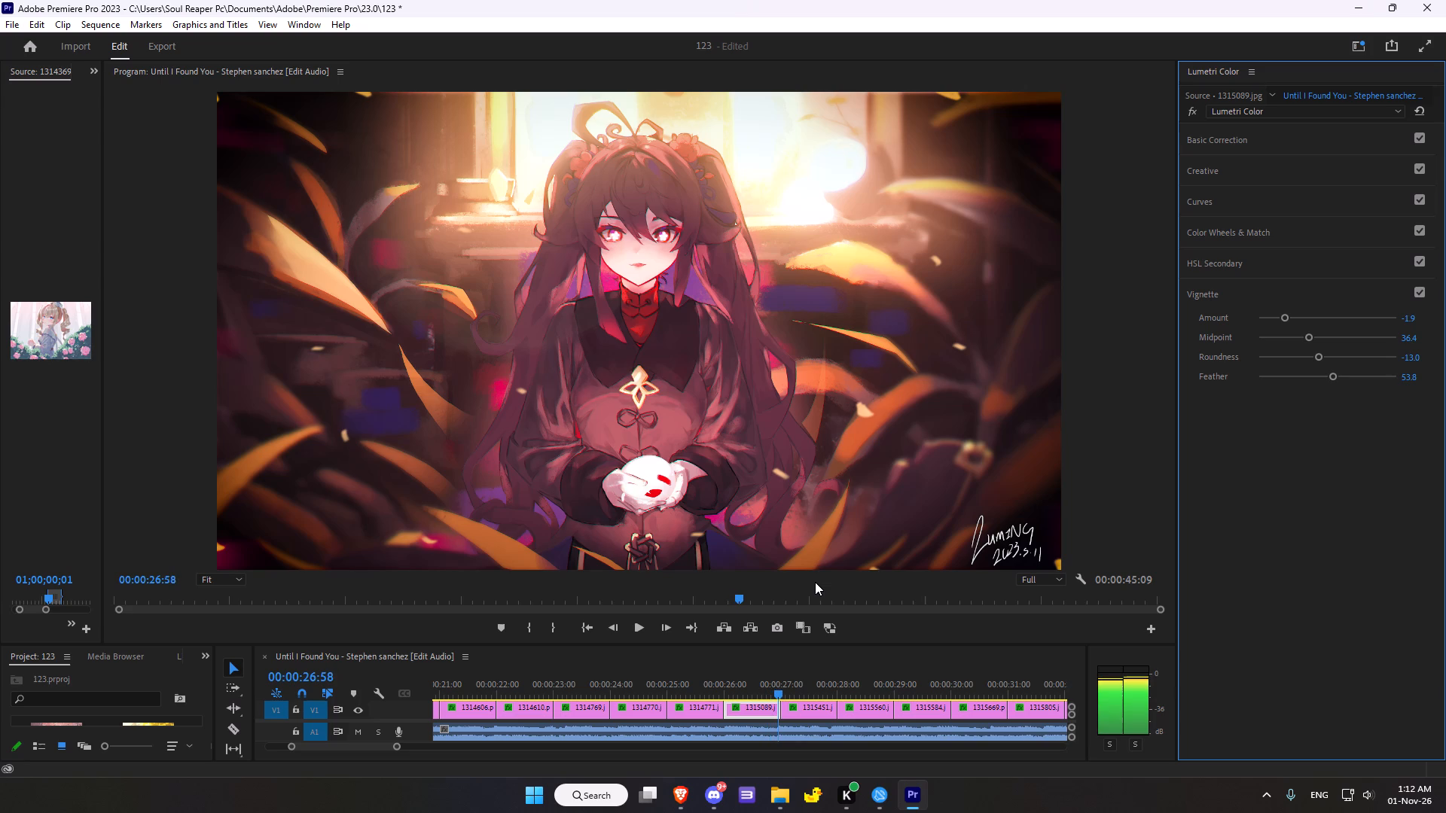
{"action": "scroll", "coordinate": [815, 582], "scroll_direction": "down", "scroll_amount": 13}
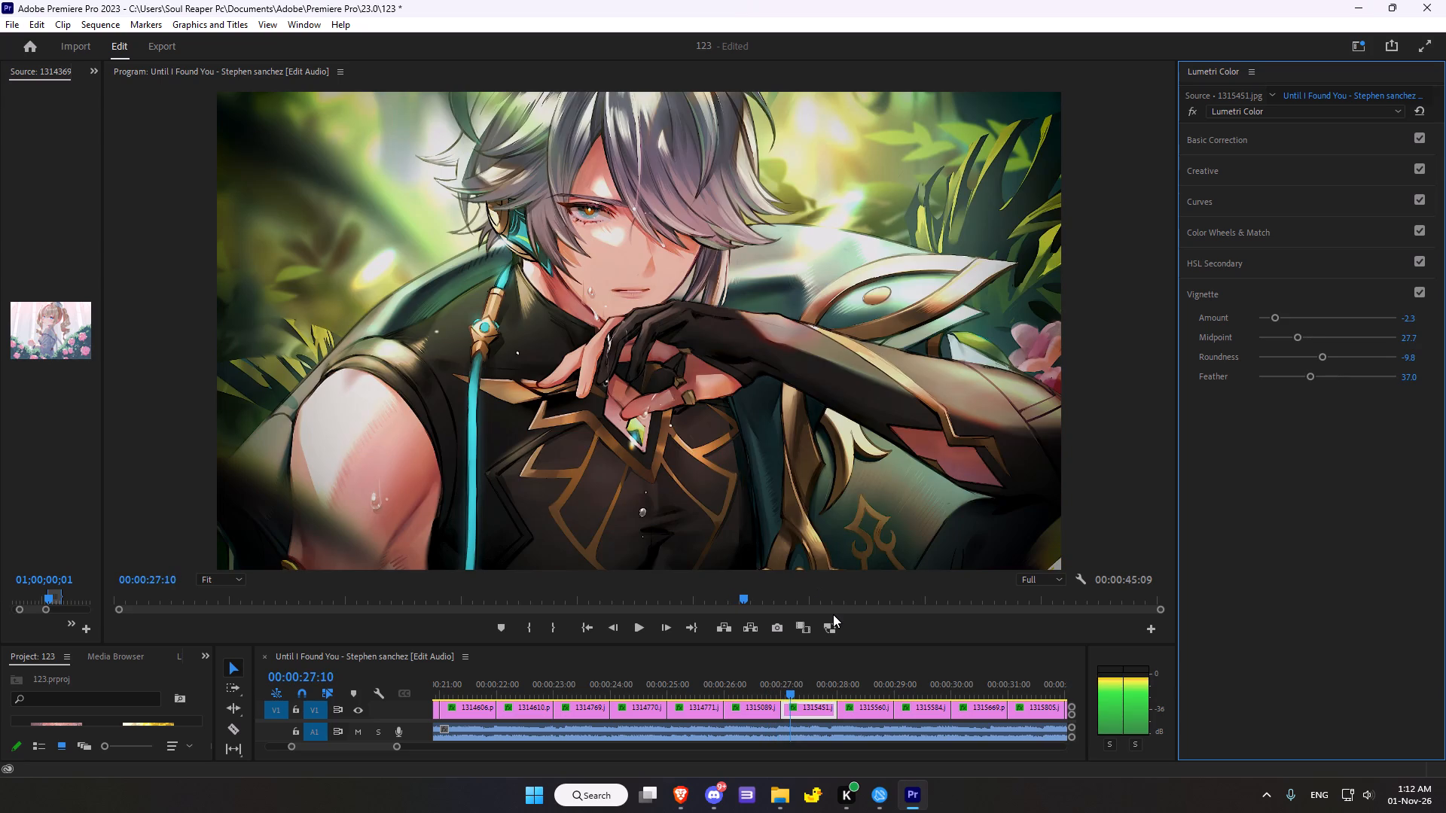
{"action": "scroll", "coordinate": [788, 573], "scroll_direction": "down", "scroll_amount": 6}
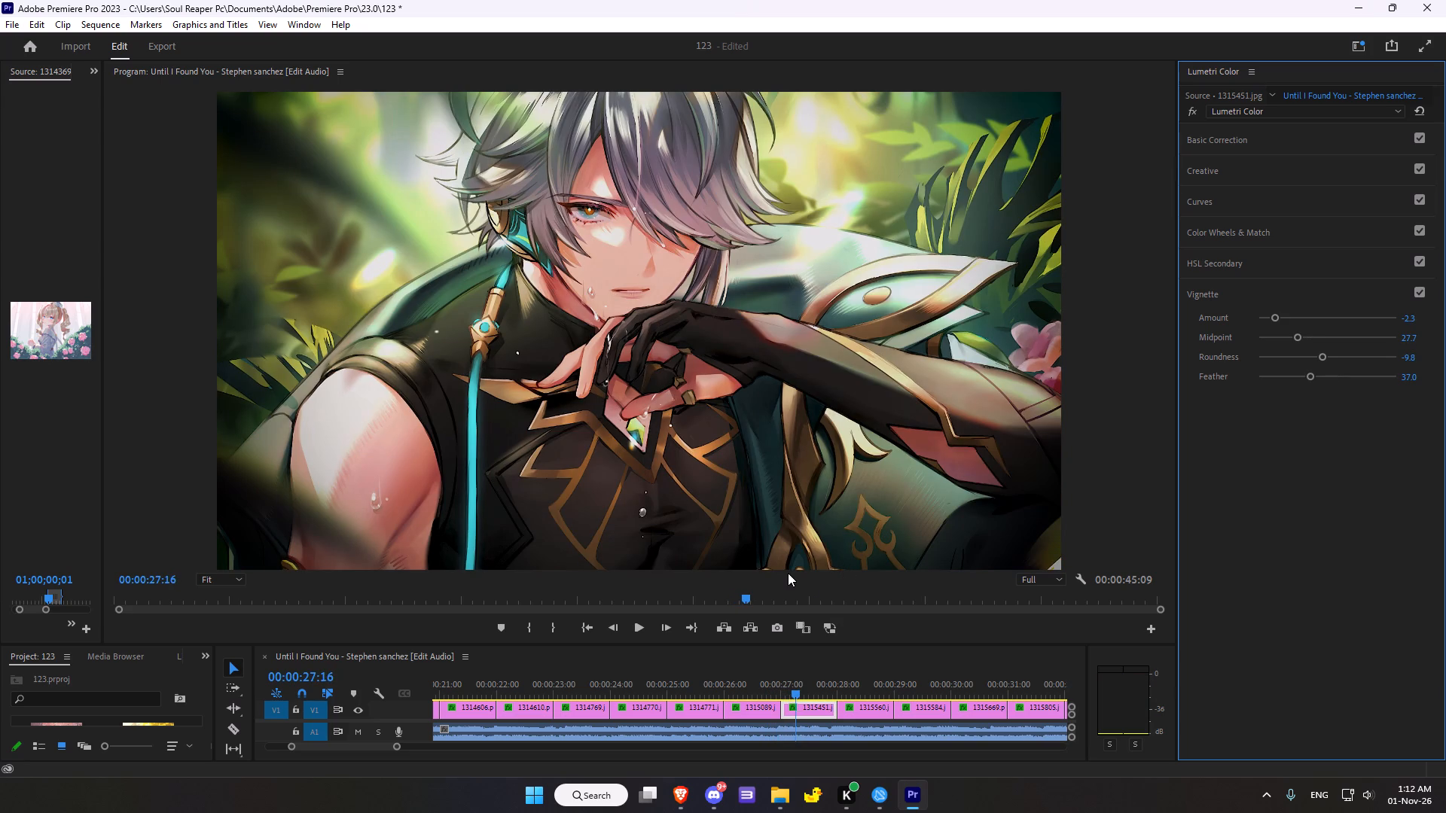
{"action": "scroll", "coordinate": [788, 573], "scroll_direction": "down", "scroll_amount": 5}
{"action": "left_click", "coordinate": [1190, 105]}
{"action": "left_click", "coordinate": [1190, 105]}
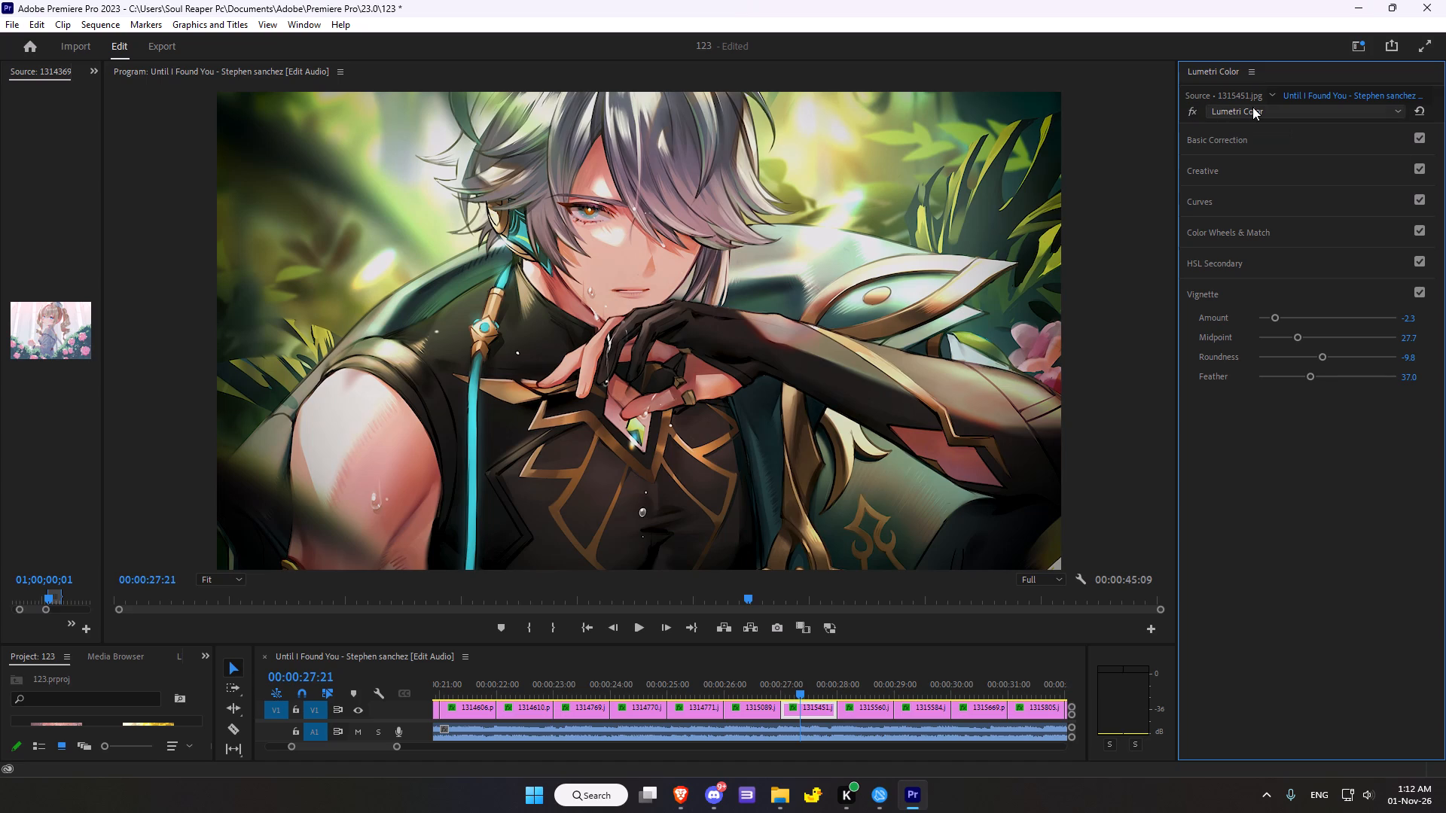
{"action": "left_click", "coordinate": [1252, 107]}
{"action": "left_click", "coordinate": [1269, 108]}
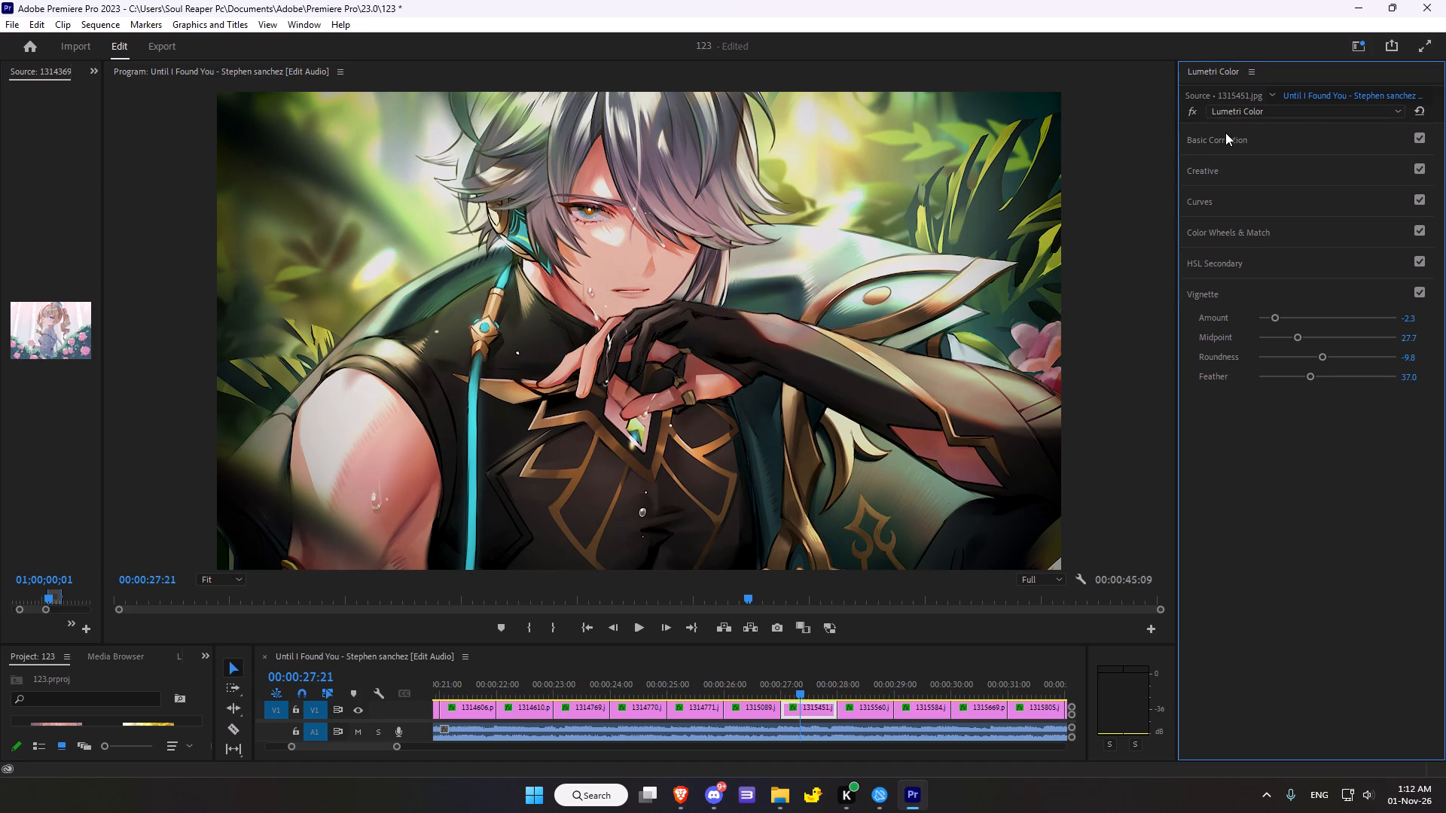
{"action": "left_click", "coordinate": [1220, 141]}
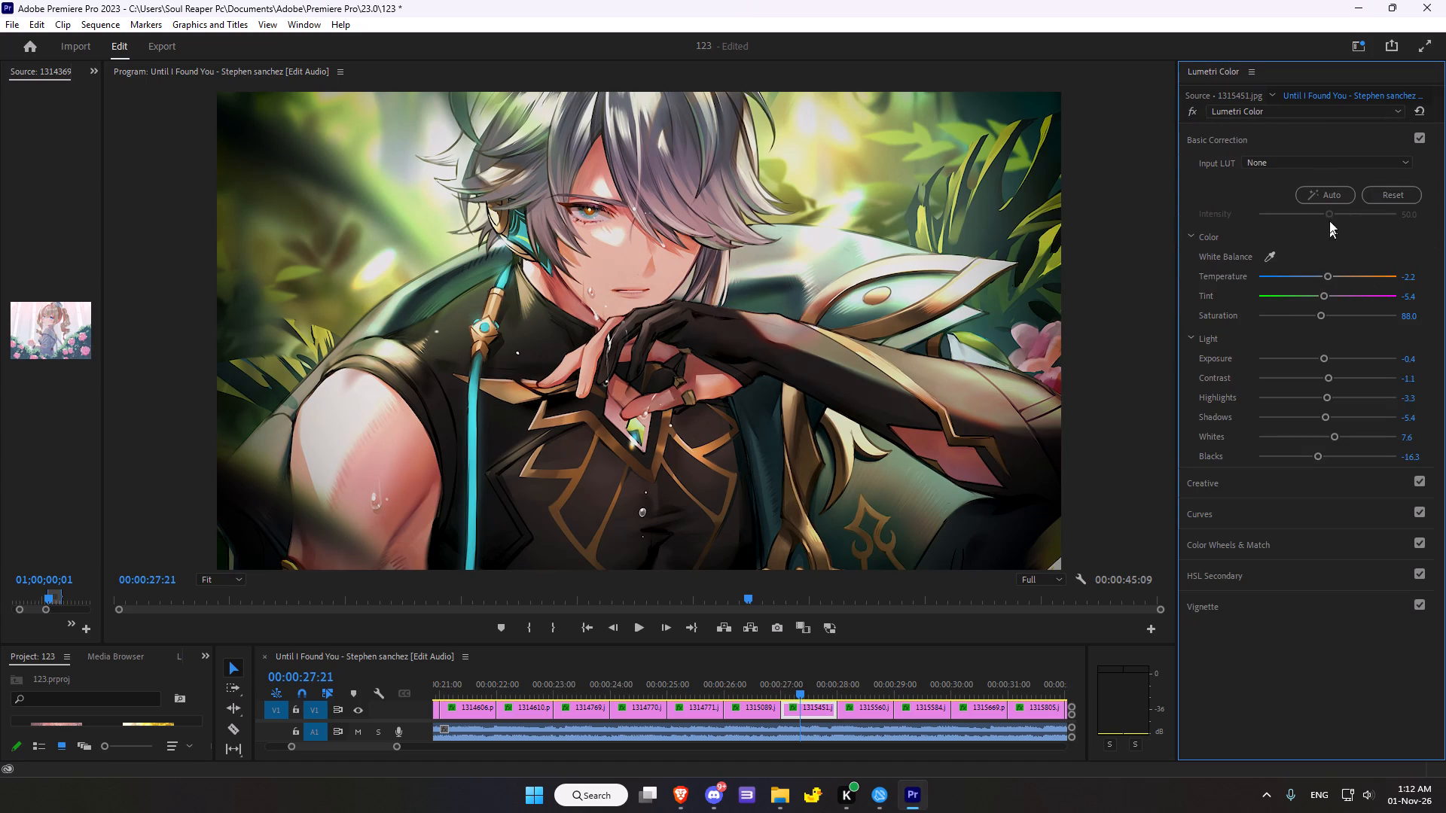
{"action": "left_click", "coordinate": [1422, 108]}
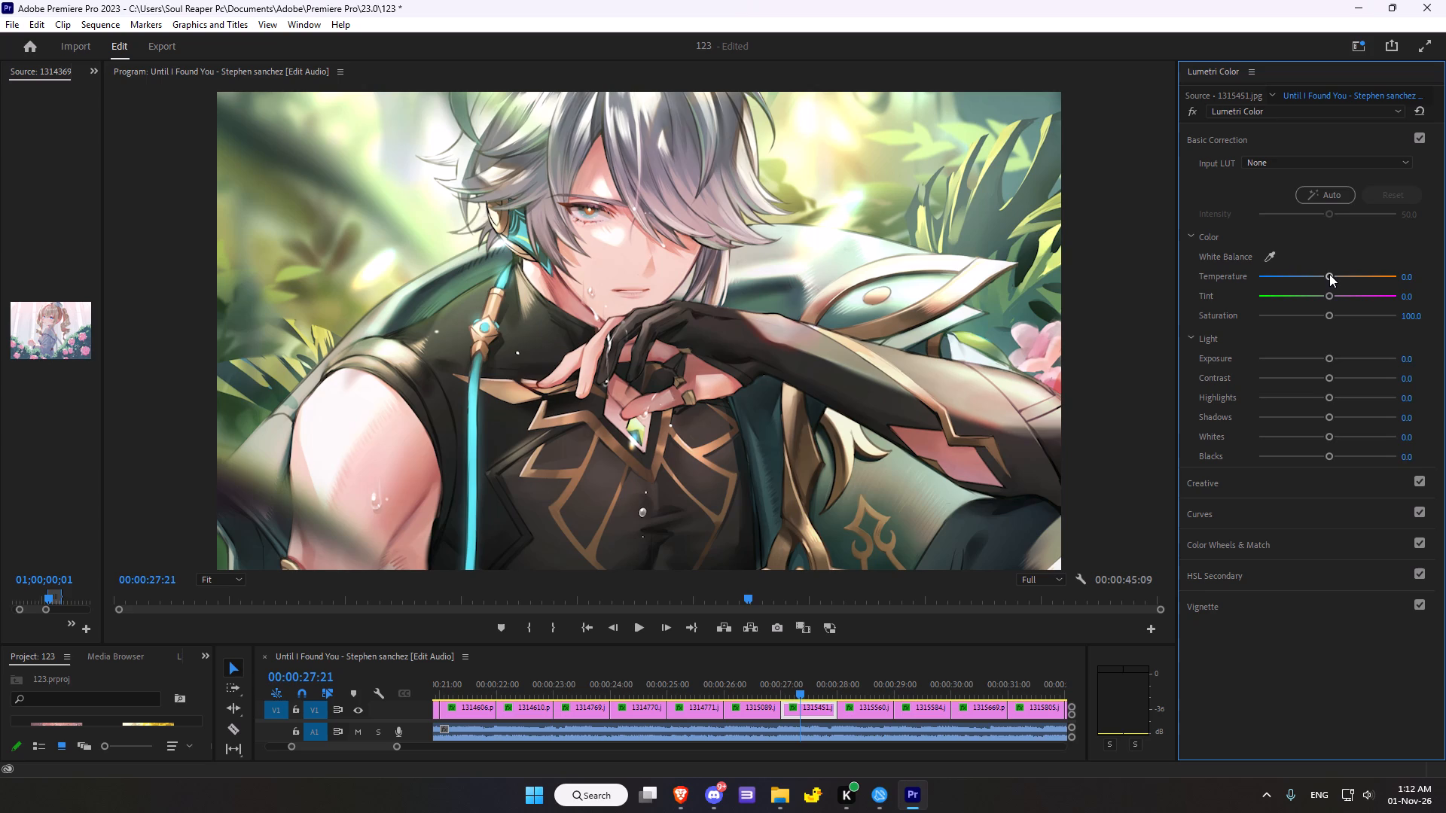
Set the clip's basic color correction to Temperature 13.0, Tint -3.3 and Saturation 107.6.
{"action": "left_click", "coordinate": [1329, 274]}
{"action": "left_click", "coordinate": [1326, 295]}
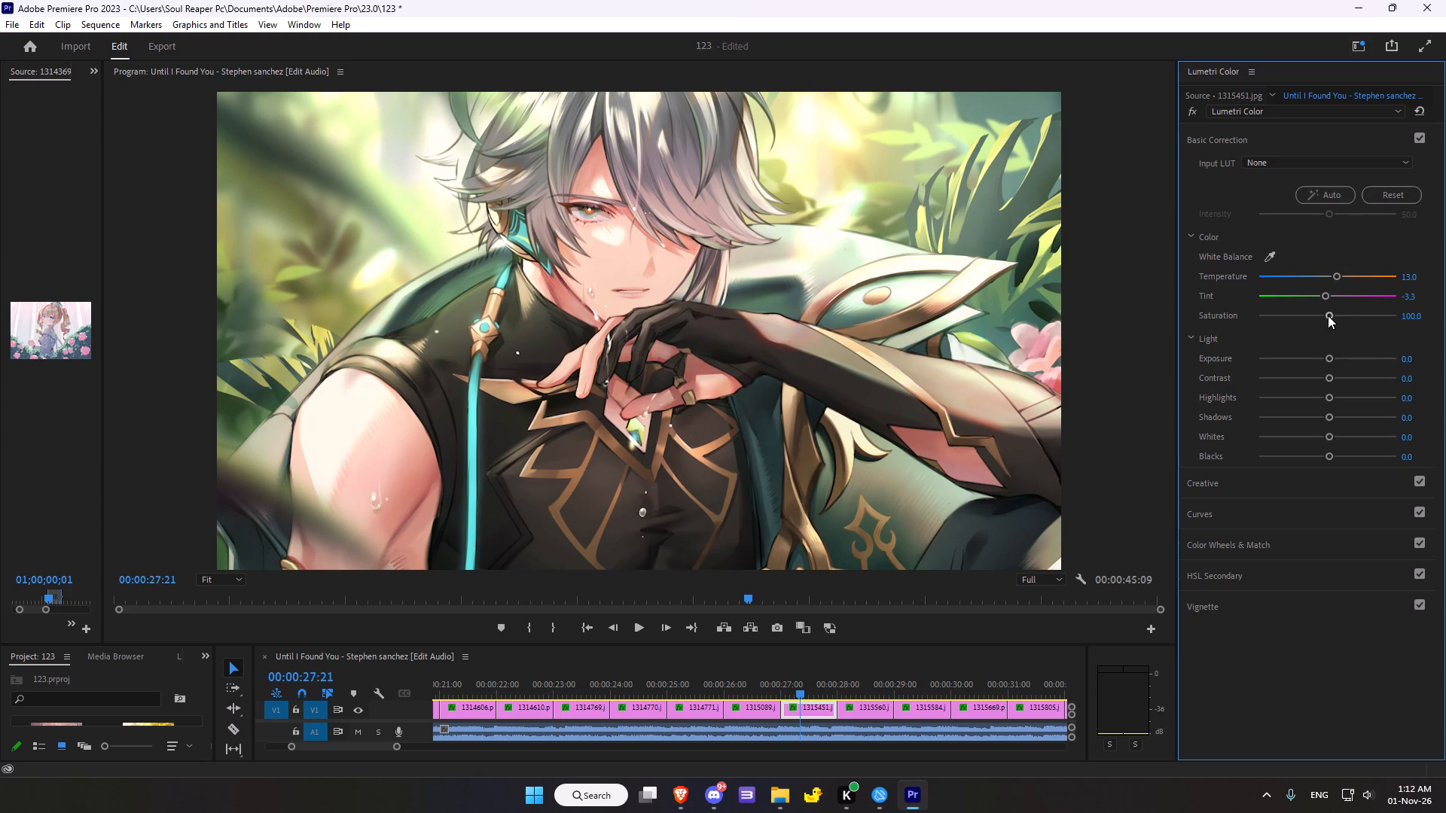
{"action": "left_click", "coordinate": [1328, 315]}
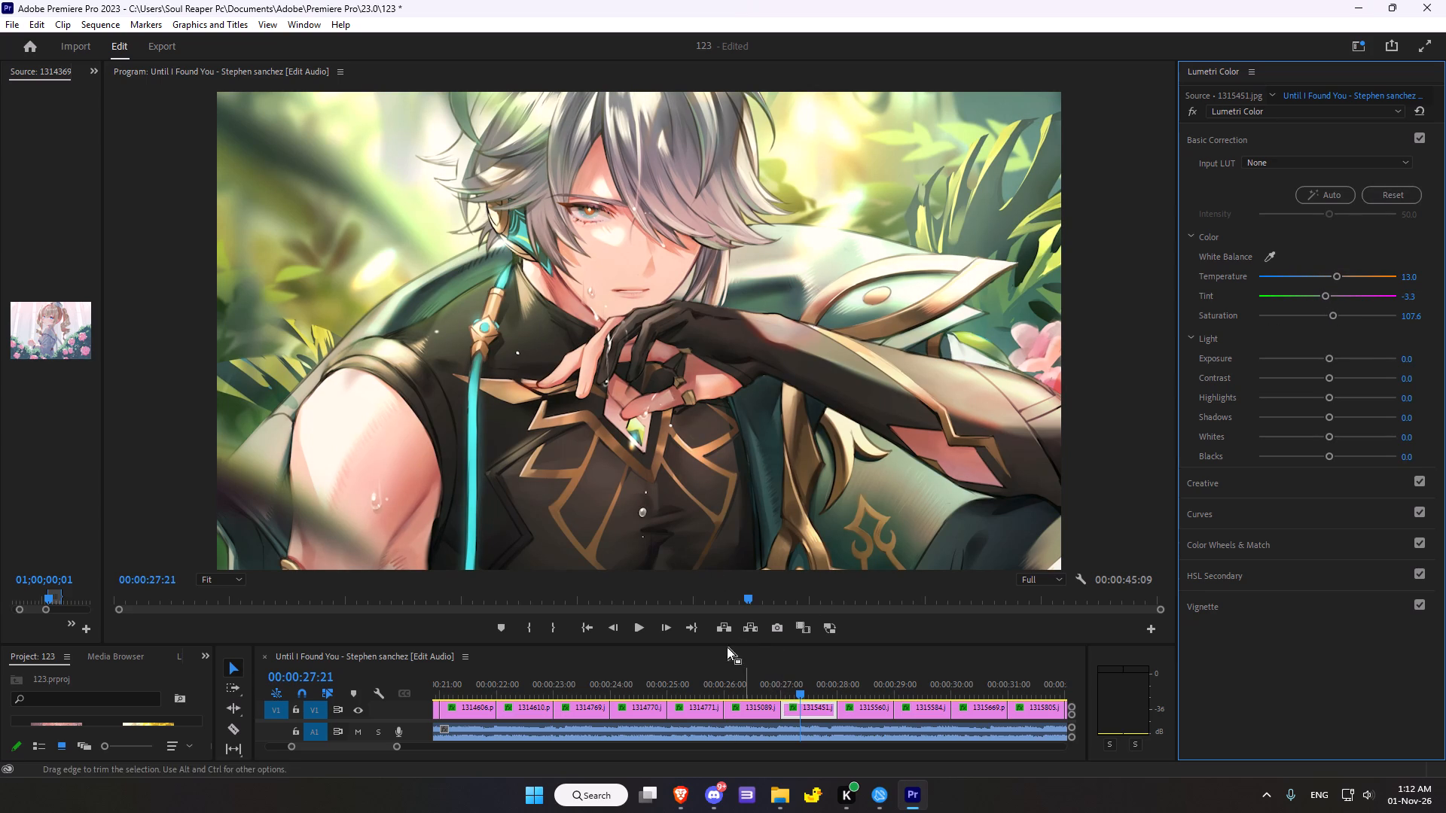
Save the project.
{"action": "key", "text": "ctrl+s"}
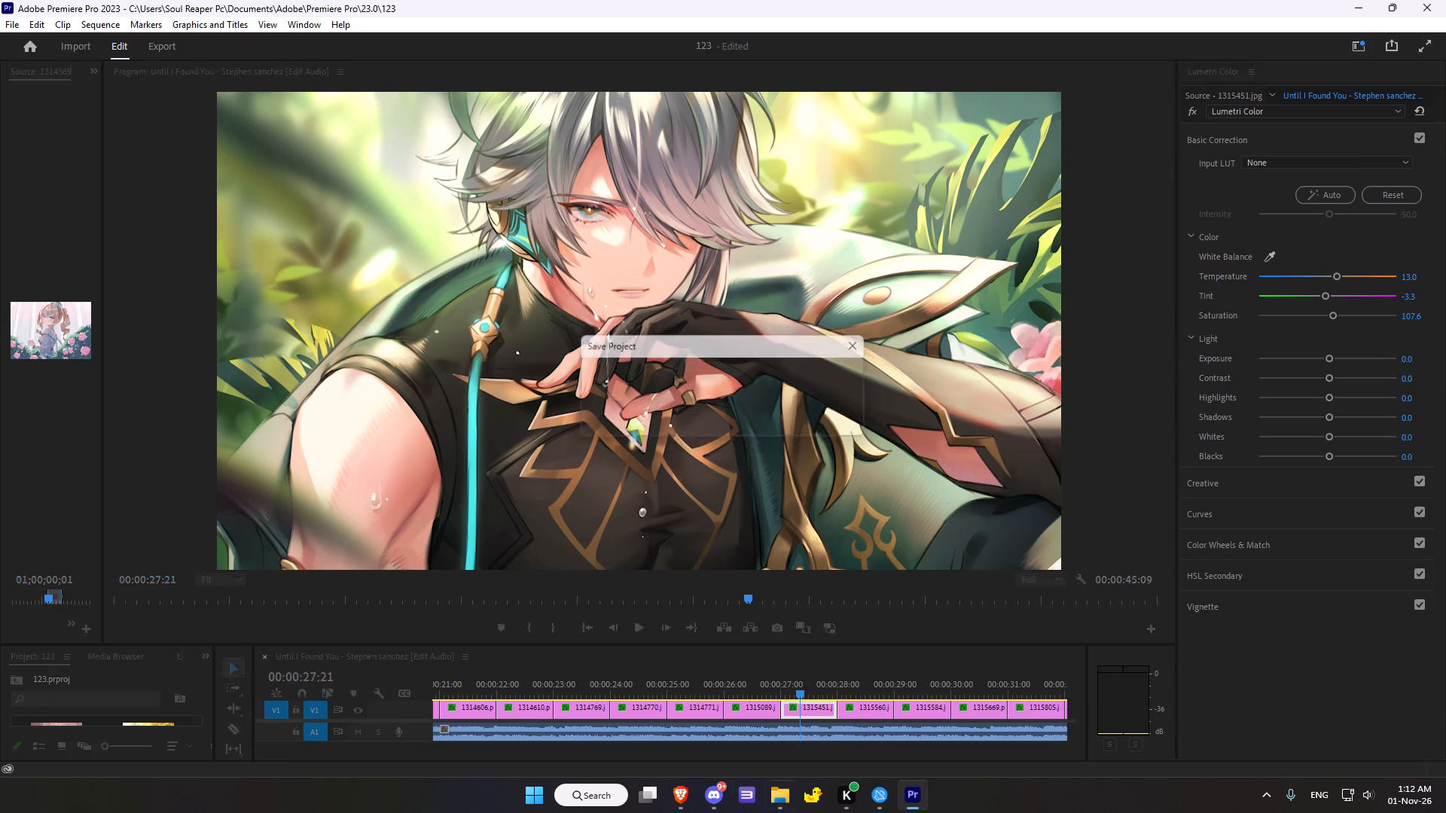
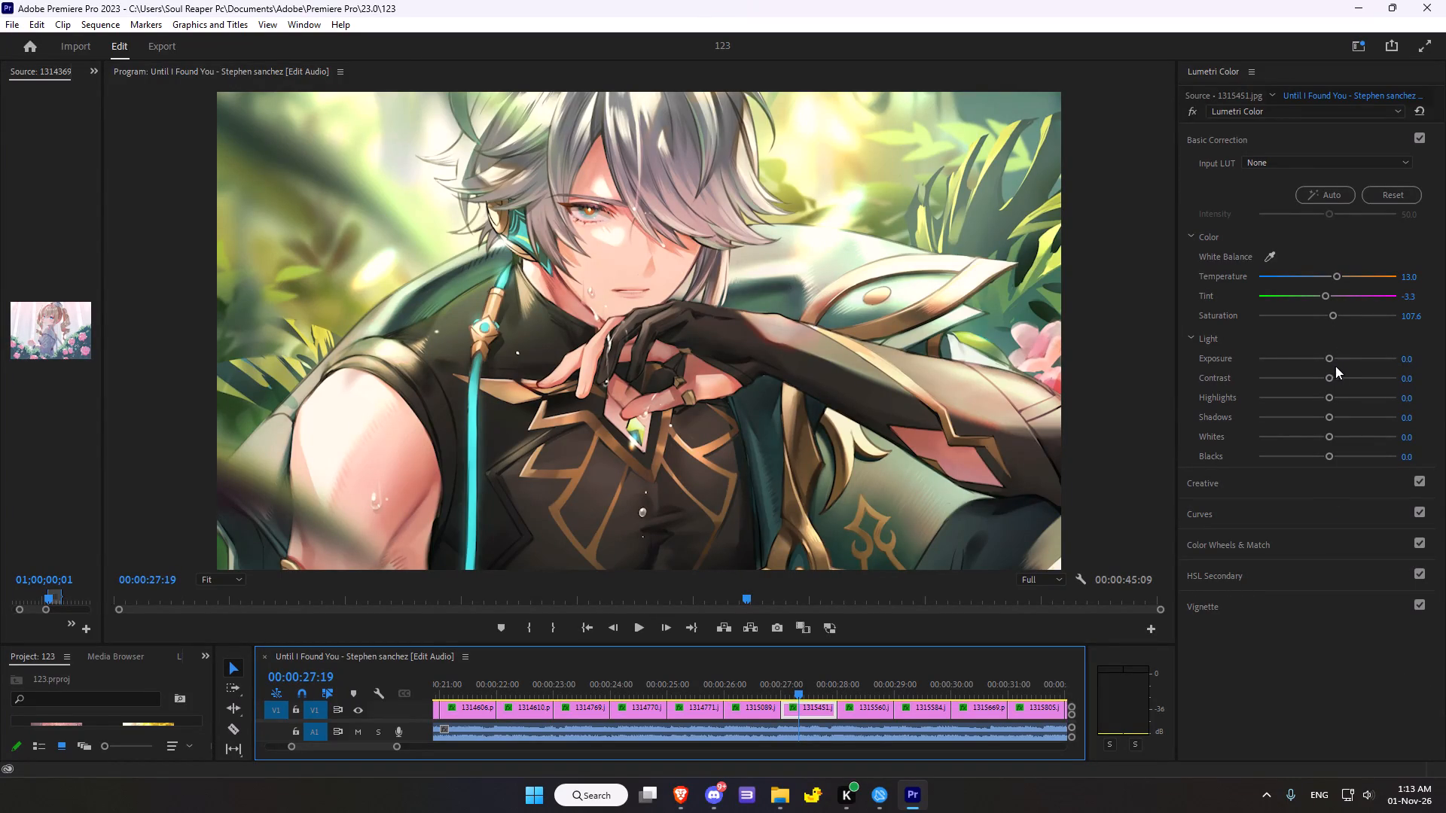
Set the clip's Light values to Exposure -0.7, Contrast 12.0, Highlights -12.0, Shadows -9.8 and Whites -1.1, and lower Blacks slightly.
{"action": "left_click_drag", "start_coordinate": [1332, 361], "coordinate": [1322, 363]}
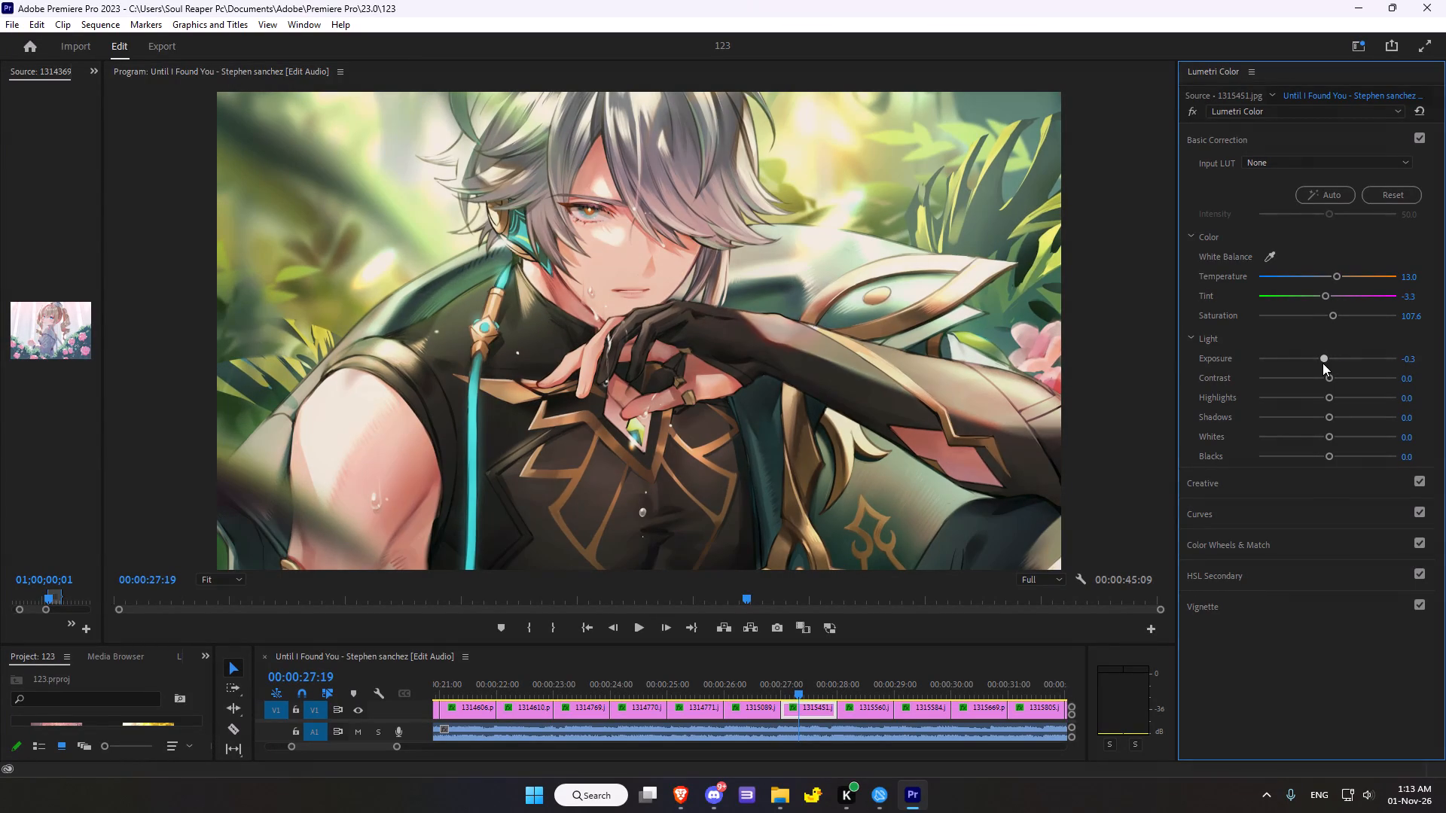
{"action": "left_click_drag", "start_coordinate": [1322, 363], "coordinate": [1318, 355]}
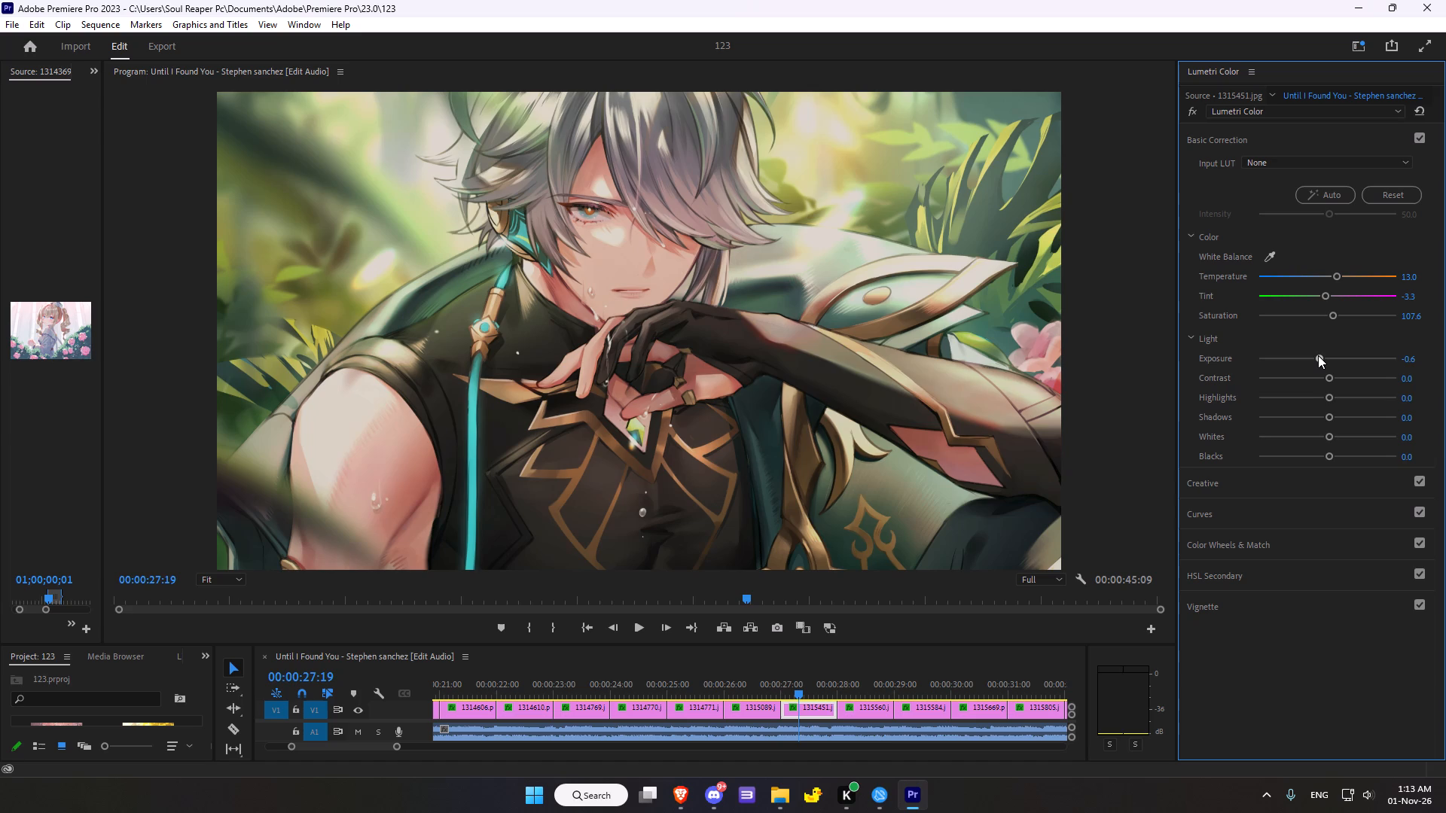
{"action": "left_click_drag", "start_coordinate": [1318, 355], "coordinate": [1316, 373]}
{"action": "left_click", "coordinate": [1332, 381]}
{"action": "left_click_drag", "start_coordinate": [1328, 396], "coordinate": [1318, 401]}
{"action": "left_click_drag", "start_coordinate": [1327, 416], "coordinate": [1333, 415]}
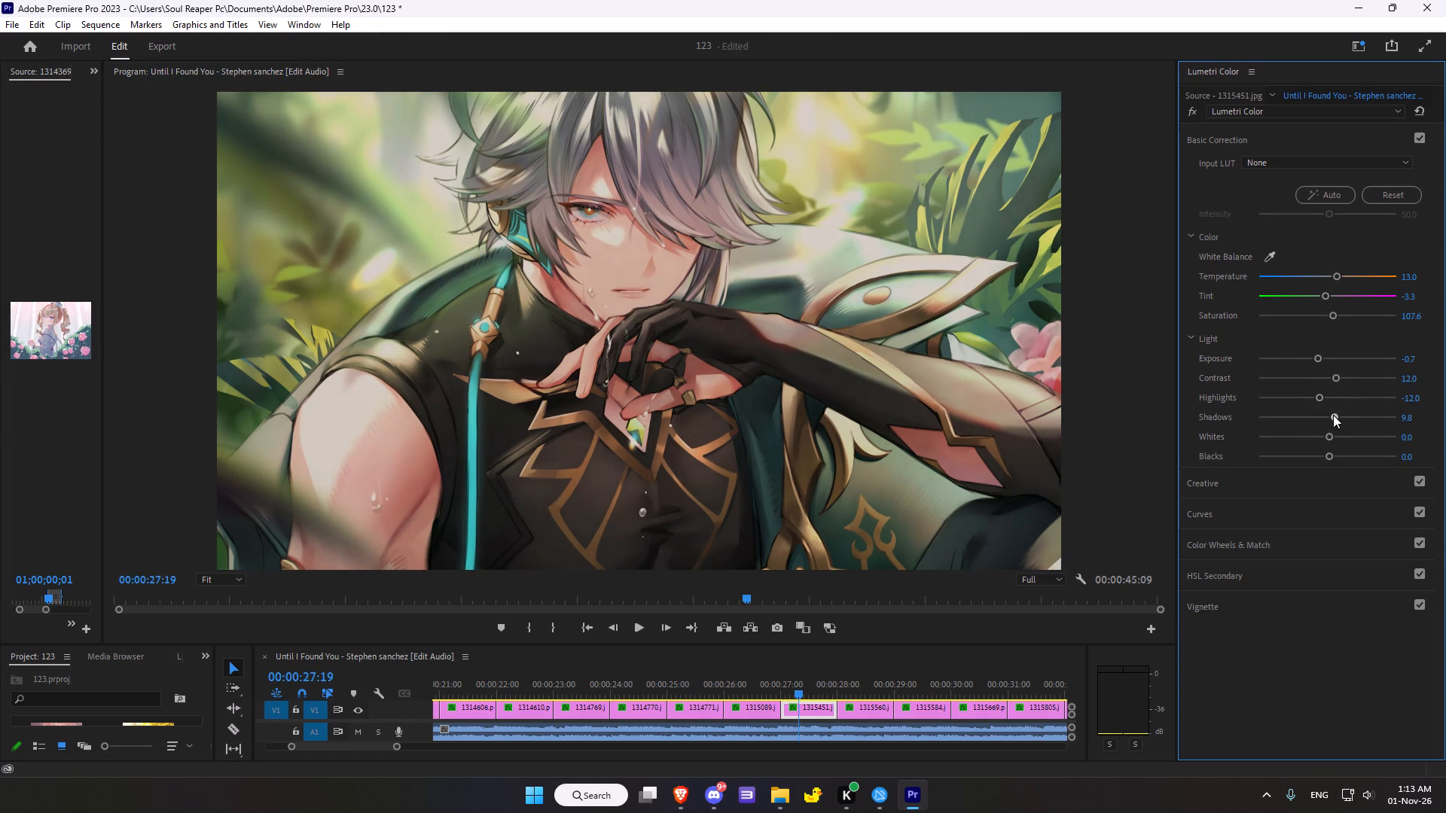
{"action": "left_click_drag", "start_coordinate": [1333, 415], "coordinate": [1319, 420]}
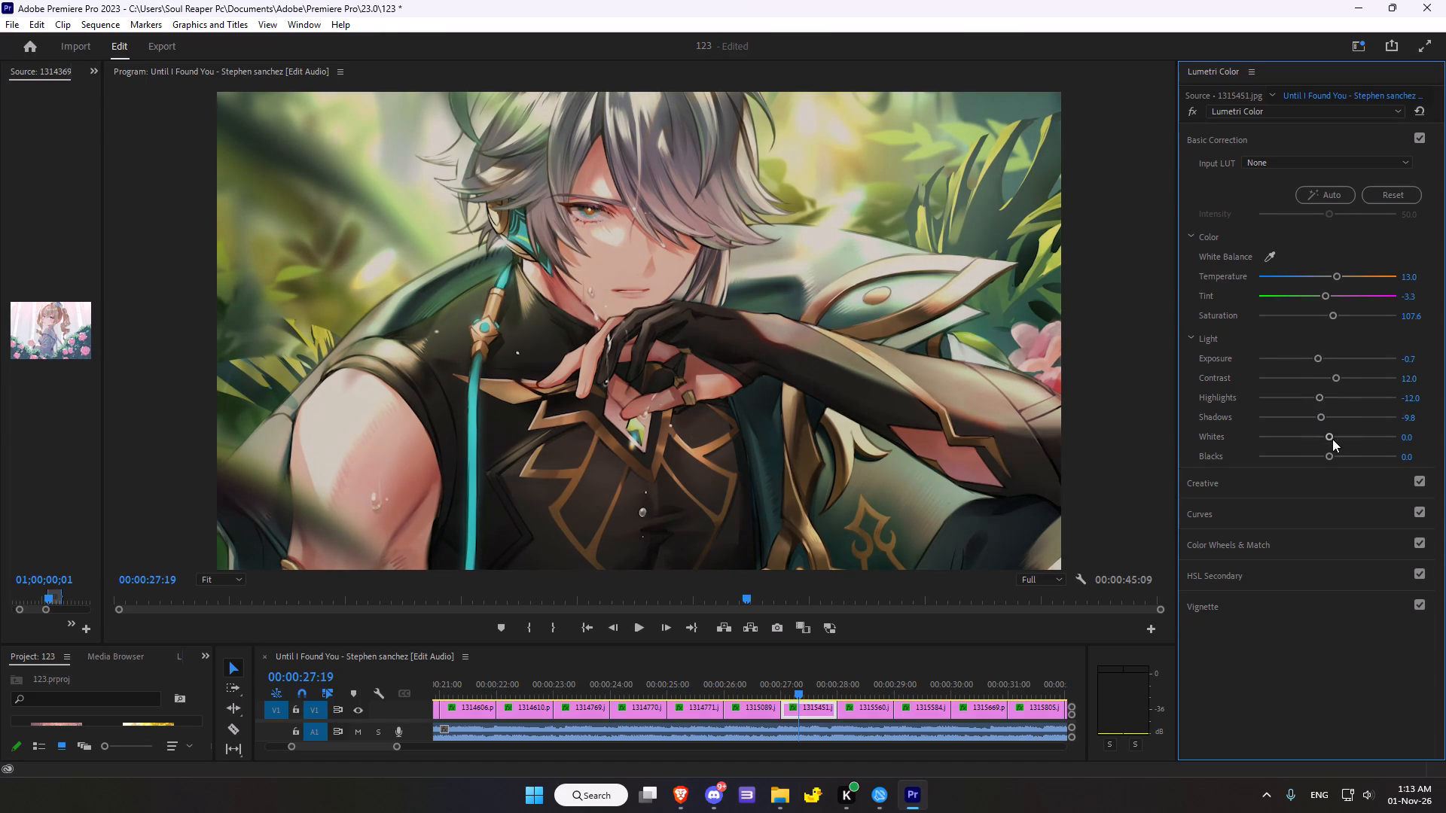
{"action": "left_click", "coordinate": [1330, 439]}
{"action": "left_click_drag", "start_coordinate": [1325, 452], "coordinate": [1316, 455]}
Set the clip's Creative adjustments to Sharpen 18.5, Vibrance 19.6 and Saturation 96.7.
{"action": "left_click", "coordinate": [1216, 483]}
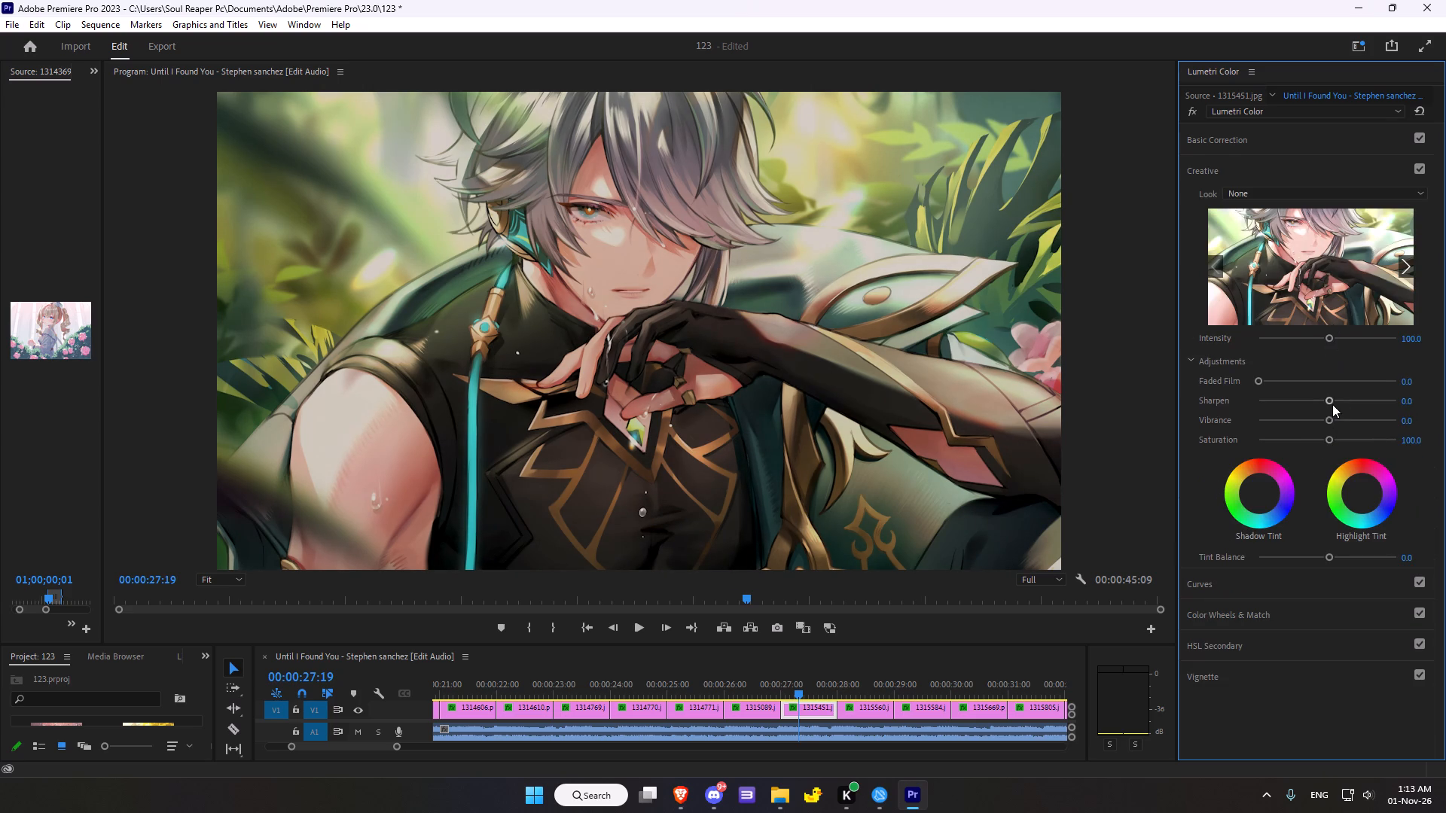
{"action": "left_click_drag", "start_coordinate": [1332, 400], "coordinate": [1329, 399]}
{"action": "left_click_drag", "start_coordinate": [1329, 399], "coordinate": [1339, 397]}
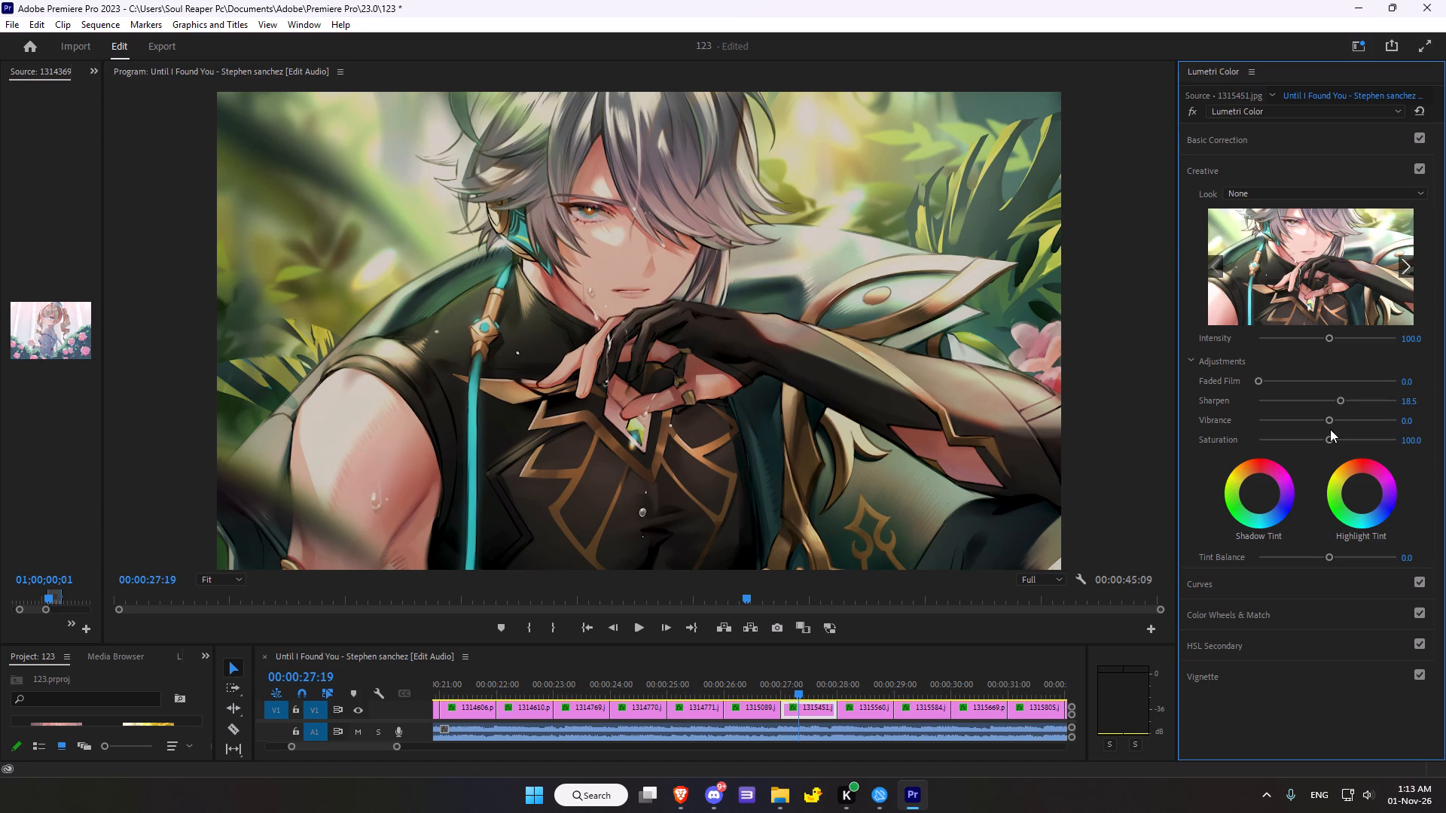
{"action": "left_click_drag", "start_coordinate": [1332, 420], "coordinate": [1341, 420]}
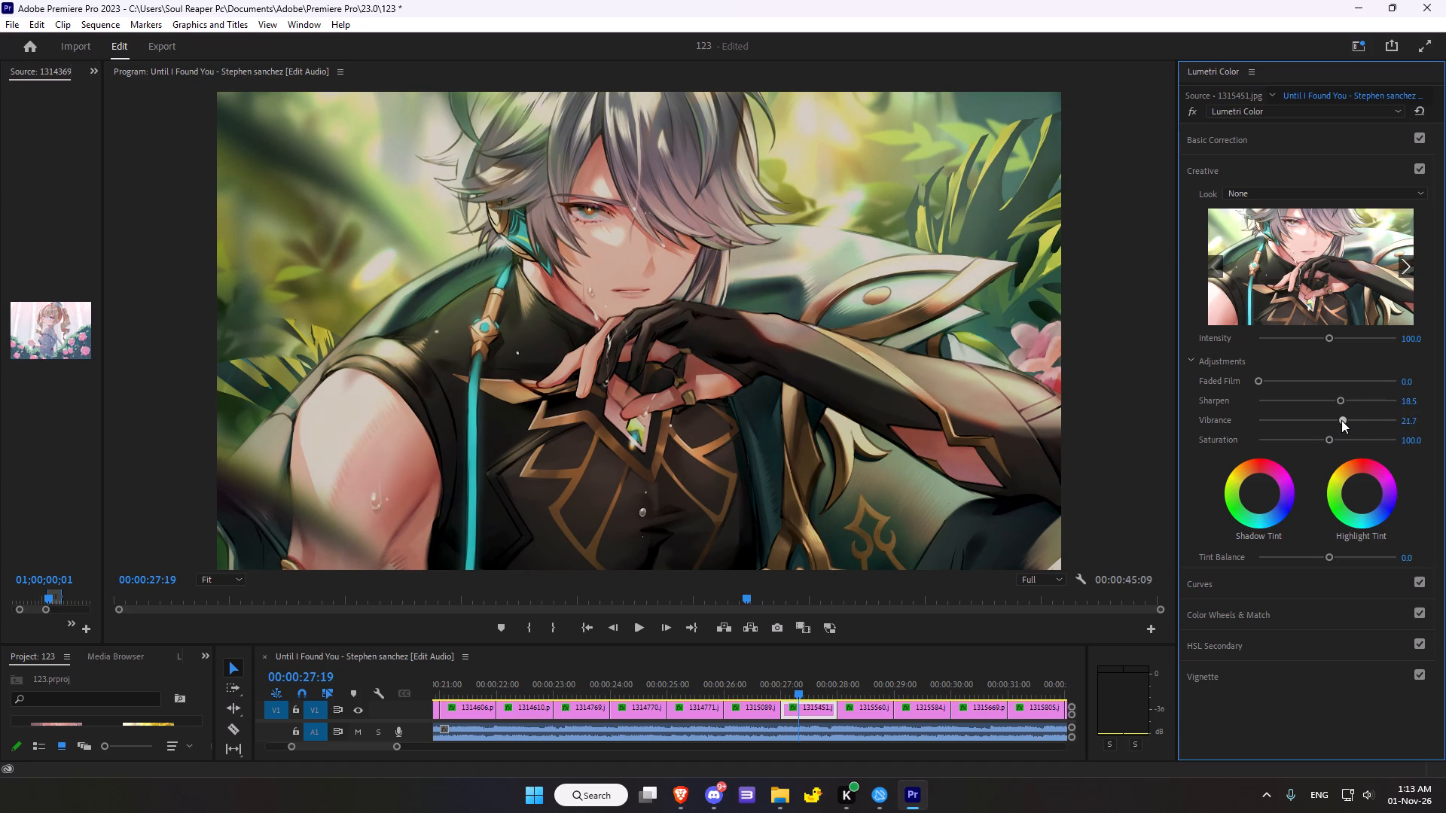
{"action": "left_click_drag", "start_coordinate": [1341, 420], "coordinate": [1340, 421]}
{"action": "left_click_drag", "start_coordinate": [1332, 444], "coordinate": [1322, 441]}
{"action": "left_click_drag", "start_coordinate": [1322, 441], "coordinate": [1324, 440]}
Shape the master RGB curve with a slightly lowered midtone point and a second, slightly raised point in the upper tones.
{"action": "scroll", "coordinate": [1298, 404], "scroll_direction": "down", "scroll_amount": 5}
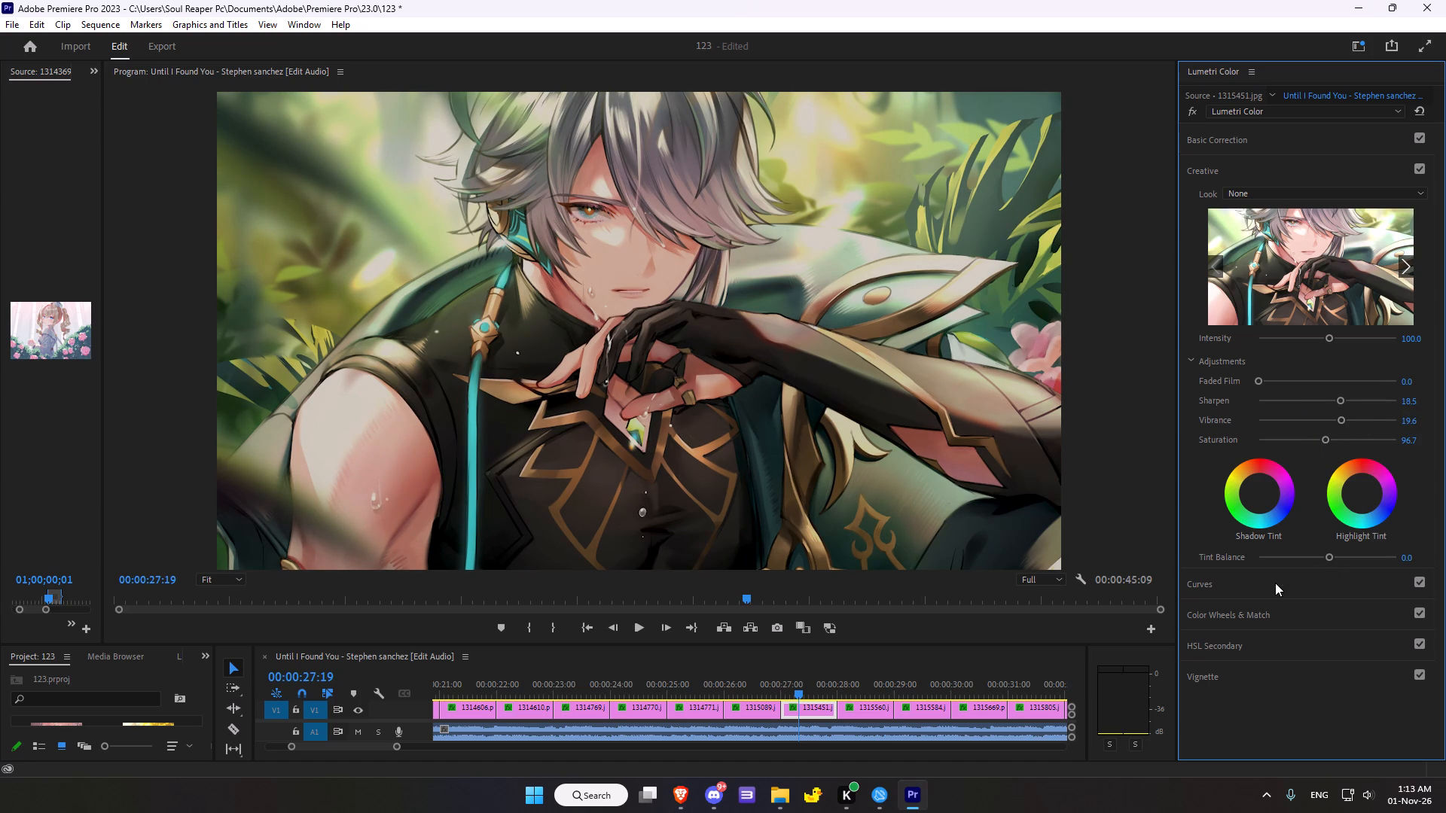
{"action": "left_click", "coordinate": [1213, 581]}
{"action": "left_click", "coordinate": [1305, 380]}
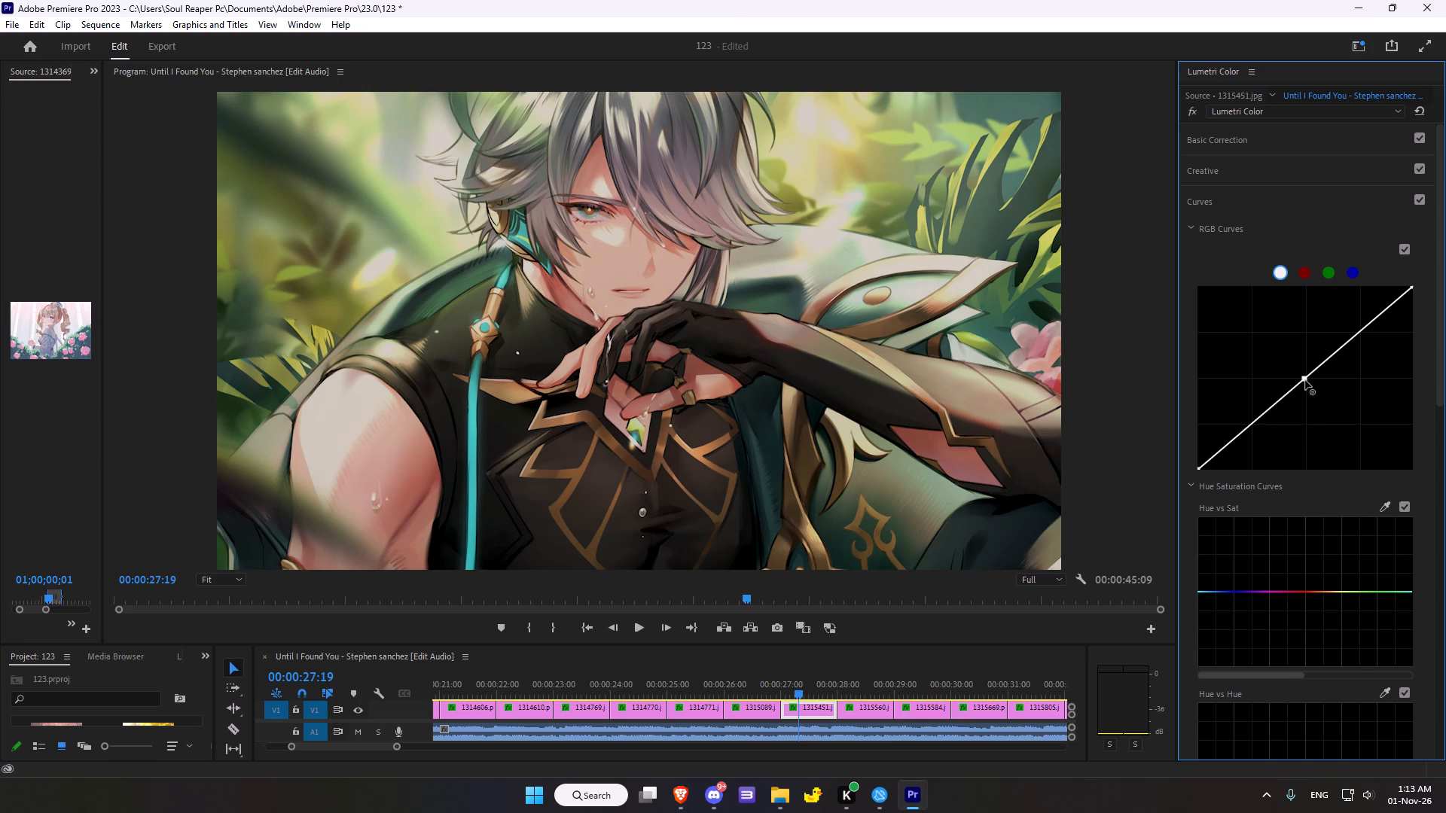
{"action": "left_click", "coordinate": [1306, 380]}
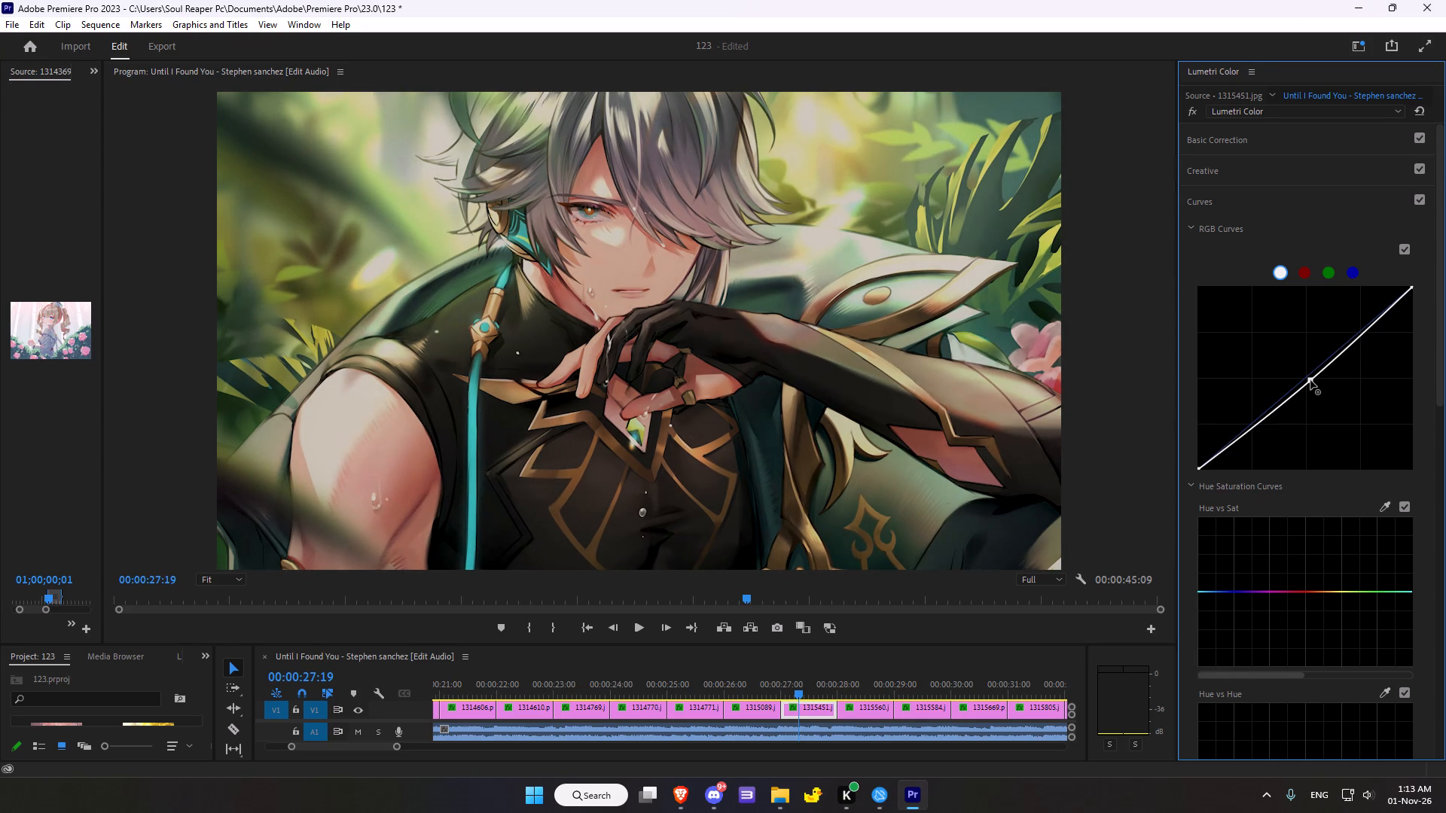
{"action": "left_click", "coordinate": [1355, 342]}
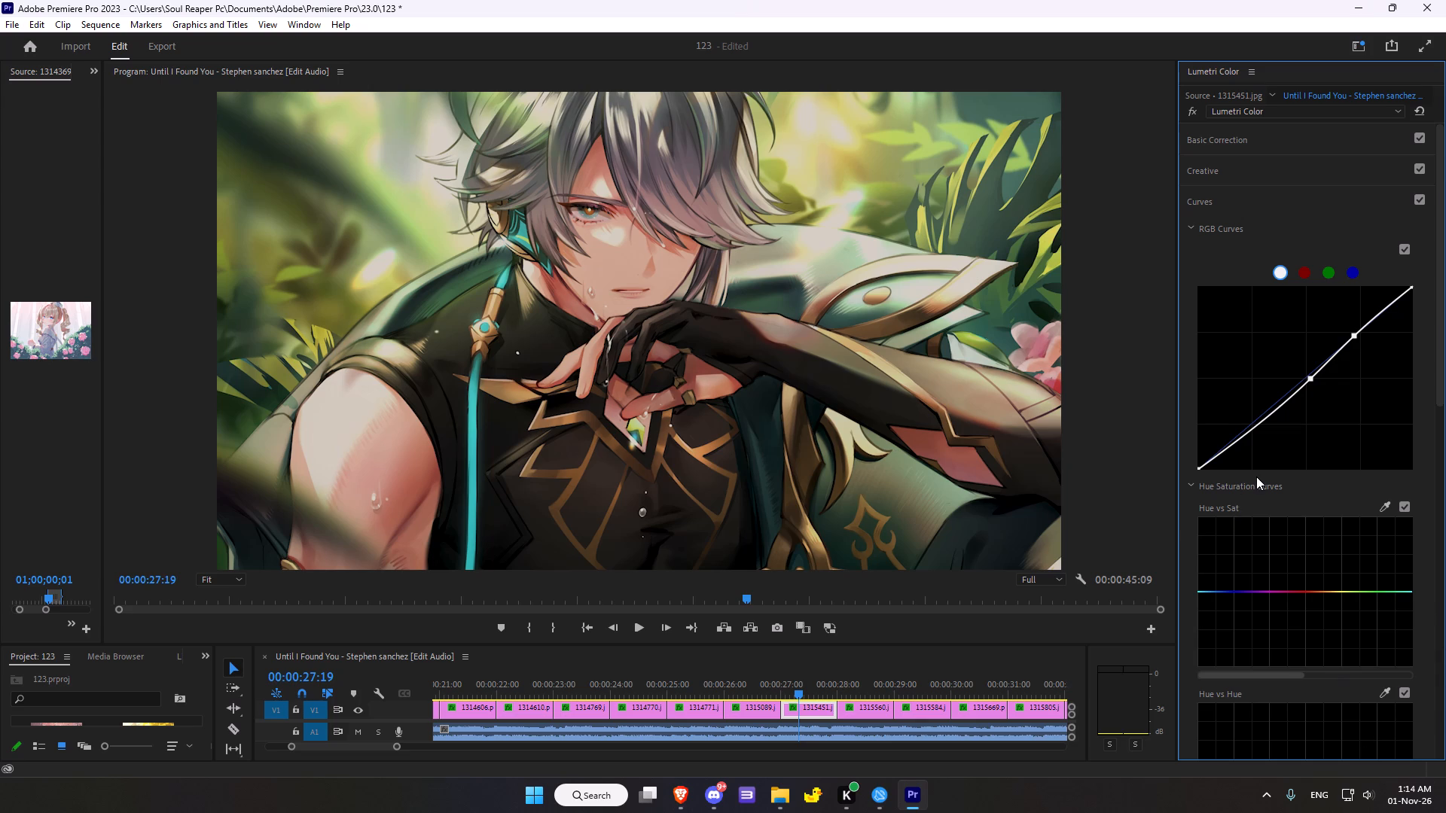
Sample the pink flower on the Hue vs Sat curve and raise its middle point to boost the red-pink saturation.
{"action": "left_click", "coordinate": [1380, 501]}
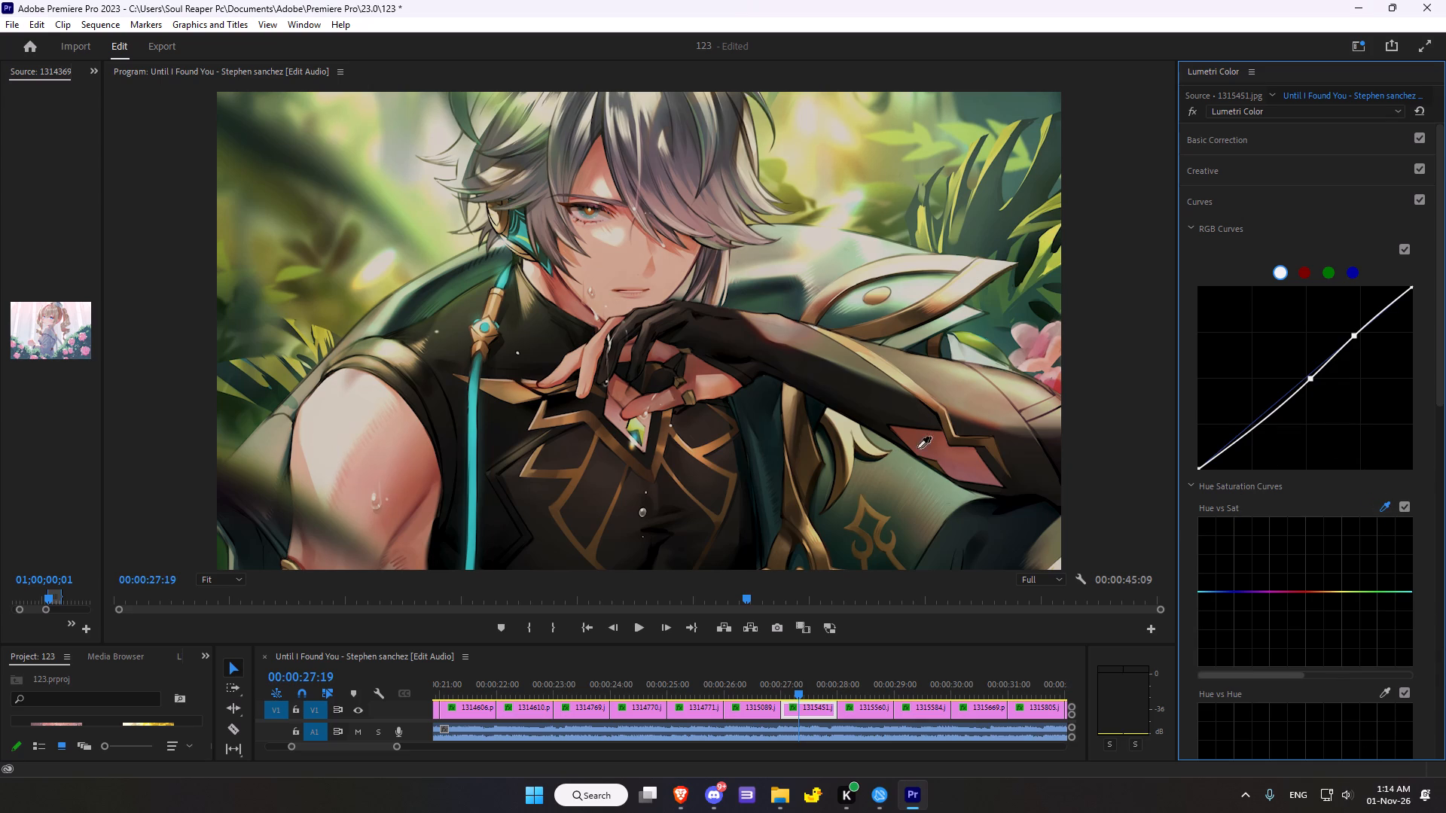
{"action": "left_click", "coordinate": [1033, 349]}
{"action": "left_click_drag", "start_coordinate": [1302, 593], "coordinate": [1303, 578]}
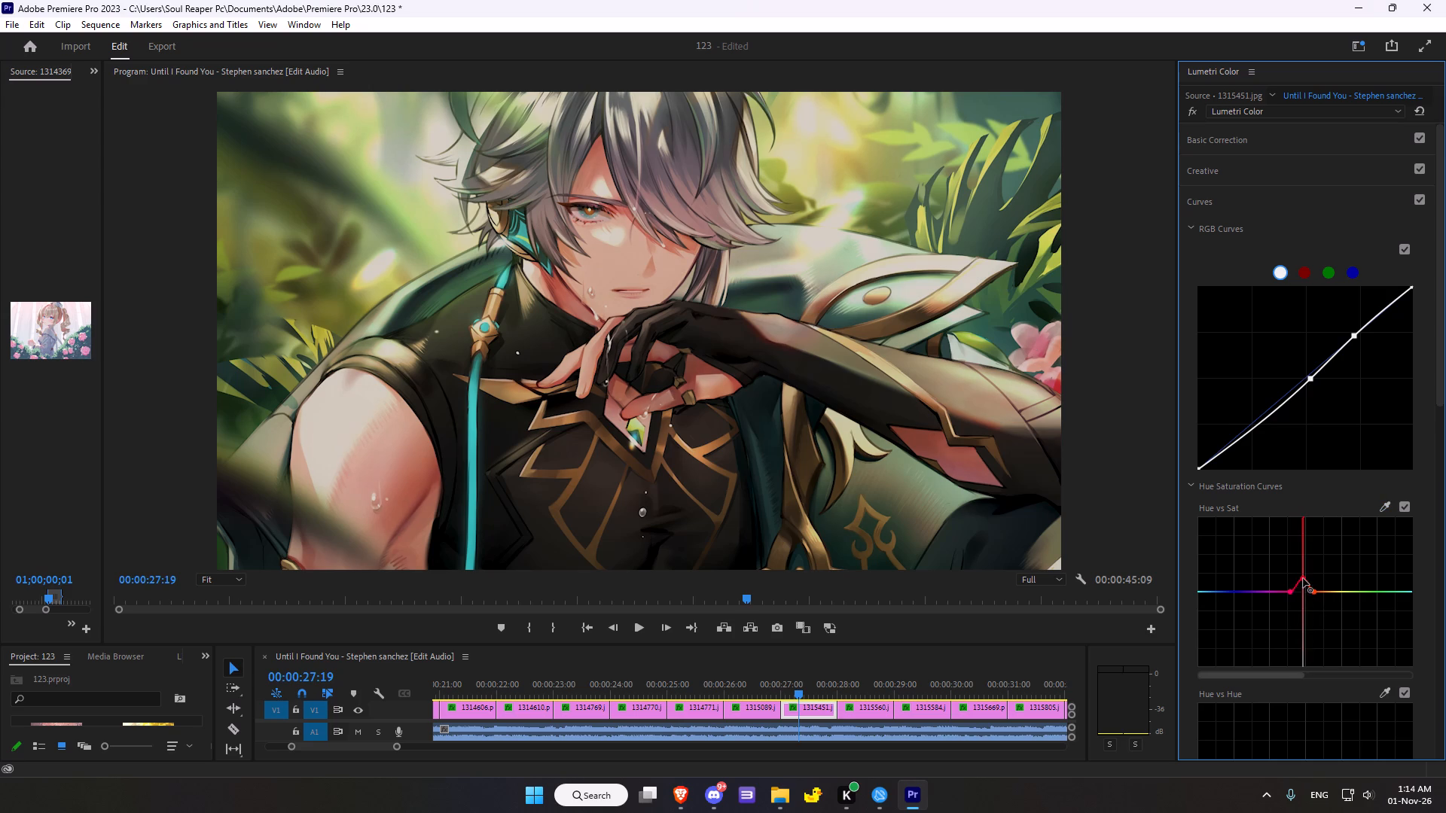
{"action": "left_click_drag", "start_coordinate": [1303, 578], "coordinate": [1300, 574]}
{"action": "left_click_drag", "start_coordinate": [1300, 574], "coordinate": [1301, 576]}
Sample the green leaves behind the character on the Hue vs Hue curve and lower the middle point slightly to shift the greens.
{"action": "scroll", "coordinate": [1362, 632], "scroll_direction": "down", "scroll_amount": 2}
{"action": "left_click", "coordinate": [1383, 666]}
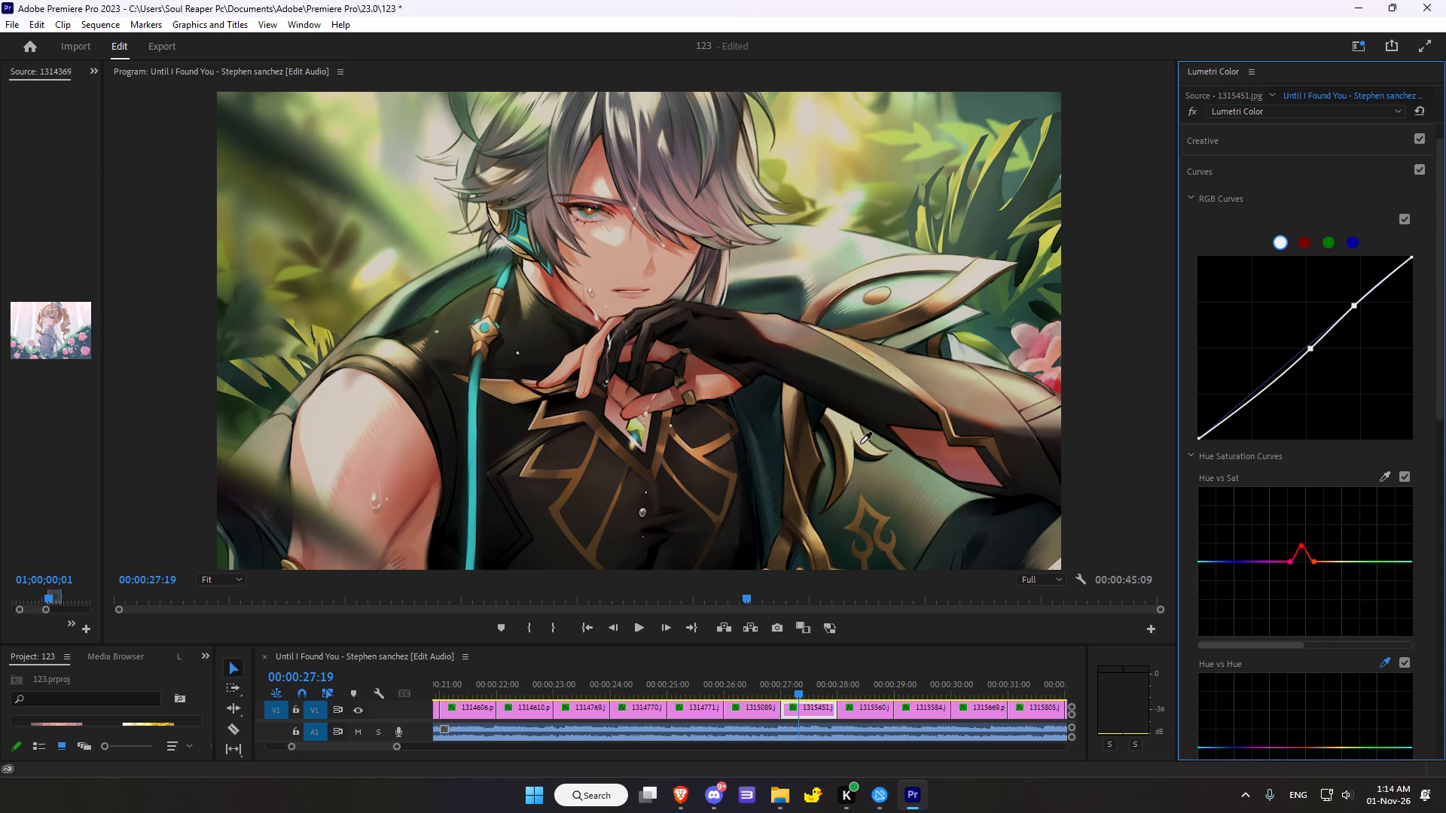
{"action": "left_click", "coordinate": [975, 228]}
{"action": "scroll", "coordinate": [1356, 677], "scroll_direction": "down", "scroll_amount": 1}
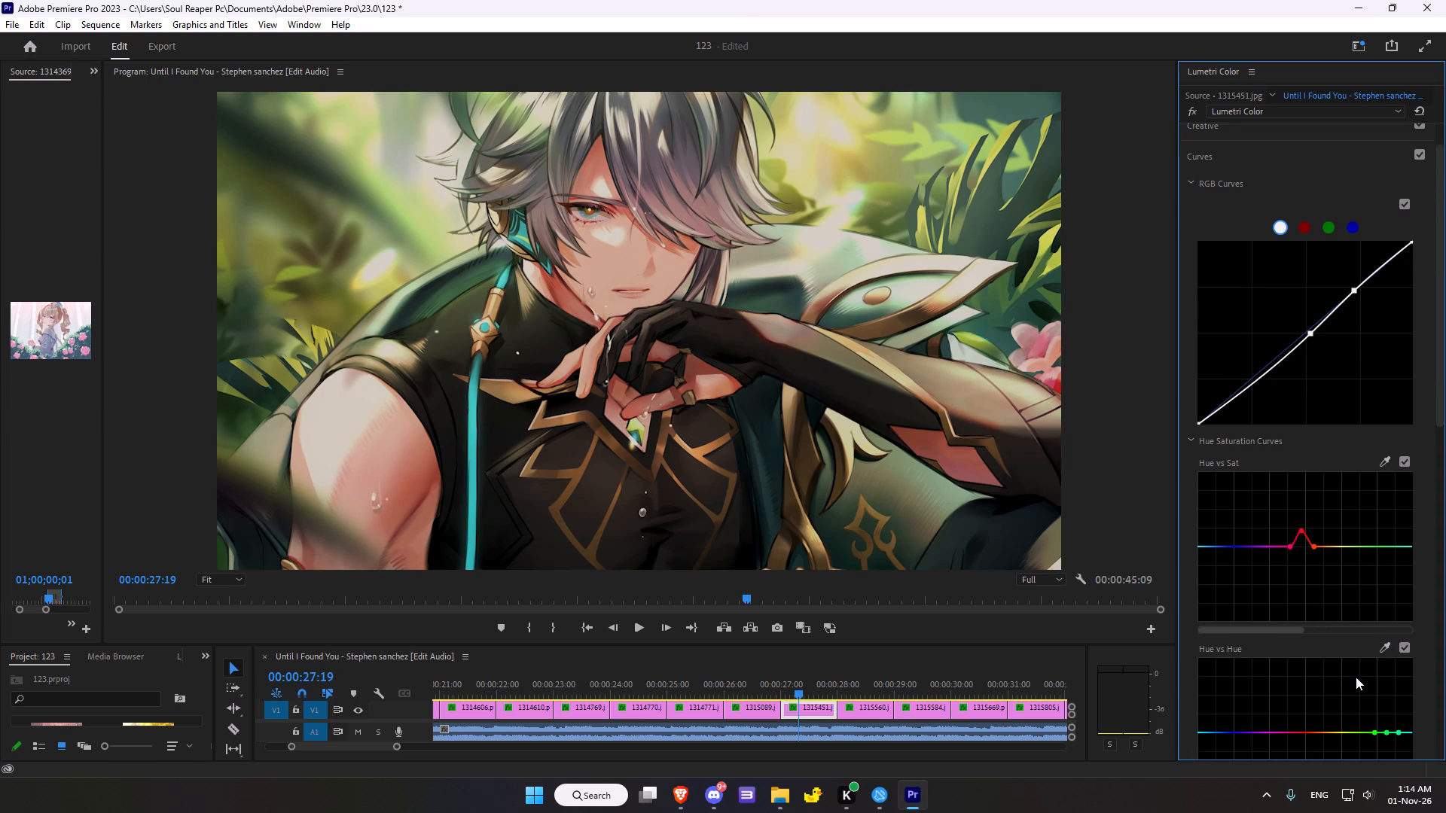
{"action": "scroll", "coordinate": [1356, 677], "scroll_direction": "down", "scroll_amount": 2}
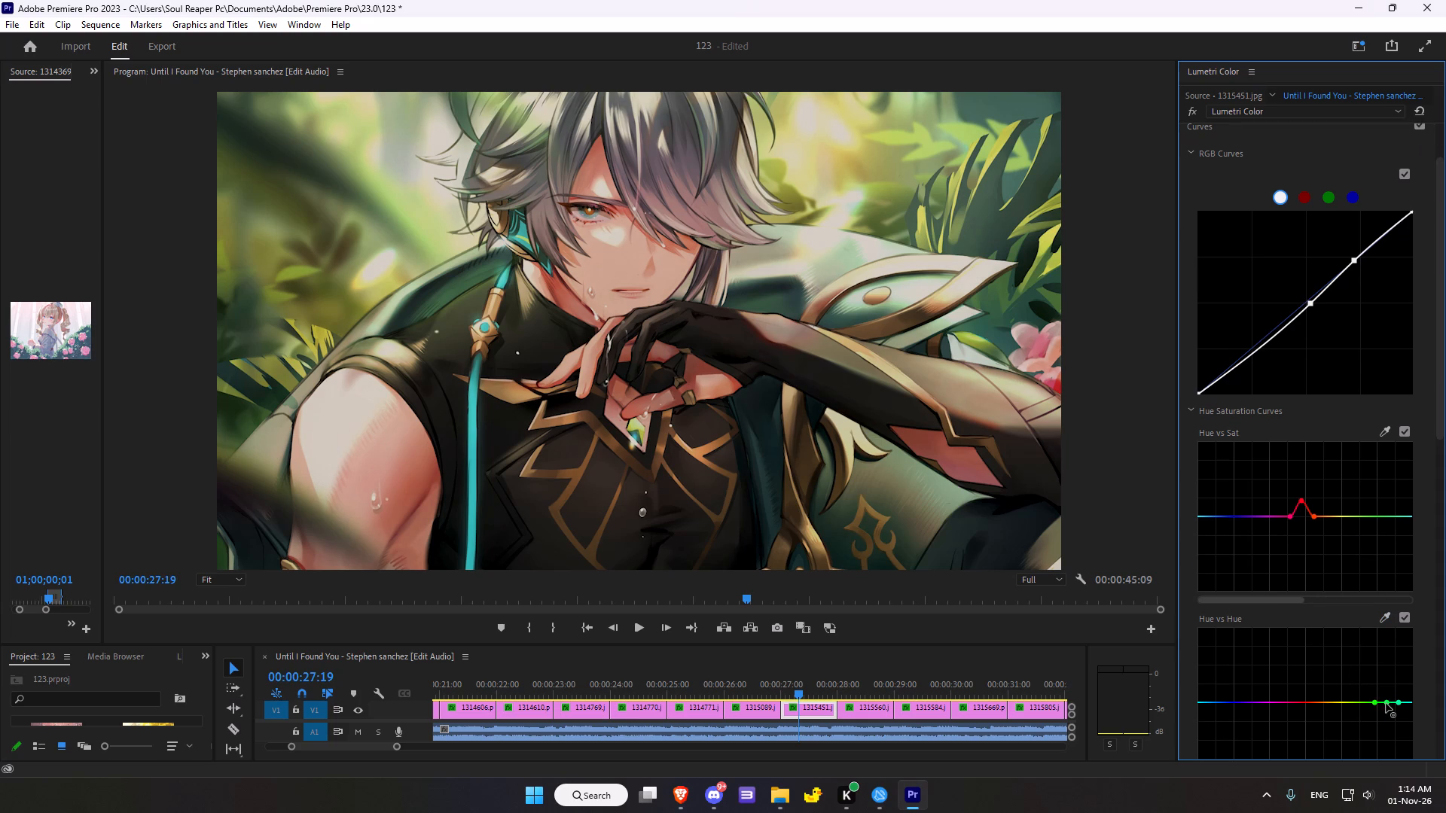
{"action": "left_click_drag", "start_coordinate": [1386, 703], "coordinate": [1388, 714]}
Sample the pink flower on the Hue vs Luma curve and raise its middle point moderately to brighten the reds.
{"action": "scroll", "coordinate": [1132, 704], "scroll_direction": "down", "scroll_amount": 9}
{"action": "scroll", "coordinate": [1289, 699], "scroll_direction": "down", "scroll_amount": 4}
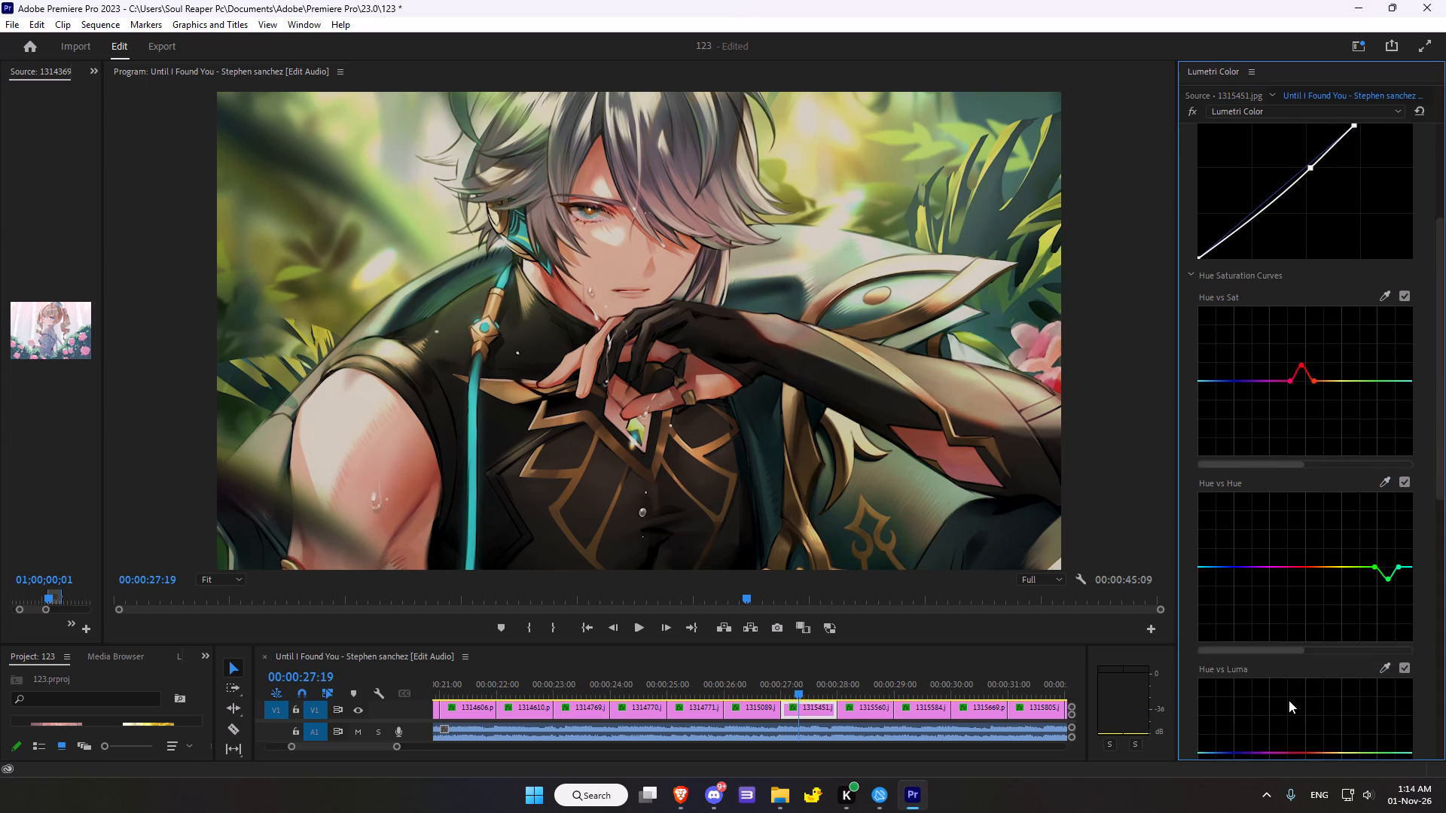
{"action": "scroll", "coordinate": [1289, 700], "scroll_direction": "down", "scroll_amount": 8}
{"action": "left_click", "coordinate": [1387, 565]}
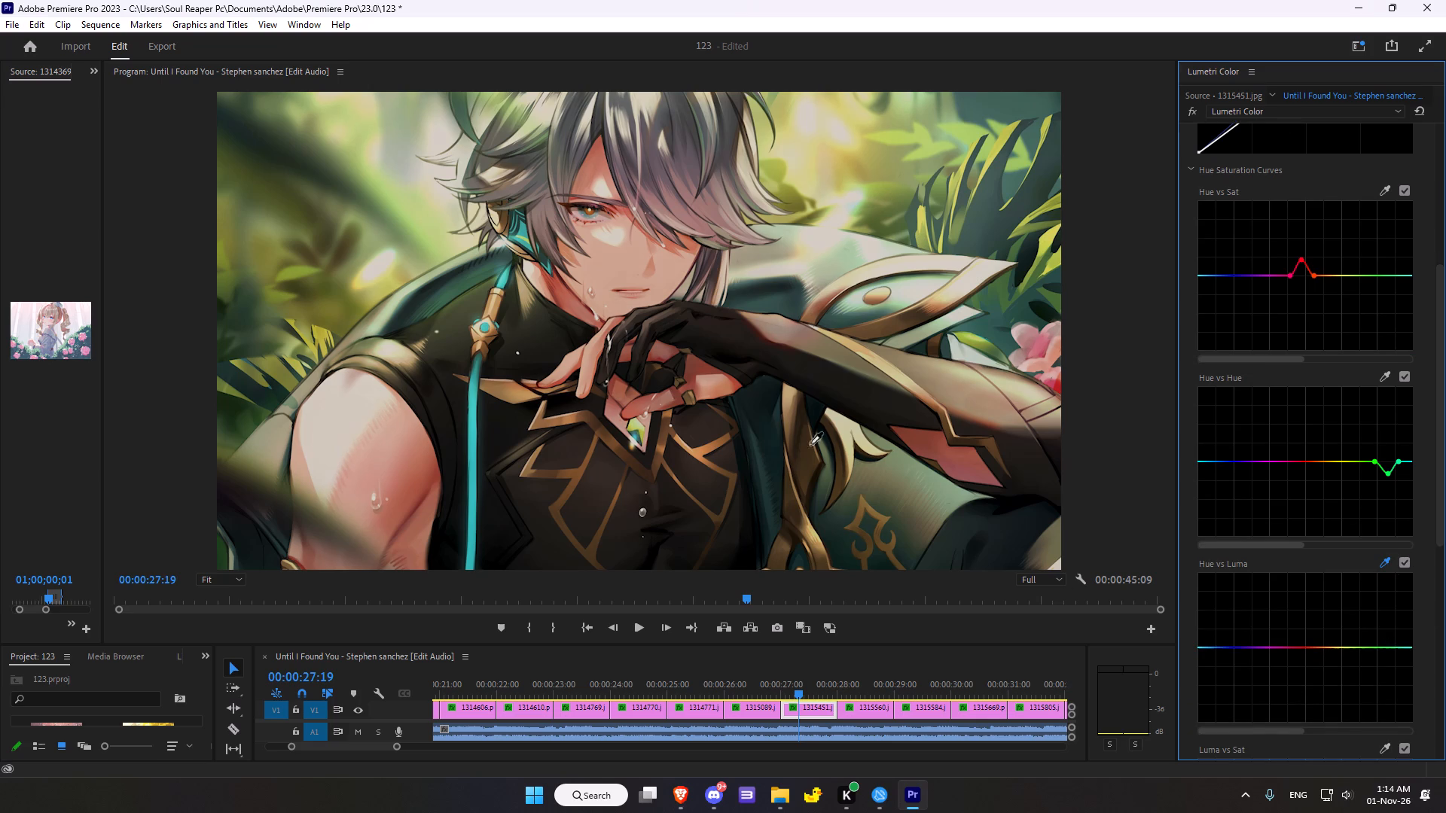
{"action": "left_click", "coordinate": [1042, 357]}
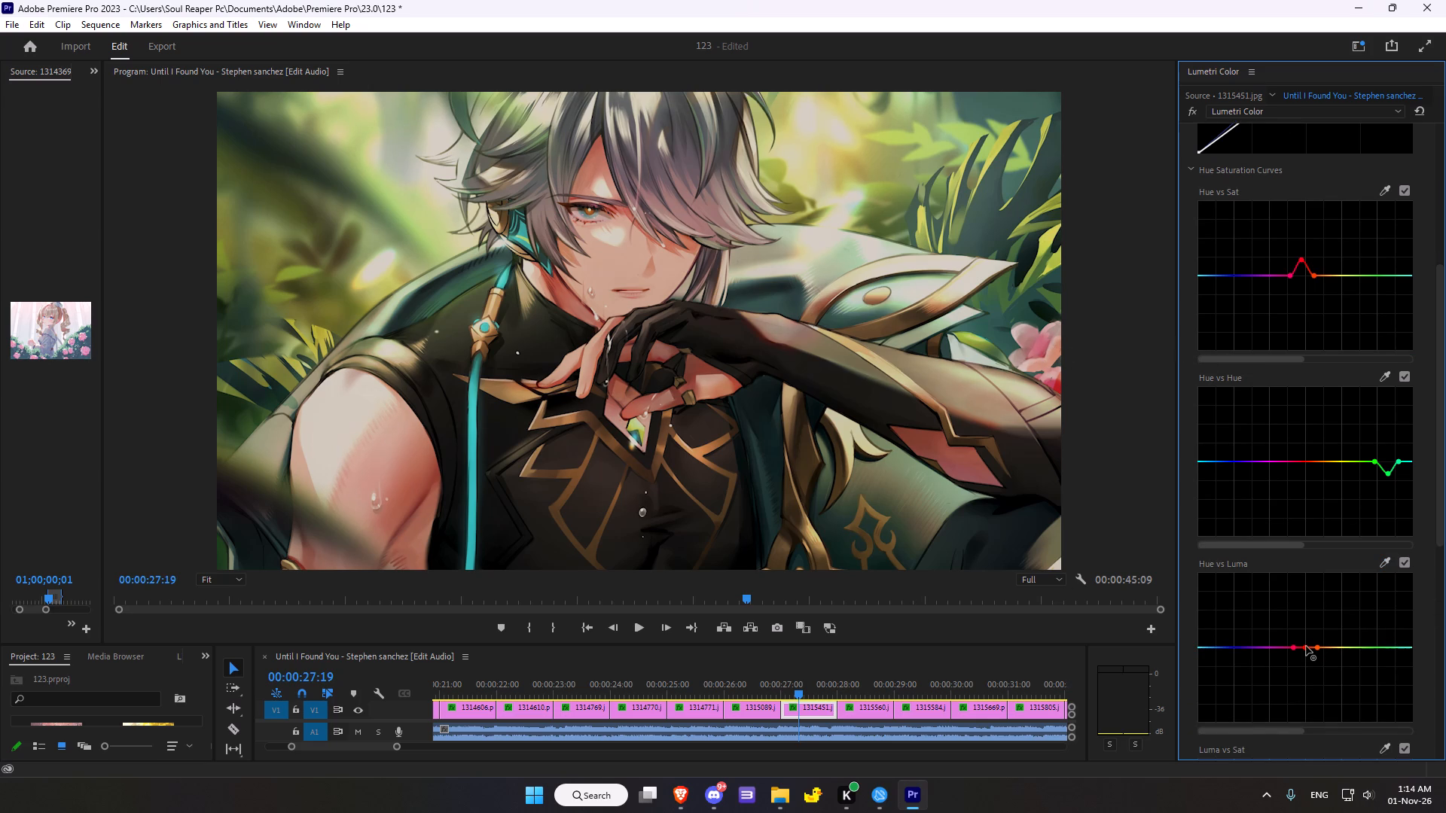
{"action": "left_click_drag", "start_coordinate": [1305, 647], "coordinate": [1304, 626]}
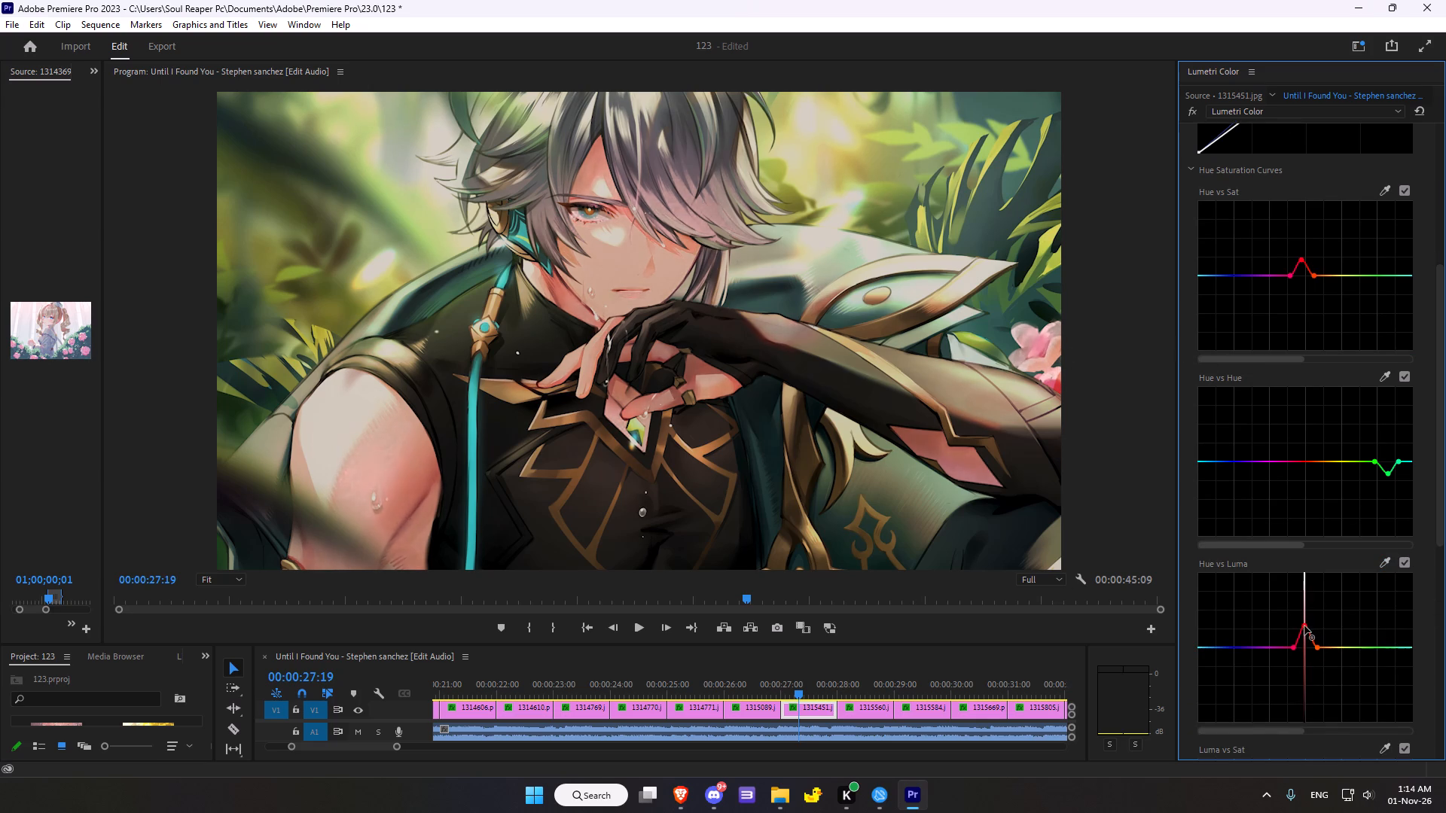
{"action": "left_click_drag", "start_coordinate": [1304, 626], "coordinate": [1306, 632]}
Sample the character's bare shoulder on the Luma vs Sat curve and raise the middle point slightly to saturate the bright tones.
{"action": "scroll", "coordinate": [1427, 621], "scroll_direction": "down", "scroll_amount": 9}
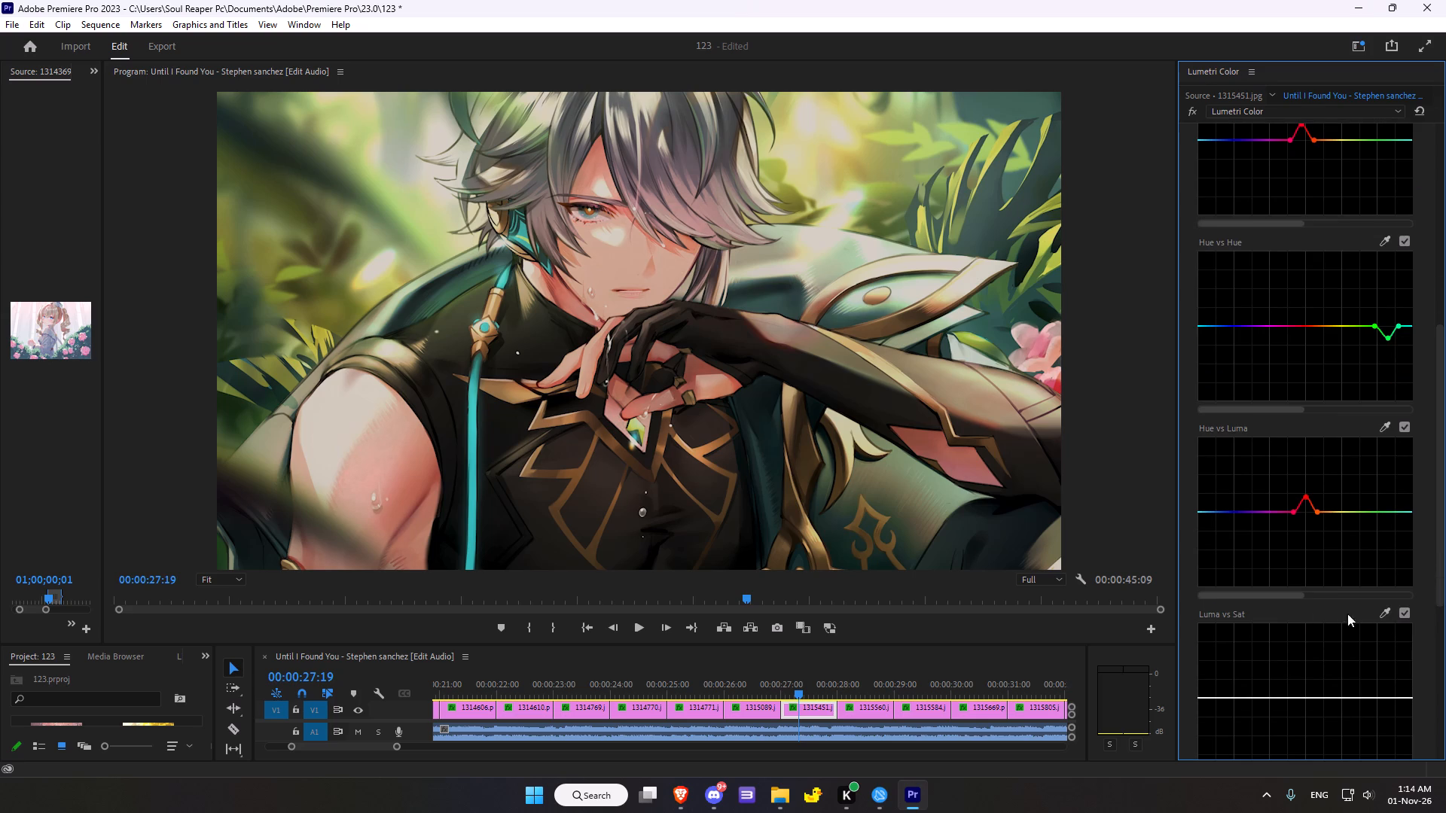
{"action": "left_click", "coordinate": [1385, 614]}
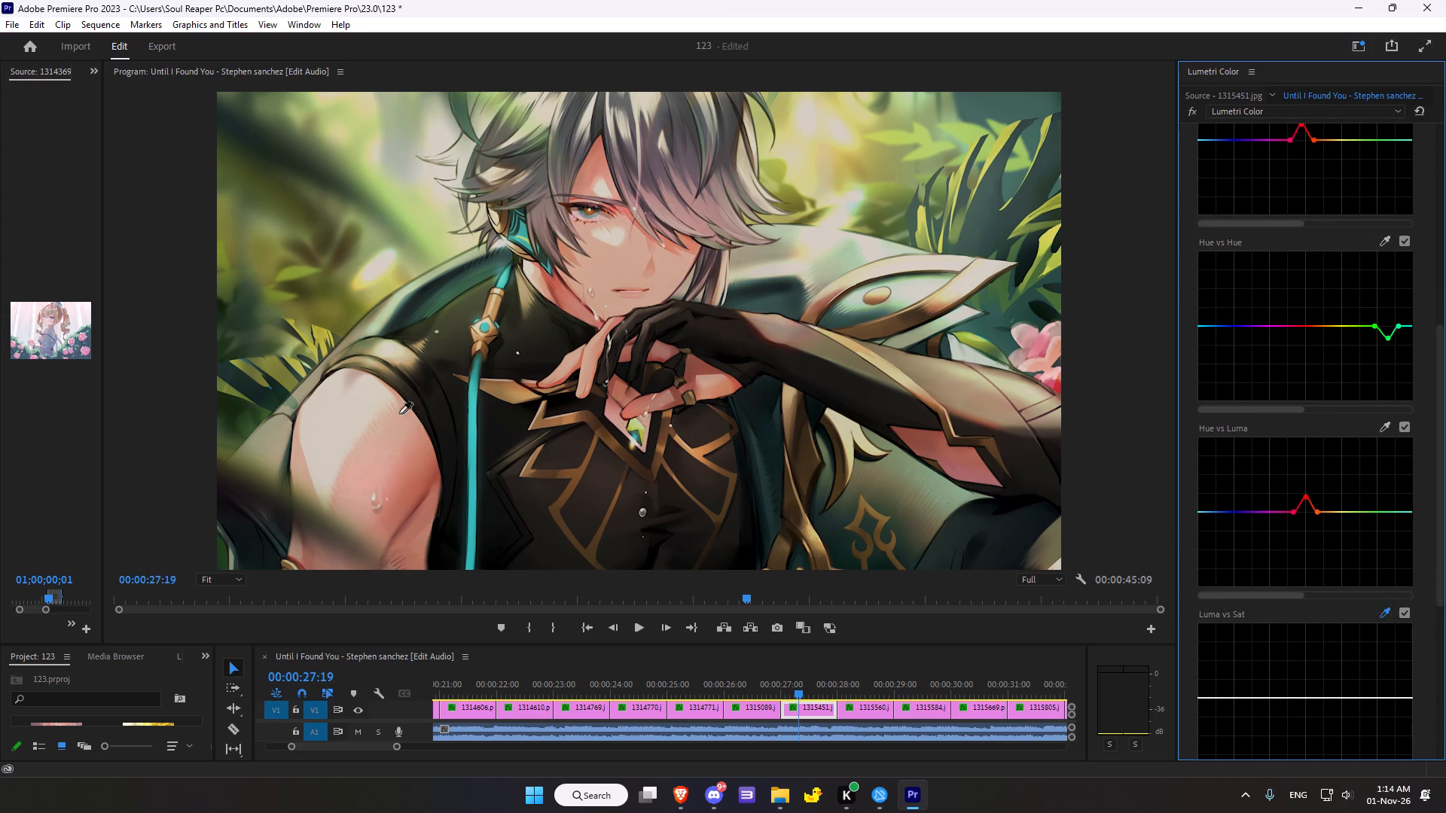
{"action": "left_click", "coordinate": [374, 269]}
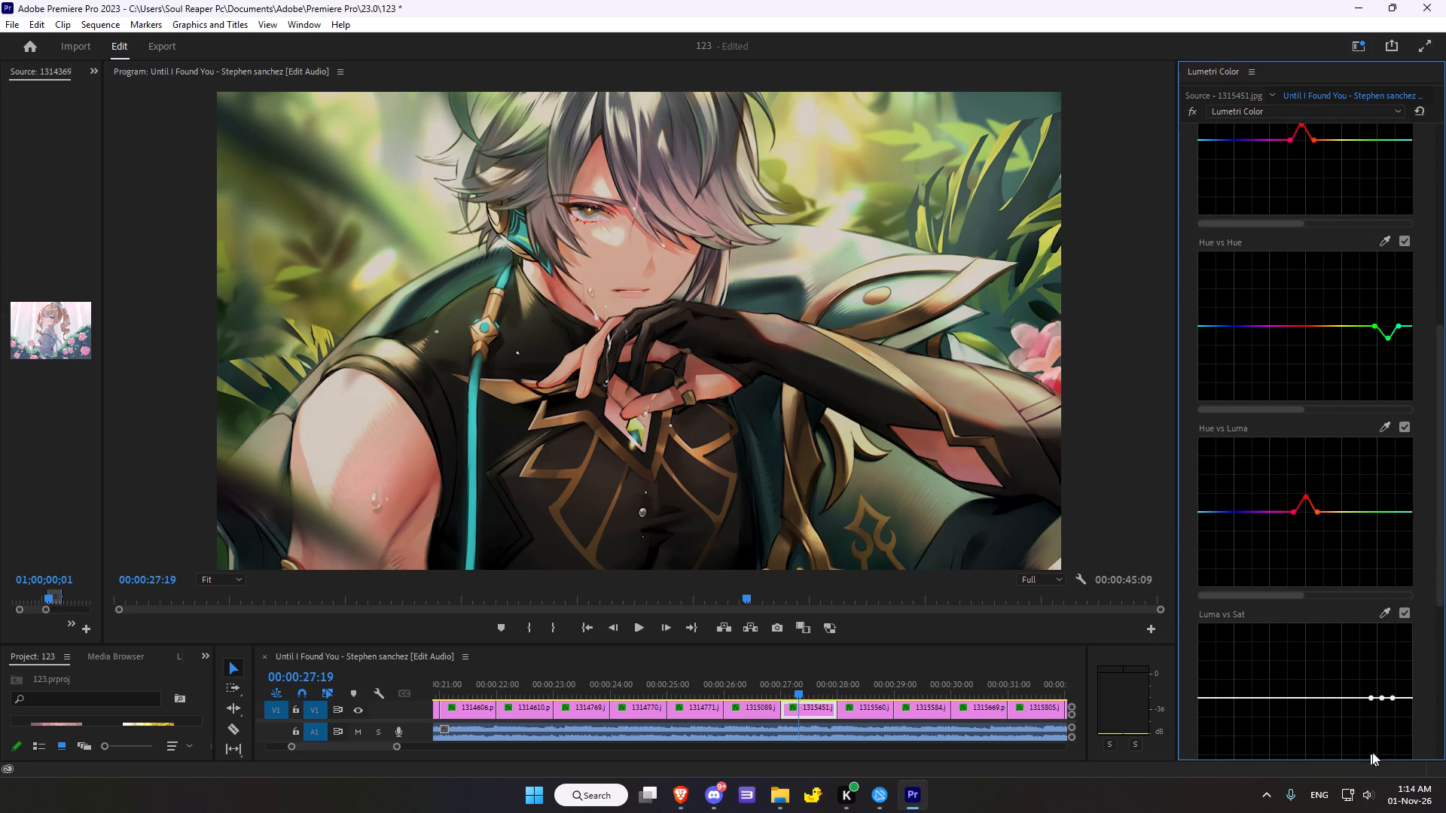
{"action": "left_click_drag", "start_coordinate": [1381, 697], "coordinate": [1387, 688]}
{"action": "left_click_drag", "start_coordinate": [1387, 688], "coordinate": [1378, 686]}
{"action": "left_click_drag", "start_coordinate": [1378, 686], "coordinate": [1382, 684]}
Fine-tune the Midtones color wheel for 1315451.jpg, keeping its tint only slightly off the wheel's center.
{"action": "scroll", "coordinate": [1152, 578], "scroll_direction": "down", "scroll_amount": 2}
{"action": "scroll", "coordinate": [1365, 560], "scroll_direction": "down", "scroll_amount": 6}
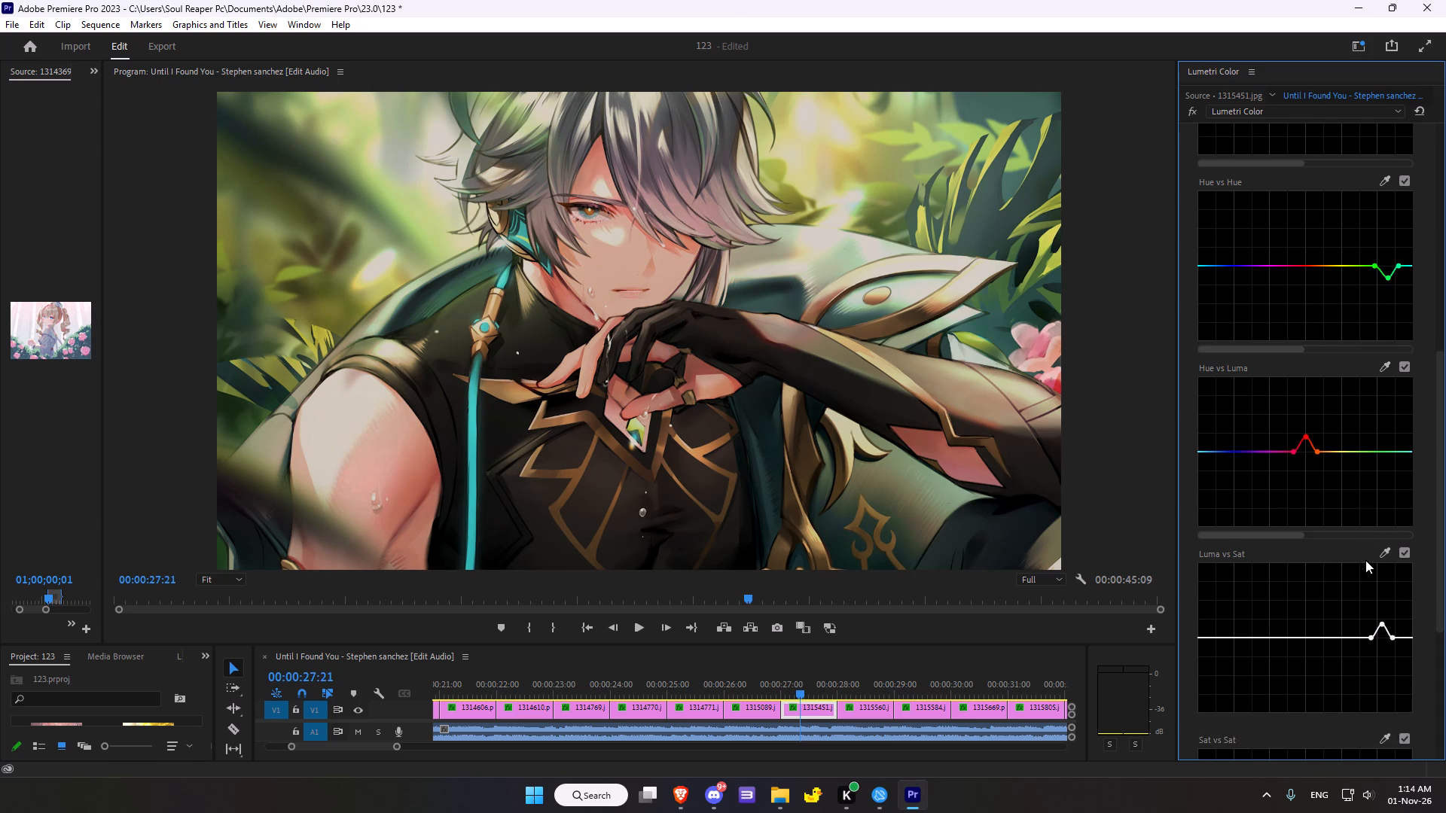
{"action": "scroll", "coordinate": [1365, 560], "scroll_direction": "down", "scroll_amount": 8}
{"action": "scroll", "coordinate": [1296, 614], "scroll_direction": "down", "scroll_amount": 5}
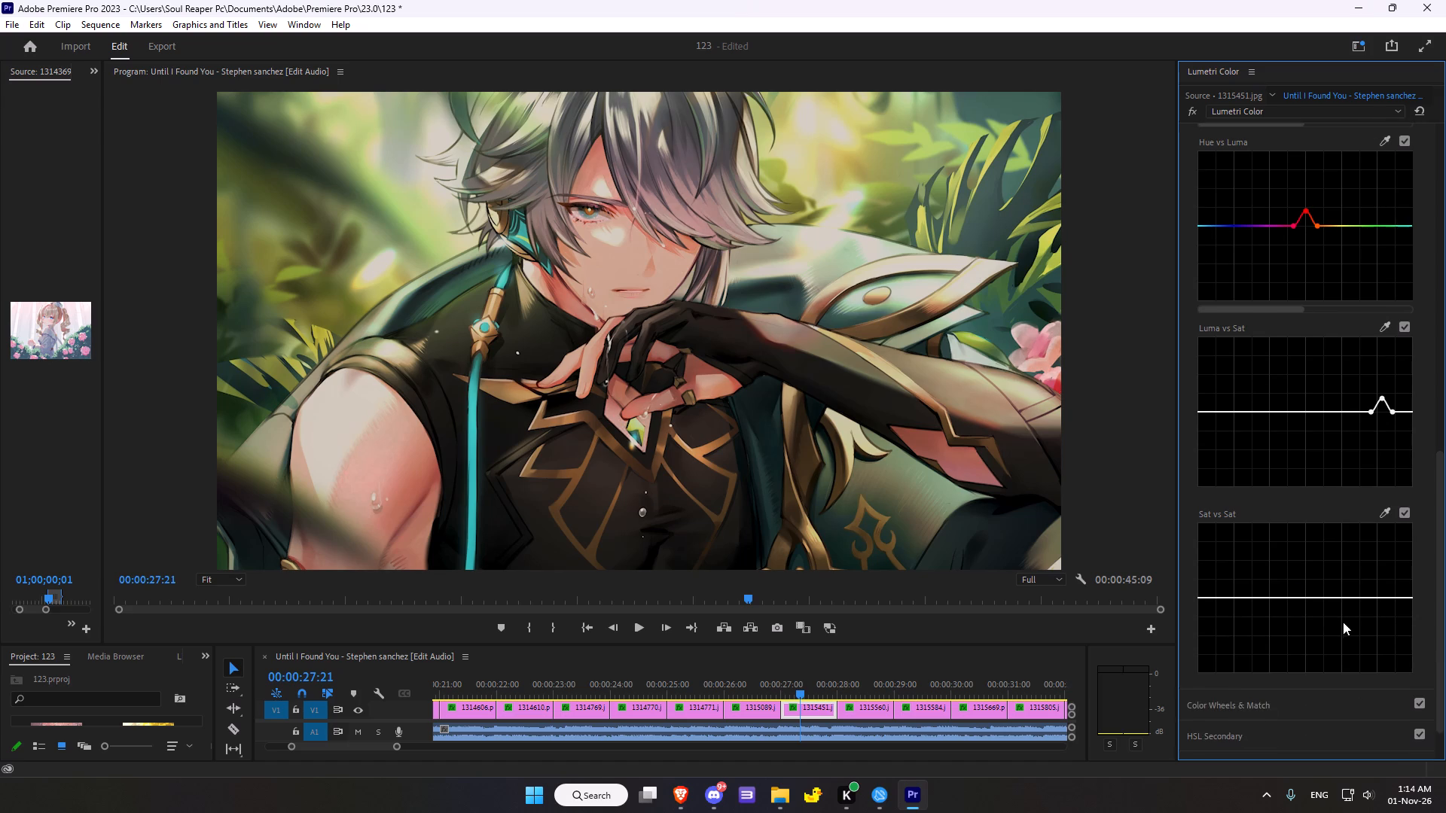
{"action": "scroll", "coordinate": [1383, 629], "scroll_direction": "down", "scroll_amount": 4}
{"action": "scroll", "coordinate": [1350, 516], "scroll_direction": "down", "scroll_amount": 5}
{"action": "left_click", "coordinate": [1223, 650]}
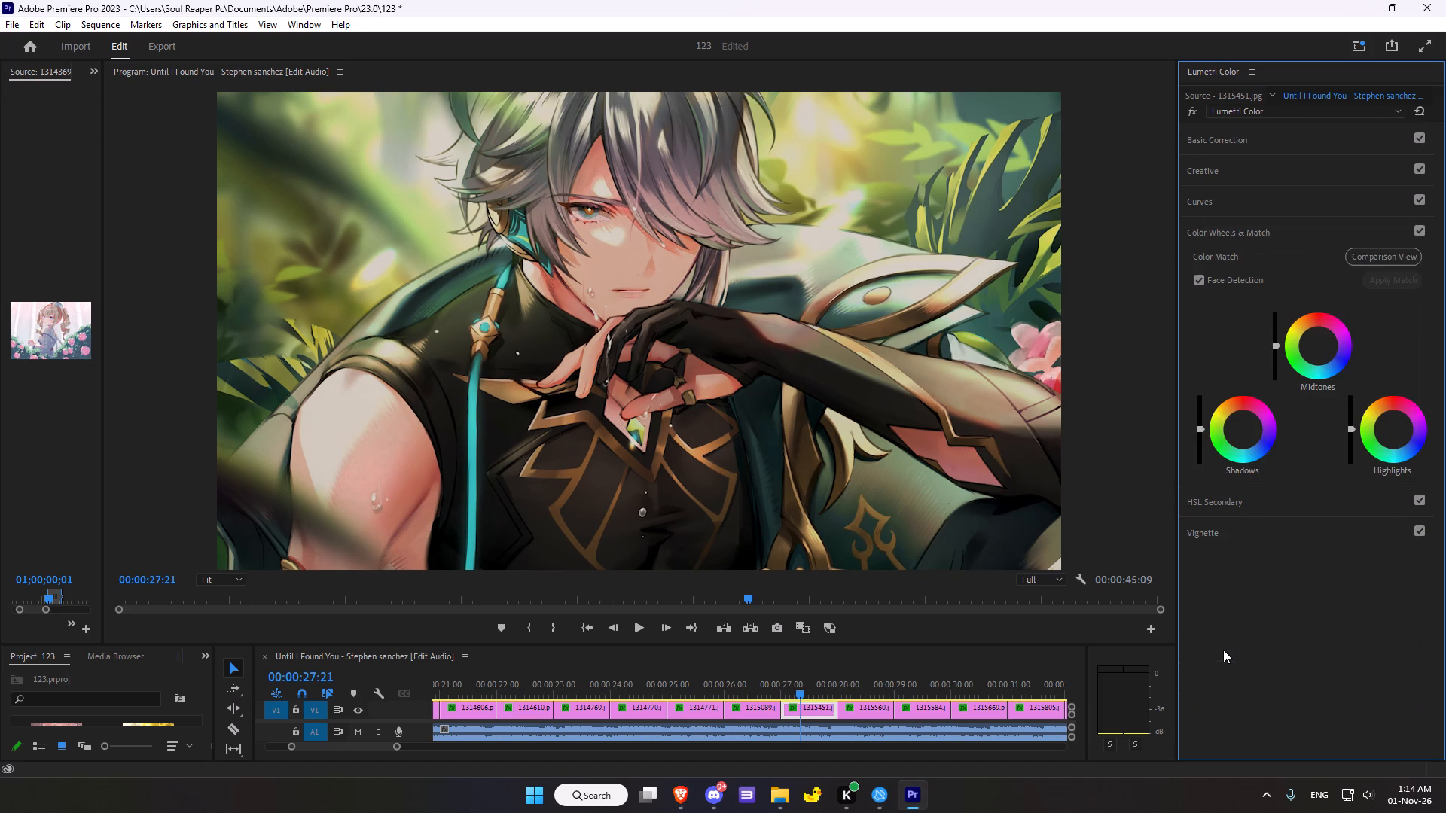
{"action": "left_click_drag", "start_coordinate": [1315, 342], "coordinate": [1290, 361]}
{"action": "left_click_drag", "start_coordinate": [1290, 361], "coordinate": [1313, 336]}
{"action": "left_click_drag", "start_coordinate": [1313, 336], "coordinate": [1310, 349]}
{"action": "left_click_drag", "start_coordinate": [1310, 349], "coordinate": [1310, 350]}
{"action": "left_click_drag", "start_coordinate": [1310, 350], "coordinate": [1334, 329]}
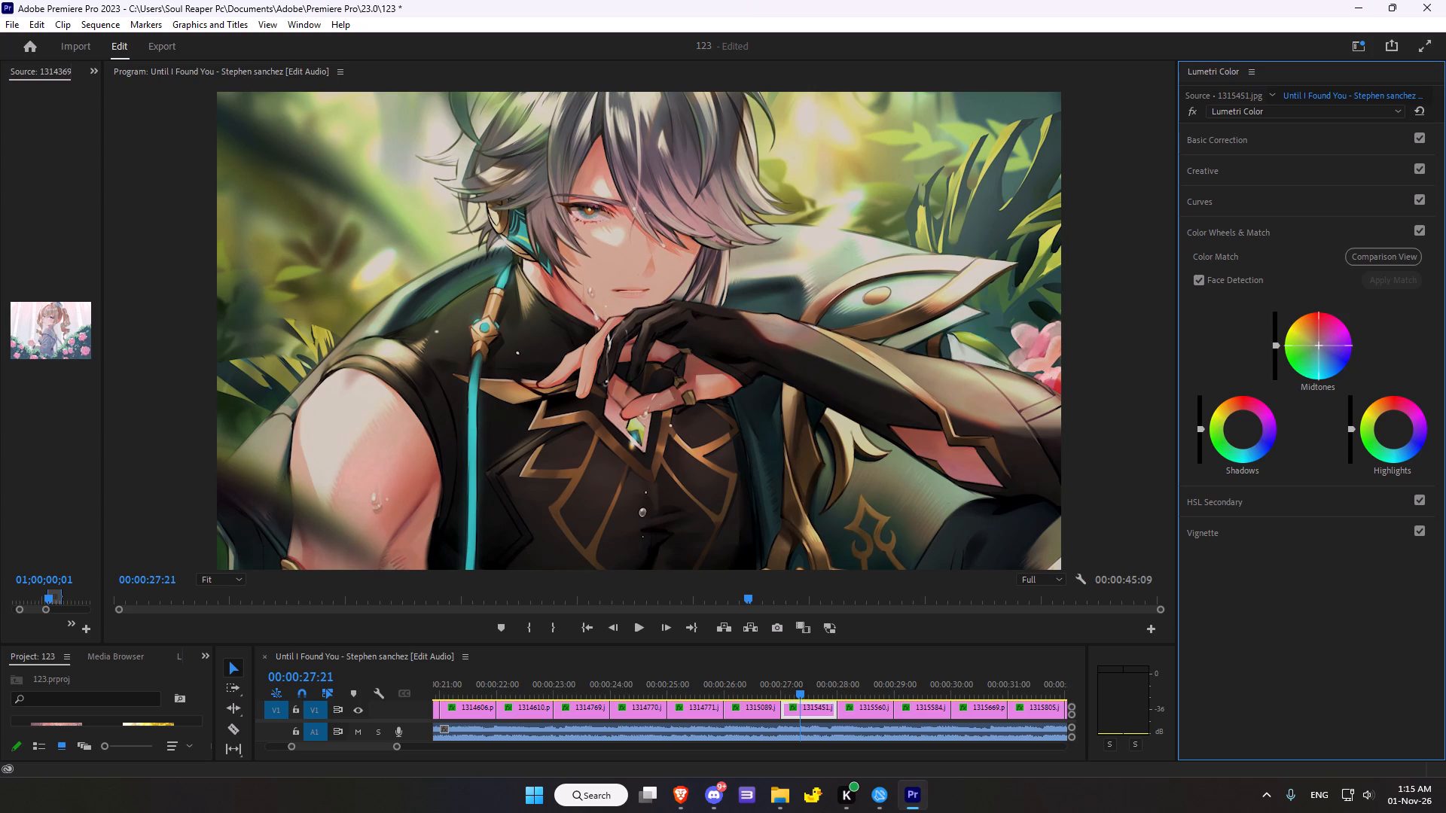
{"action": "left_click_drag", "start_coordinate": [1334, 329], "coordinate": [1334, 330]}
Nudge the Highlights color wheel just off neutral and shift the Shadows wheel very slightly toward magenta-red.
{"action": "left_click_drag", "start_coordinate": [1394, 428], "coordinate": [1395, 435]}
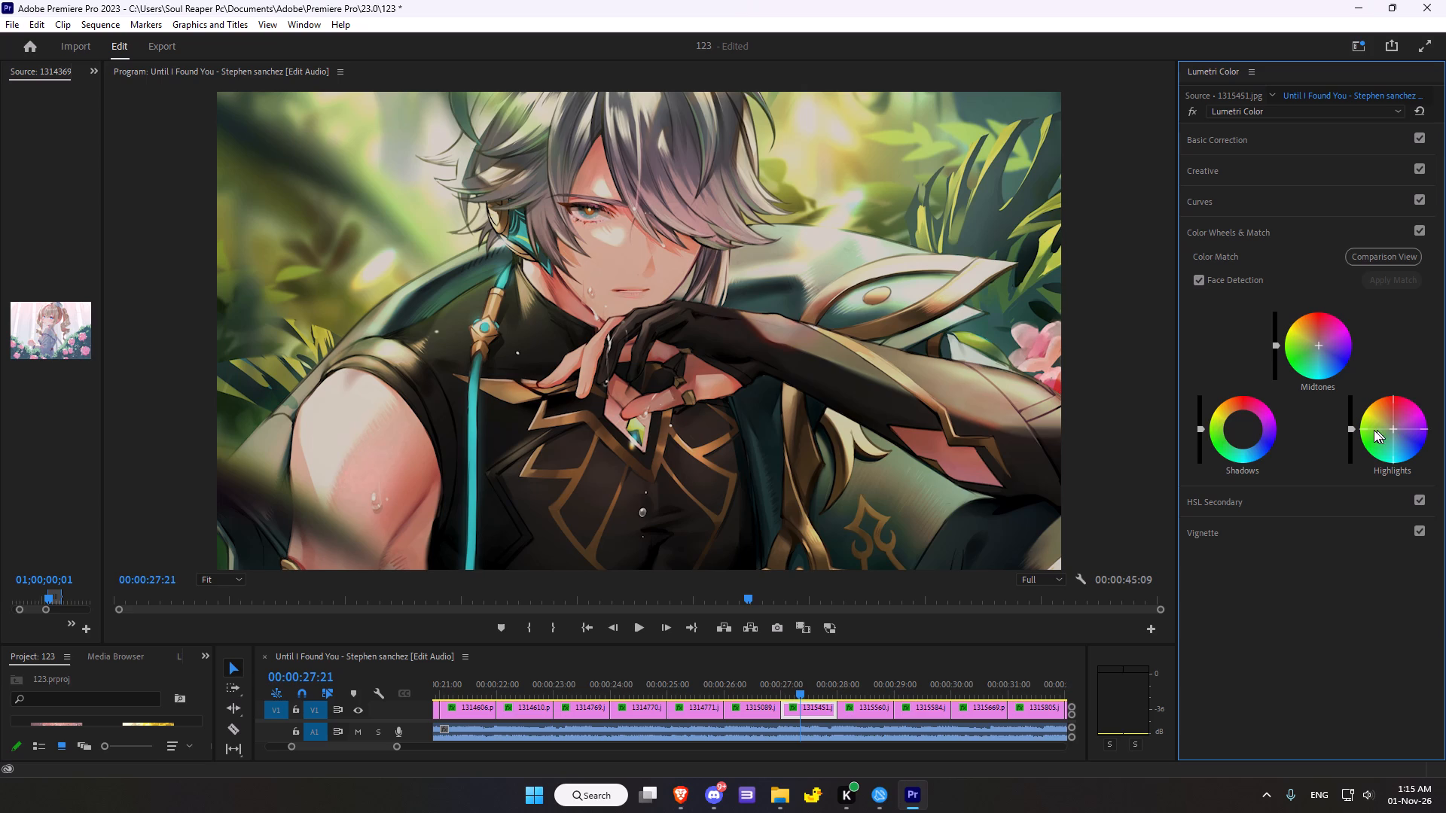
{"action": "left_click_drag", "start_coordinate": [1243, 429], "coordinate": [1252, 419]}
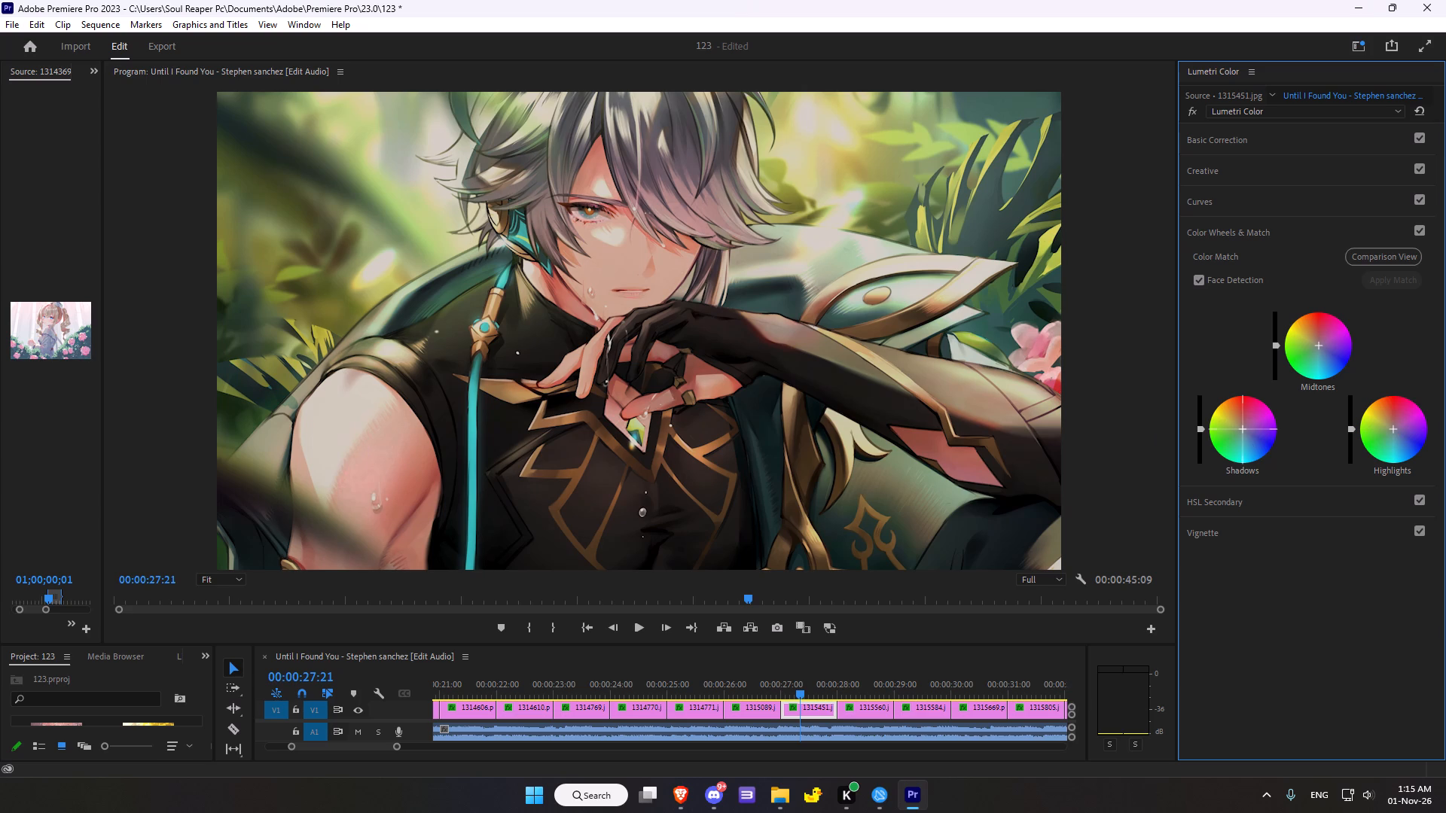
{"action": "left_click_drag", "start_coordinate": [1252, 419], "coordinate": [1254, 415]}
Add a vignette to 1315451.jpg with Amount -2.1, Midpoint 35.3, Roundness 15.2 and Feather 41.8.
{"action": "left_click", "coordinate": [1204, 528]}
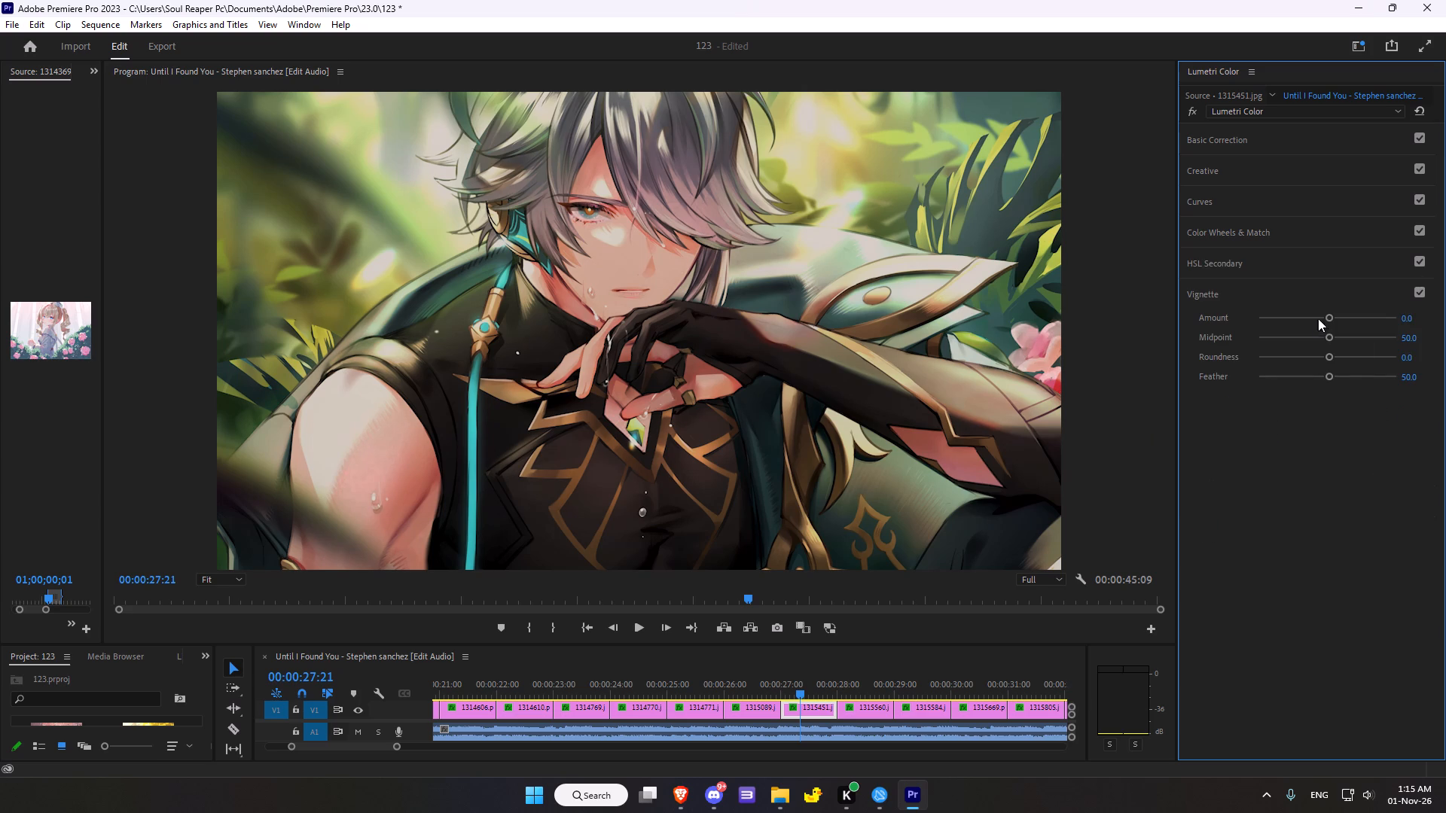
{"action": "left_click_drag", "start_coordinate": [1325, 318], "coordinate": [1277, 325]}
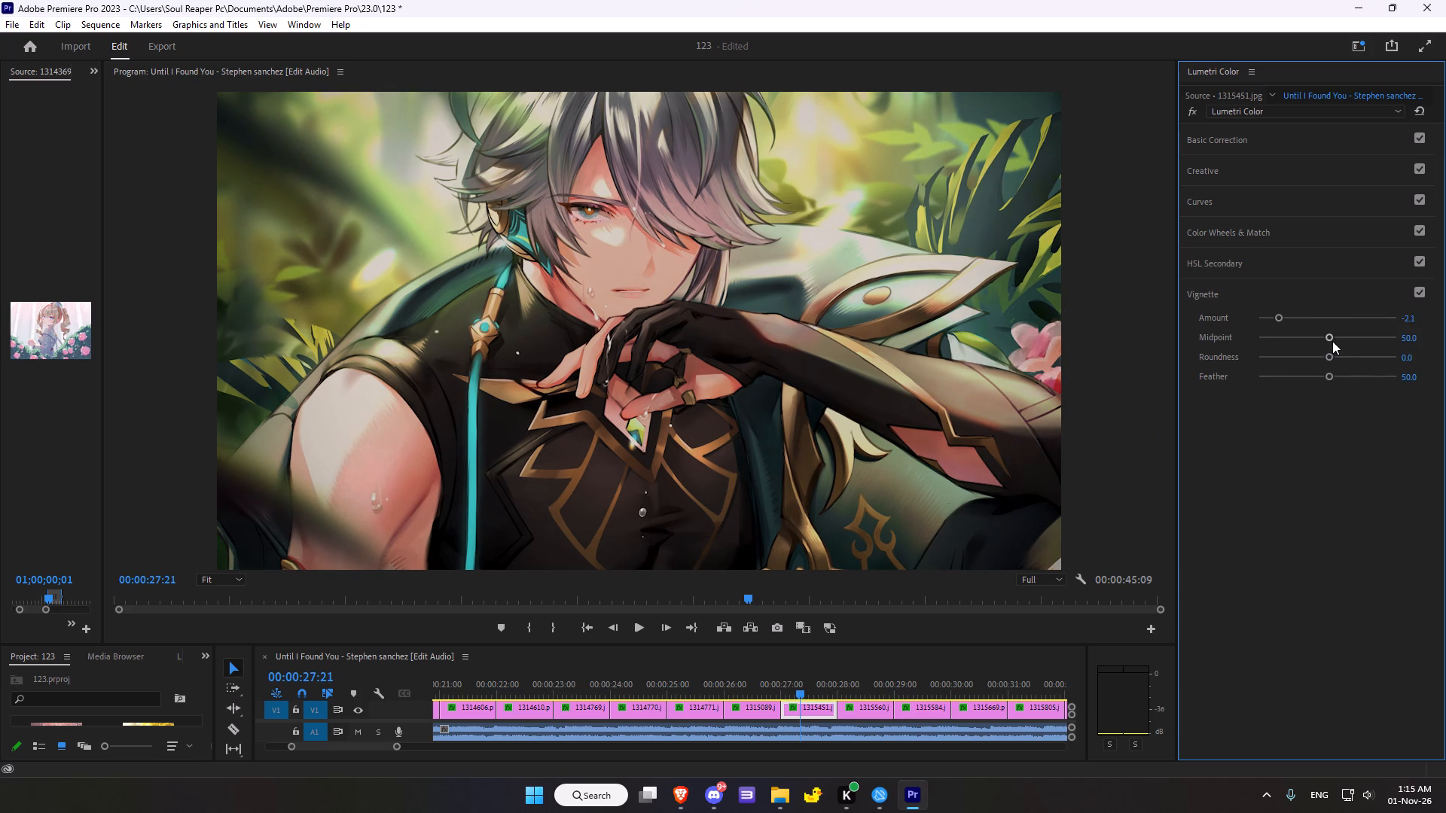
{"action": "left_click_drag", "start_coordinate": [1332, 341], "coordinate": [1306, 338]}
{"action": "left_click_drag", "start_coordinate": [1330, 357], "coordinate": [1334, 353]}
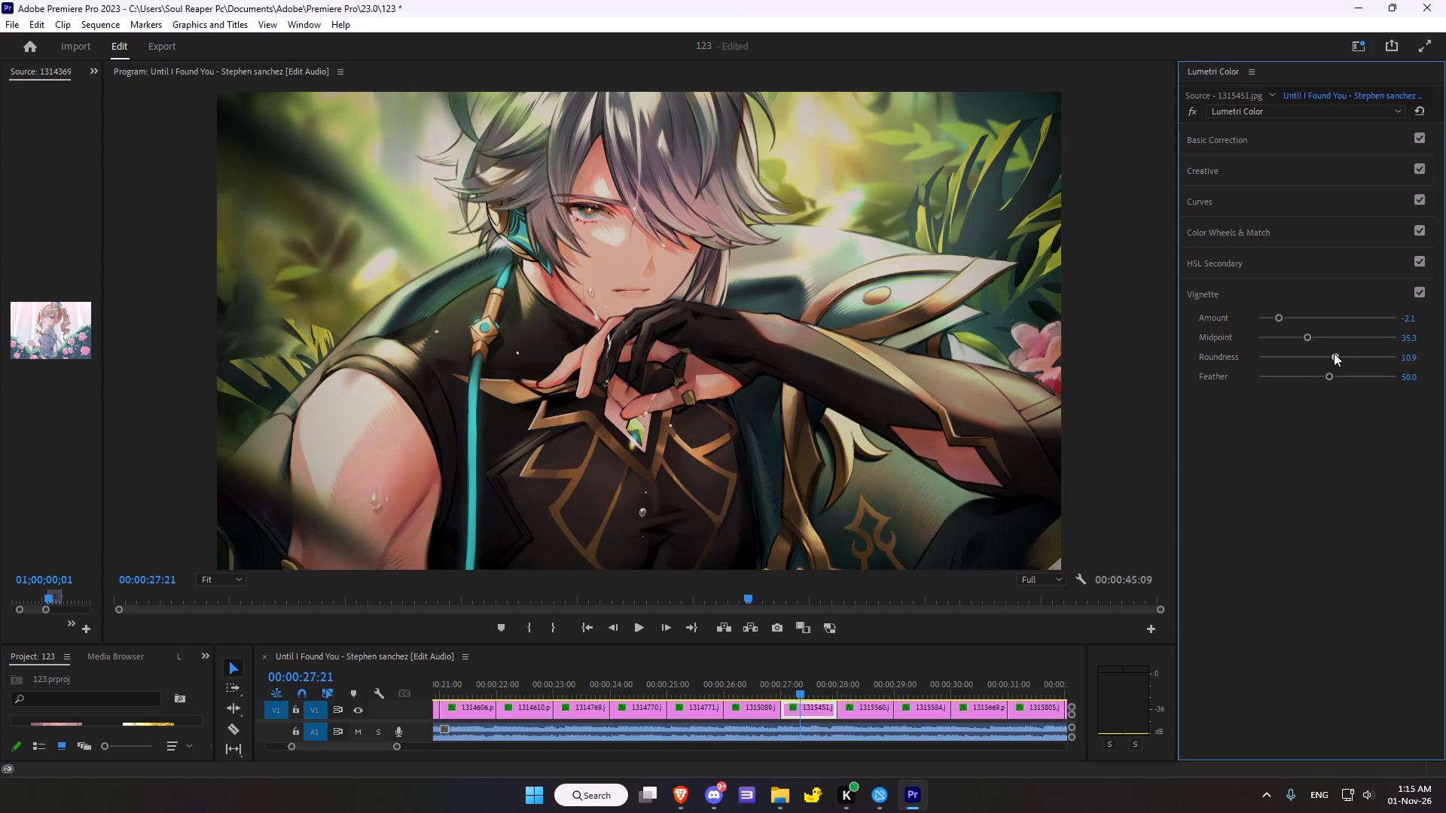
{"action": "left_click_drag", "start_coordinate": [1334, 353], "coordinate": [1337, 351]}
{"action": "left_click_drag", "start_coordinate": [1326, 373], "coordinate": [1309, 373]}
{"action": "left_click_drag", "start_coordinate": [1309, 373], "coordinate": [1315, 372]}
Advance the playhead to the 1315560.jpg clip and reset its whole Lumetri Color effect.
{"action": "scroll", "coordinate": [1116, 465], "scroll_direction": "down", "scroll_amount": 5}
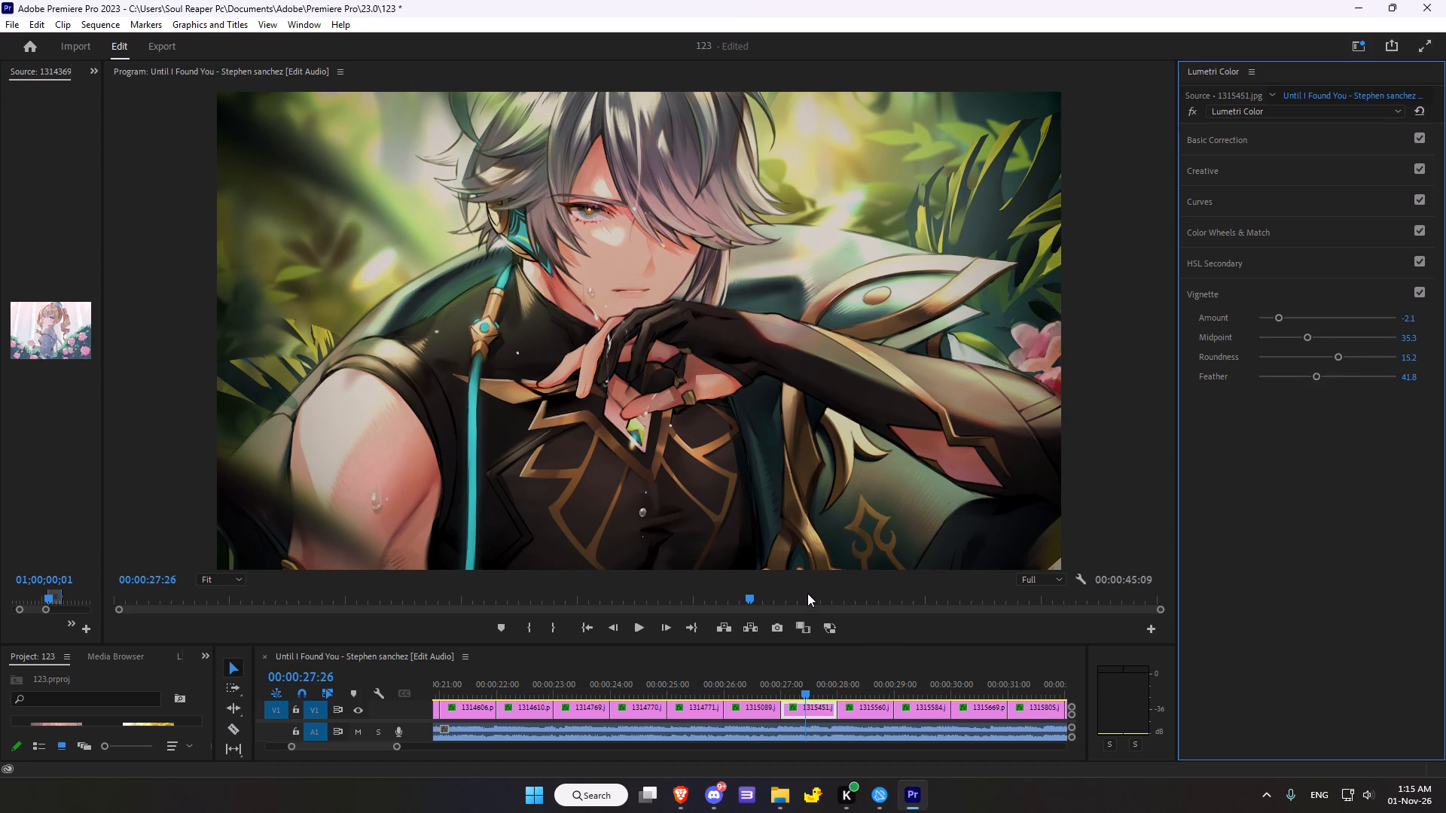
{"action": "scroll", "coordinate": [807, 593], "scroll_direction": "down", "scroll_amount": 14}
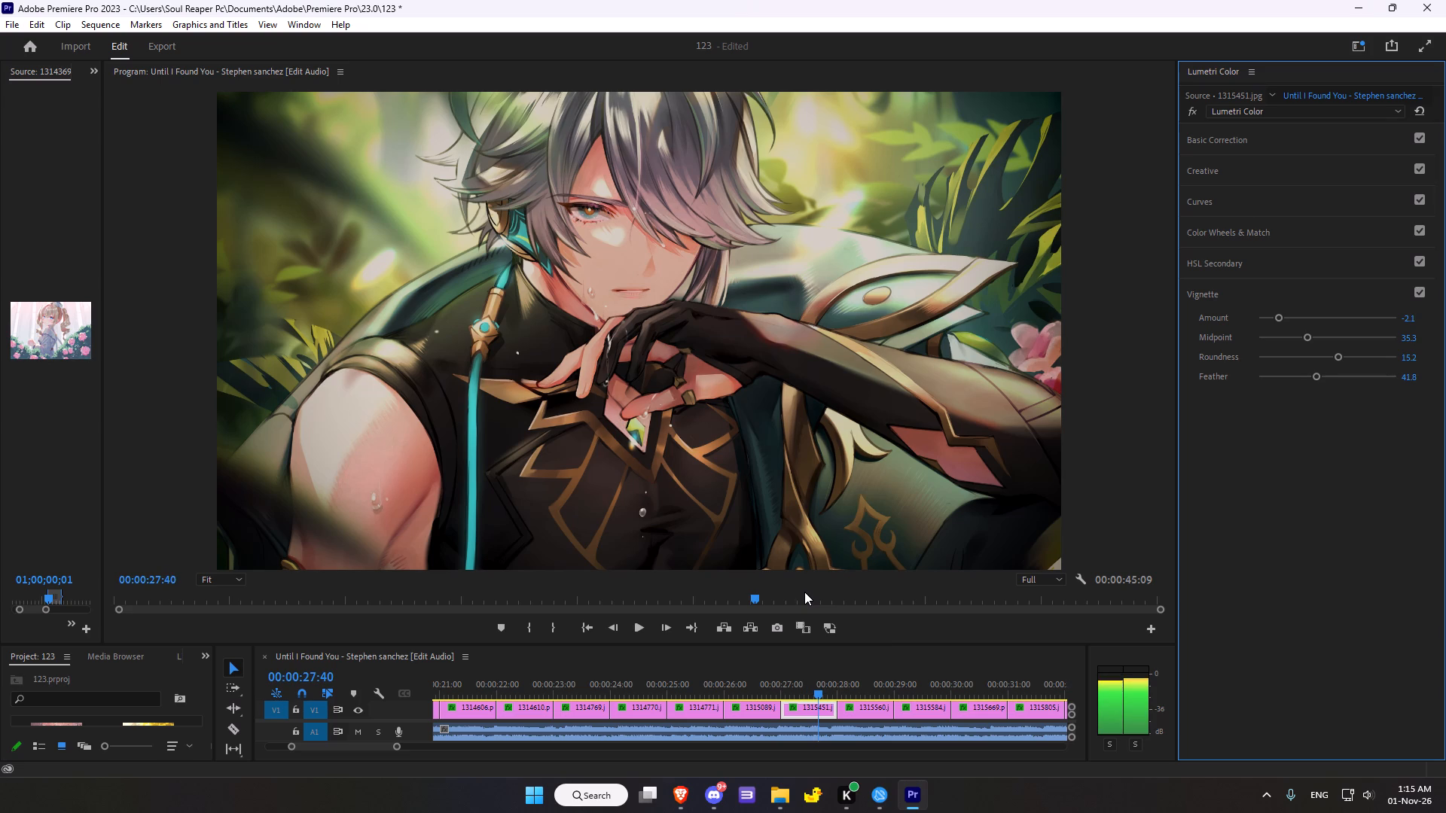
{"action": "scroll", "coordinate": [804, 592], "scroll_direction": "down", "scroll_amount": 20}
{"action": "scroll", "coordinate": [804, 592], "scroll_direction": "down", "scroll_amount": 4}
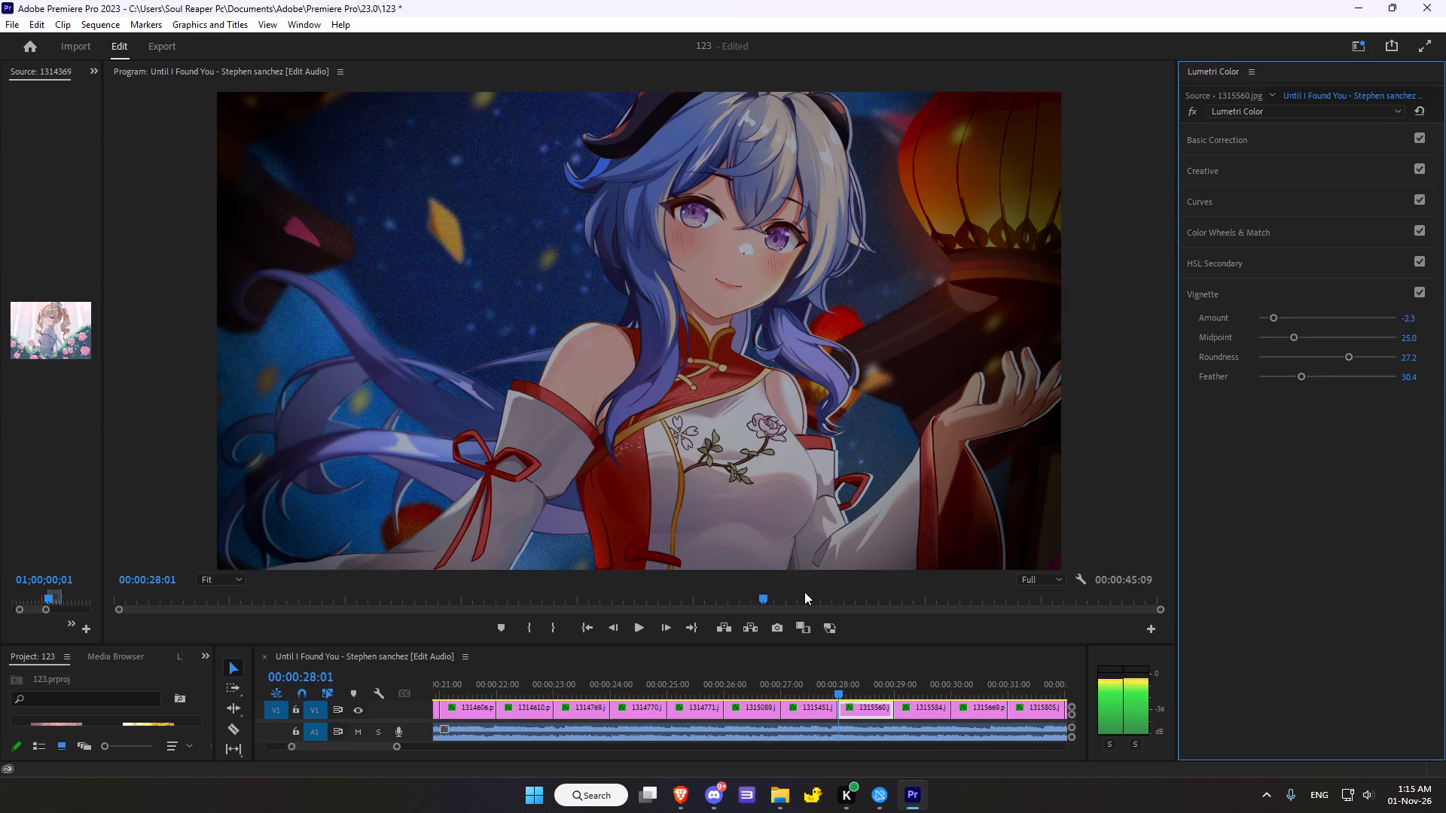
{"action": "scroll", "coordinate": [804, 592], "scroll_direction": "down", "scroll_amount": 19}
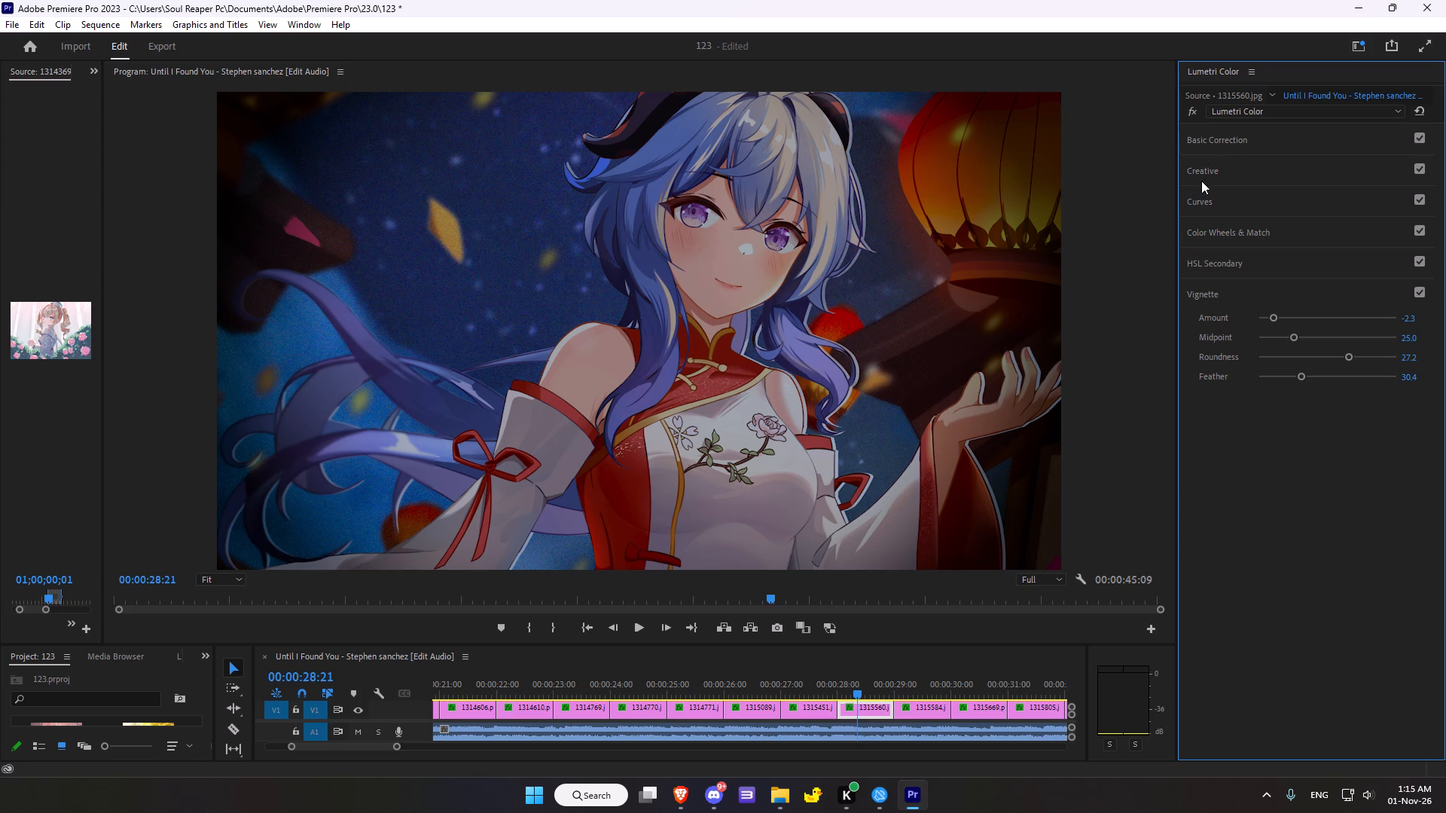
{"action": "left_click", "coordinate": [1222, 137]}
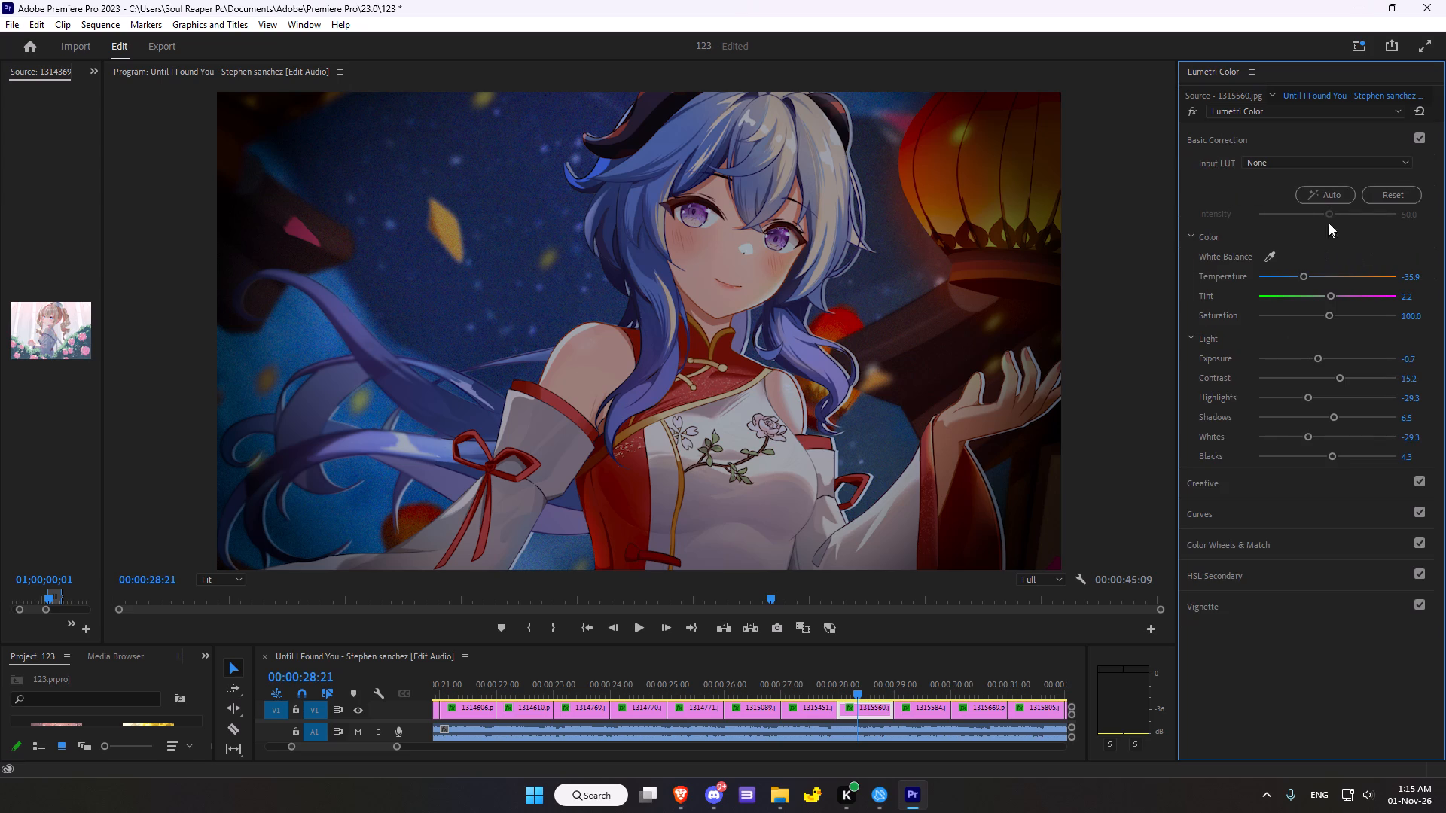
{"action": "left_click", "coordinate": [1417, 104]}
{"action": "left_click", "coordinate": [1418, 110]}
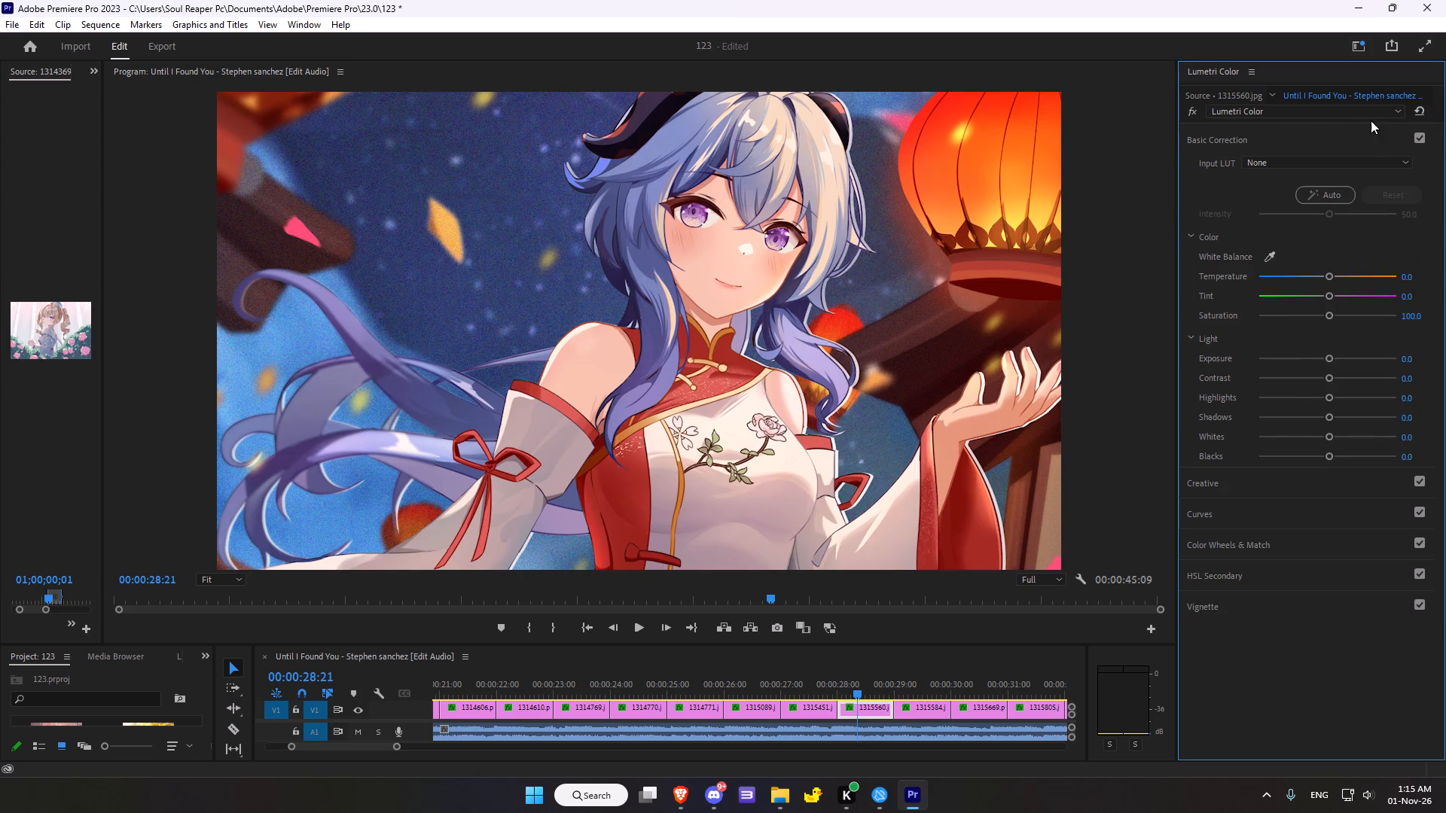
Cool the white balance of 1315560.jpg with Temperature -23.9 and Tint -2.2, keeping Saturation at 100.
{"action": "left_click_drag", "start_coordinate": [1331, 274], "coordinate": [1322, 275]}
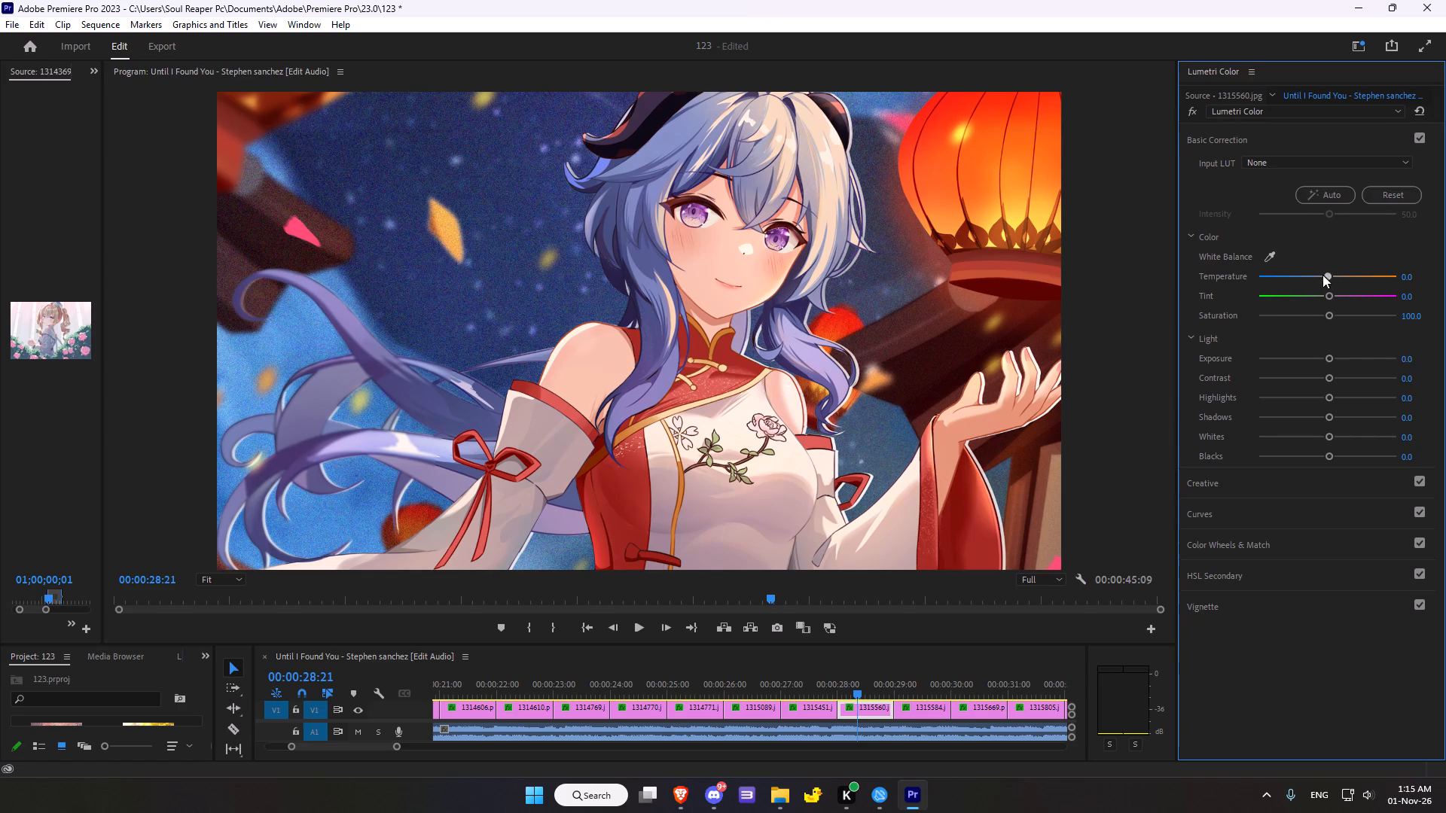
{"action": "left_click_drag", "start_coordinate": [1322, 275], "coordinate": [1310, 275]}
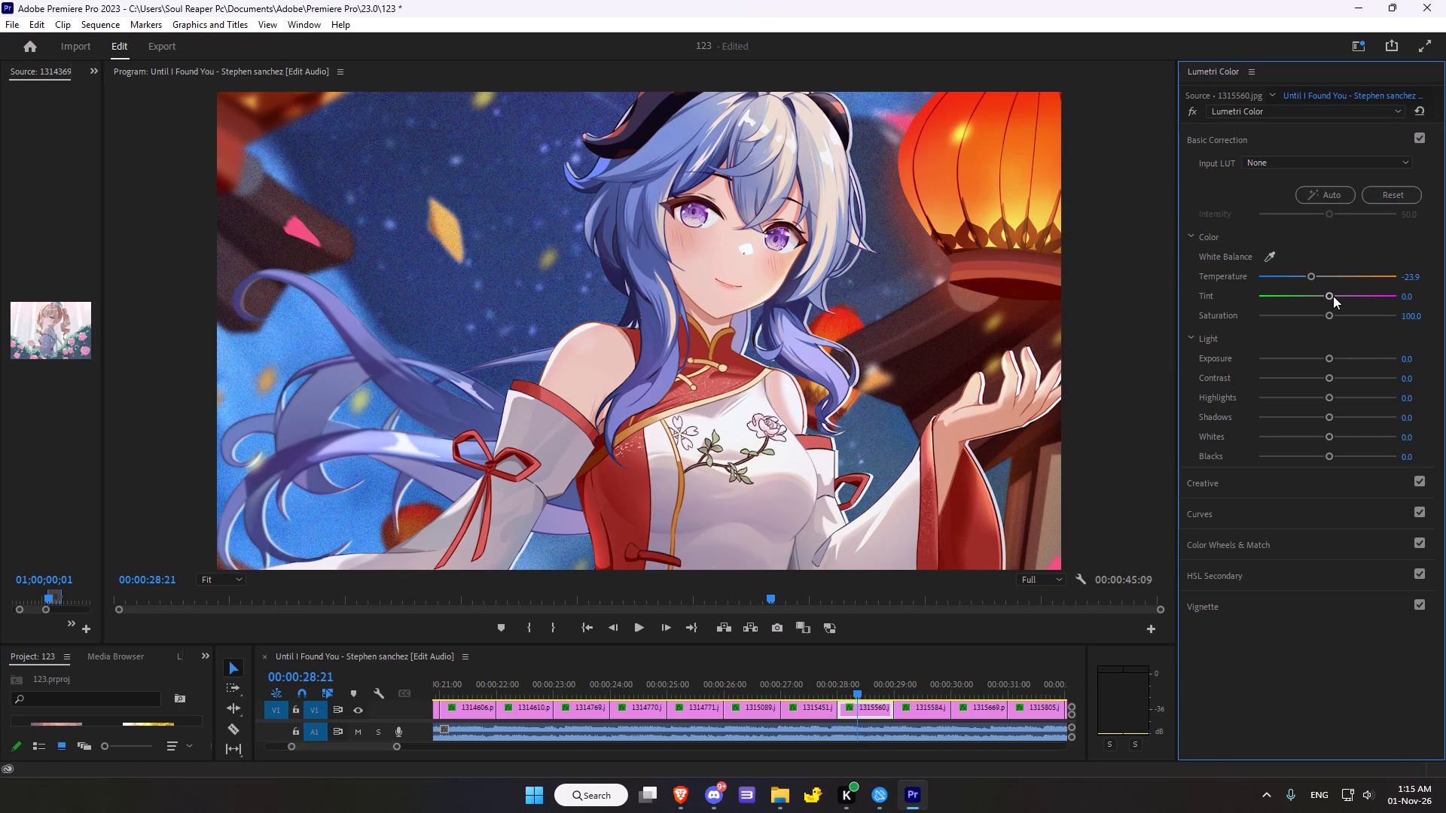
{"action": "left_click_drag", "start_coordinate": [1333, 296], "coordinate": [1328, 296]}
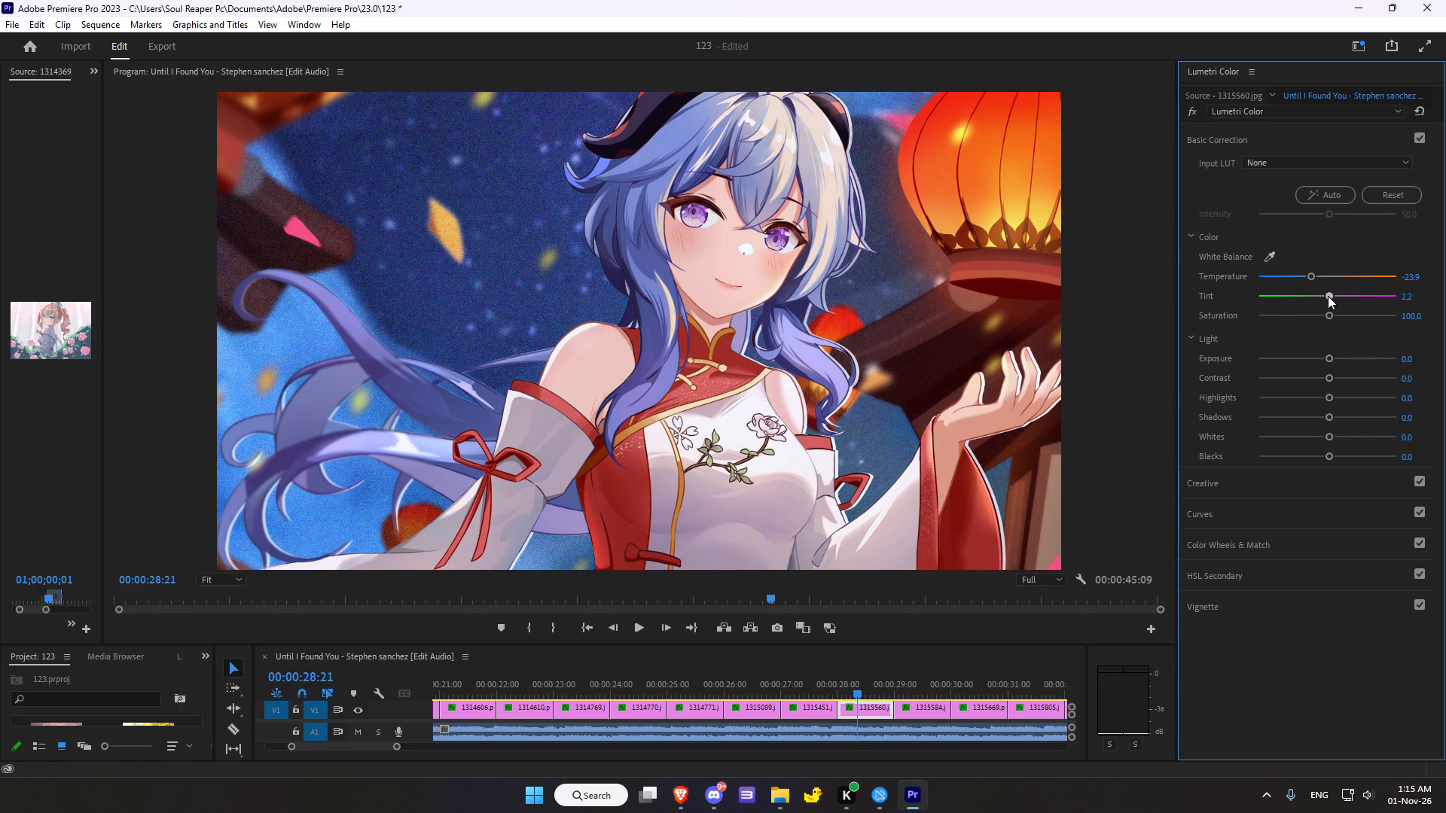
{"action": "left_click_drag", "start_coordinate": [1328, 296], "coordinate": [1322, 297]}
{"action": "left_click_drag", "start_coordinate": [1322, 297], "coordinate": [1329, 298]}
{"action": "left_click_drag", "start_coordinate": [1329, 298], "coordinate": [1325, 299]}
{"action": "left_click_drag", "start_coordinate": [1327, 316], "coordinate": [1326, 309]}
Set the clip's light values to Exposure 0.2, Contrast -6.5, Highlights 1.1, Shadows -8.7, Whites 13.0 and Blacks -5.4.
{"action": "left_click", "coordinate": [1326, 355]}
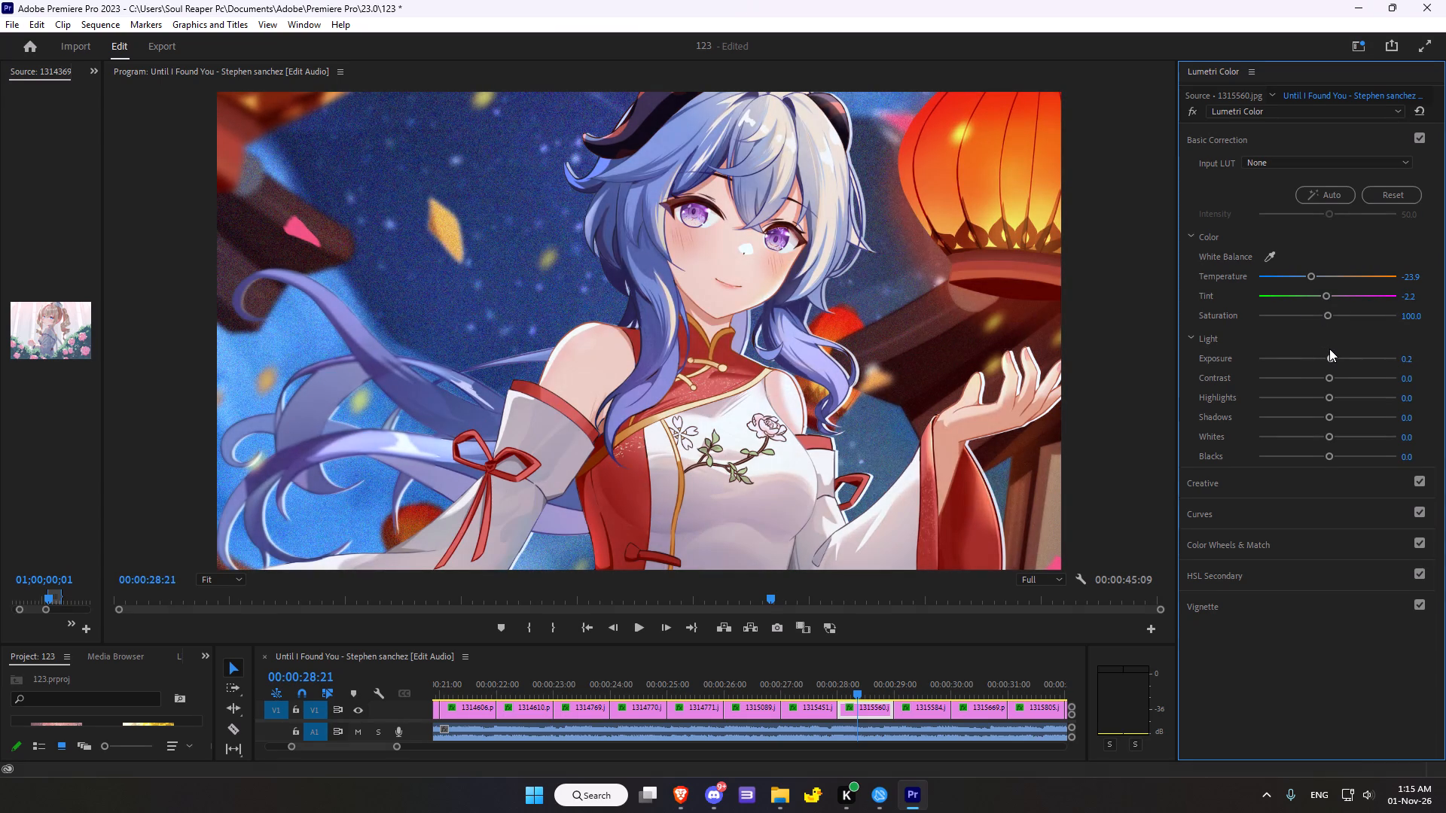
{"action": "left_click_drag", "start_coordinate": [1329, 373], "coordinate": [1318, 373]}
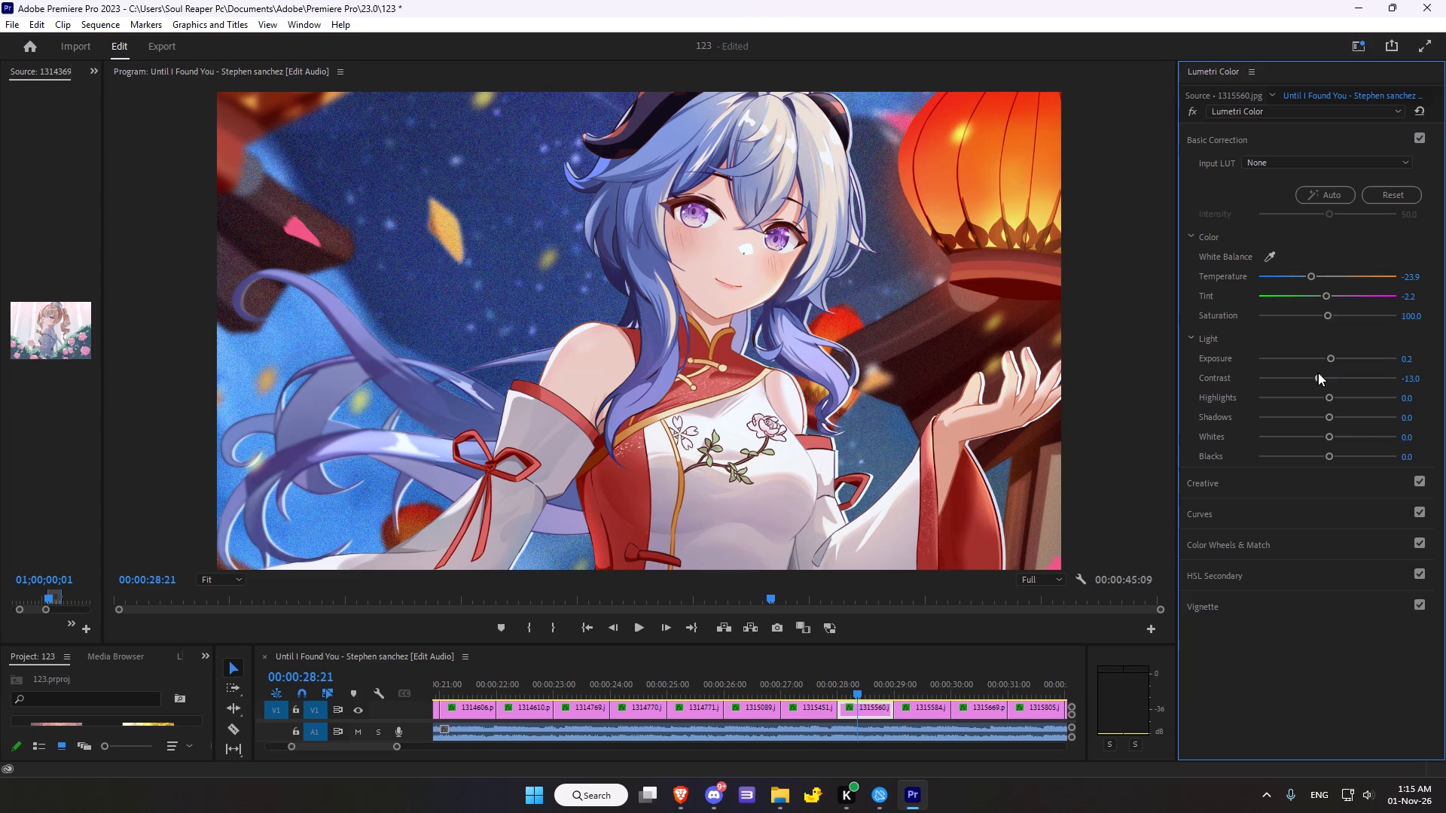
{"action": "left_click_drag", "start_coordinate": [1318, 373], "coordinate": [1322, 371]}
{"action": "left_click_drag", "start_coordinate": [1331, 400], "coordinate": [1323, 392]}
{"action": "left_click_drag", "start_coordinate": [1323, 392], "coordinate": [1327, 390]}
{"action": "left_click", "coordinate": [1326, 419]}
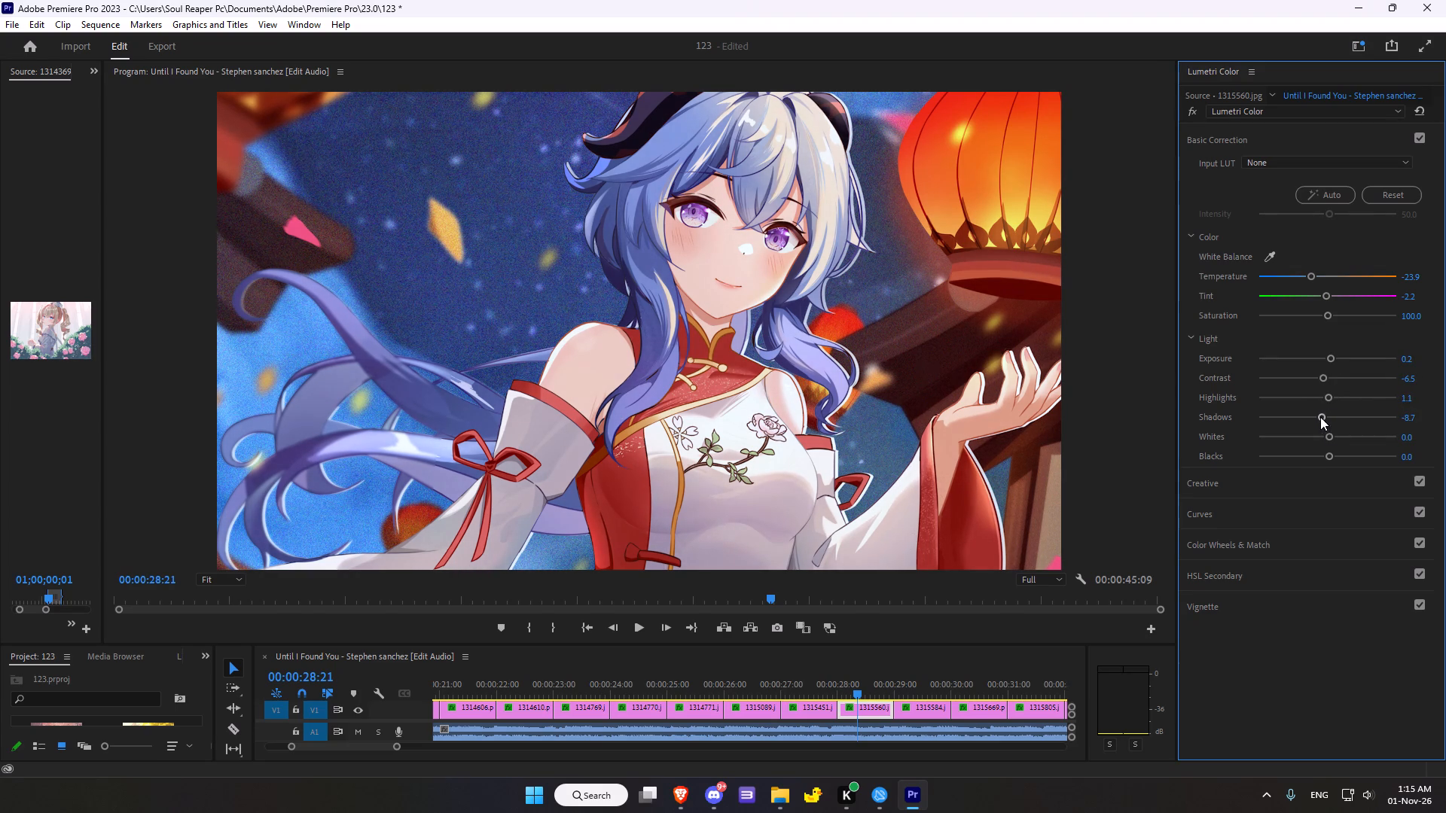
{"action": "left_click", "coordinate": [1331, 438]}
{"action": "left_click", "coordinate": [1328, 455]}
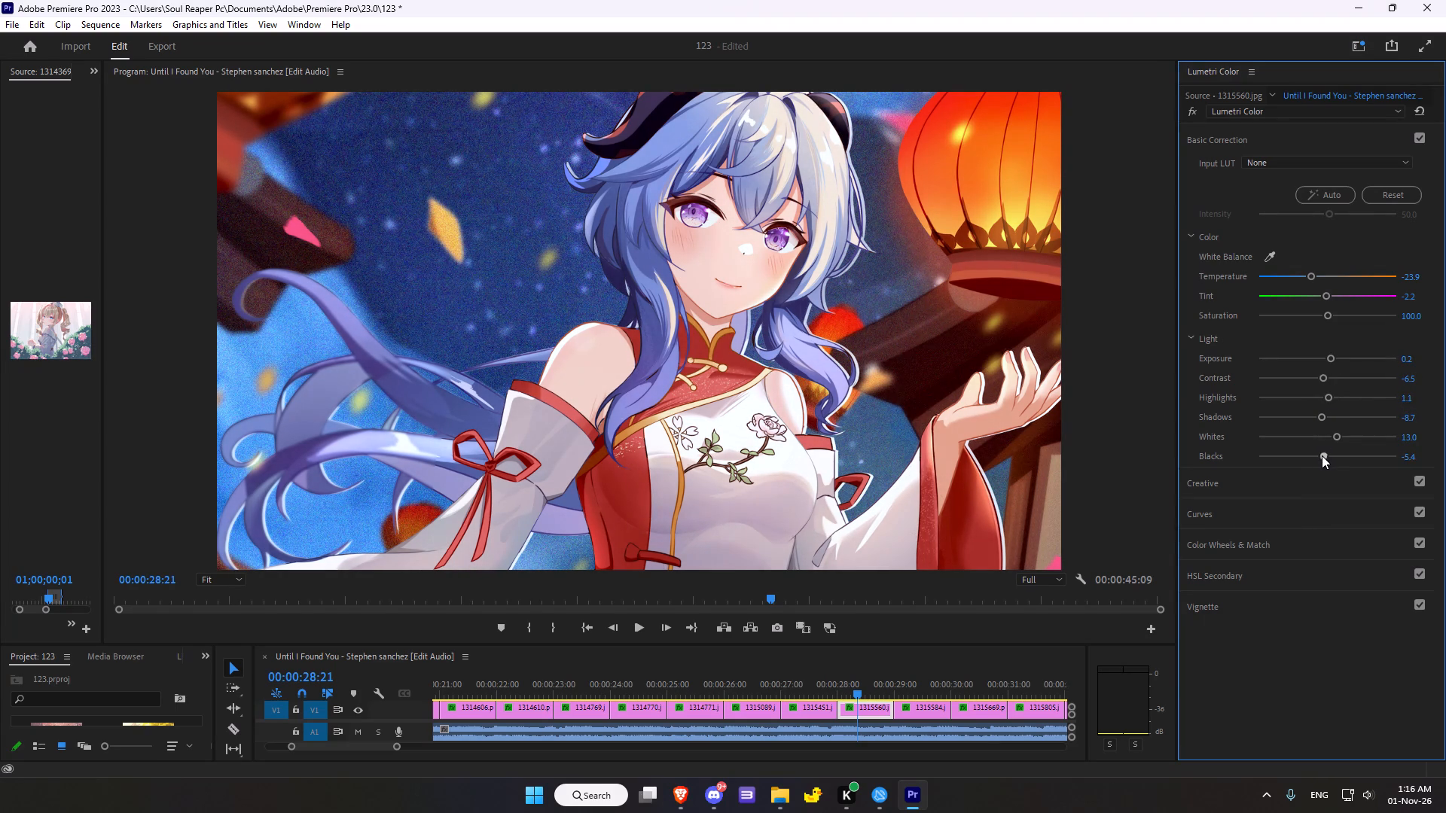
Set the Creative adjustments of 1315560.jpg to Sharpen 38.0, Vibrance 4.3 and Saturation 126.1.
{"action": "left_click", "coordinate": [1225, 480]}
{"action": "left_click_drag", "start_coordinate": [1329, 404], "coordinate": [1353, 397]}
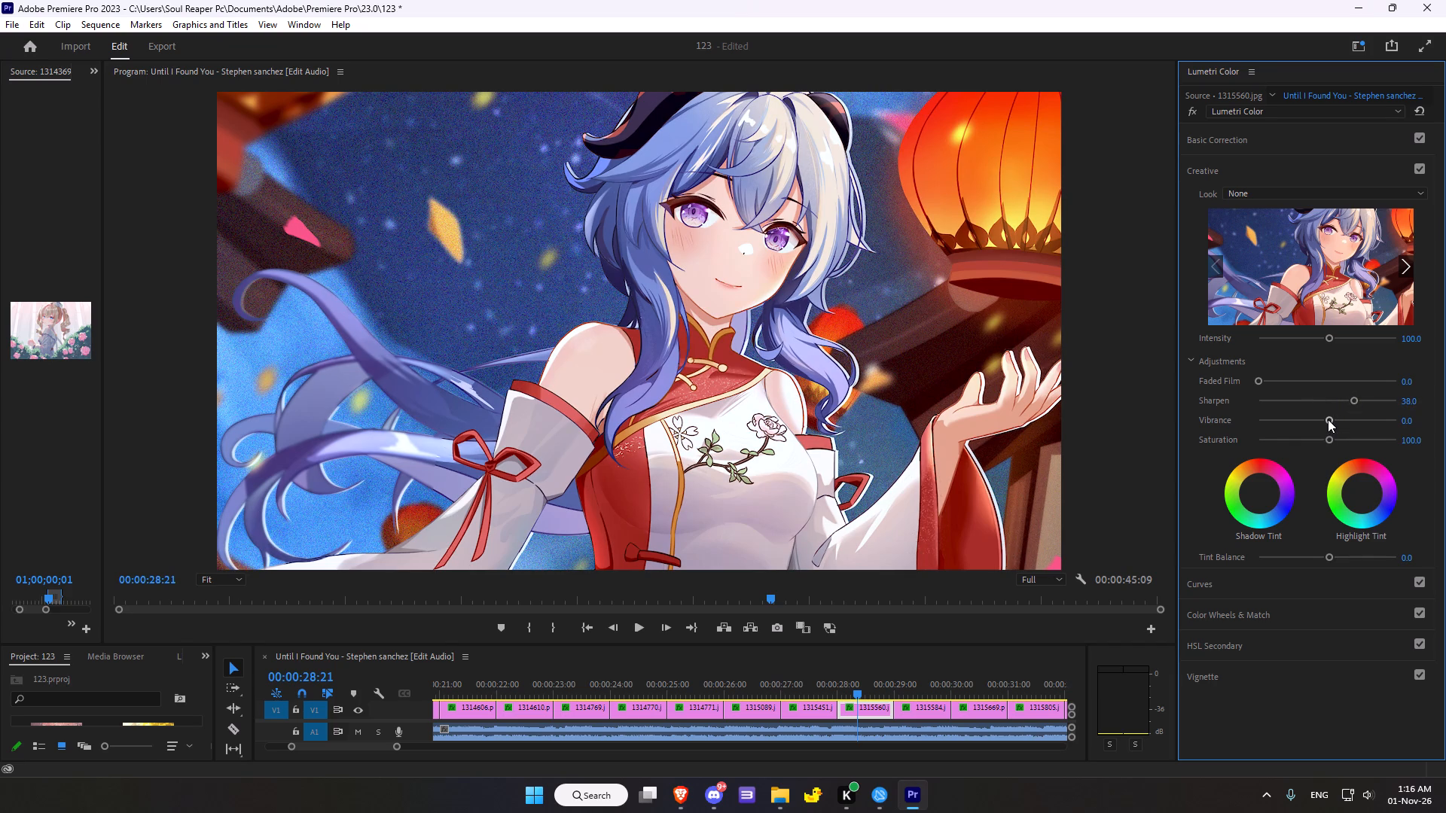
{"action": "left_click", "coordinate": [1328, 419]}
{"action": "left_click_drag", "start_coordinate": [1331, 437], "coordinate": [1344, 437]}
Shift the Shadow Tint wheel slightly toward red-magenta and the Highlight Tint wheel slightly toward magenta-purple.
{"action": "scroll", "coordinate": [1298, 406], "scroll_direction": "down", "scroll_amount": 5}
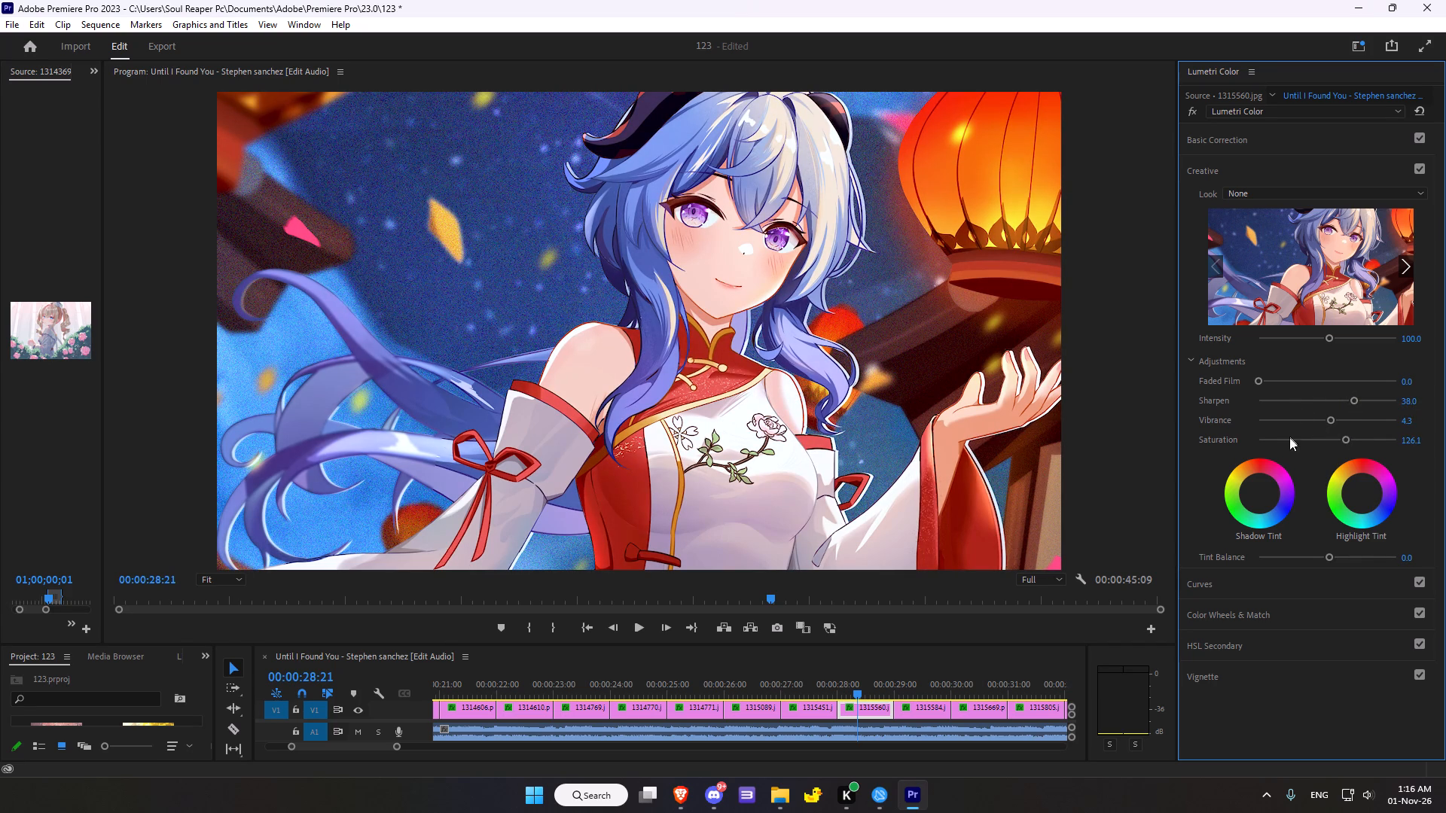
{"action": "scroll", "coordinate": [1267, 531], "scroll_direction": "down", "scroll_amount": 2}
{"action": "left_click", "coordinate": [1263, 489]}
{"action": "left_click_drag", "start_coordinate": [1258, 495], "coordinate": [1231, 434]}
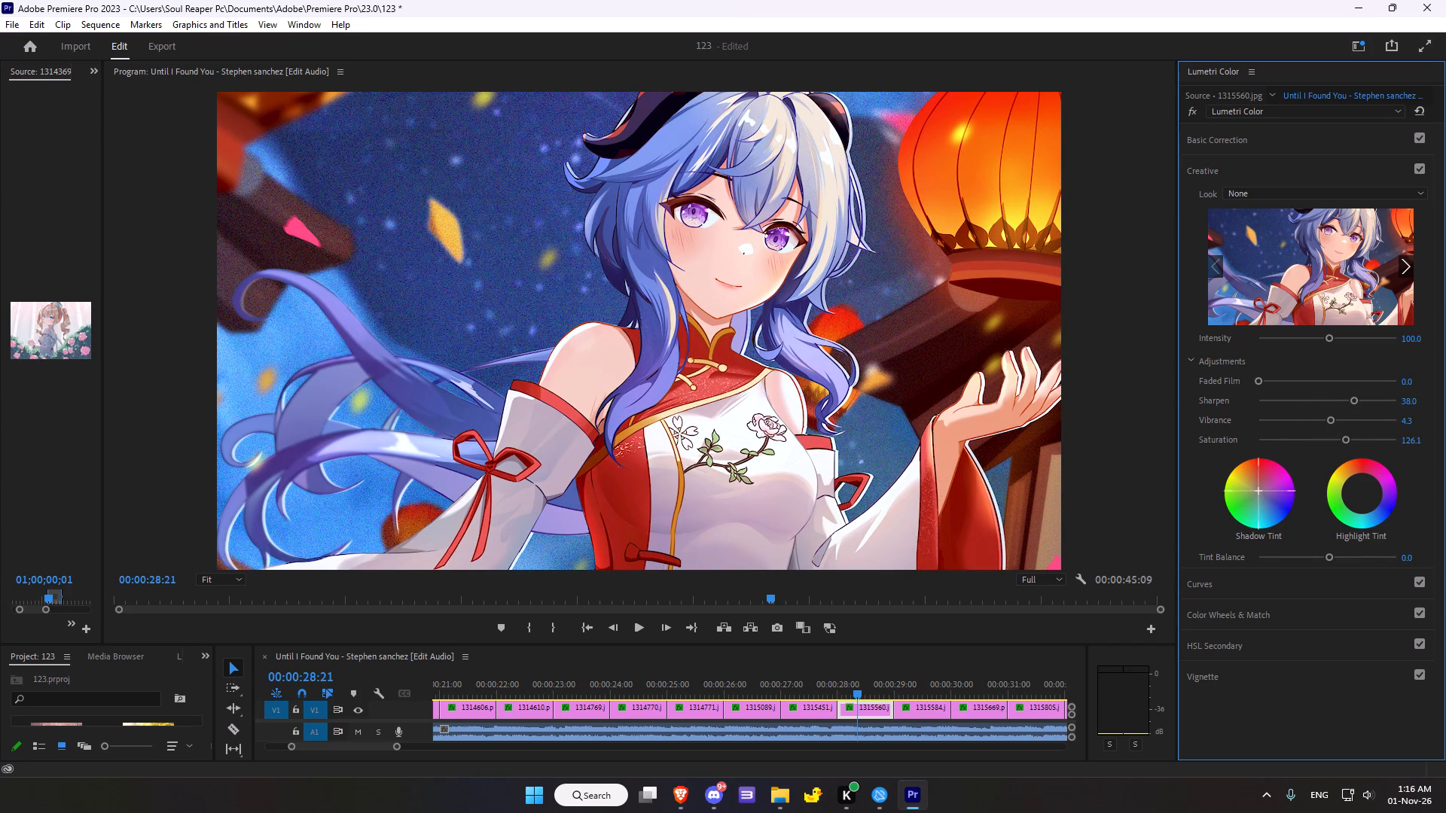
{"action": "left_click_drag", "start_coordinate": [1231, 434], "coordinate": [1305, 401]}
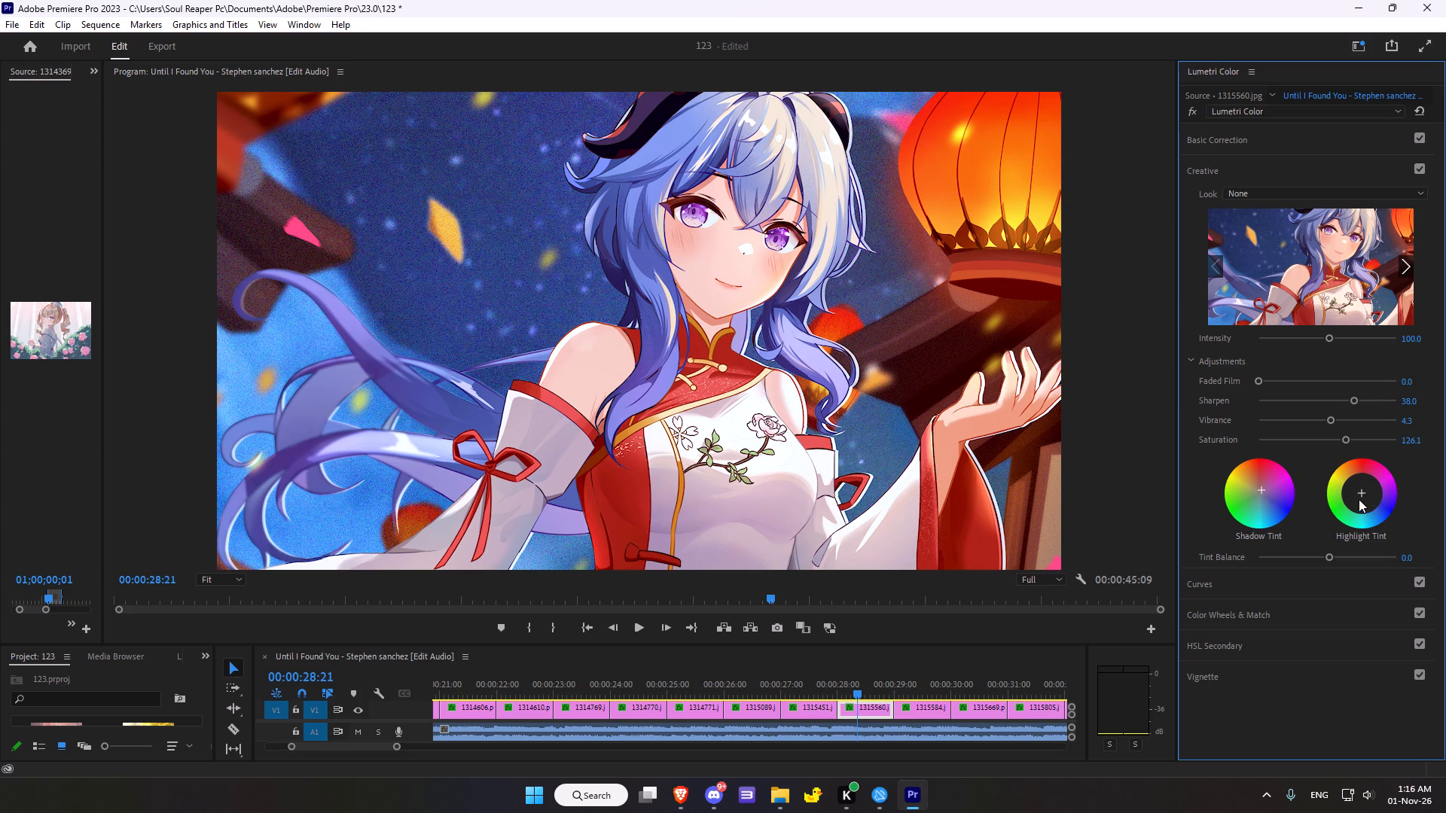
{"action": "left_click_drag", "start_coordinate": [1361, 492], "coordinate": [1438, 507]}
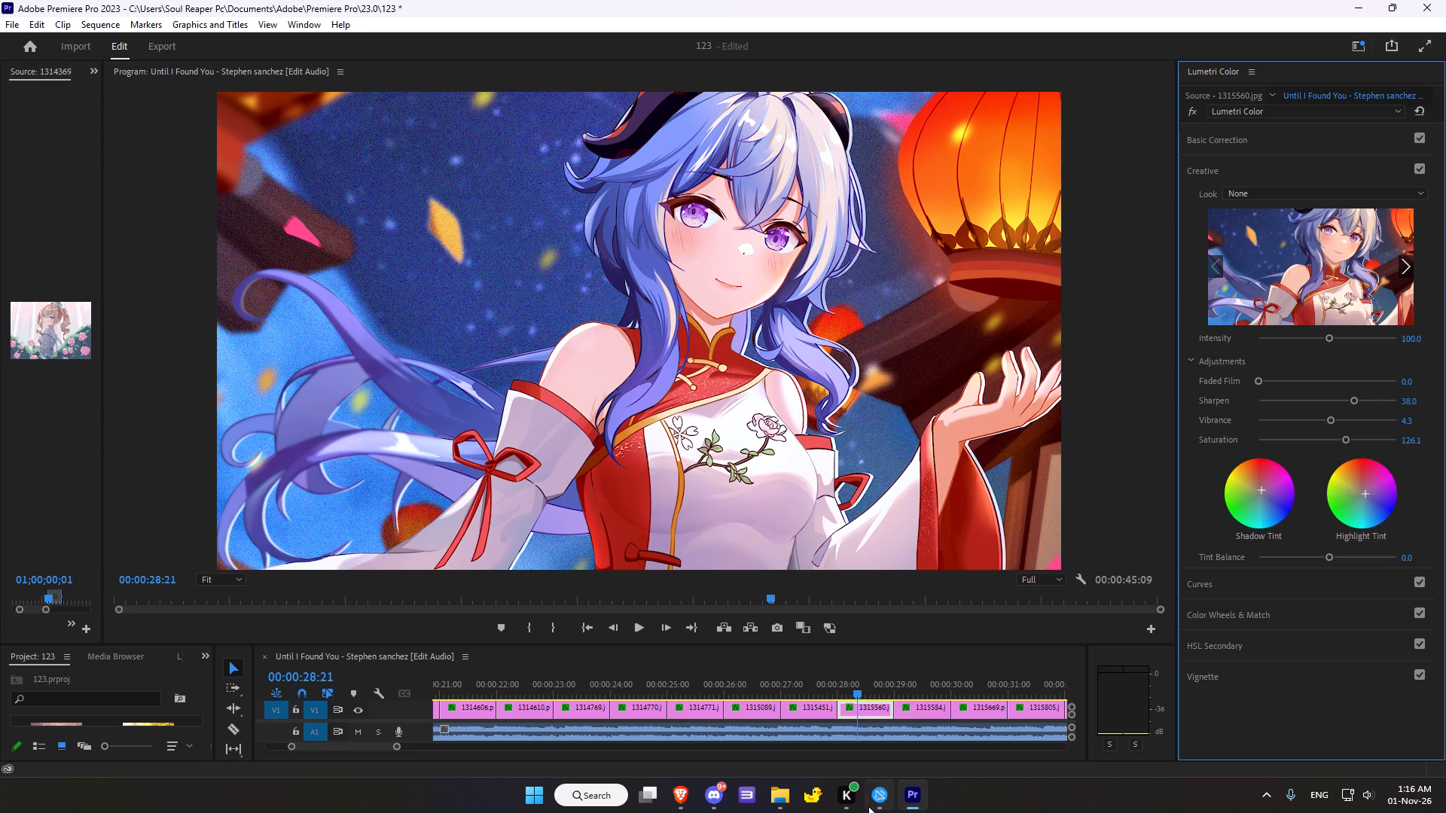
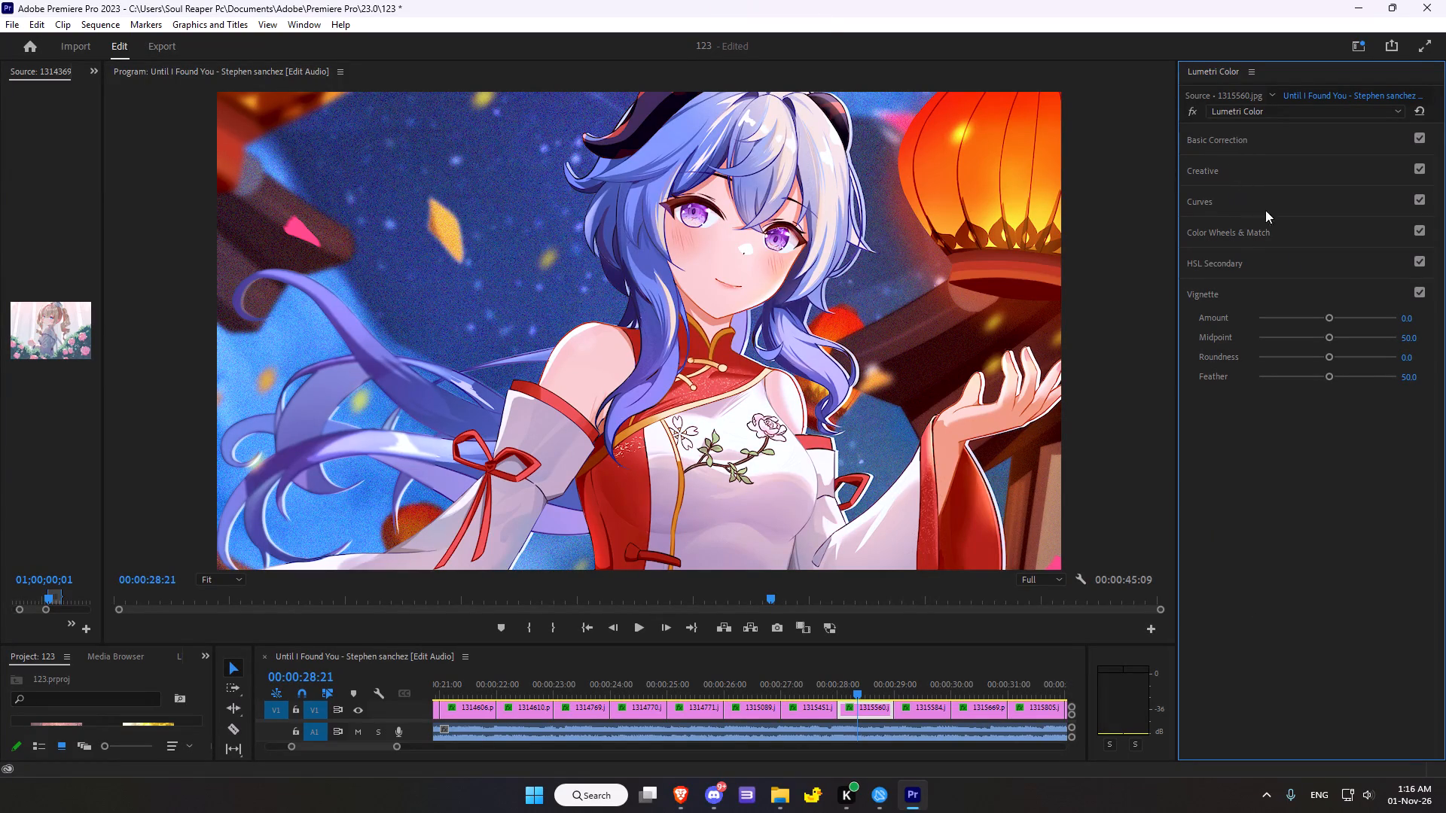
Set the vignette of 1315560.jpg to Amount 0.5, Midpoint 45.7, Roundness 10.9 and Feather 53.3.
{"action": "left_click_drag", "start_coordinate": [1331, 315], "coordinate": [1317, 321]}
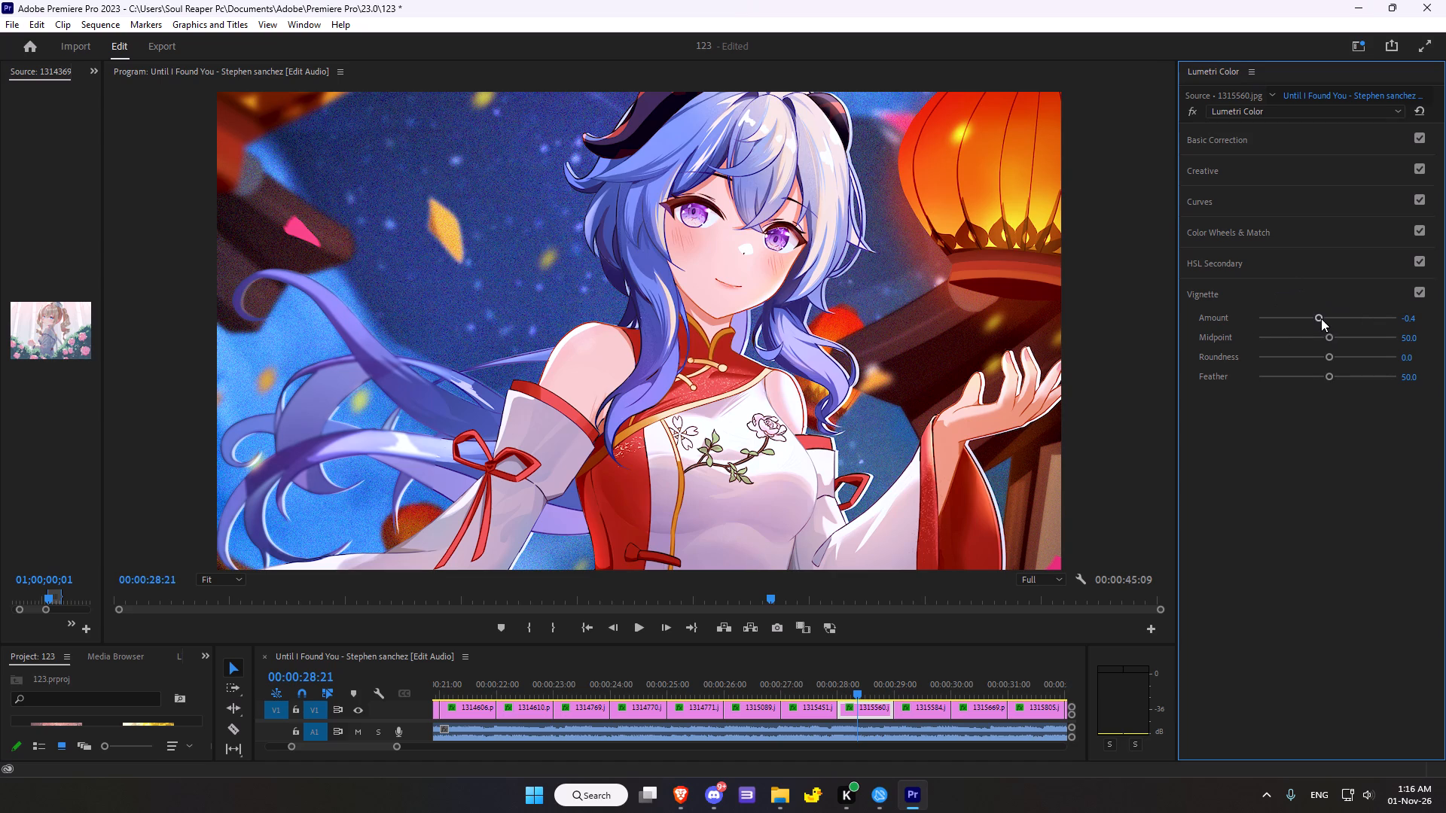
{"action": "left_click_drag", "start_coordinate": [1321, 318], "coordinate": [1371, 297]}
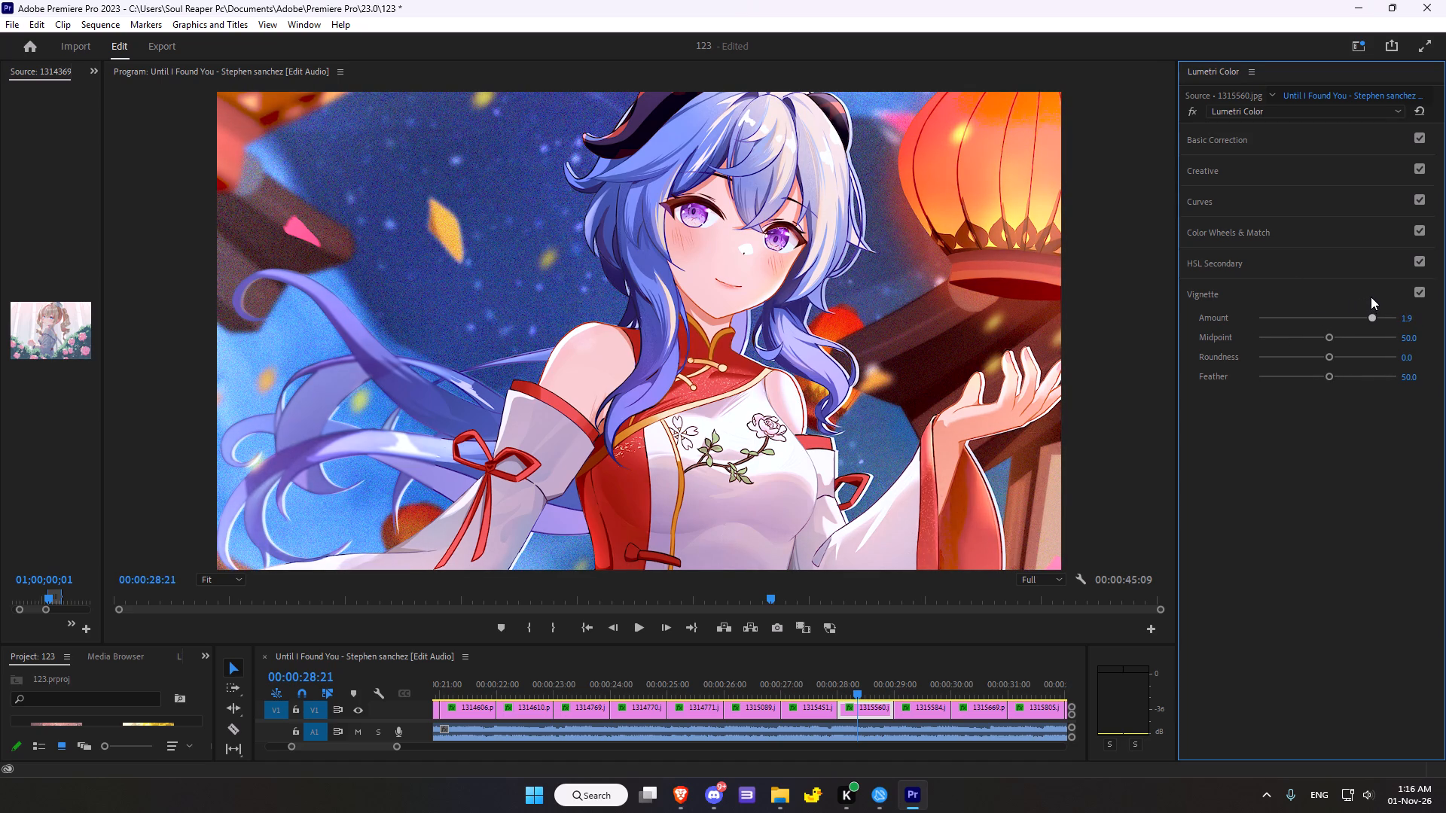
{"action": "left_click_drag", "start_coordinate": [1373, 315], "coordinate": [1344, 316]}
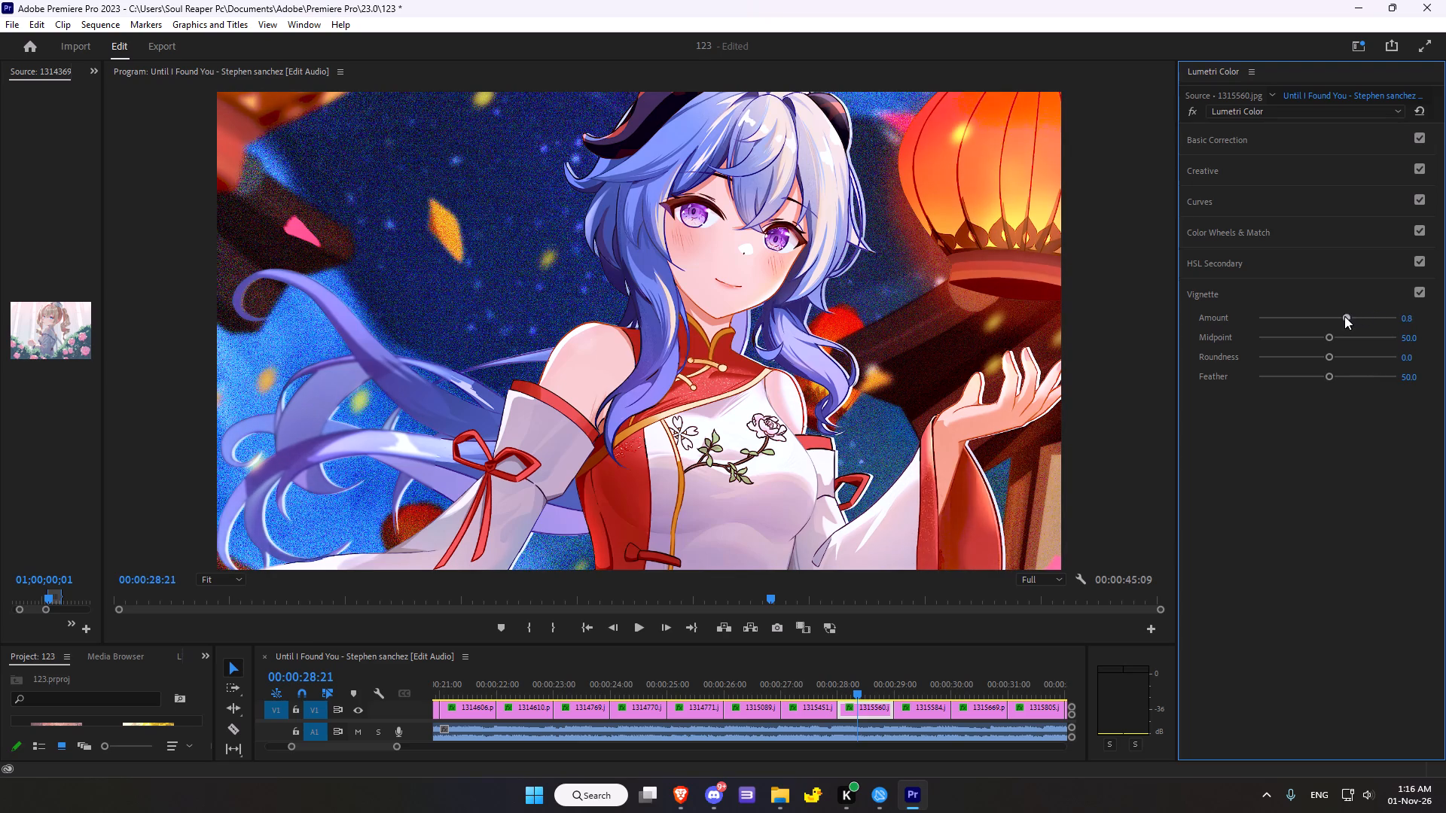
{"action": "left_click_drag", "start_coordinate": [1344, 316], "coordinate": [1337, 318]}
{"action": "left_click_drag", "start_coordinate": [1329, 337], "coordinate": [1320, 340]}
{"action": "left_click", "coordinate": [1328, 361]}
{"action": "left_click", "coordinate": [1332, 374]}
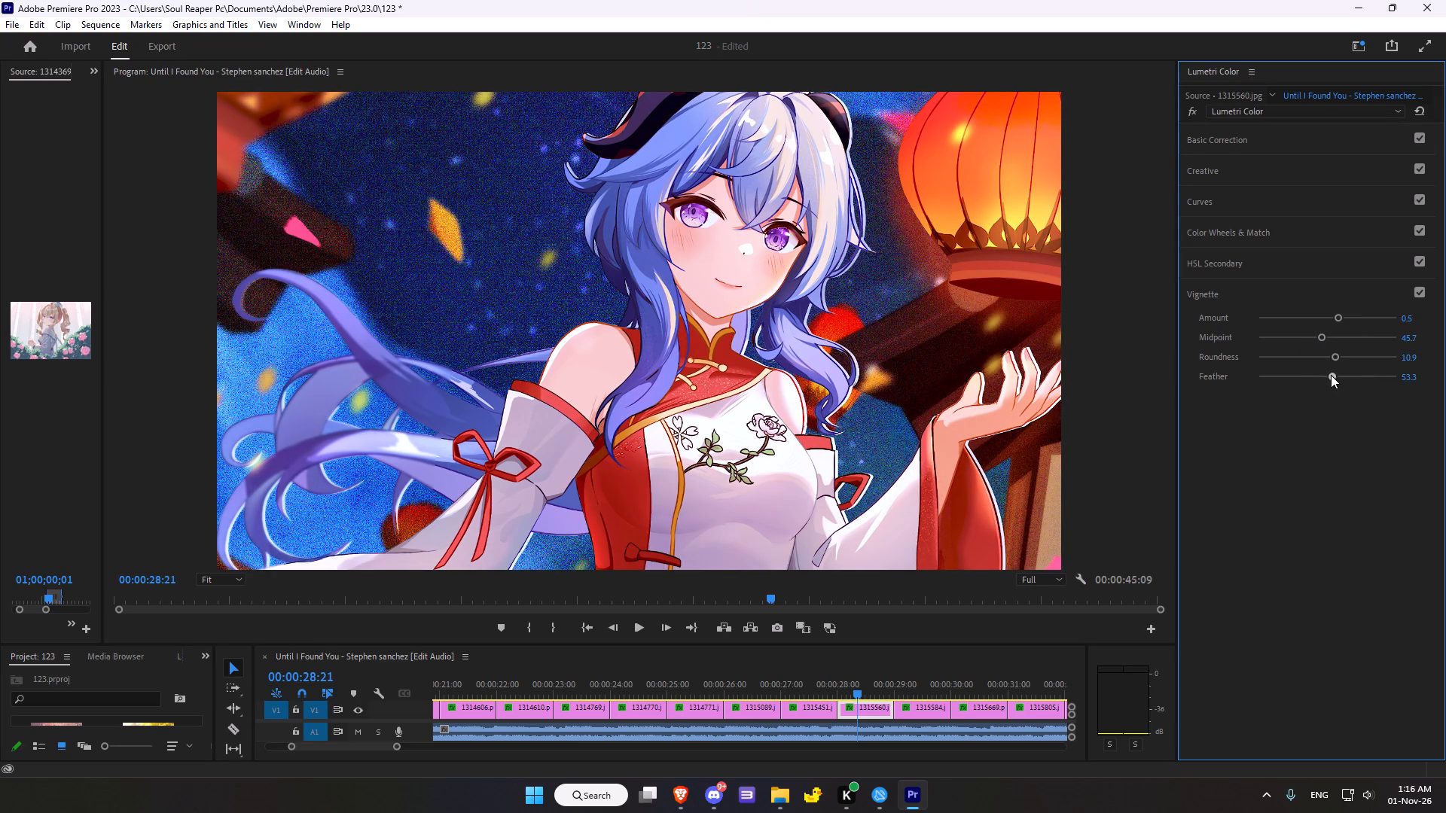
Go to the next clip, 1315584.jpg, compare it with its Lumetri Color effect off and on, and reset the effect.
{"action": "scroll", "coordinate": [1328, 379], "scroll_direction": "down", "scroll_amount": 3}
{"action": "scroll", "coordinate": [980, 589], "scroll_direction": "down", "scroll_amount": 4}
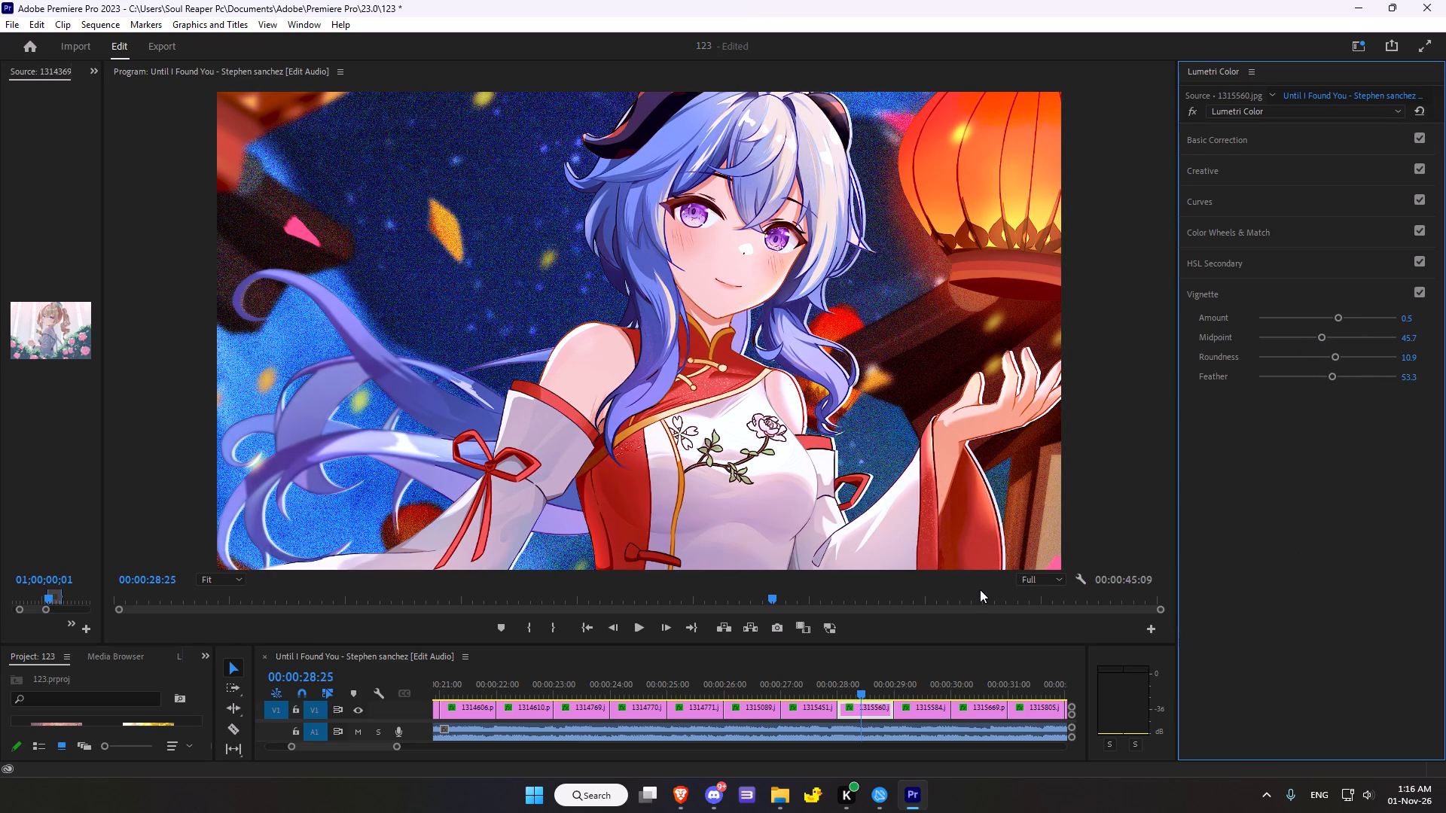
{"action": "scroll", "coordinate": [980, 589], "scroll_direction": "down", "scroll_amount": 11}
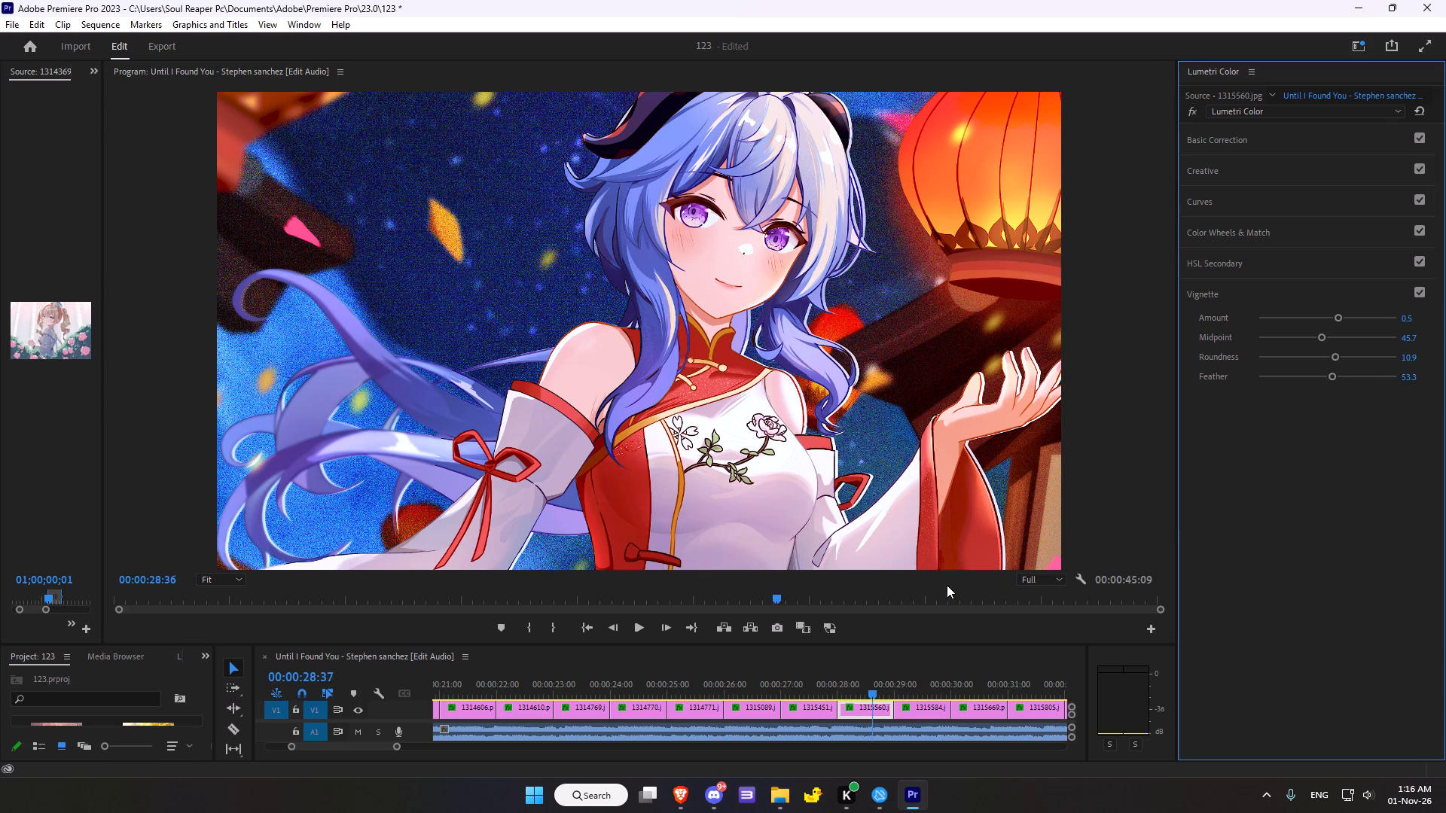
{"action": "scroll", "coordinate": [947, 585], "scroll_direction": "down", "scroll_amount": 2}
{"action": "scroll", "coordinate": [946, 583], "scroll_direction": "down", "scroll_amount": 20}
{"action": "scroll", "coordinate": [946, 583], "scroll_direction": "down", "scroll_amount": 12}
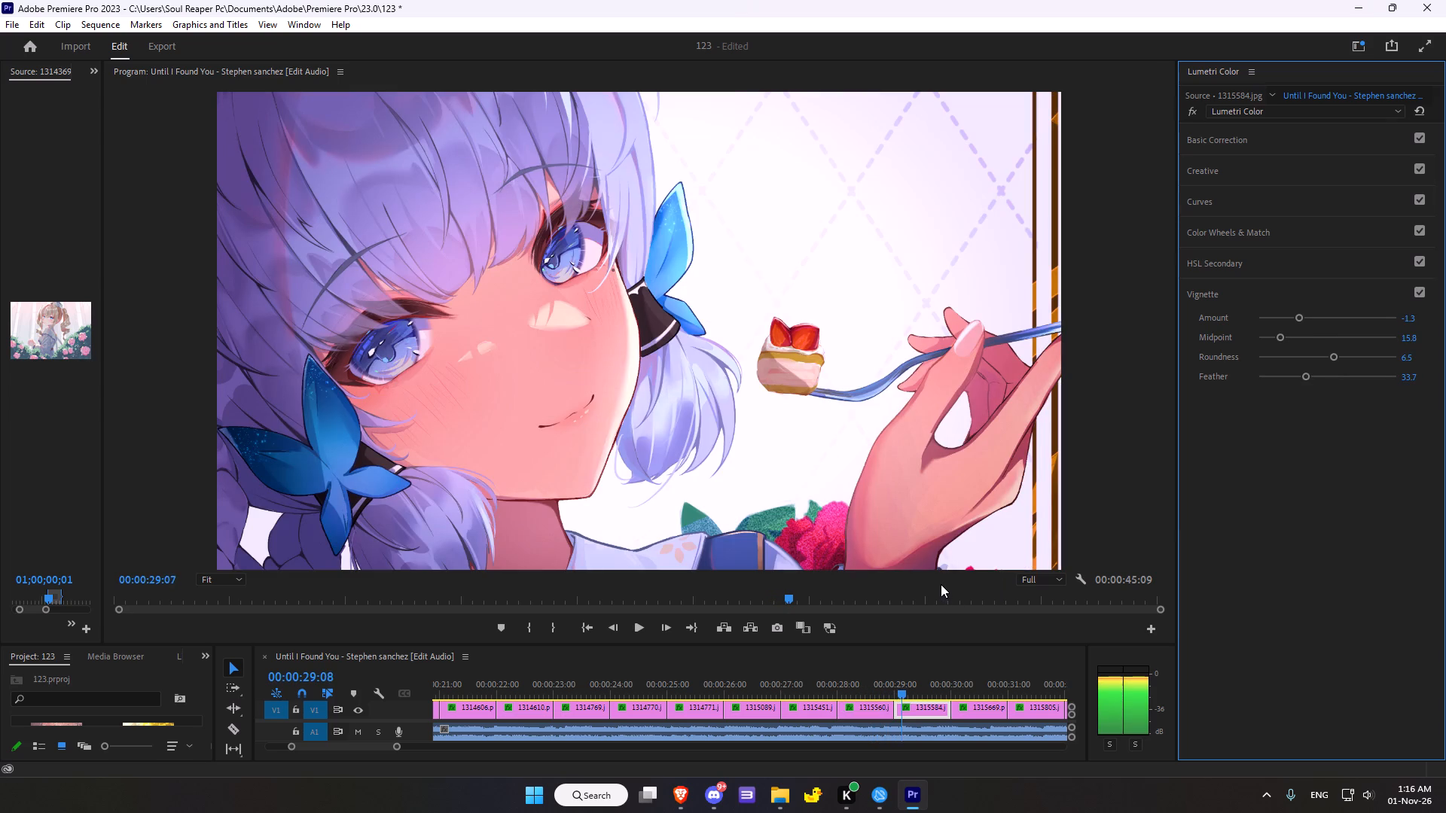
{"action": "scroll", "coordinate": [941, 584], "scroll_direction": "down", "scroll_amount": 6}
{"action": "scroll", "coordinate": [939, 583], "scroll_direction": "down", "scroll_amount": 17}
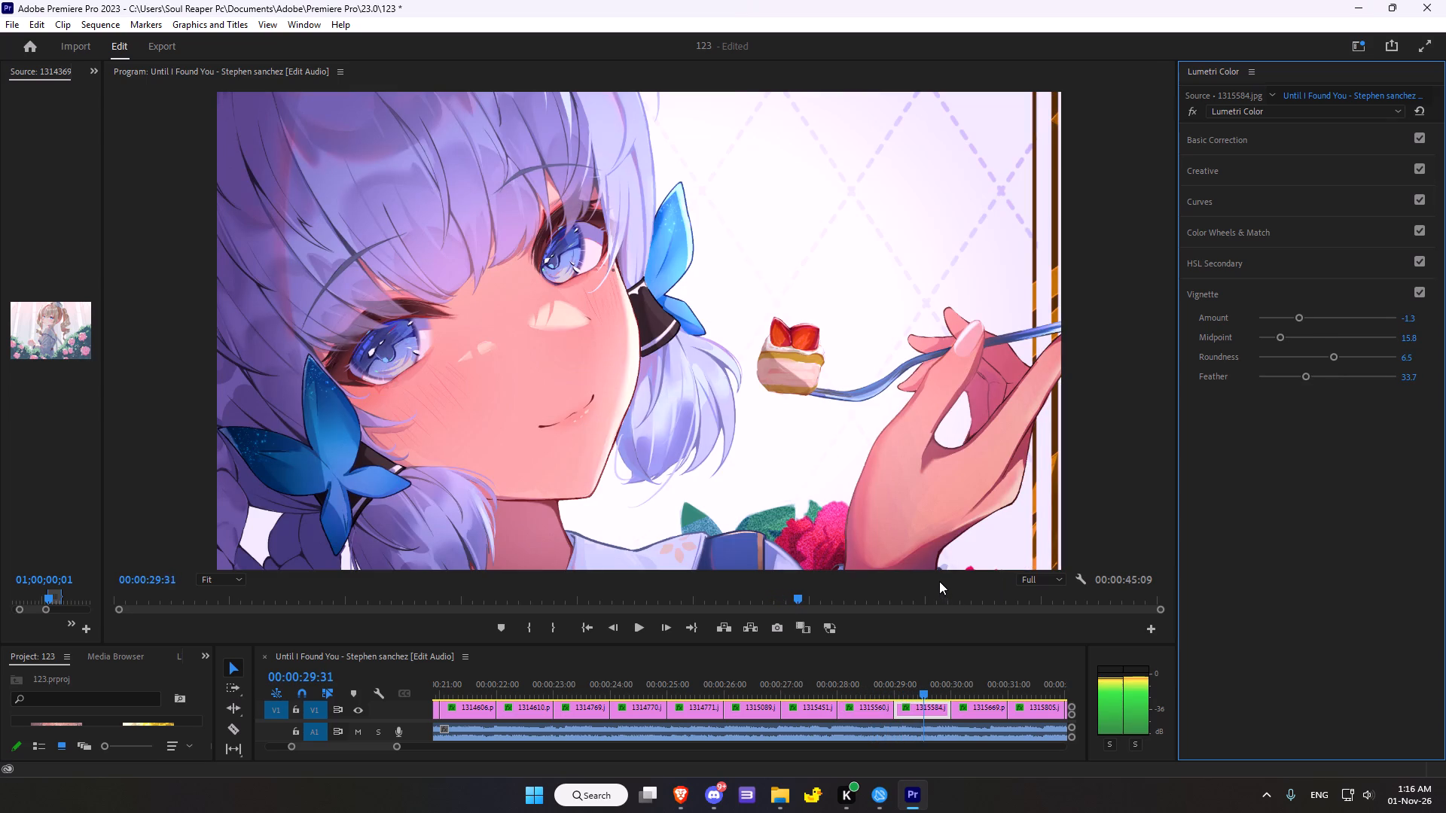
{"action": "left_click", "coordinate": [1191, 118]}
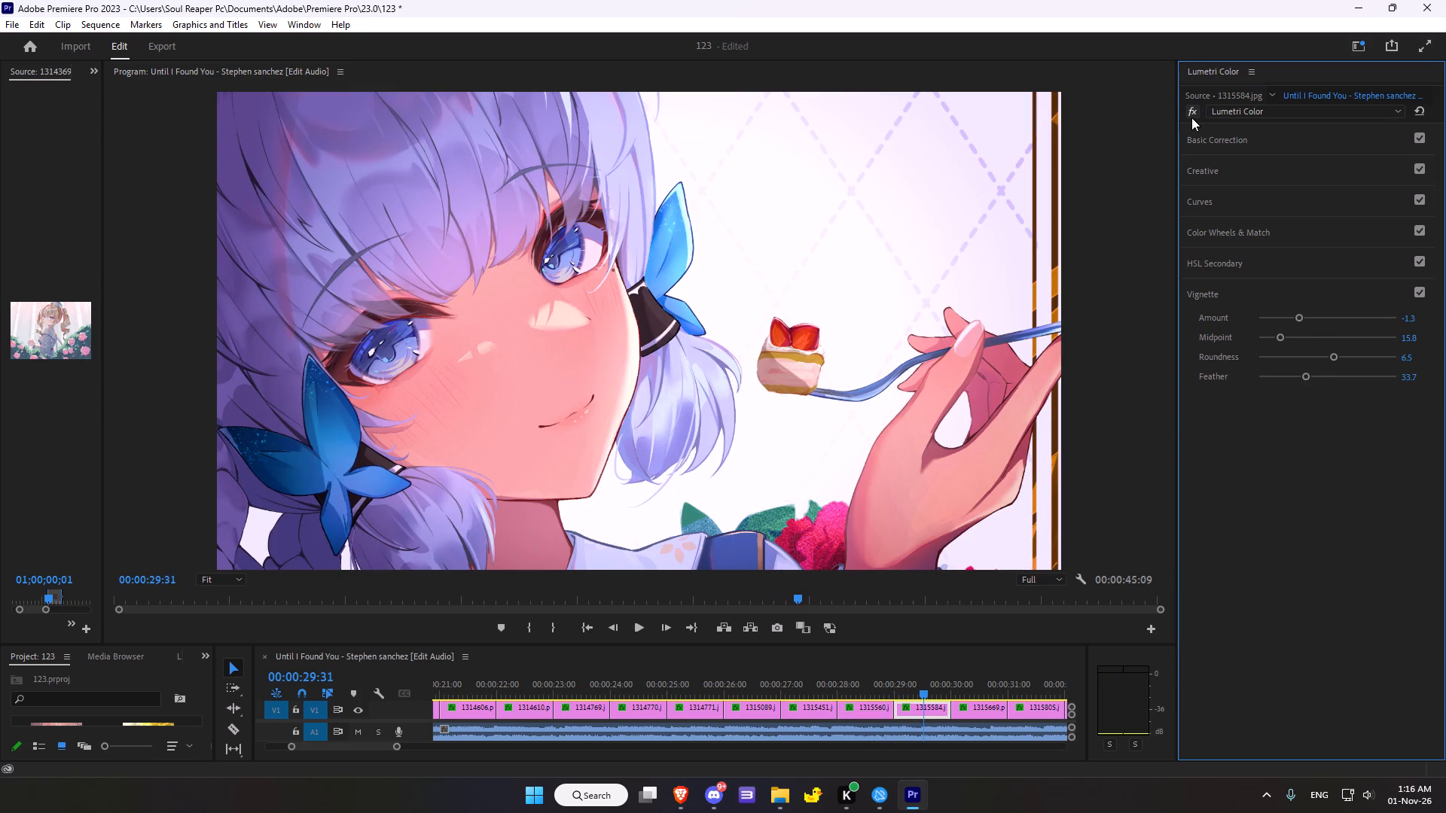
{"action": "left_click", "coordinate": [1191, 117]}
{"action": "left_click", "coordinate": [1191, 117]}
{"action": "left_click", "coordinate": [1191, 117]}
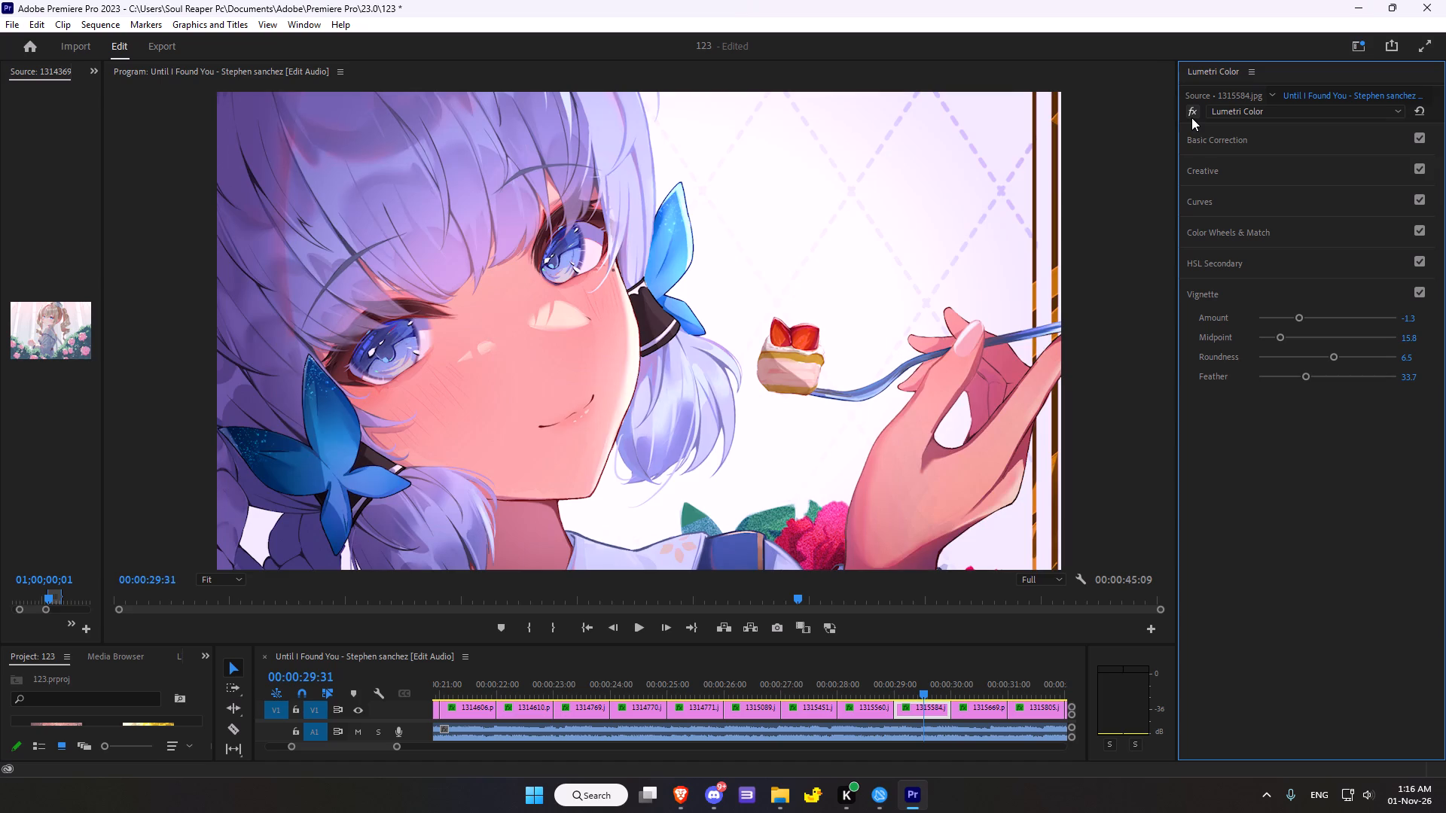
{"action": "left_click", "coordinate": [1191, 117]}
{"action": "left_click", "coordinate": [1418, 107]}
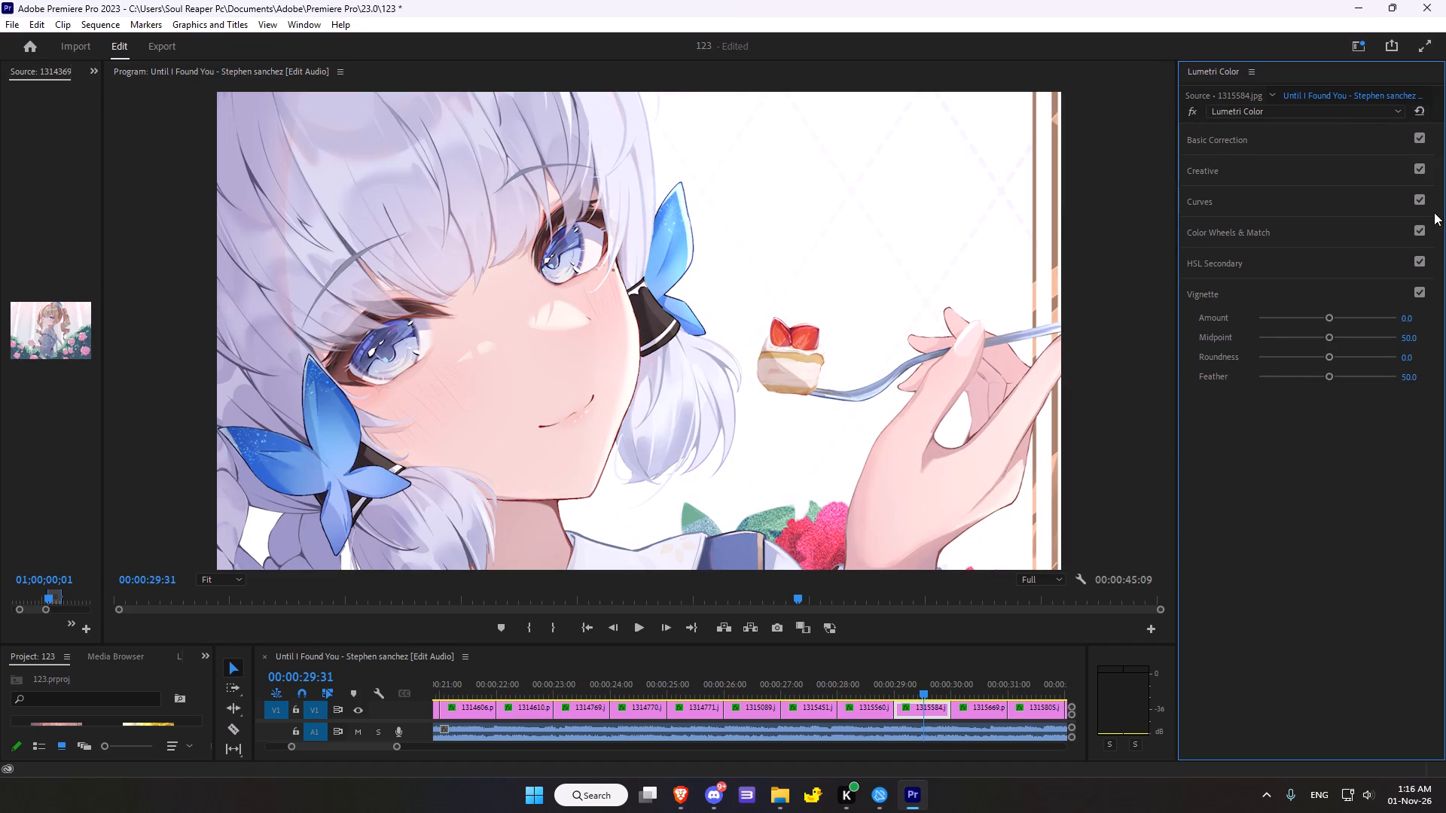
Set the basic color correction of 1315584.jpg to Temperature -12.0, Tint 13.0 and Saturation 117.4.
{"action": "left_click", "coordinate": [1246, 129]}
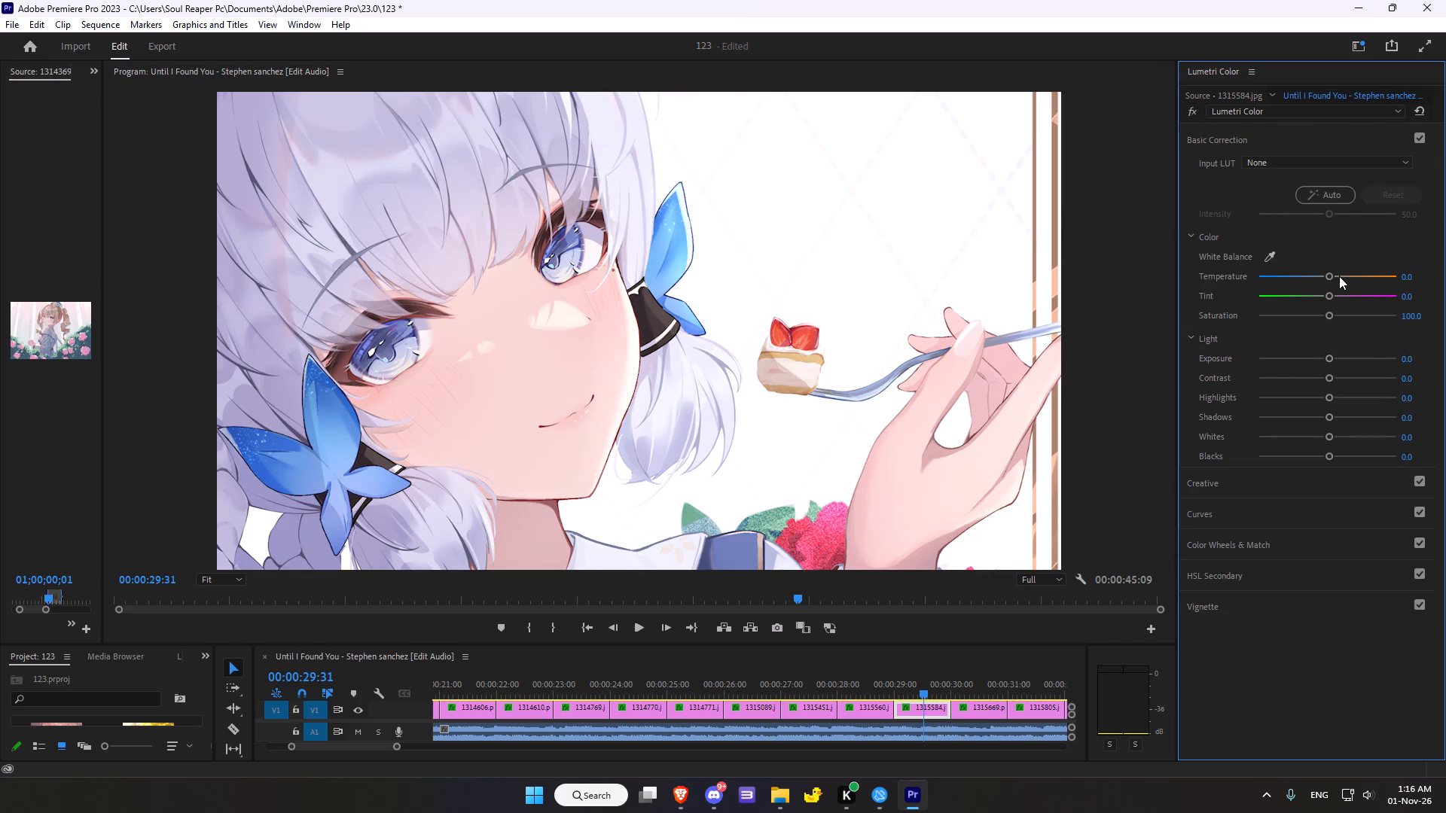
{"action": "left_click", "coordinate": [1332, 276]}
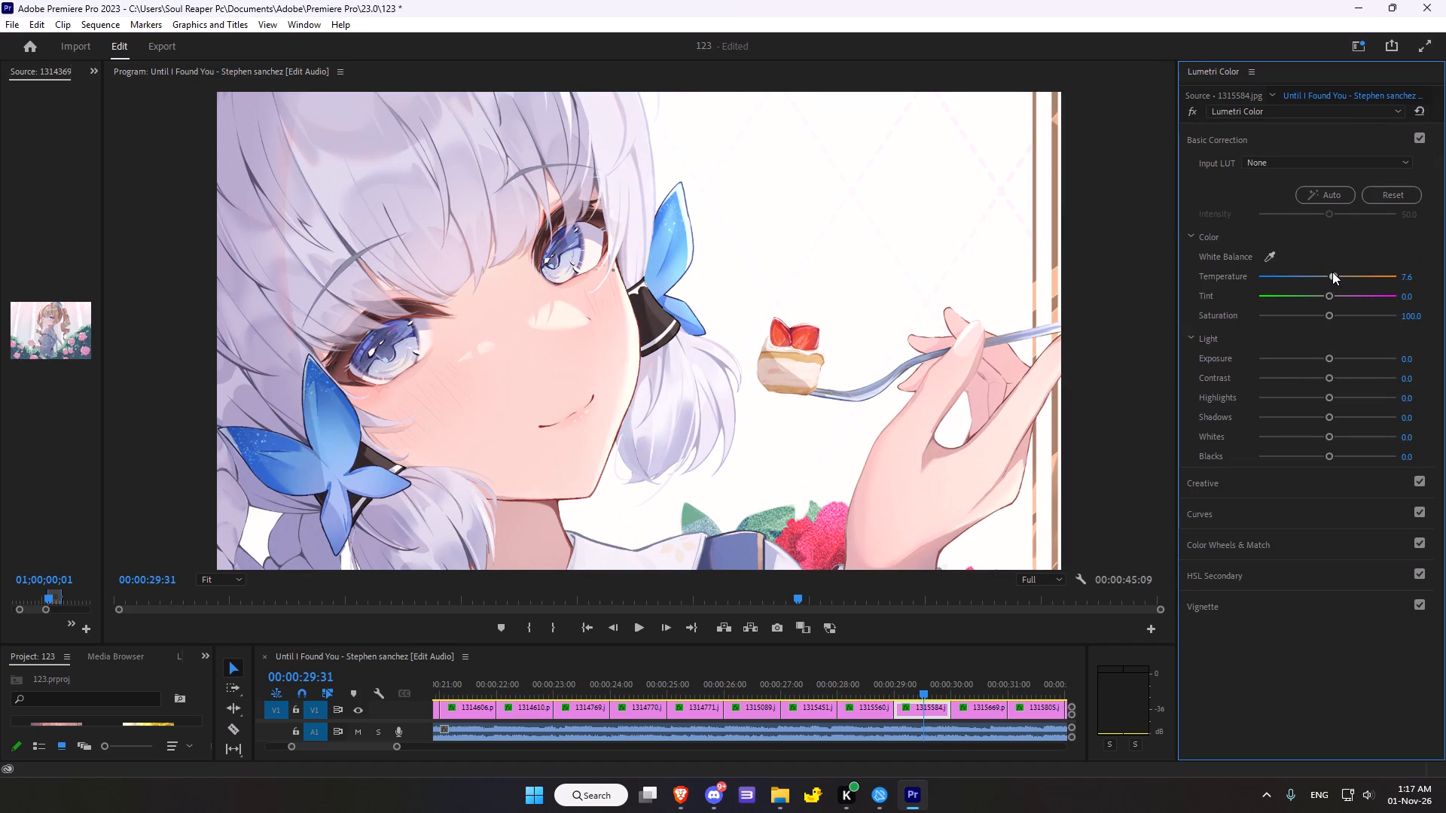
{"action": "left_click", "coordinate": [1332, 296]}
{"action": "left_click_drag", "start_coordinate": [1334, 275], "coordinate": [1323, 276]}
{"action": "left_click_drag", "start_coordinate": [1323, 276], "coordinate": [1318, 274]}
{"action": "left_click", "coordinate": [1332, 295]}
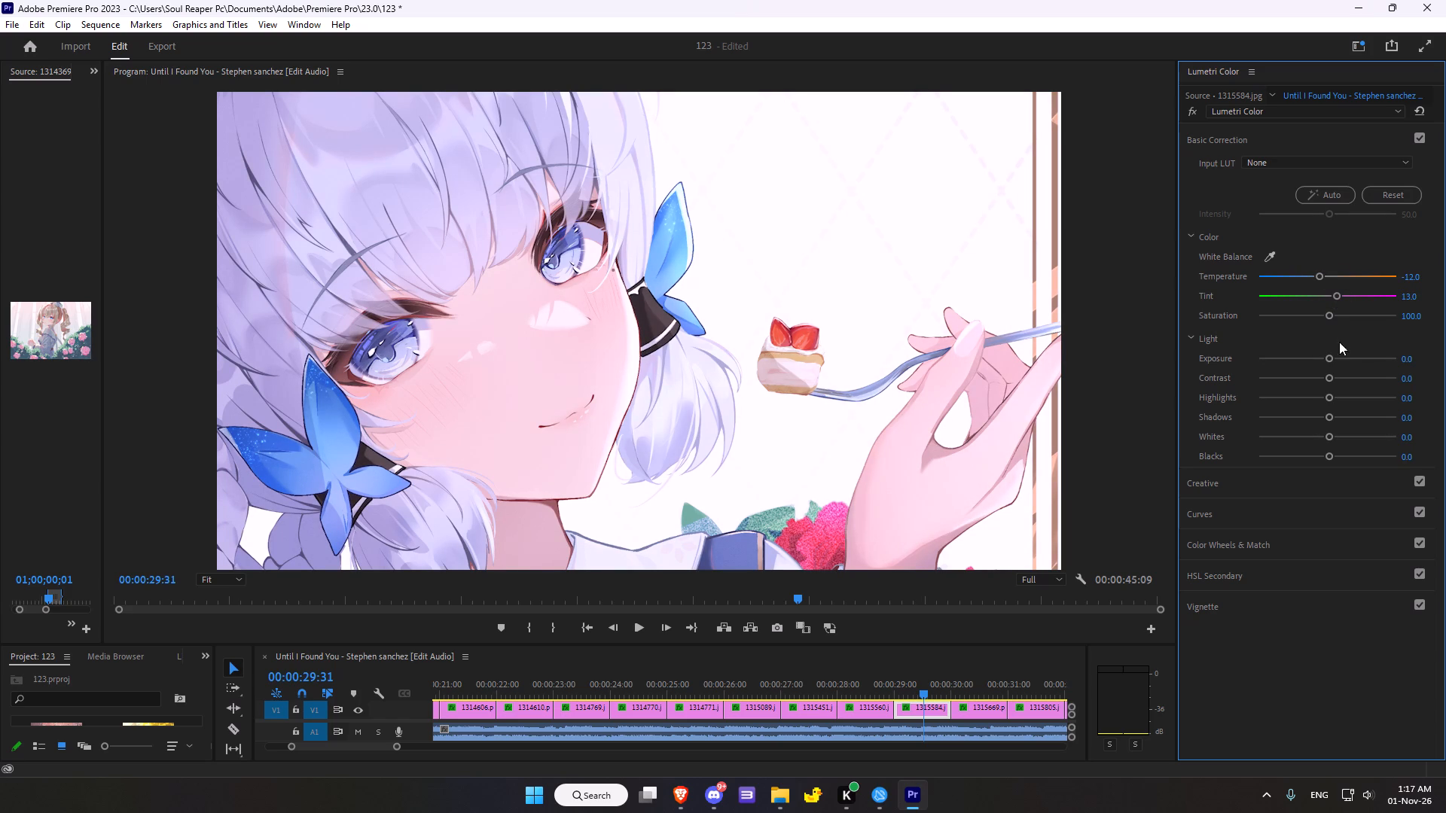
{"action": "left_click", "coordinate": [1334, 314]}
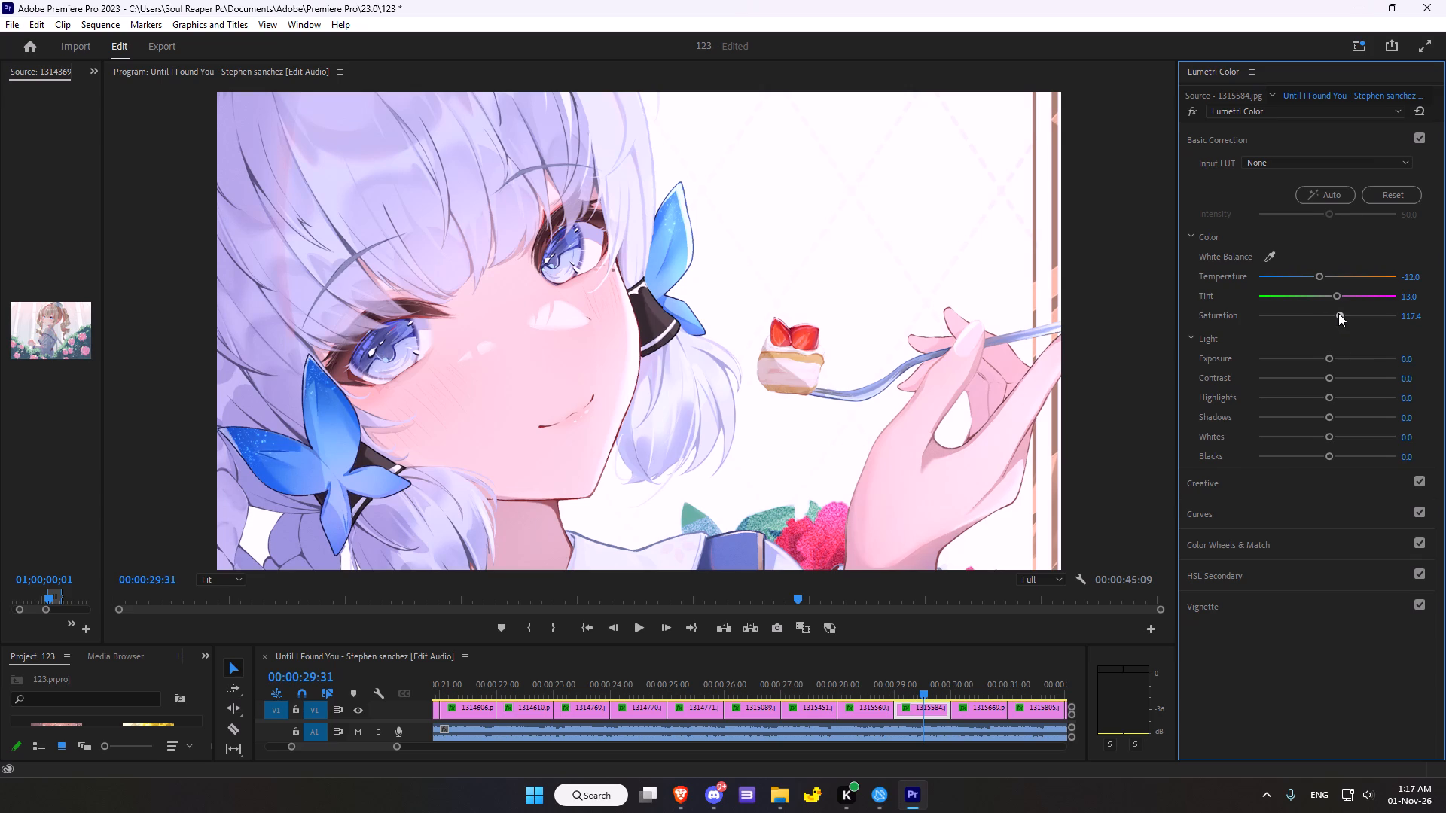
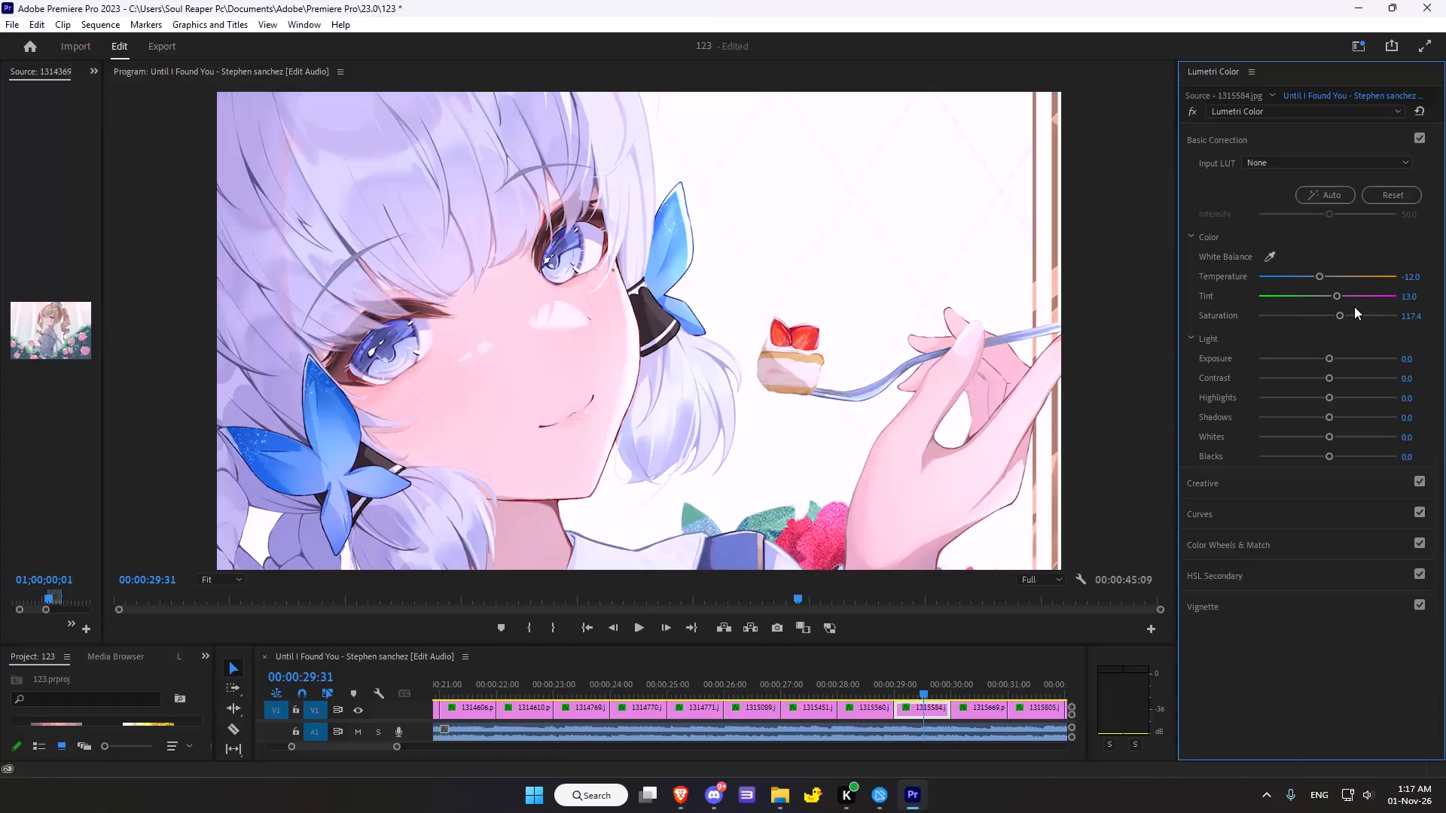
Set the basic correction of 1315584.jpg to Saturation 121.7, Exposure -0.6, Contrast 12.0, Shadows -3.3, Whites -10.9 and Blacks 7.6.
{"action": "left_click", "coordinate": [1341, 315]}
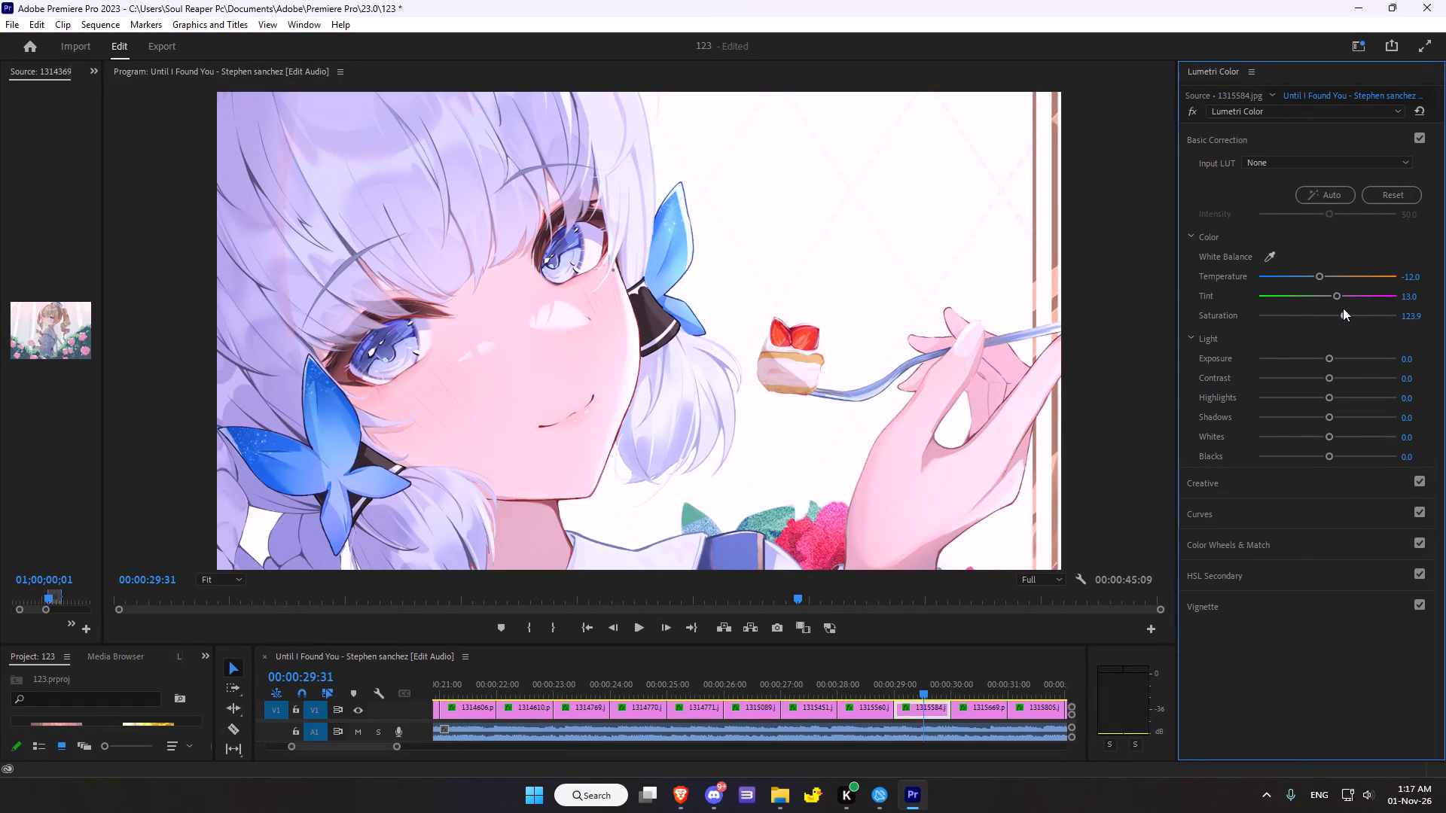
{"action": "left_click_drag", "start_coordinate": [1333, 361], "coordinate": [1329, 356]}
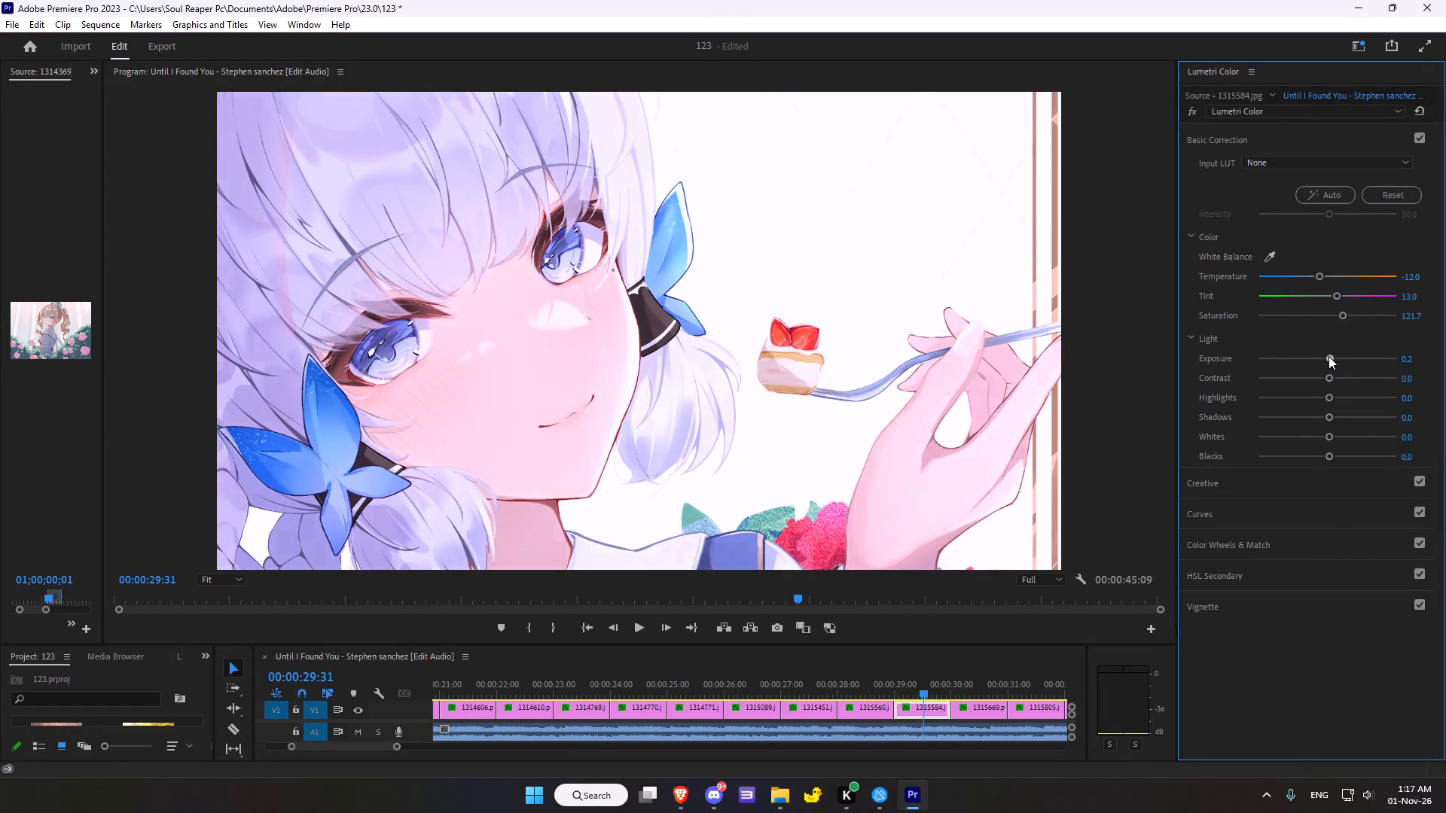
{"action": "left_click_drag", "start_coordinate": [1329, 356], "coordinate": [1322, 356]}
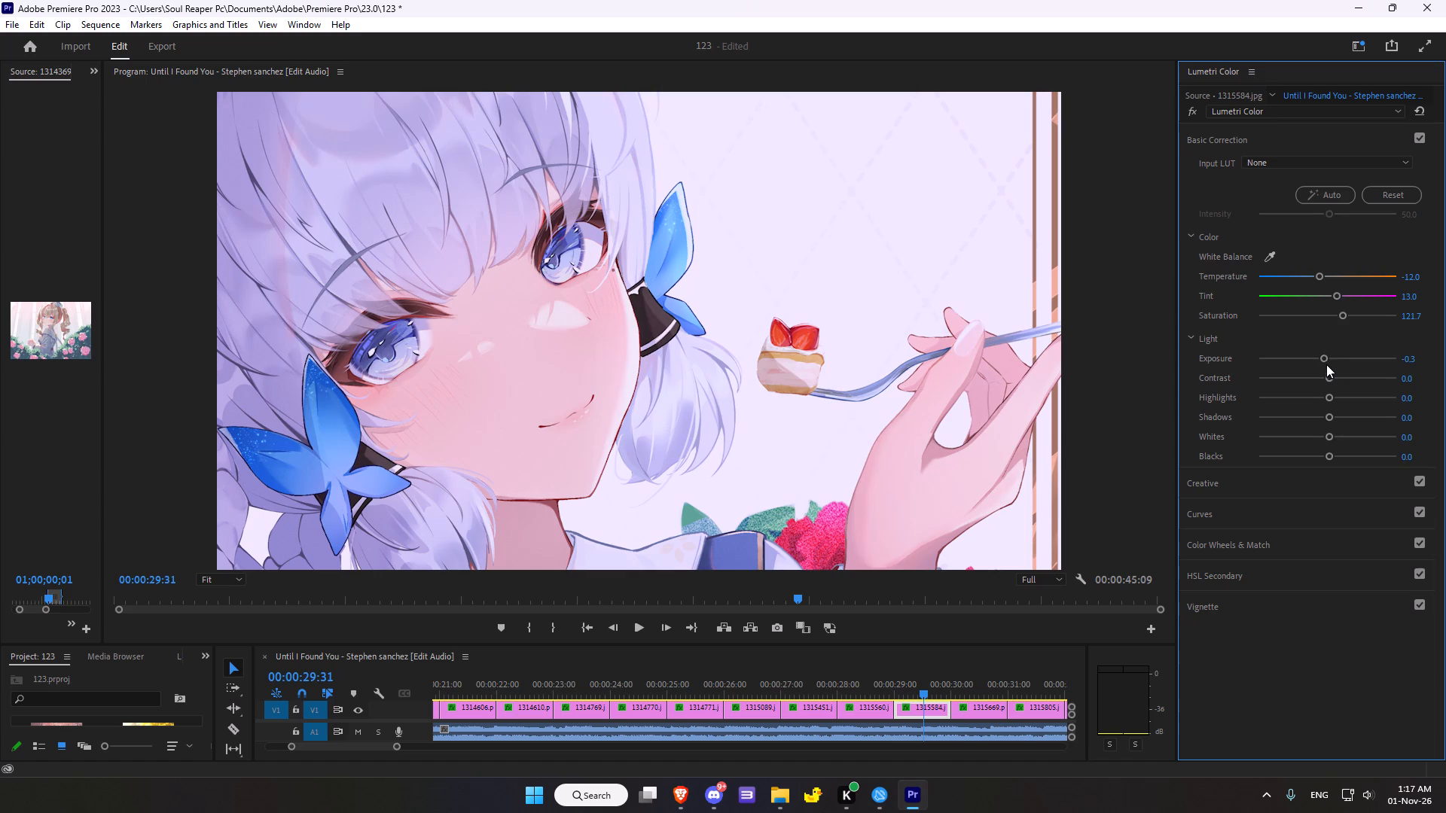
{"action": "left_click", "coordinate": [1324, 360]}
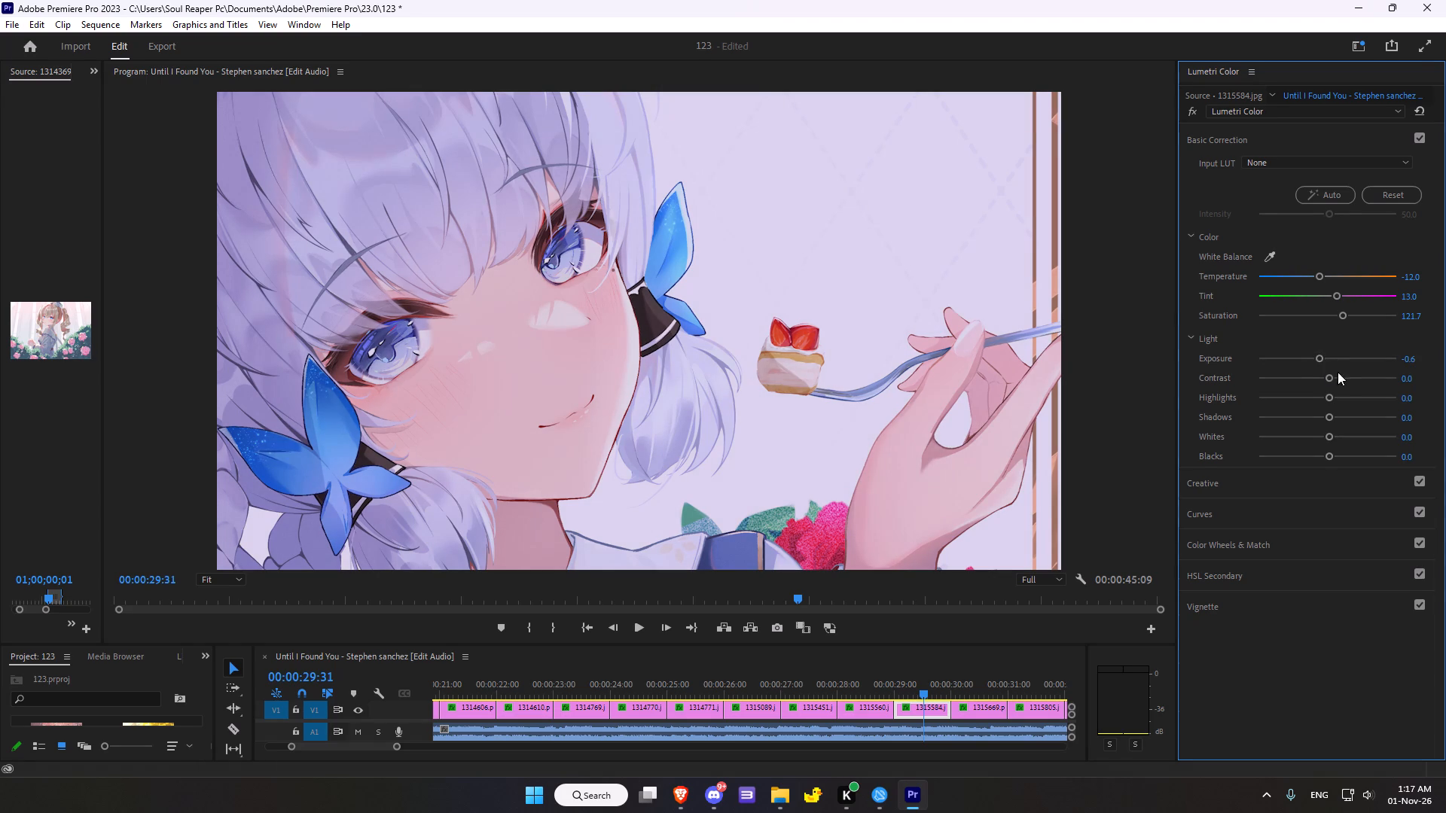
{"action": "left_click", "coordinate": [1331, 379]}
{"action": "left_click_drag", "start_coordinate": [1334, 395], "coordinate": [1326, 394]}
{"action": "left_click", "coordinate": [1330, 418]}
{"action": "left_click_drag", "start_coordinate": [1329, 438], "coordinate": [1335, 423]}
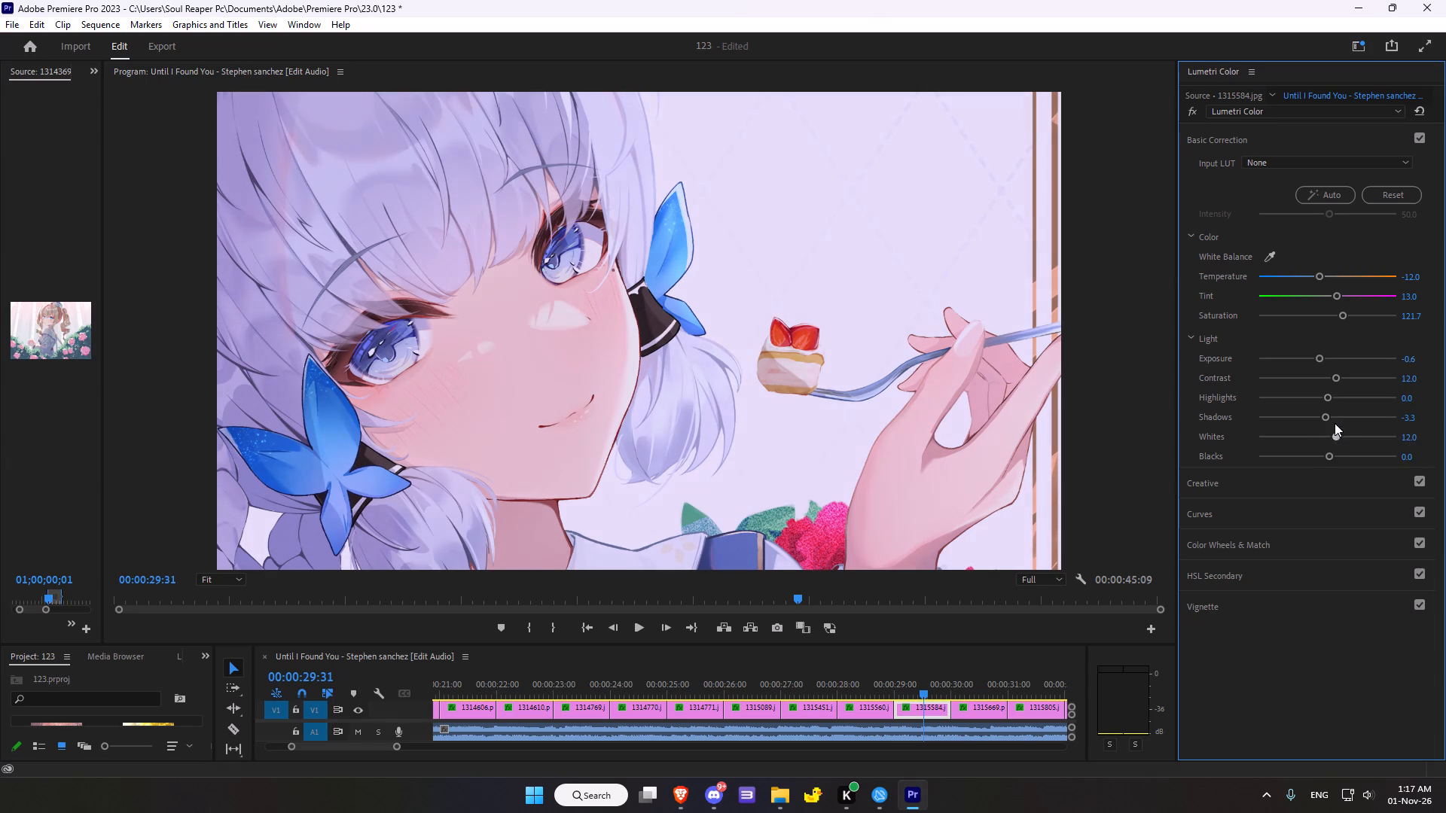
{"action": "left_click_drag", "start_coordinate": [1335, 423], "coordinate": [1319, 431]}
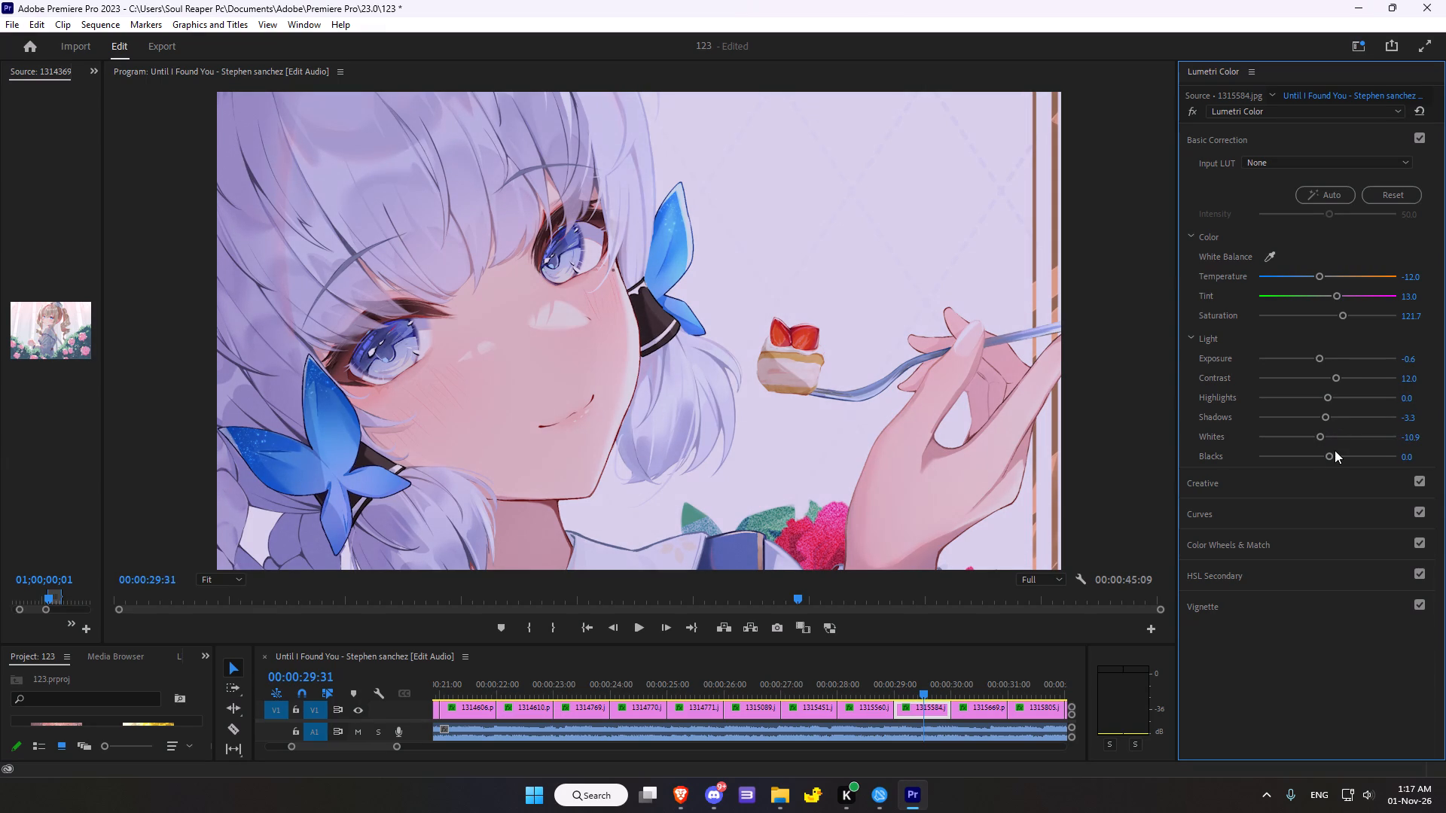
{"action": "left_click_drag", "start_coordinate": [1335, 451], "coordinate": [1332, 442]}
In the Creative adjustments of 1315584.jpg, shift the Shadow Tint slightly toward magenta and the Highlight Tint slightly toward violet.
{"action": "left_click", "coordinate": [1202, 497]}
{"action": "left_click", "coordinate": [1179, 470]}
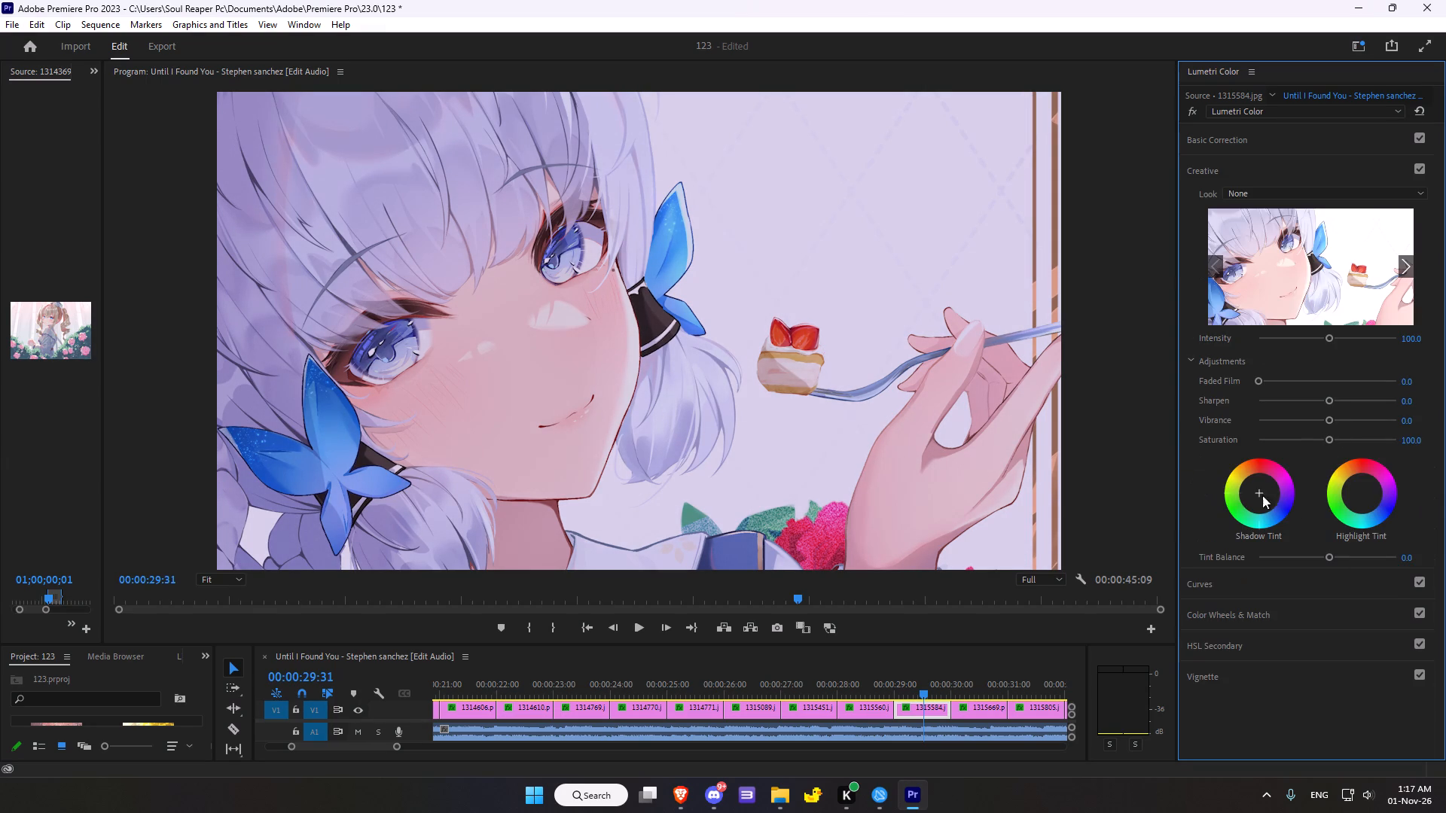
{"action": "left_click_drag", "start_coordinate": [1256, 493], "coordinate": [1293, 455]}
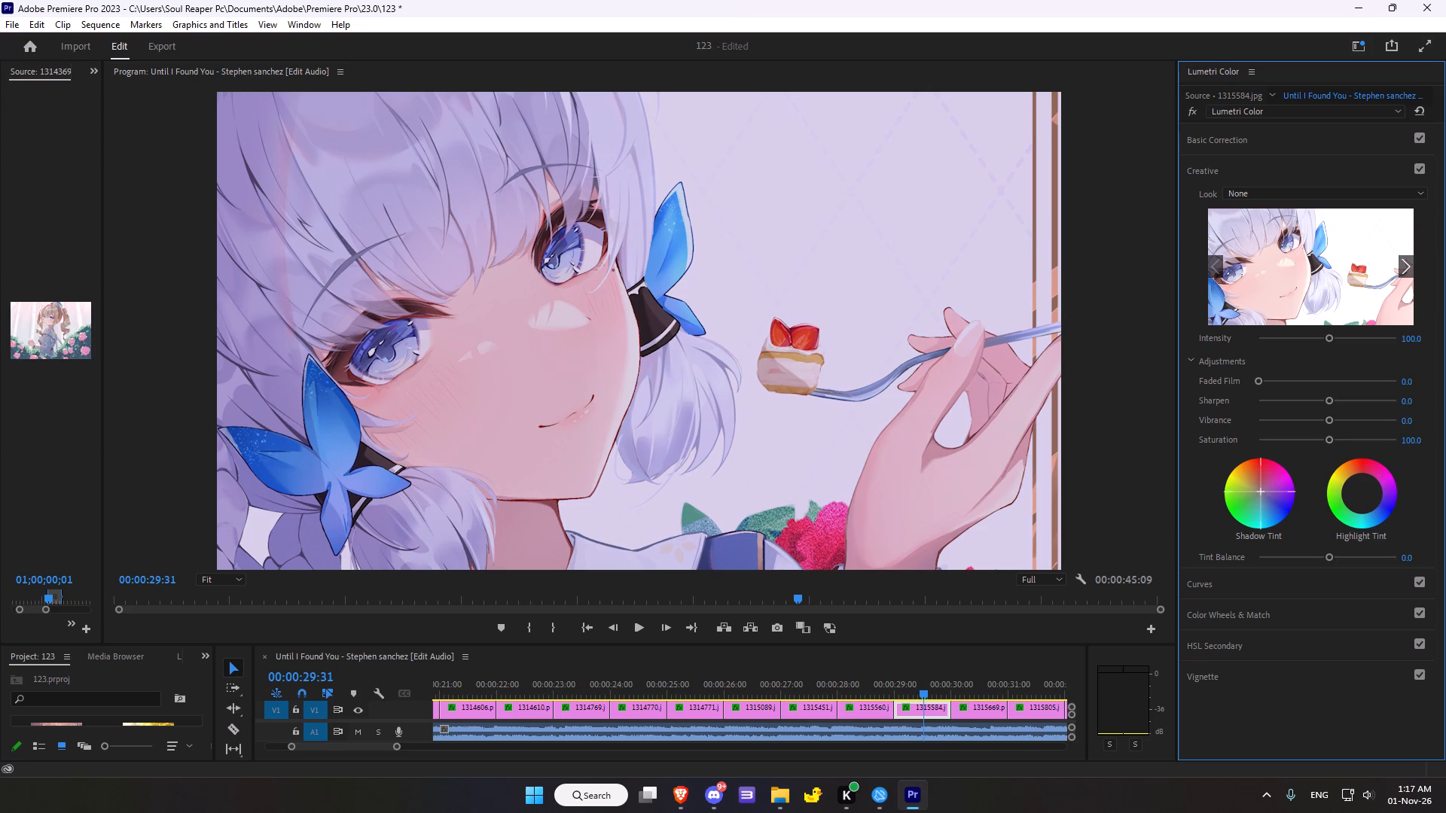
{"action": "left_click_drag", "start_coordinate": [1293, 455], "coordinate": [1316, 457]}
{"action": "left_click_drag", "start_coordinate": [1363, 494], "coordinate": [1407, 491]}
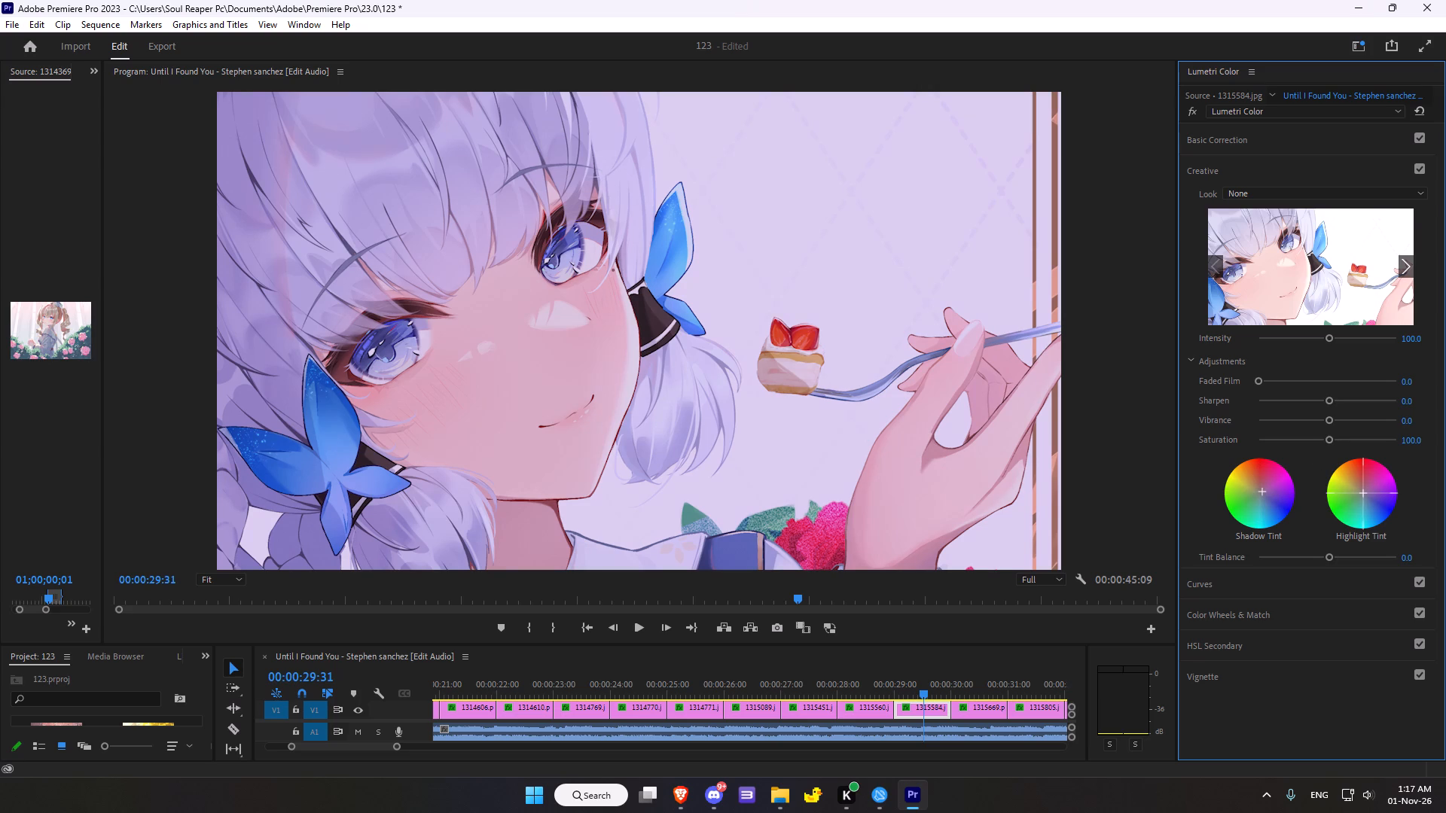
{"action": "left_click_drag", "start_coordinate": [1407, 491], "coordinate": [1420, 509]}
Shape the white RGB curve of 1315584.jpg with an anchor point near the middle and a slightly raised point in the highlights.
{"action": "left_click", "coordinate": [1208, 584]}
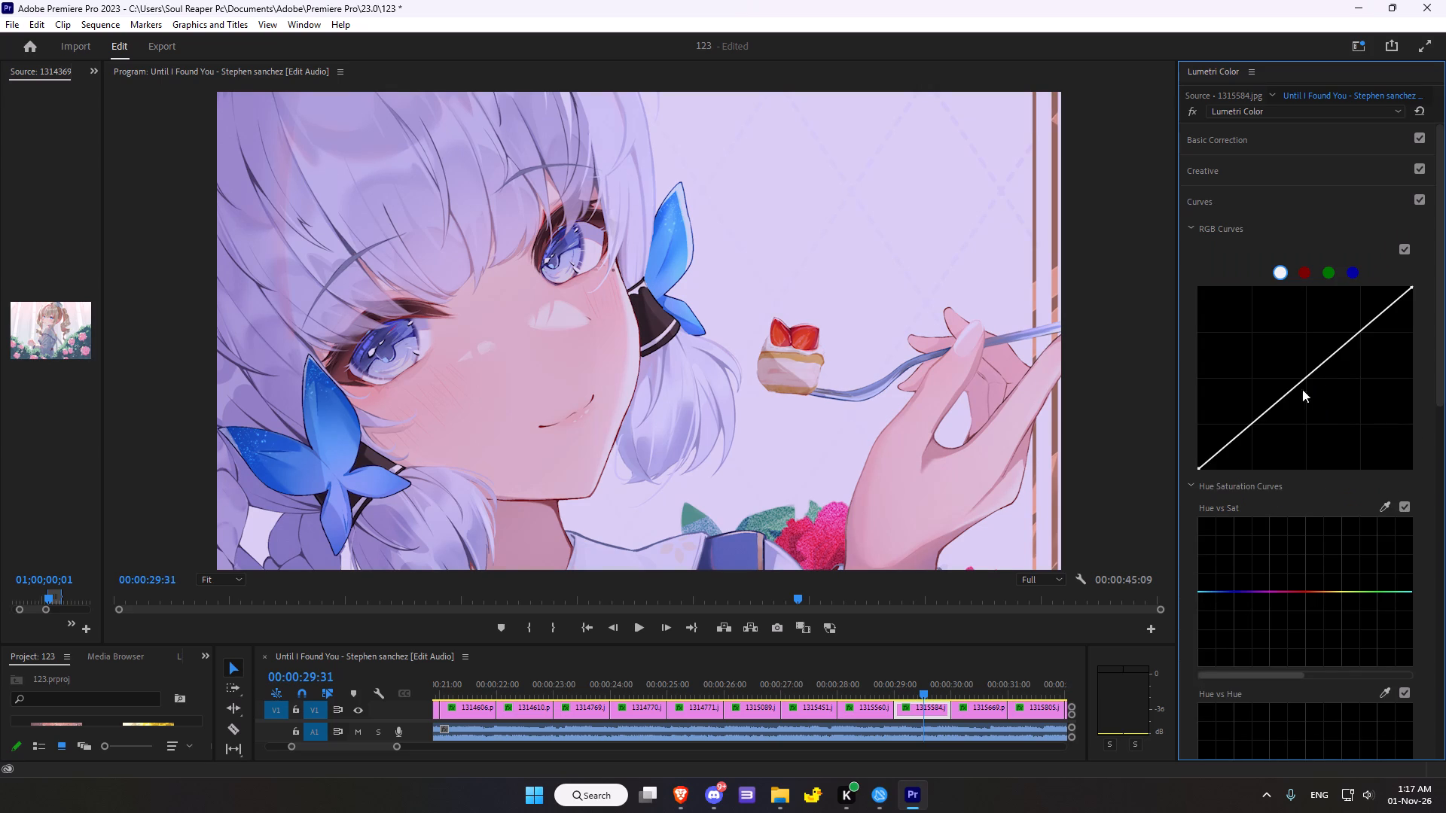
{"action": "left_click", "coordinate": [1298, 385]}
{"action": "left_click_drag", "start_coordinate": [1359, 336], "coordinate": [1359, 335]}
{"action": "left_click_drag", "start_coordinate": [1359, 335], "coordinate": [1352, 333]}
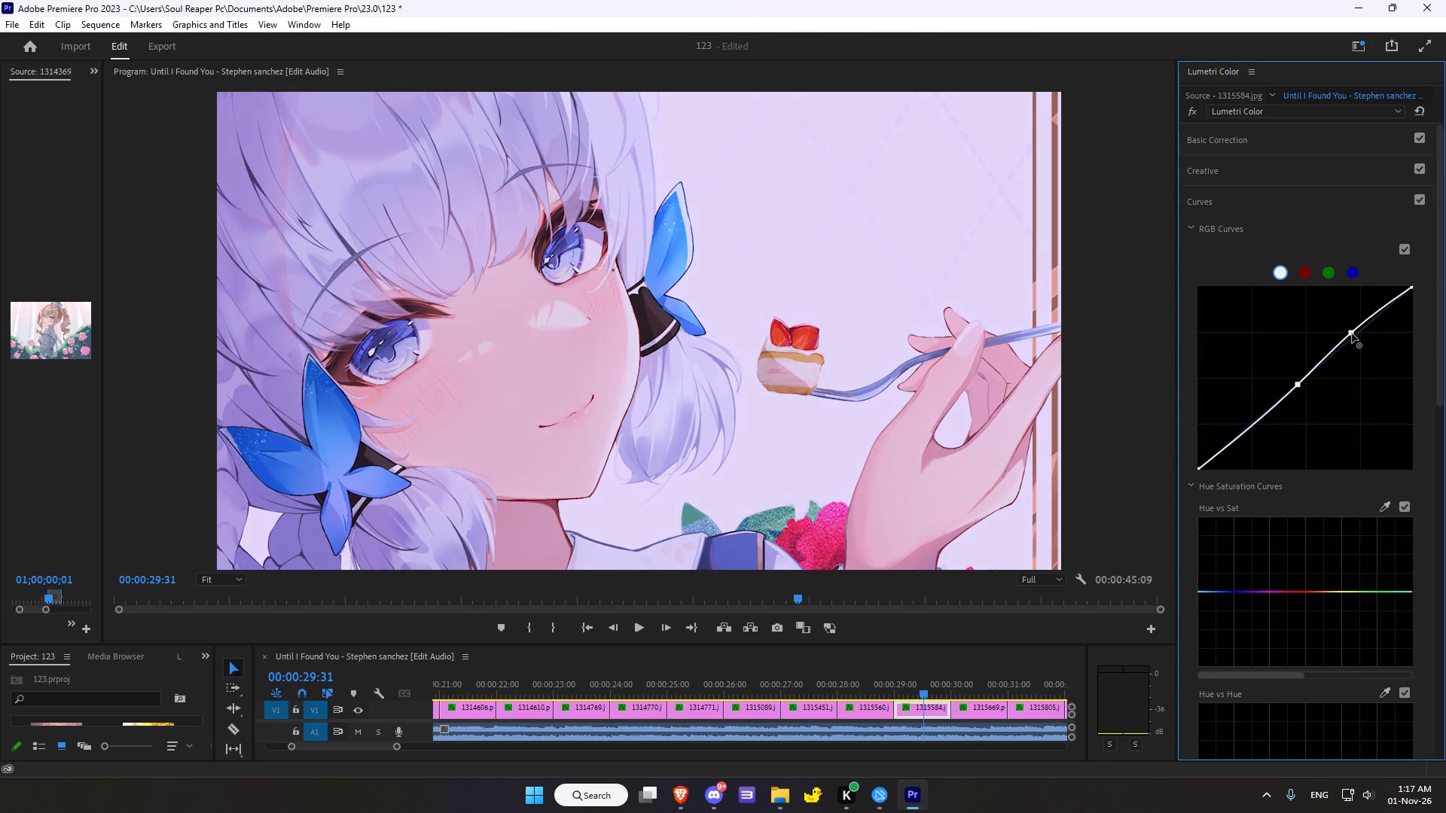
{"action": "left_click_drag", "start_coordinate": [1352, 333], "coordinate": [1353, 332]}
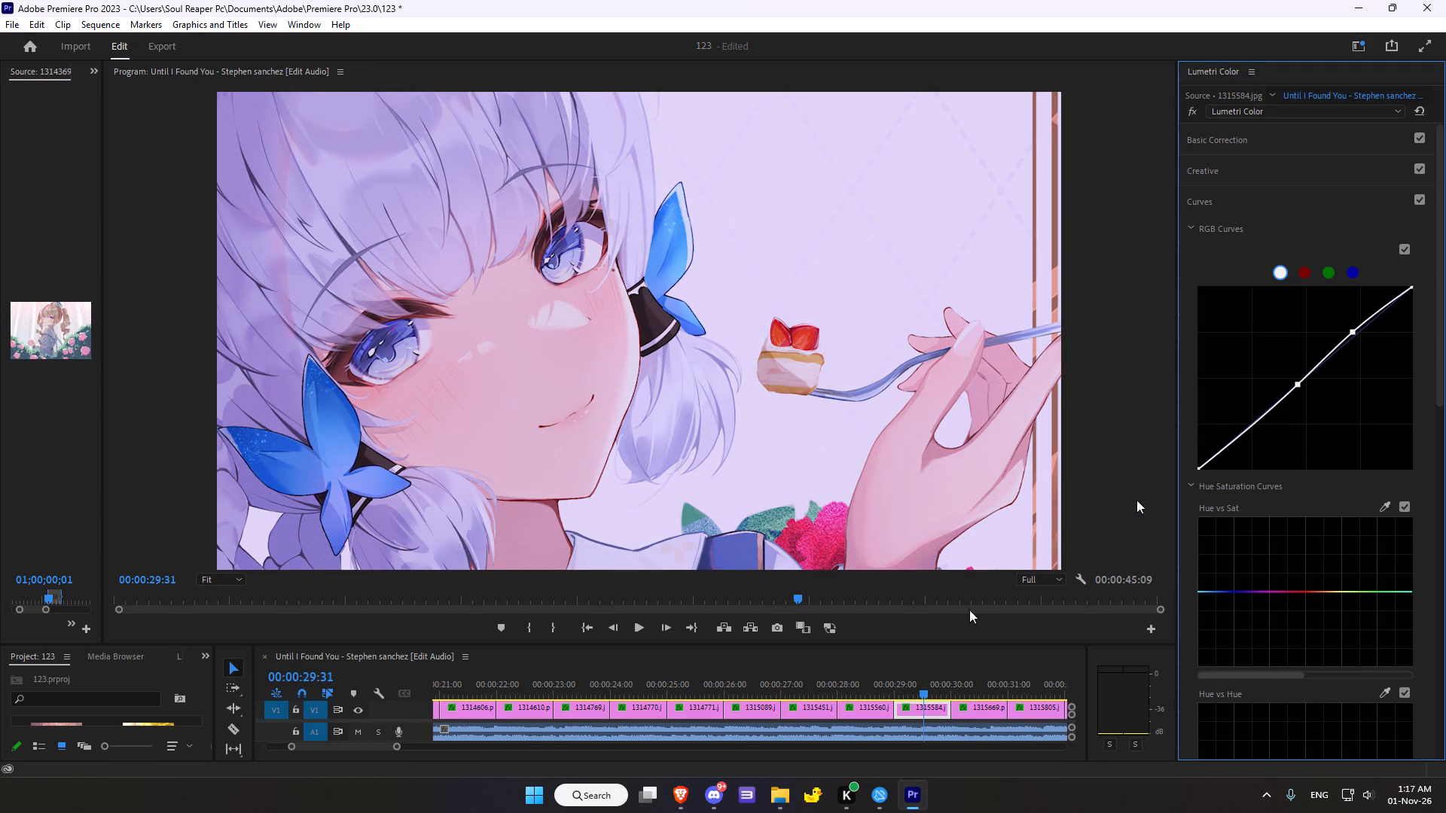
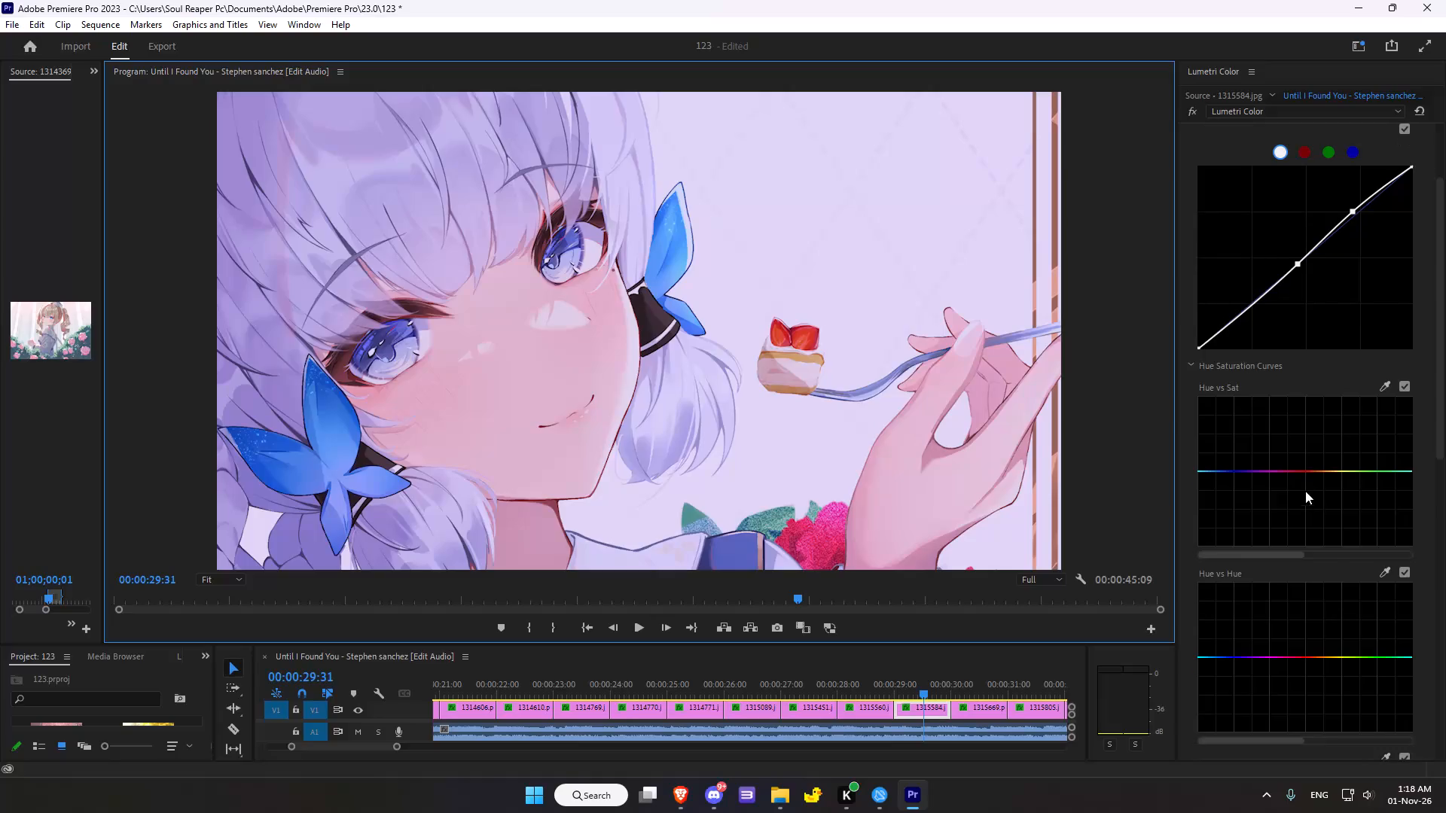
Sample the lavender hair of 1315584.jpg for the Hue vs Sat curve and raise its middle point slightly to boost that hue's saturation.
{"action": "left_click", "coordinate": [1383, 387]}
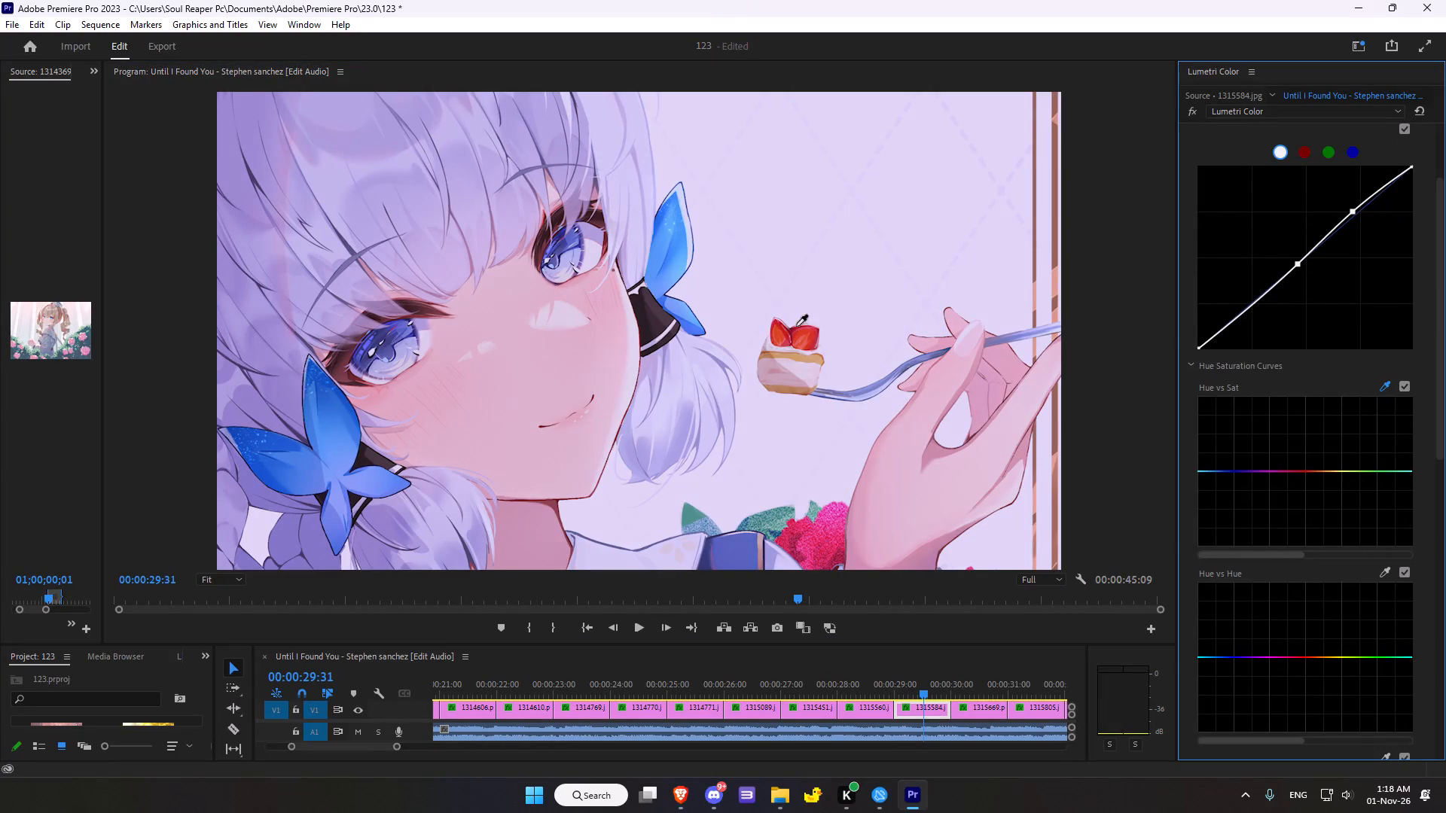
{"action": "left_click", "coordinate": [318, 138]}
{"action": "left_click_drag", "start_coordinate": [1241, 471], "coordinate": [1243, 460]}
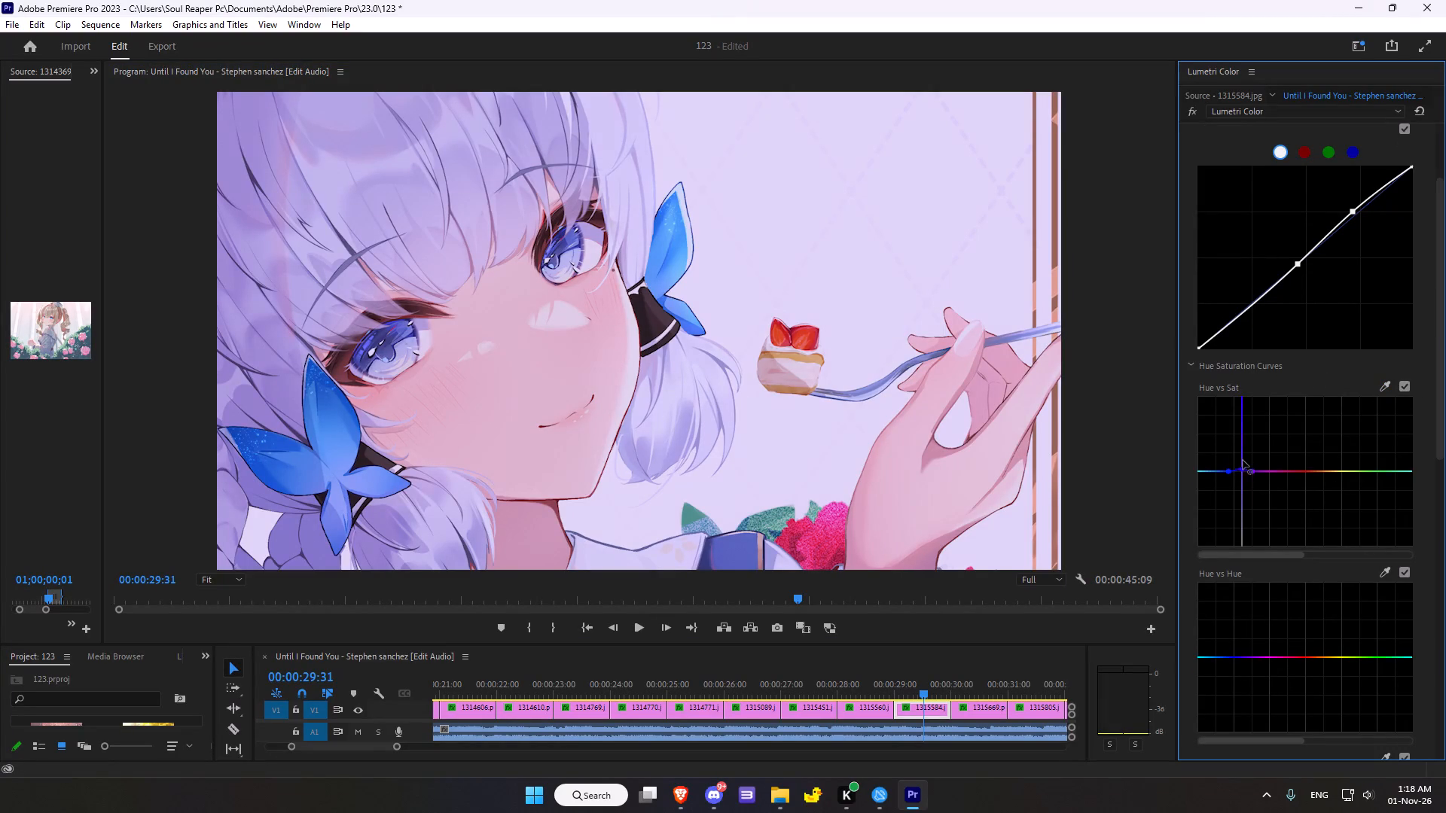
{"action": "left_click_drag", "start_coordinate": [1243, 460], "coordinate": [1243, 449]}
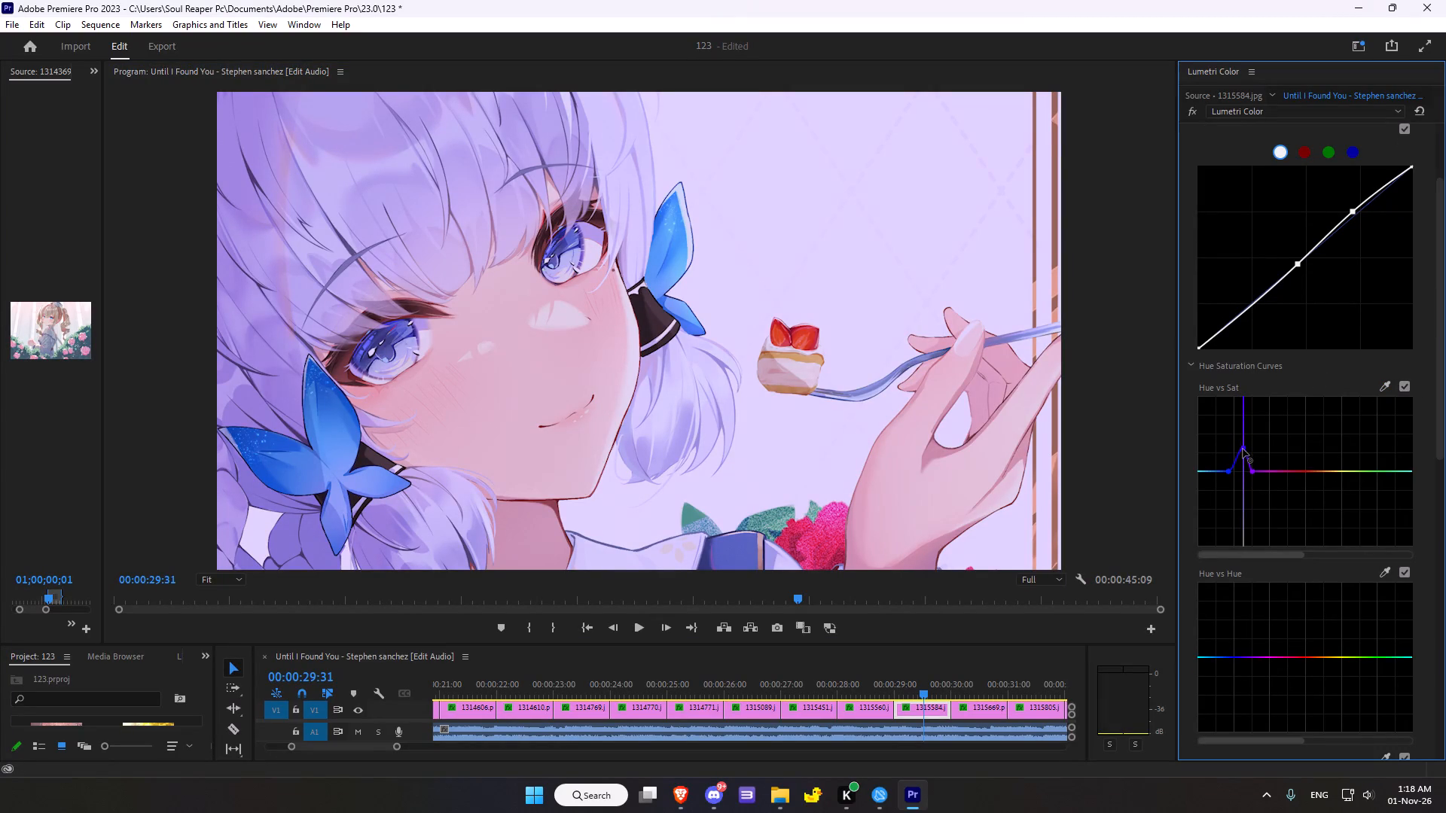
{"action": "left_click_drag", "start_coordinate": [1243, 449], "coordinate": [1240, 455]}
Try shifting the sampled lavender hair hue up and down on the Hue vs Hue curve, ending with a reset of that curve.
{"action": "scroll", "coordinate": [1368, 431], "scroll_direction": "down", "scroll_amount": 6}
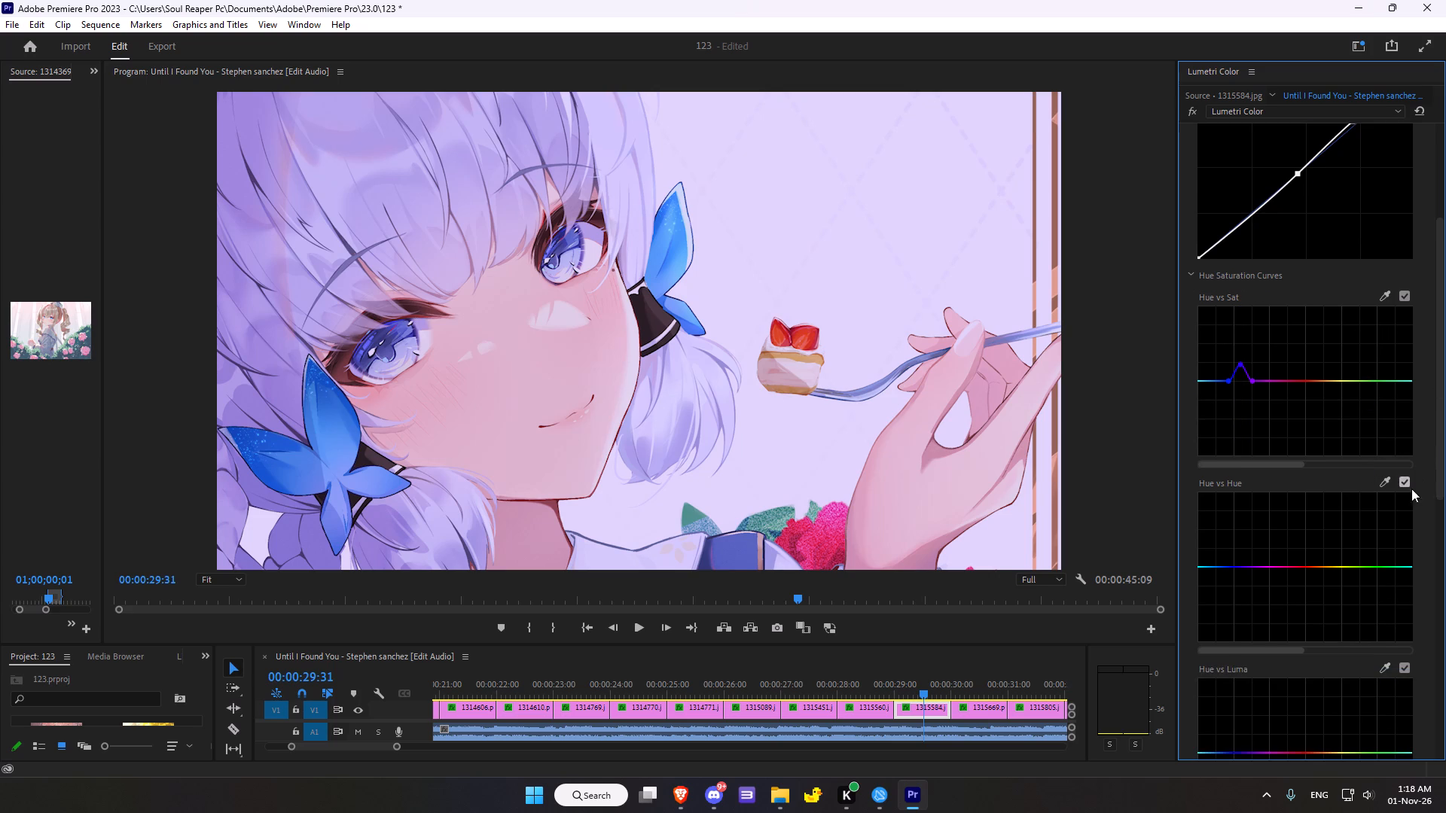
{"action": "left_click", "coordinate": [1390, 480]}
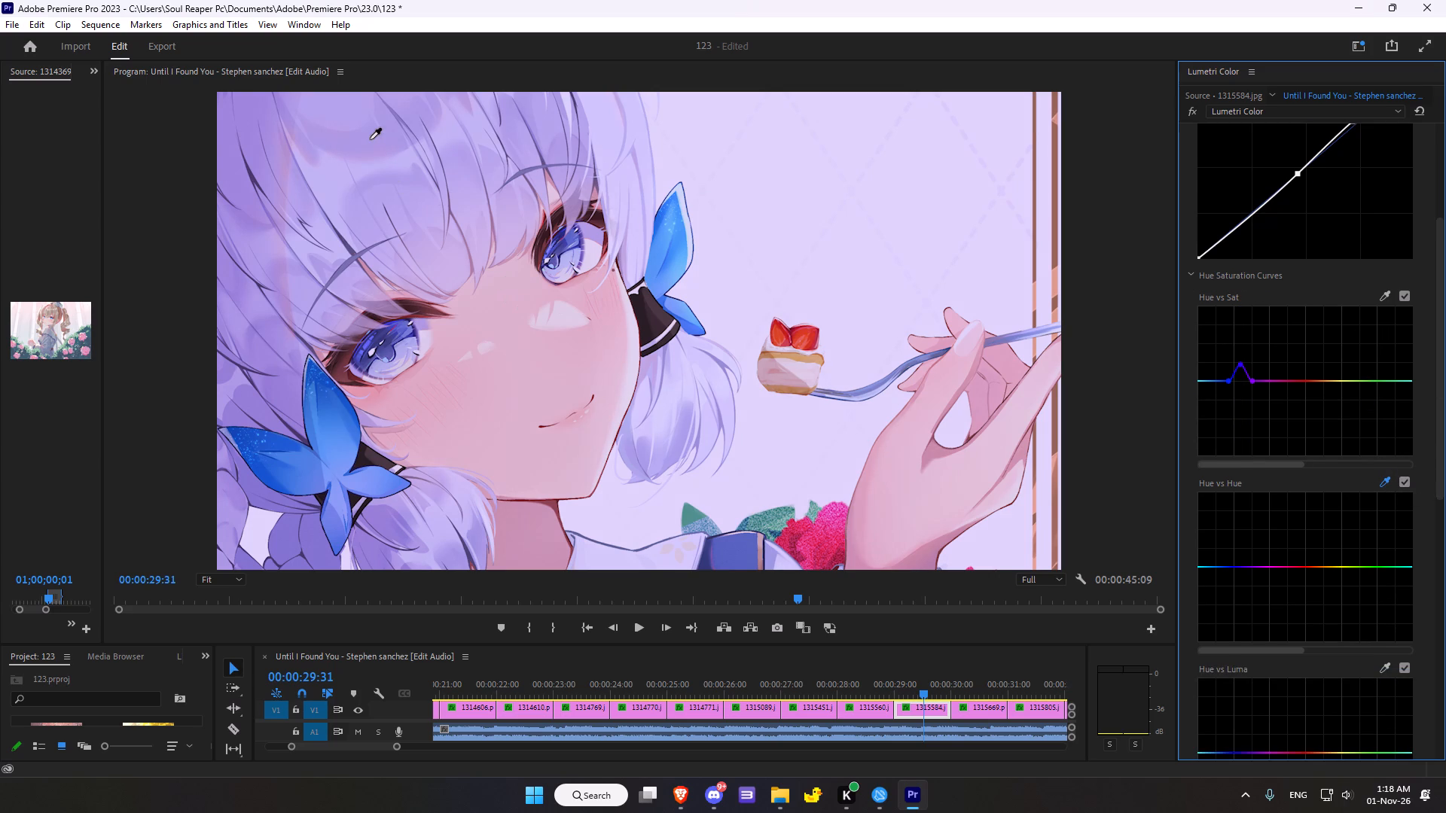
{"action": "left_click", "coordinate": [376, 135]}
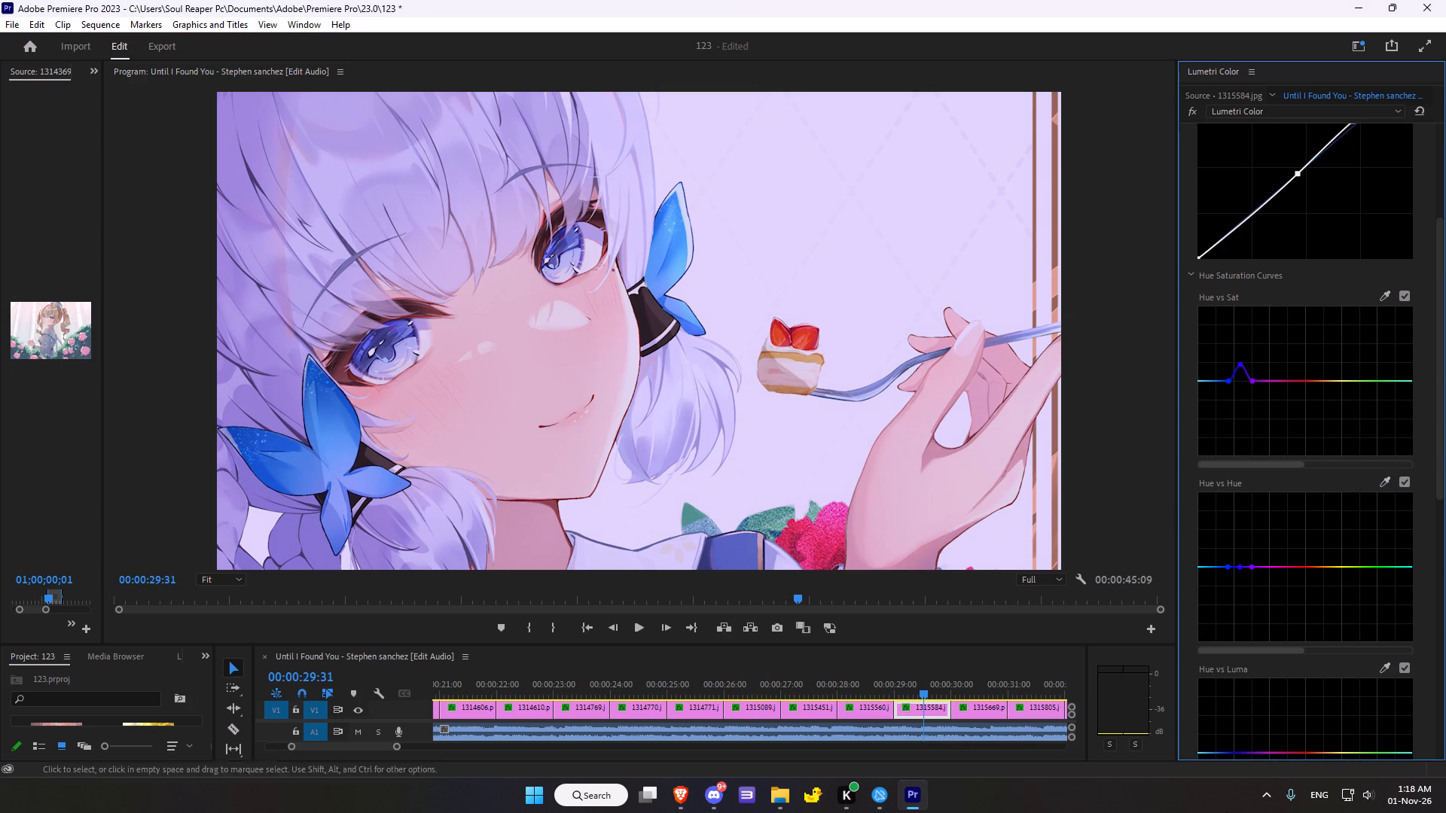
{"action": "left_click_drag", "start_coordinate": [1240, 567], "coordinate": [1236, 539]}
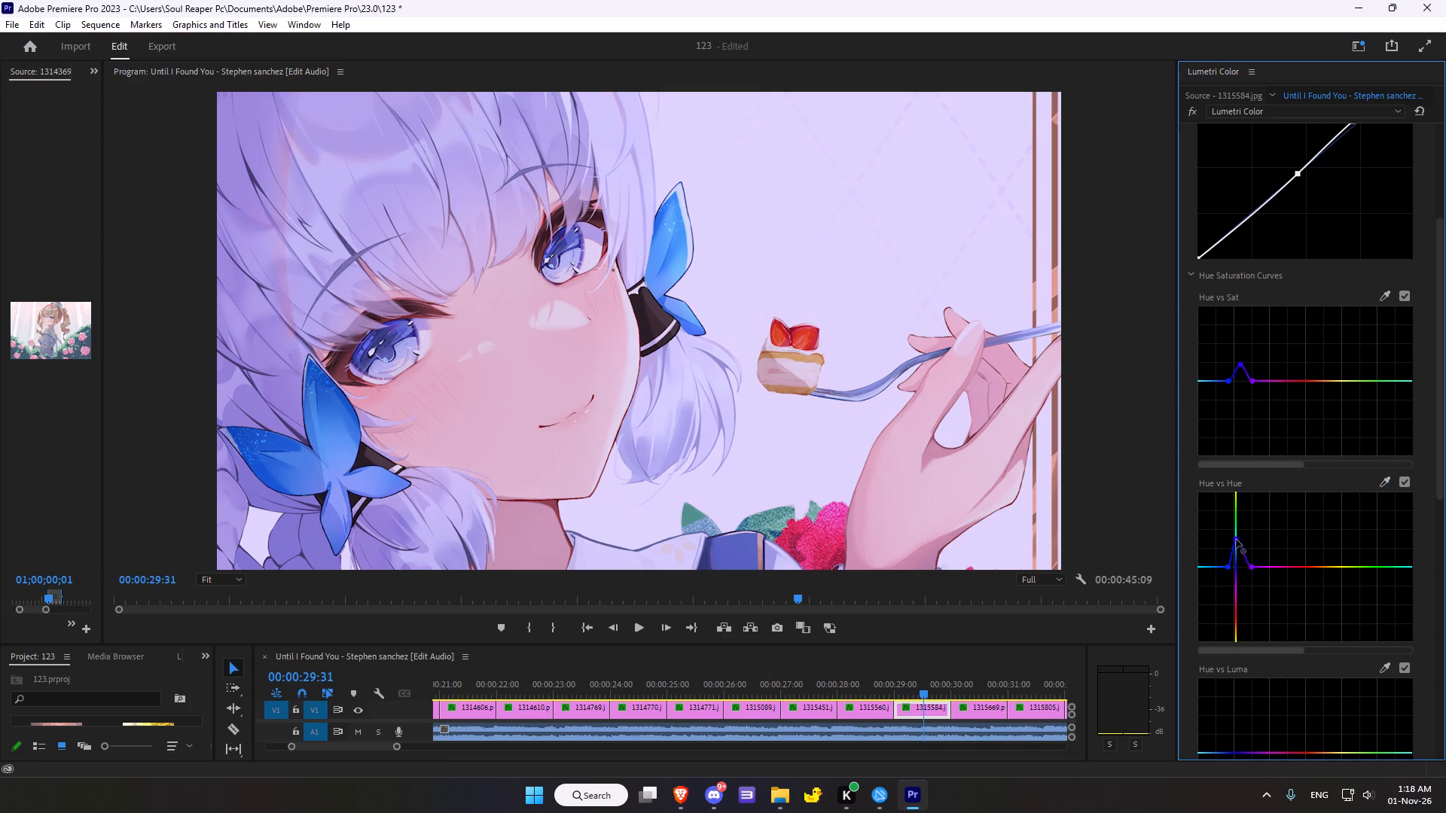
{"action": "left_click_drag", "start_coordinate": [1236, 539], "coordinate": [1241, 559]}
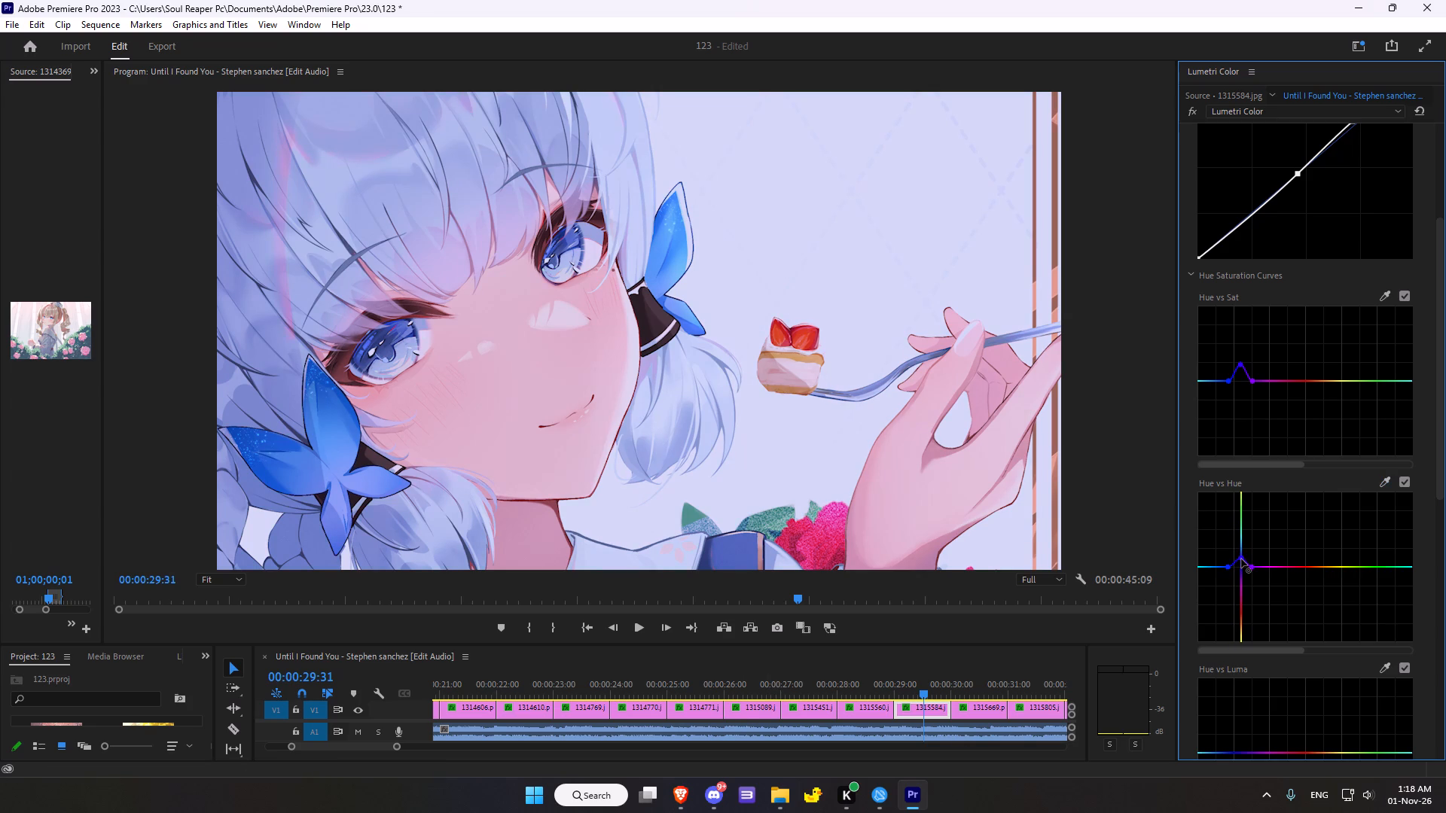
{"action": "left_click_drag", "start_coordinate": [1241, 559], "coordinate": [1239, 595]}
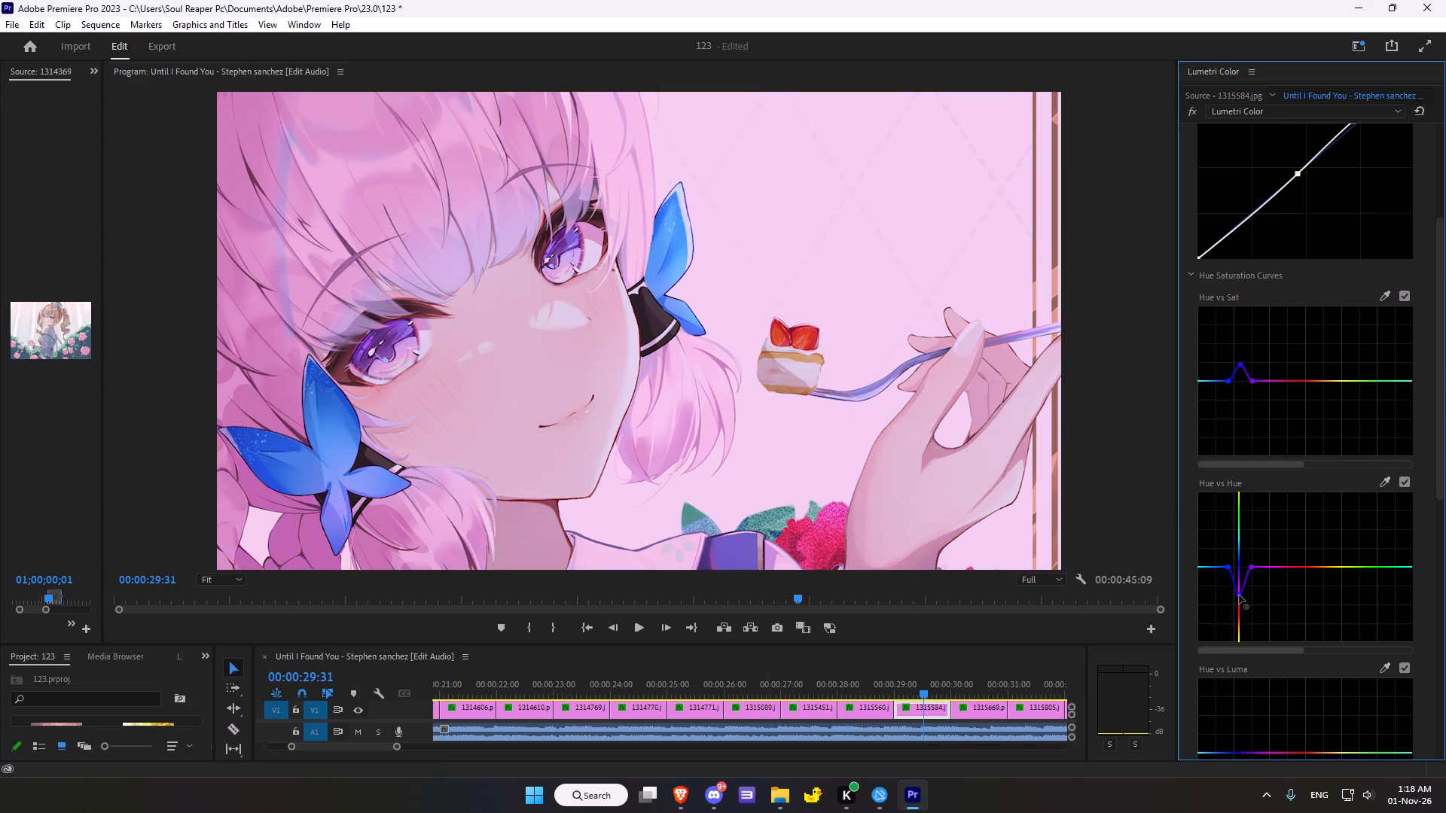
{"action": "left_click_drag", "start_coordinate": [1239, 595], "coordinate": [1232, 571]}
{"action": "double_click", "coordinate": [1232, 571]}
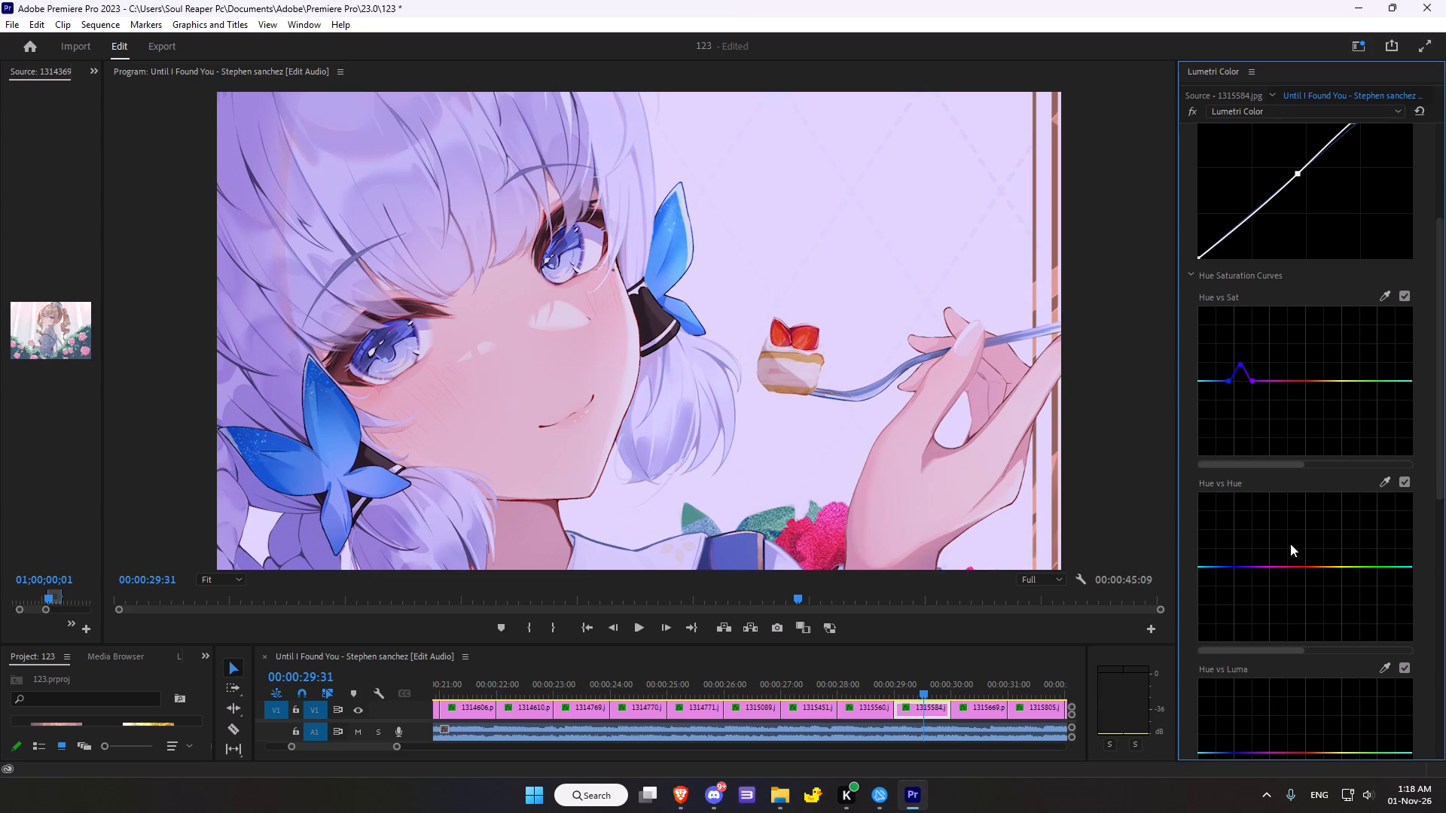
Resample the lavender hair for the Hue vs Hue curve, raise its middle point slightly toward blue, and compare with the Lumetri effect bypassed.
{"action": "left_click", "coordinate": [1383, 483]}
{"action": "left_click", "coordinate": [365, 157]}
{"action": "left_click_drag", "start_coordinate": [1243, 568], "coordinate": [1242, 558]}
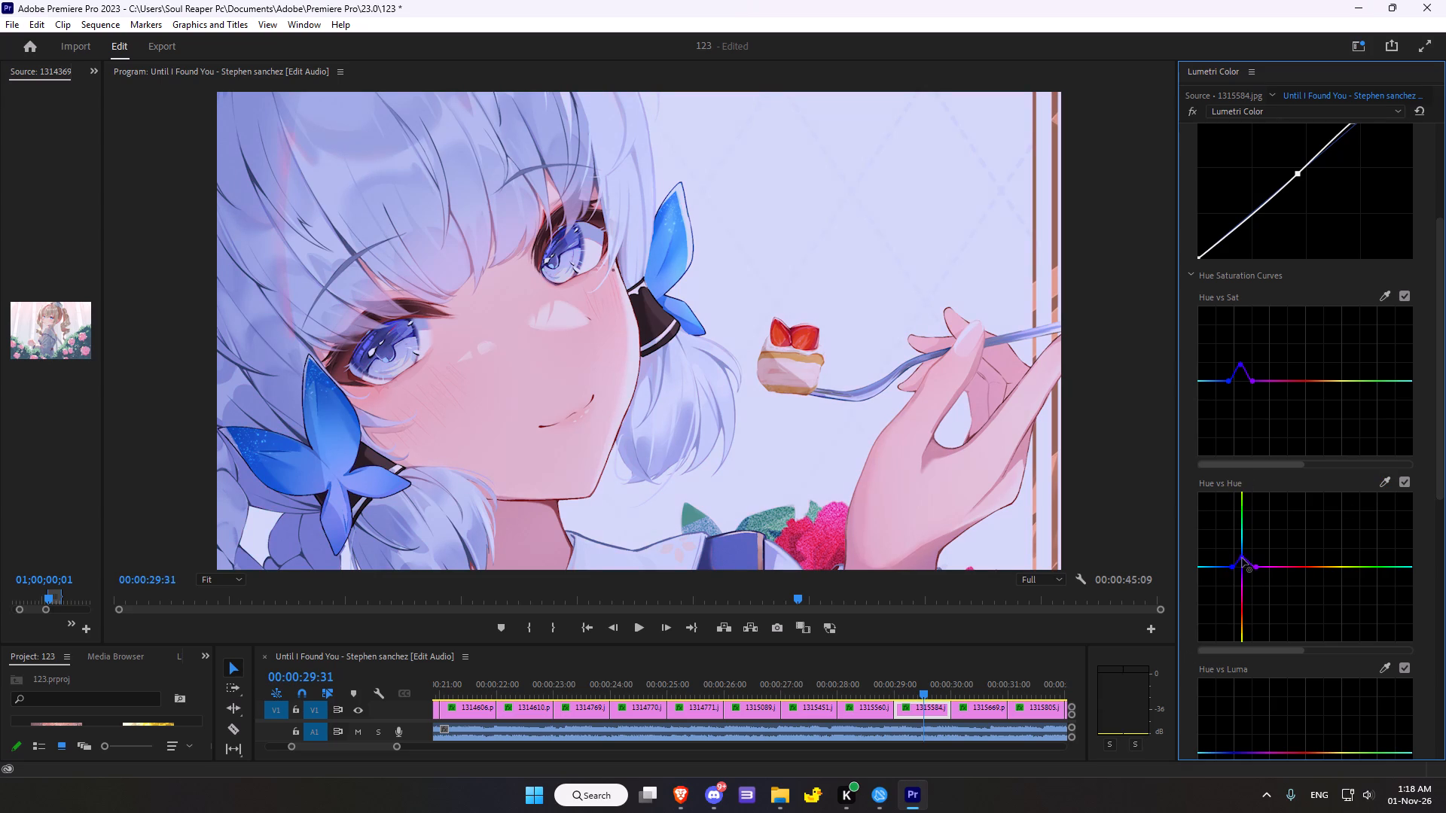
{"action": "left_click_drag", "start_coordinate": [1242, 558], "coordinate": [1242, 567]}
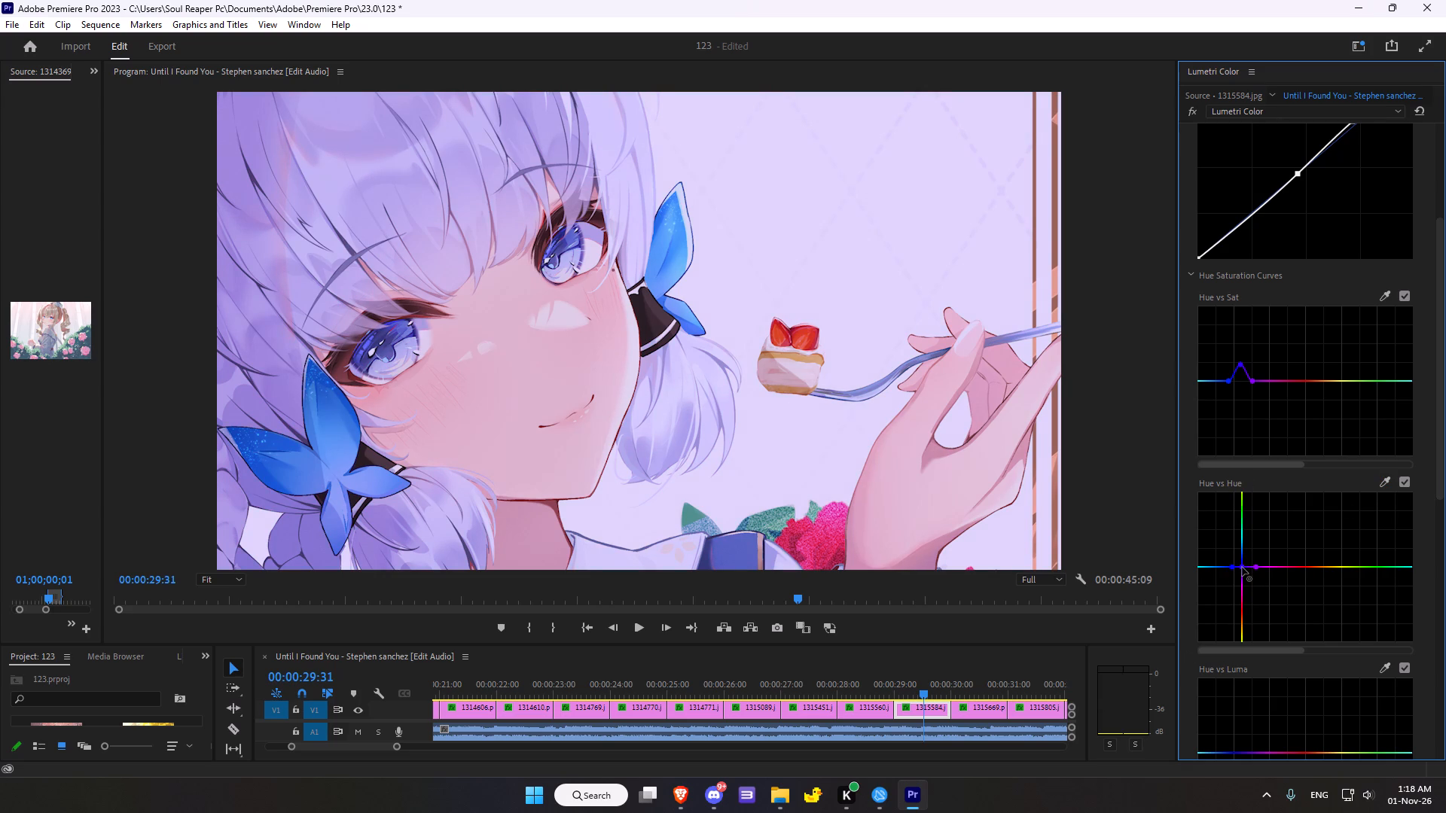
{"action": "left_click_drag", "start_coordinate": [1242, 567], "coordinate": [1243, 561]}
{"action": "left_click", "coordinate": [1189, 107]}
{"action": "double_click", "coordinate": [1189, 106]}
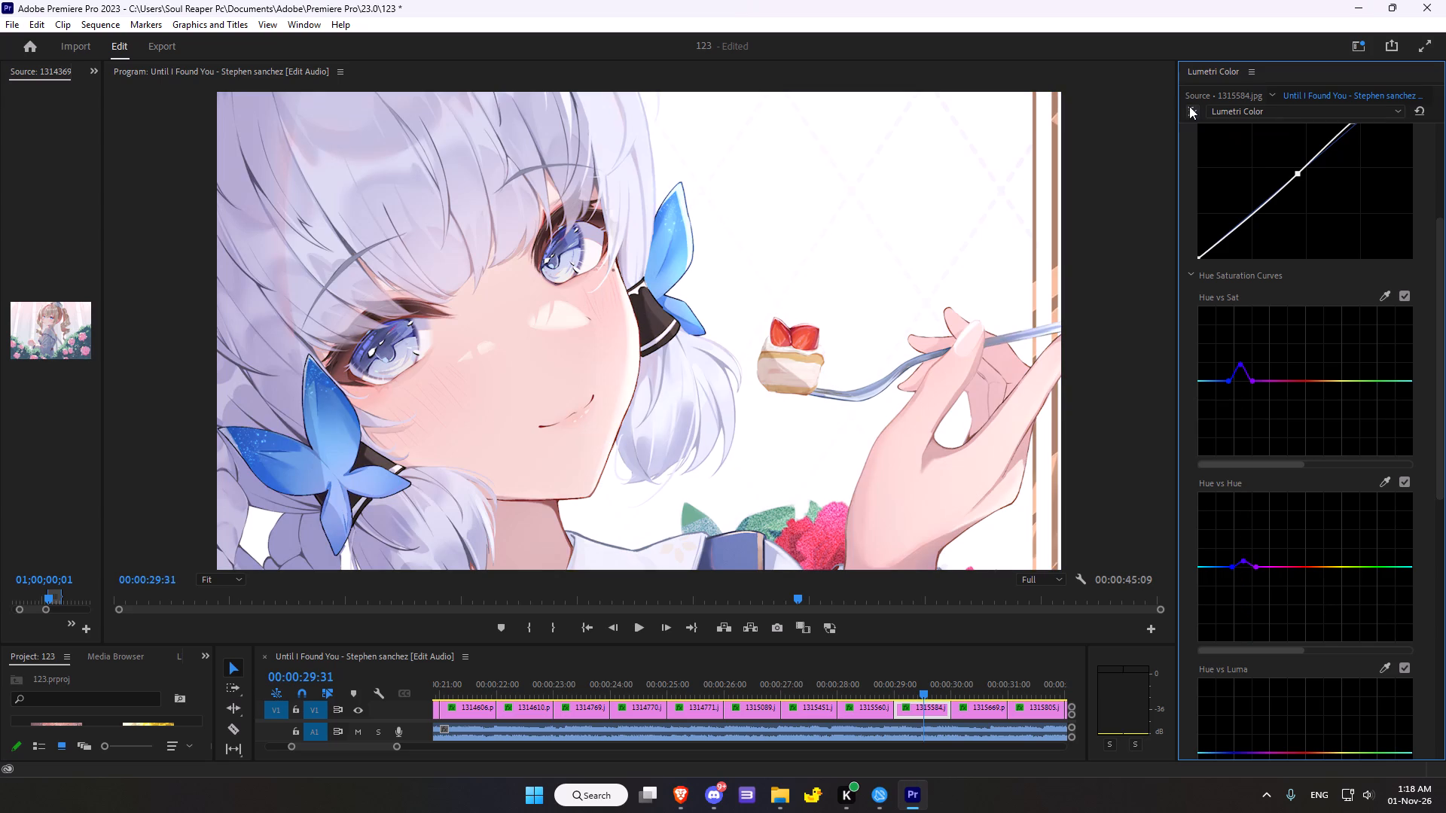
{"action": "right_click", "coordinate": [1189, 106]}
{"action": "left_click", "coordinate": [1189, 106]}
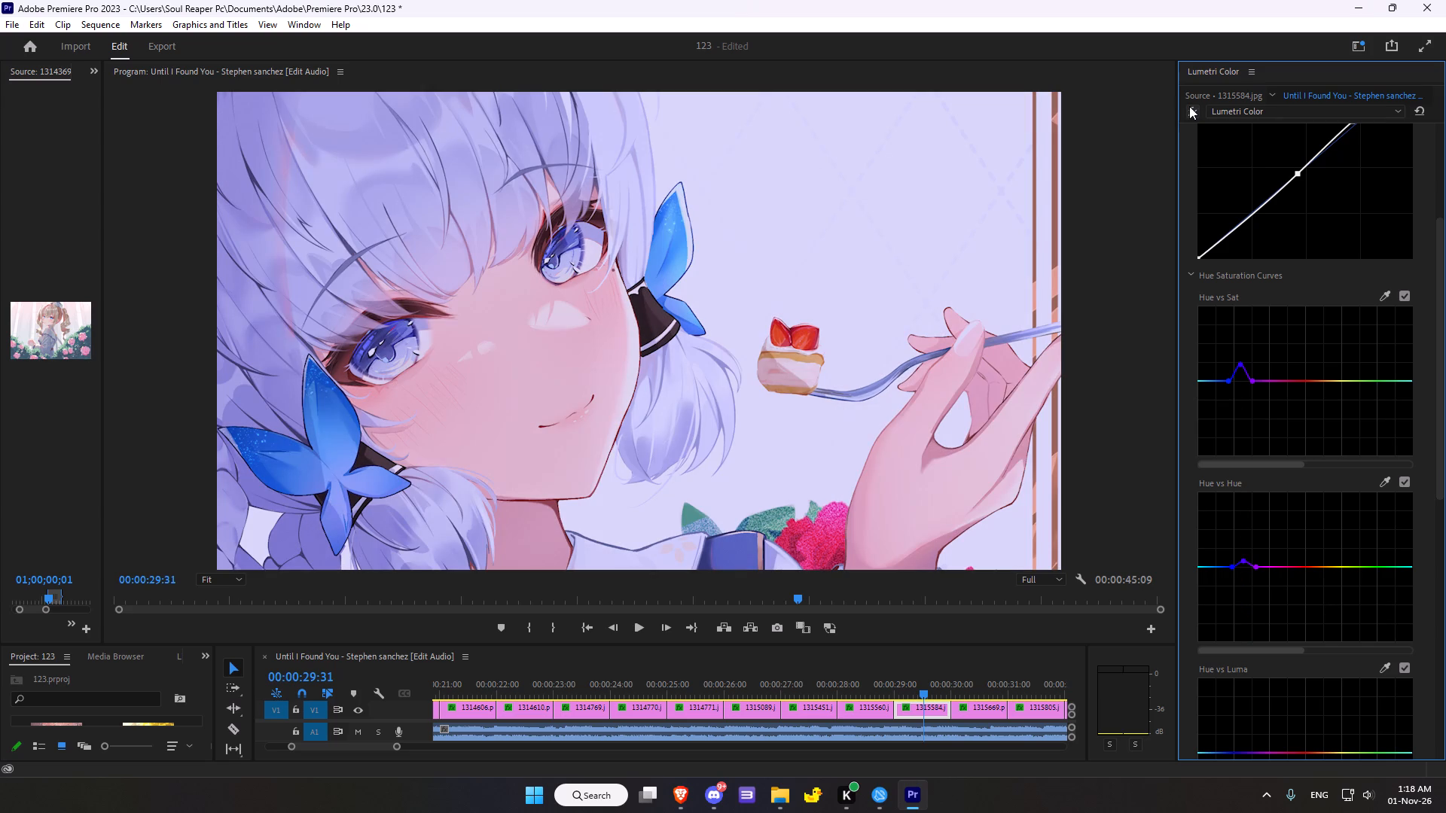
Sample the blue butterfly hair ornament for the Hue vs Luma curve and raise its middle point slightly to brighten the blue.
{"action": "scroll", "coordinate": [1336, 555], "scroll_direction": "down", "scroll_amount": 2}
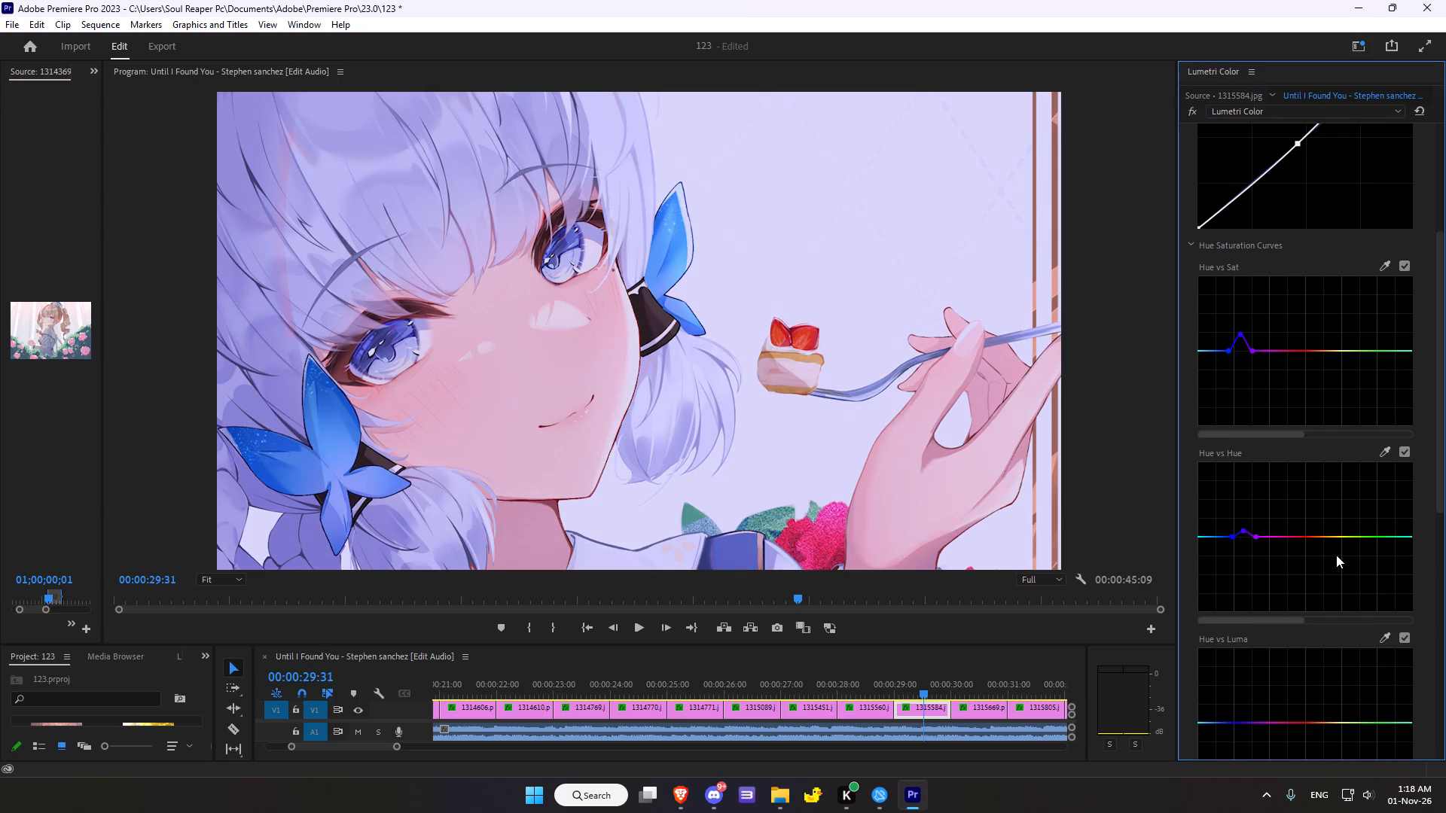
{"action": "scroll", "coordinate": [1336, 555], "scroll_direction": "down", "scroll_amount": 7}
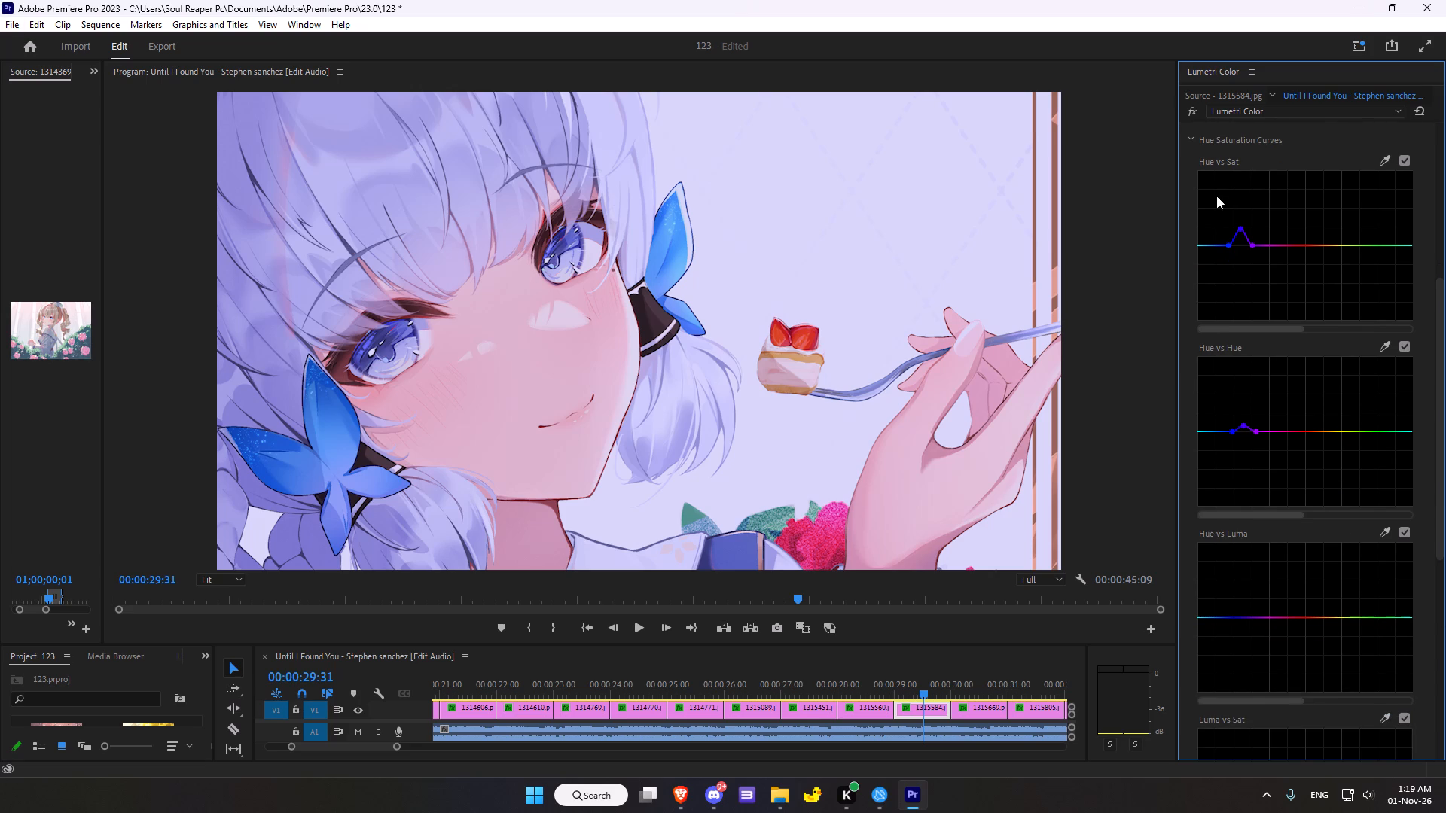
{"action": "scroll", "coordinate": [1216, 196], "scroll_direction": "down", "scroll_amount": 2}
{"action": "scroll", "coordinate": [1359, 449], "scroll_direction": "down", "scroll_amount": 1}
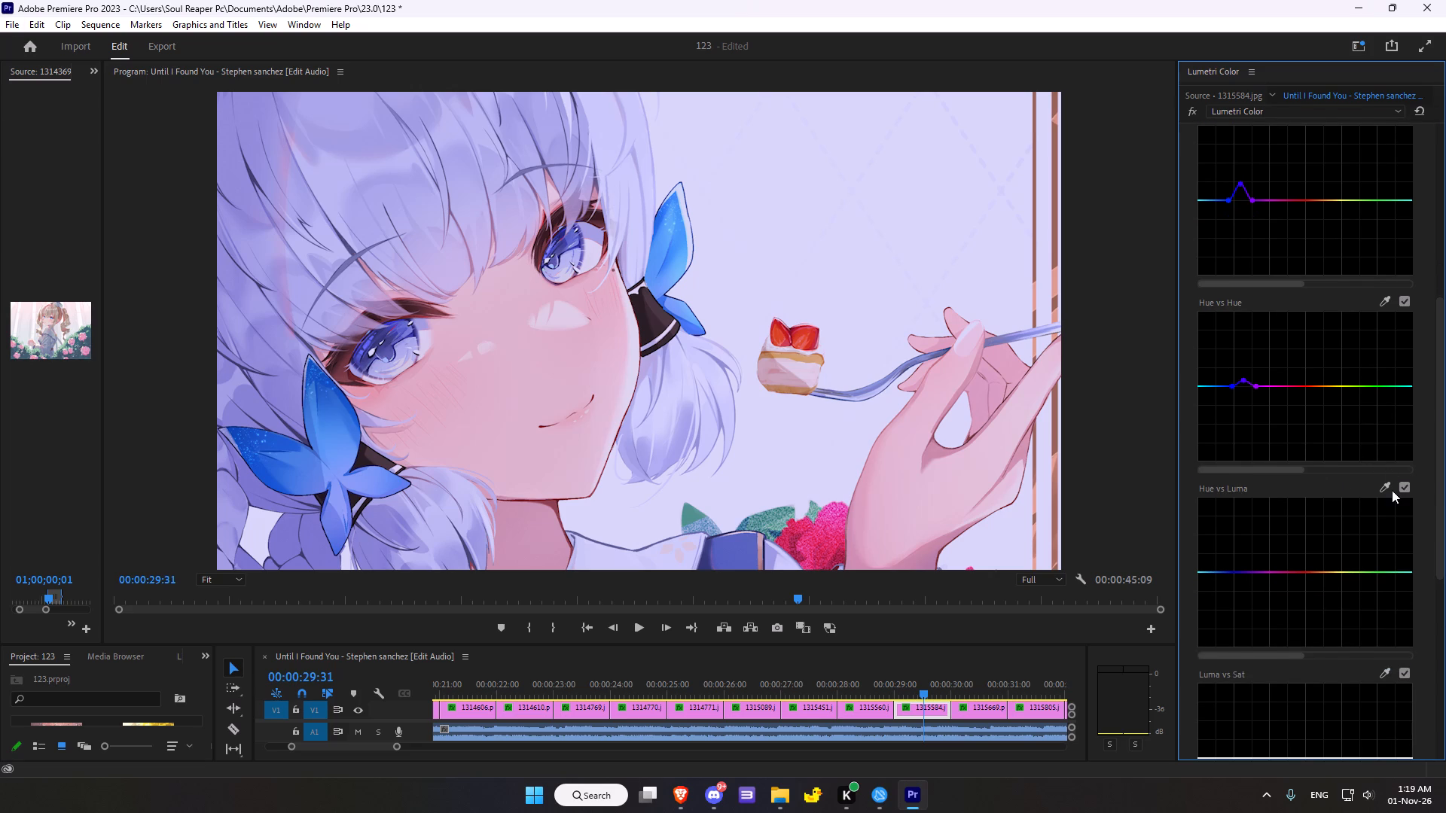
{"action": "left_click", "coordinate": [1380, 485]}
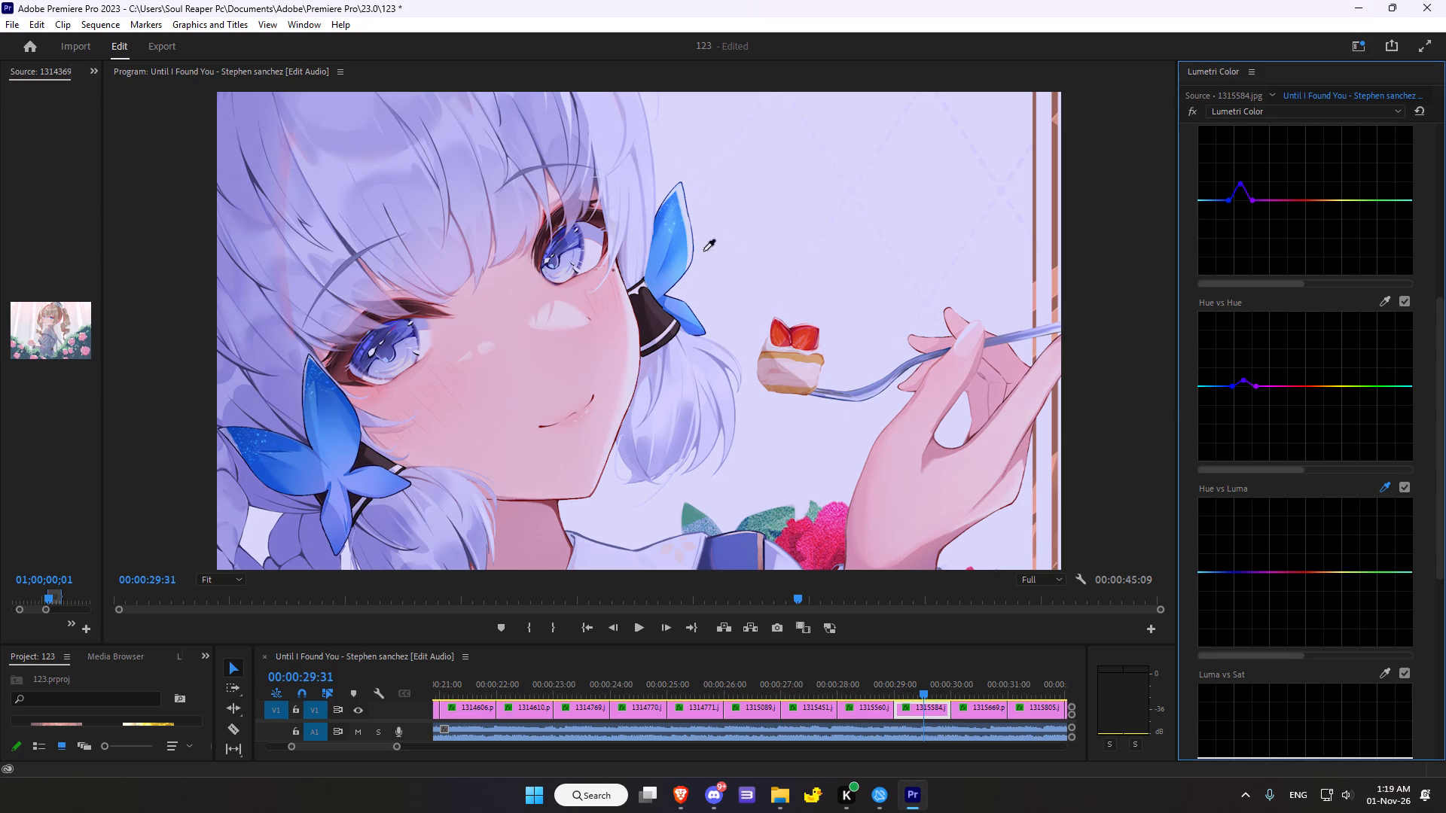
{"action": "scroll", "coordinate": [841, 360], "scroll_direction": "down", "scroll_amount": 1}
{"action": "left_click", "coordinate": [676, 257]}
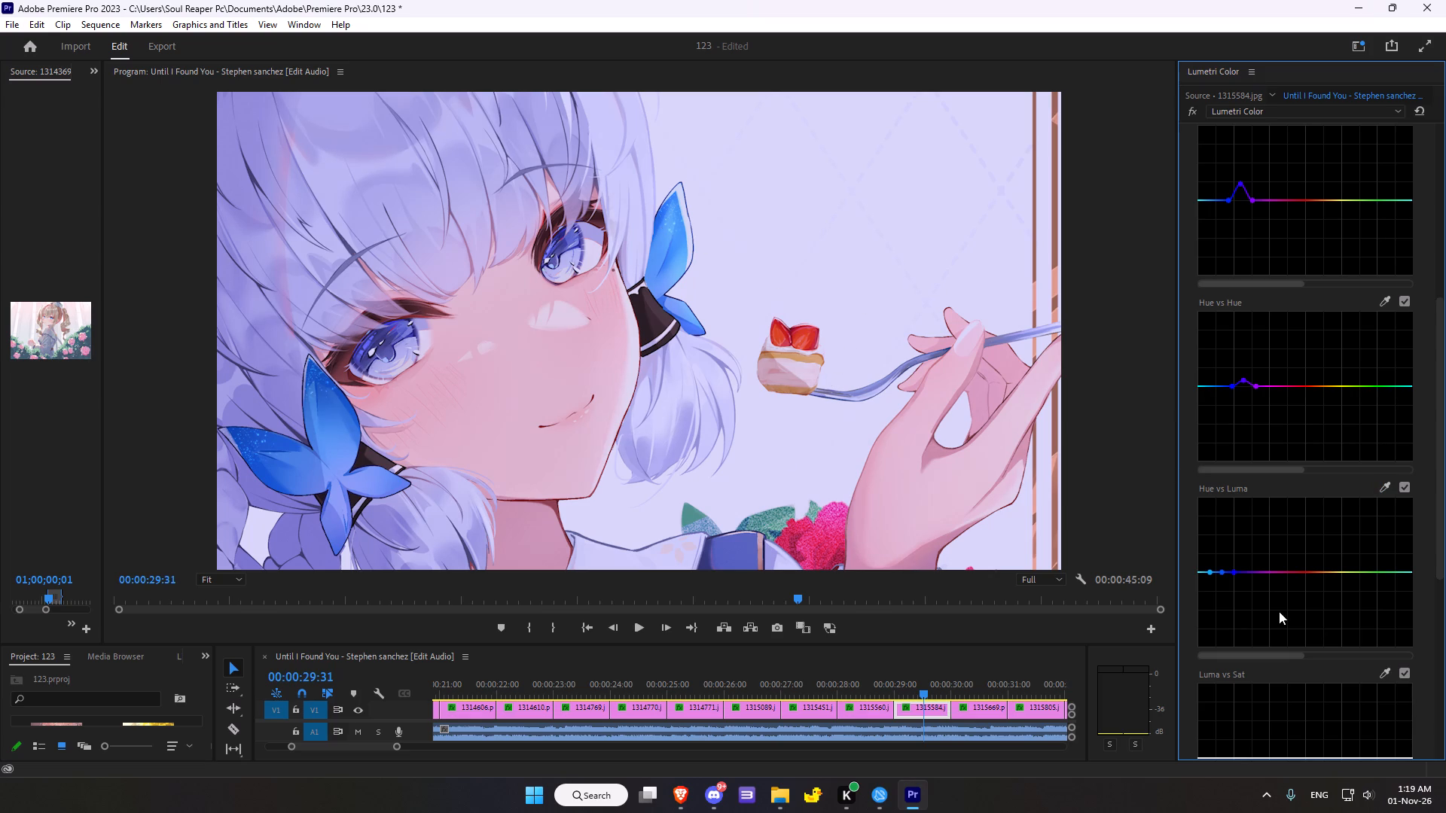
{"action": "left_click_drag", "start_coordinate": [1223, 575], "coordinate": [1219, 556]}
{"action": "left_click_drag", "start_coordinate": [1219, 556], "coordinate": [1222, 568]}
{"action": "left_click_drag", "start_coordinate": [1222, 568], "coordinate": [1230, 483]}
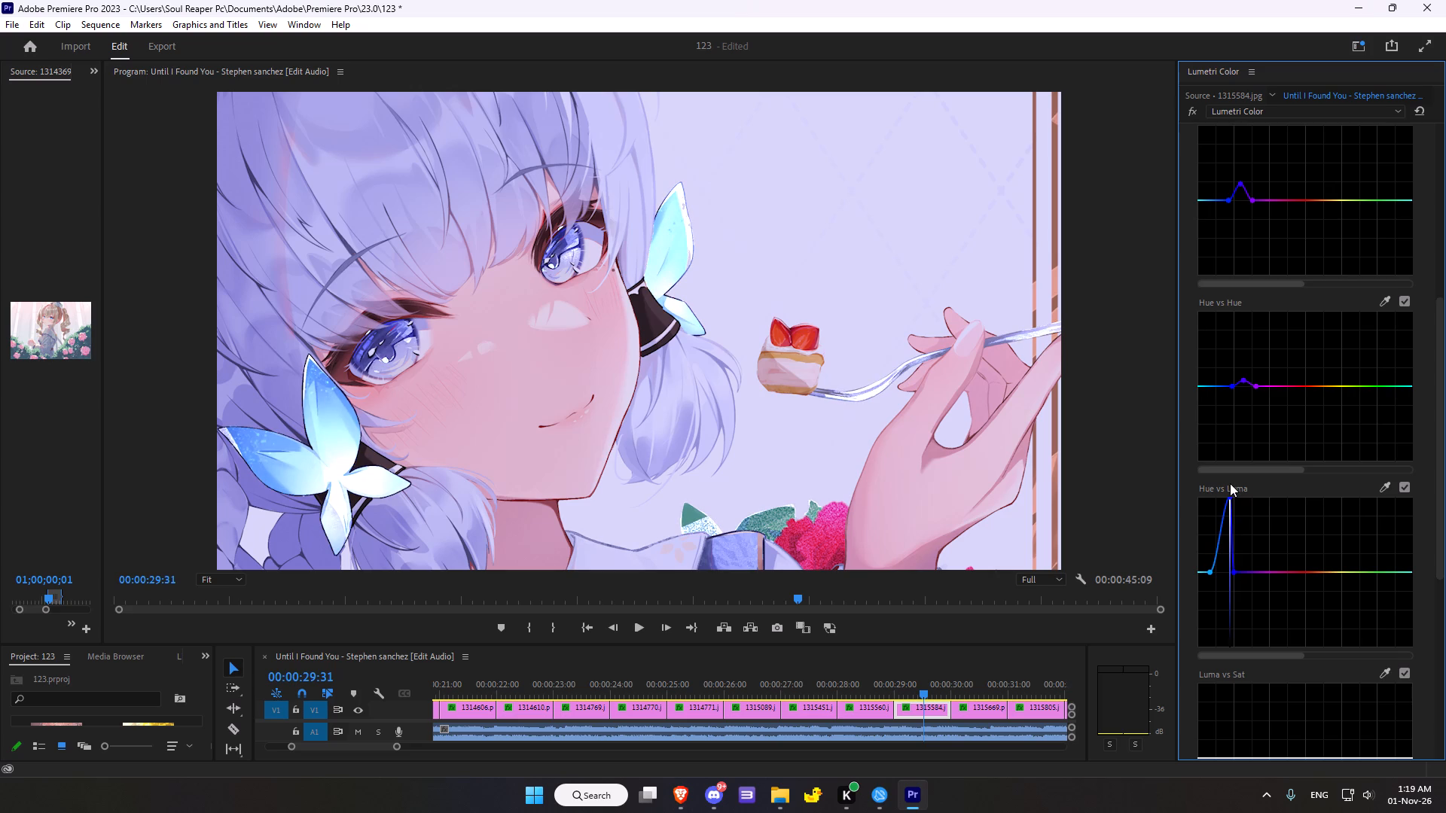
{"action": "left_click_drag", "start_coordinate": [1230, 483], "coordinate": [1227, 564]}
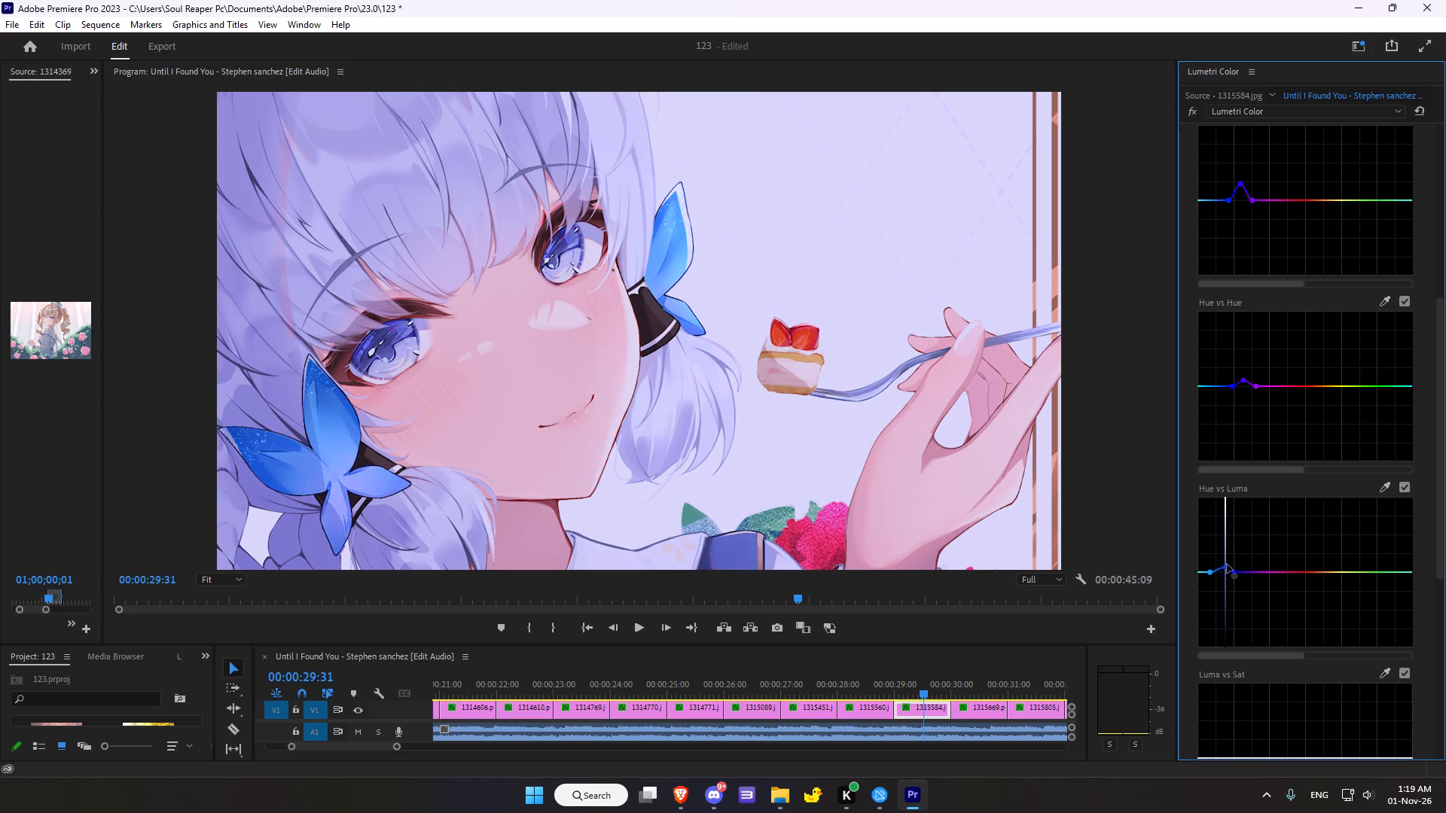
{"action": "left_click_drag", "start_coordinate": [1227, 564], "coordinate": [1230, 573]}
{"action": "left_click_drag", "start_coordinate": [1230, 573], "coordinate": [1224, 559]}
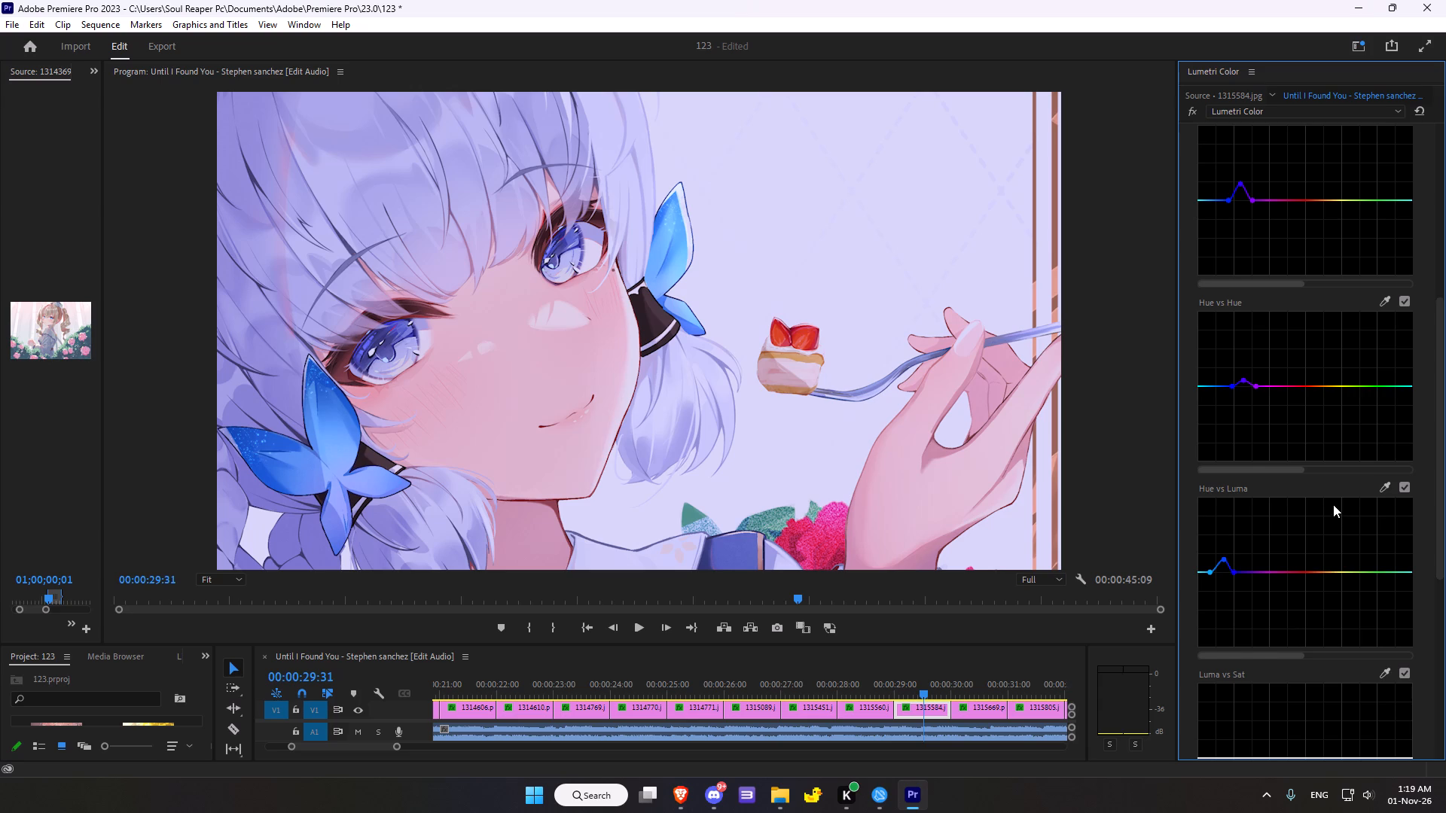
Add a vignette to 1315584.jpg with Amount -1.3, Midpoint 21.2, Roundness 31.5 and Feather 33.2.
{"action": "scroll", "coordinate": [1333, 504], "scroll_direction": "down", "scroll_amount": 1}
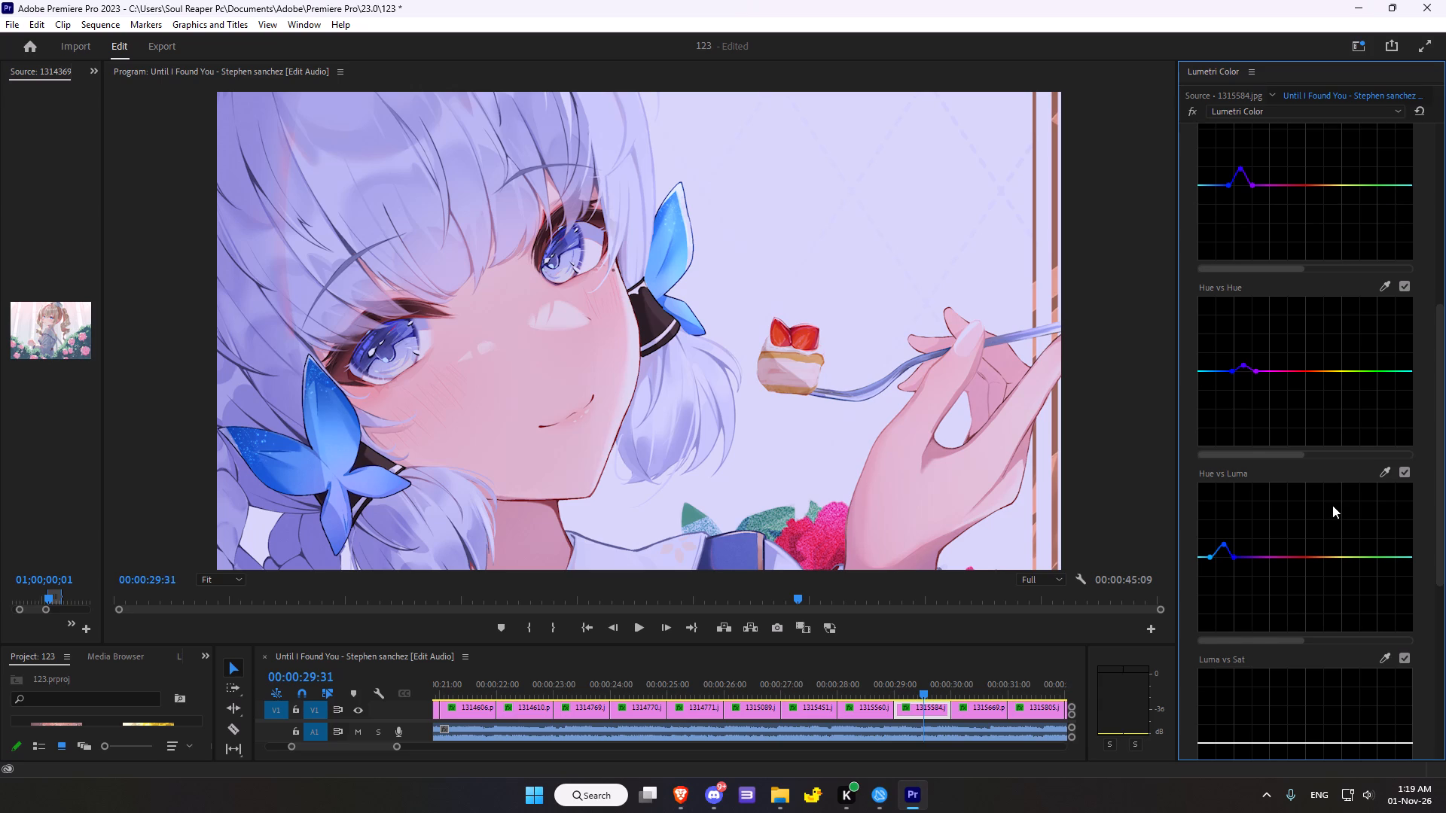
{"action": "scroll", "coordinate": [1332, 505], "scroll_direction": "down", "scroll_amount": 7}
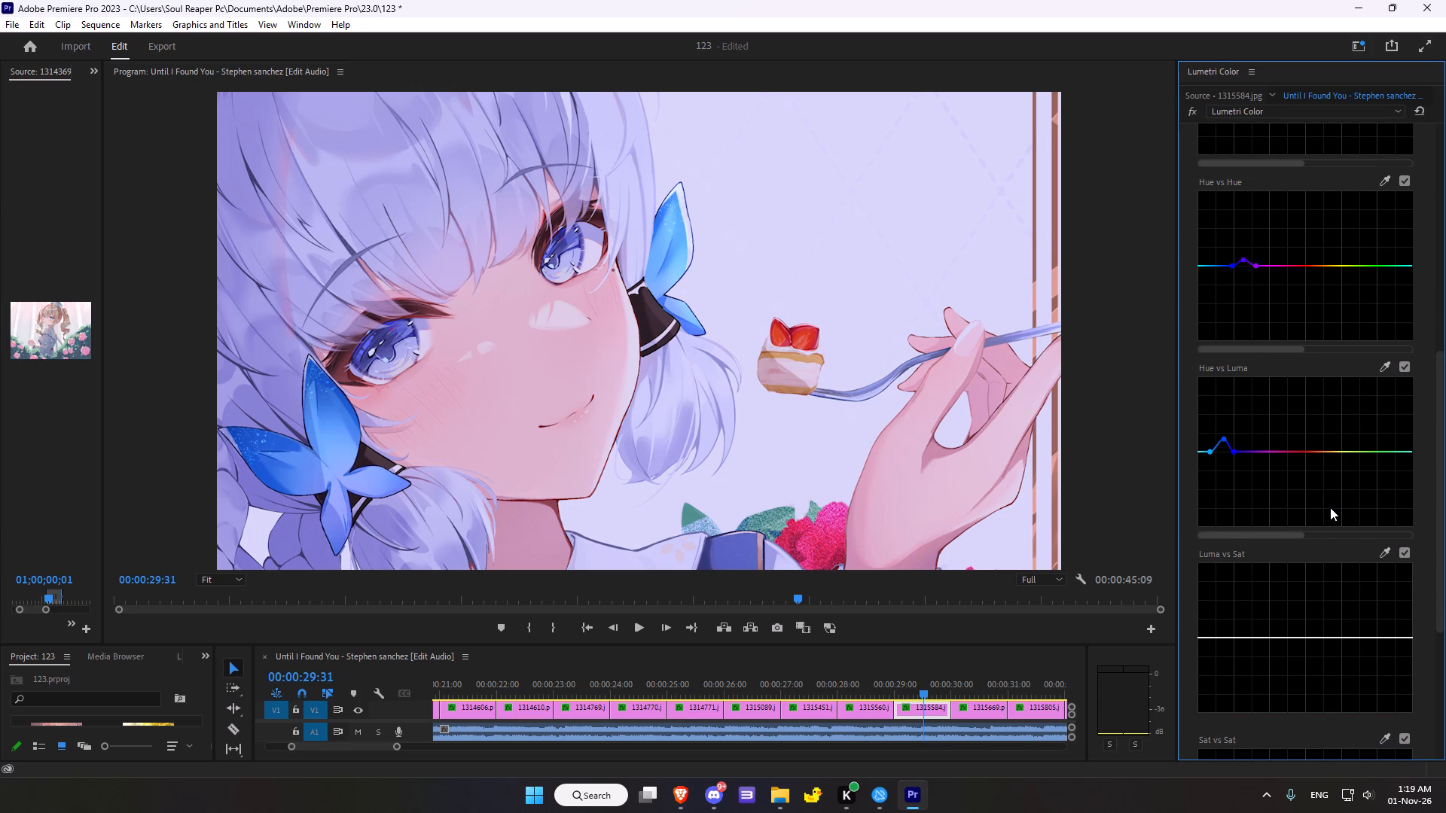
{"action": "right_click", "coordinate": [1330, 507]}
{"action": "scroll", "coordinate": [1330, 507], "scroll_direction": "down", "scroll_amount": 4}
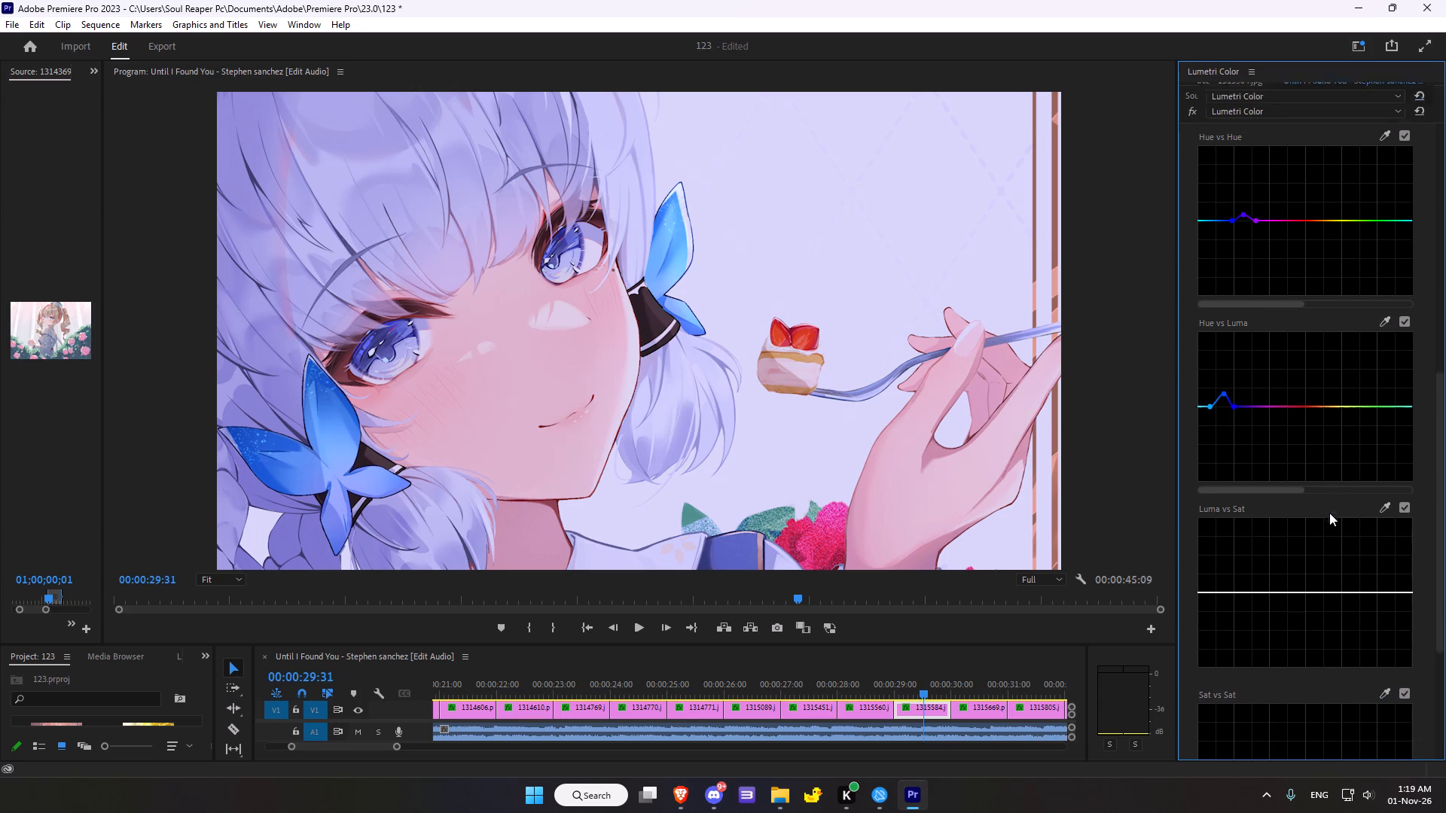
{"action": "scroll", "coordinate": [1325, 522], "scroll_direction": "down", "scroll_amount": 13}
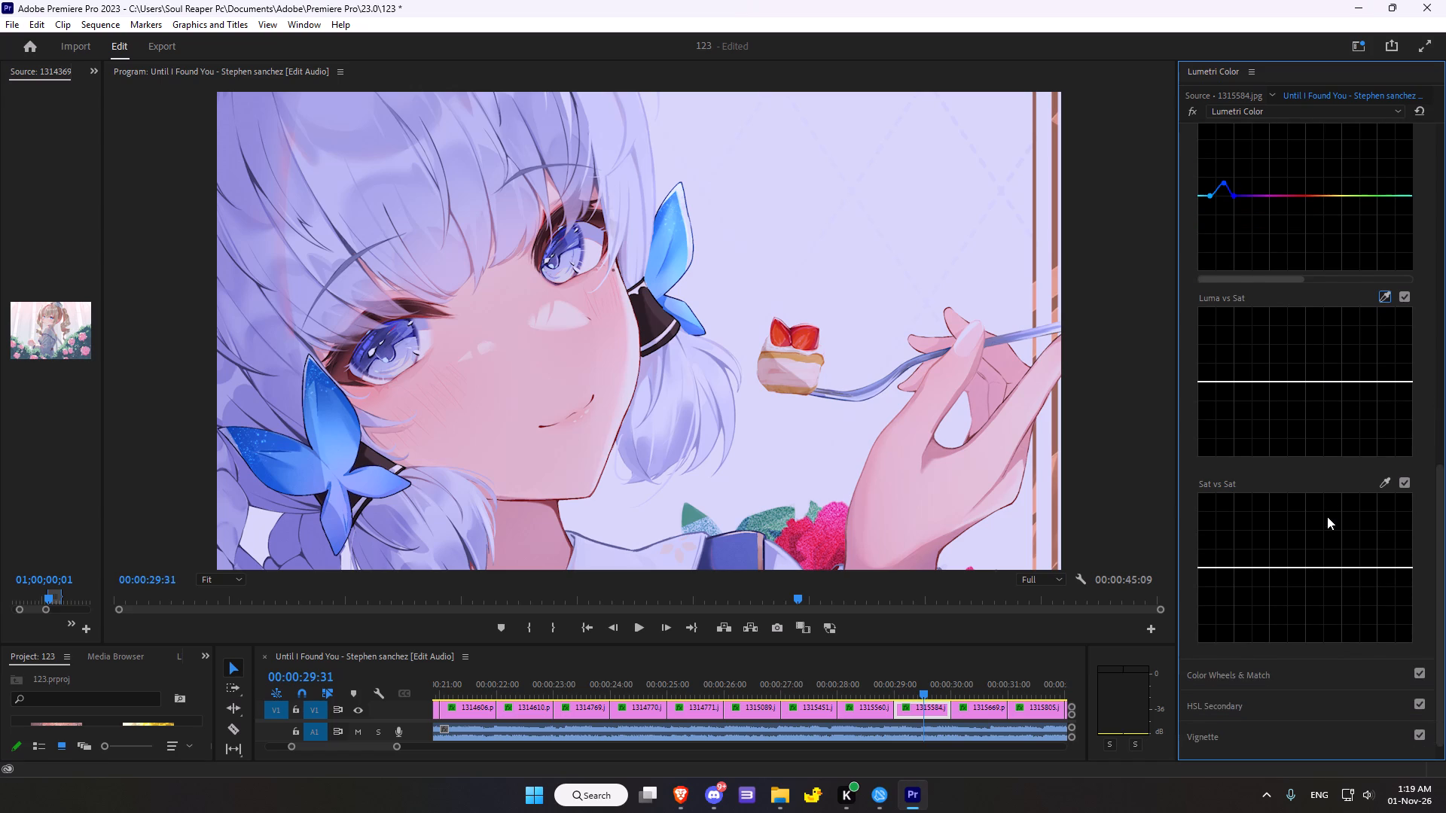
{"action": "scroll", "coordinate": [1327, 516], "scroll_direction": "down", "scroll_amount": 1}
{"action": "right_click", "coordinate": [1327, 516]}
{"action": "scroll", "coordinate": [1327, 516], "scroll_direction": "down", "scroll_amount": 2}
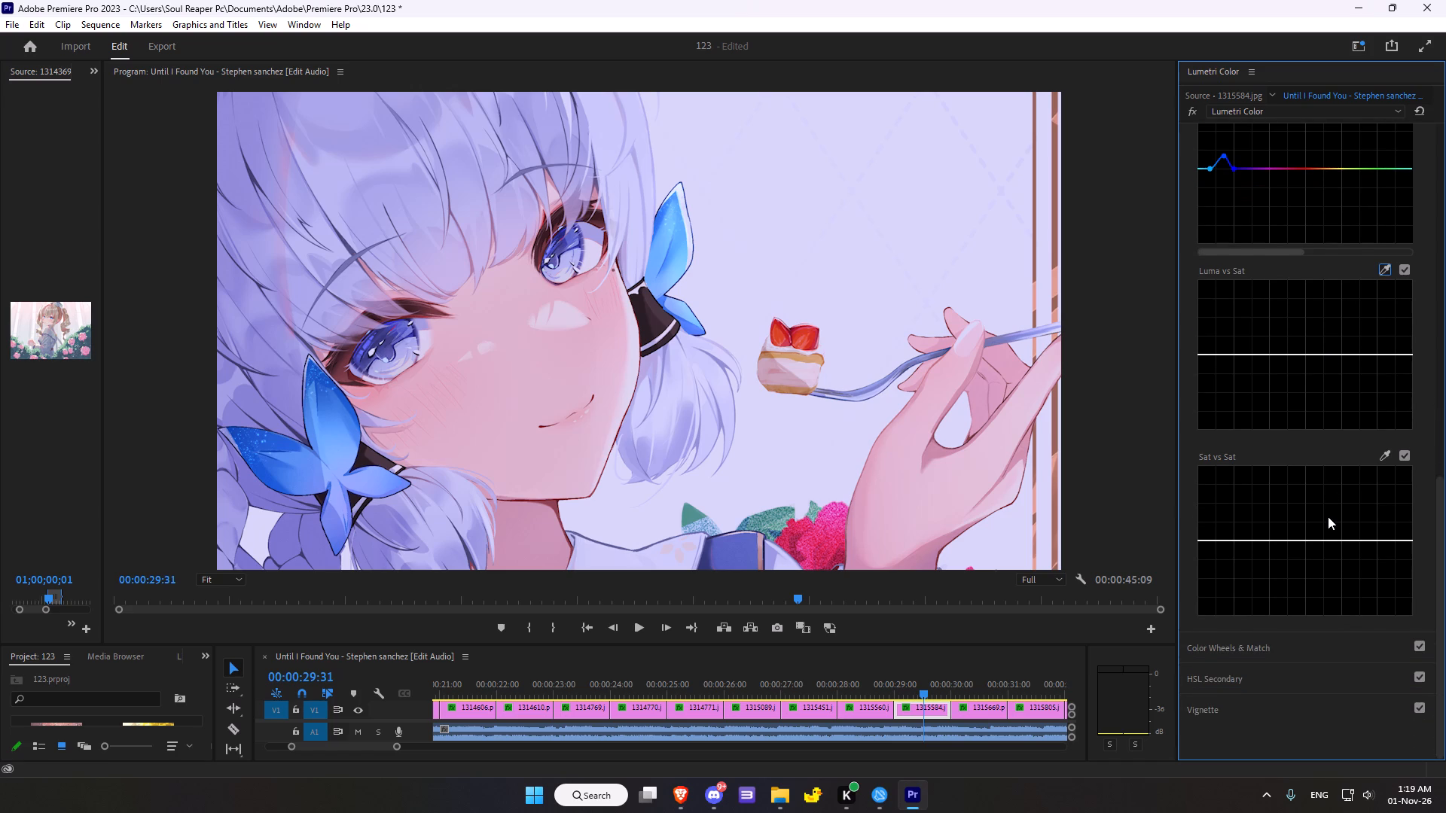
{"action": "scroll", "coordinate": [1328, 516], "scroll_direction": "down", "scroll_amount": 4}
{"action": "left_click", "coordinate": [1237, 710]}
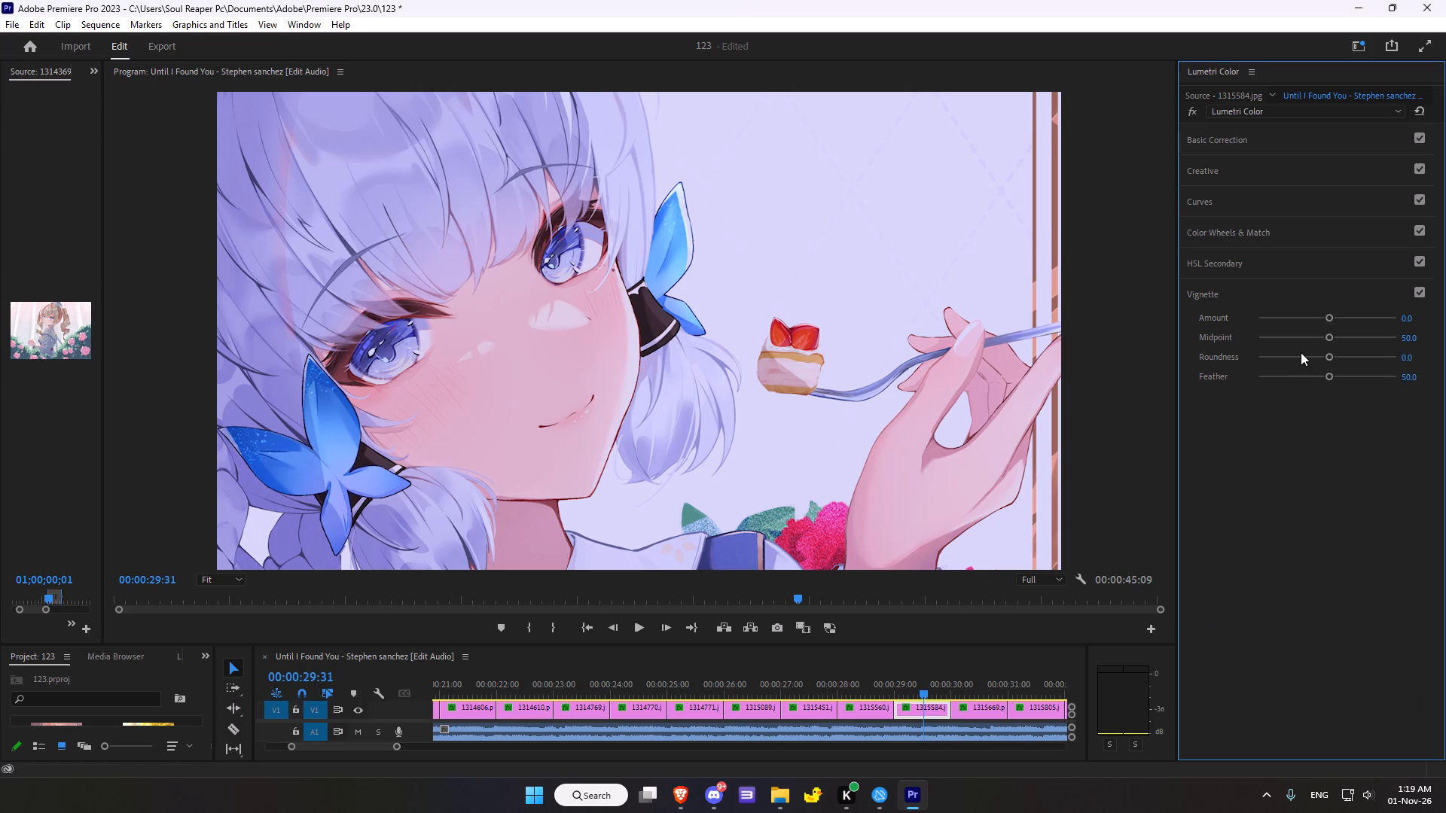
{"action": "left_click_drag", "start_coordinate": [1328, 315], "coordinate": [1305, 312]}
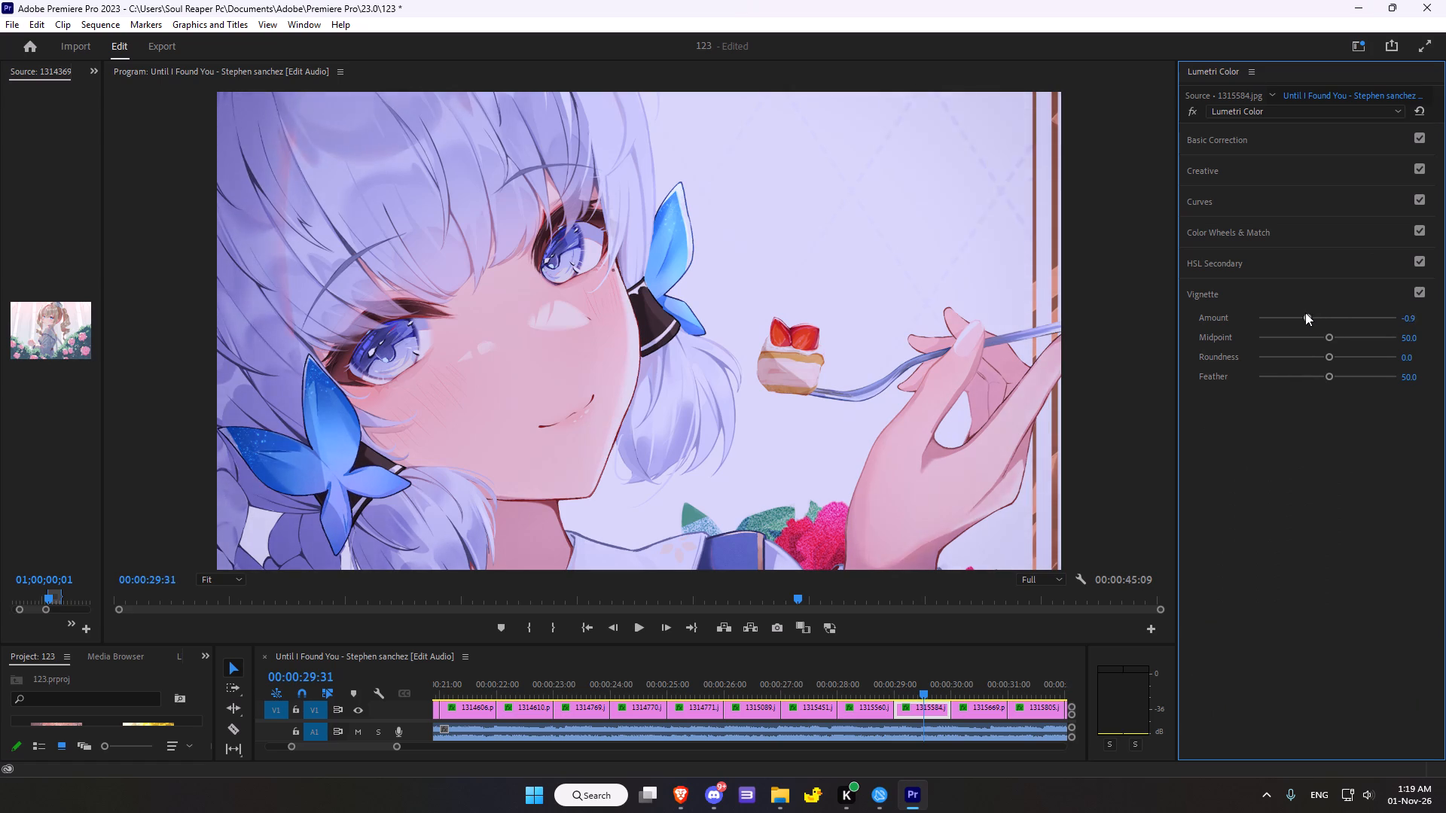
{"action": "left_click_drag", "start_coordinate": [1305, 312], "coordinate": [1295, 315]}
{"action": "left_click_drag", "start_coordinate": [1319, 335], "coordinate": [1289, 340]}
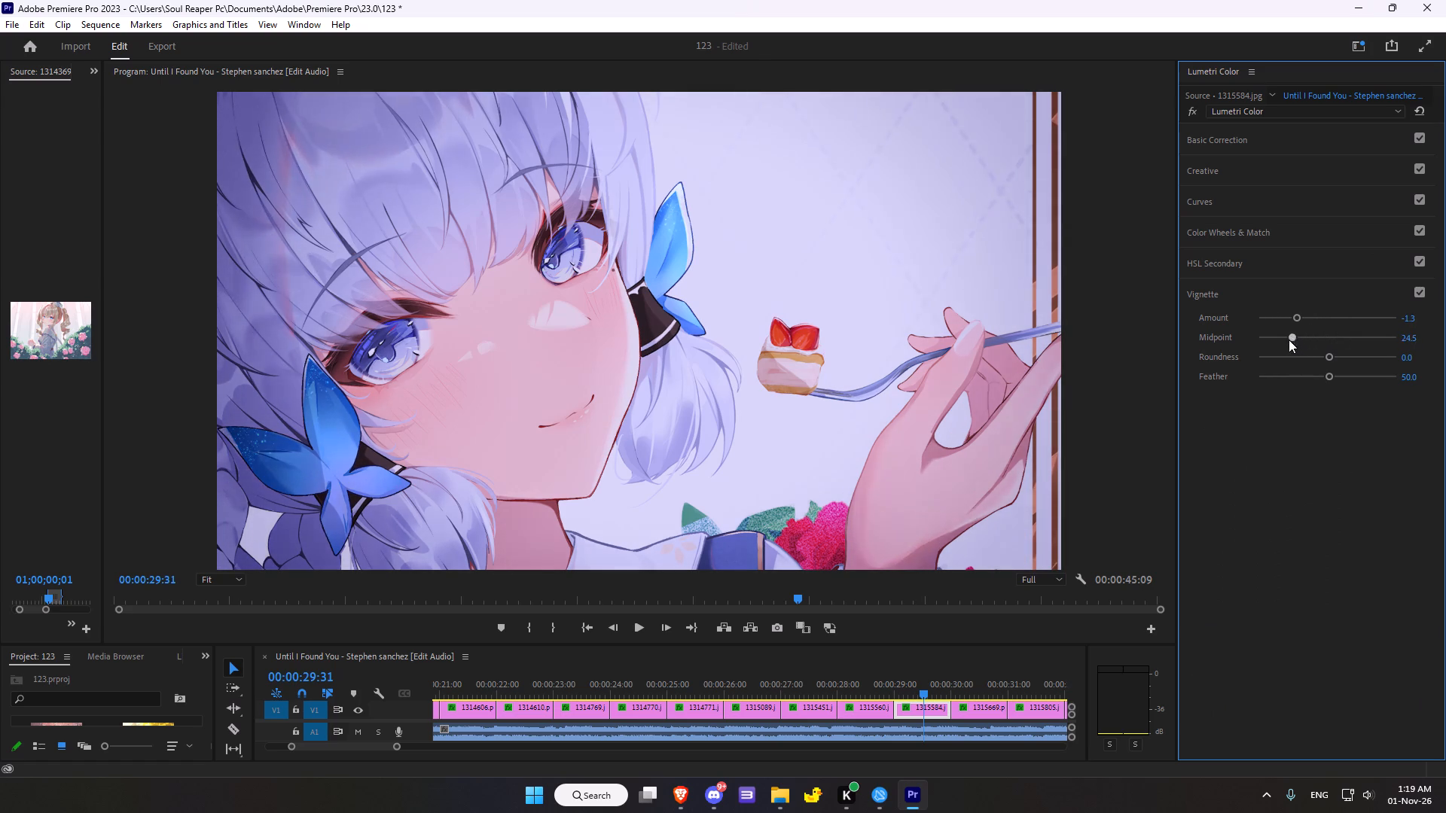
{"action": "left_click_drag", "start_coordinate": [1289, 340], "coordinate": [1286, 339]}
{"action": "left_click_drag", "start_coordinate": [1325, 357], "coordinate": [1348, 349]}
{"action": "left_click_drag", "start_coordinate": [1322, 379], "coordinate": [1303, 372]}
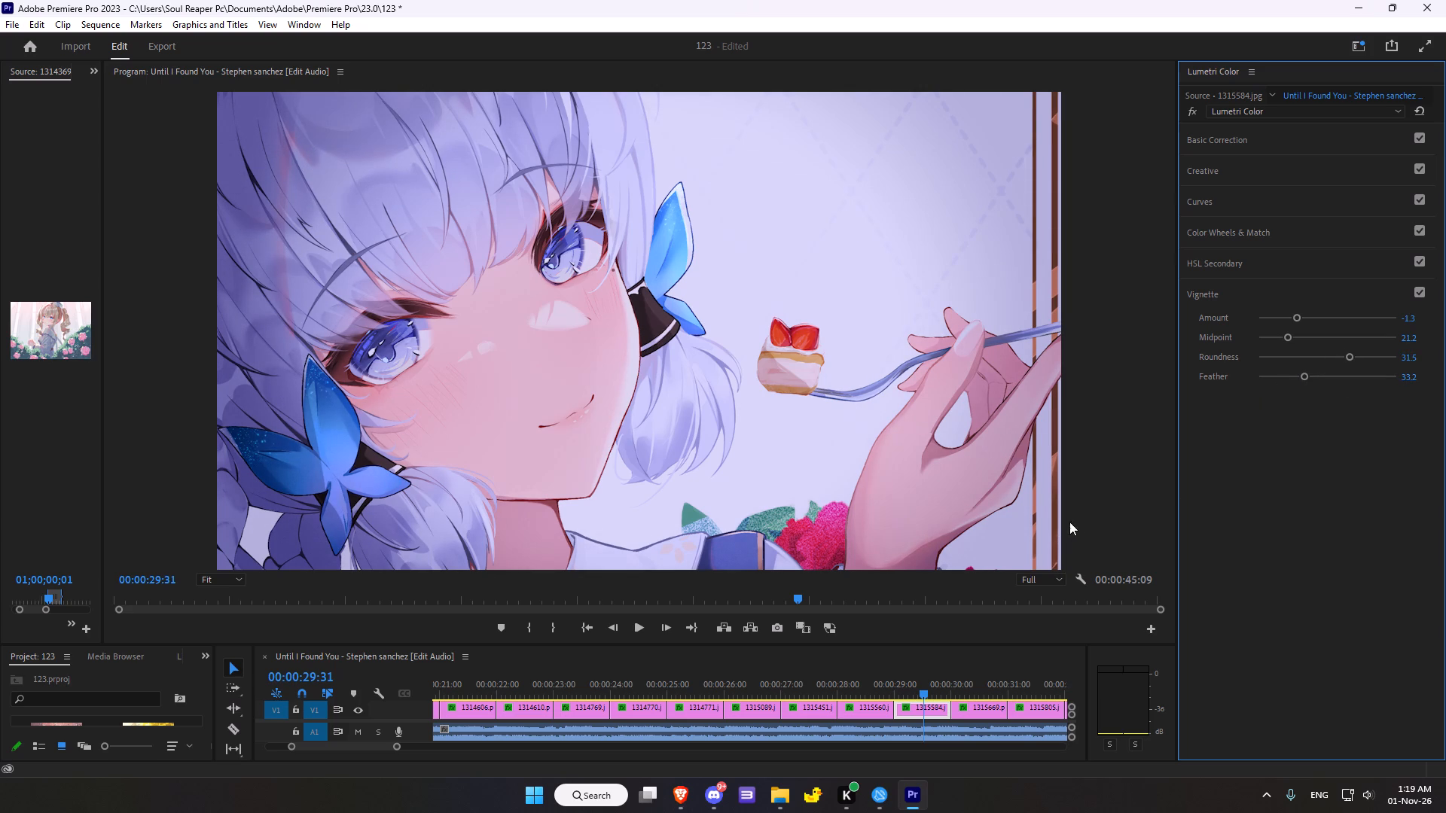
Advance the playhead to the next clip, 1315669.png, and compare its current grade with the Lumetri effect bypassed.
{"action": "scroll", "coordinate": [1231, 133], "scroll_direction": "down", "scroll_amount": 3}
{"action": "scroll", "coordinate": [1322, 265], "scroll_direction": "up", "scroll_amount": 4}
{"action": "scroll", "coordinate": [871, 580], "scroll_direction": "down", "scroll_amount": 4}
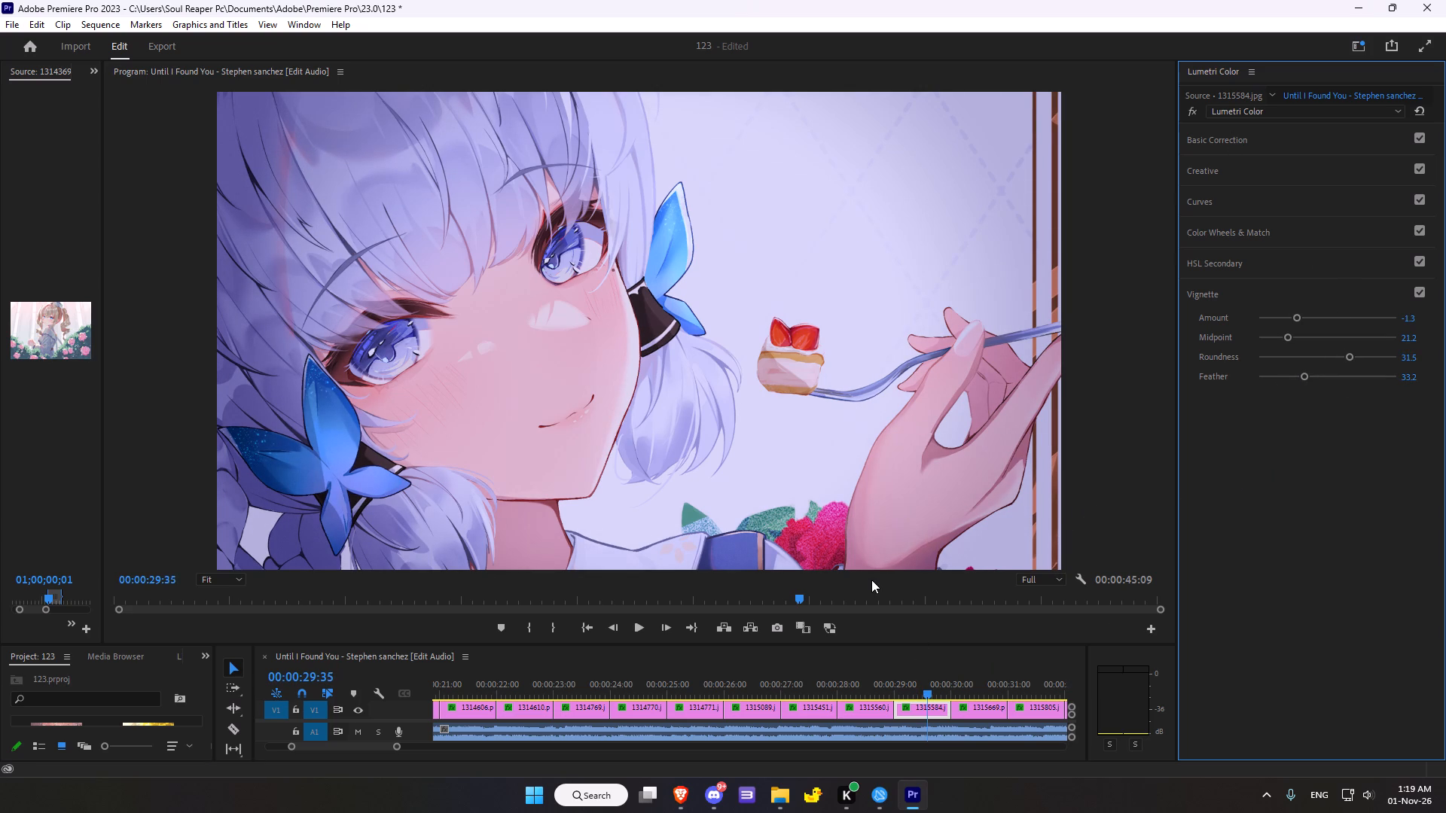
{"action": "scroll", "coordinate": [871, 580], "scroll_direction": "down", "scroll_amount": 15}
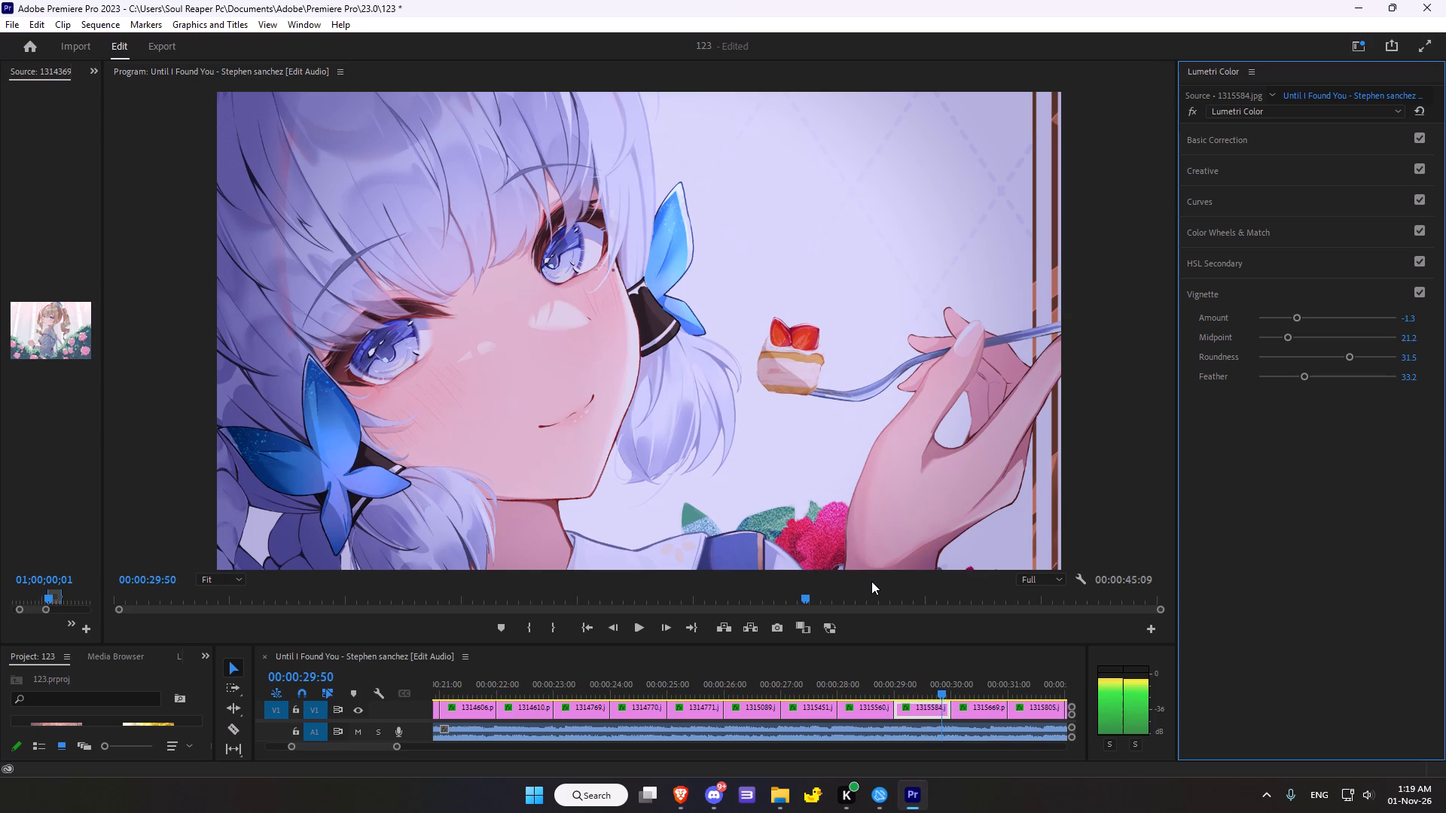
{"action": "scroll", "coordinate": [871, 581], "scroll_direction": "down", "scroll_amount": 19}
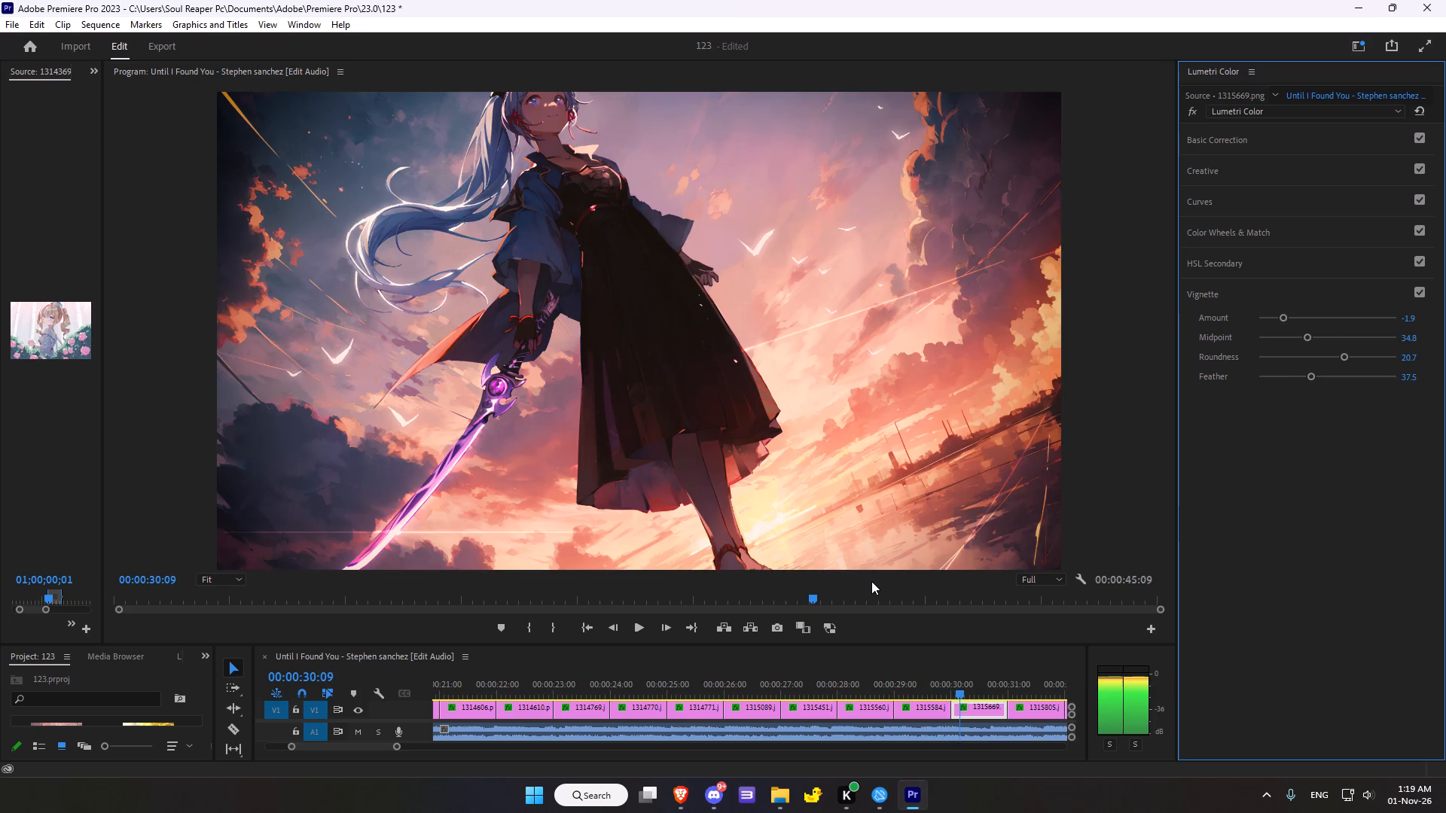
{"action": "scroll", "coordinate": [872, 582], "scroll_direction": "down", "scroll_amount": 12}
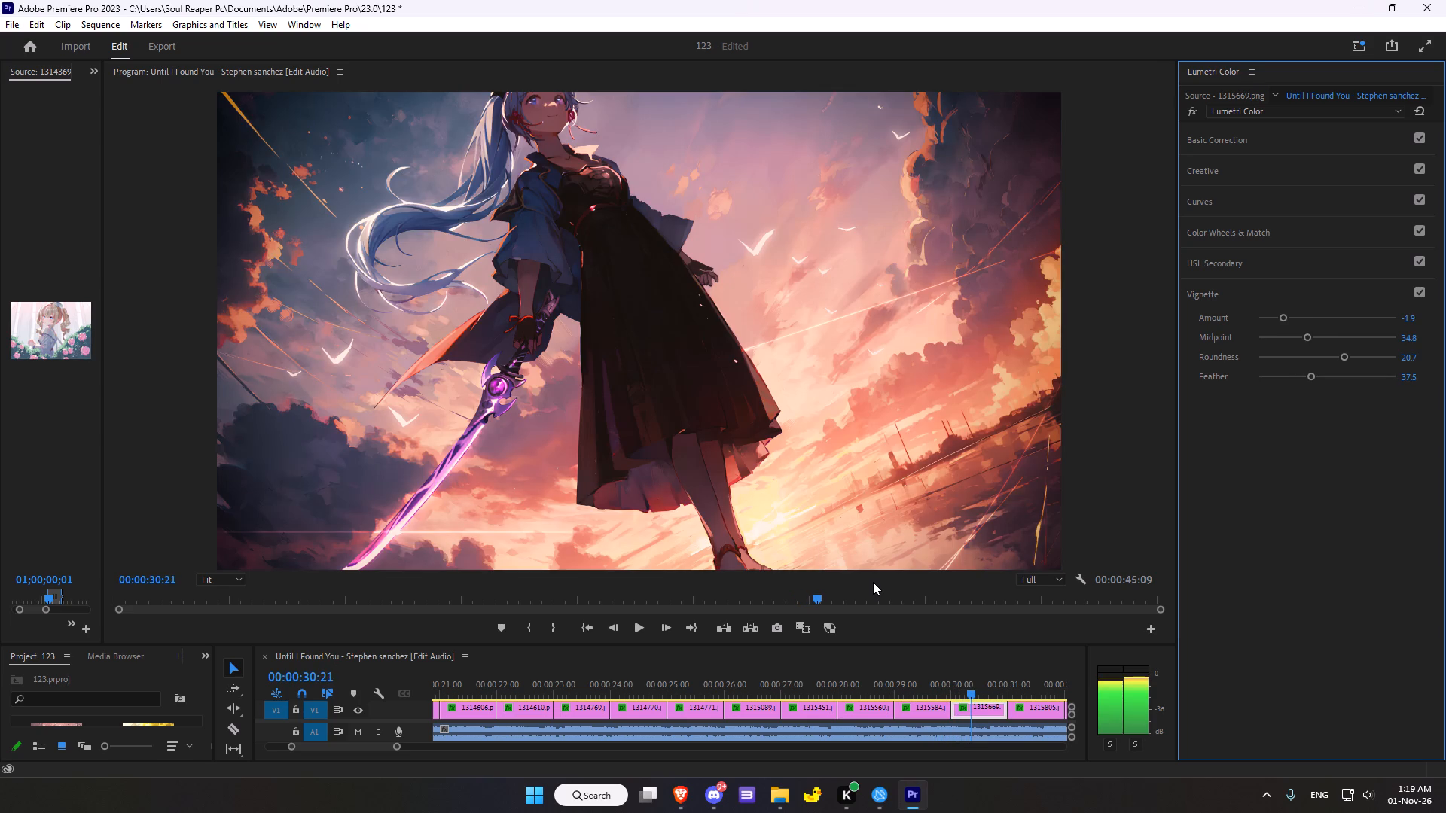
{"action": "scroll", "coordinate": [873, 582], "scroll_direction": "up", "scroll_amount": 1}
{"action": "scroll", "coordinate": [873, 582], "scroll_direction": "down", "scroll_amount": 1}
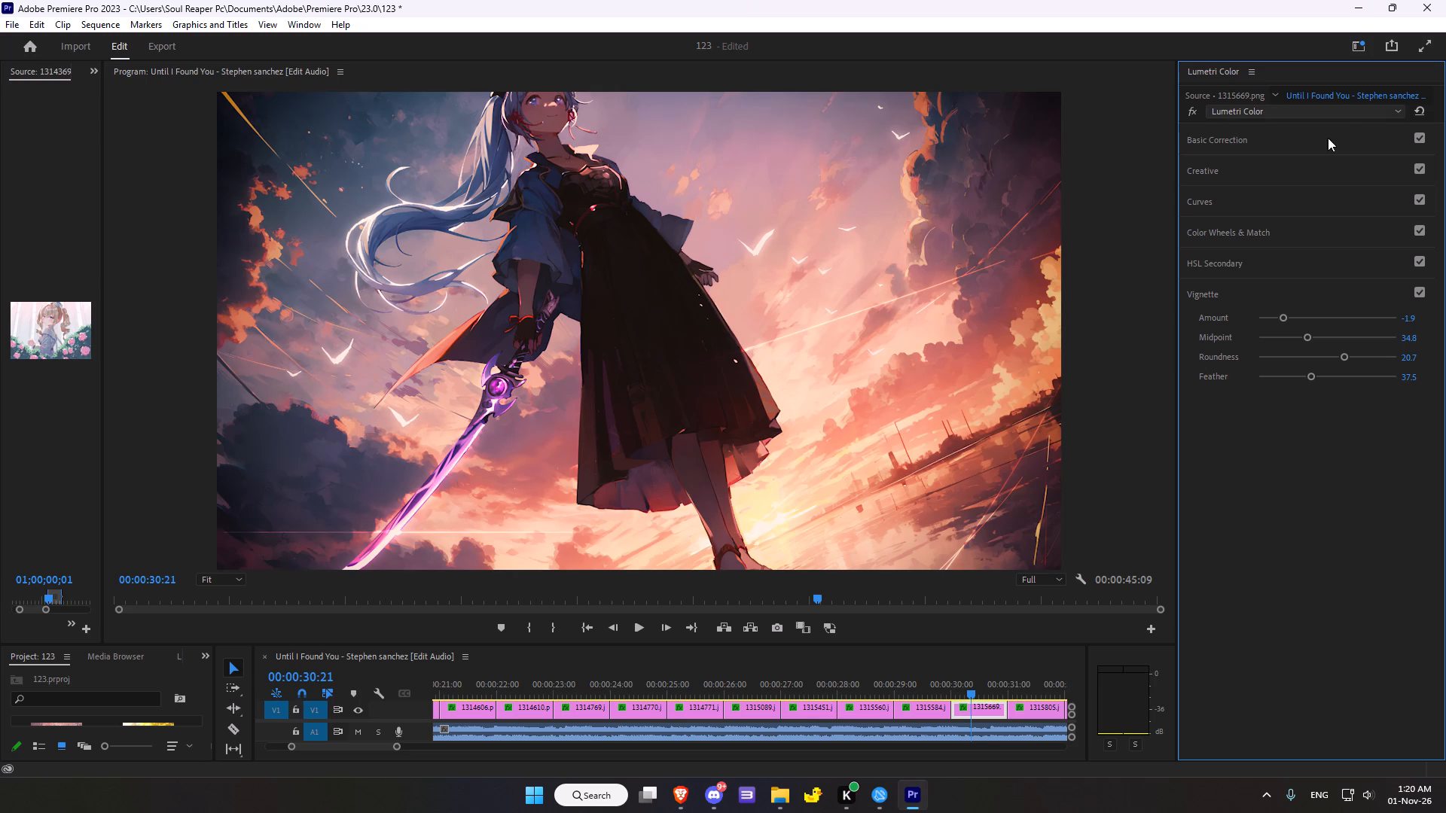
{"action": "left_click", "coordinate": [1190, 108]}
{"action": "left_click", "coordinate": [1190, 108]}
Reset the whole Lumetri Color effect on 1315669.png.
{"action": "left_click", "coordinate": [1418, 108]}
Warm up 1315669.png in Basic Correction by setting Temperature to 12.0 and Tint to 6.5.
{"action": "left_click", "coordinate": [1224, 139]}
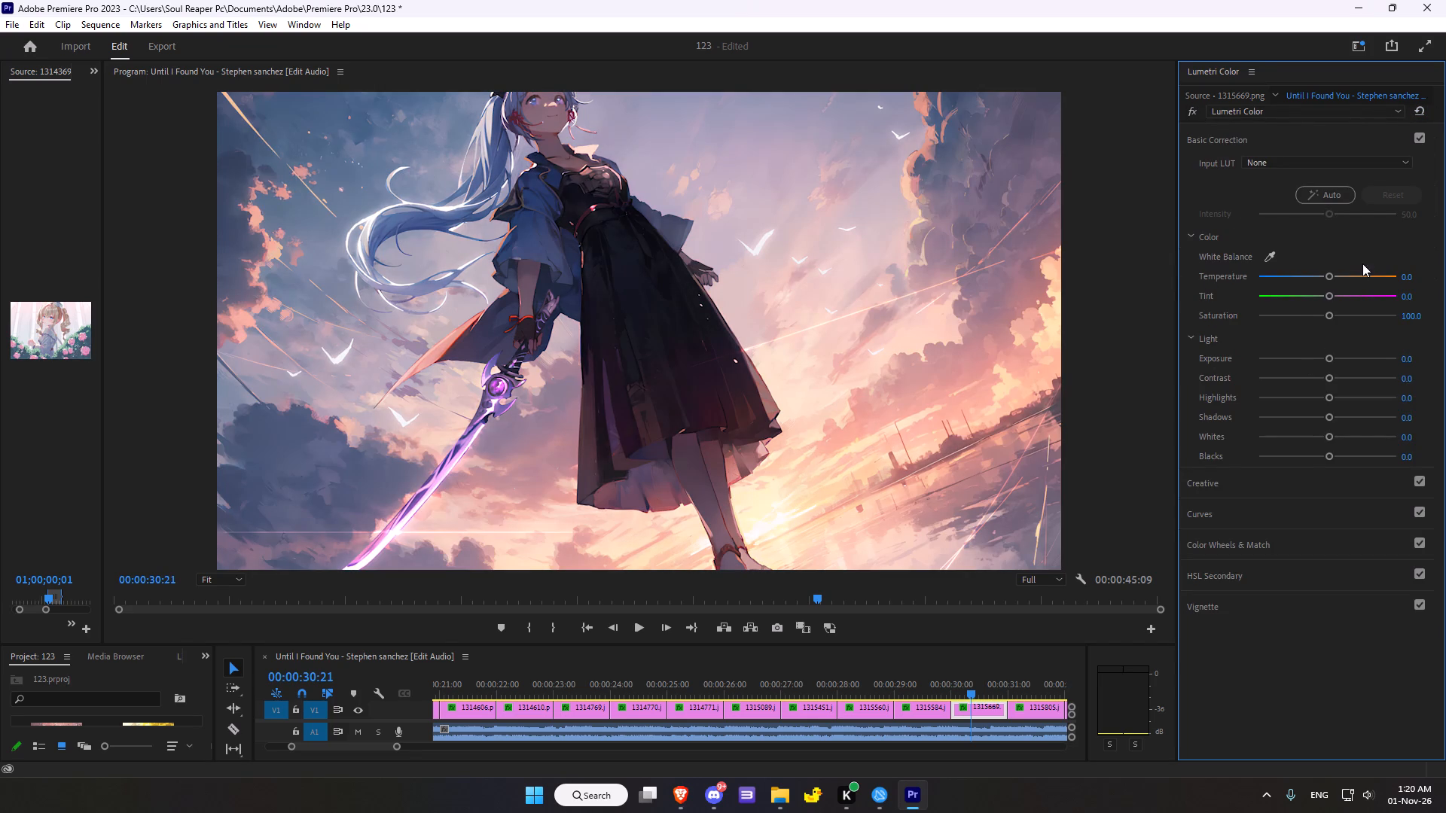
{"action": "left_click_drag", "start_coordinate": [1330, 278], "coordinate": [1319, 273]}
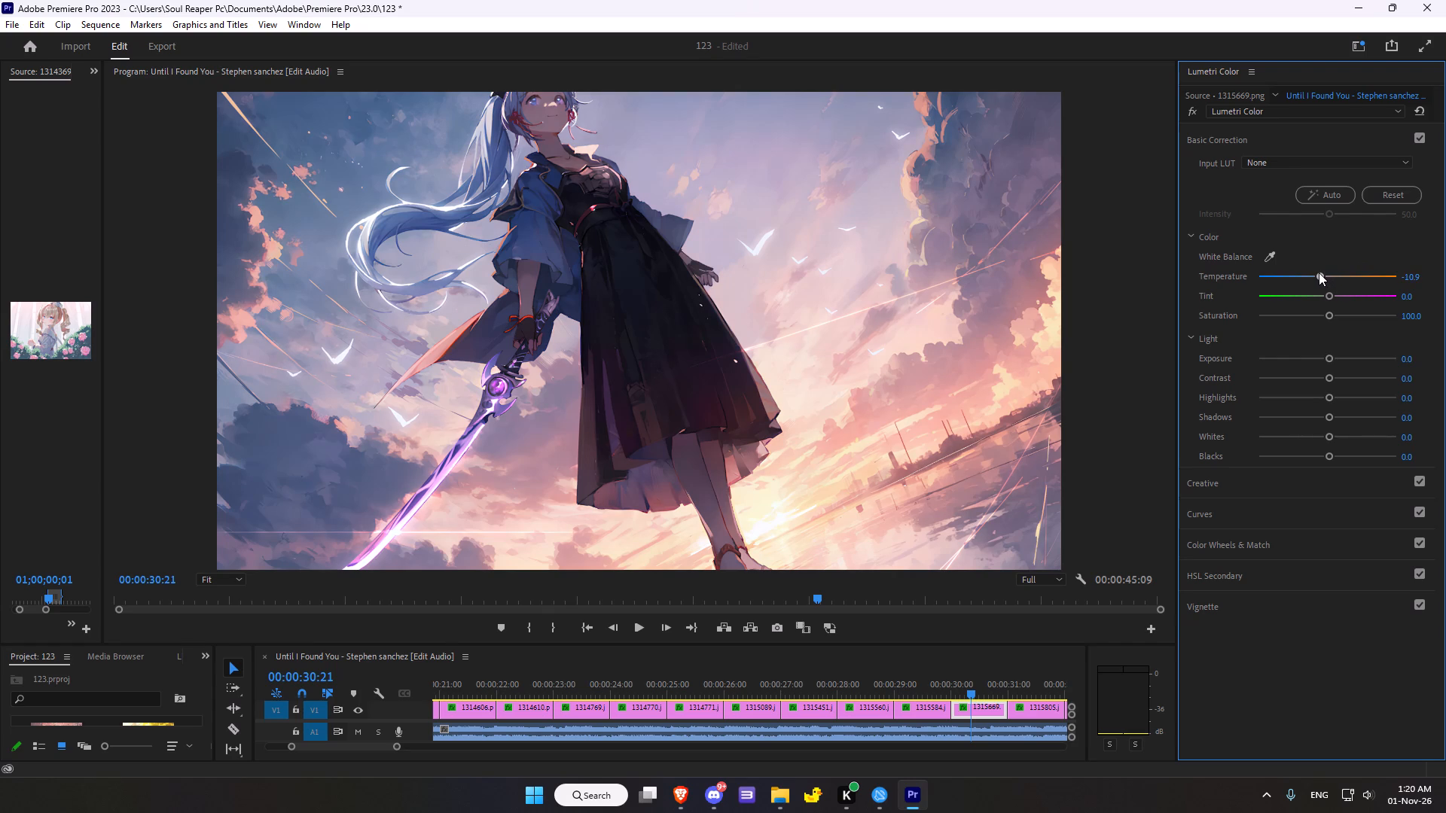
{"action": "left_click_drag", "start_coordinate": [1319, 273], "coordinate": [1313, 276]}
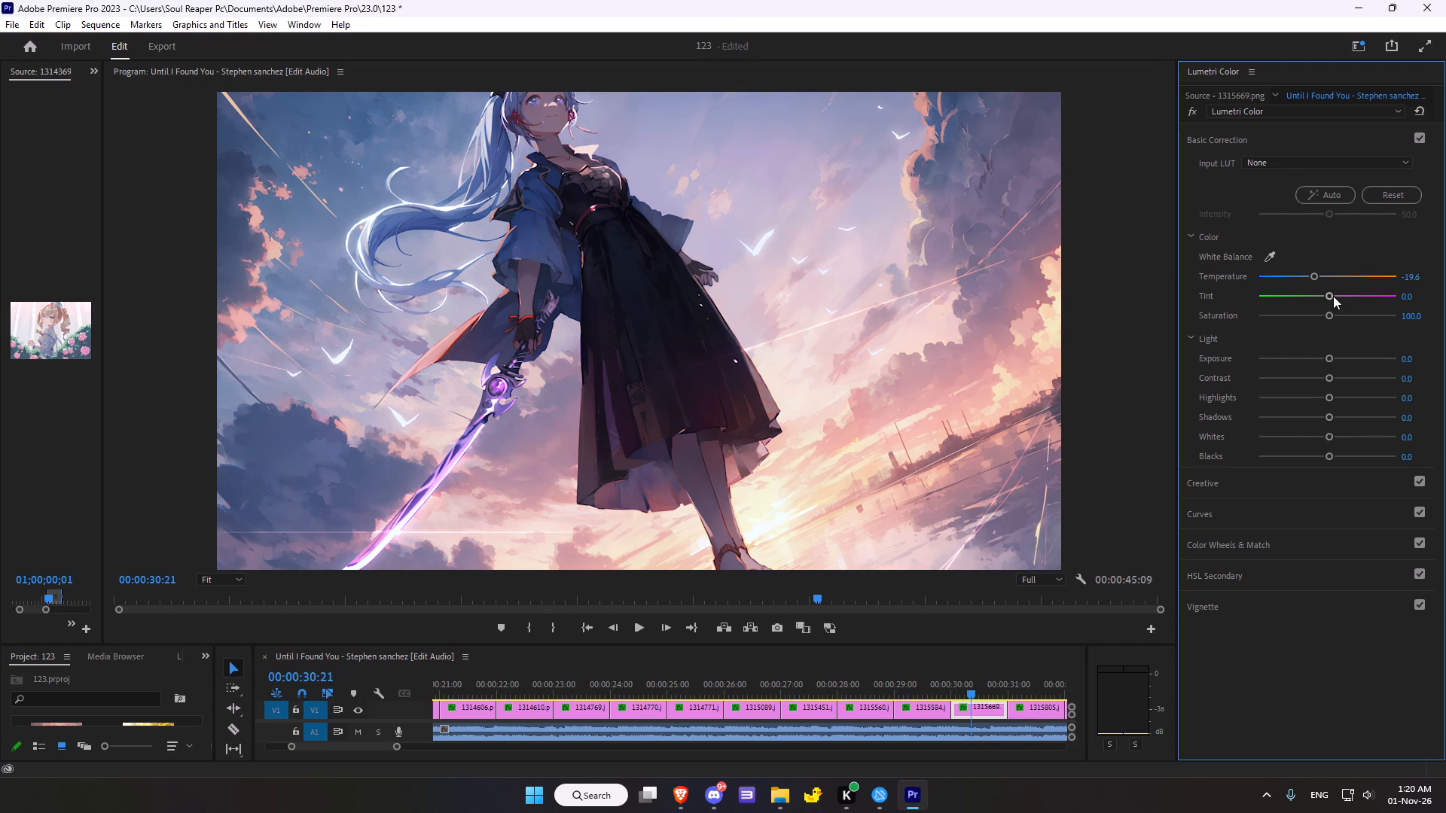
{"action": "left_click_drag", "start_coordinate": [1333, 296], "coordinate": [1322, 296]}
{"action": "left_click_drag", "start_coordinate": [1319, 280], "coordinate": [1332, 272]}
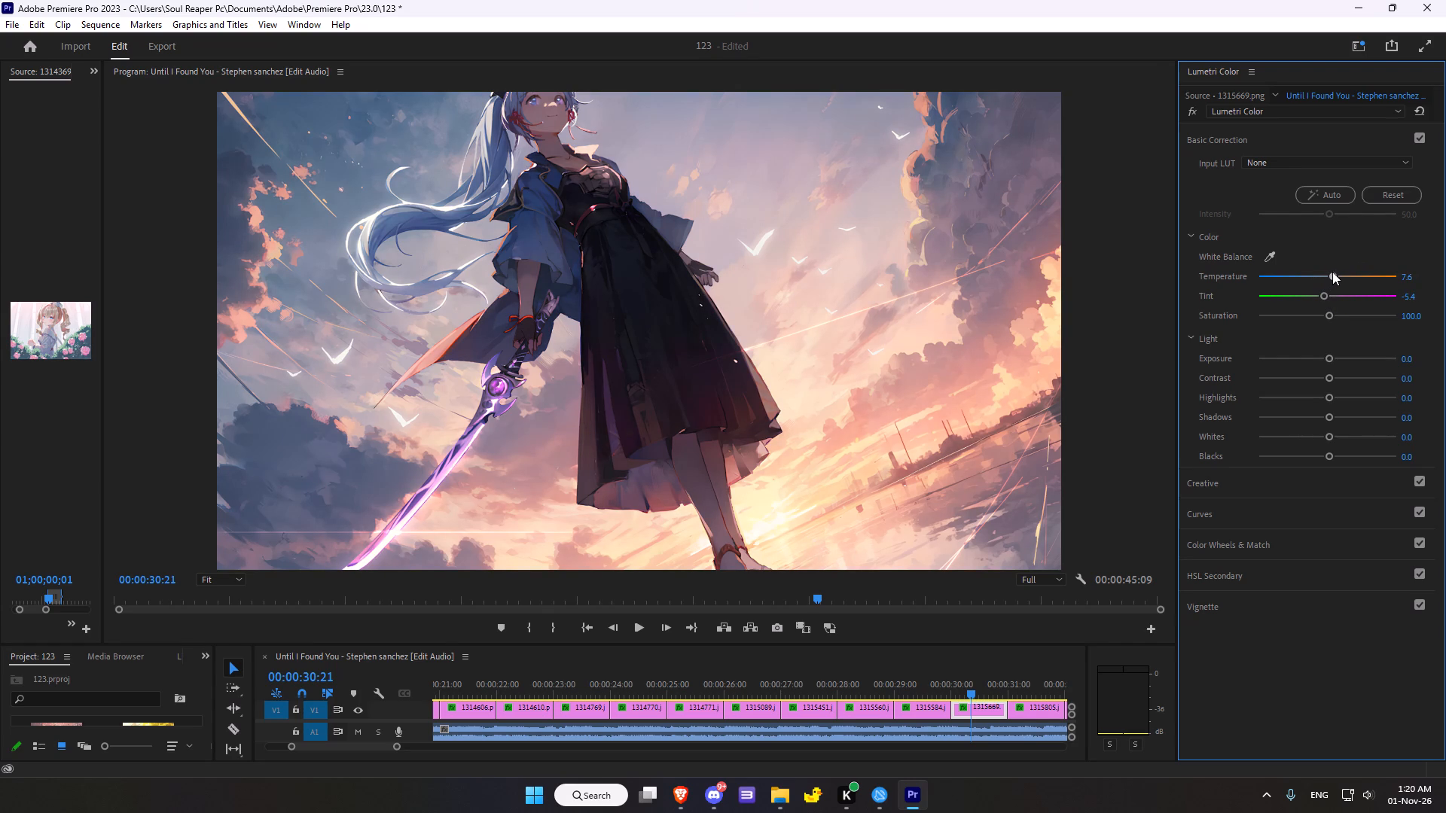
{"action": "left_click_drag", "start_coordinate": [1332, 272], "coordinate": [1335, 270]}
{"action": "left_click", "coordinate": [1327, 291]}
{"action": "scroll", "coordinate": [1249, 412], "scroll_direction": "down", "scroll_amount": 2}
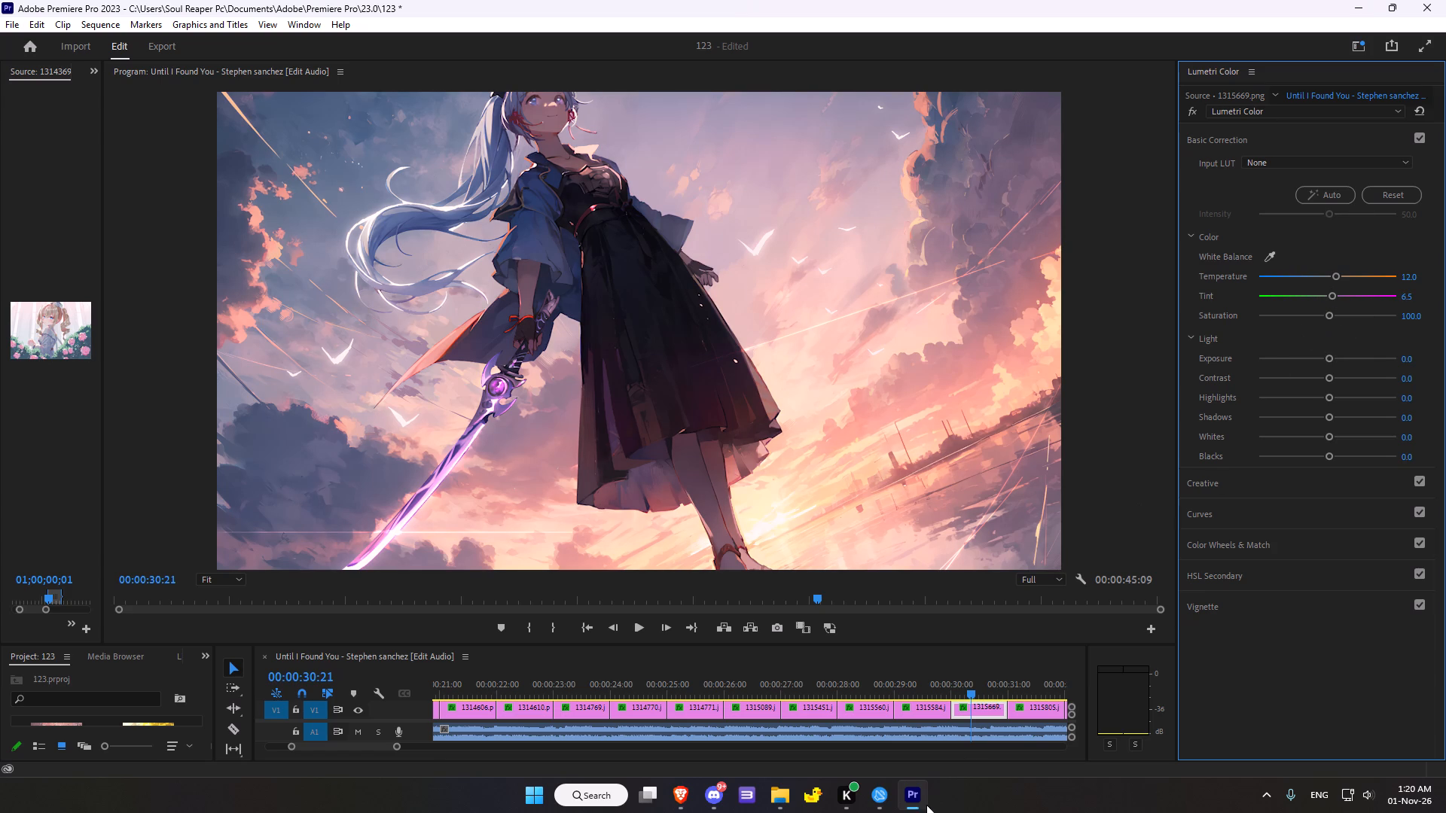
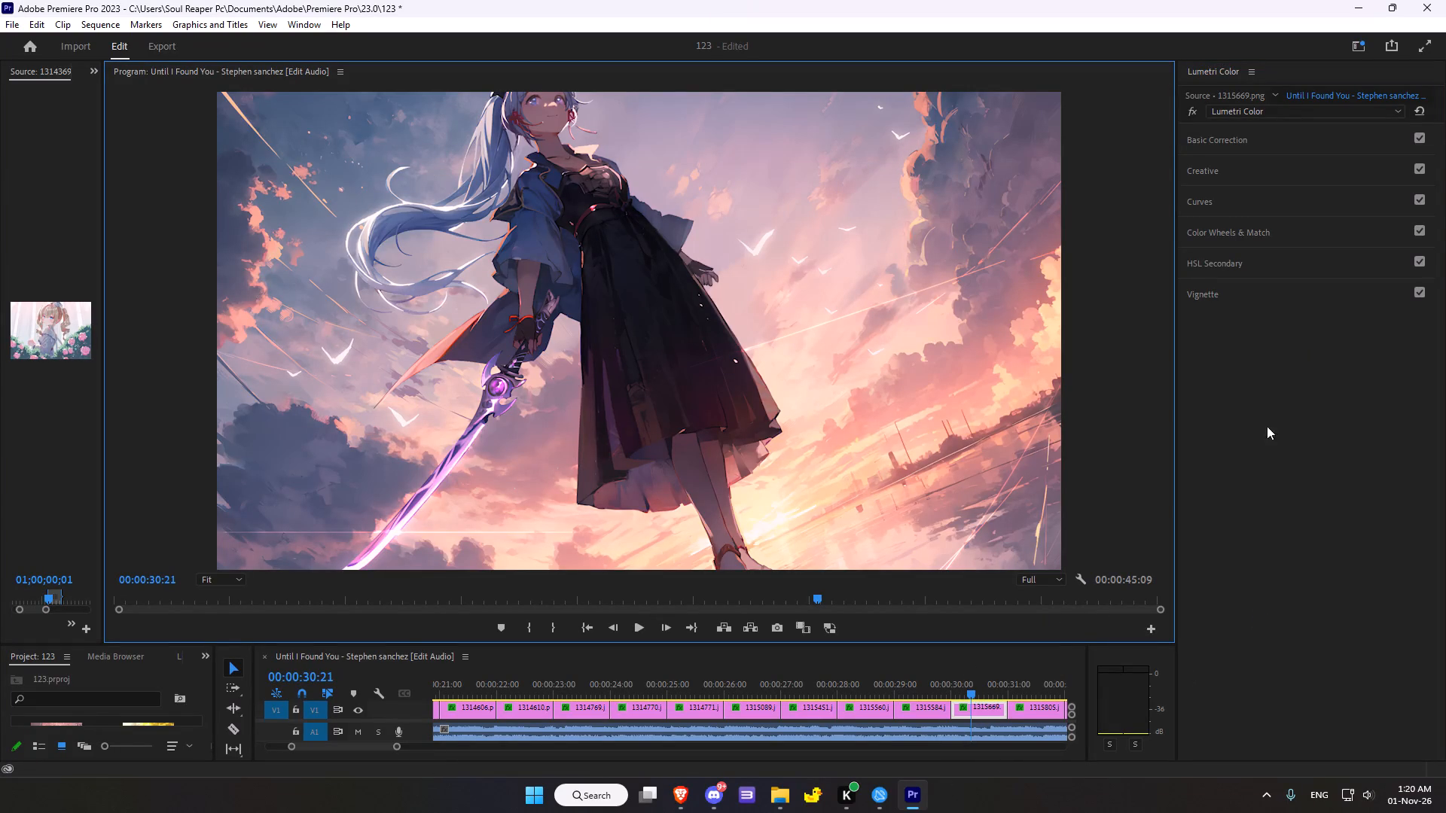
Set 1315669.png's Basic Correction light values: Exposure -0.3, Contrast 19.6, Highlights -2.2, Shadows -5.4, Whites -4.3 and Blacks -3.3.
{"action": "left_click", "coordinate": [1231, 135]}
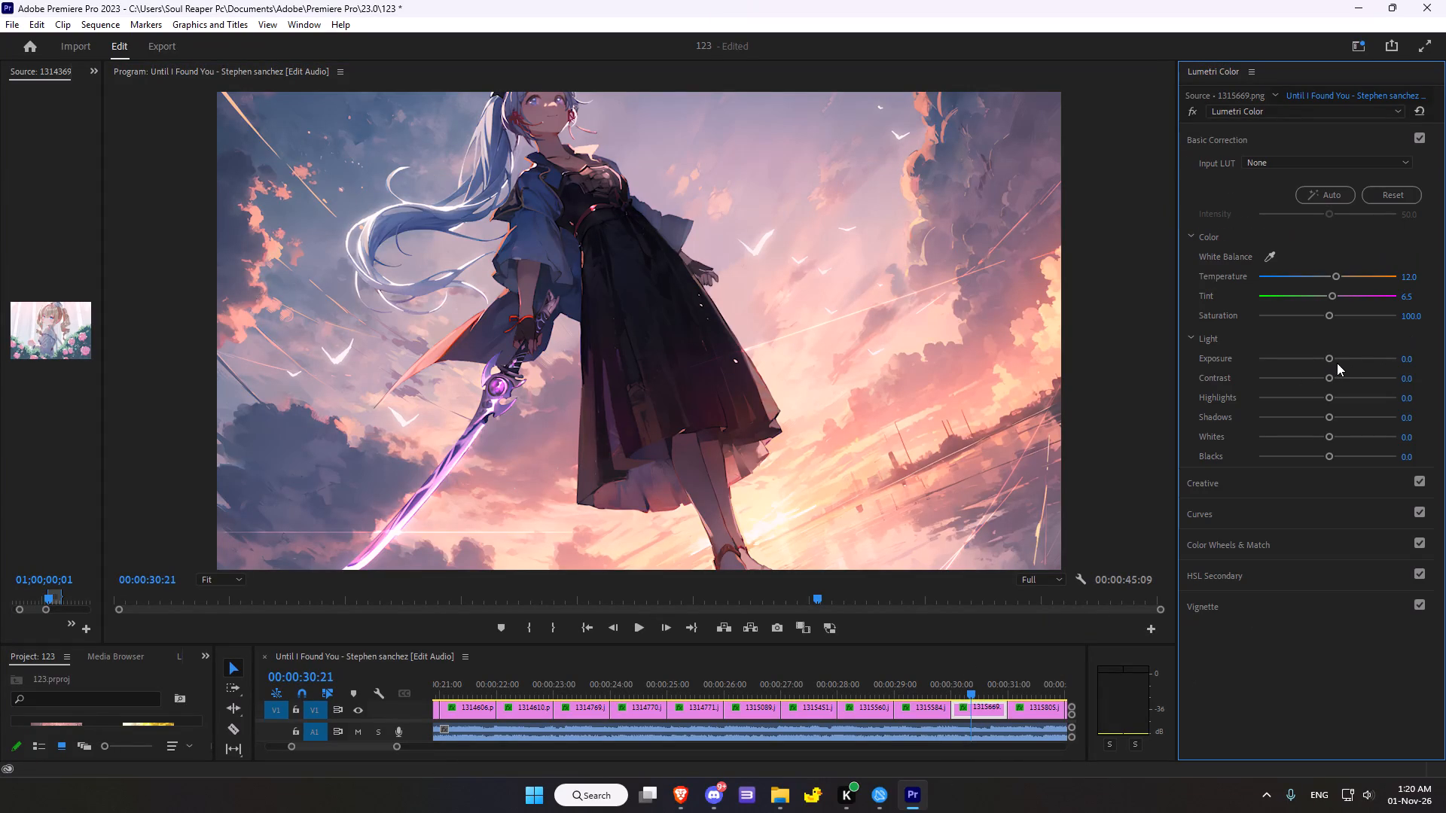
{"action": "left_click_drag", "start_coordinate": [1332, 361], "coordinate": [1322, 363]}
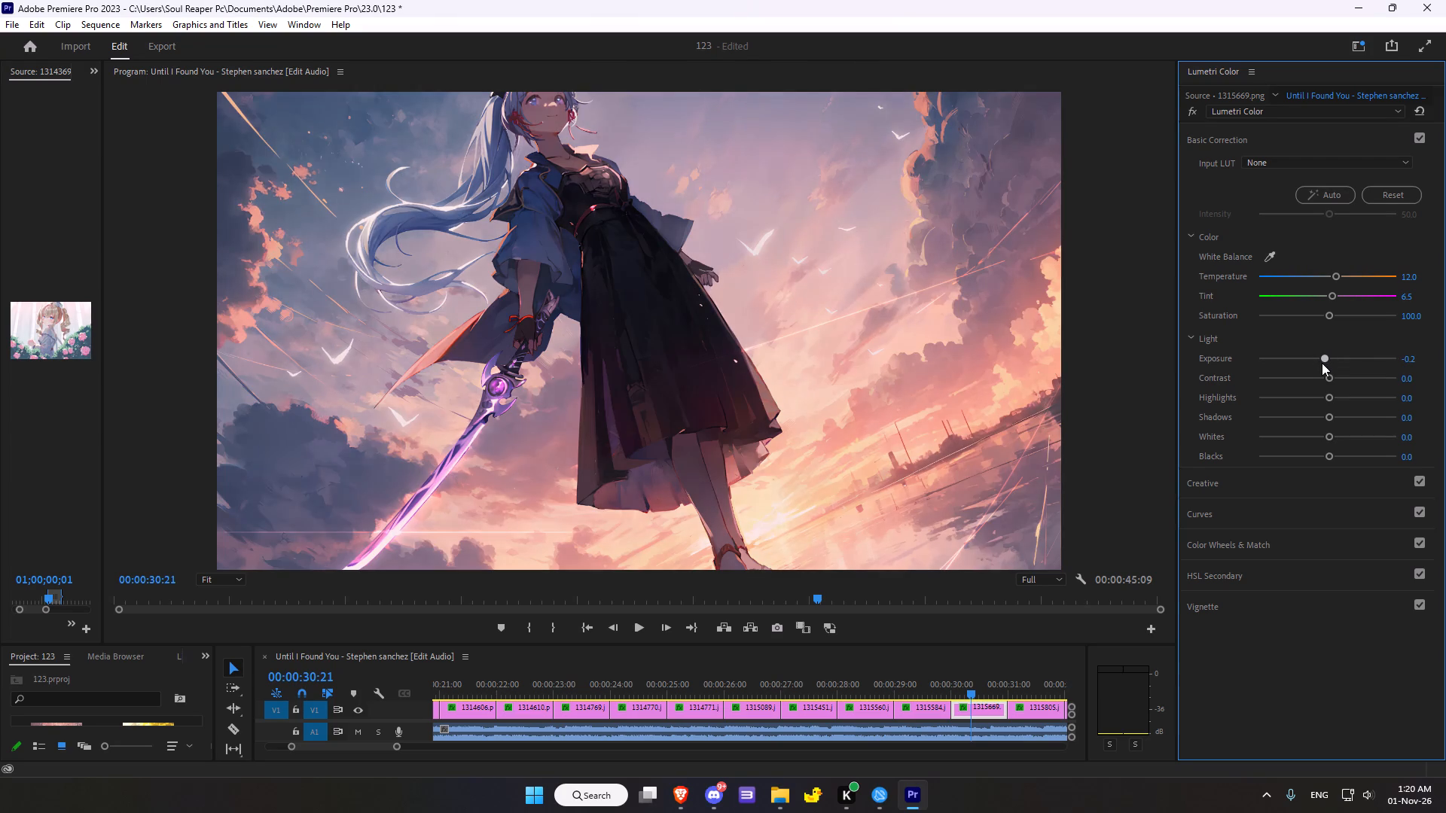
{"action": "left_click_drag", "start_coordinate": [1322, 363], "coordinate": [1322, 362]}
{"action": "left_click", "coordinate": [1332, 376]}
{"action": "left_click", "coordinate": [1338, 379]}
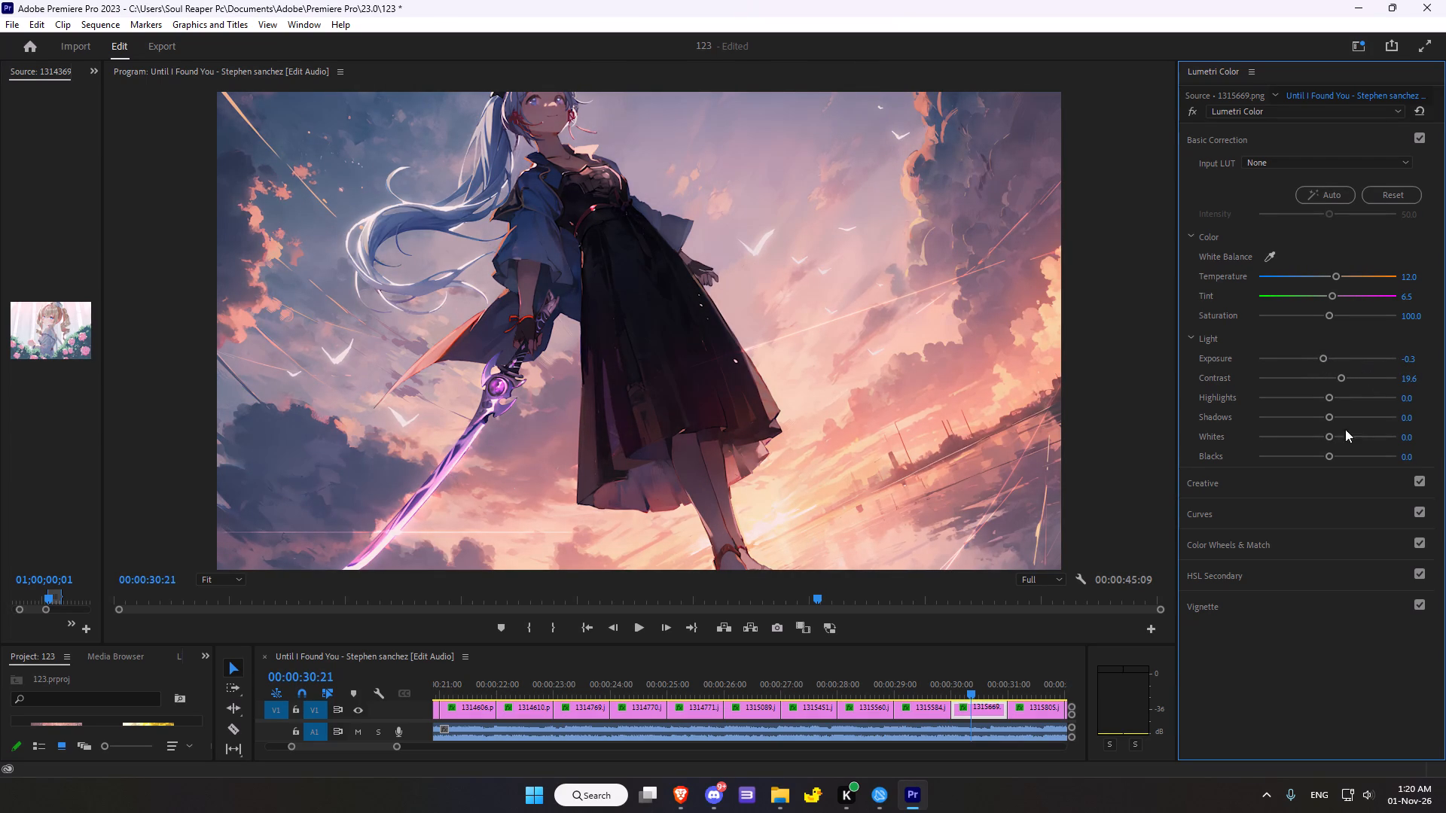
{"action": "left_click_drag", "start_coordinate": [1329, 403], "coordinate": [1345, 406]}
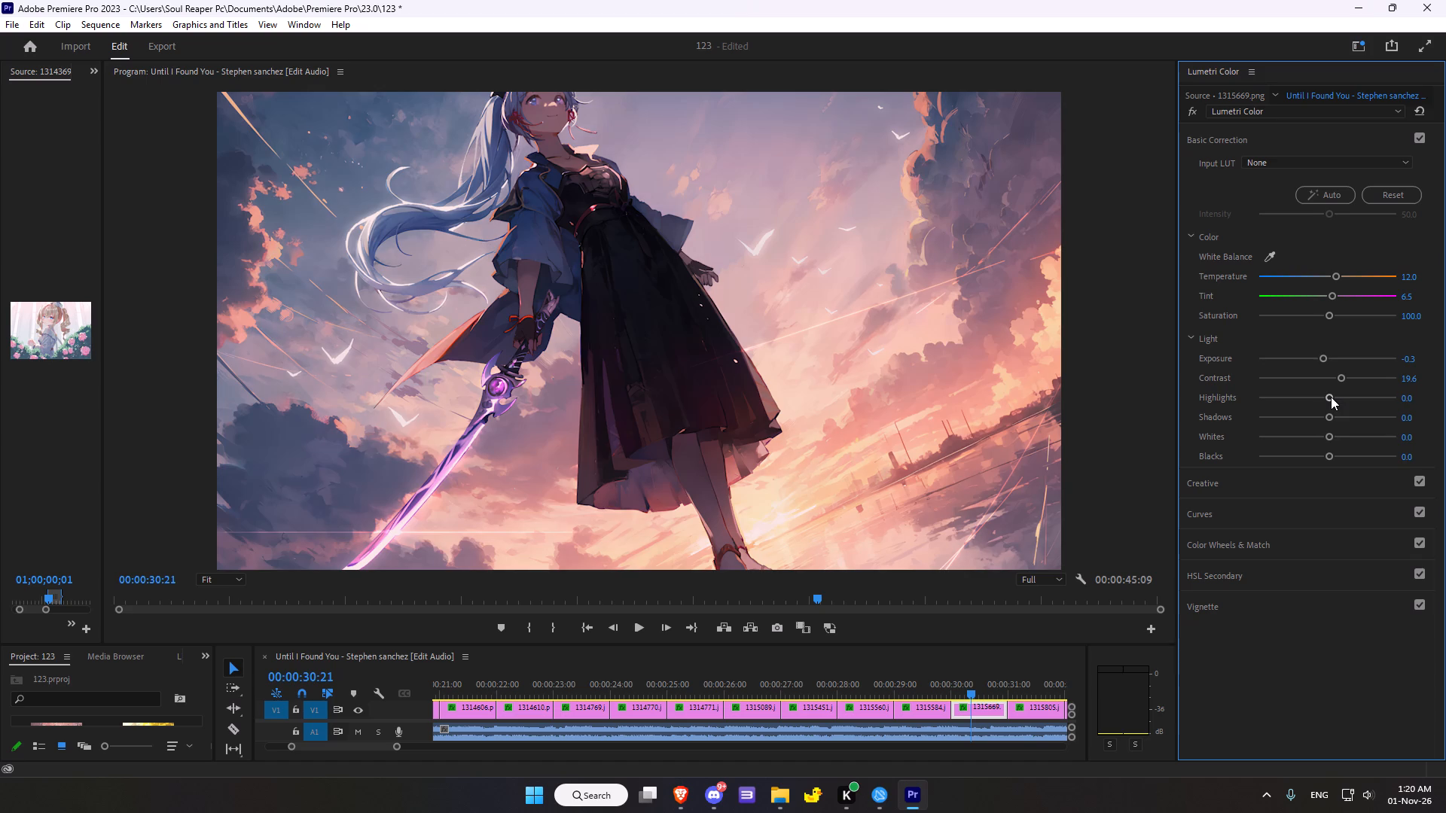
{"action": "left_click", "coordinate": [1331, 397]}
{"action": "left_click_drag", "start_coordinate": [1330, 420], "coordinate": [1322, 417]}
{"action": "left_click", "coordinate": [1325, 437]}
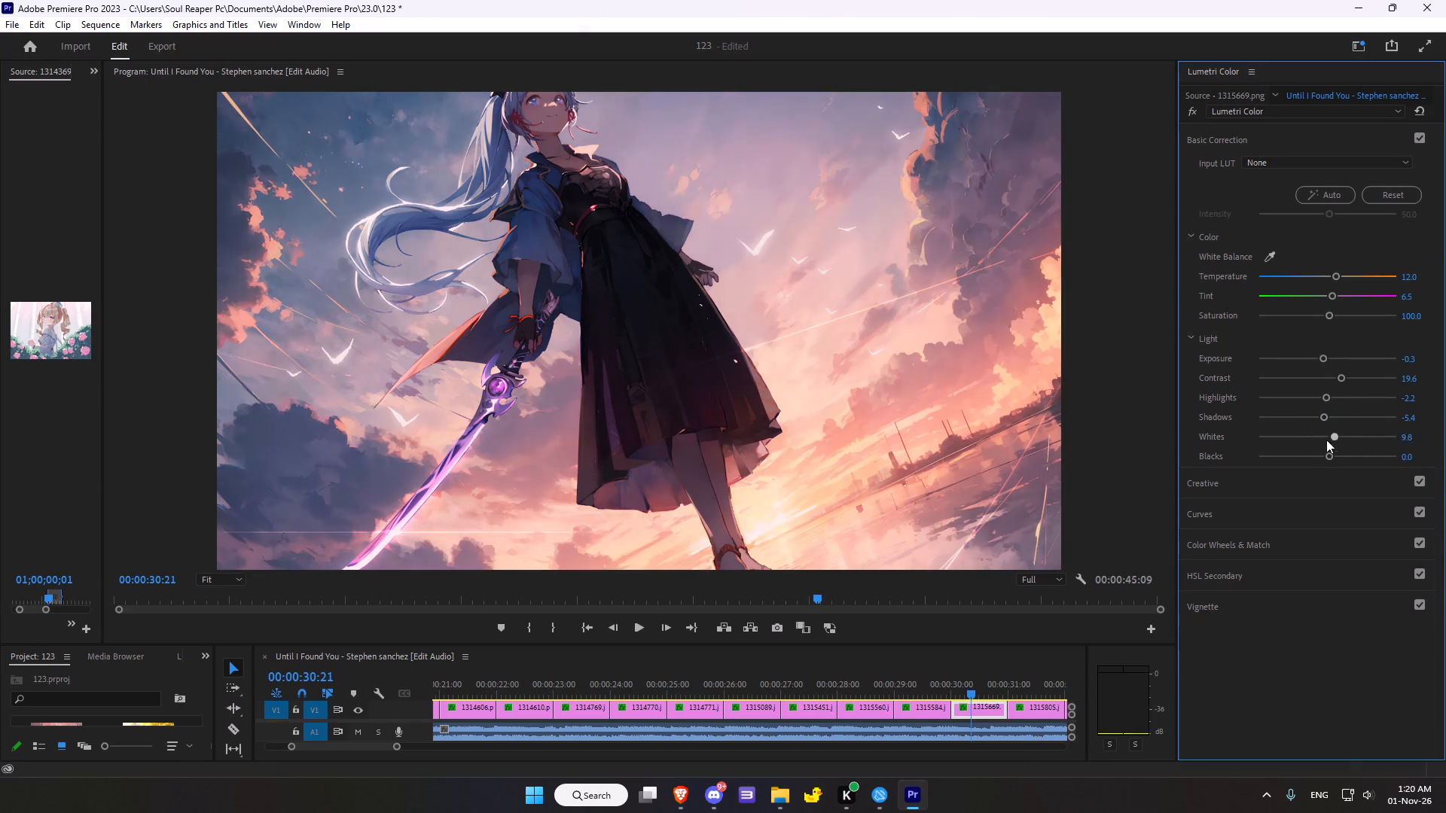
{"action": "left_click", "coordinate": [1329, 455]}
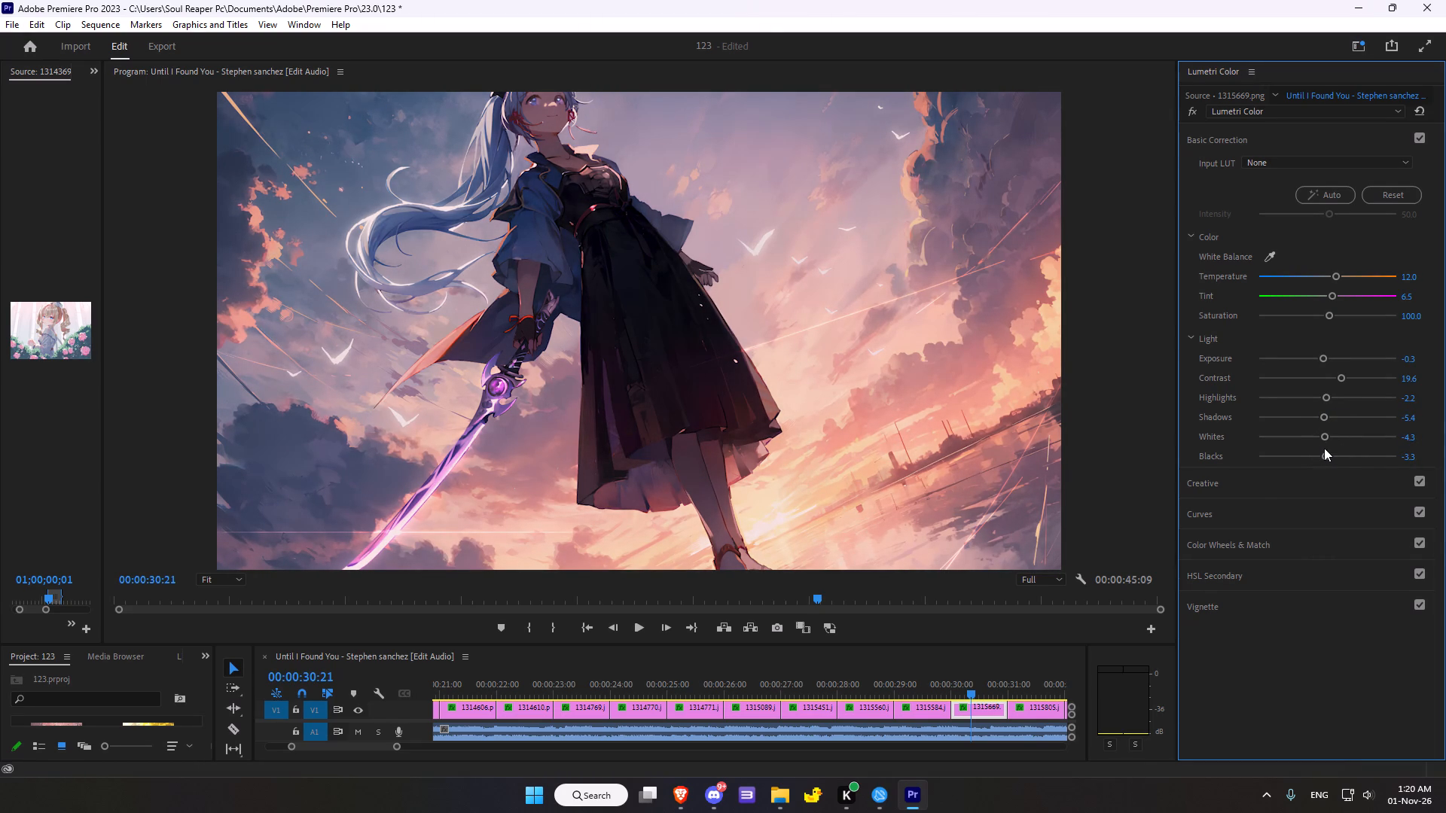
In the Creative adjustments of 1315669.png, set Sharpen to 76.1, Vibrance to -5.4 and Saturation to 104.3.
{"action": "left_click", "coordinate": [1210, 480]}
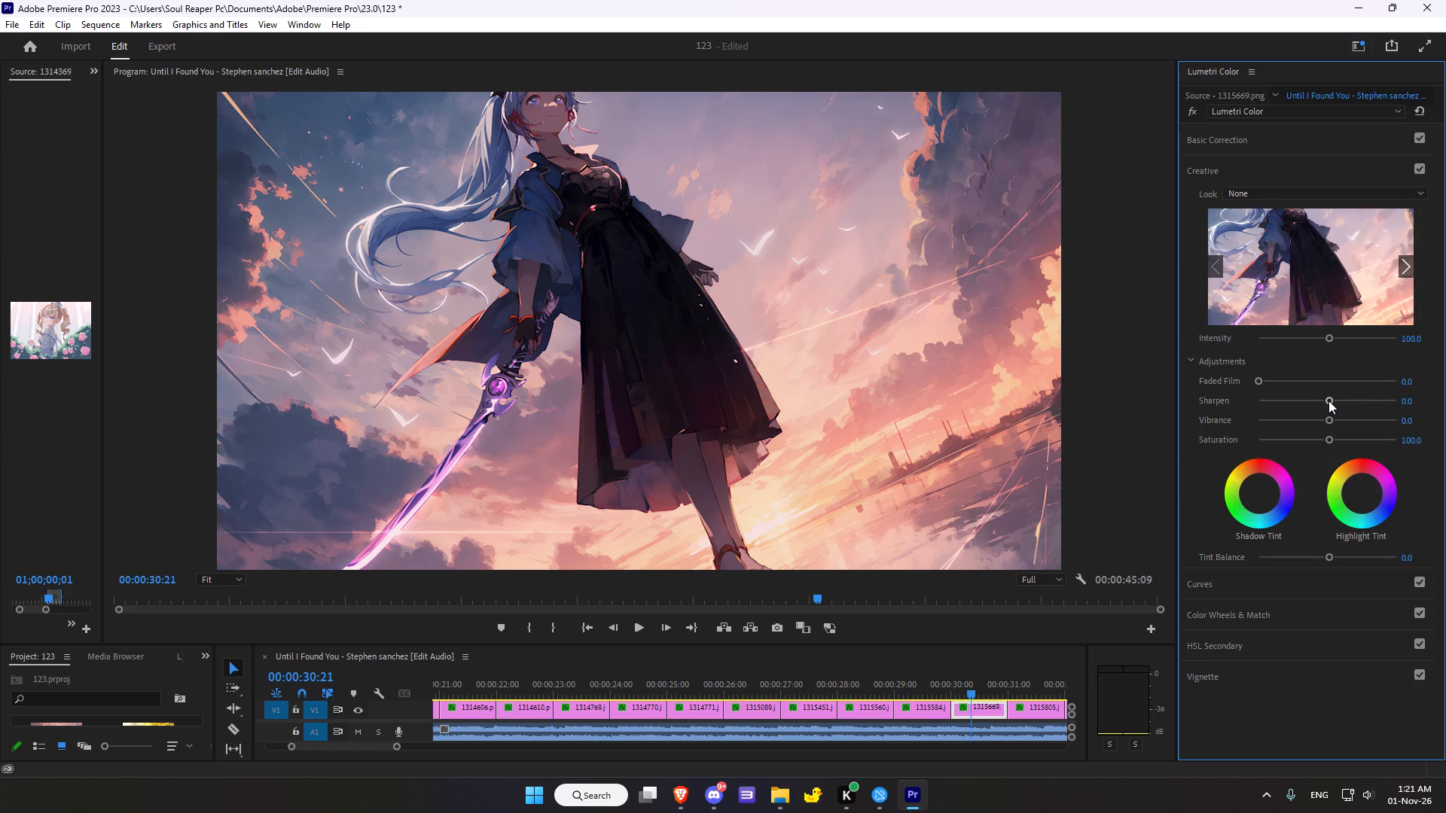
{"action": "left_click_drag", "start_coordinate": [1329, 400], "coordinate": [1383, 398]}
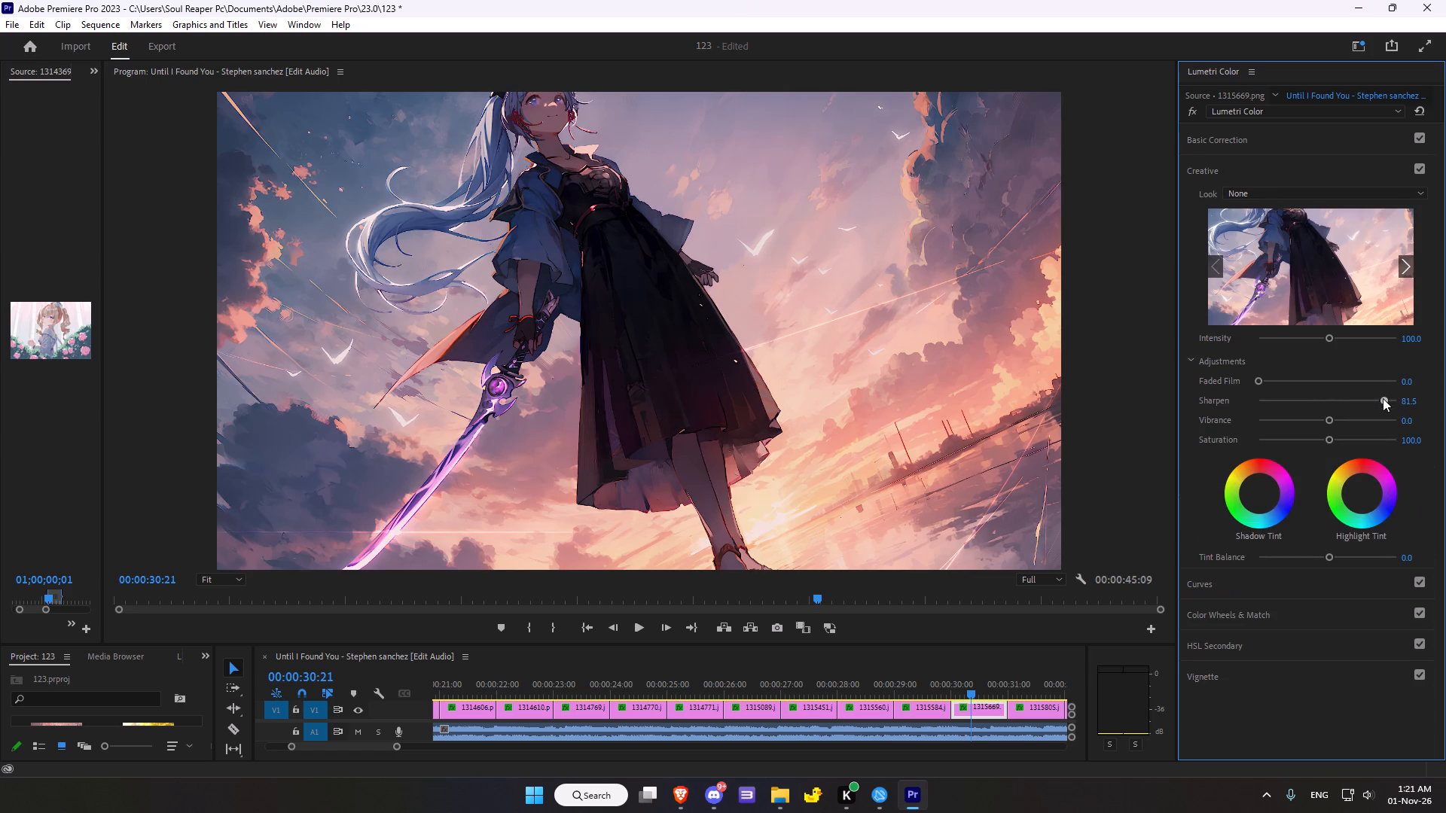
{"action": "left_click_drag", "start_coordinate": [1383, 398], "coordinate": [1379, 409]}
{"action": "left_click_drag", "start_coordinate": [1329, 421], "coordinate": [1322, 426]}
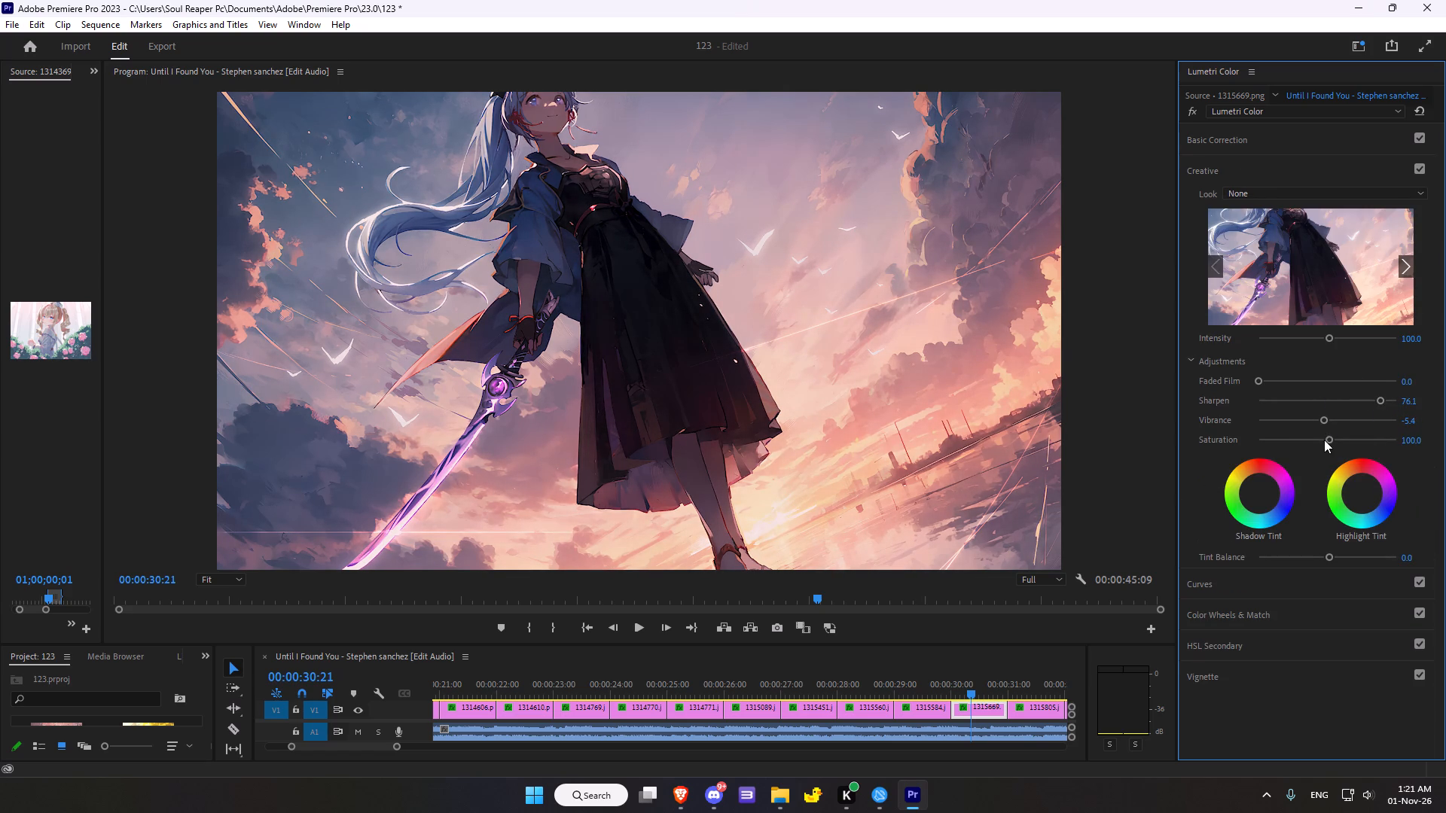
{"action": "left_click_drag", "start_coordinate": [1341, 432], "coordinate": [1312, 438]}
{"action": "left_click", "coordinate": [1333, 439]}
Nudge the Creative Shadow Tint slightly toward cyan-blue and shift the Highlight Tint slightly off neutral.
{"action": "left_click_drag", "start_coordinate": [1263, 495], "coordinate": [1231, 382]}
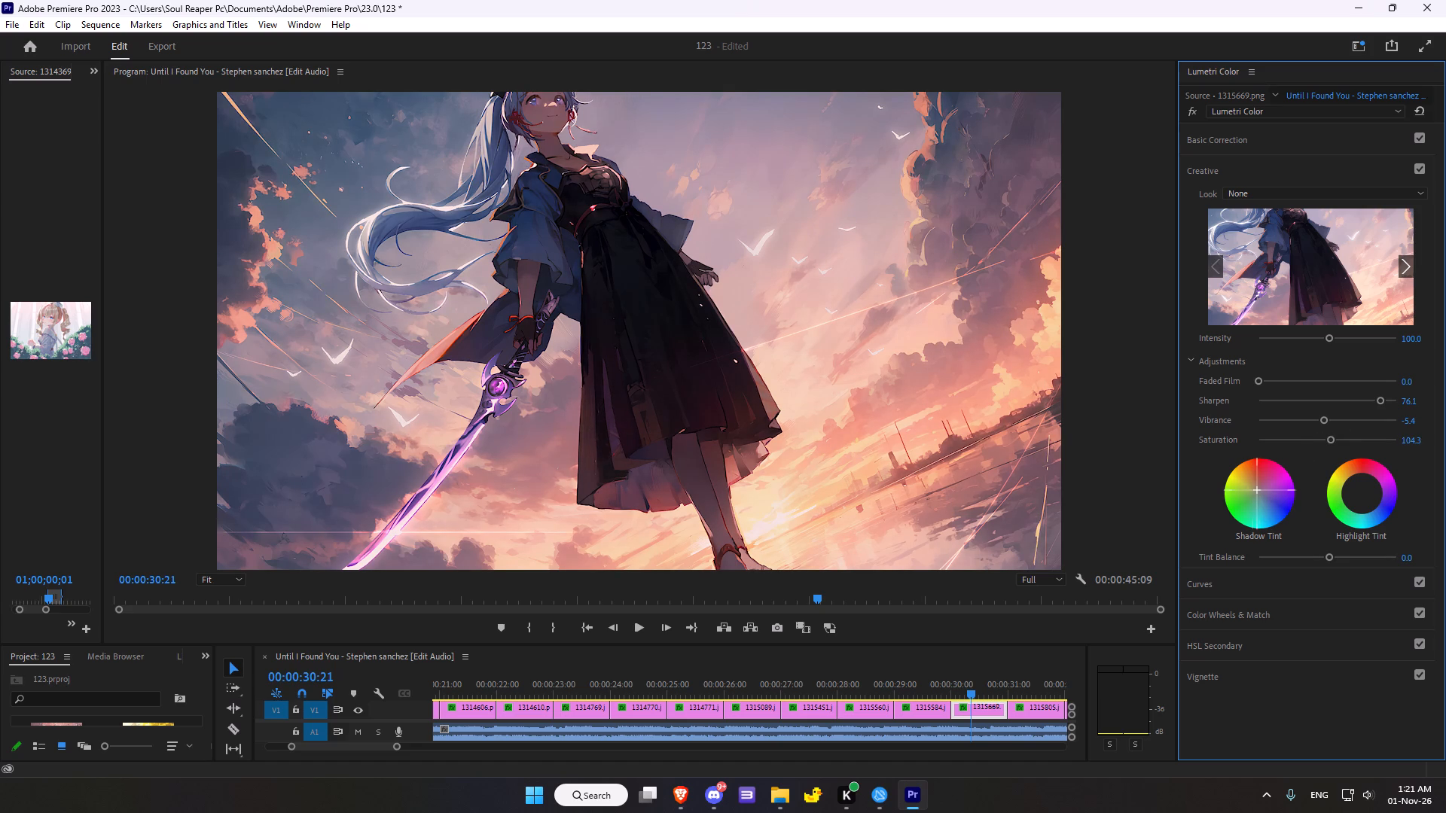
{"action": "left_click_drag", "start_coordinate": [1231, 382], "coordinate": [1199, 495]}
{"action": "left_click_drag", "start_coordinate": [1199, 495], "coordinate": [1239, 508]}
{"action": "left_click_drag", "start_coordinate": [1239, 508], "coordinate": [1313, 565]}
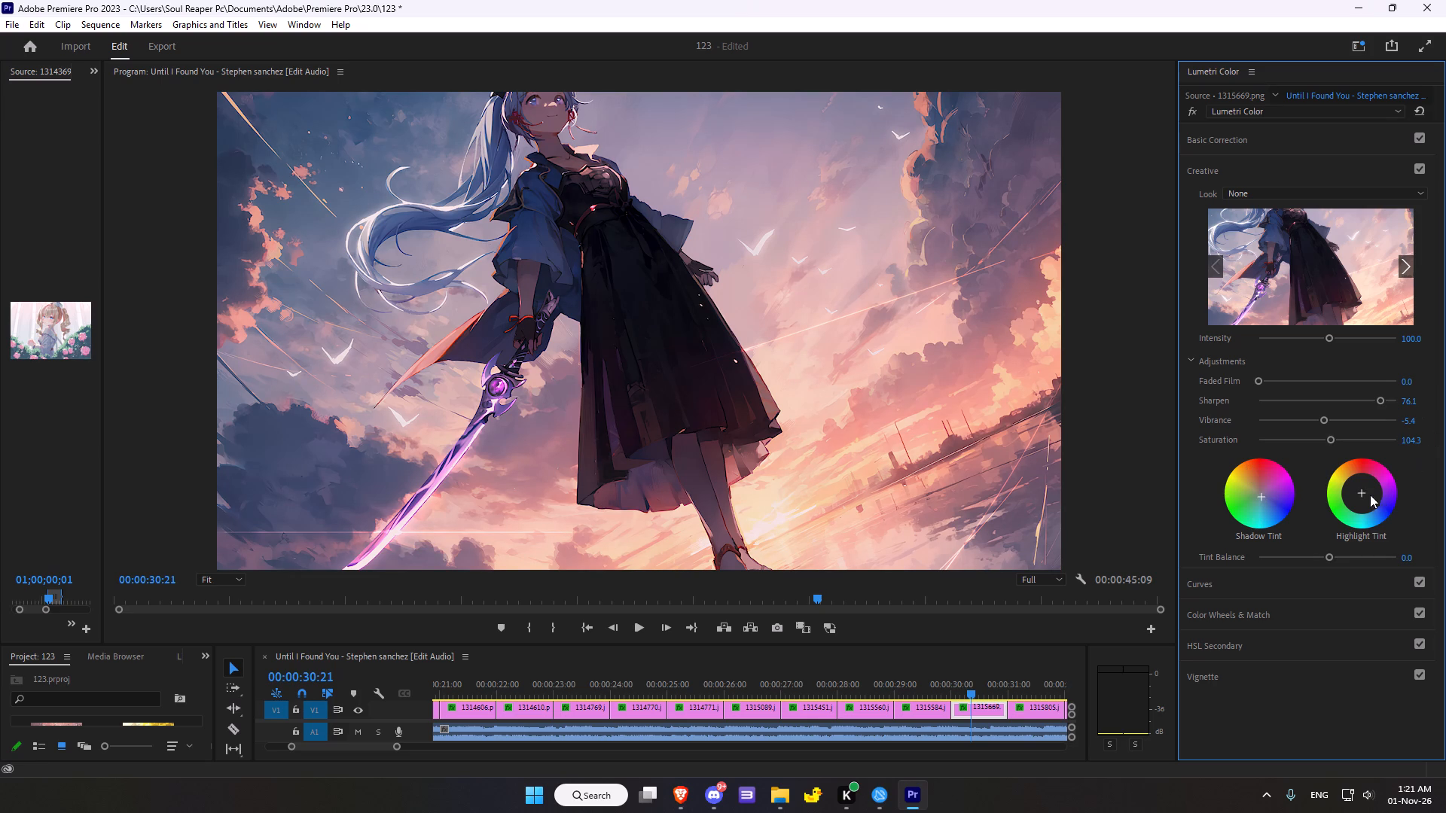
{"action": "left_click_drag", "start_coordinate": [1362, 498], "coordinate": [1362, 487]}
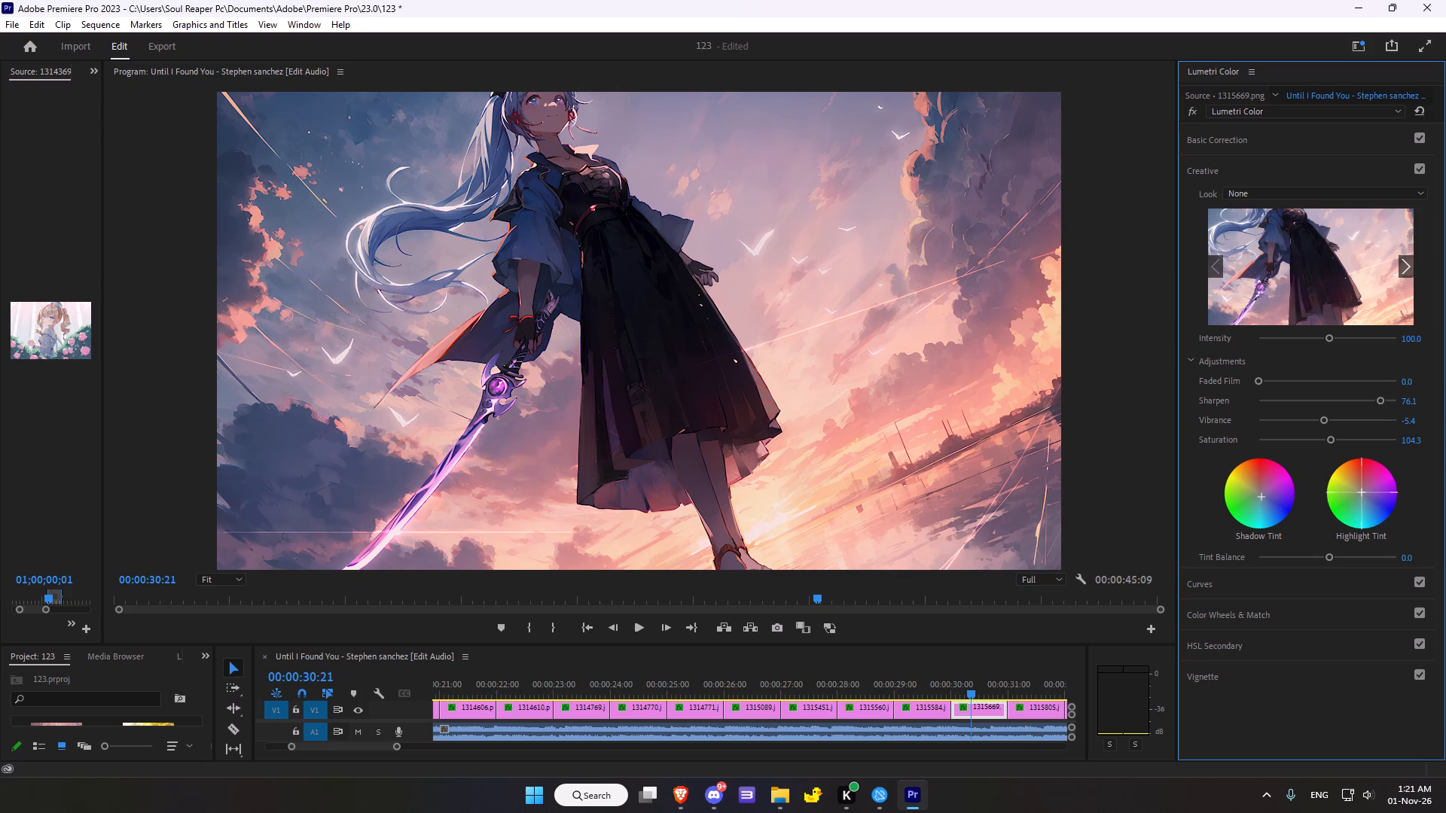
{"action": "left_click_drag", "start_coordinate": [1362, 487], "coordinate": [1344, 456]}
{"action": "left_click_drag", "start_coordinate": [1344, 456], "coordinate": [1373, 487]}
Add two control points to the white RGB curve, one near the midtones and one in the highlights, keeping the line nearly straight.
{"action": "left_click", "coordinate": [1213, 588]}
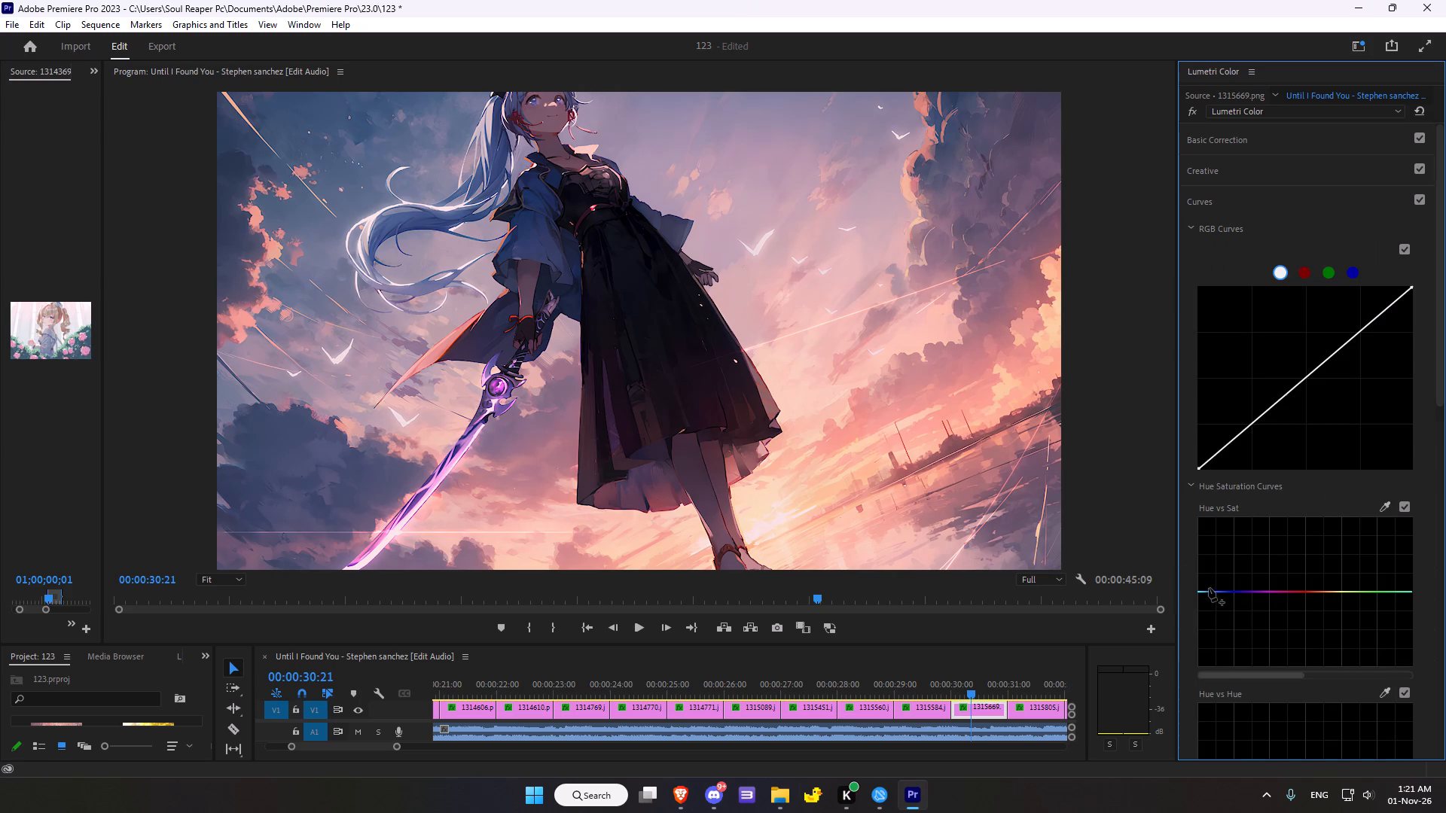
{"action": "left_click", "coordinate": [1300, 386]}
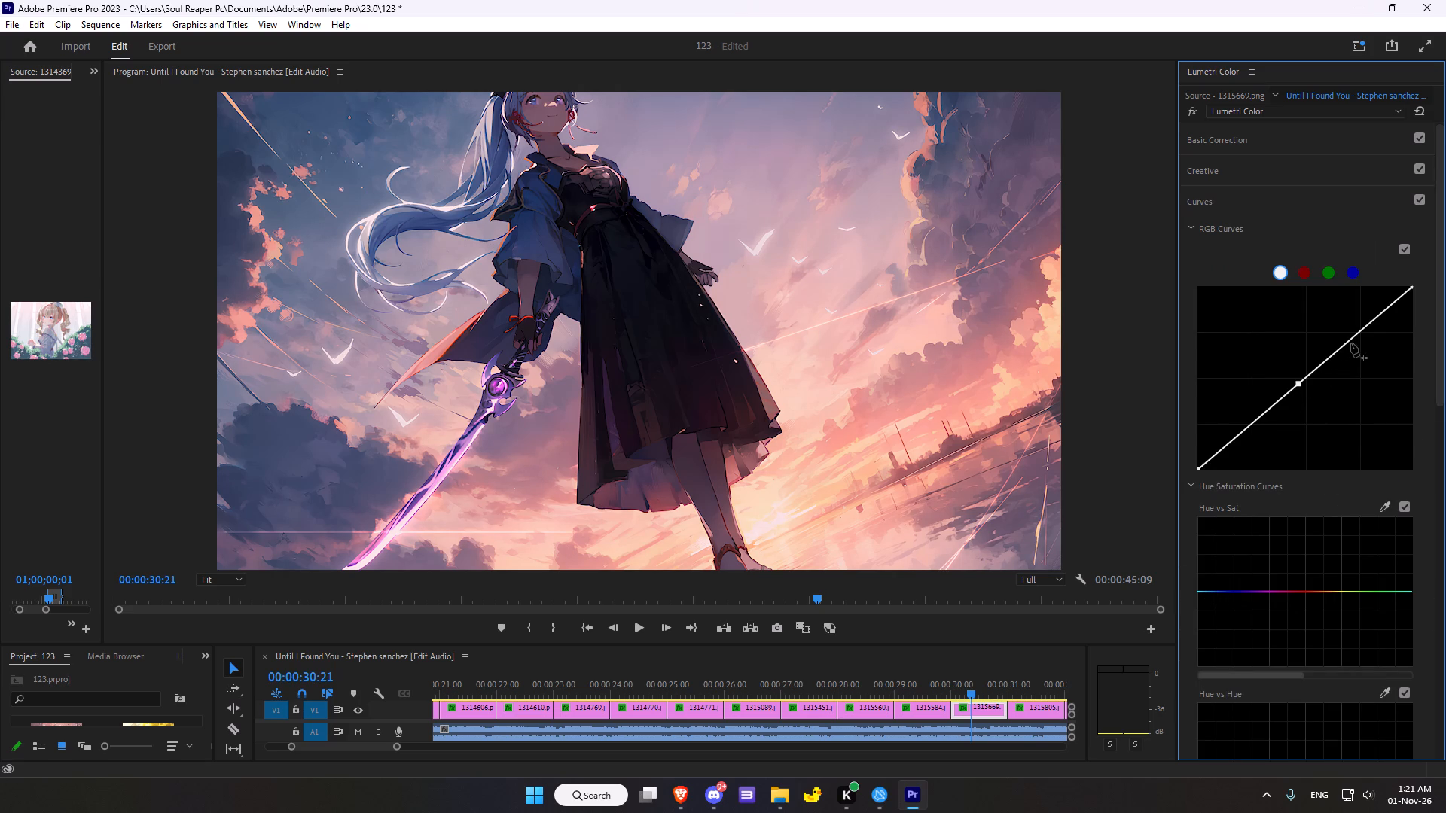
{"action": "left_click", "coordinate": [1351, 343]}
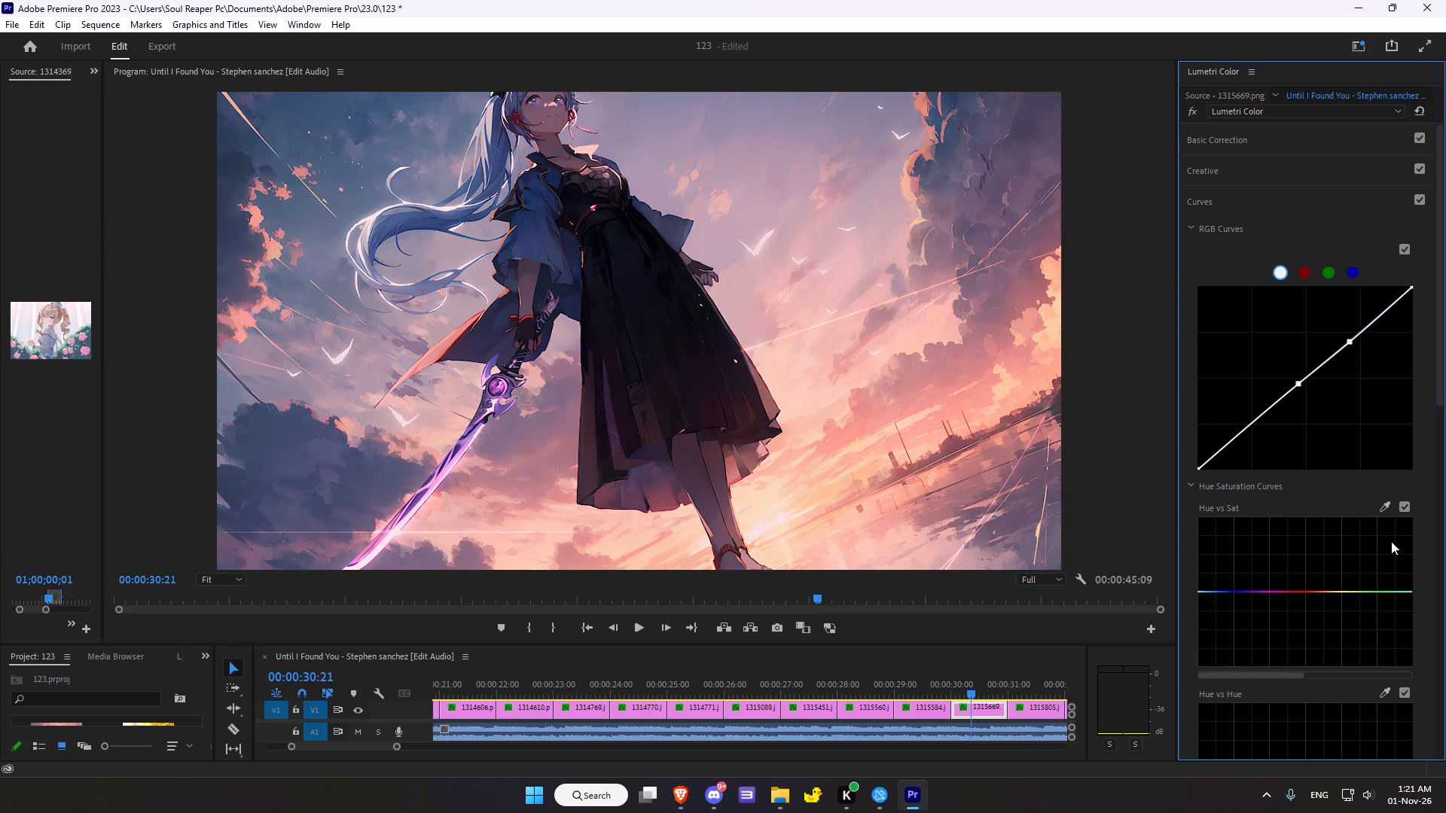
Sample the purple of the sword for the Hue vs Sat curve and raise that hue's saturation slightly.
{"action": "left_click", "coordinate": [1383, 501]}
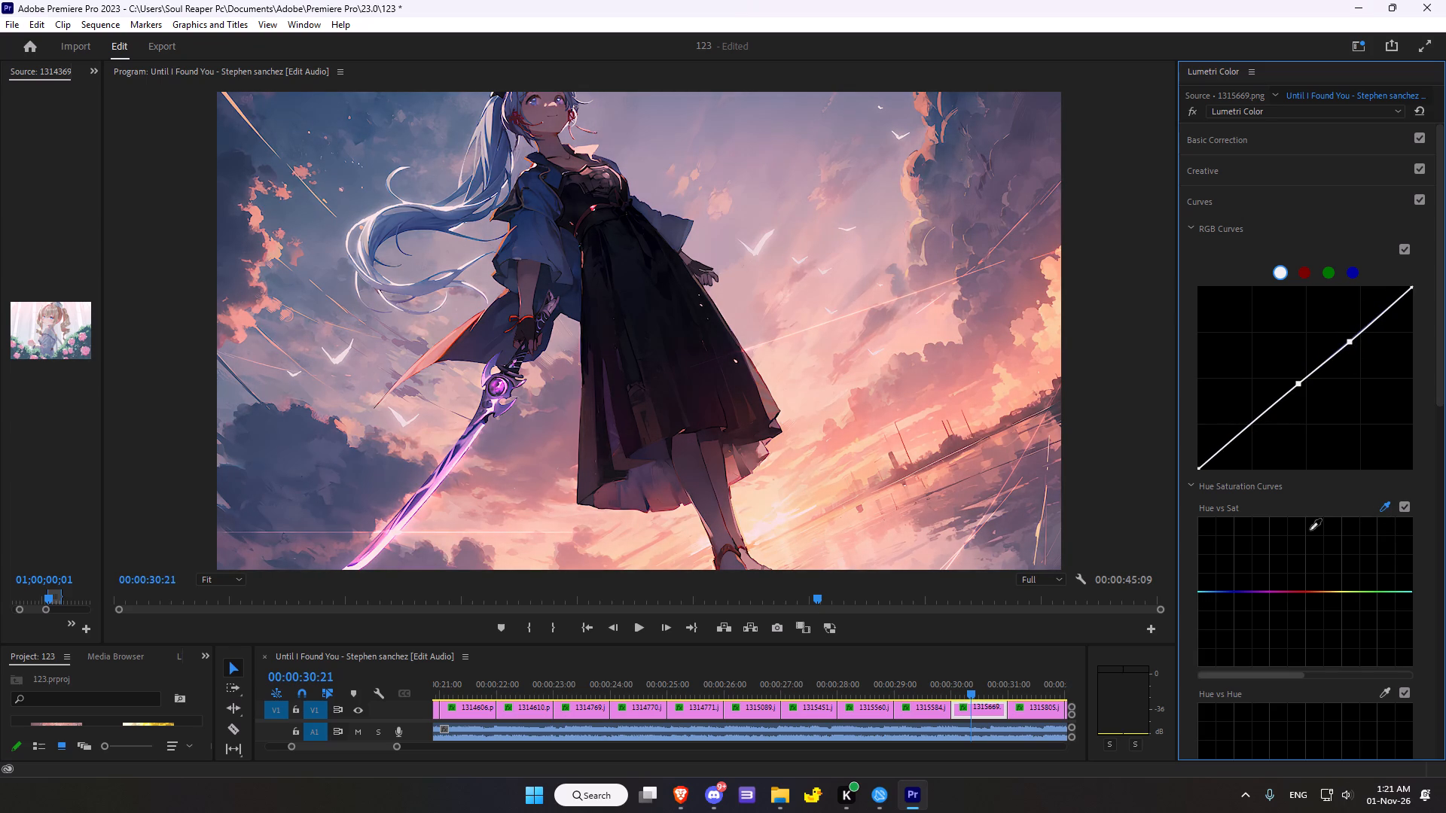
{"action": "left_click", "coordinate": [431, 486]}
{"action": "left_click_drag", "start_coordinate": [1271, 591], "coordinate": [1267, 575]}
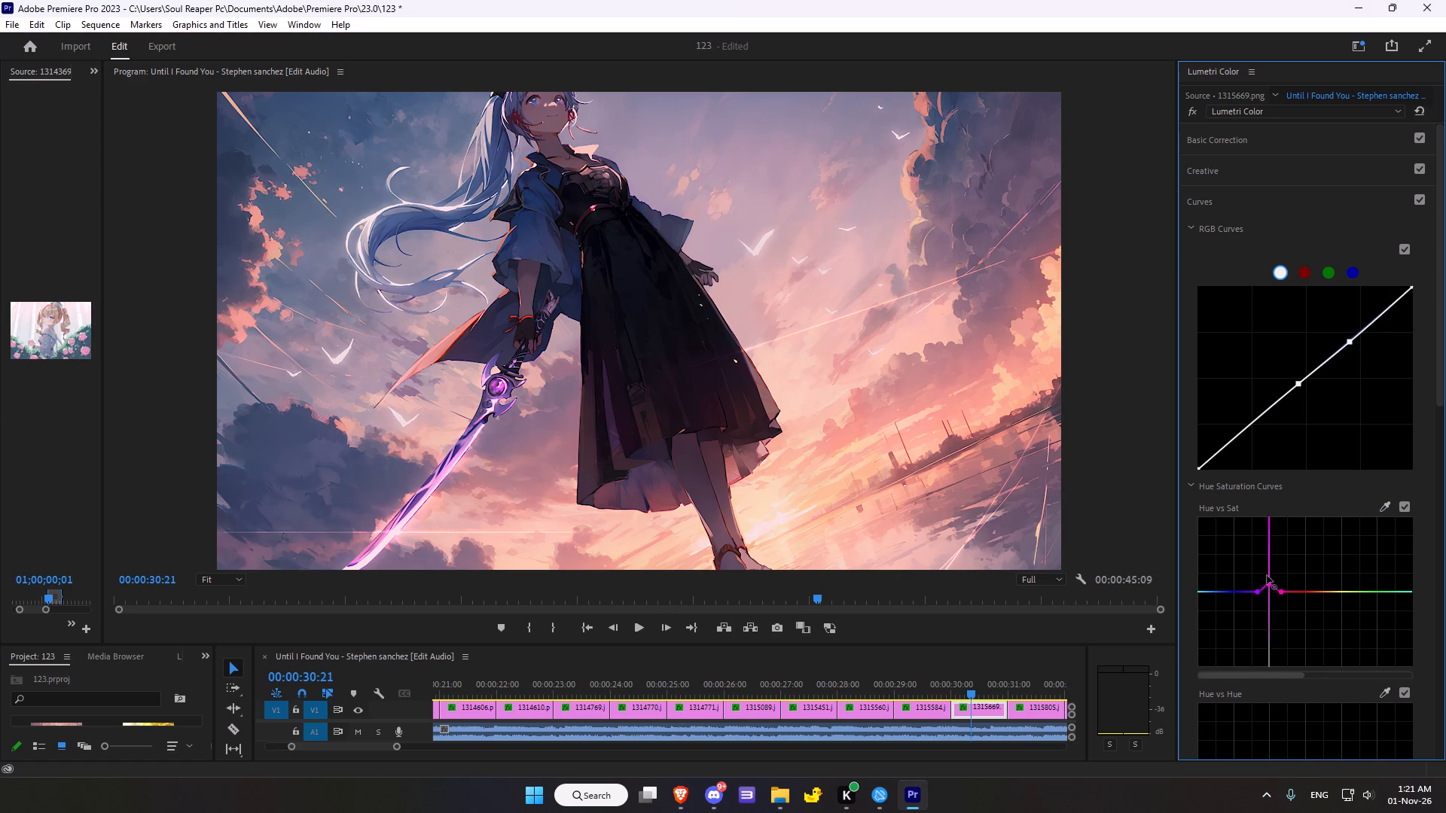
{"action": "left_click_drag", "start_coordinate": [1267, 575], "coordinate": [1266, 586]}
{"action": "left_click_drag", "start_coordinate": [1266, 586], "coordinate": [1273, 500]}
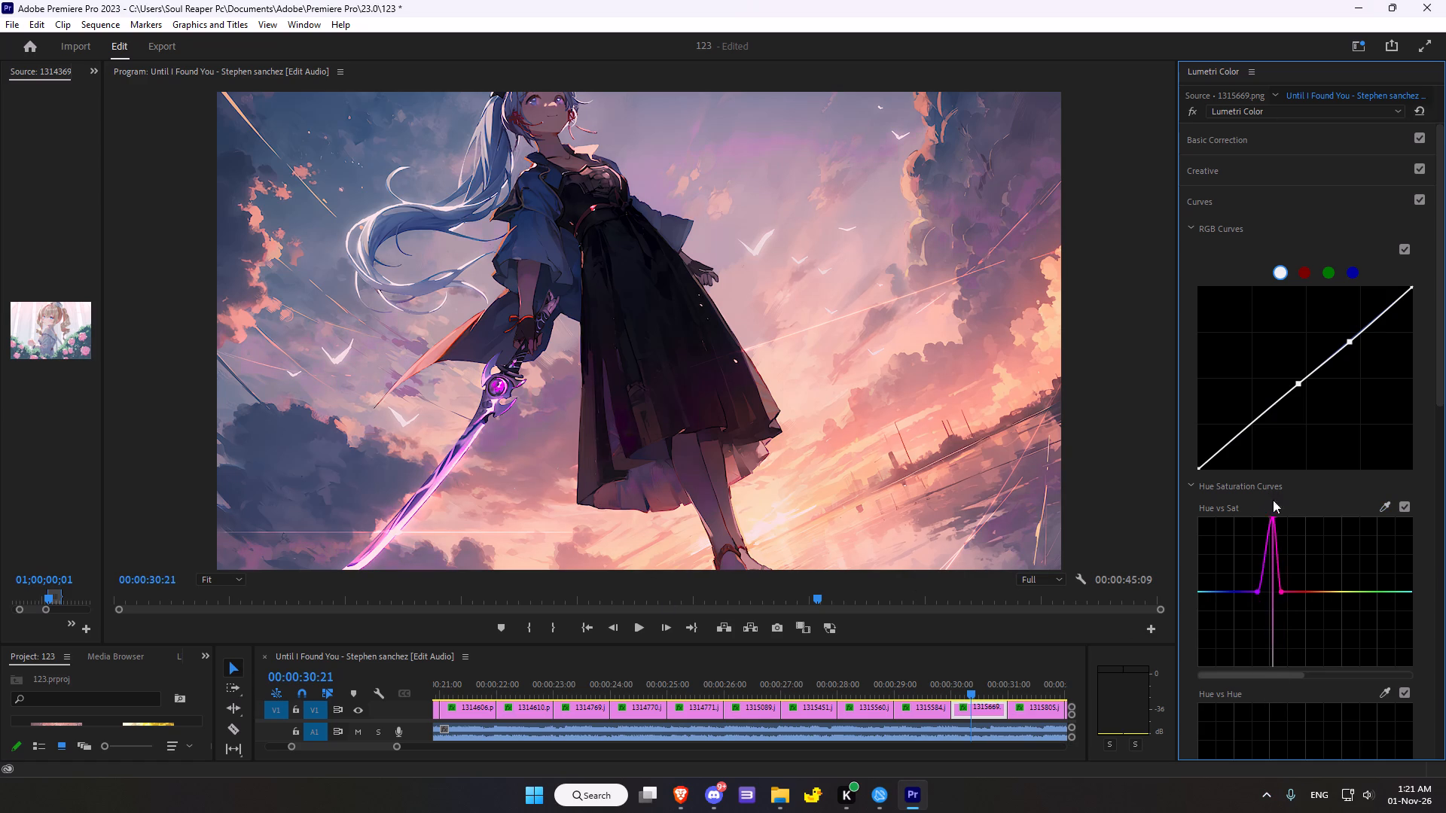
{"action": "left_click_drag", "start_coordinate": [1273, 500], "coordinate": [1265, 572]}
{"action": "left_click_drag", "start_coordinate": [1265, 572], "coordinate": [1270, 584]}
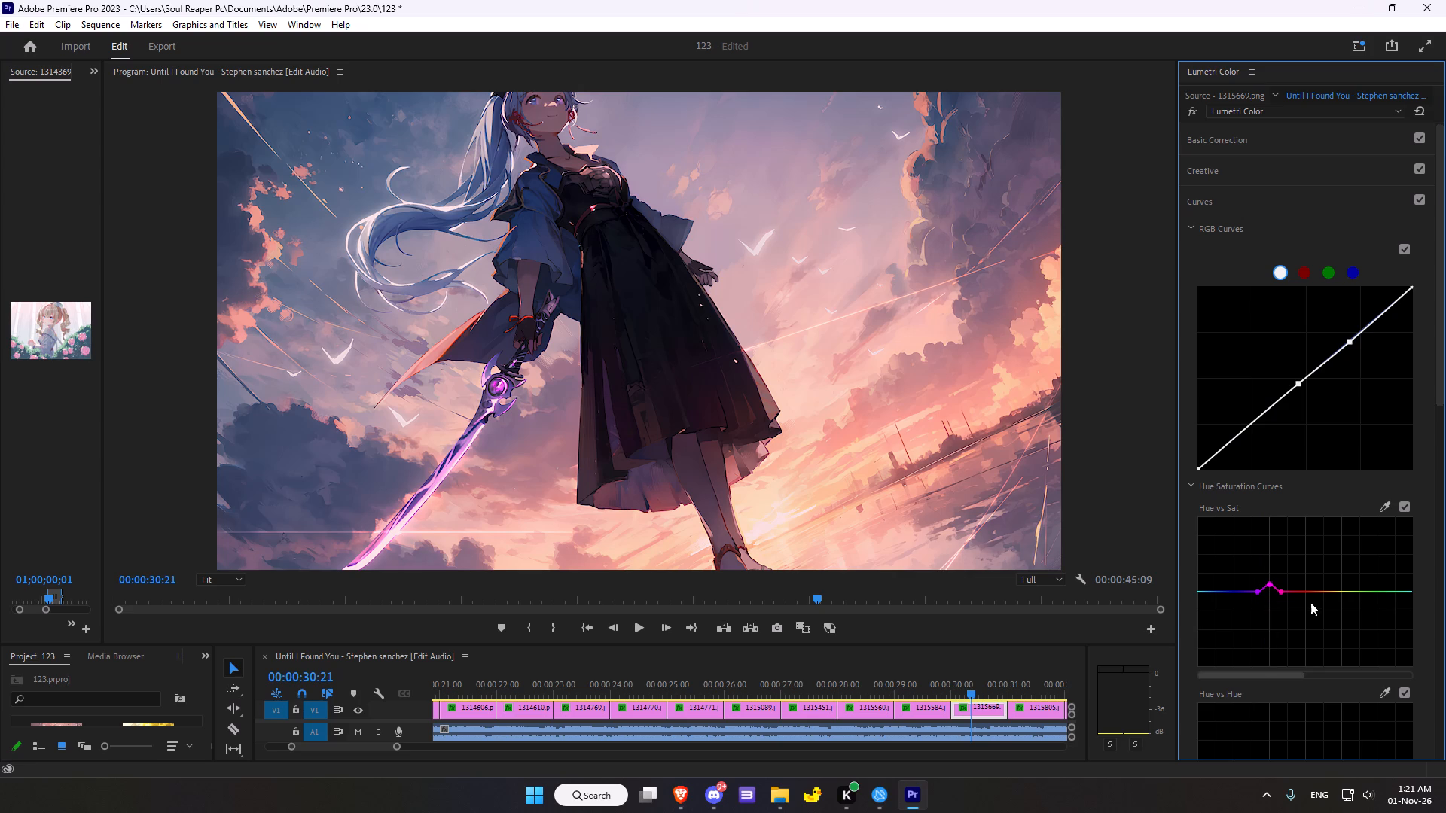
Sample the blue of the character's hair for the Hue vs Hue curve and lower its centre point slightly.
{"action": "scroll", "coordinate": [1351, 583], "scroll_direction": "down", "scroll_amount": 5}
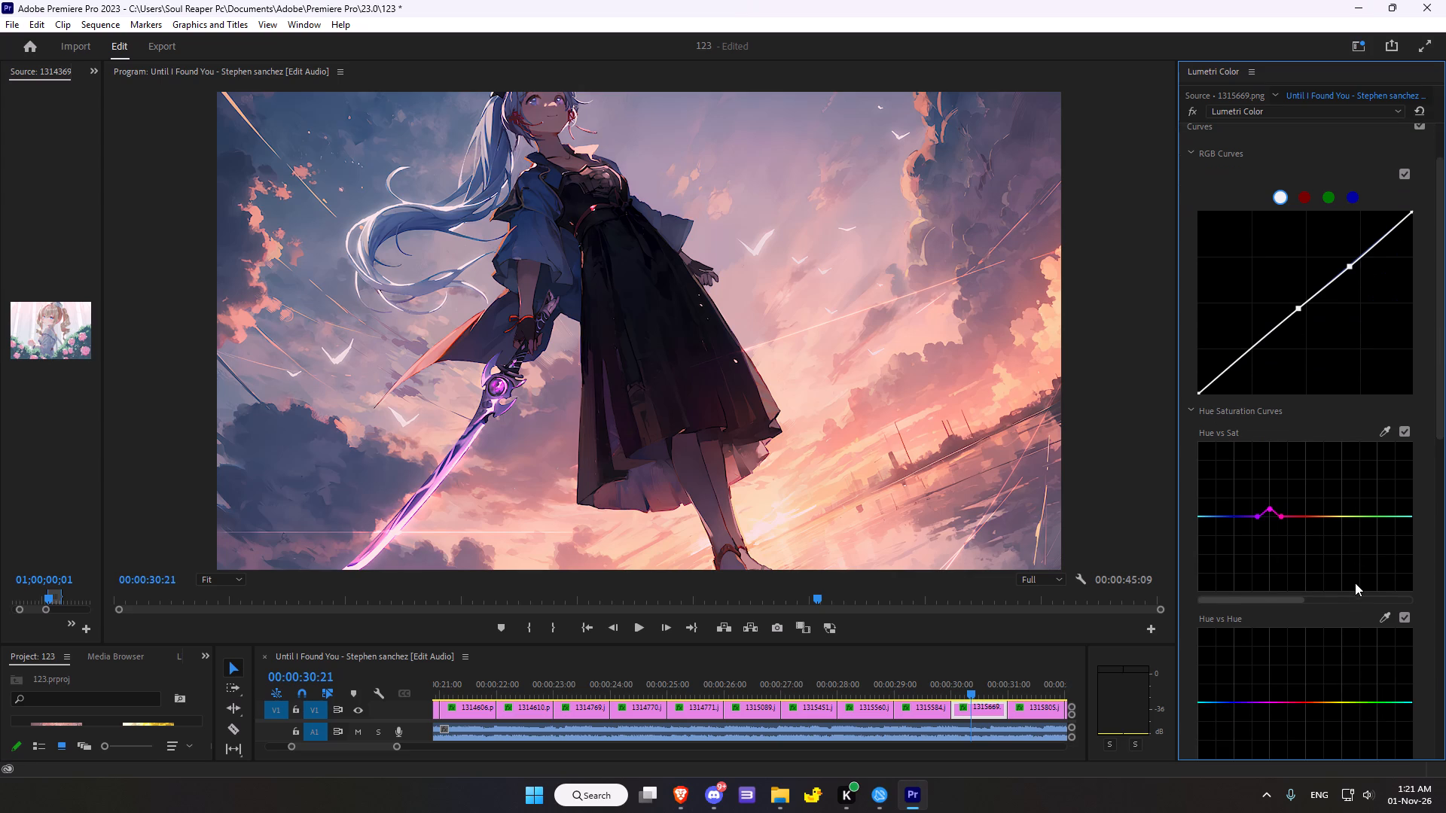
{"action": "scroll", "coordinate": [1355, 583], "scroll_direction": "down", "scroll_amount": 3}
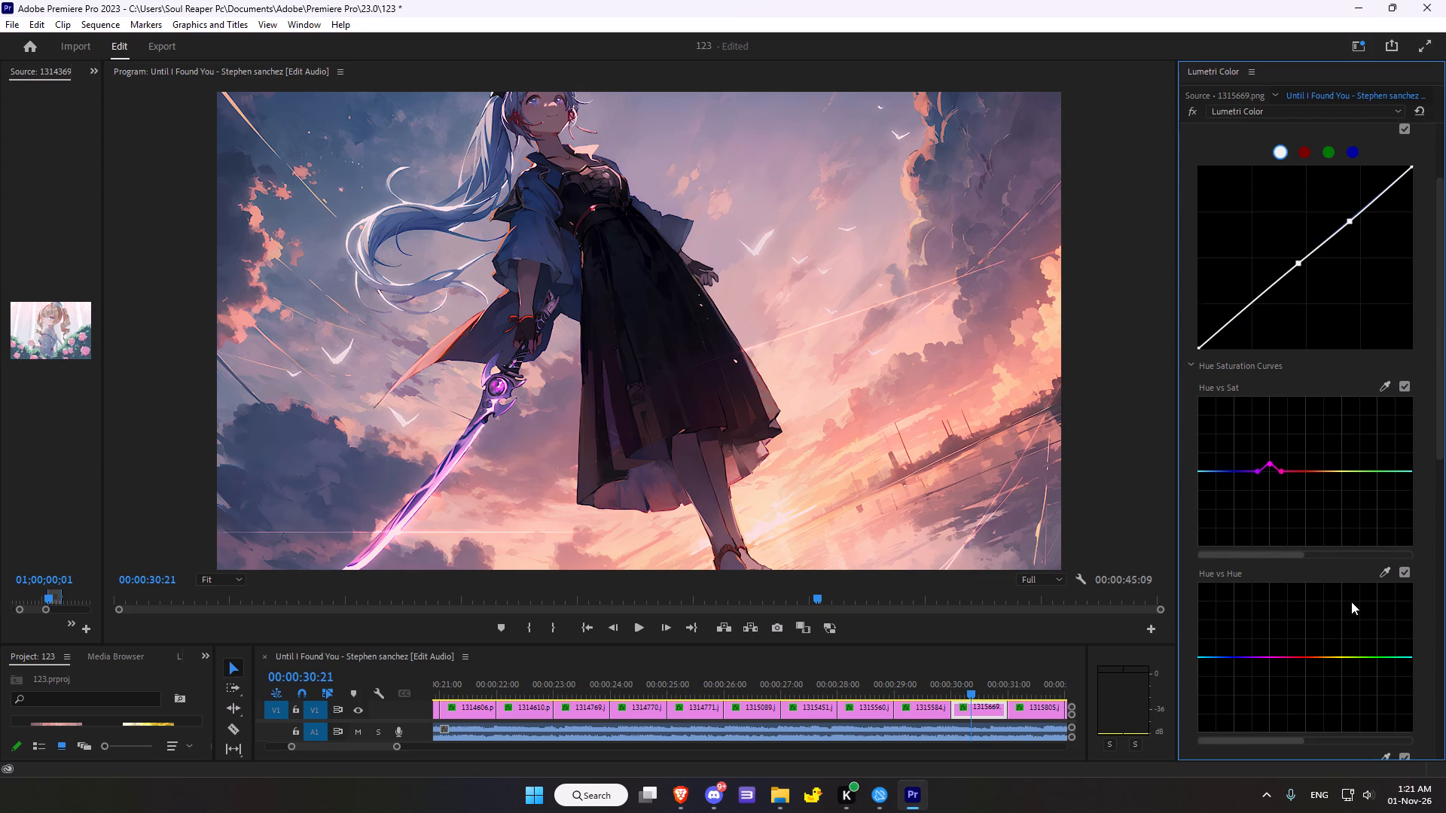
{"action": "scroll", "coordinate": [1351, 601], "scroll_direction": "down", "scroll_amount": 4}
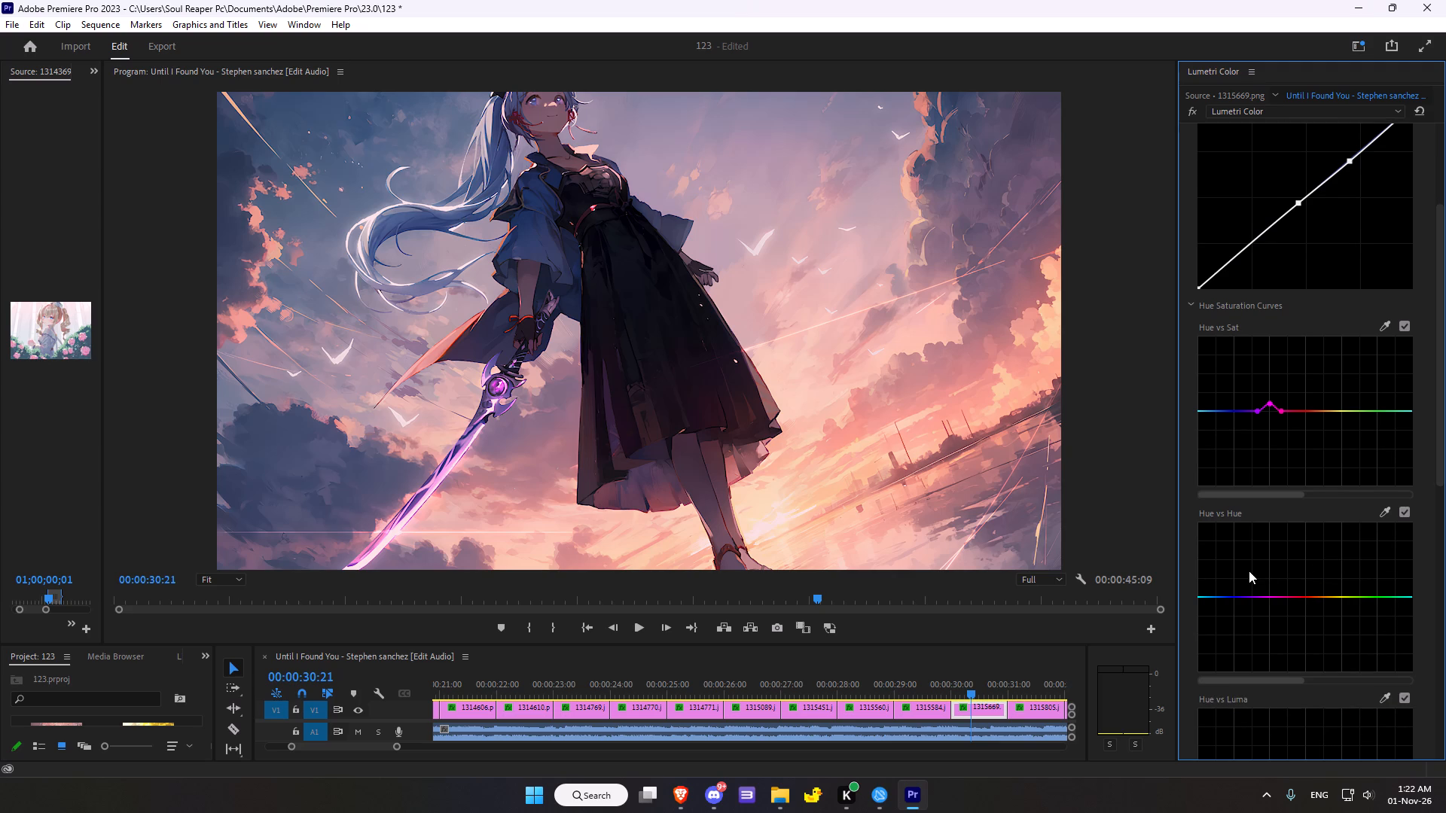
{"action": "left_click", "coordinate": [1390, 508]}
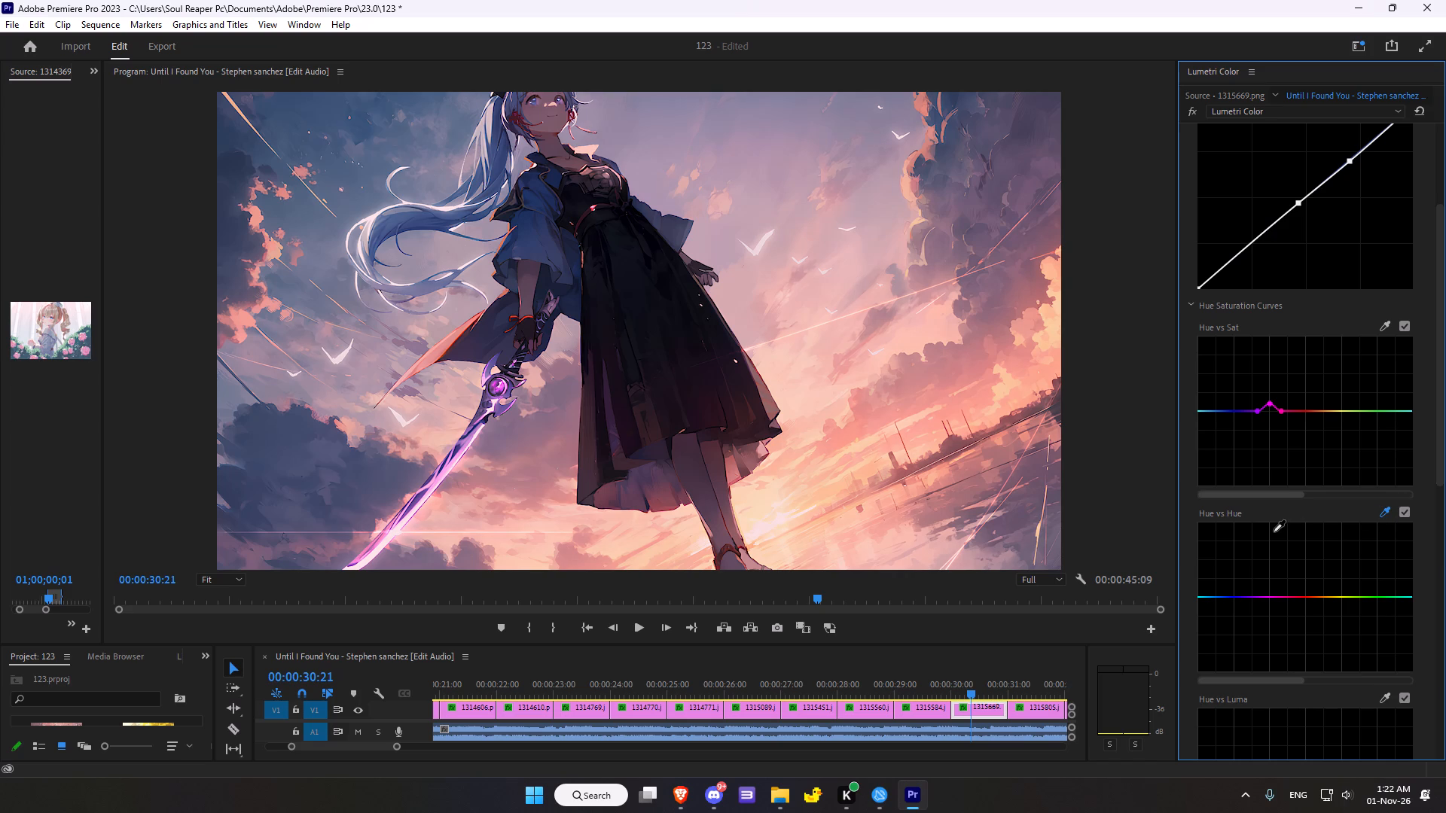
{"action": "scroll", "coordinate": [1231, 485], "scroll_direction": "down", "scroll_amount": 2}
{"action": "scroll", "coordinate": [1335, 495], "scroll_direction": "down", "scroll_amount": 3}
{"action": "left_click", "coordinate": [404, 224]}
{"action": "left_click", "coordinate": [1228, 598]}
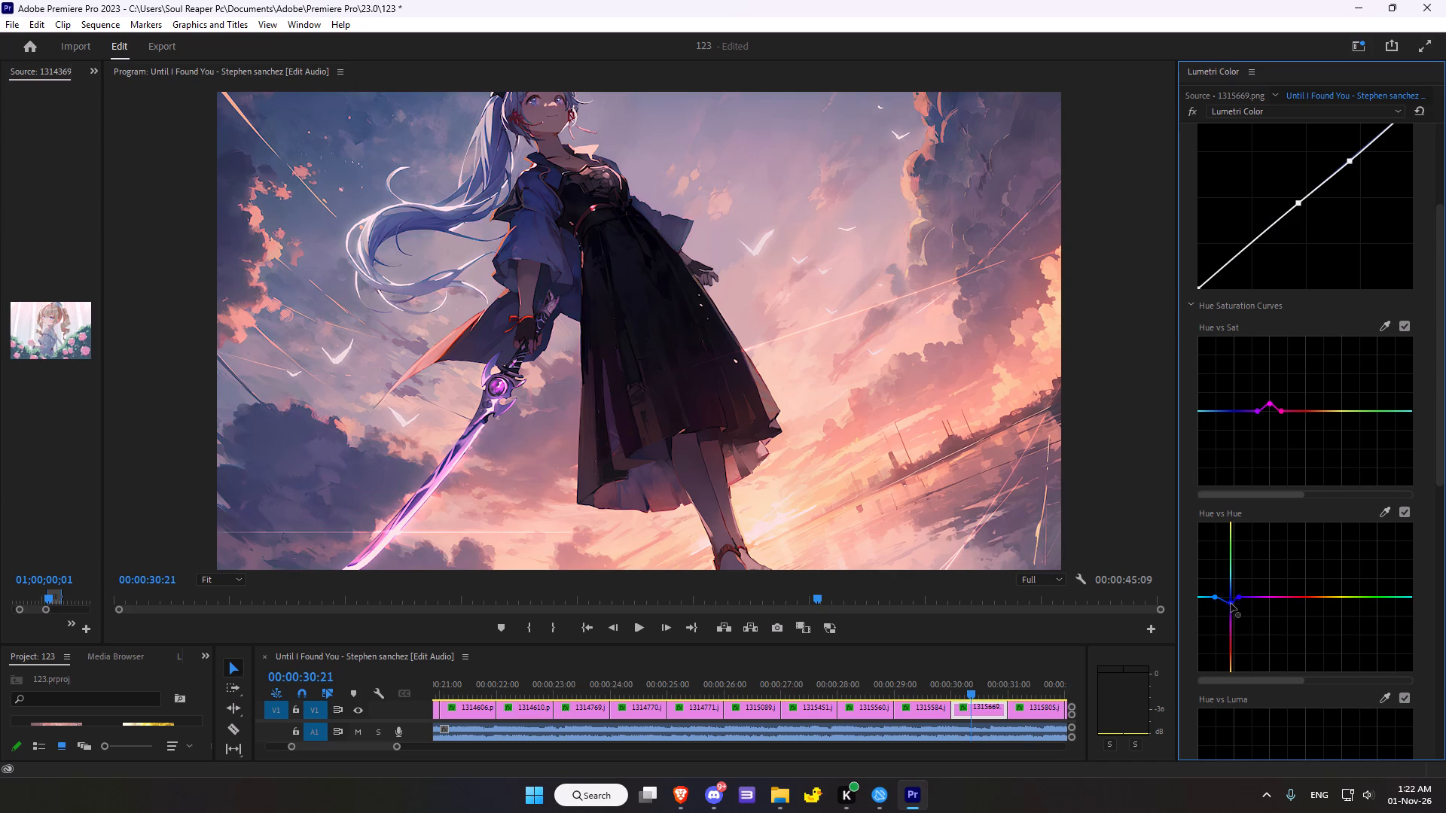
Bring up the Hue vs Luma curve for 1315669.png.
{"action": "scroll", "coordinate": [1296, 561], "scroll_direction": "down", "scroll_amount": 6}
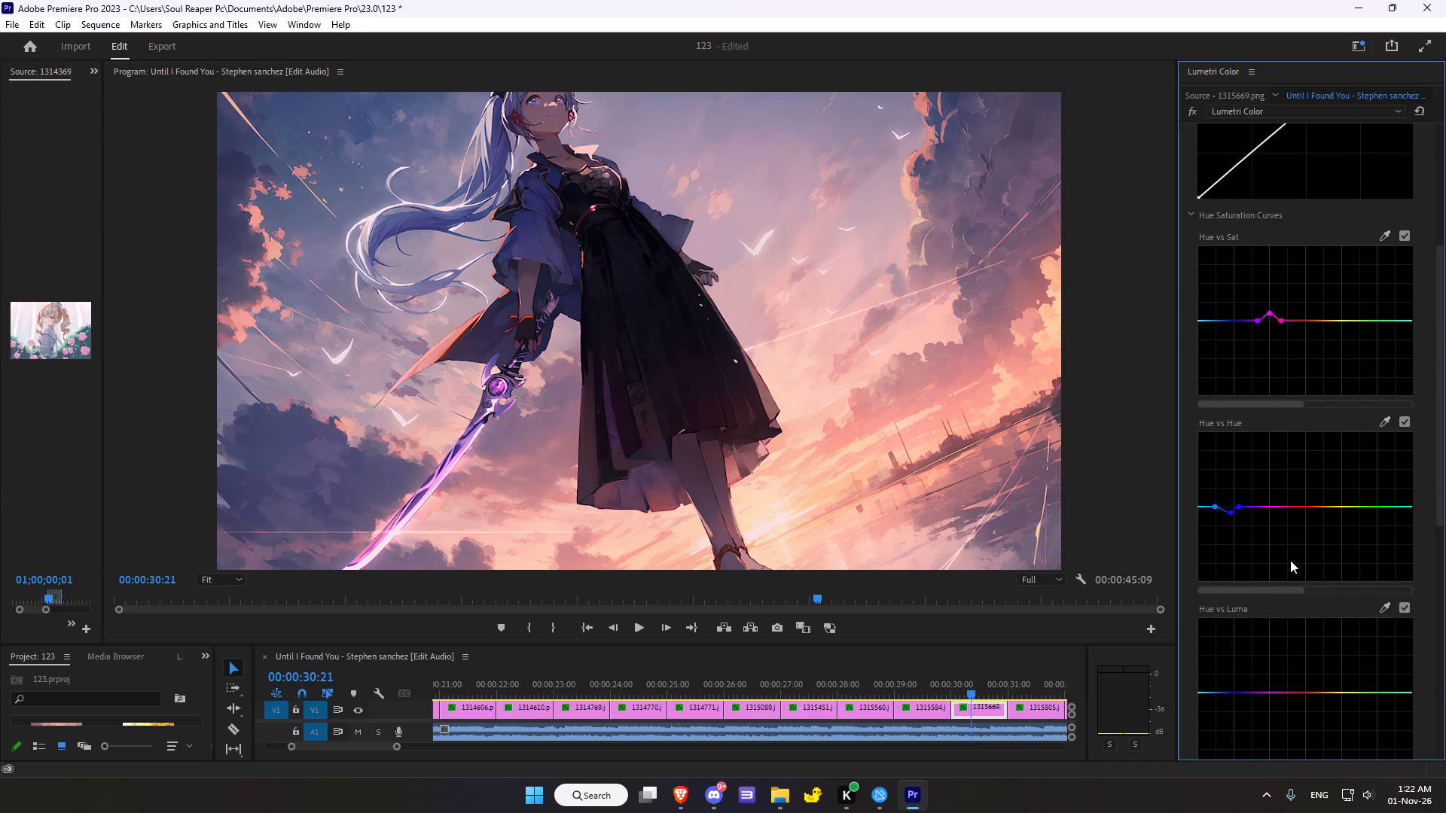
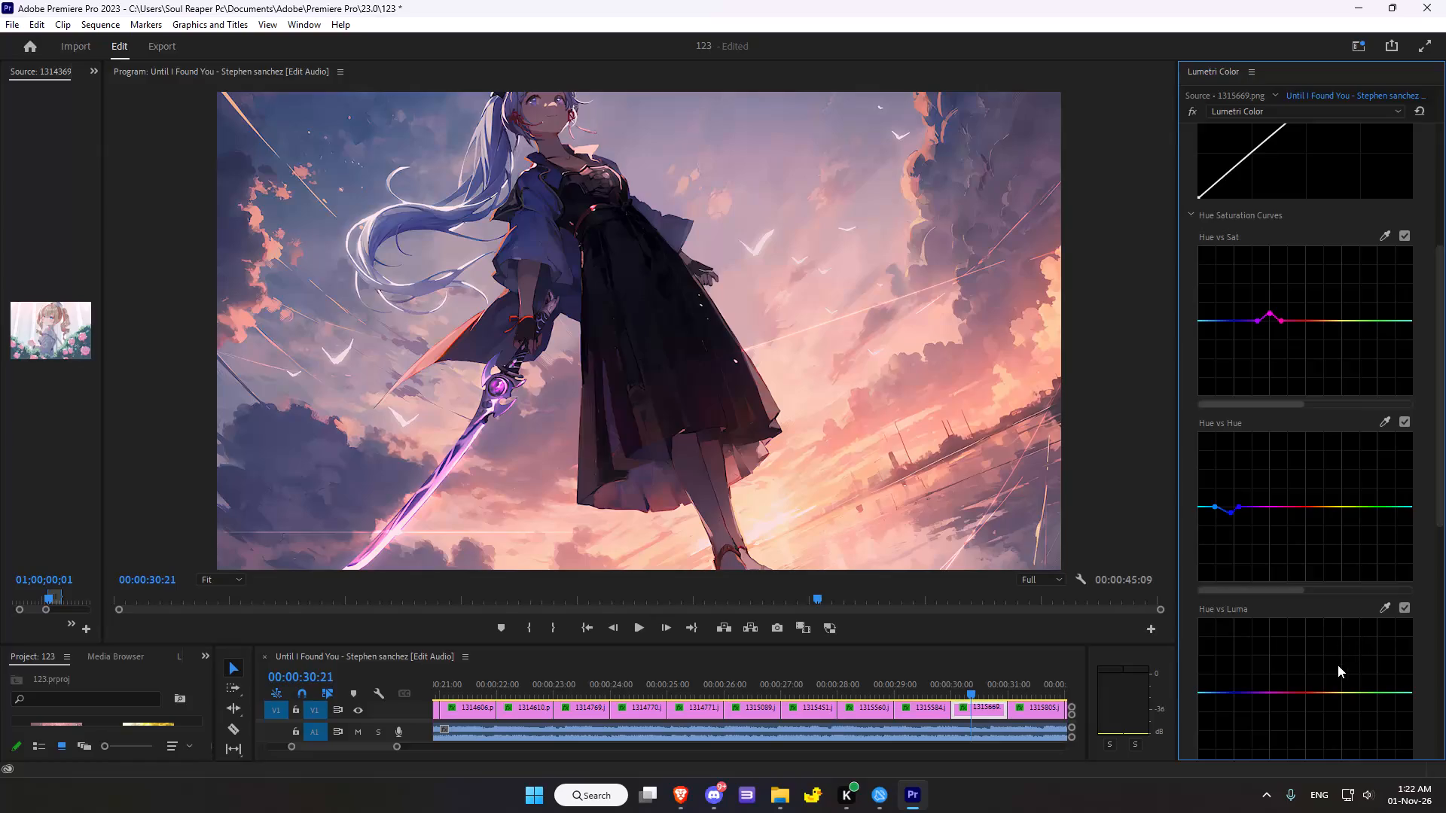
Sample the reddish-orange of the sunset clouds for the Hue vs Luma curve and lower its centre point slightly.
{"action": "scroll", "coordinate": [1310, 553], "scroll_direction": "down", "scroll_amount": 2}
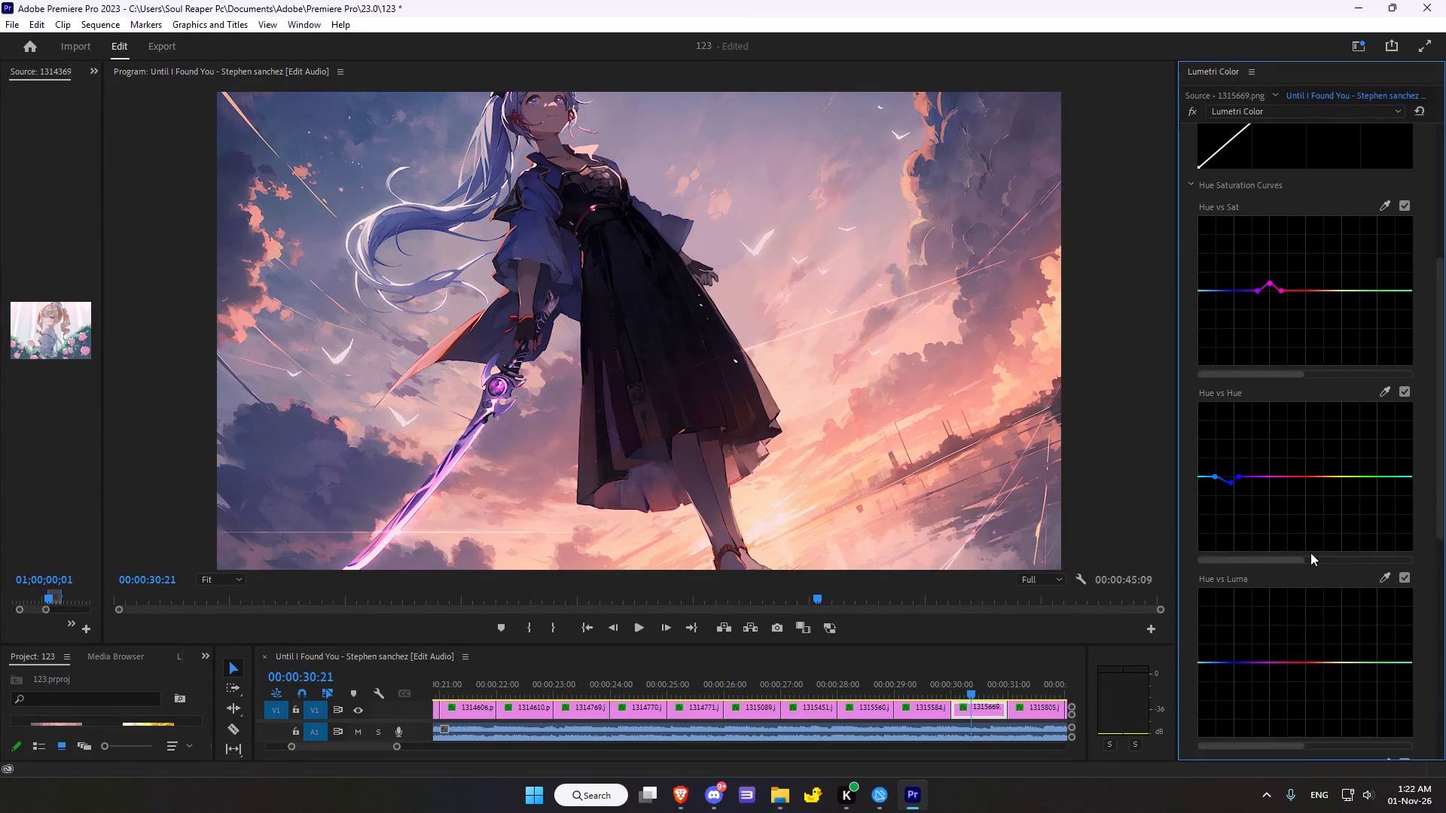
{"action": "scroll", "coordinate": [1310, 553], "scroll_direction": "down", "scroll_amount": 2}
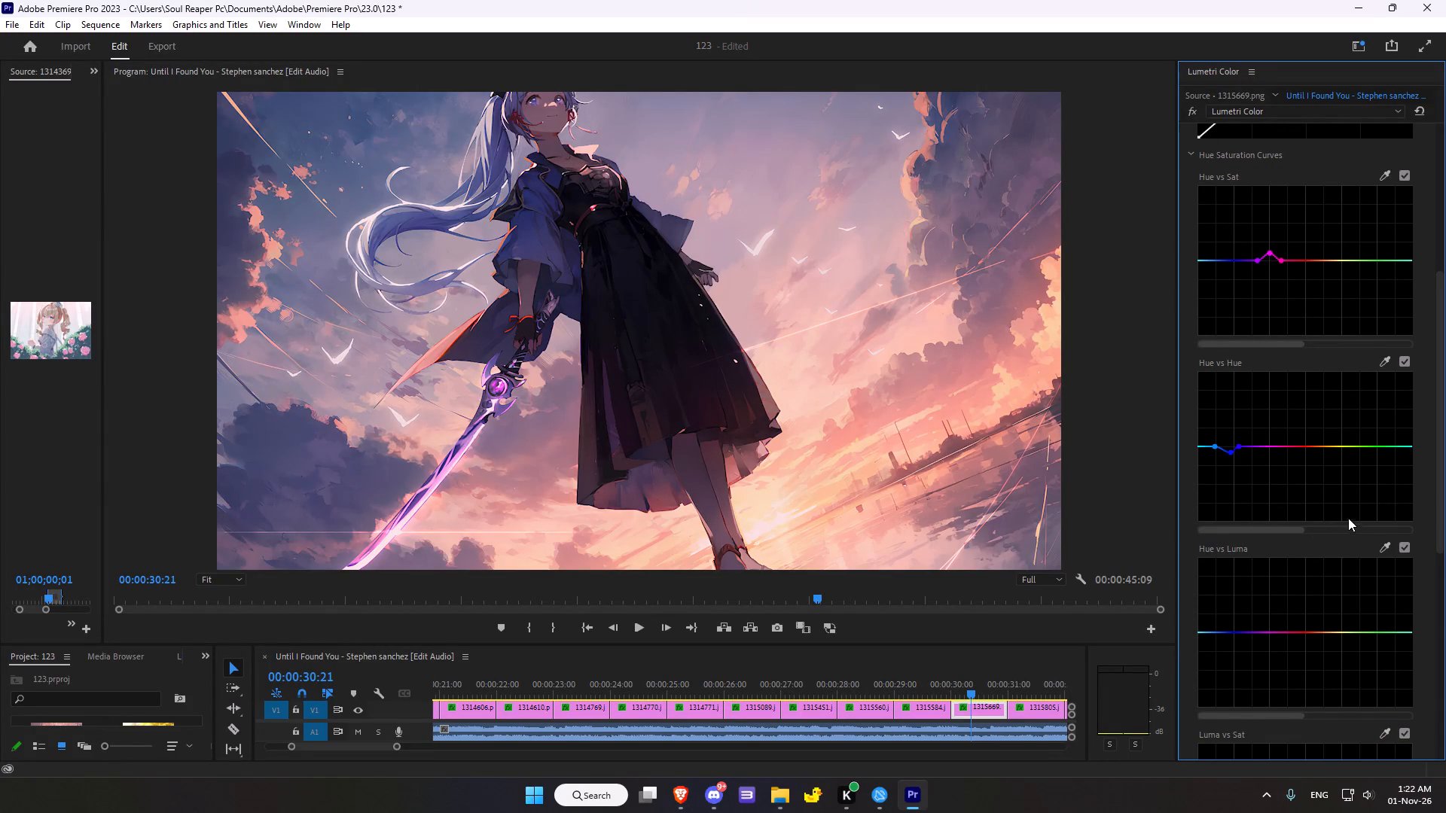
{"action": "scroll", "coordinate": [1394, 518], "scroll_direction": "down", "scroll_amount": 1}
{"action": "left_click", "coordinate": [1387, 531]}
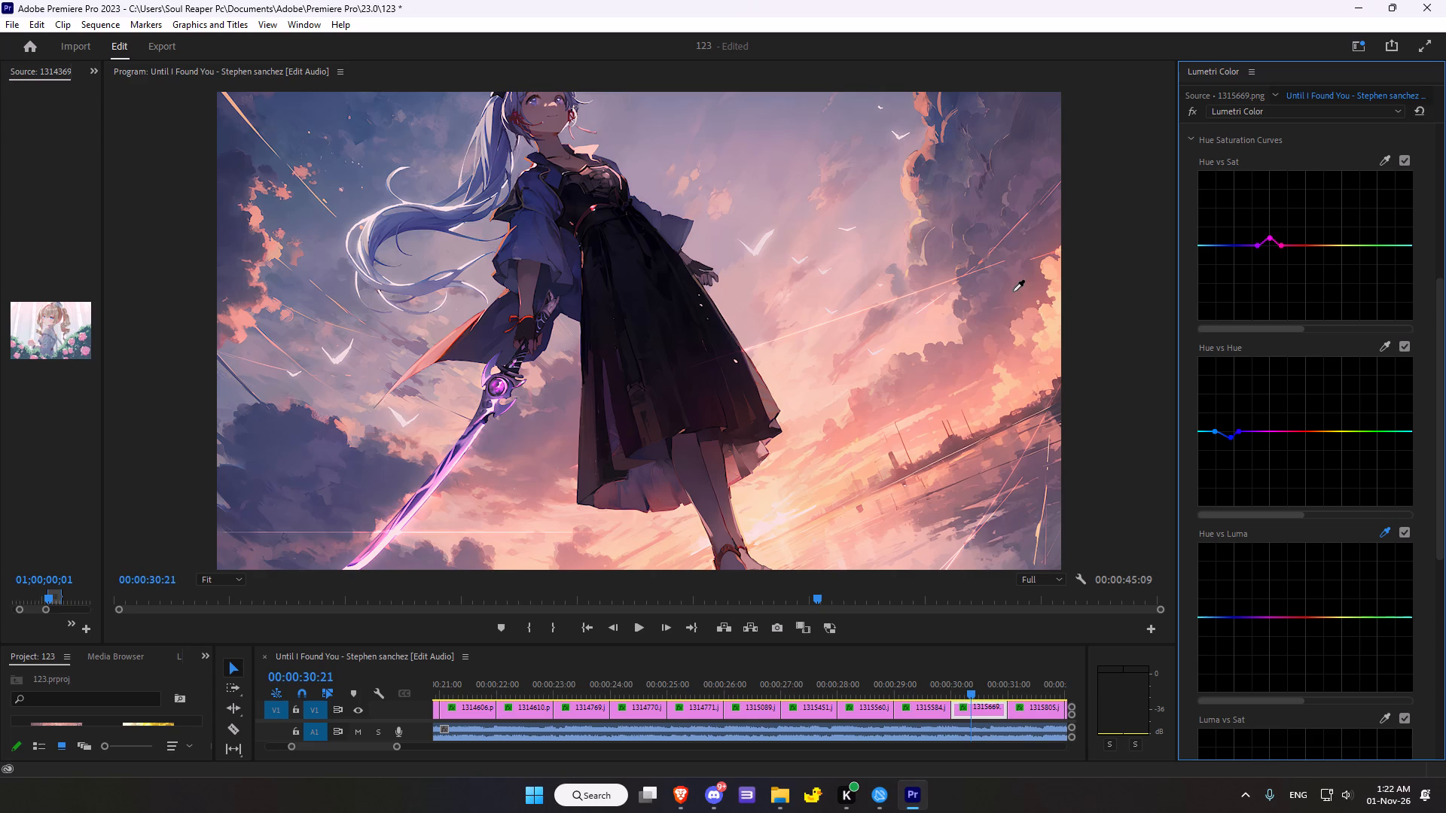
{"action": "left_click", "coordinate": [966, 370]}
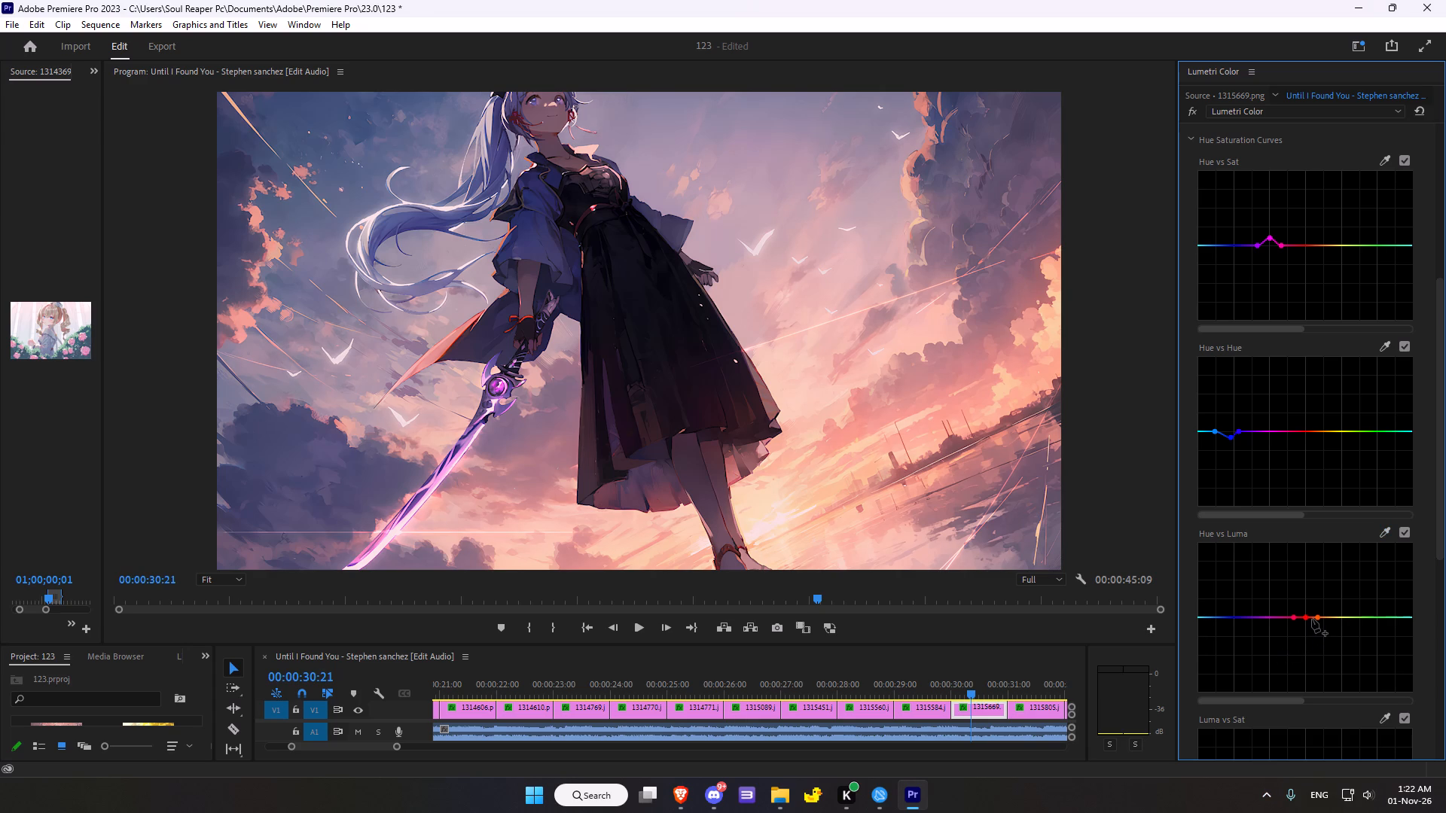
{"action": "left_click_drag", "start_coordinate": [1306, 619], "coordinate": [1299, 625]}
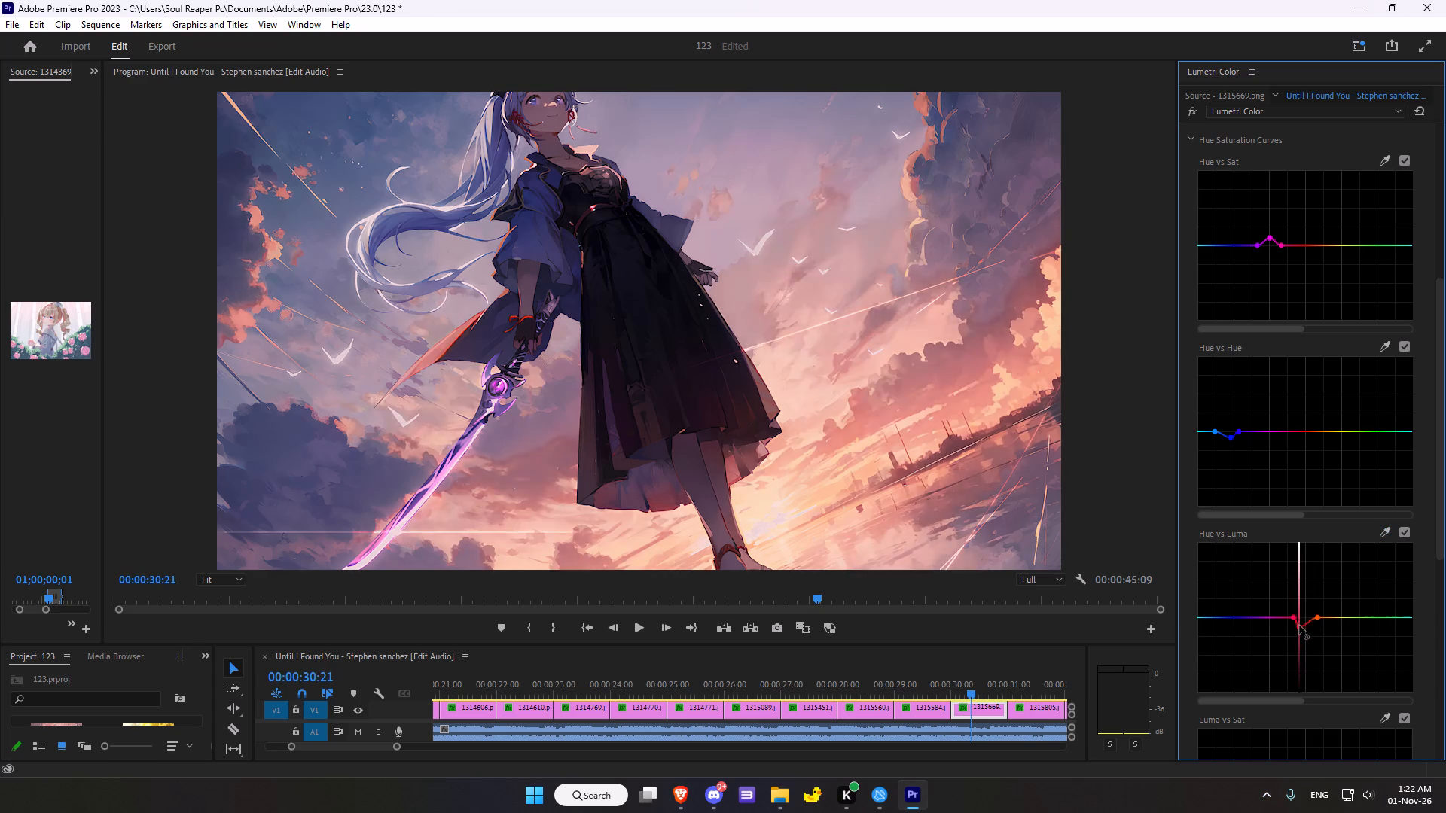
{"action": "left_click_drag", "start_coordinate": [1299, 625], "coordinate": [1305, 628]}
Sample the dark blue sky for the Hue vs Luma curve and pull its centre point slightly down, close to the lighter-blue point.
{"action": "left_click", "coordinate": [1383, 537]}
{"action": "left_click", "coordinate": [313, 117]}
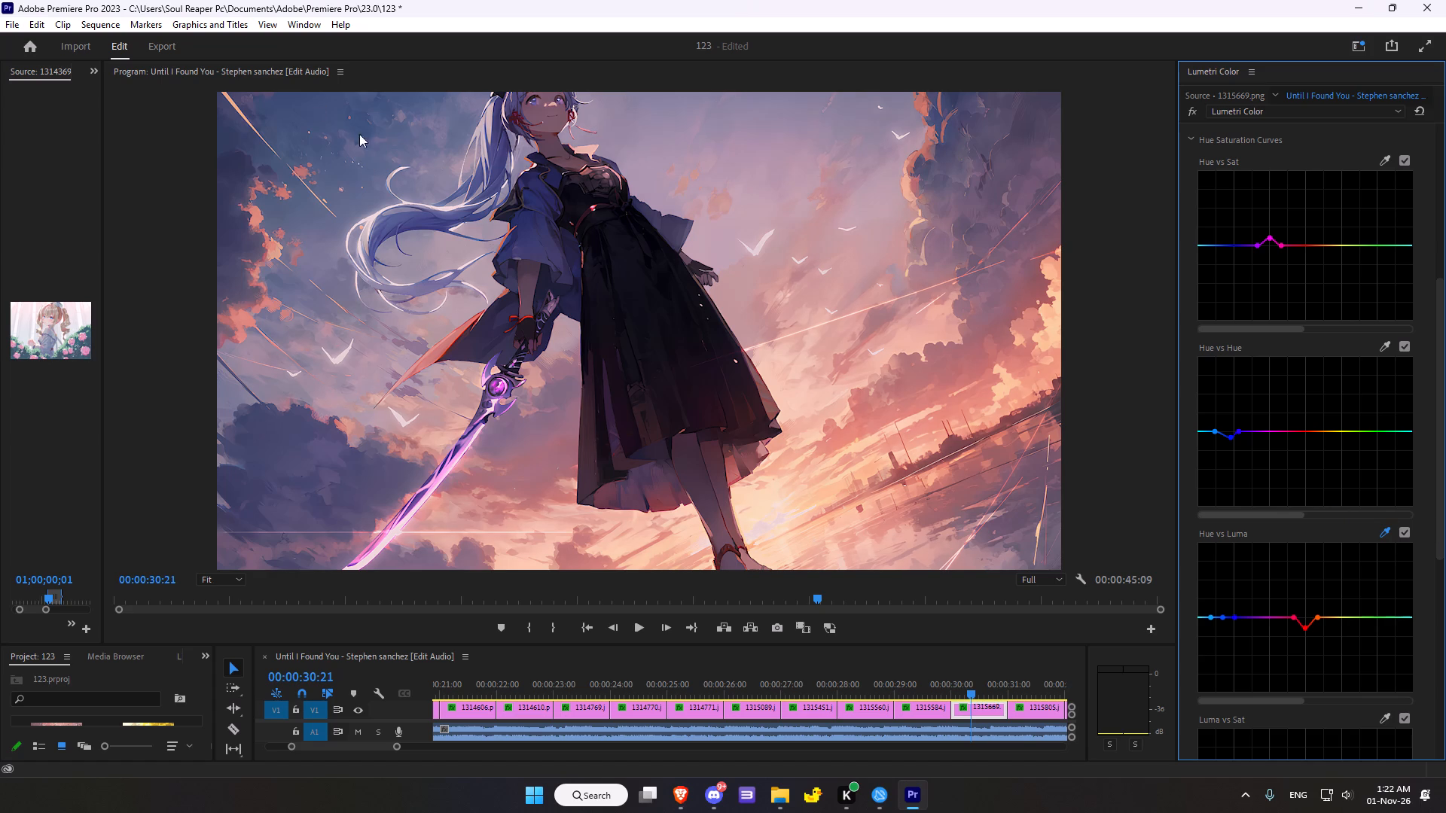
{"action": "left_click_drag", "start_coordinate": [1225, 620], "coordinate": [1222, 629]}
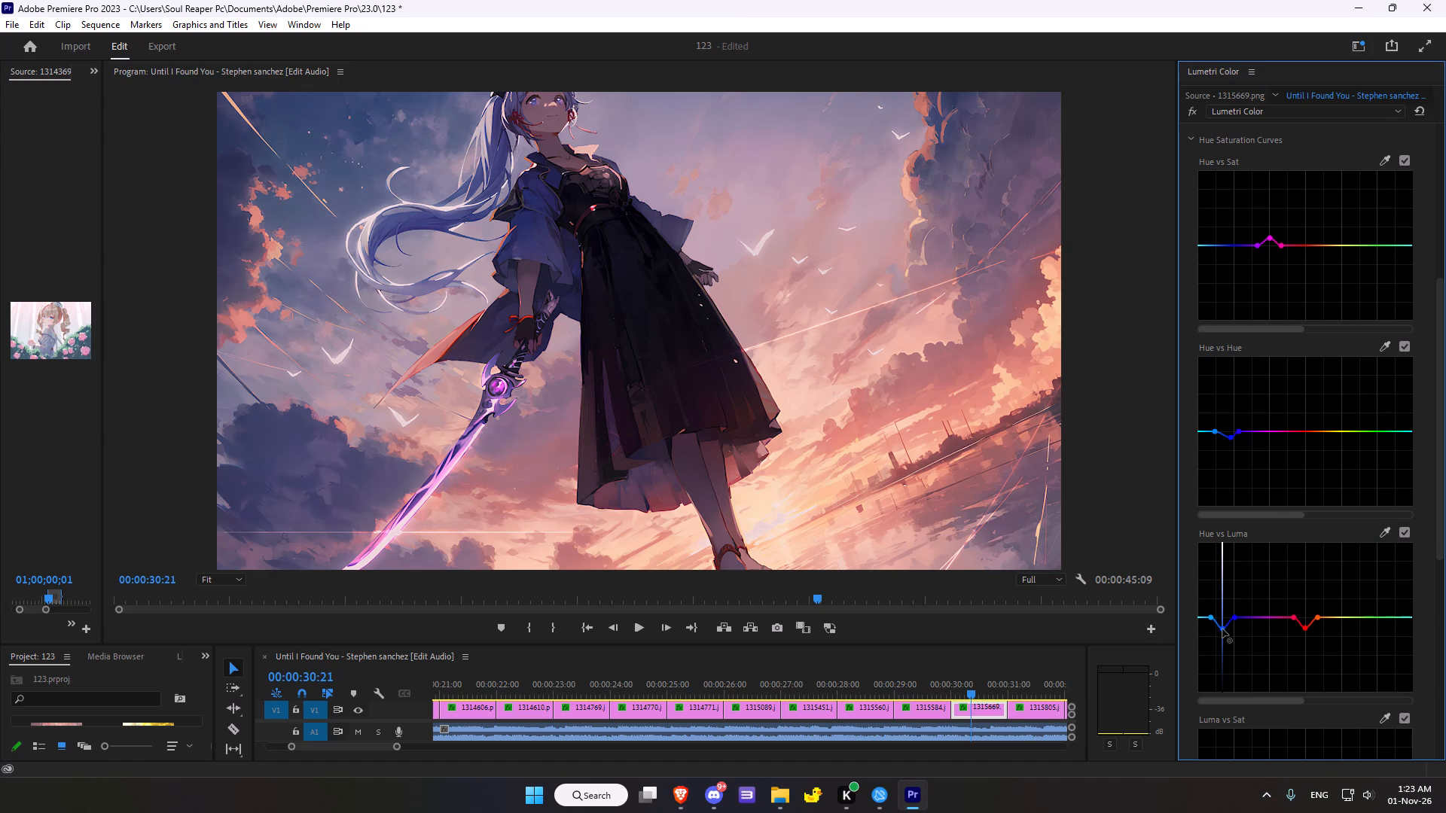
{"action": "left_click_drag", "start_coordinate": [1222, 629], "coordinate": [1218, 633]}
{"action": "left_click_drag", "start_coordinate": [1218, 633], "coordinate": [1218, 631]}
Sample the character's ankle strap for the Luma vs Sat curve and raise its centre point slightly into a small peak.
{"action": "scroll", "coordinate": [1352, 467], "scroll_direction": "down", "scroll_amount": 2}
{"action": "scroll", "coordinate": [1324, 528], "scroll_direction": "down", "scroll_amount": 2}
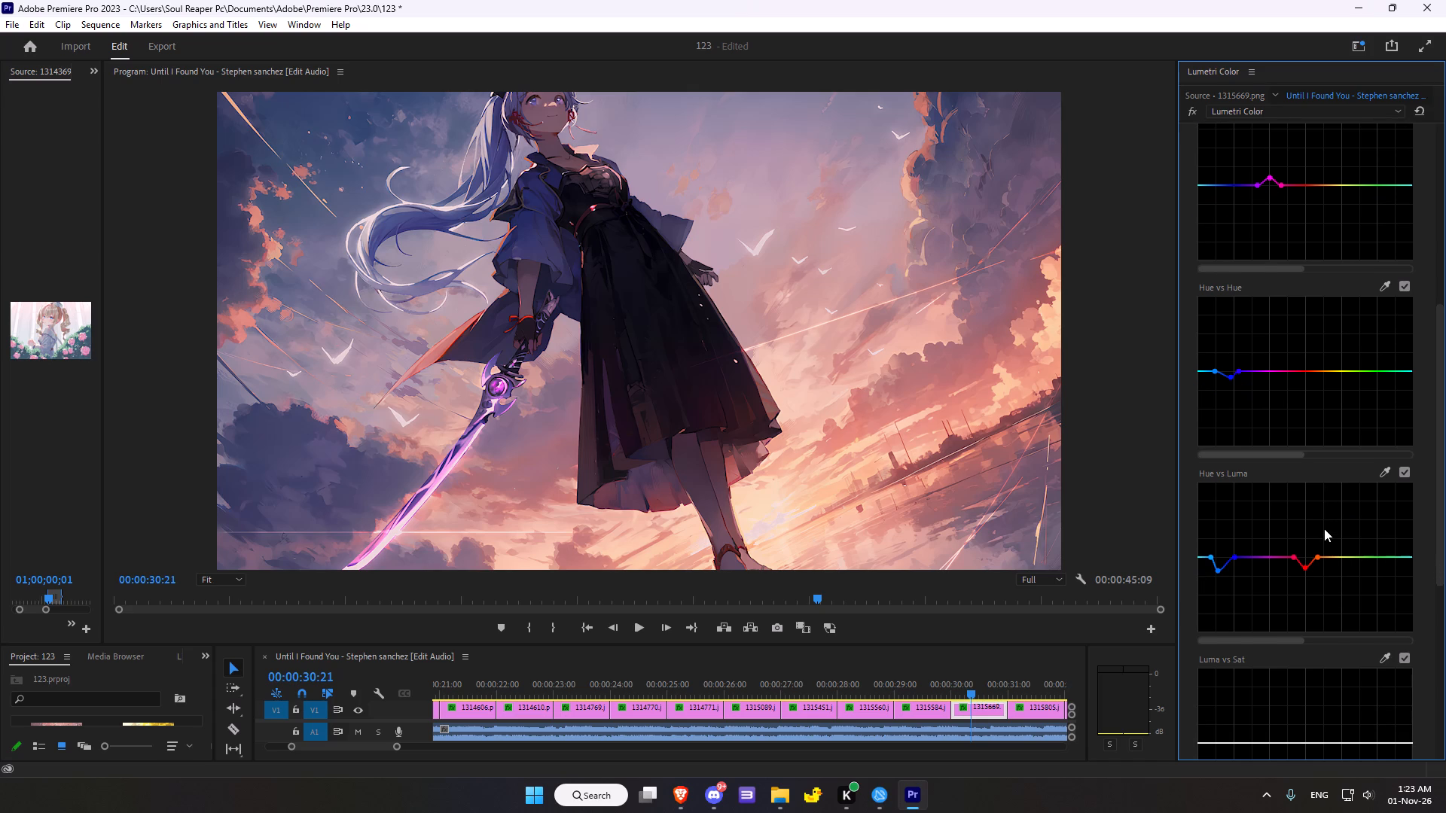
{"action": "scroll", "coordinate": [1311, 446], "scroll_direction": "down", "scroll_amount": 5}
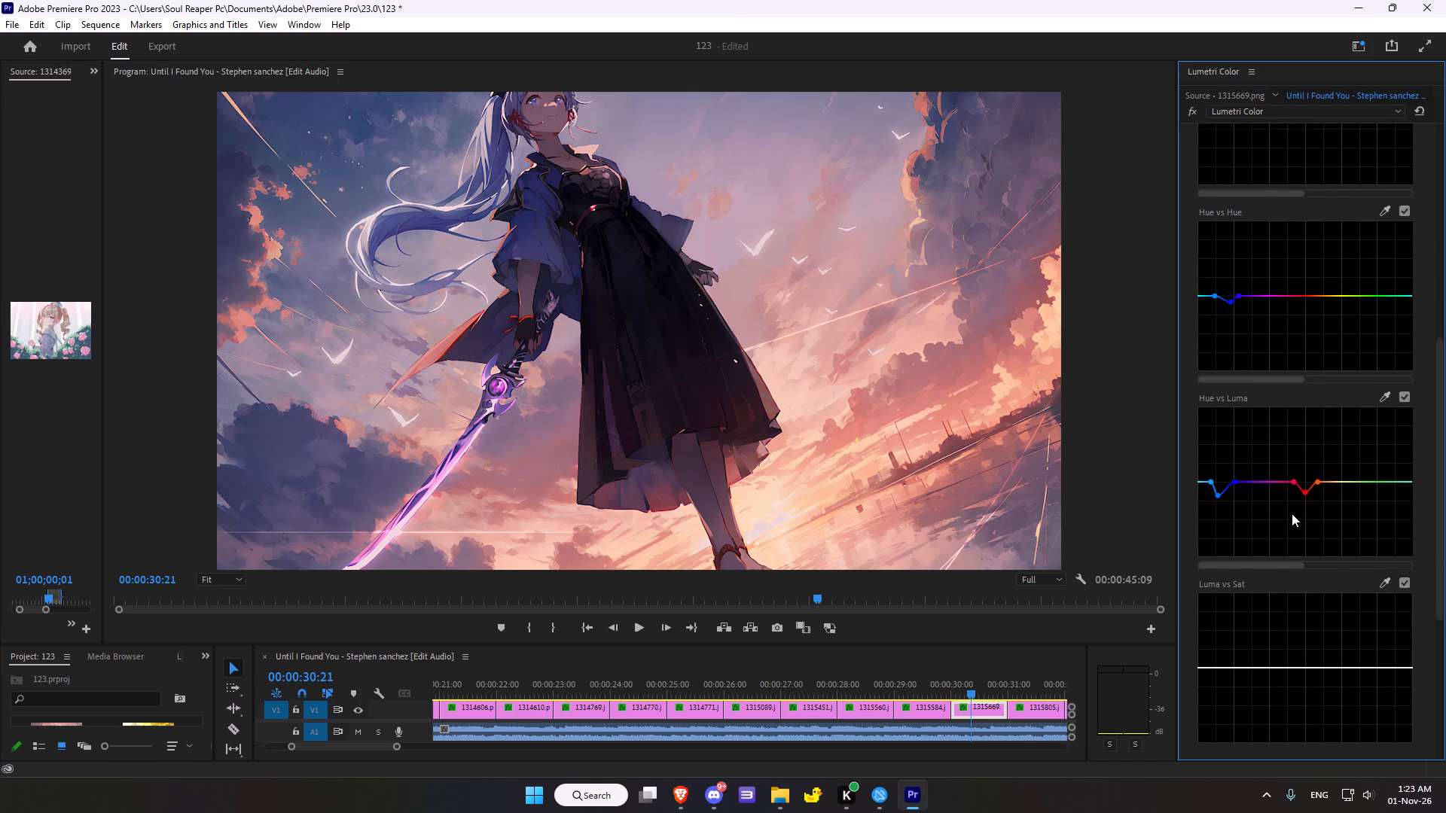
{"action": "scroll", "coordinate": [1291, 515], "scroll_direction": "down", "scroll_amount": 2}
{"action": "scroll", "coordinate": [1142, 690], "scroll_direction": "down", "scroll_amount": 1}
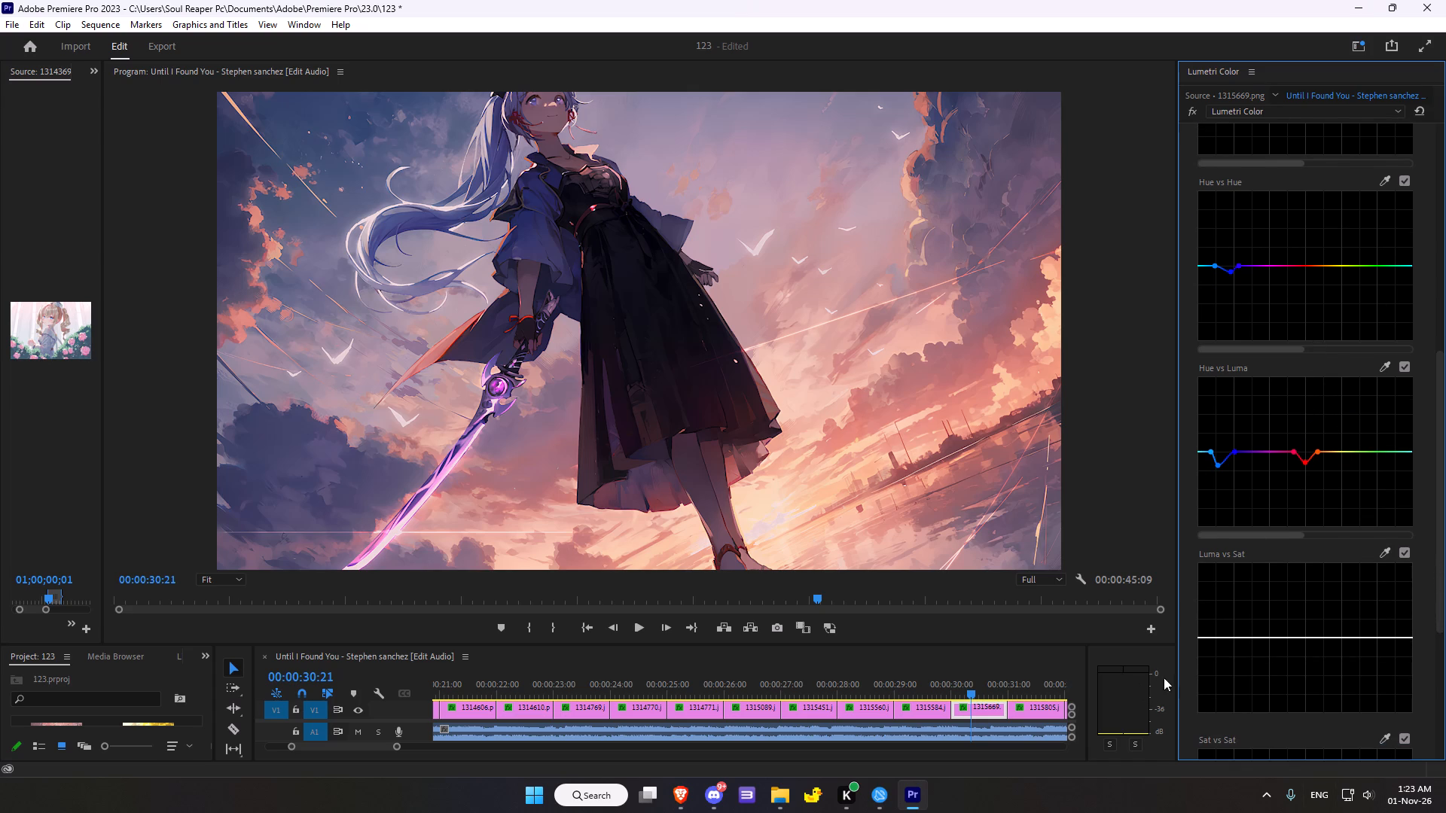
{"action": "scroll", "coordinate": [1180, 680], "scroll_direction": "down", "scroll_amount": 1}
{"action": "left_click", "coordinate": [1381, 541]}
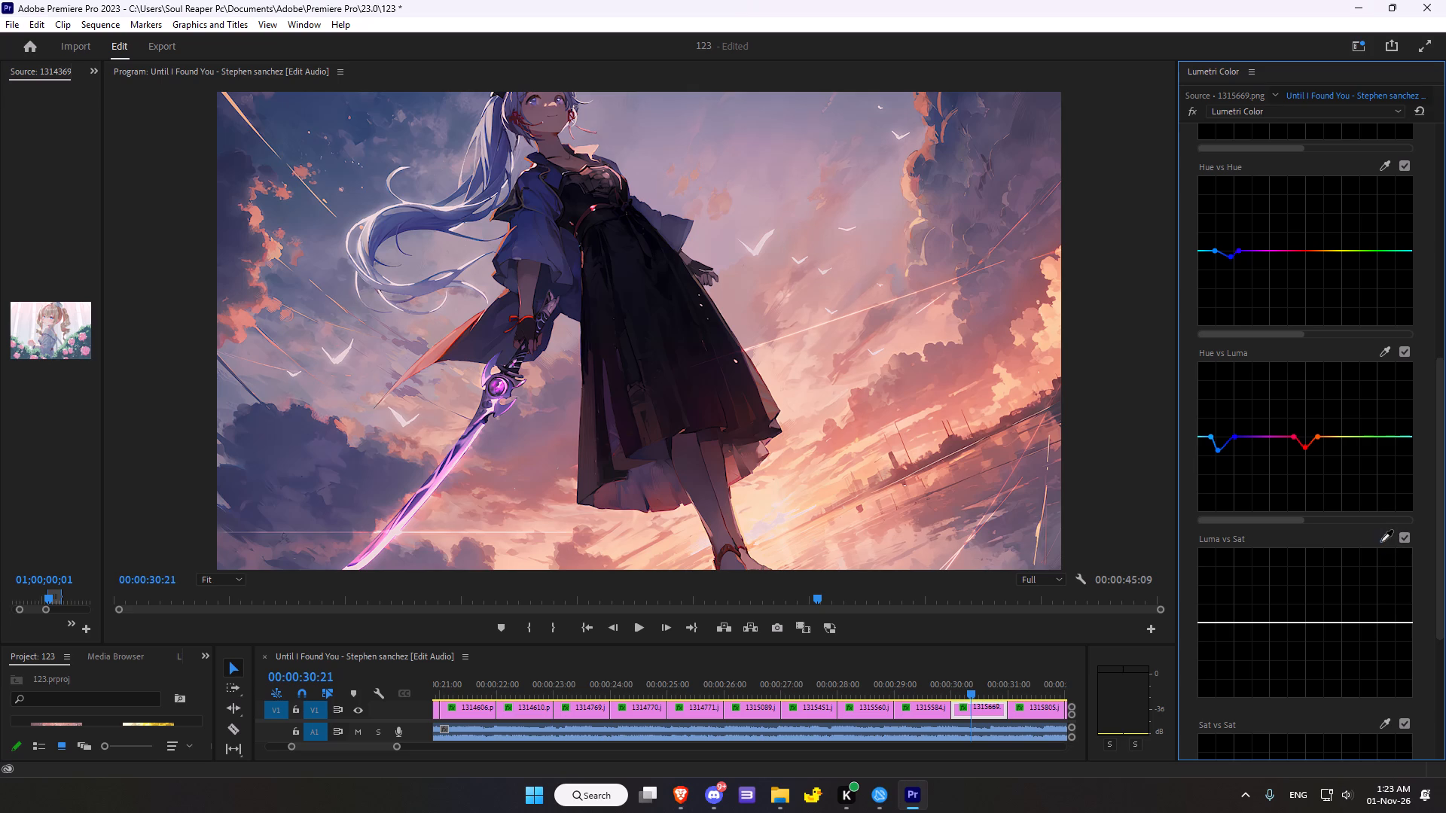
{"action": "left_click", "coordinate": [726, 547]}
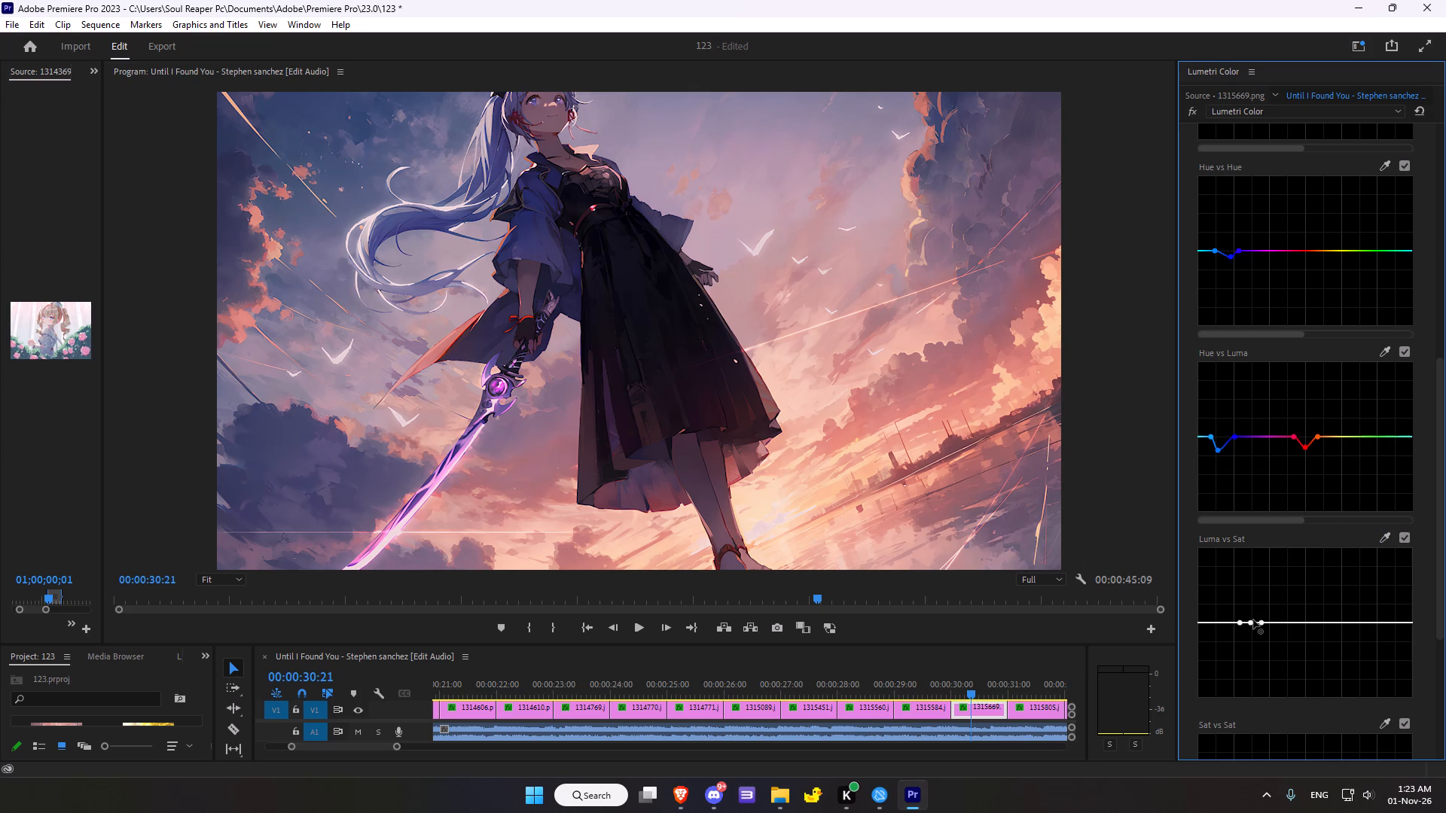
{"action": "left_click_drag", "start_coordinate": [1252, 621], "coordinate": [1260, 556]}
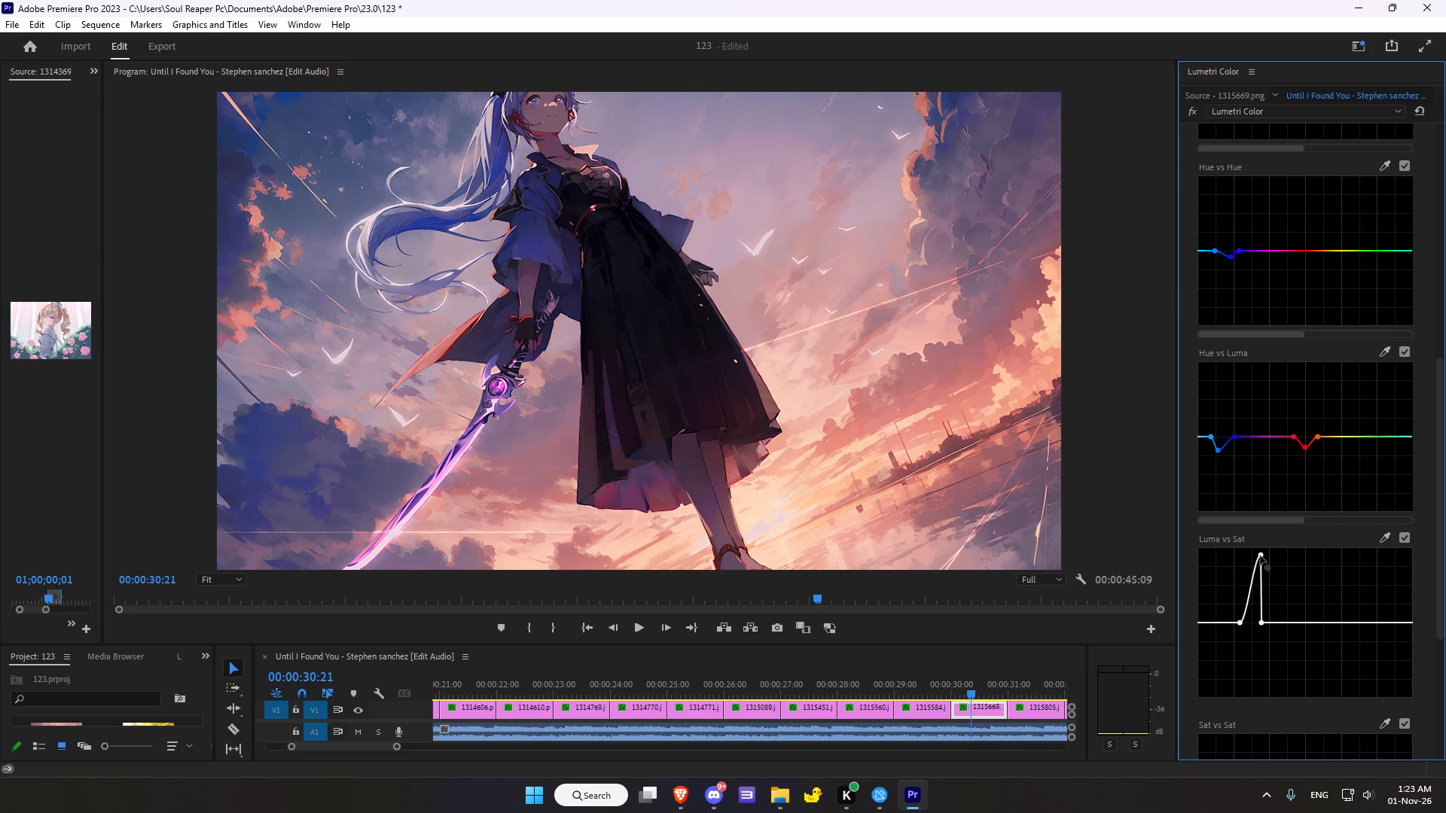
{"action": "left_click_drag", "start_coordinate": [1260, 556], "coordinate": [1249, 608]}
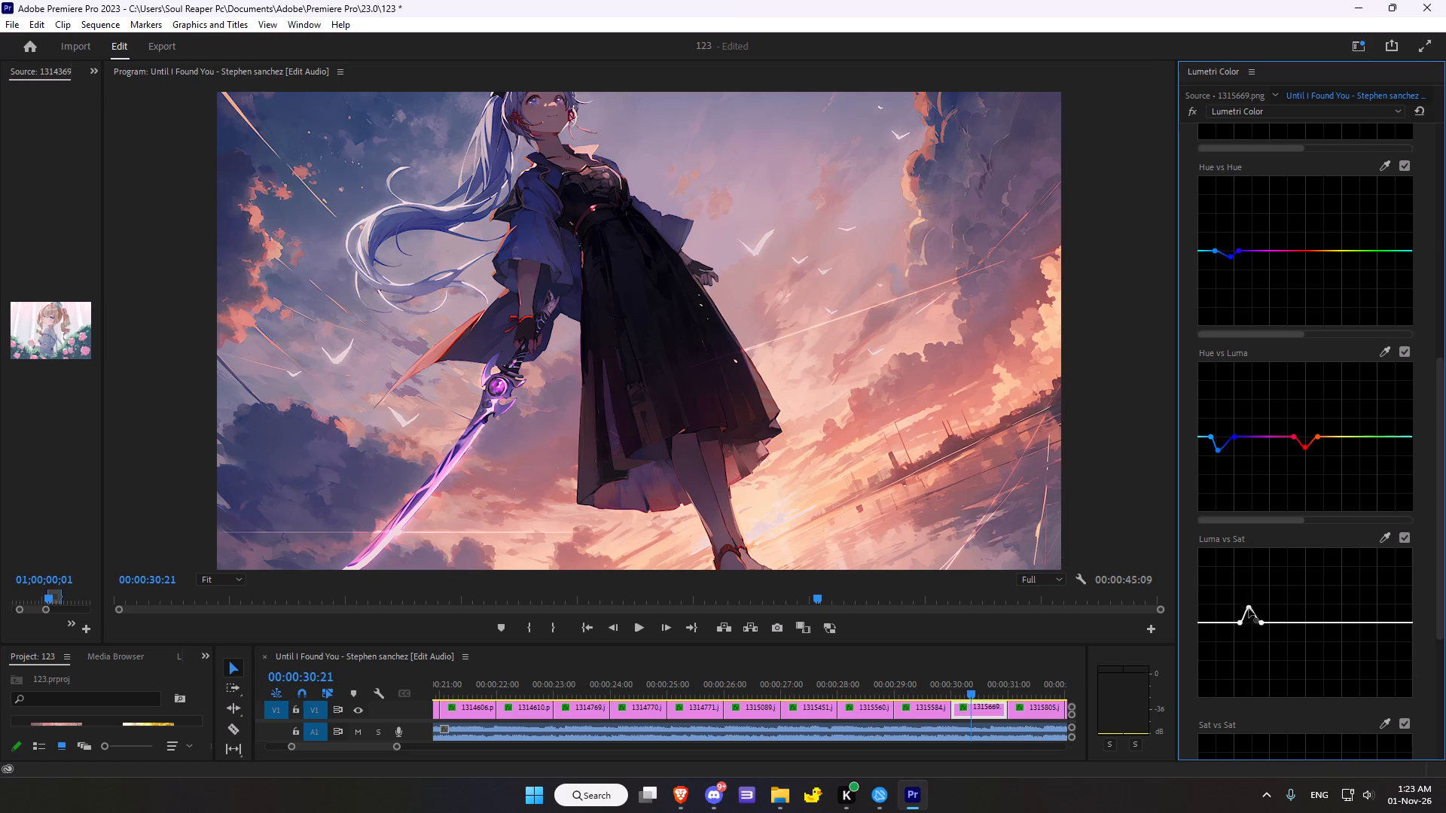
{"action": "left_click_drag", "start_coordinate": [1249, 608], "coordinate": [1252, 613]}
Sample the sky beside the character's coat for the Sat vs Sat curve and raise its centre point slightly into a small peak.
{"action": "scroll", "coordinate": [1257, 610], "scroll_direction": "down", "scroll_amount": 8}
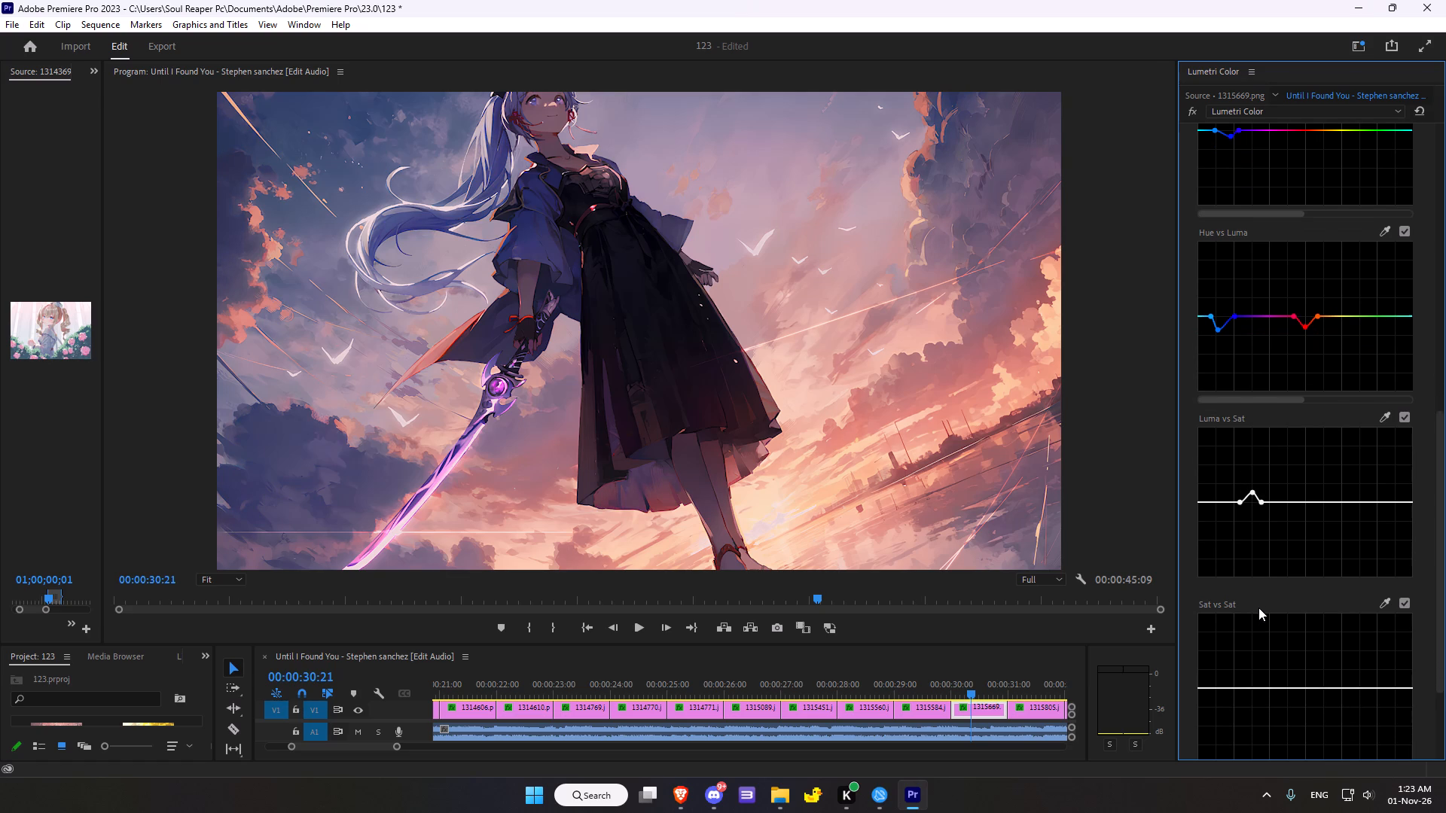
{"action": "scroll", "coordinate": [1257, 605], "scroll_direction": "down", "scroll_amount": 4}
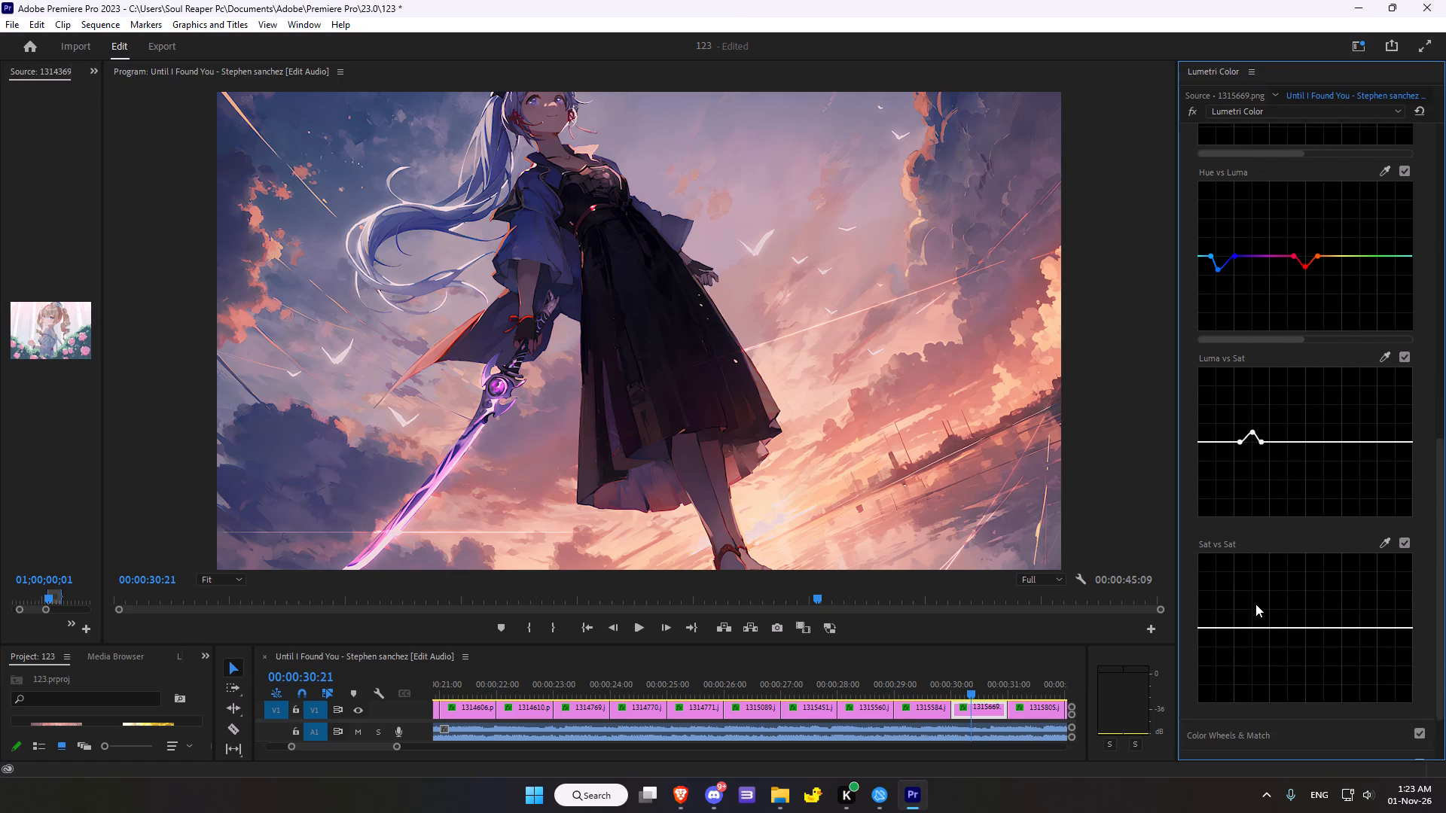
{"action": "scroll", "coordinate": [1255, 604], "scroll_direction": "down", "scroll_amount": 2}
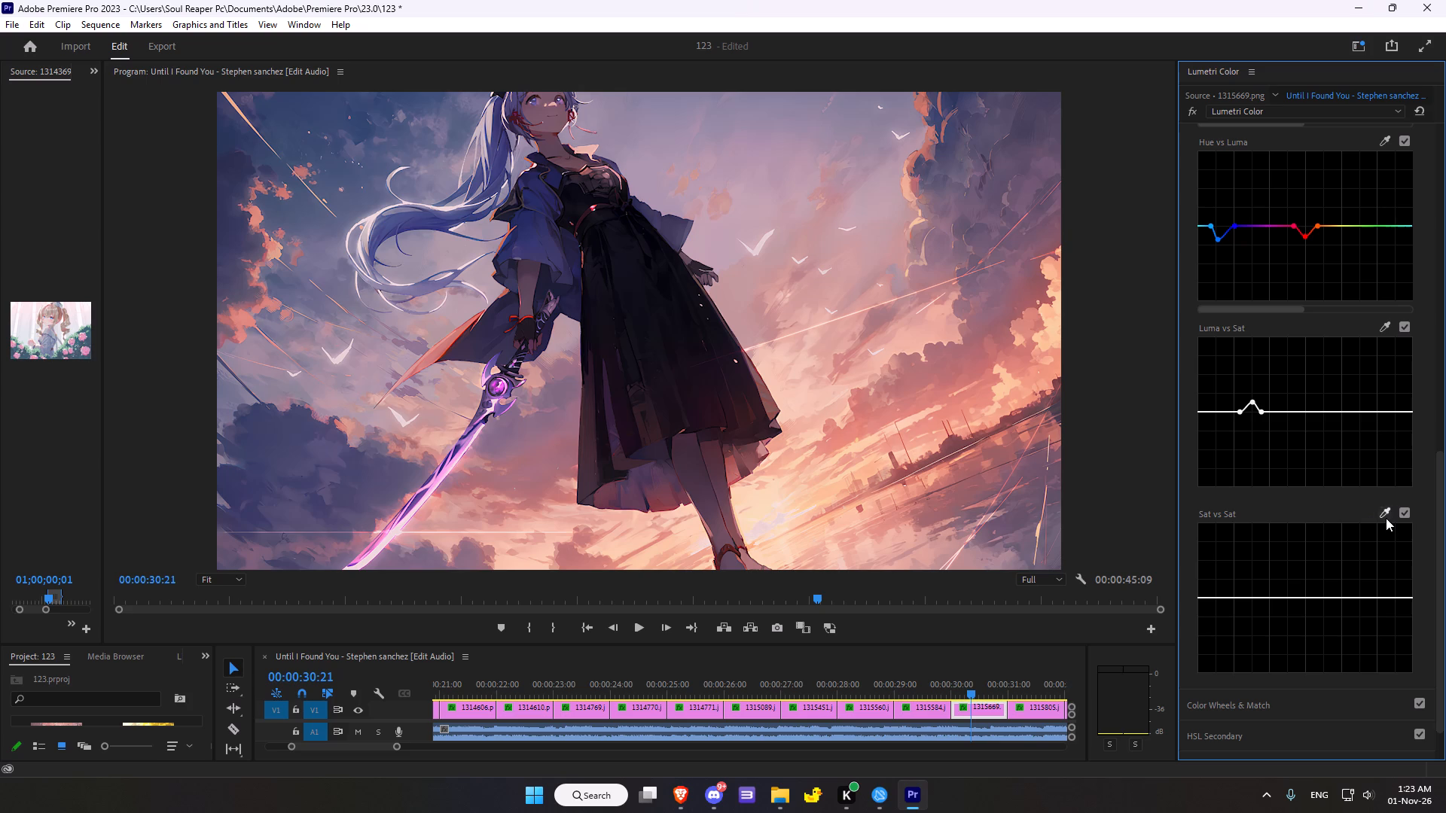
{"action": "left_click", "coordinate": [1386, 518]}
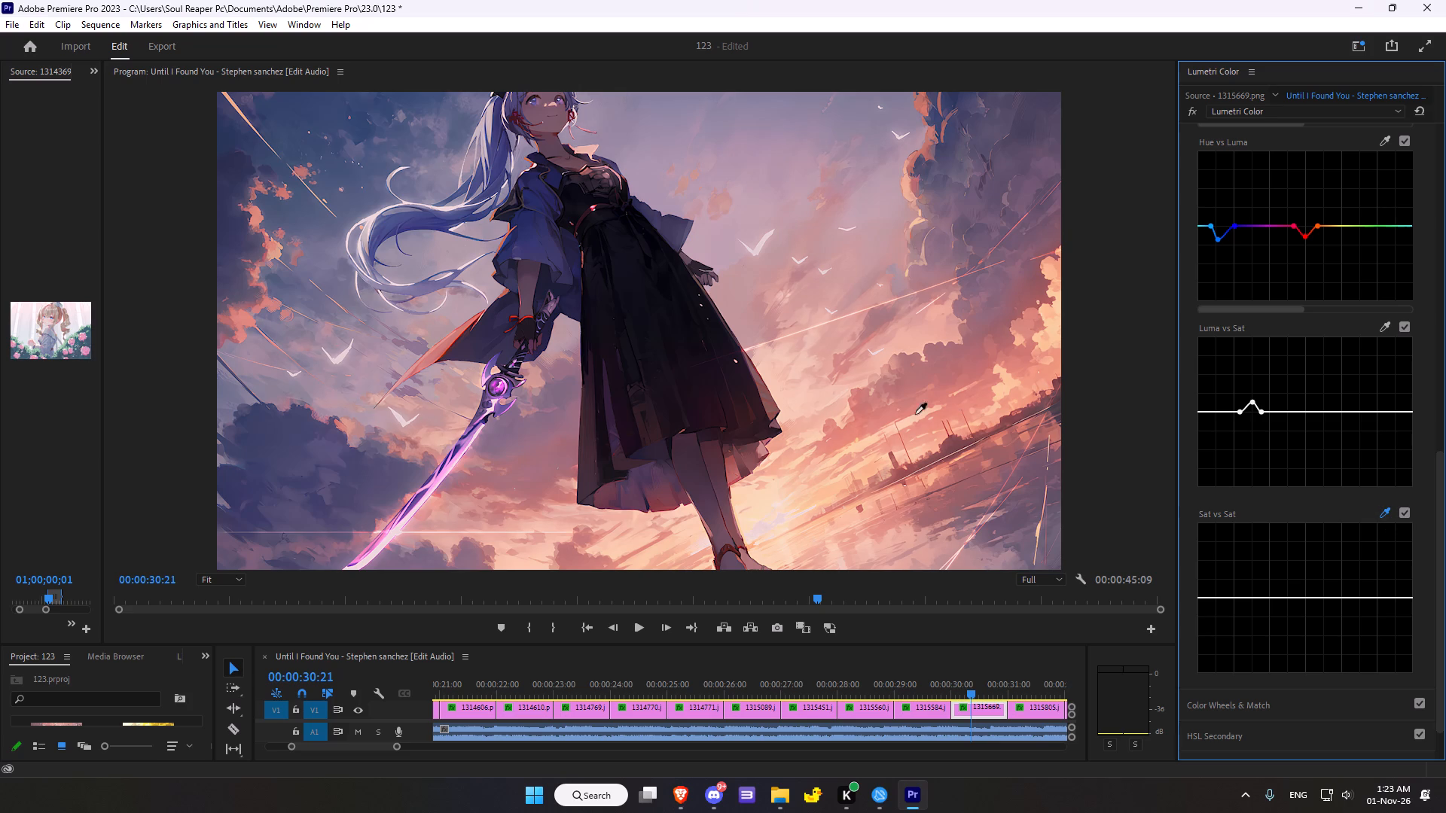
{"action": "left_click", "coordinate": [449, 336]}
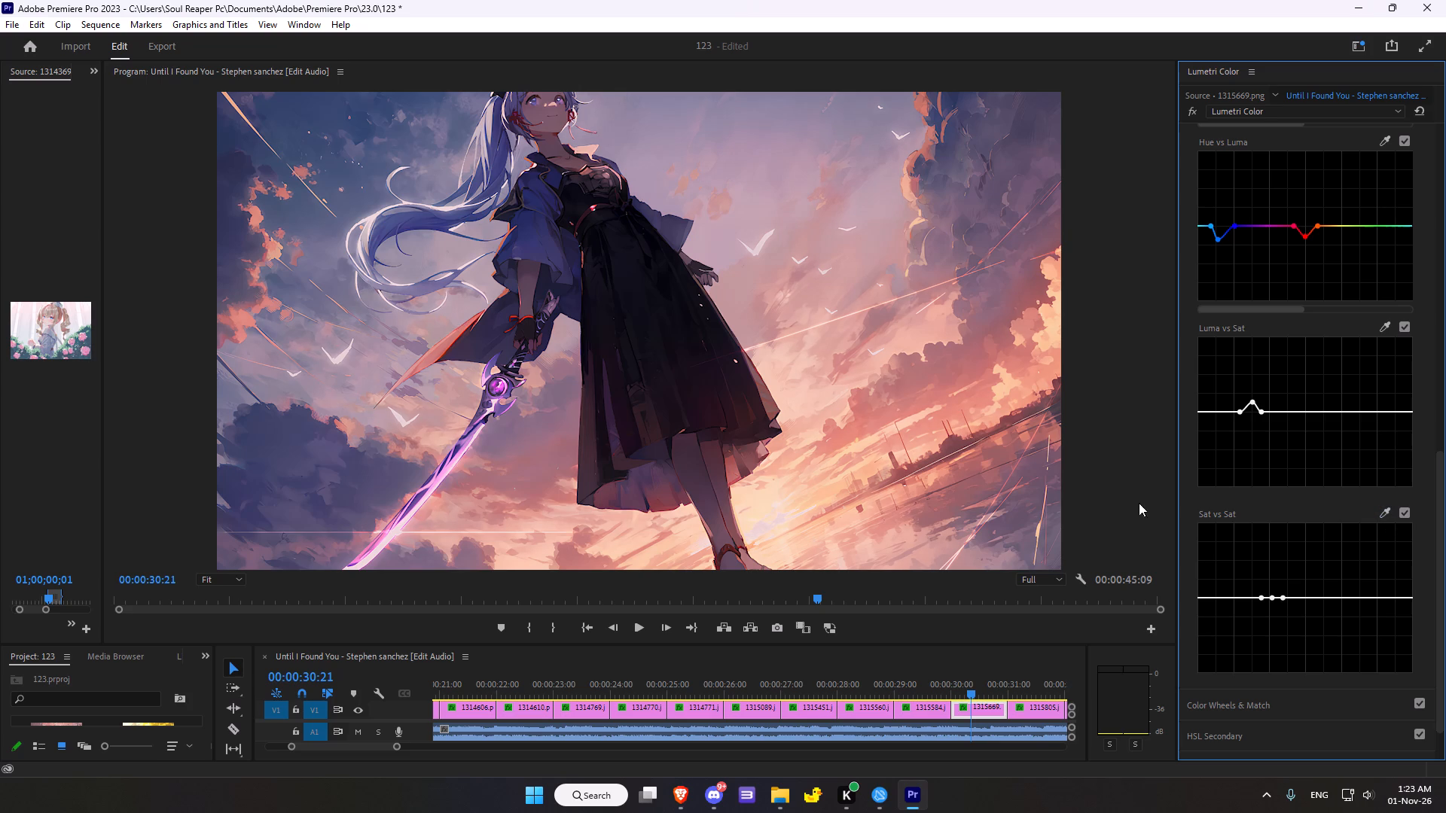
{"action": "left_click_drag", "start_coordinate": [1271, 599], "coordinate": [1274, 571]}
{"action": "left_click_drag", "start_coordinate": [1274, 571], "coordinate": [1278, 558]}
{"action": "left_click_drag", "start_coordinate": [1278, 558], "coordinate": [1271, 582]}
{"action": "left_click_drag", "start_coordinate": [1271, 582], "coordinate": [1277, 587]}
{"action": "left_click_drag", "start_coordinate": [1277, 587], "coordinate": [1275, 585]}
Tint the midtones and shadows color wheels slightly toward red and the highlights wheel slightly toward reddish magenta.
{"action": "scroll", "coordinate": [1333, 581], "scroll_direction": "down", "scroll_amount": 6}
{"action": "left_click", "coordinate": [1234, 650]}
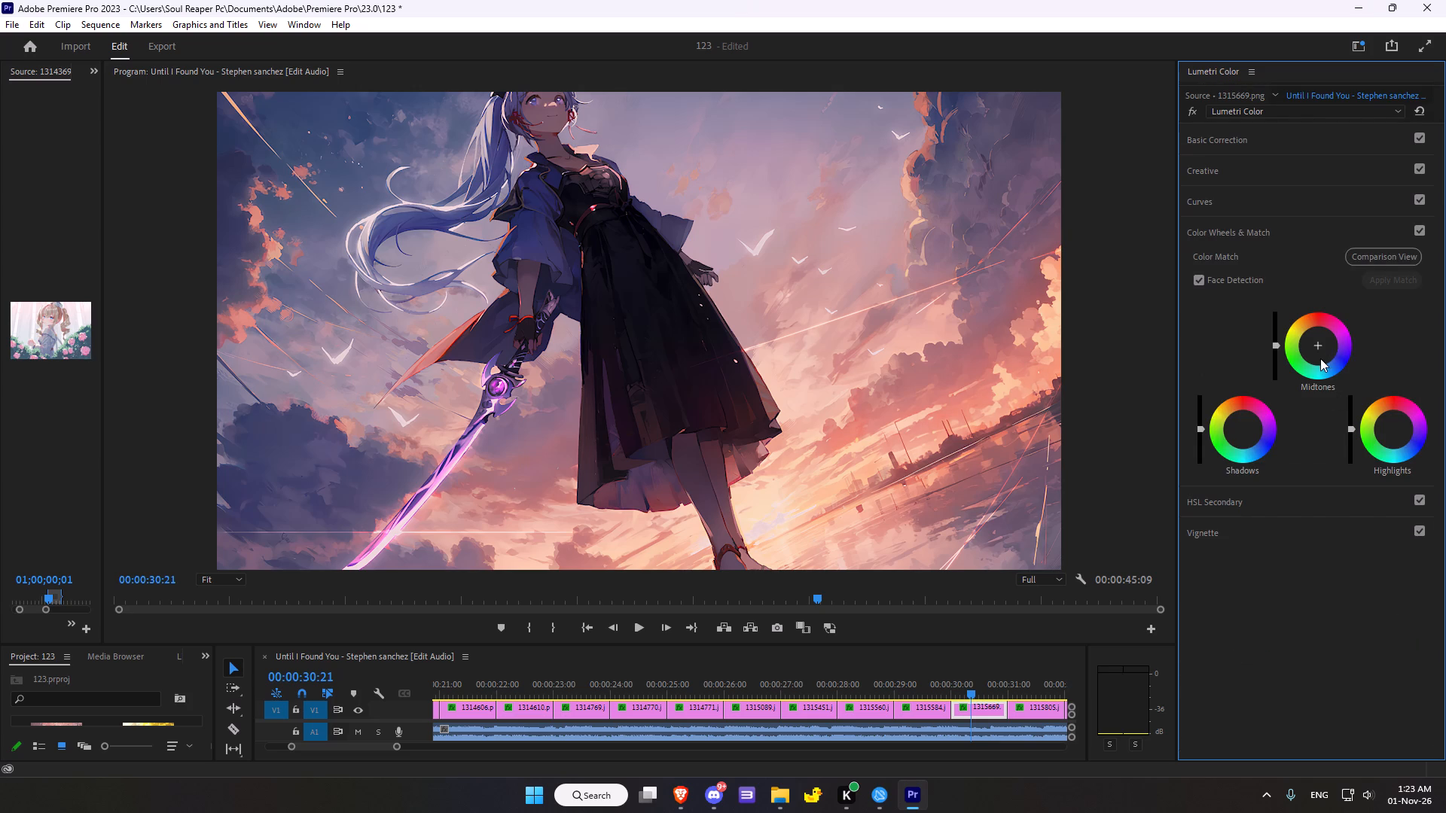
{"action": "left_click_drag", "start_coordinate": [1320, 346], "coordinate": [1311, 319]}
{"action": "left_click_drag", "start_coordinate": [1311, 319], "coordinate": [1310, 326]}
{"action": "left_click_drag", "start_coordinate": [1245, 430], "coordinate": [1241, 395]}
{"action": "left_click_drag", "start_coordinate": [1391, 431], "coordinate": [1399, 409]}
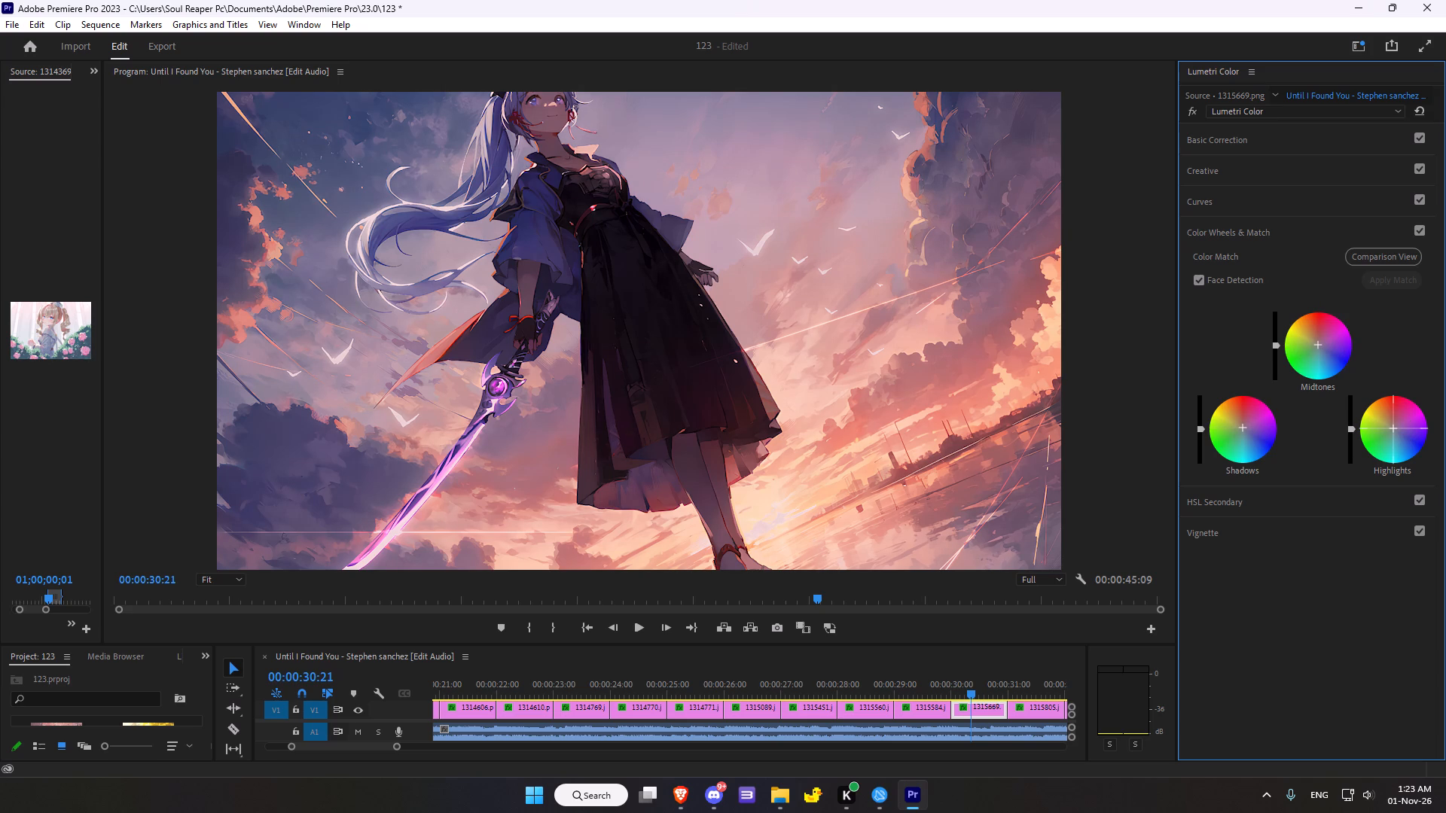
{"action": "left_click_drag", "start_coordinate": [1399, 409], "coordinate": [1405, 413]}
Add a vignette to 1315669.png with Amount -1.1, Midpoint 38.6, Roundness 22.8 and Feather 31.5.
{"action": "left_click", "coordinate": [1211, 525]}
{"action": "left_click_drag", "start_coordinate": [1328, 317], "coordinate": [1322, 318]}
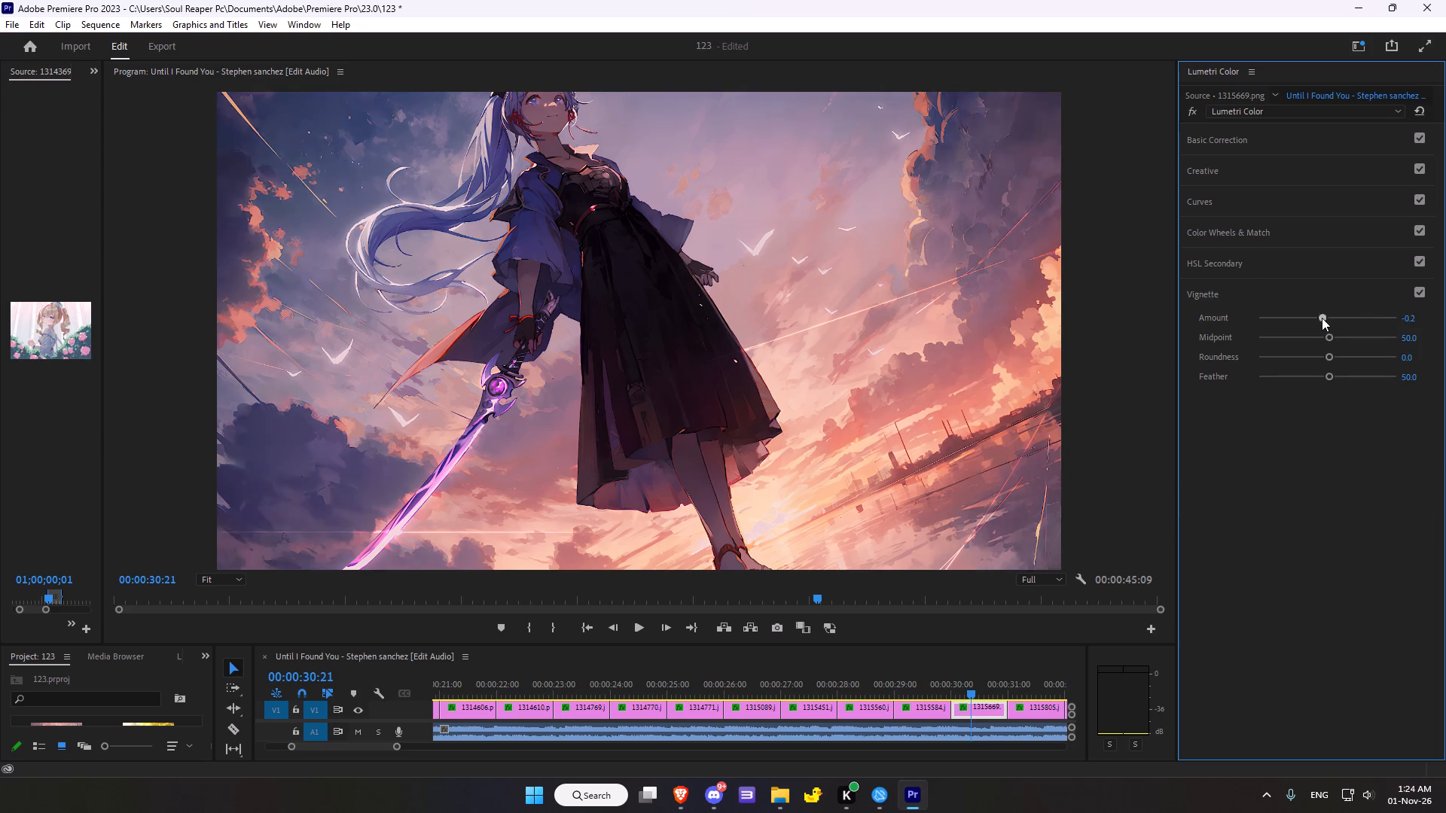
{"action": "left_click_drag", "start_coordinate": [1322, 318], "coordinate": [1300, 308]}
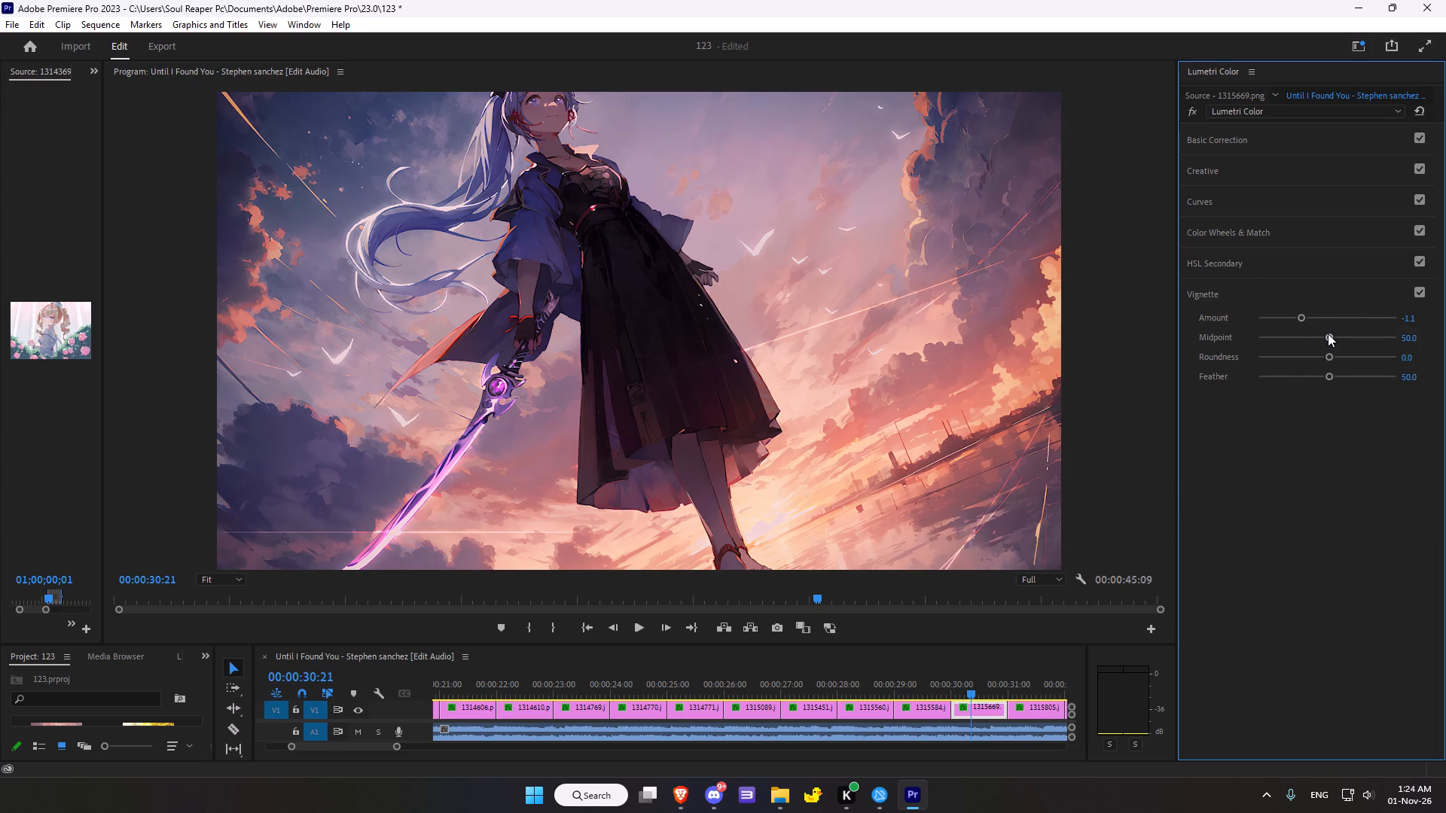
{"action": "left_click_drag", "start_coordinate": [1328, 333], "coordinate": [1310, 333]}
{"action": "left_click_drag", "start_coordinate": [1328, 360], "coordinate": [1345, 353]}
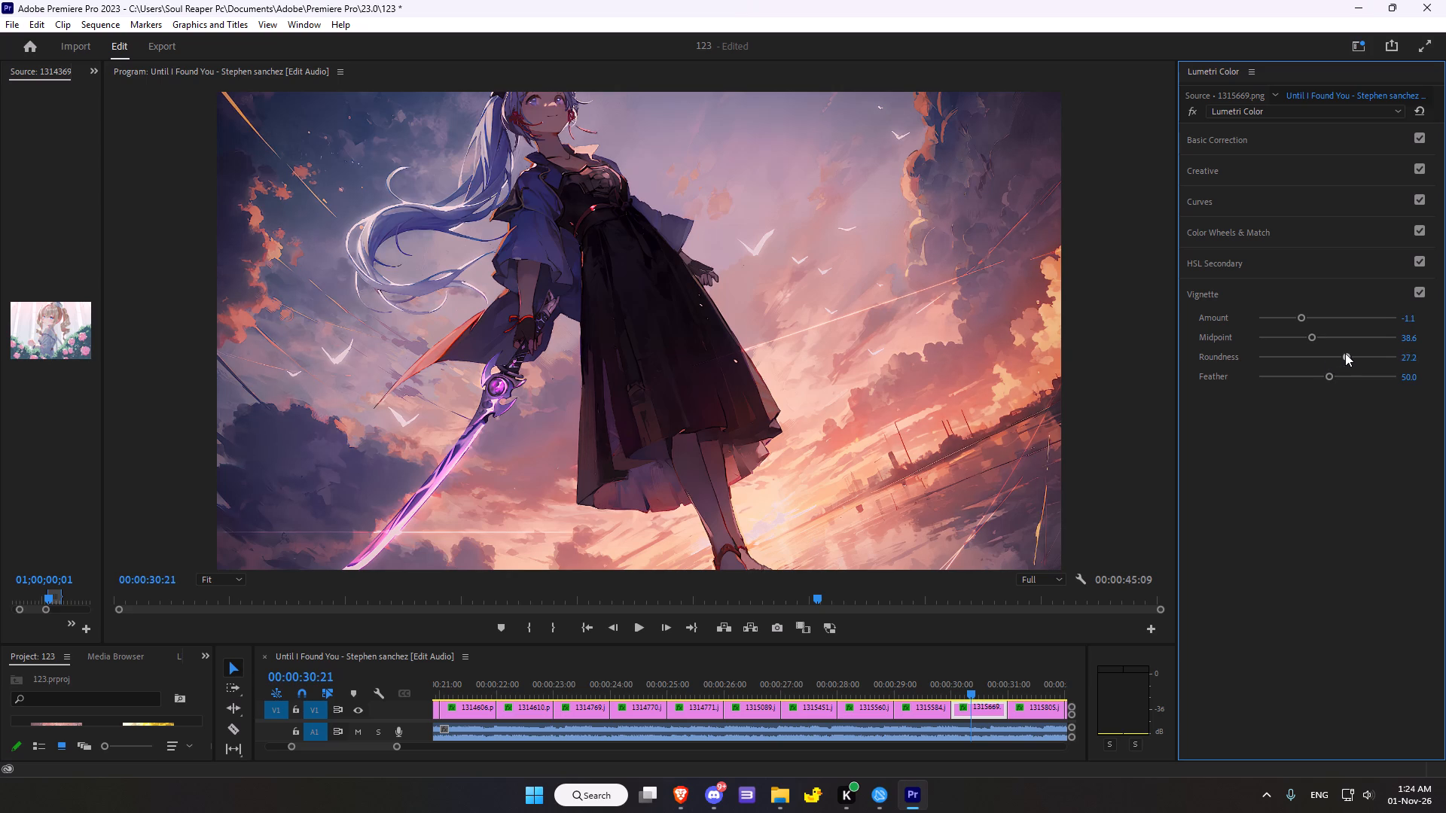
{"action": "left_click_drag", "start_coordinate": [1345, 353], "coordinate": [1342, 354]}
{"action": "left_click_drag", "start_coordinate": [1329, 381], "coordinate": [1309, 381]}
{"action": "left_click_drag", "start_coordinate": [1309, 381], "coordinate": [1301, 382]}
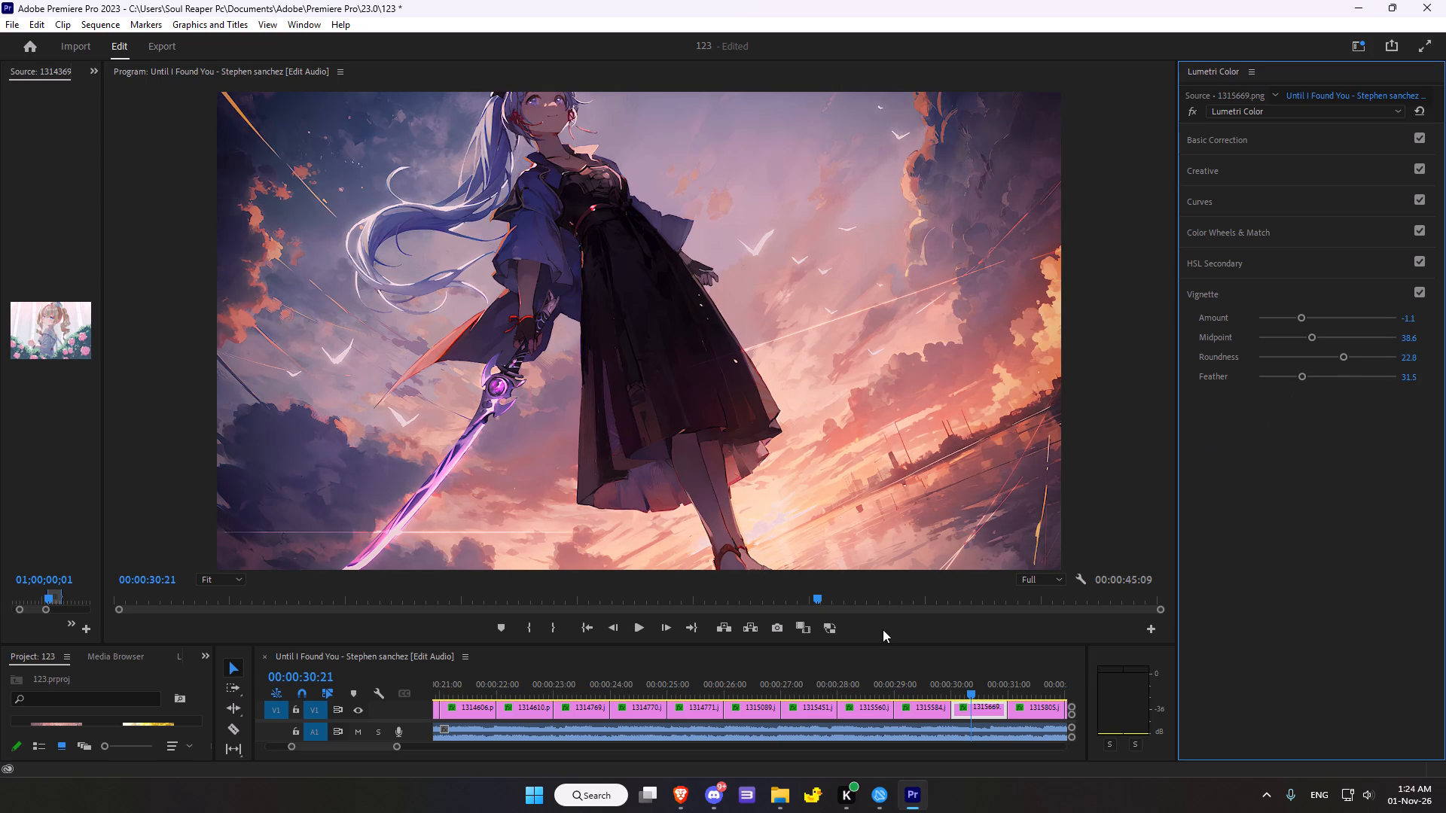
Move the playhead onto the 1315805.jpg clip and reset its existing Lumetri Color effect.
{"action": "scroll", "coordinate": [871, 603], "scroll_direction": "down", "scroll_amount": 14}
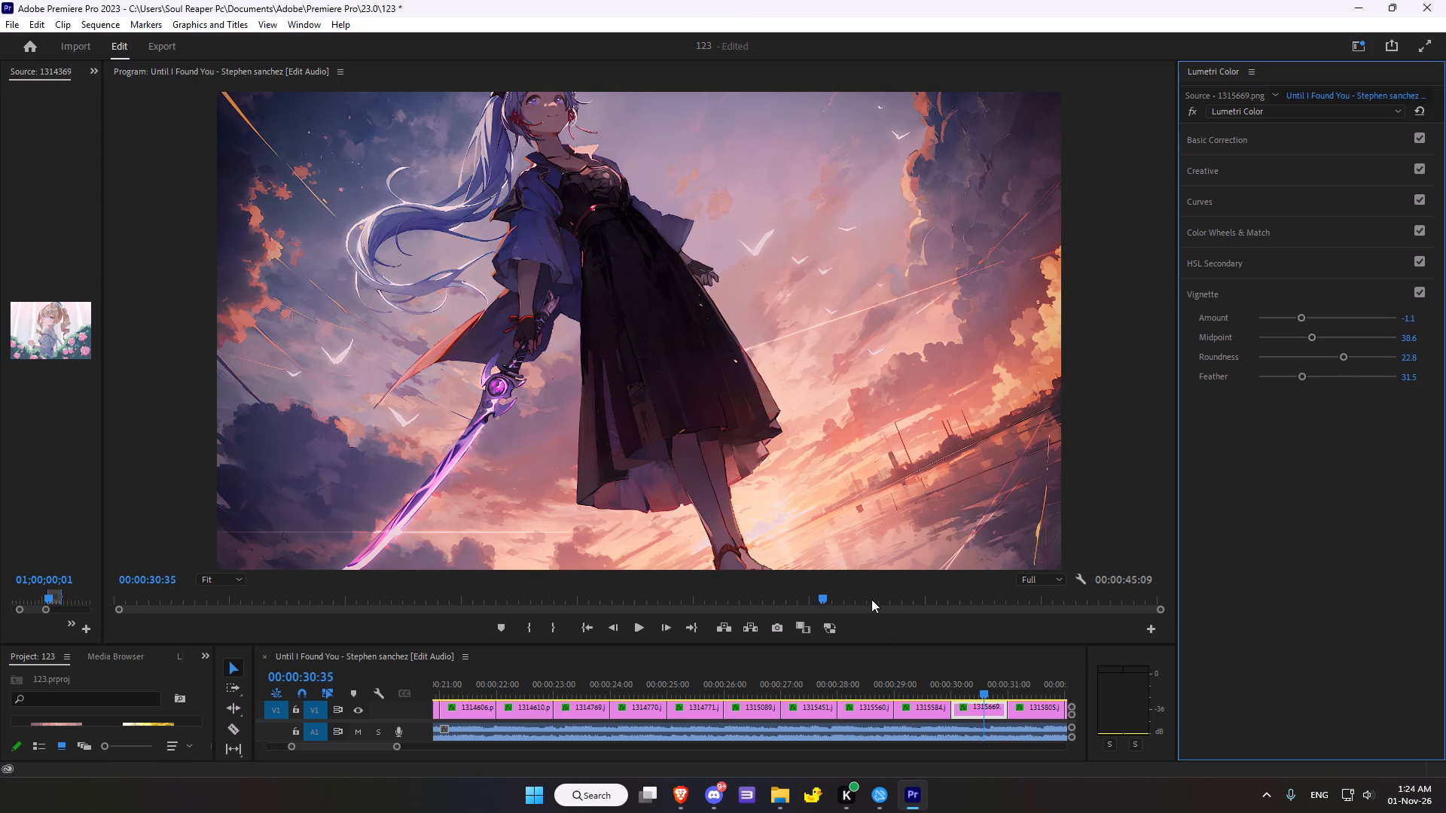
{"action": "scroll", "coordinate": [871, 599], "scroll_direction": "down", "scroll_amount": 20}
{"action": "scroll", "coordinate": [872, 595], "scroll_direction": "down", "scroll_amount": 6}
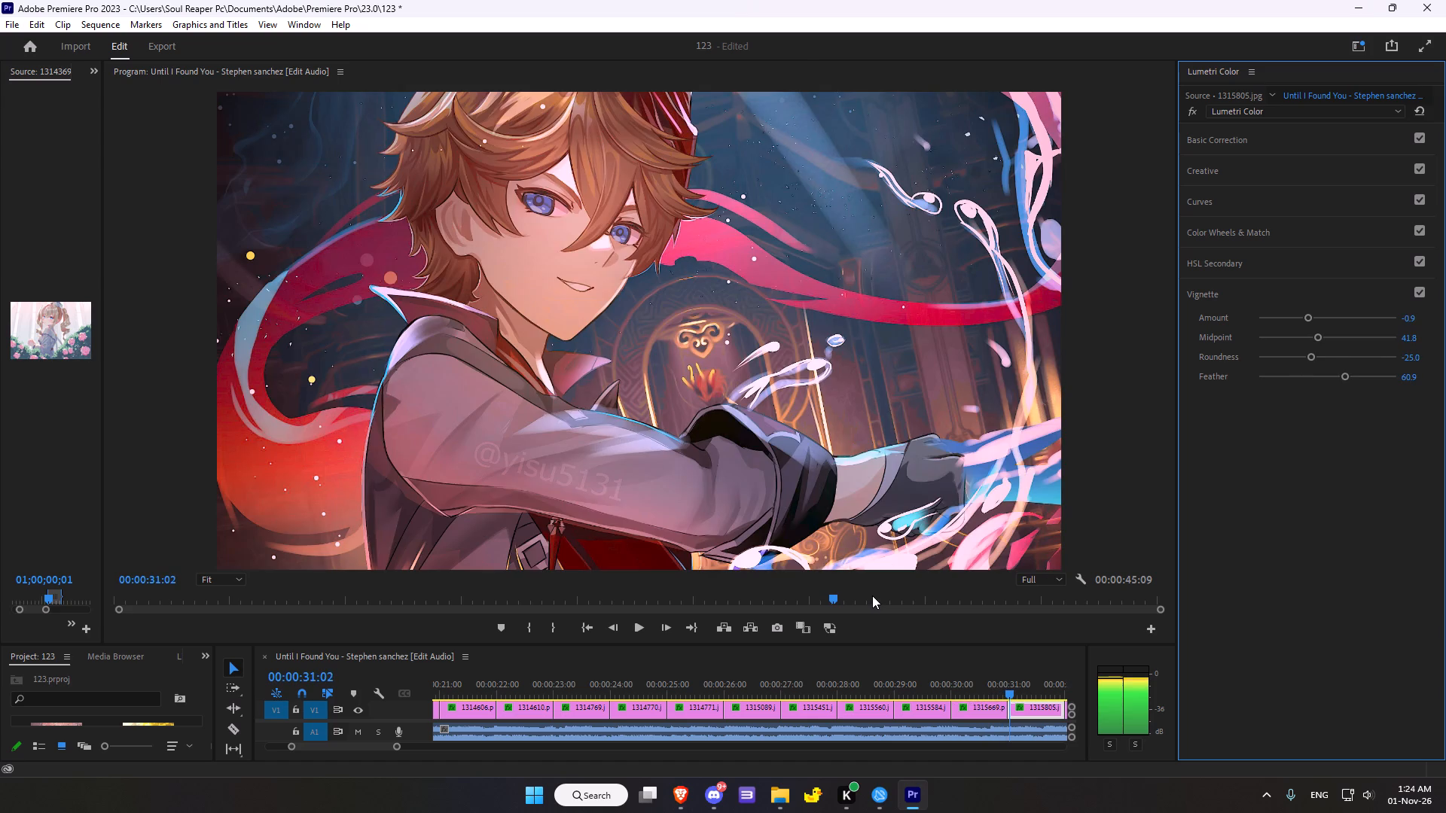
{"action": "scroll", "coordinate": [872, 595], "scroll_direction": "down", "scroll_amount": 15}
{"action": "scroll", "coordinate": [872, 595], "scroll_direction": "down", "scroll_amount": 12}
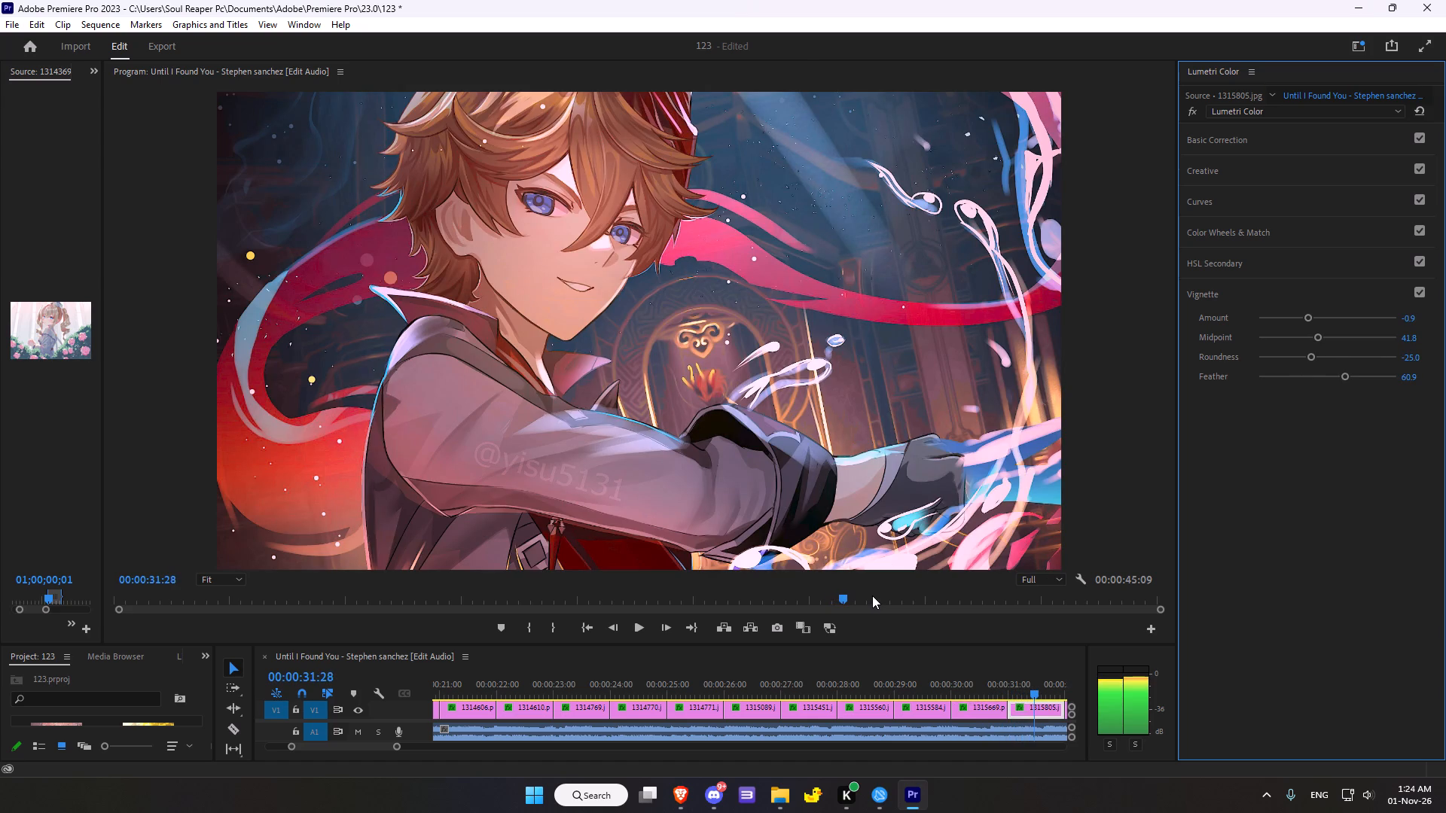
{"action": "scroll", "coordinate": [872, 595], "scroll_direction": "down", "scroll_amount": 5}
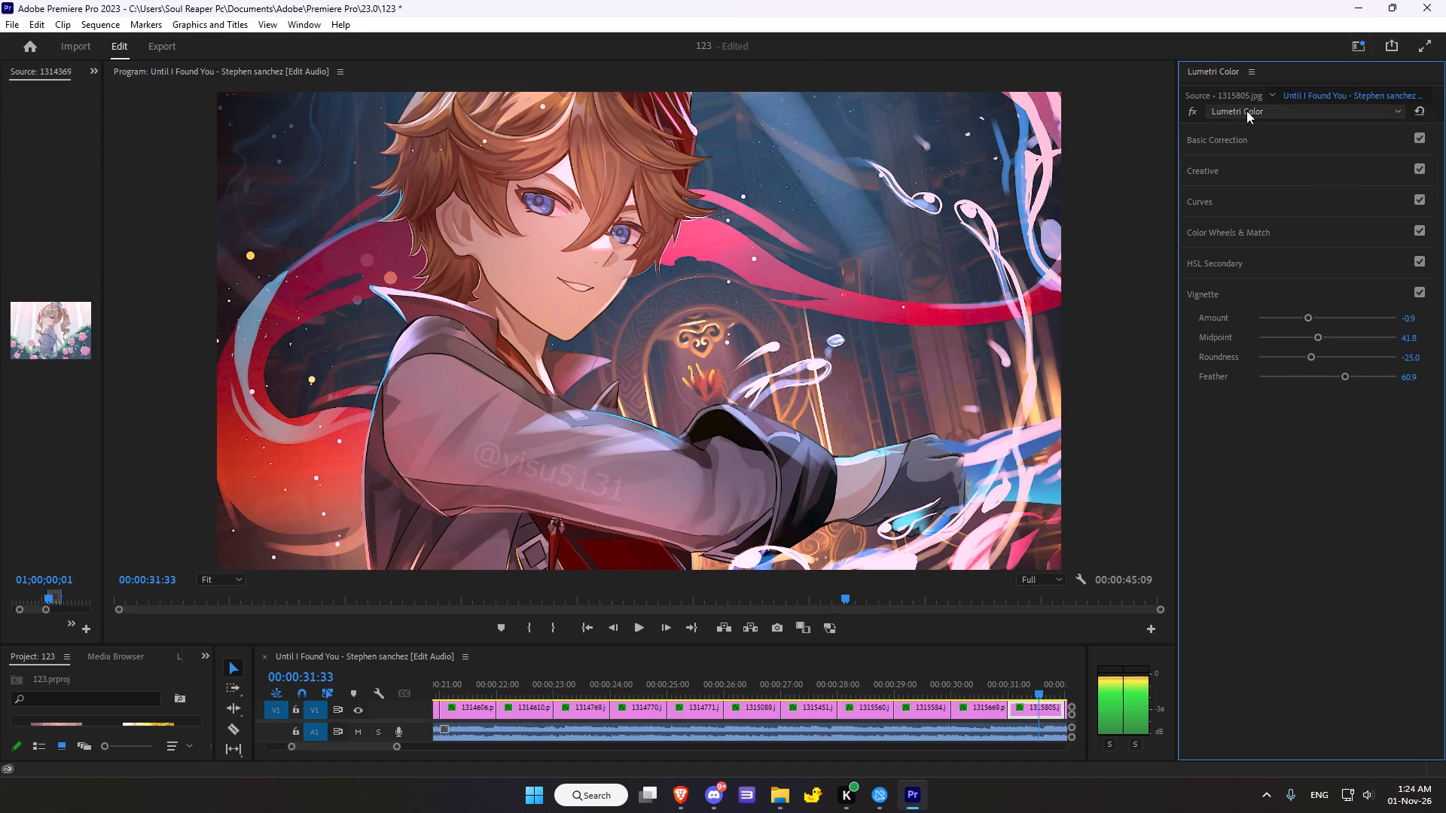
{"action": "left_click", "coordinate": [1246, 111]}
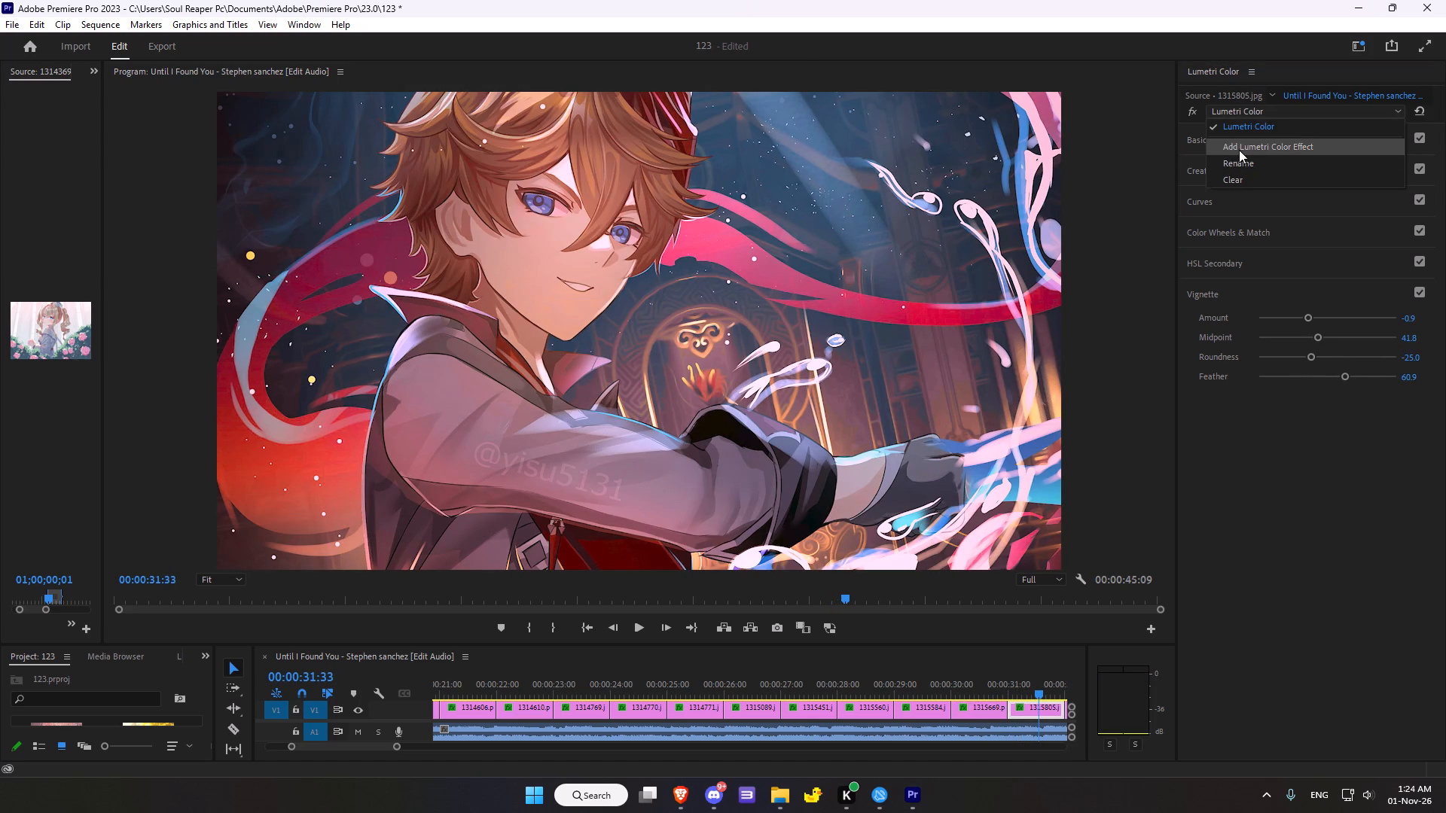
{"action": "left_click", "coordinate": [1247, 114]}
{"action": "left_click", "coordinate": [1423, 108]}
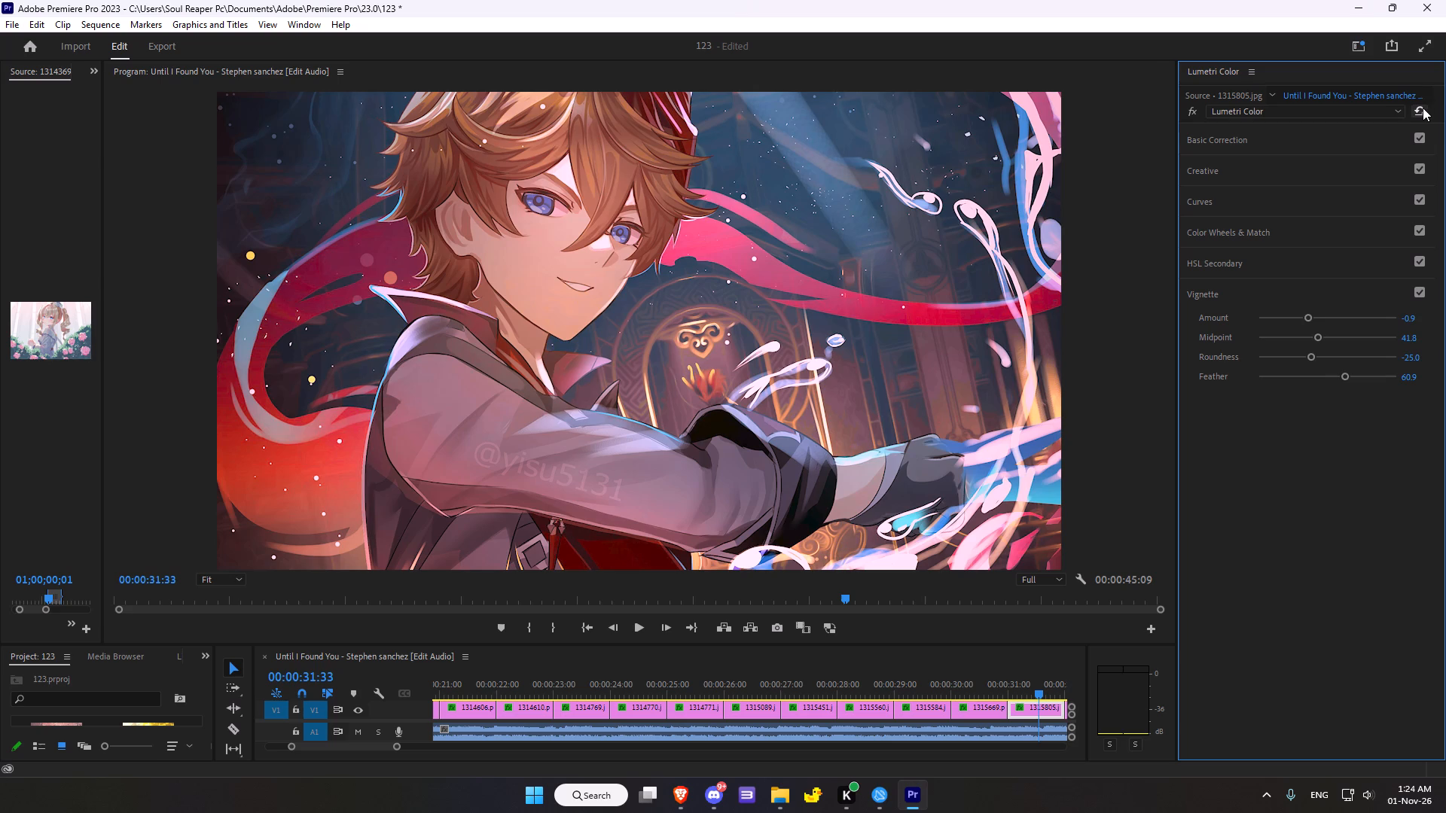
Set the clip's basic Temperature to 12, Tint to 37 and Saturation to 127.2, and compare with the effect toggled off and on.
{"action": "left_click", "coordinate": [1244, 141]}
{"action": "left_click", "coordinate": [1333, 277]}
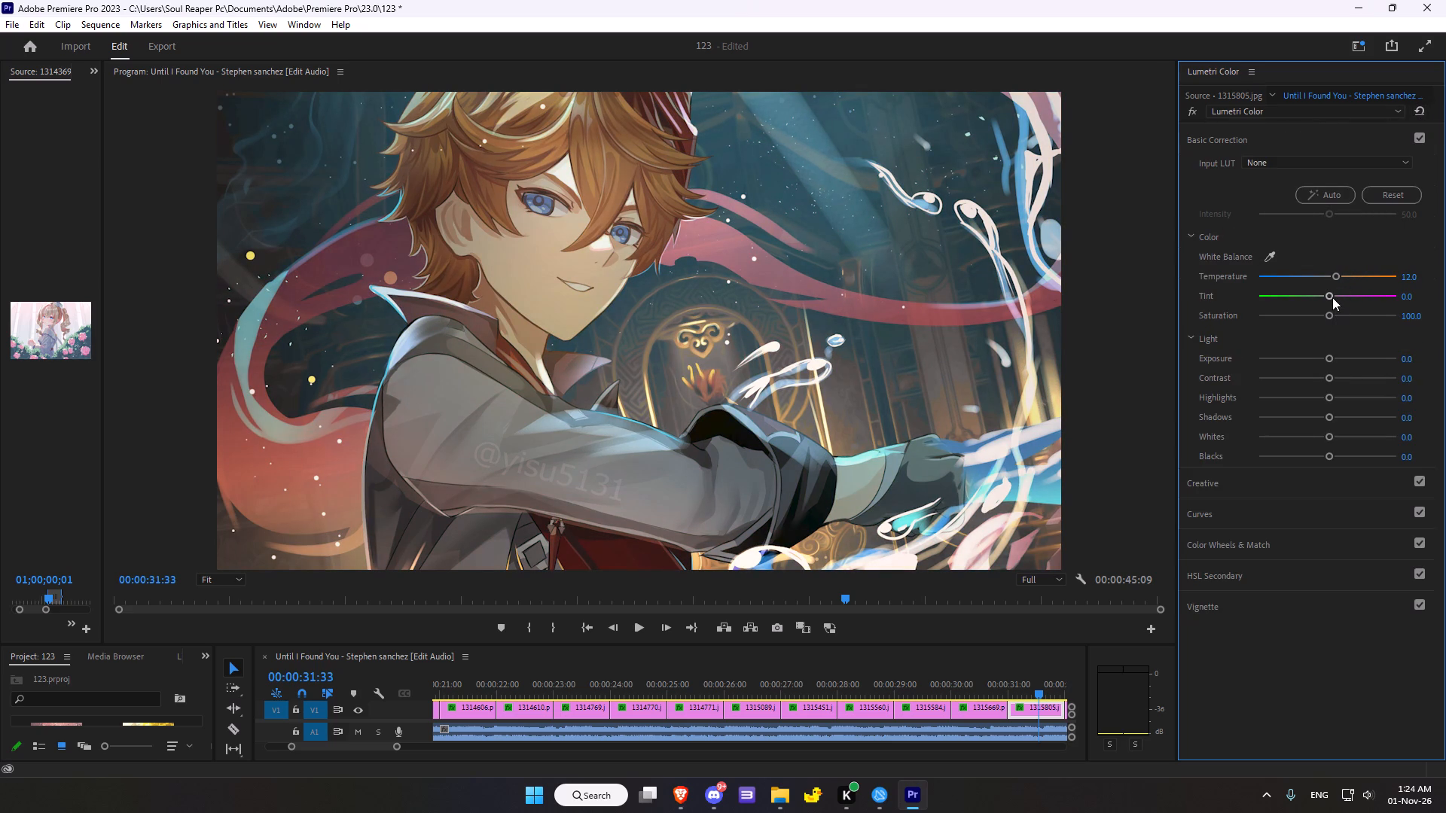
{"action": "left_click_drag", "start_coordinate": [1332, 297], "coordinate": [1352, 285]}
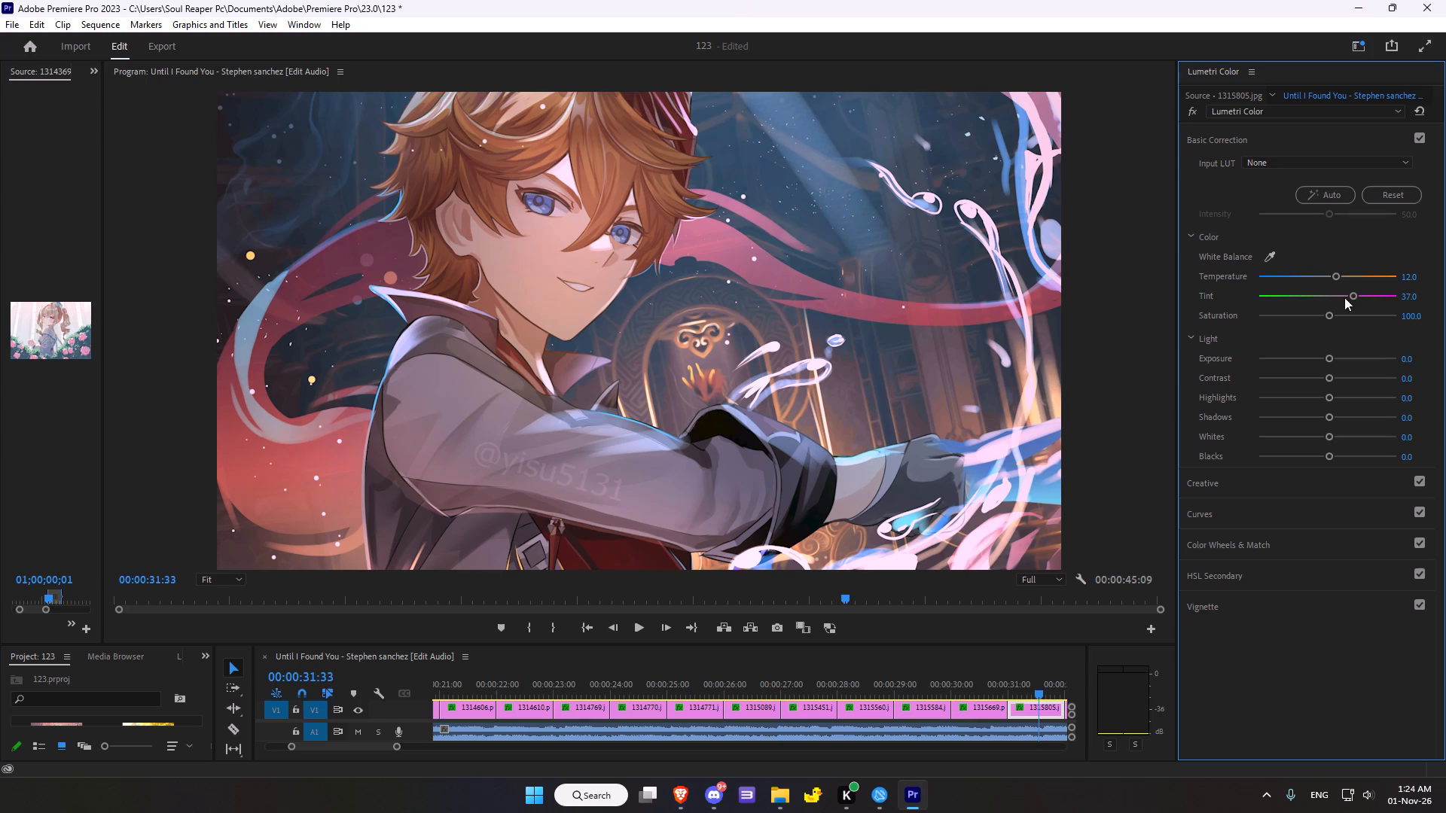
{"action": "left_click_drag", "start_coordinate": [1332, 311], "coordinate": [1345, 306]}
{"action": "left_click", "coordinate": [1194, 112]}
{"action": "left_click", "coordinate": [1194, 112]}
Set the light values to Exposure 0.5, Contrast 18.5, Highlights -2.2, Shadows 9.8, Whites -8.7 and Blacks 13.
{"action": "left_click", "coordinate": [1328, 361]}
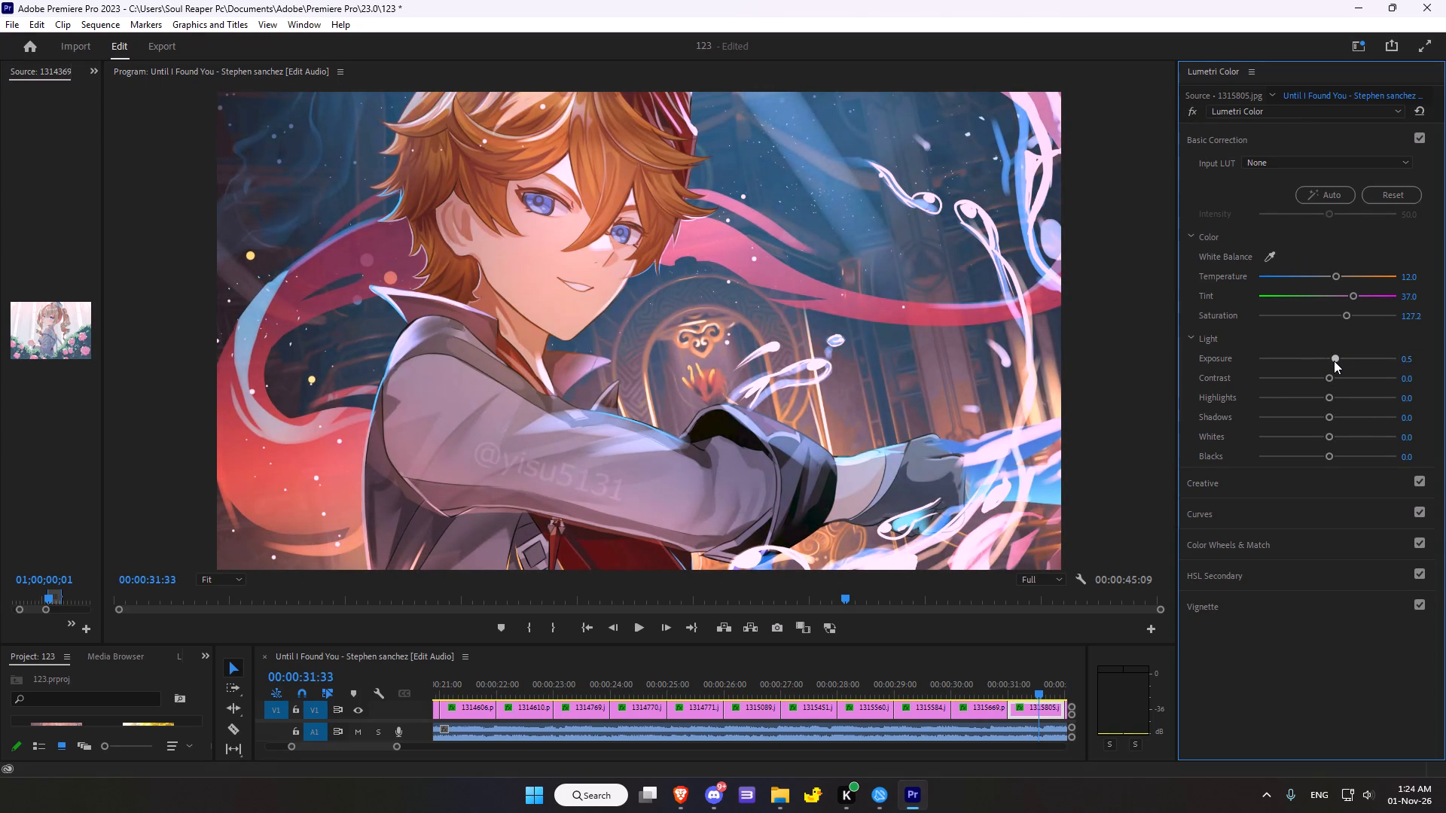
{"action": "left_click_drag", "start_coordinate": [1330, 382], "coordinate": [1332, 380]}
{"action": "left_click_drag", "start_coordinate": [1332, 380], "coordinate": [1339, 378]}
{"action": "left_click", "coordinate": [1329, 400]}
{"action": "left_click_drag", "start_coordinate": [1324, 413], "coordinate": [1333, 422]}
{"action": "left_click_drag", "start_coordinate": [1330, 434], "coordinate": [1313, 439]}
{"action": "left_click_drag", "start_coordinate": [1313, 439], "coordinate": [1320, 444]}
{"action": "left_click", "coordinate": [1335, 454]}
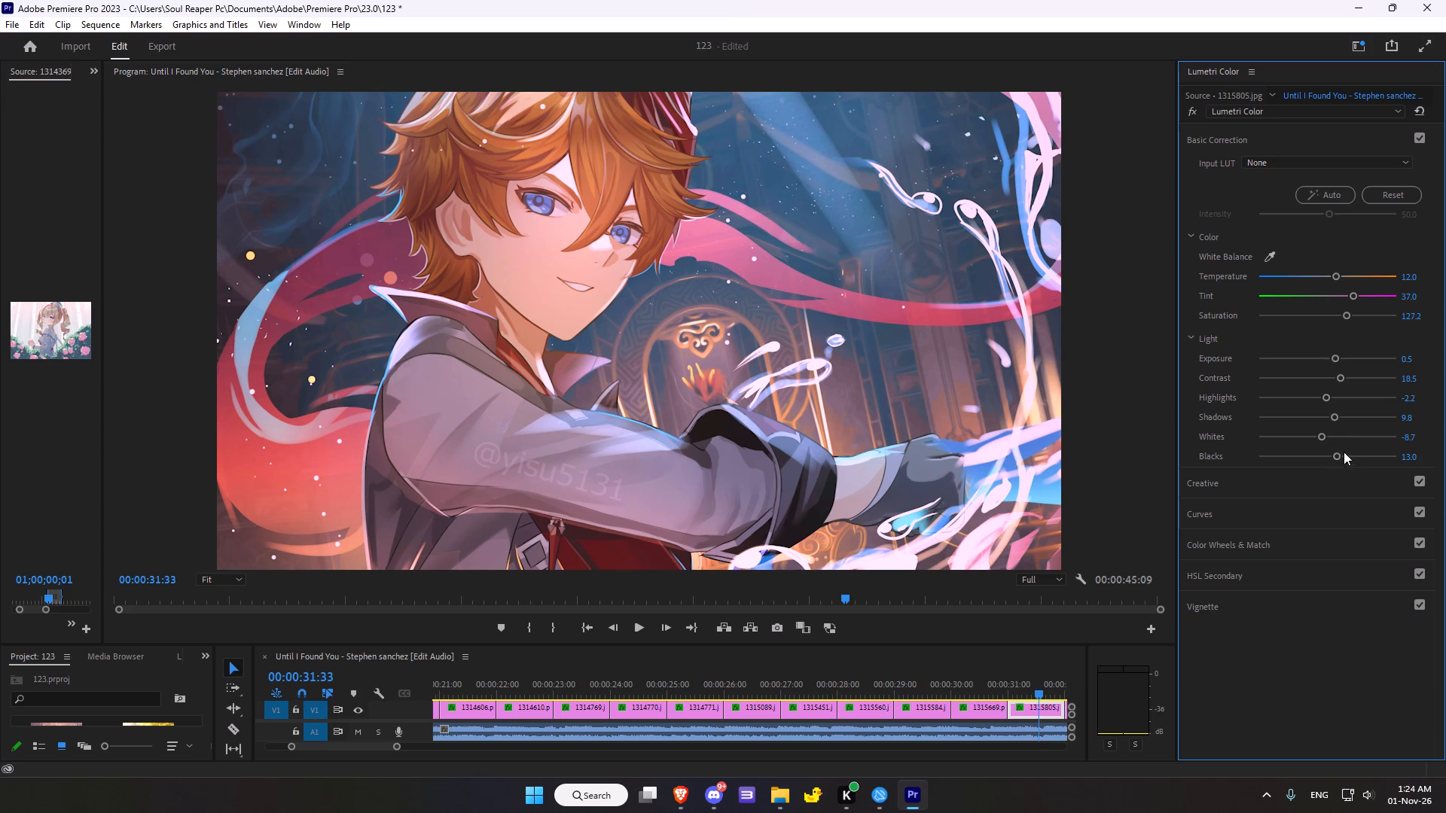
Set the Creative Sharpen adjustment of 1315805.jpg to 55.4.
{"action": "left_click", "coordinate": [1221, 489]}
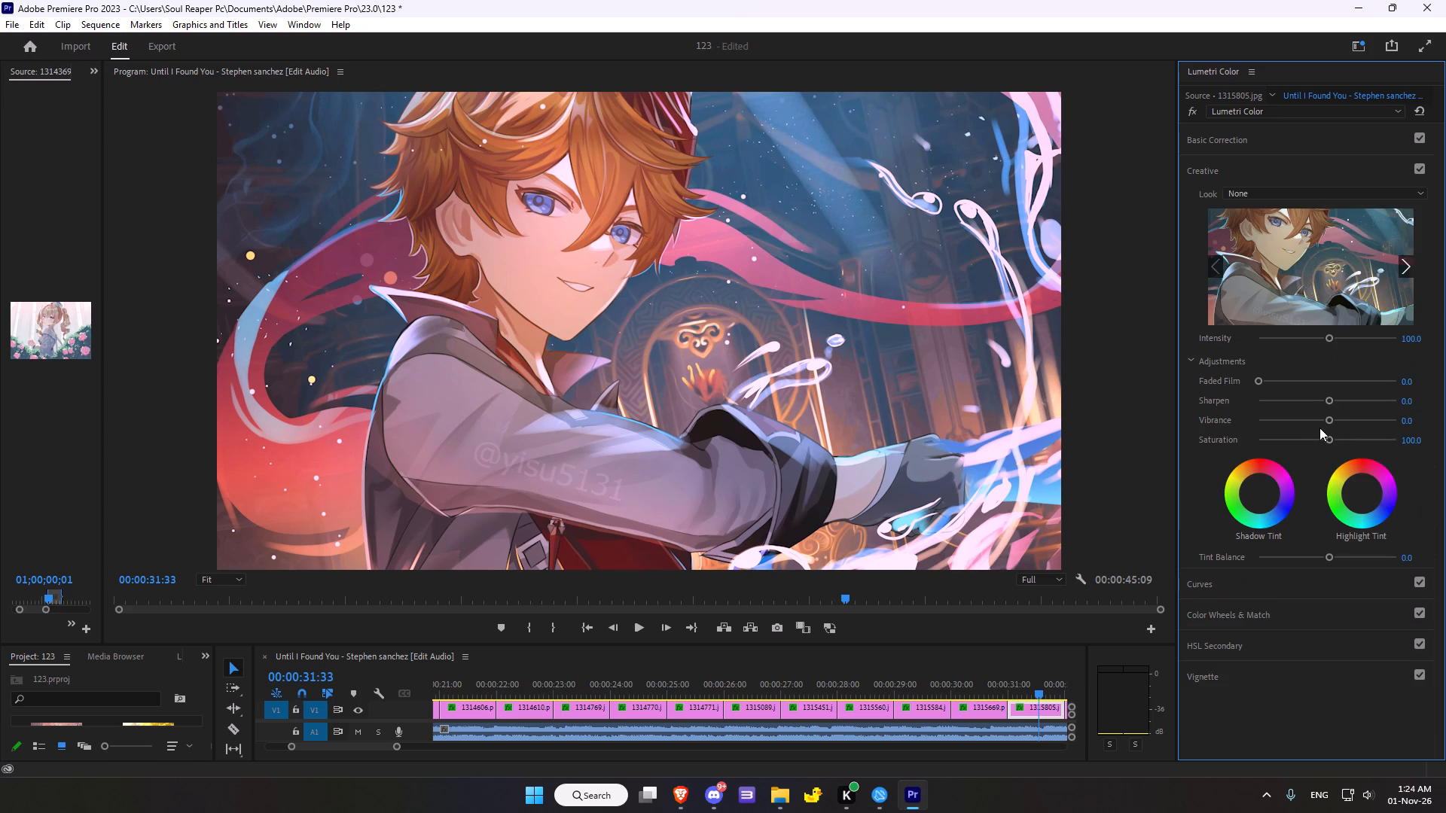
{"action": "left_click_drag", "start_coordinate": [1333, 400], "coordinate": [1365, 394]}
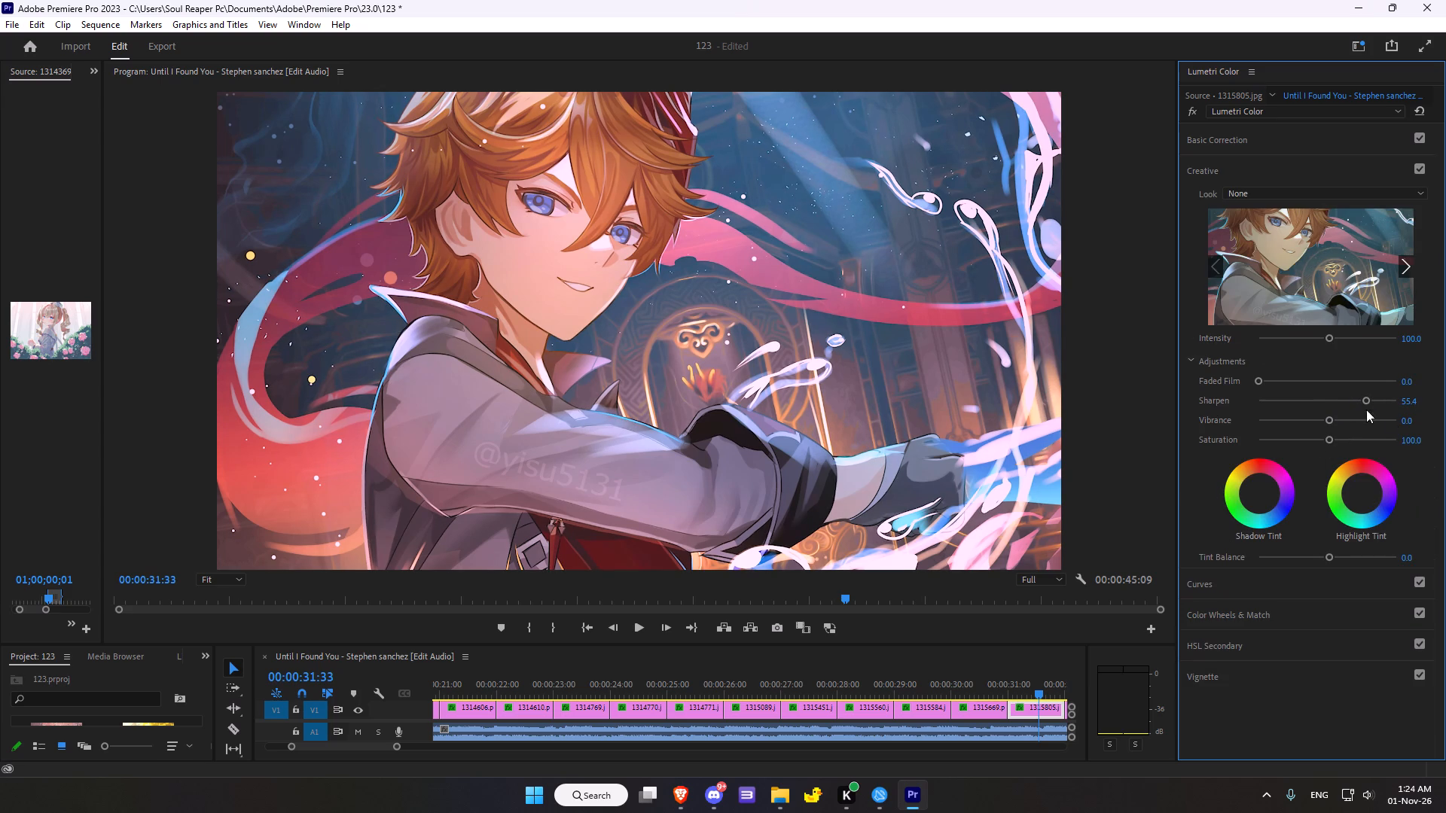
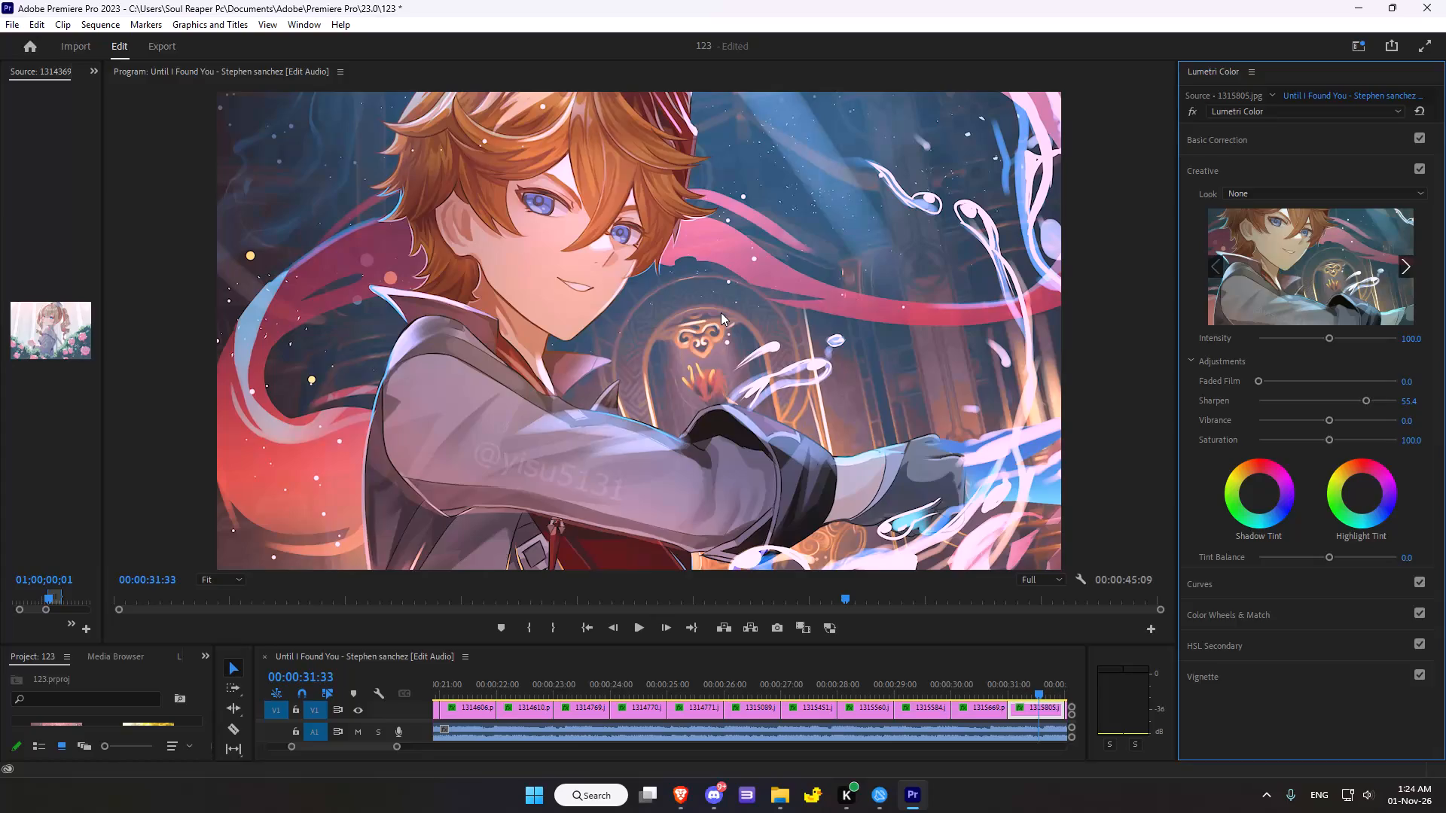
Save the project with the regraded 1315805.jpg clip.
{"action": "key", "text": "ctrl+s"}
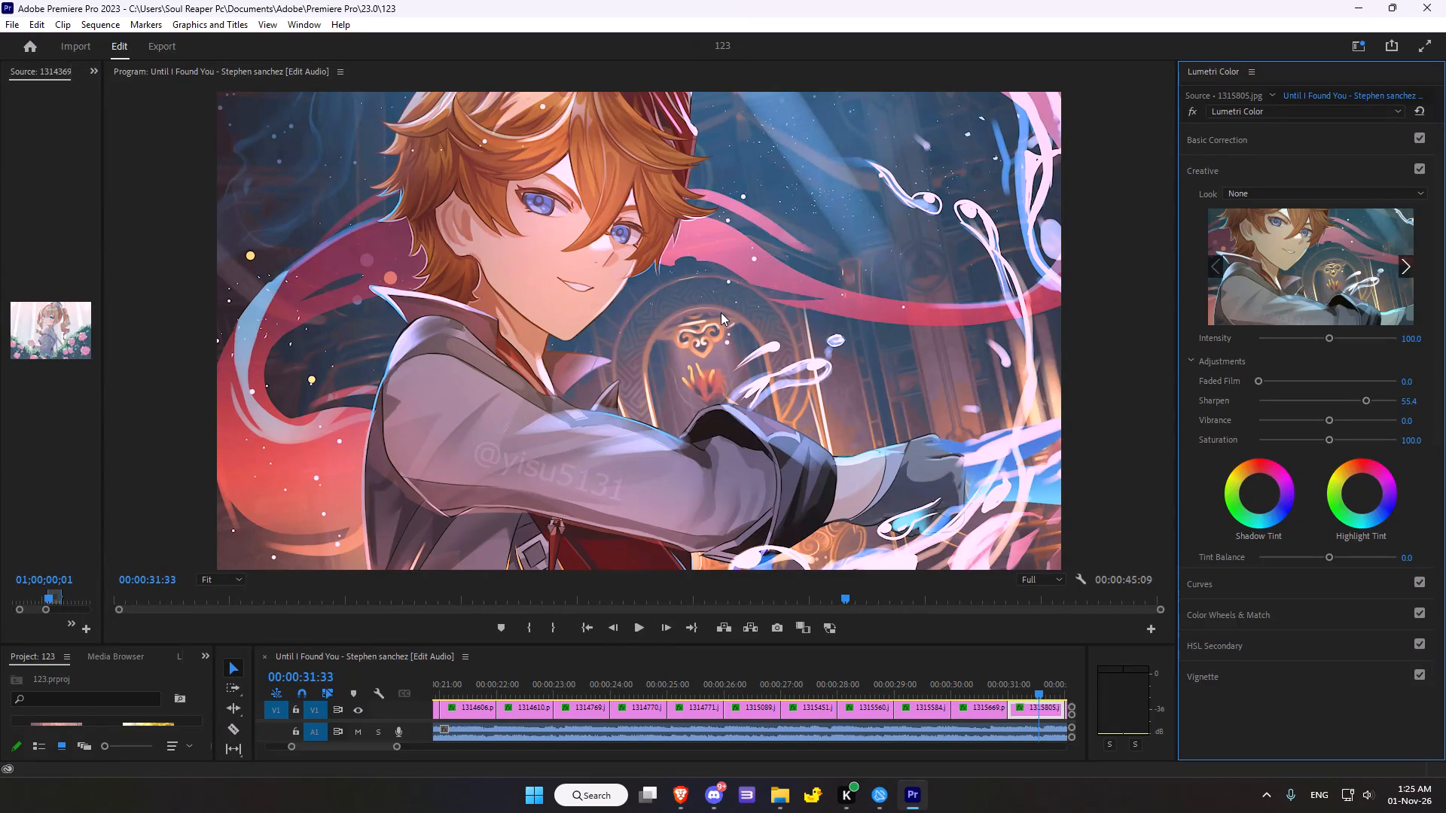